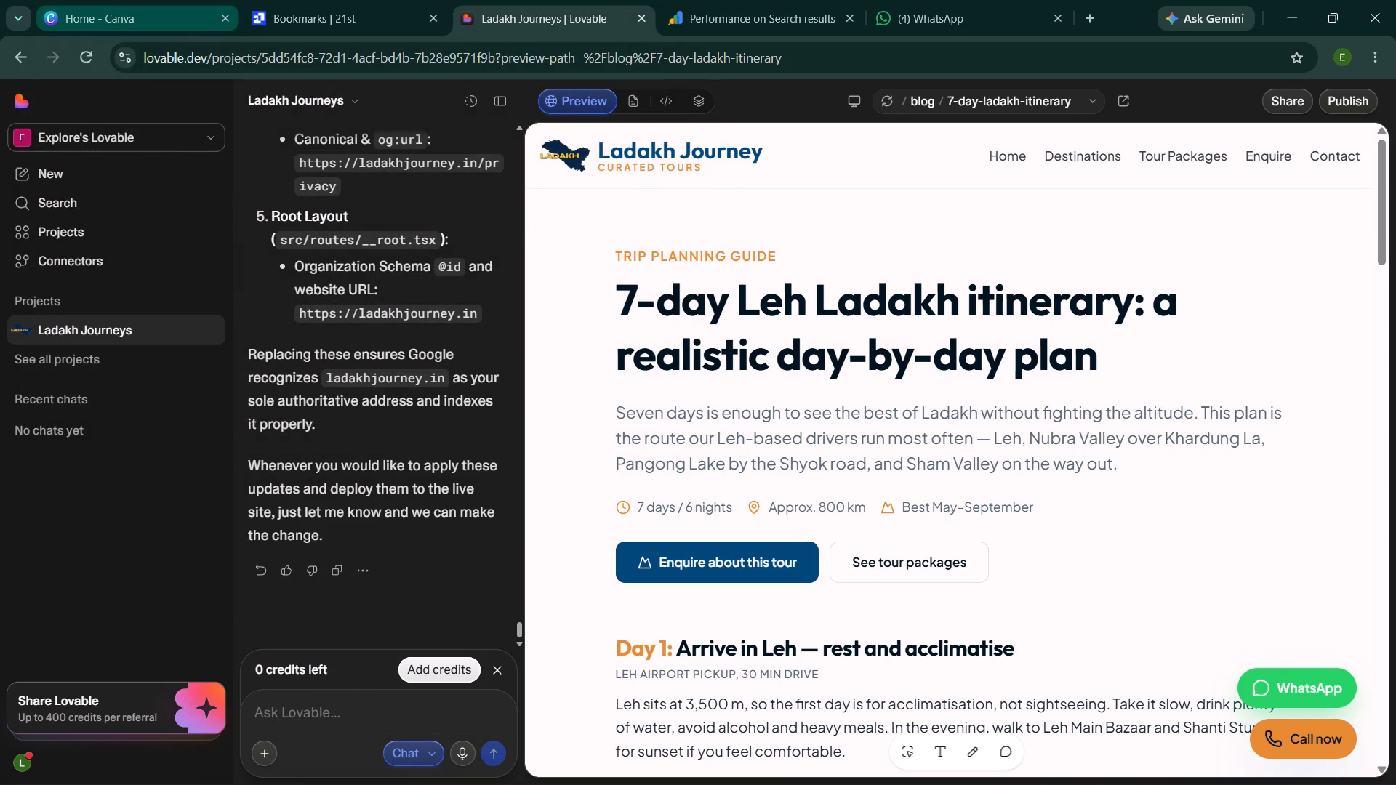
Switch to the Canva home page.
click(169, 27)
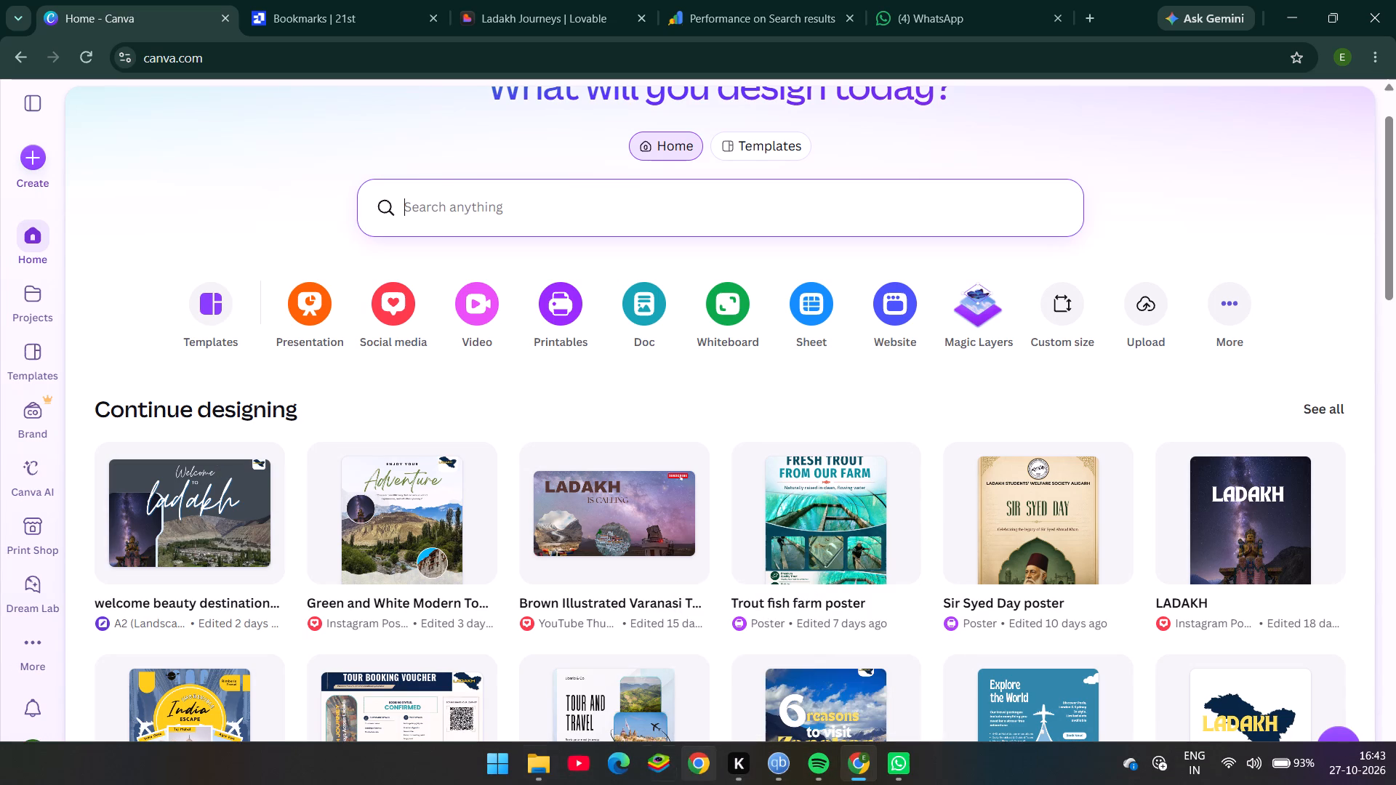
Preview the 23-10-2026 WhatsApp images in the Downloads folder and view the Day 01 and Day 02 itinerary image at full size in Photos.
click(533, 761)
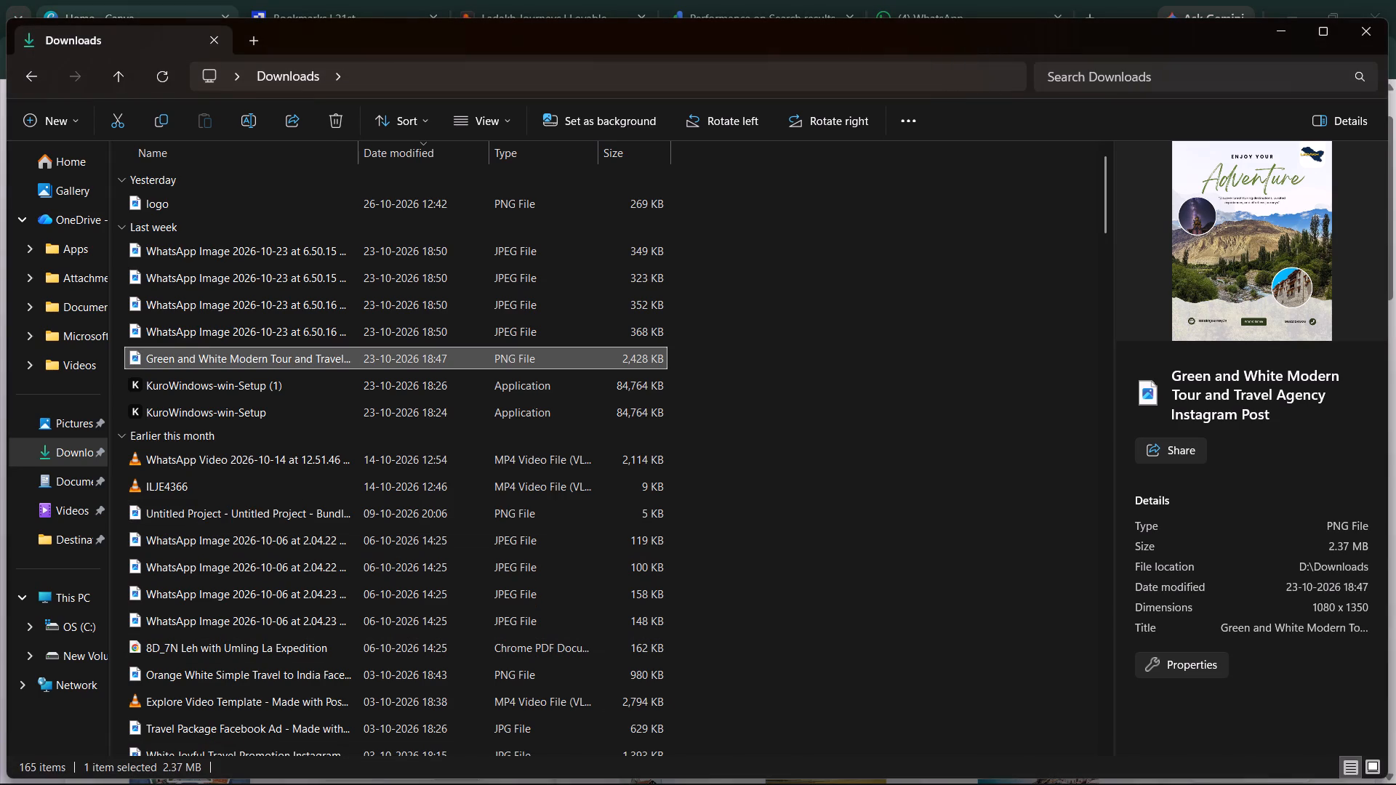
click(445, 329)
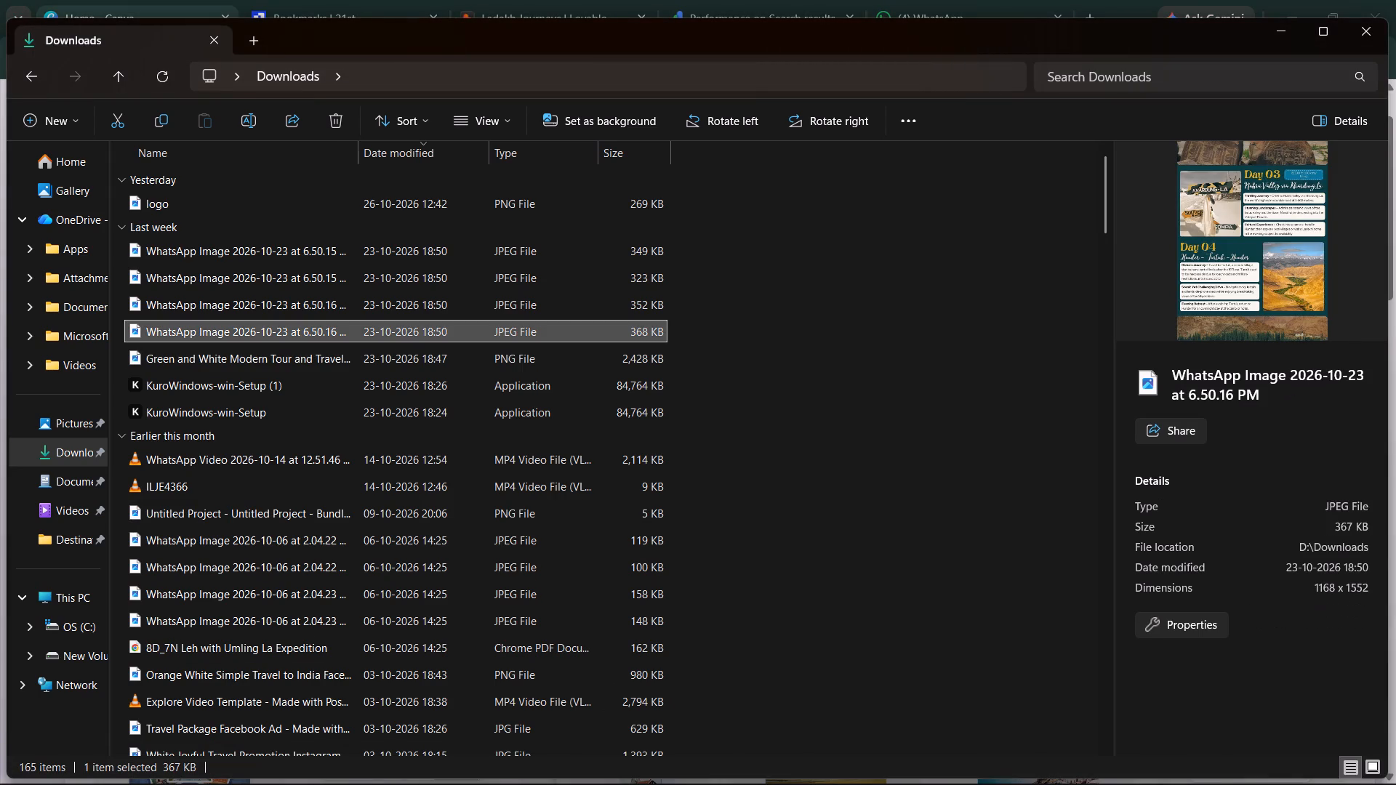
click(442, 306)
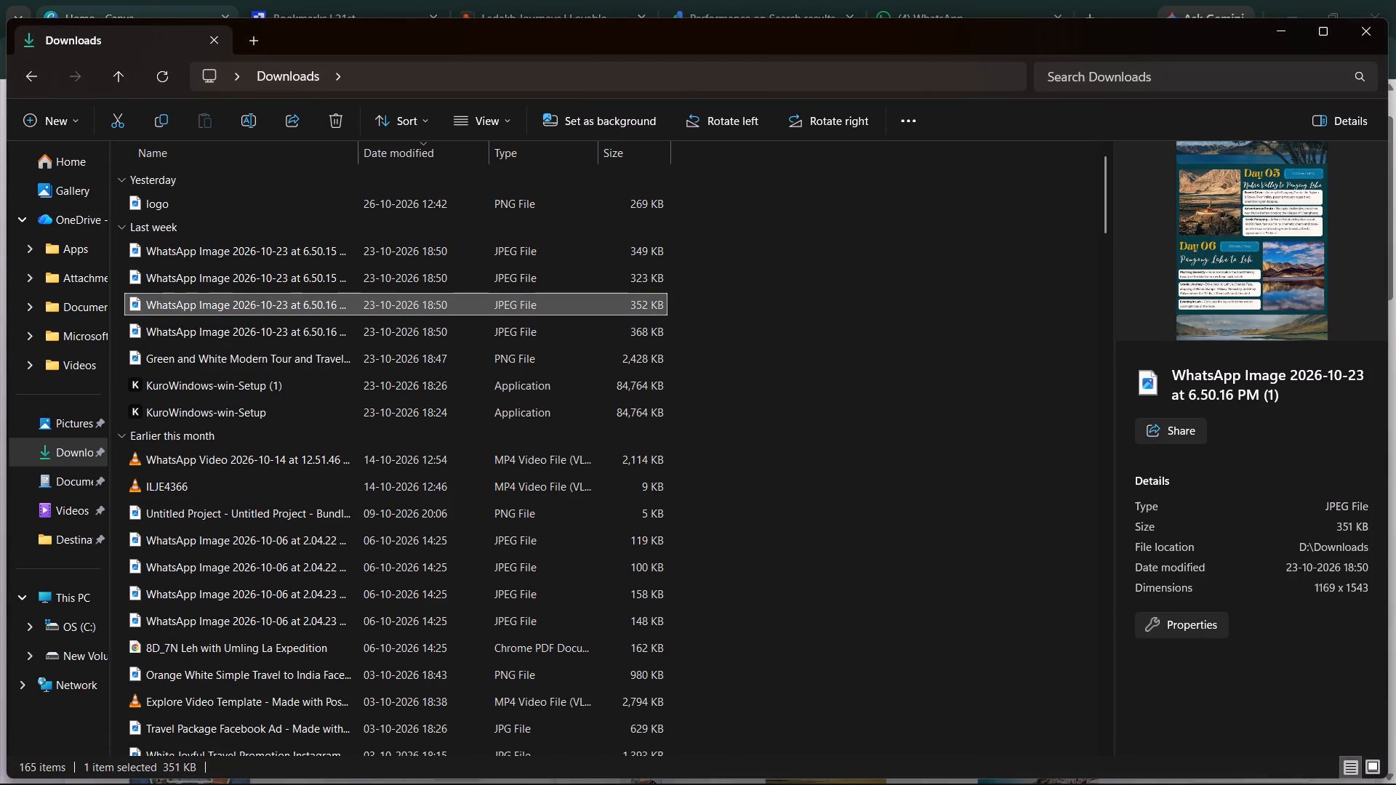
click(434, 277)
click(434, 265)
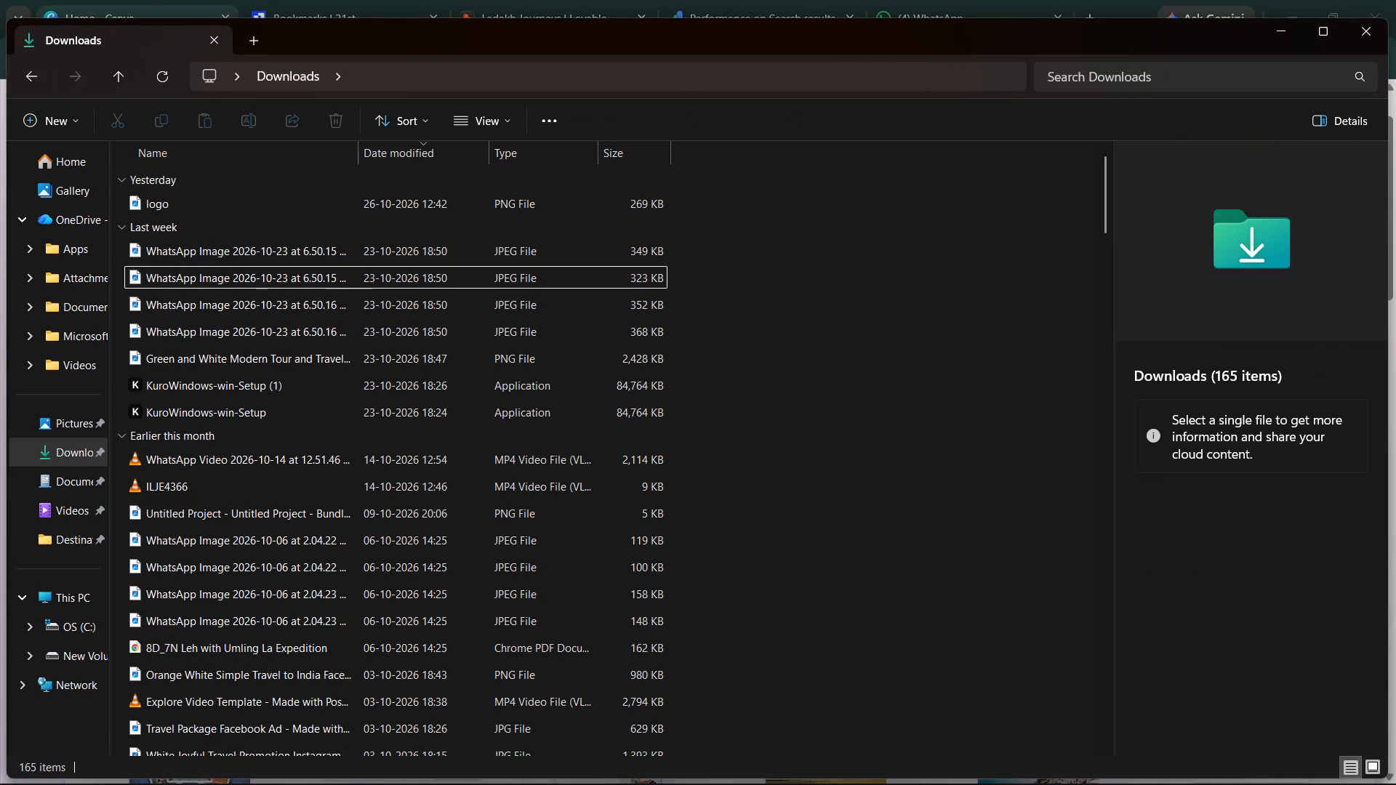
click(431, 248)
click(431, 248)
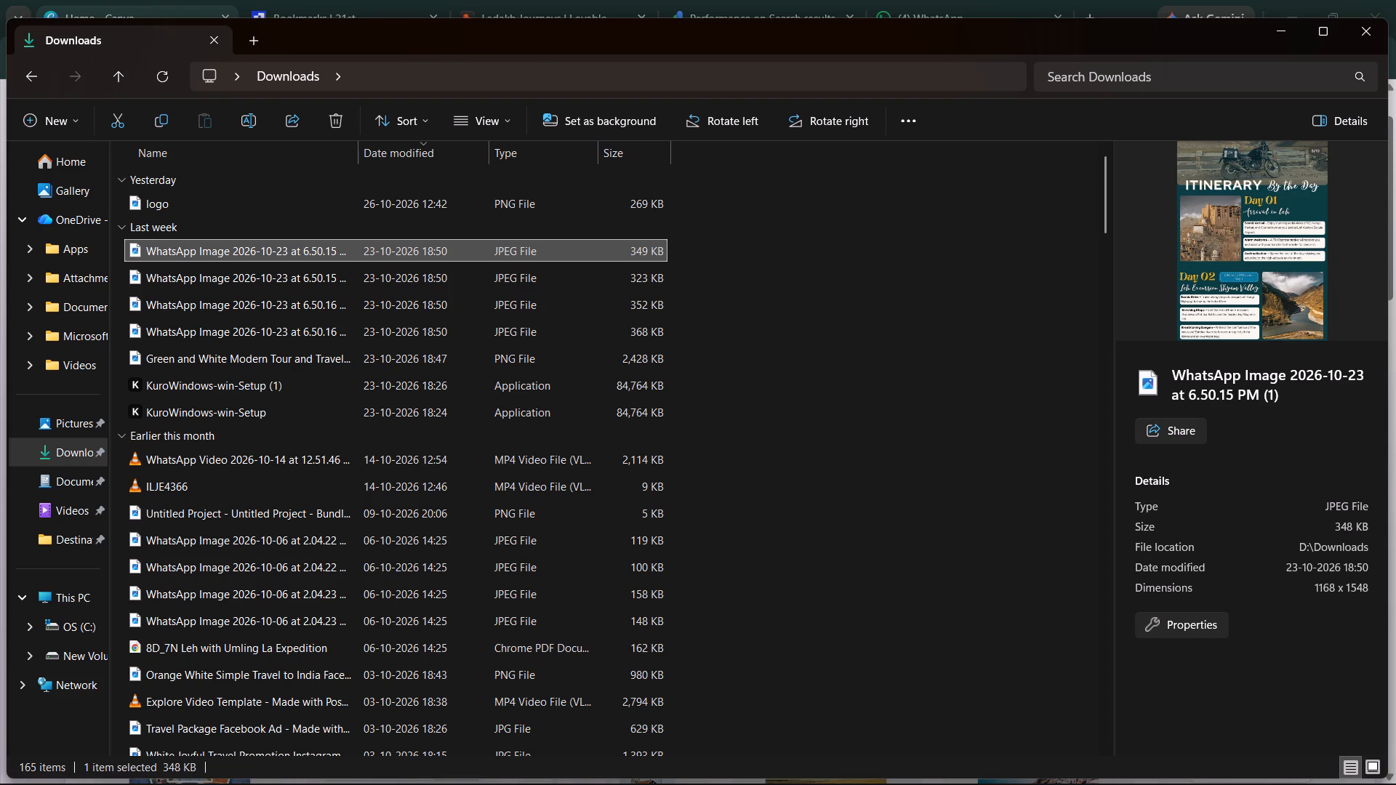
double_click(431, 248)
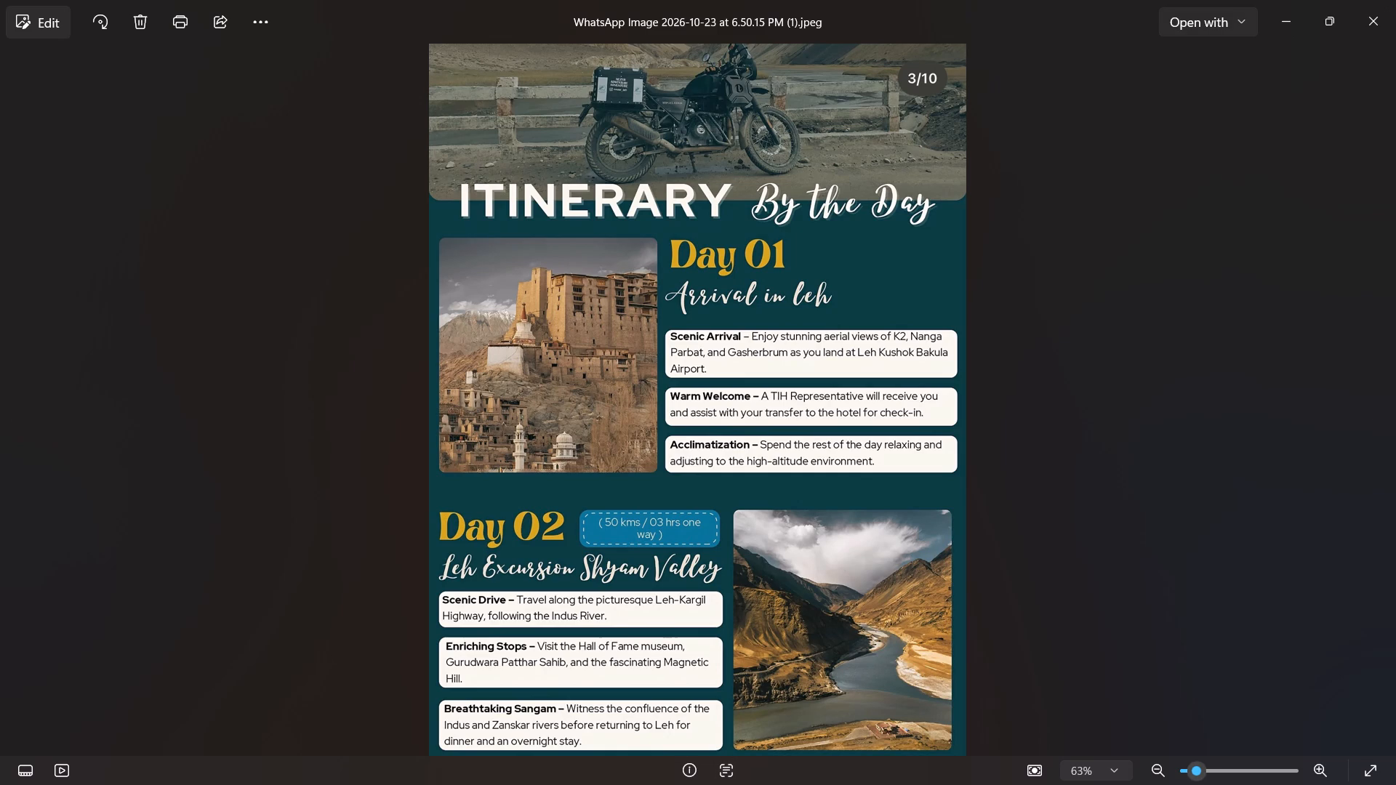
click(1291, 28)
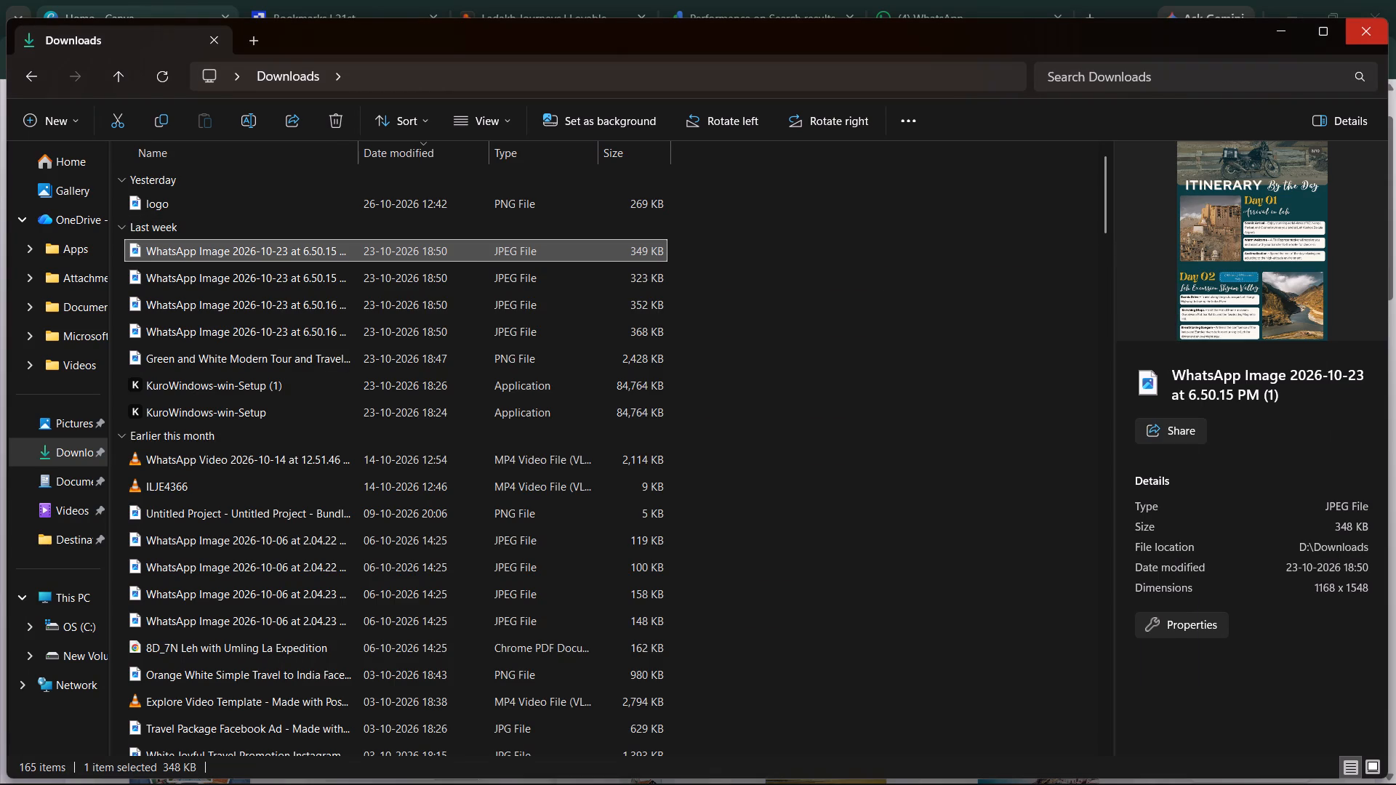
Close the Downloads window and start a new Instagram Post (4:5) design in Canva.
click(1365, 29)
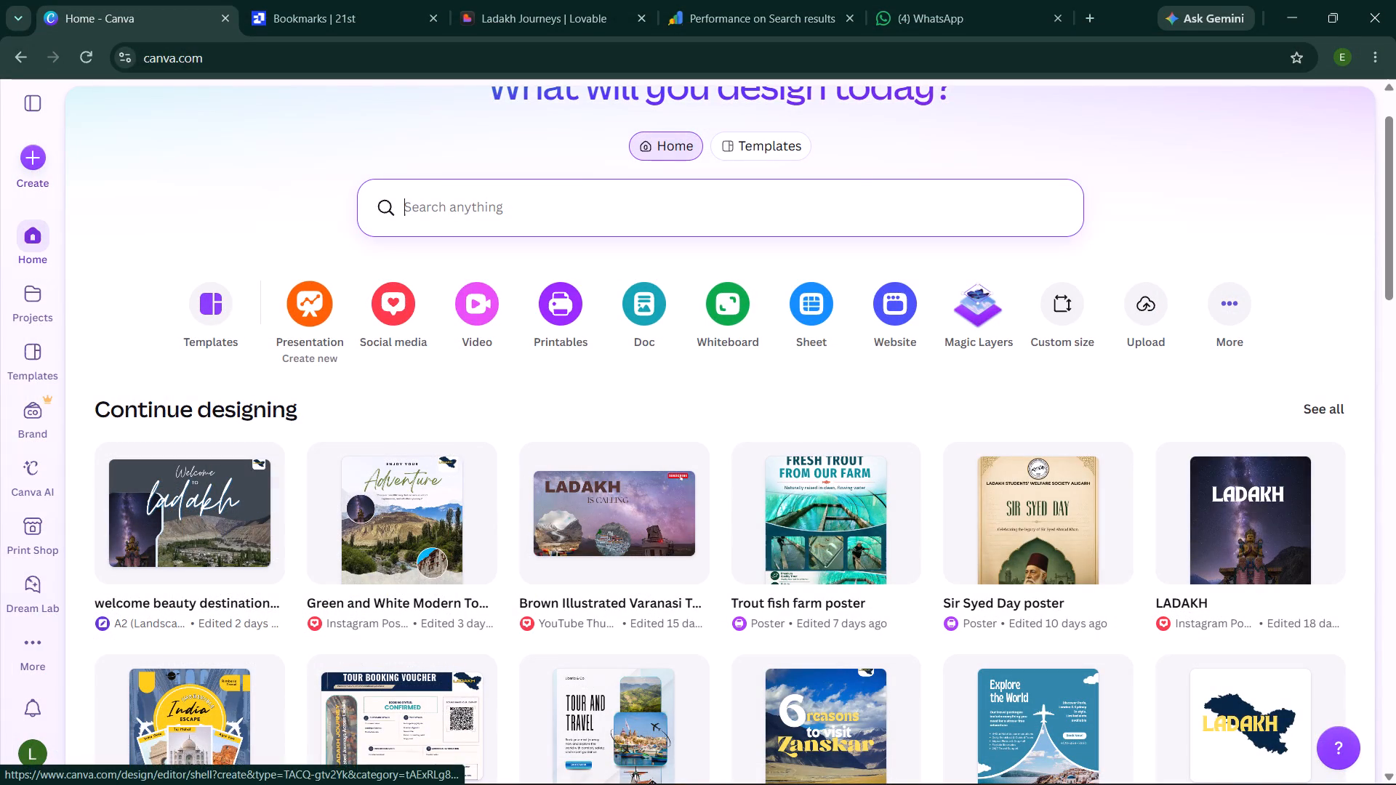
click(23, 161)
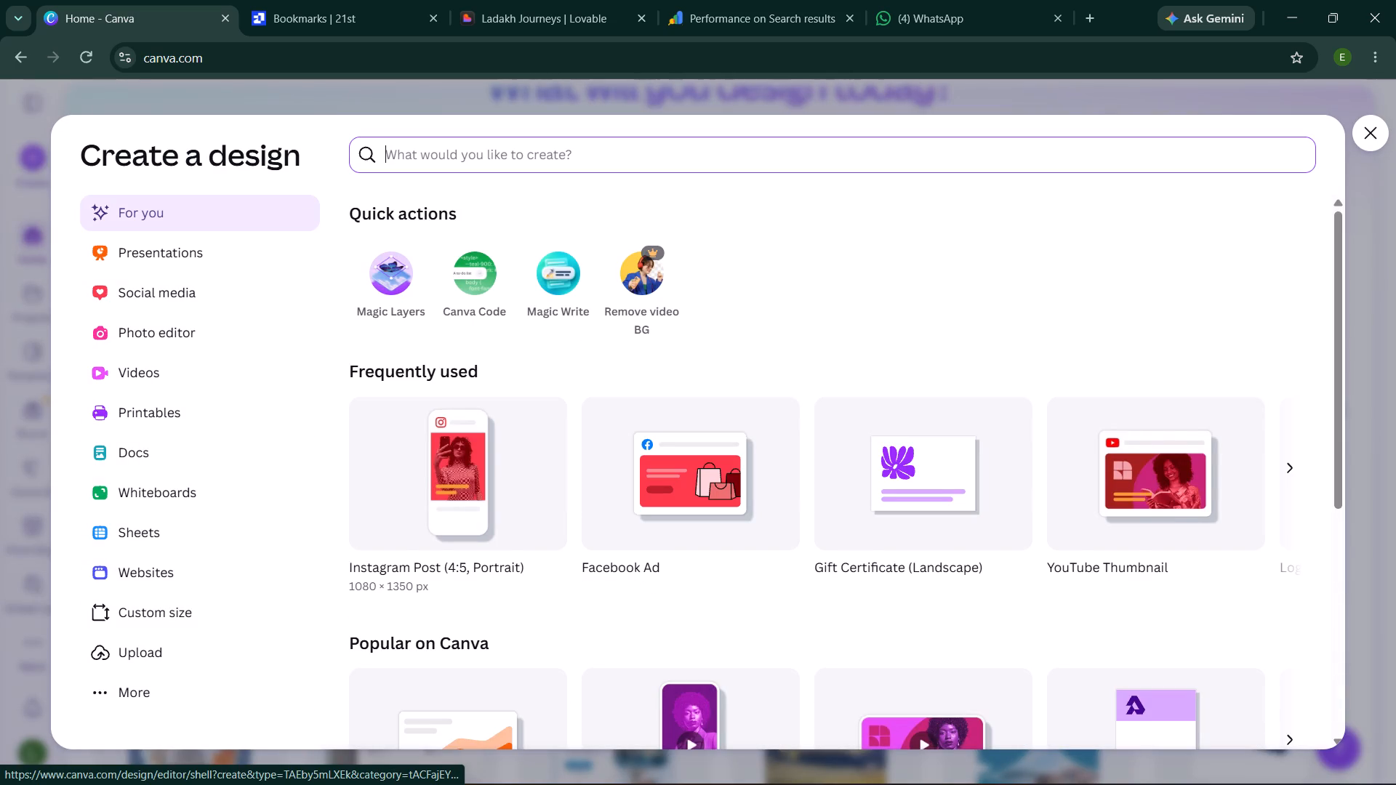
Browse the design formats and create a blank Instagram Post (4:5, Portrait) design.
scroll(450, 478, down, 2)
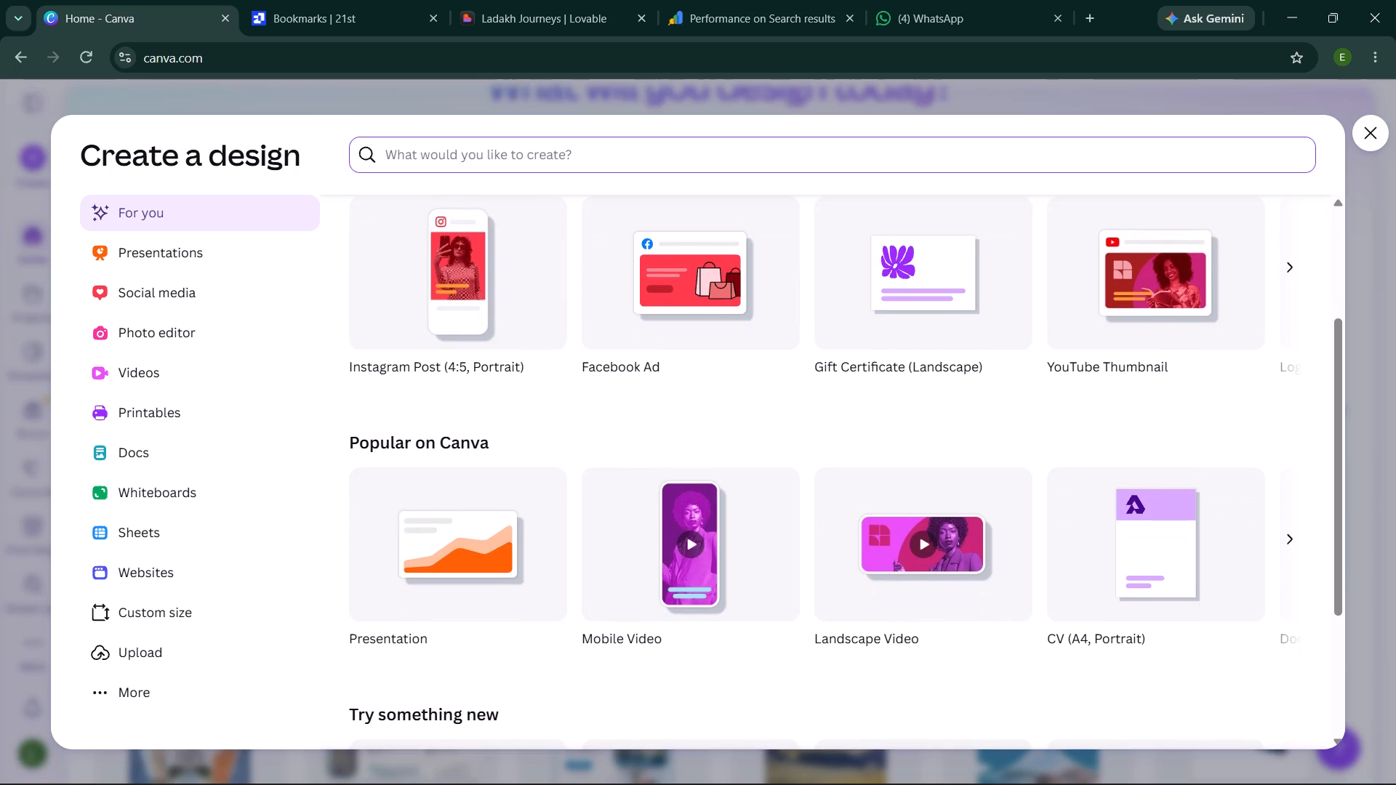
scroll(450, 478, down, 1)
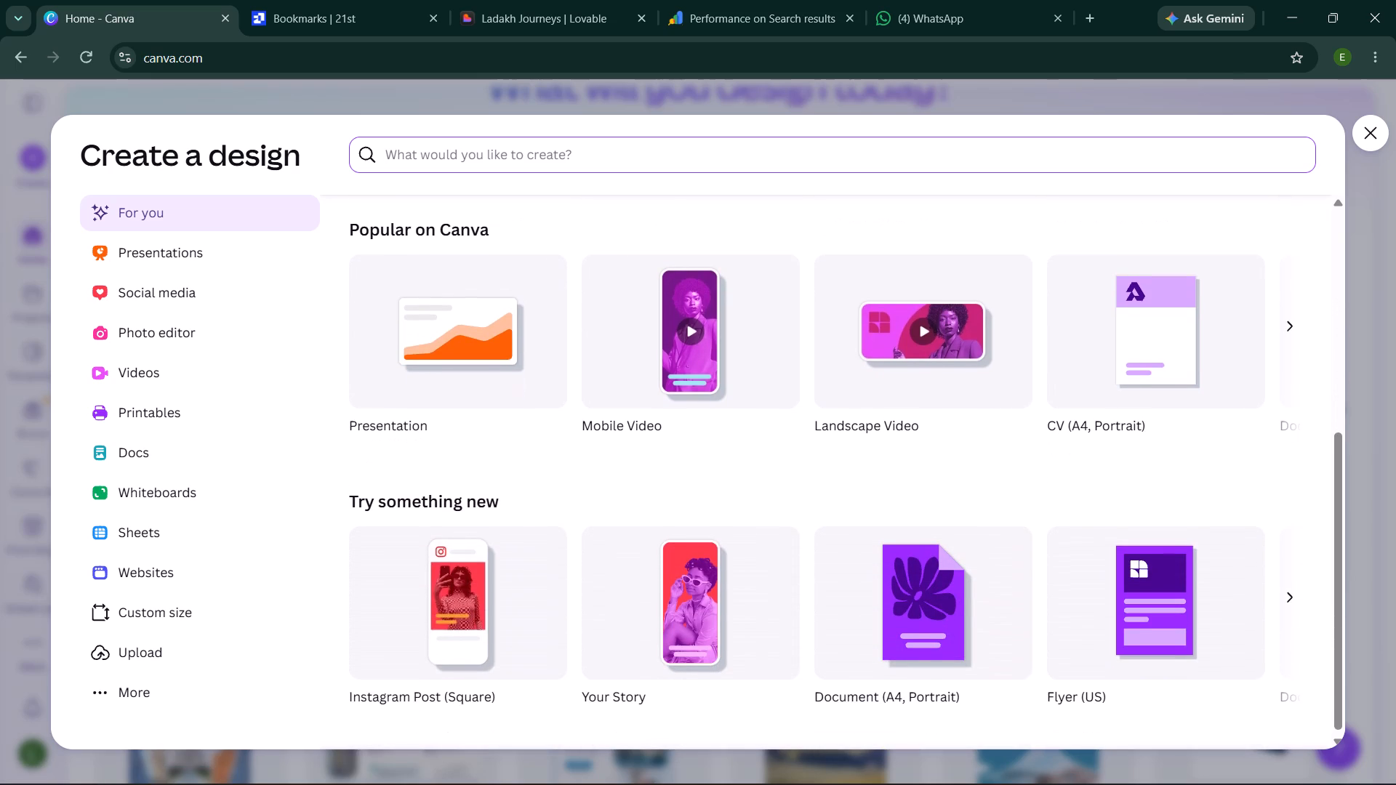
scroll(450, 478, down, 2)
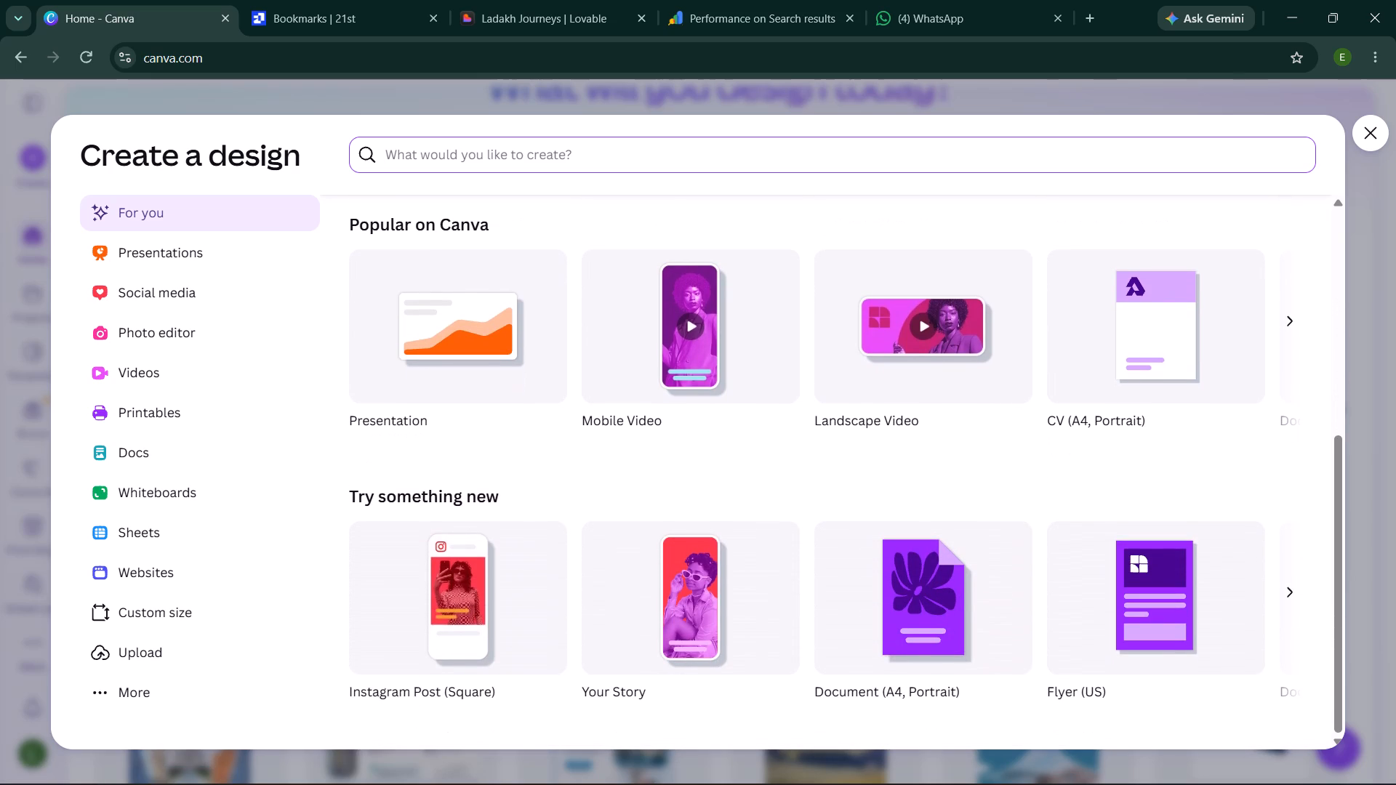
scroll(450, 510, up, 5)
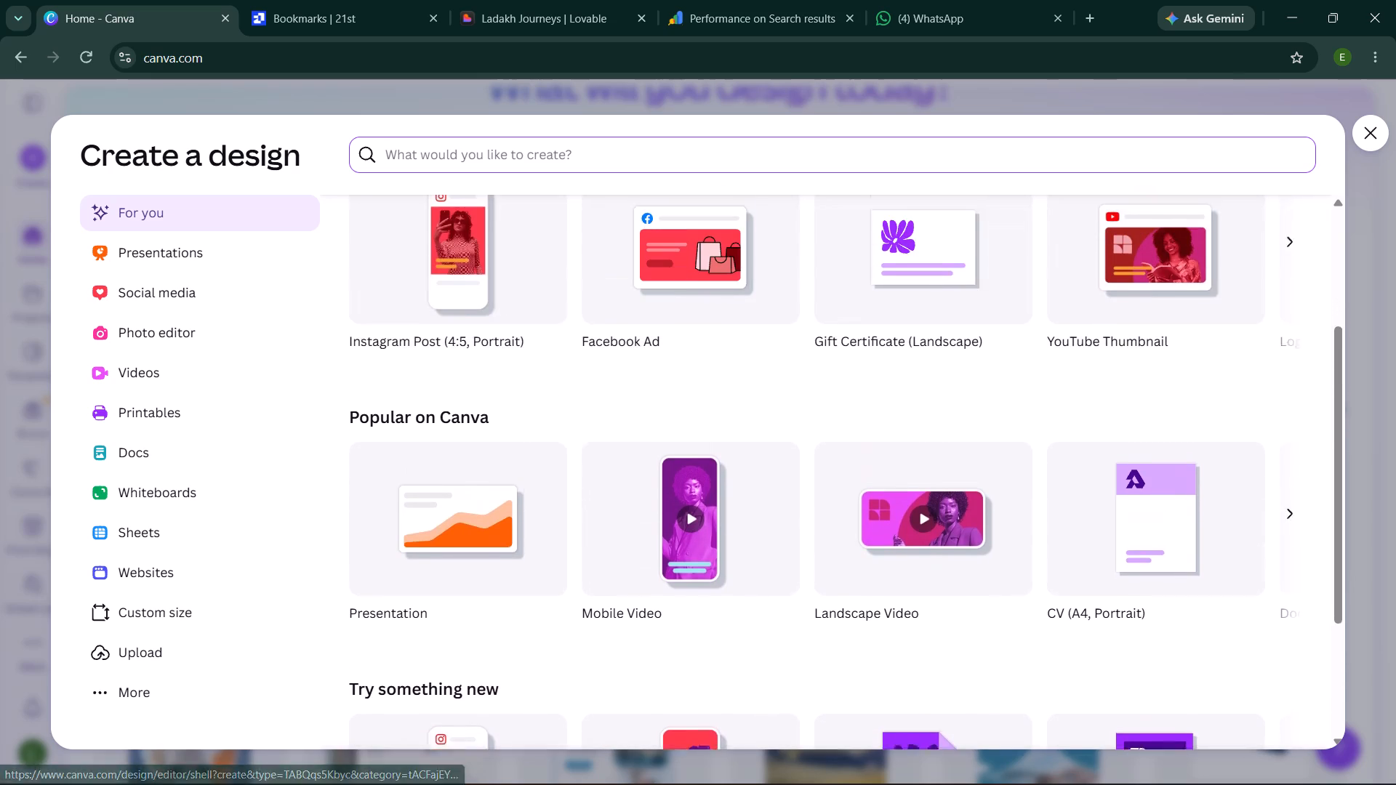
click(449, 316)
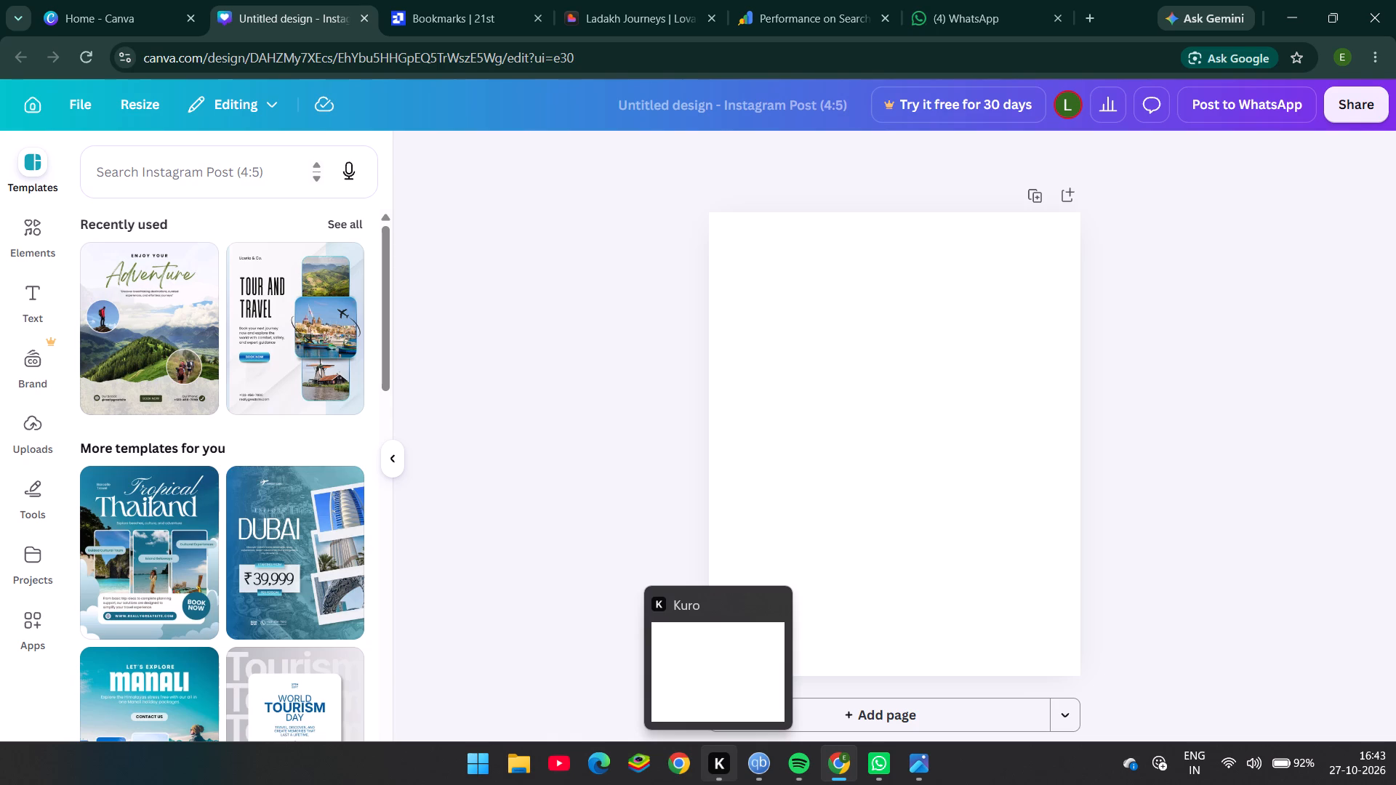
Check the open day-by-day itinerary image in Photos and return to the blank Canva design.
click(926, 770)
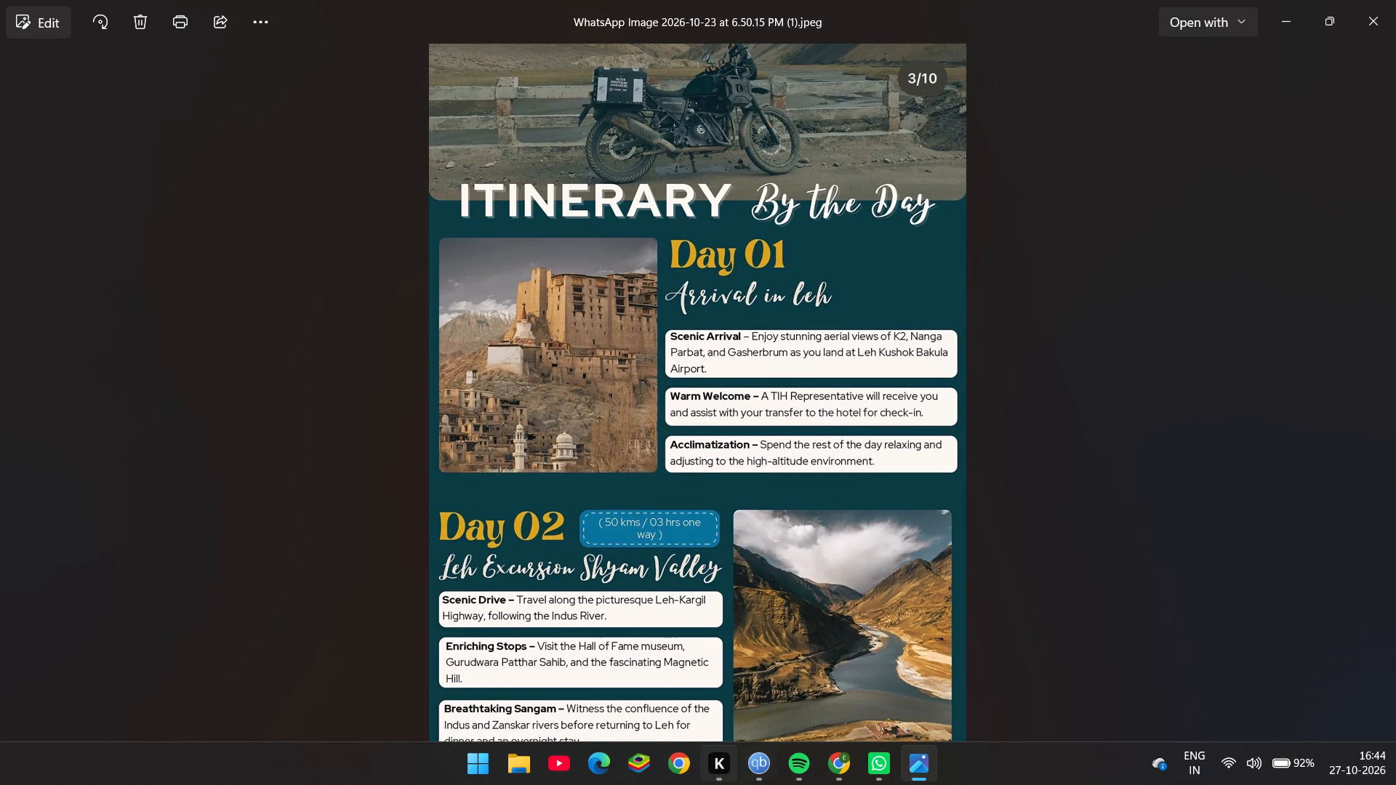
click(832, 763)
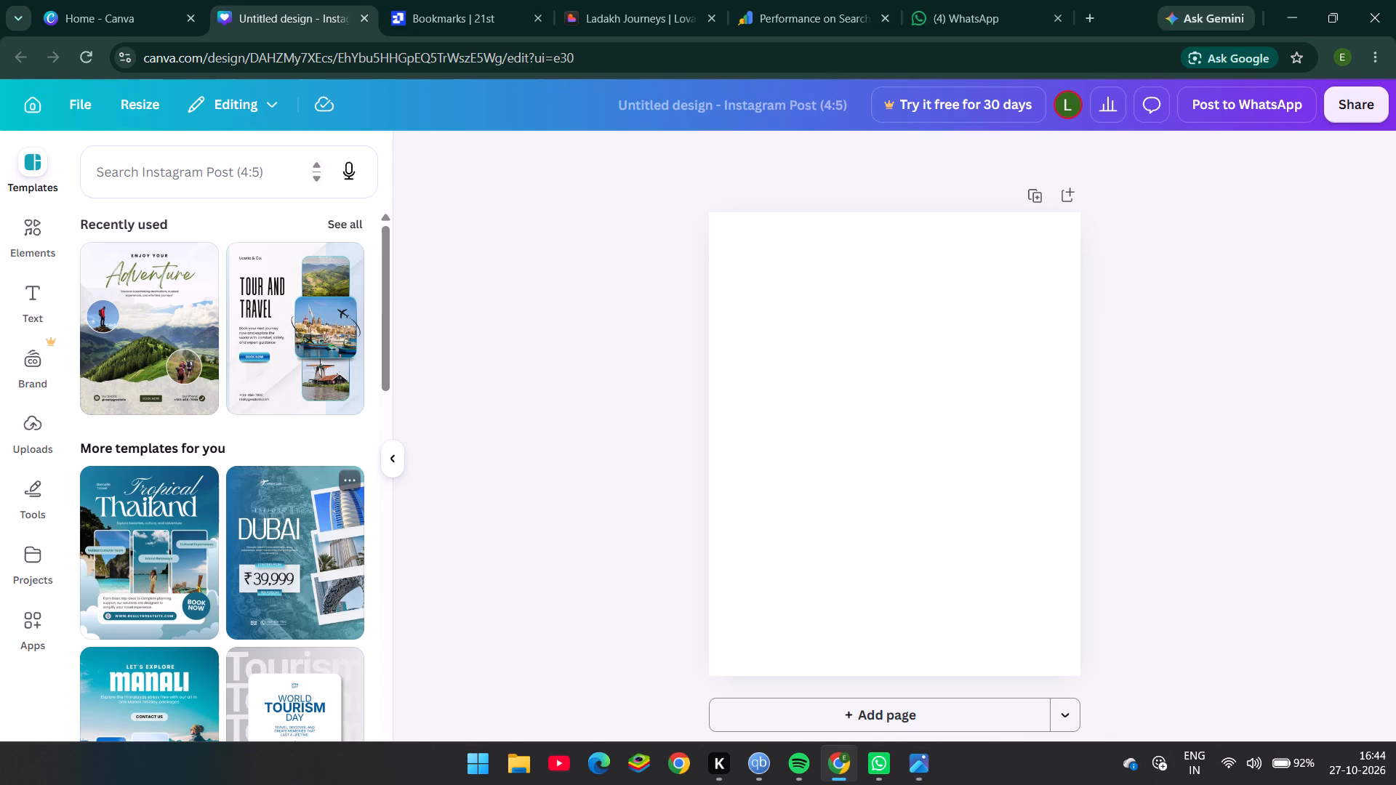
Find the sideways "Ladakh Journey – Curated Journeys Across Ladakh" banner among the uploaded images and add it to the page.
click(33, 437)
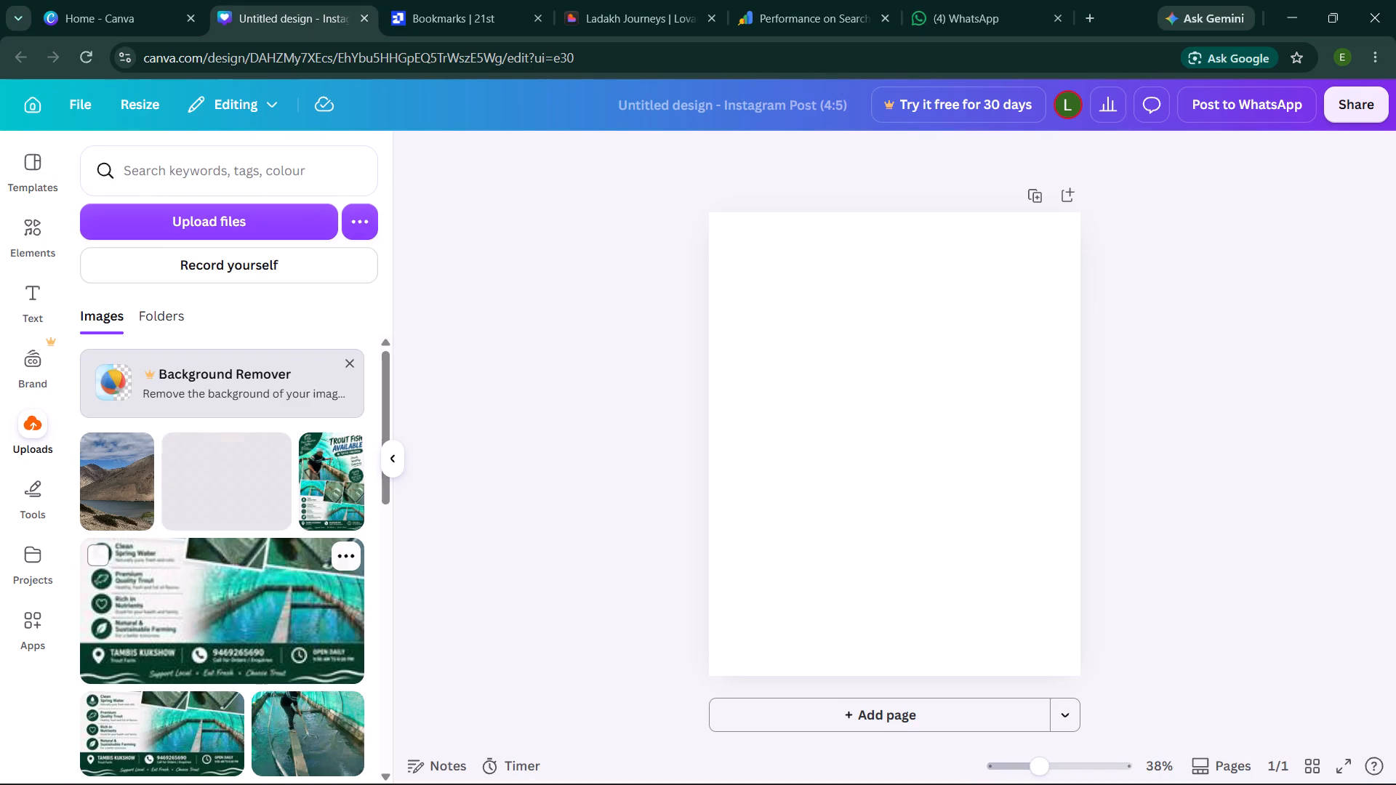
scroll(197, 608, down, 3)
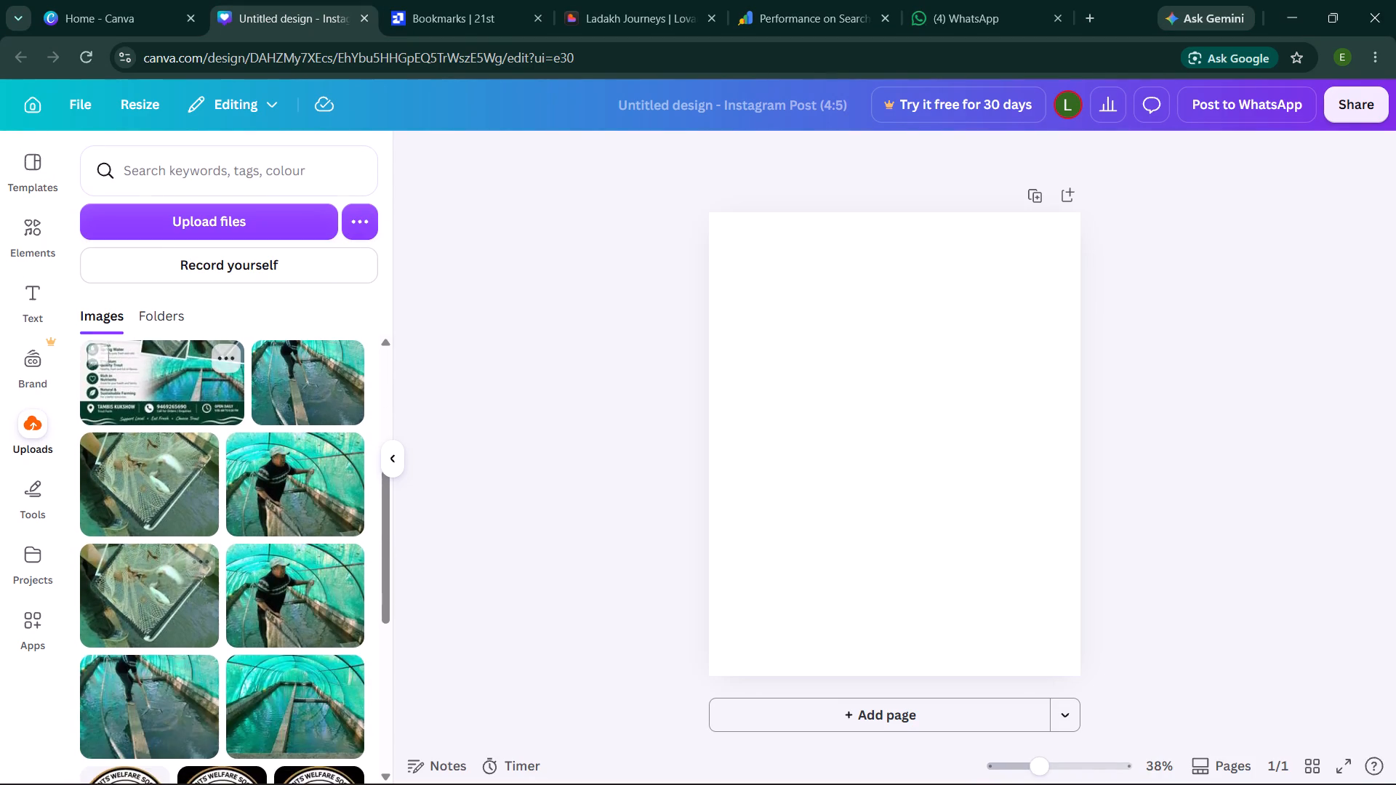
scroll(197, 608, down, 4)
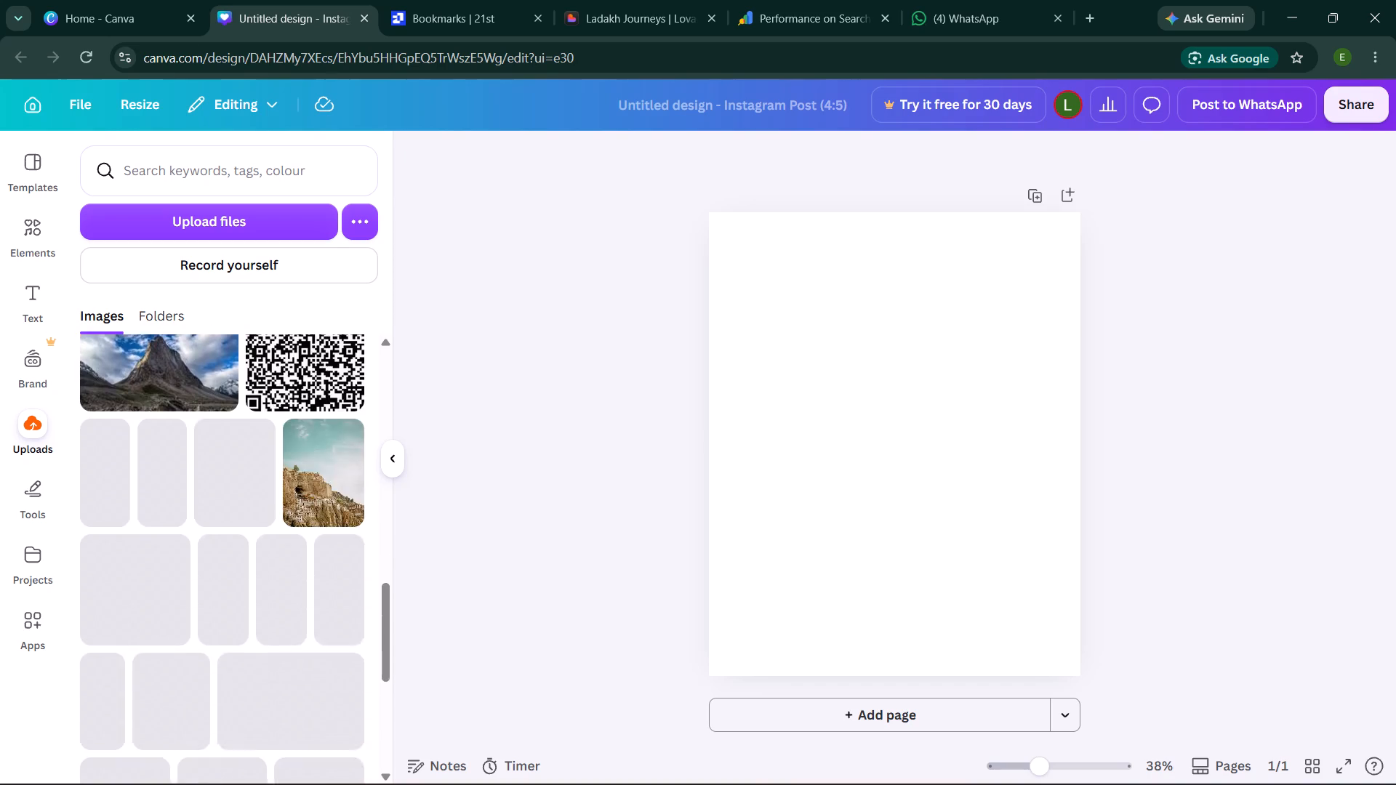
scroll(197, 608, down, 1)
scroll(197, 608, up, 2)
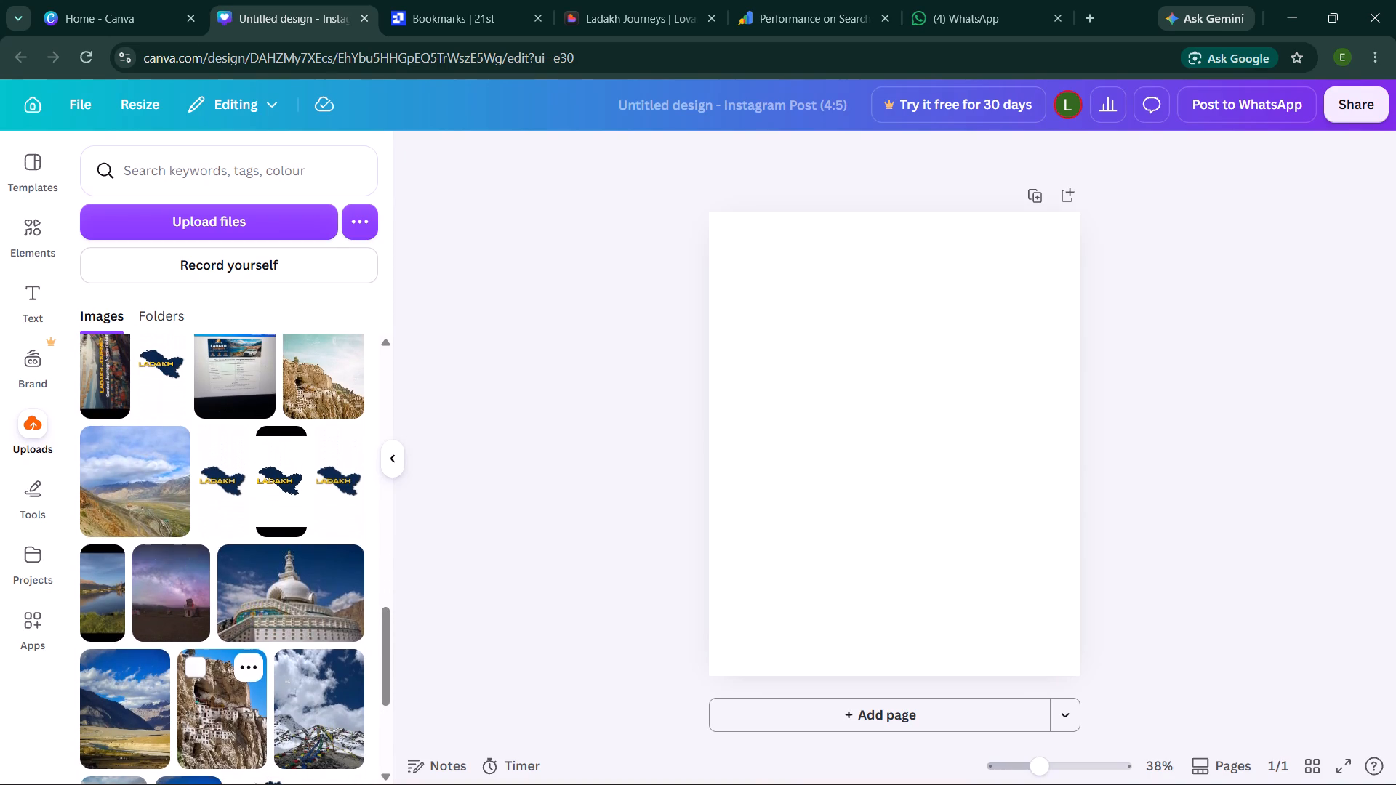
scroll(95, 386, up, 2)
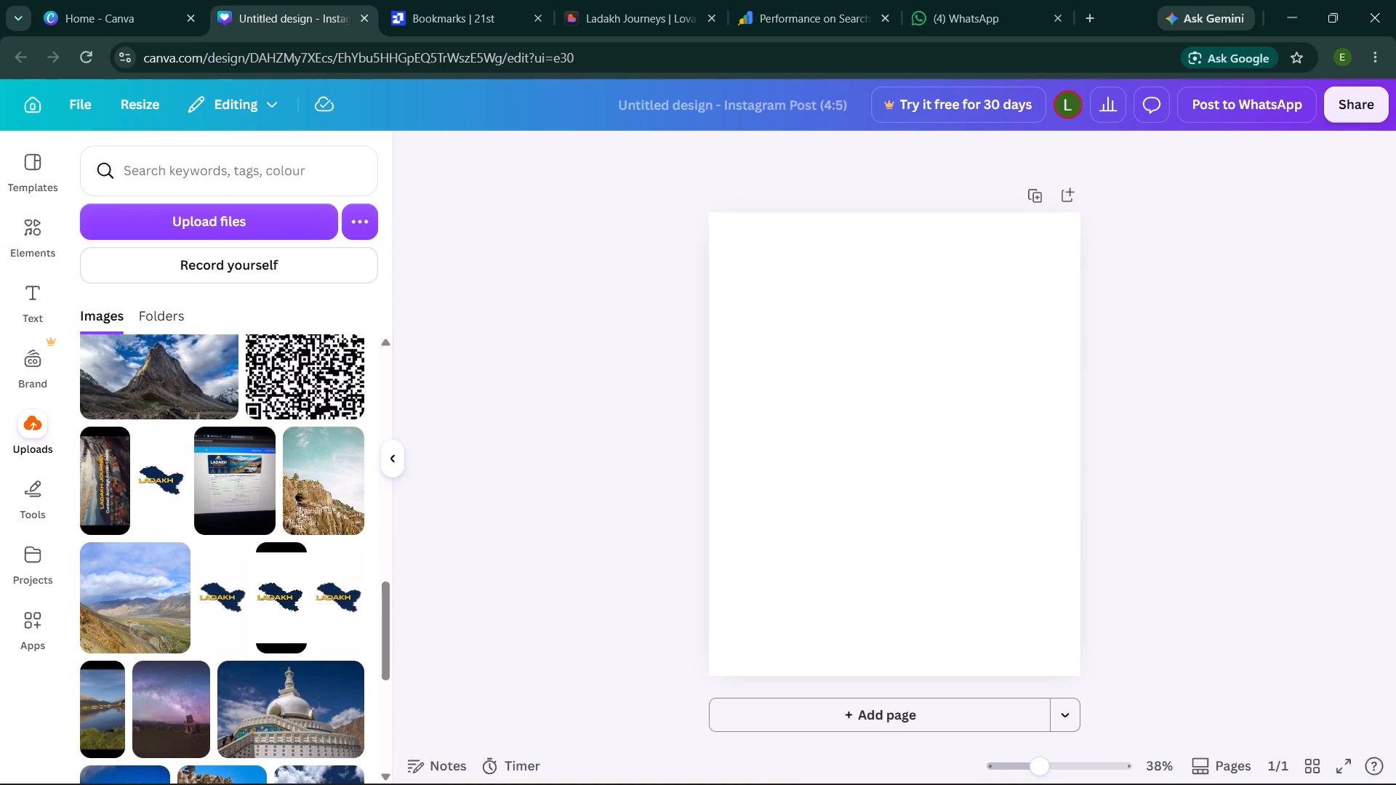
click(104, 506)
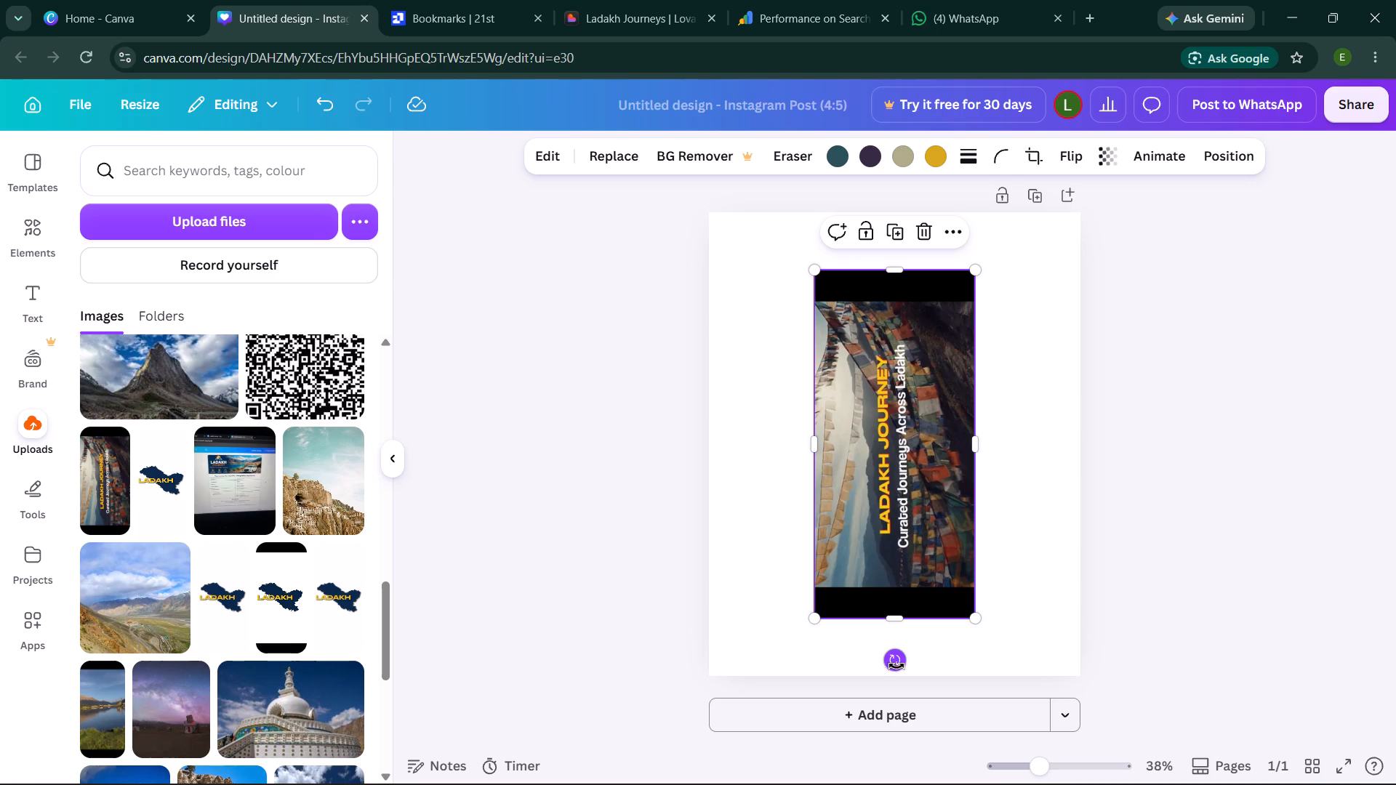
Rotate the Ladakh Journey banner to 90° so its text reads horizontally.
drag(899, 664, 791, 605)
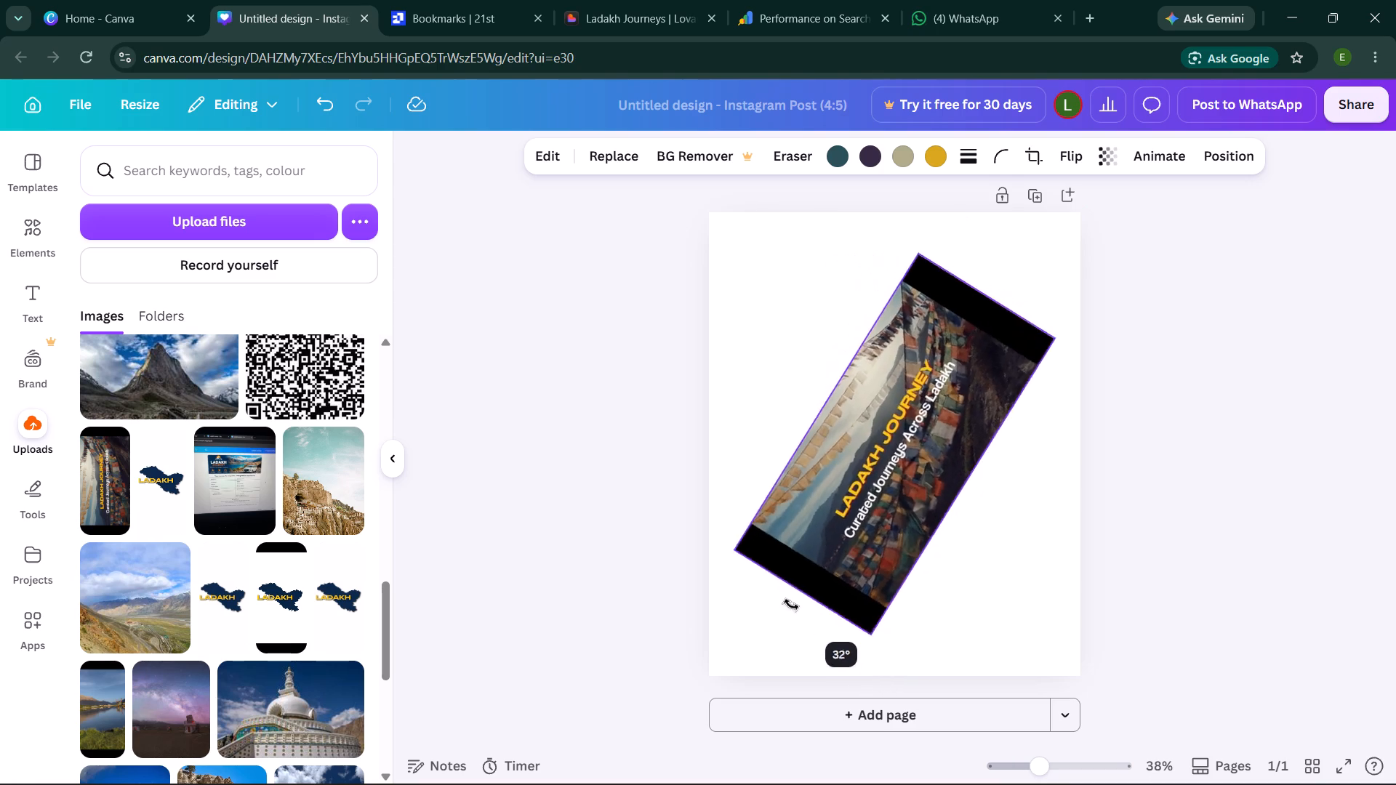
drag(791, 605, 681, 446)
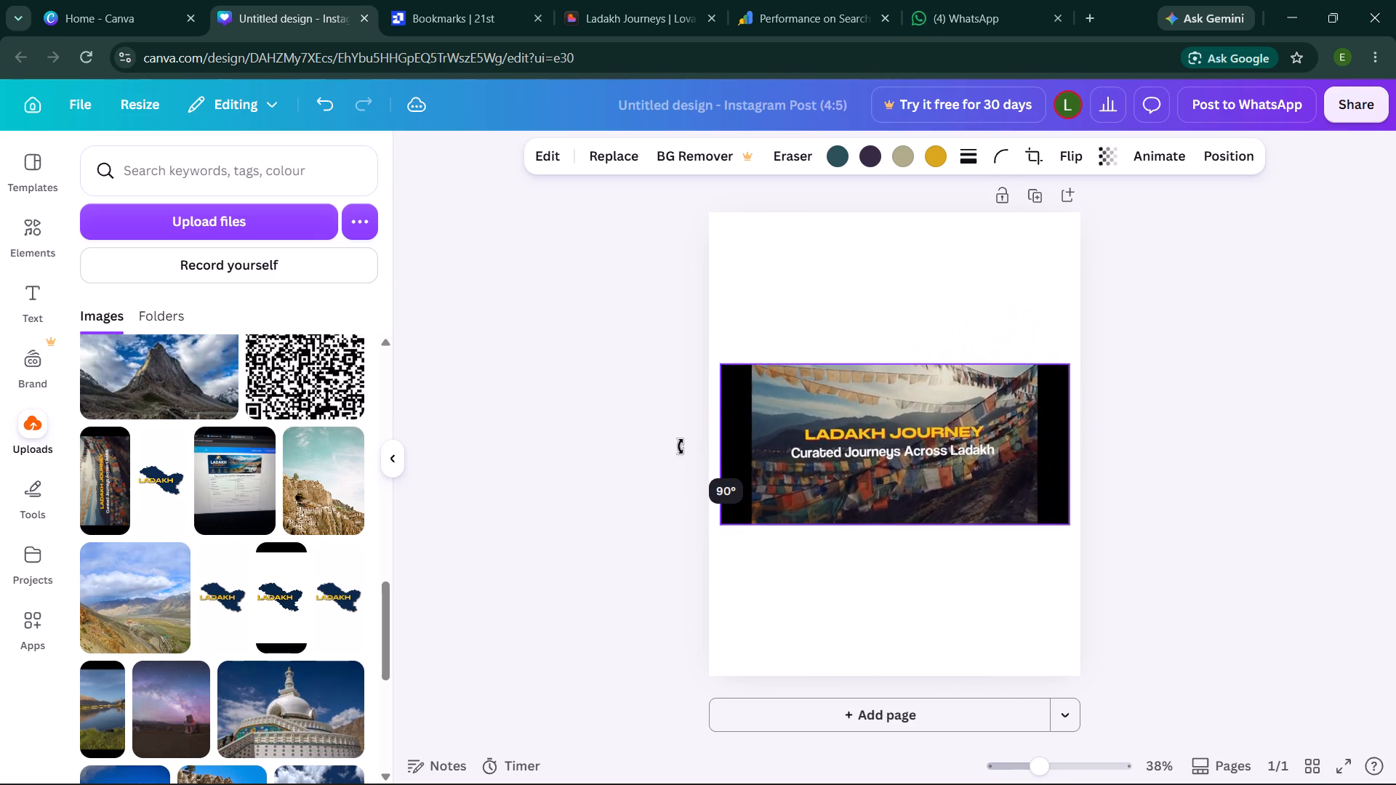
drag(681, 446, 681, 447)
Move the Ladakh Journey banner to the upper part of the page, keeping it centred horizontally.
drag(893, 429, 891, 425)
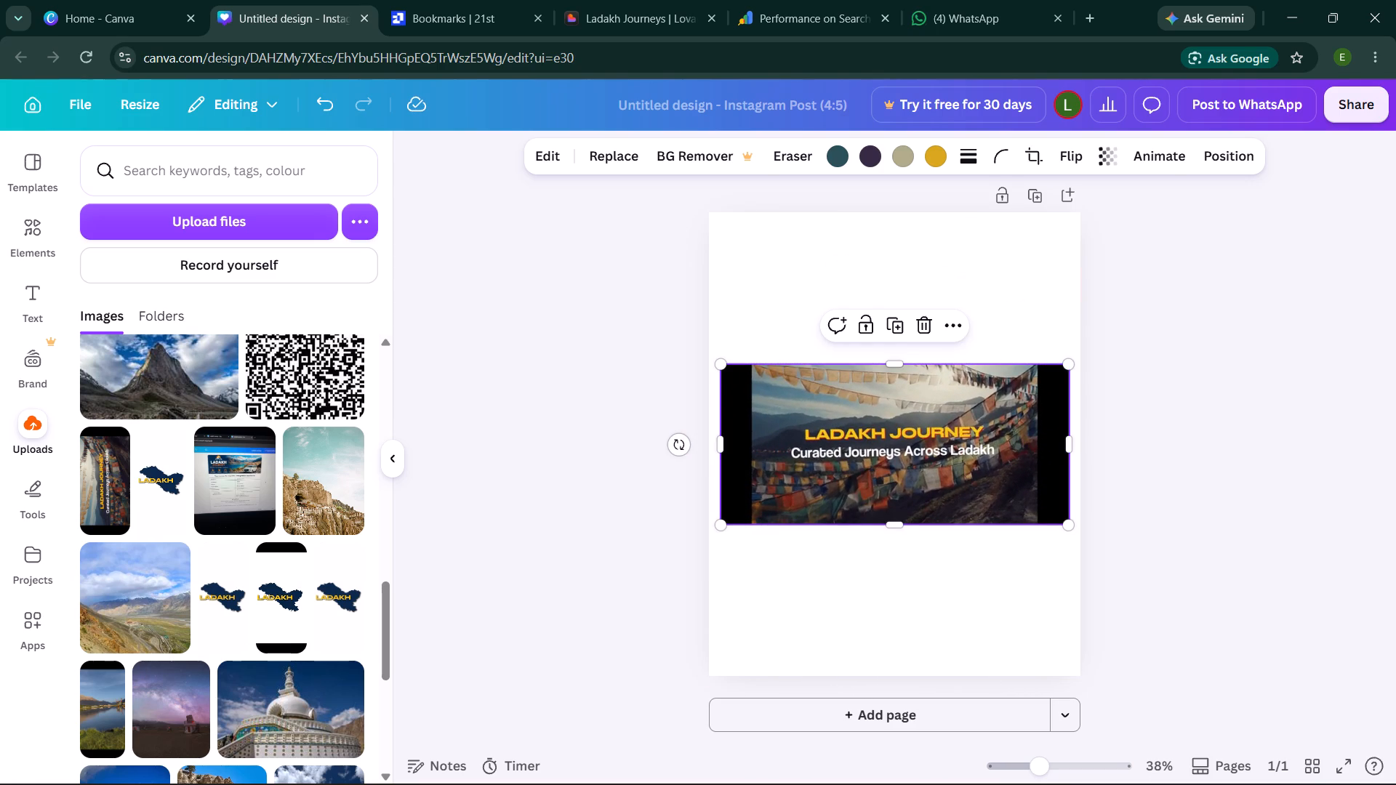
drag(891, 425, 898, 308)
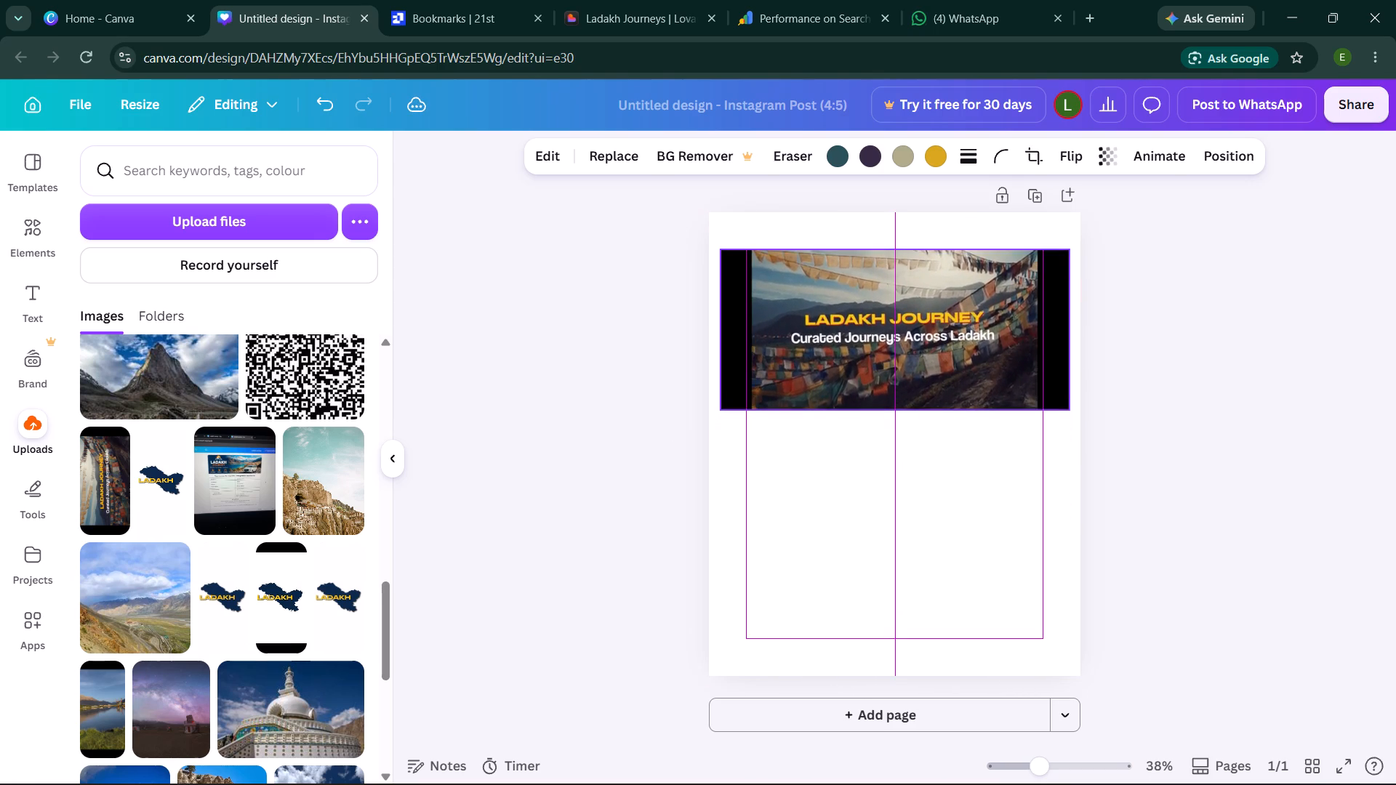
Move the Ladakh Journey banner image to the page's top edge and widen it to span the full page width.
drag(898, 308, 895, 280)
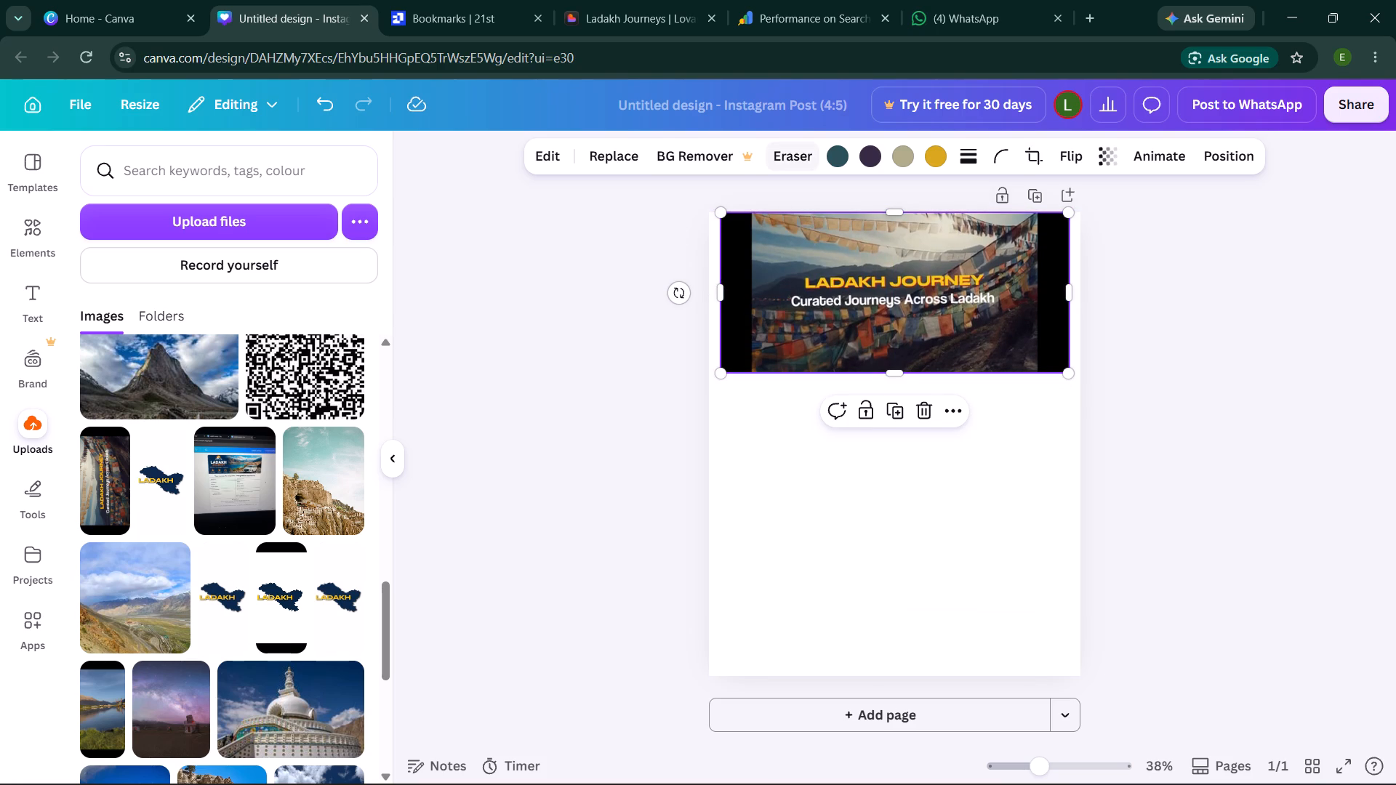
click(546, 160)
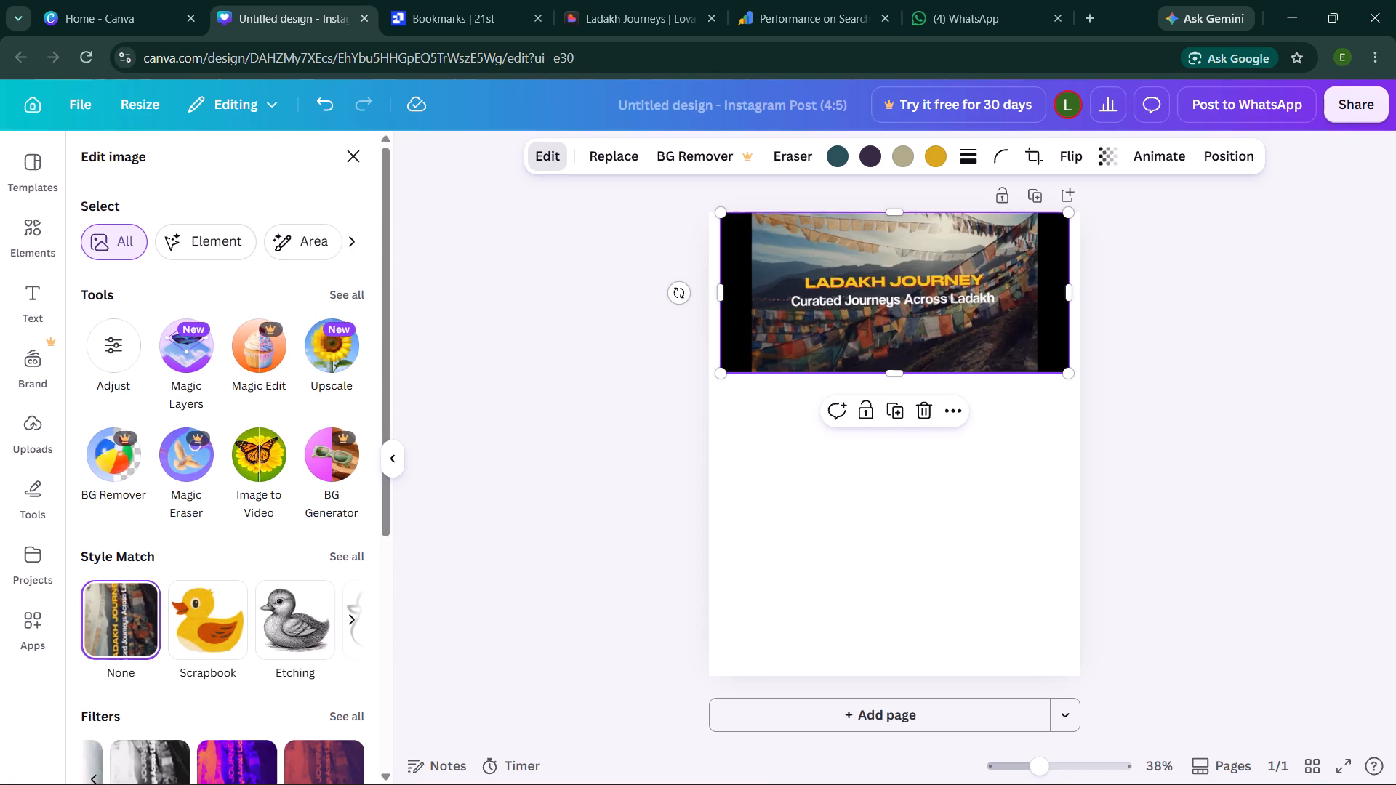
drag(726, 293, 750, 294)
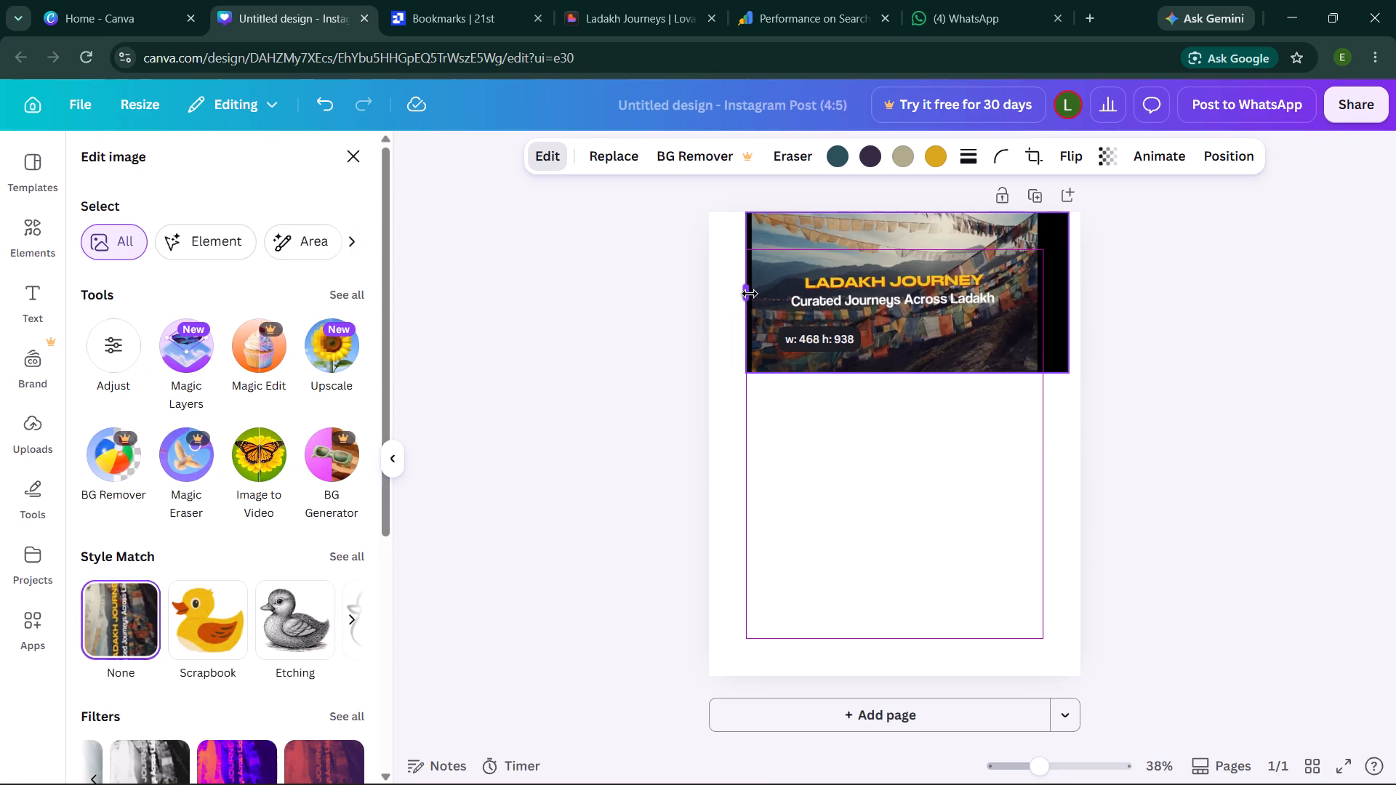
drag(750, 294, 753, 294)
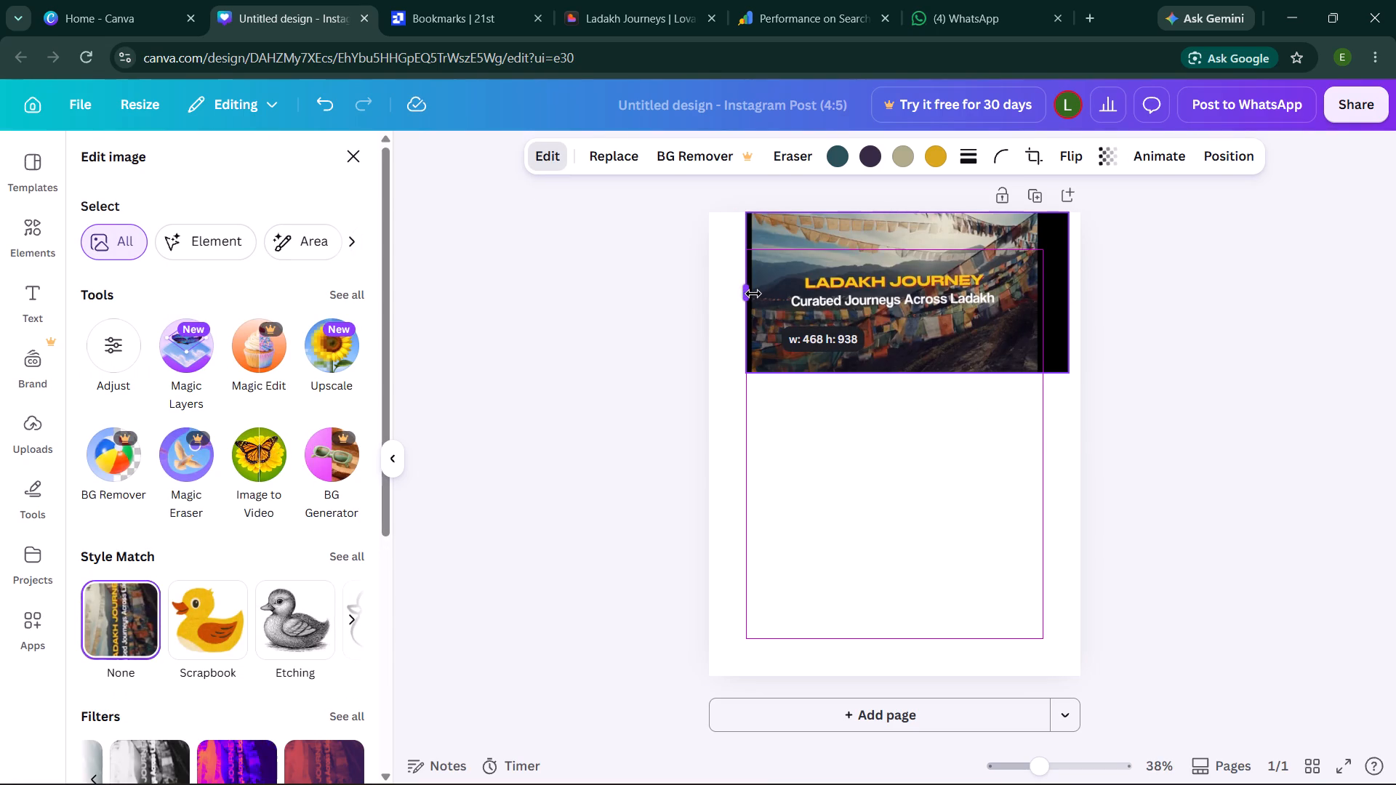
drag(753, 294, 754, 295)
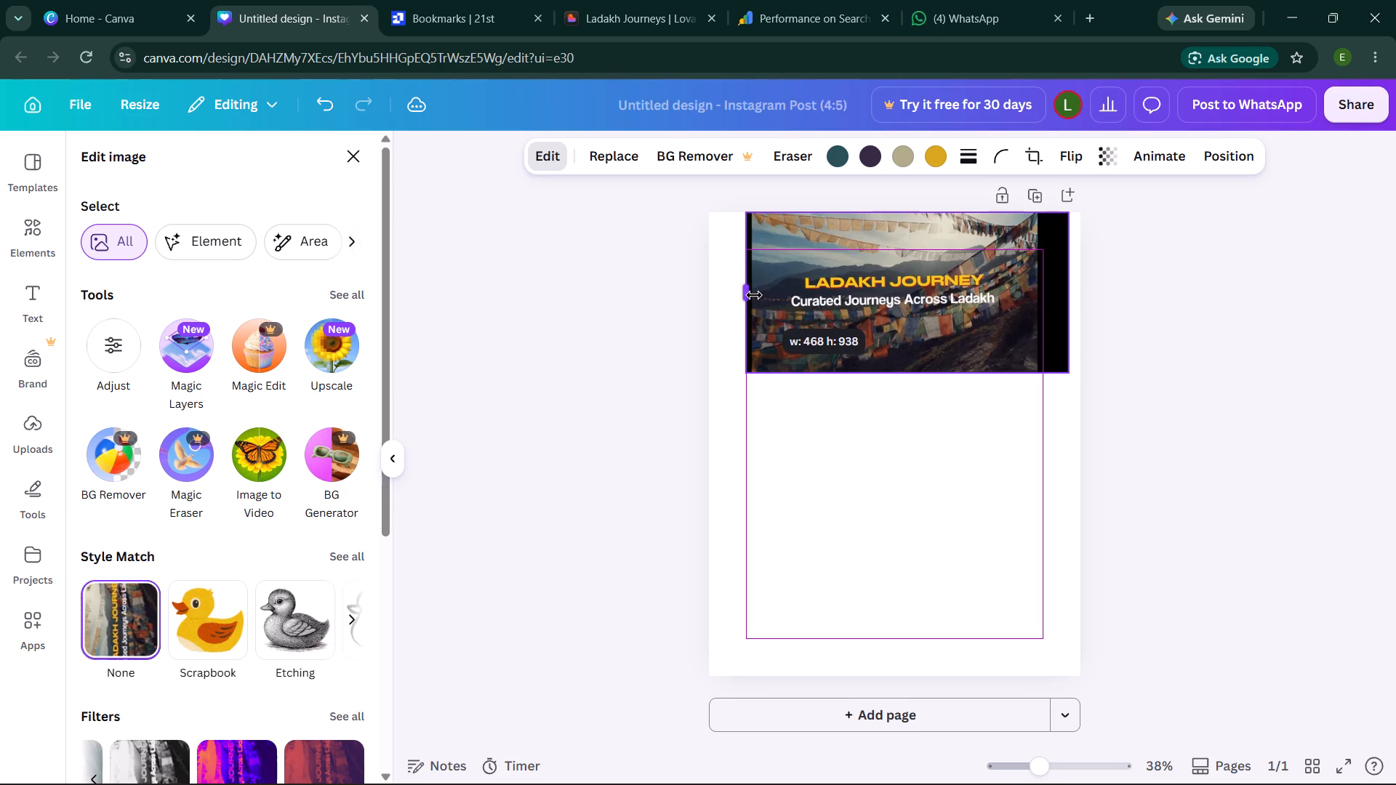
drag(754, 295, 713, 294)
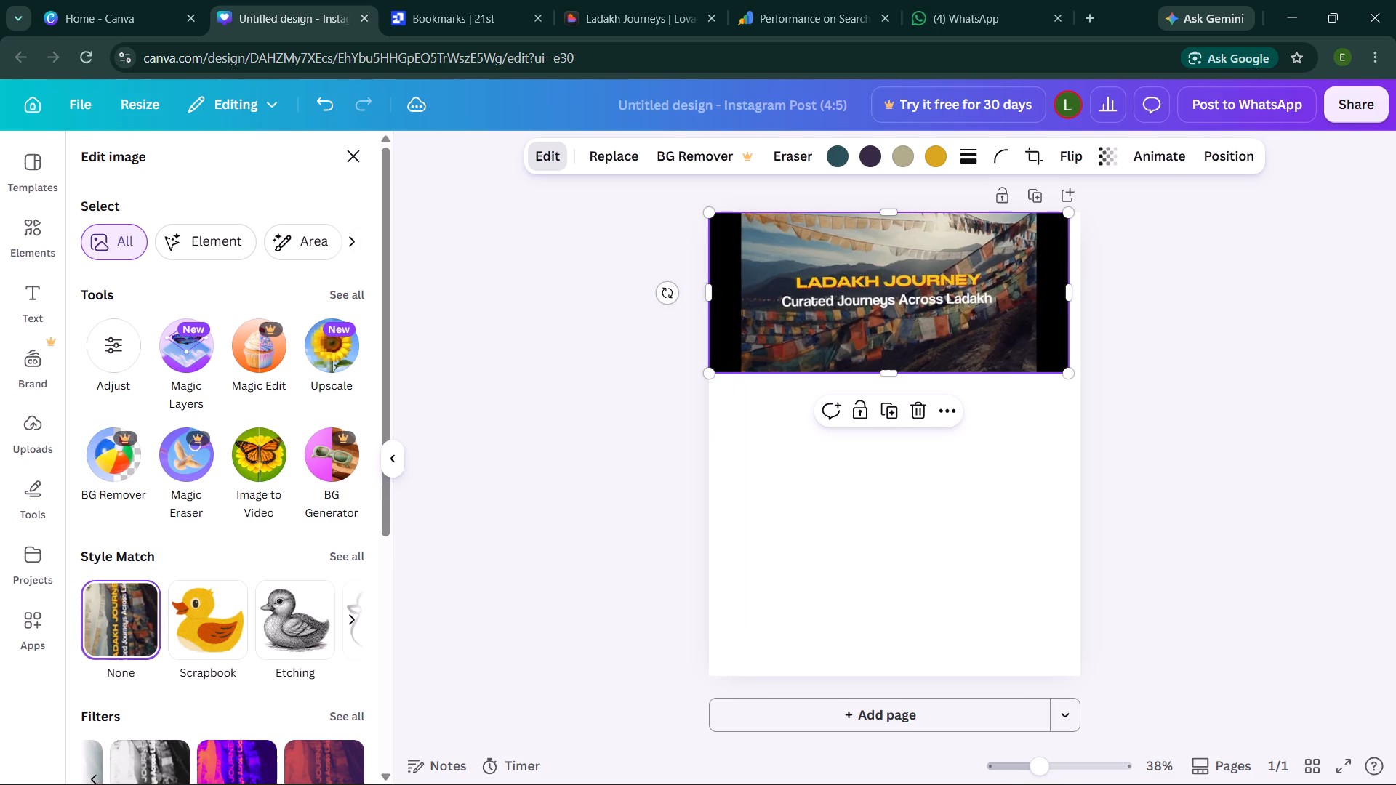
drag(1070, 288, 1078, 289)
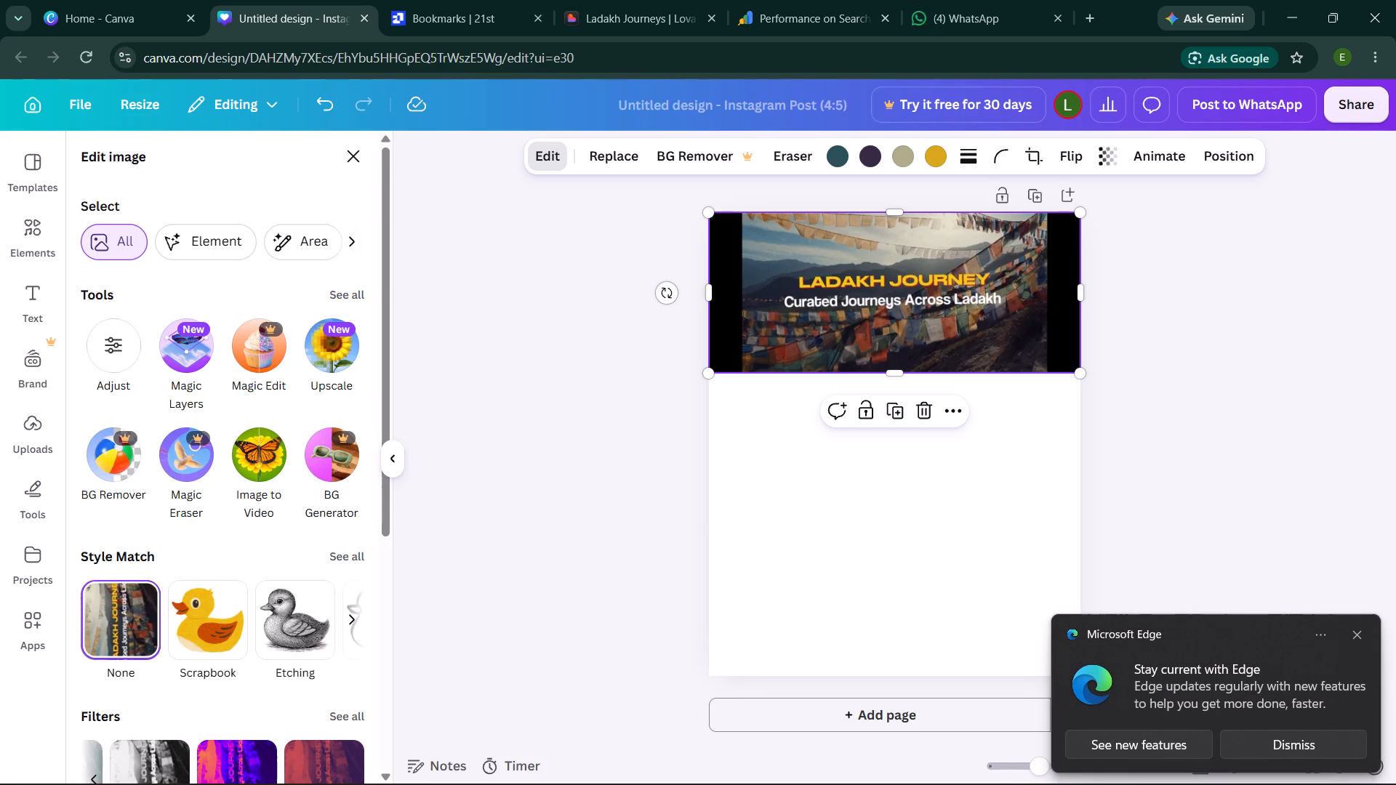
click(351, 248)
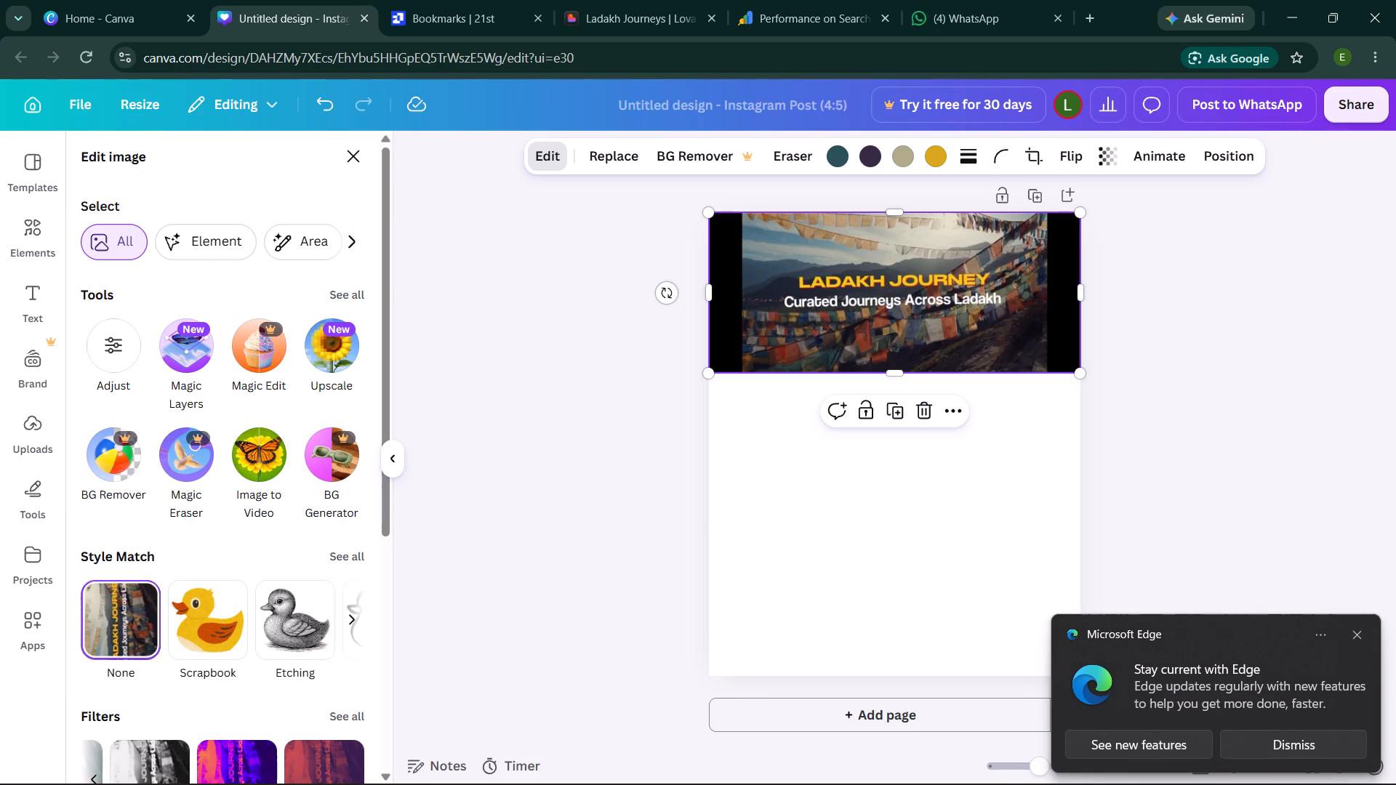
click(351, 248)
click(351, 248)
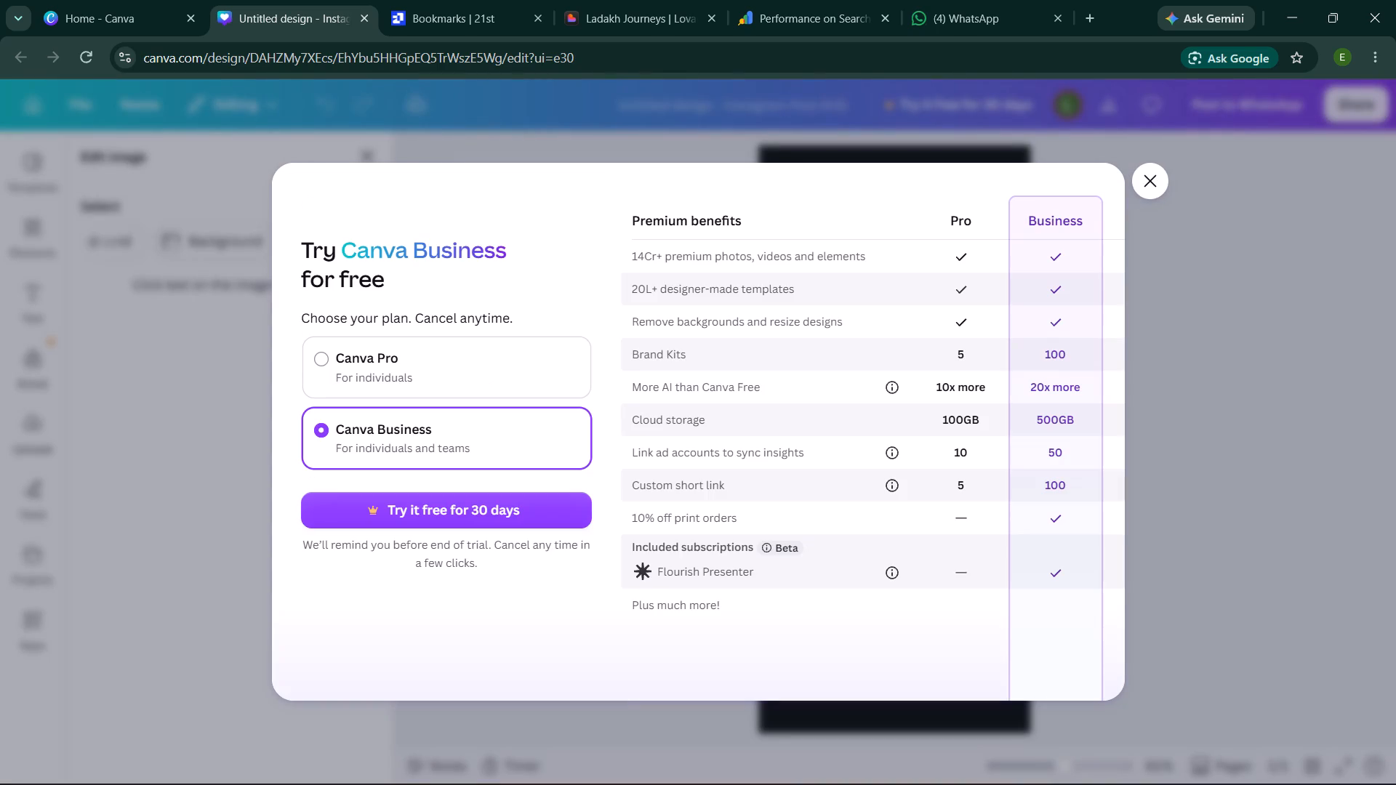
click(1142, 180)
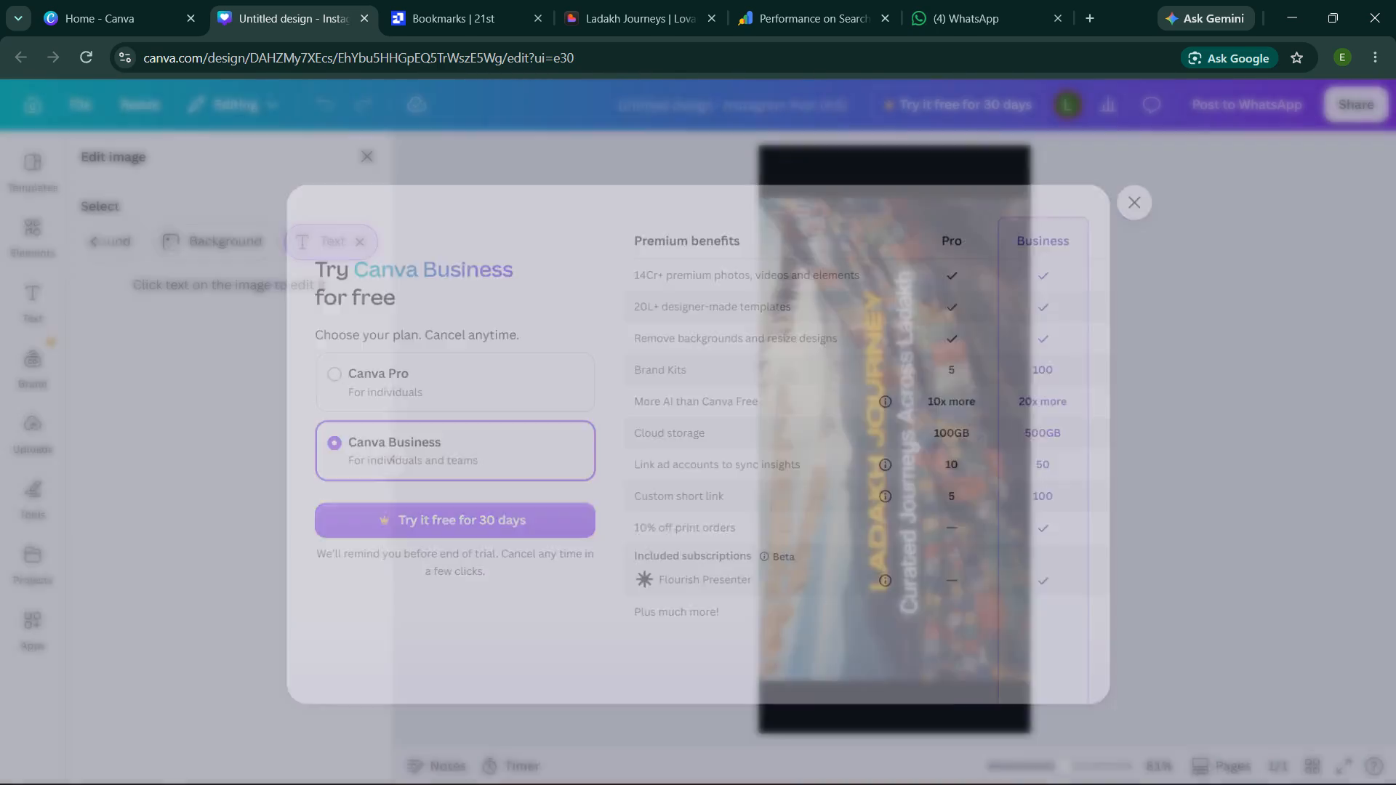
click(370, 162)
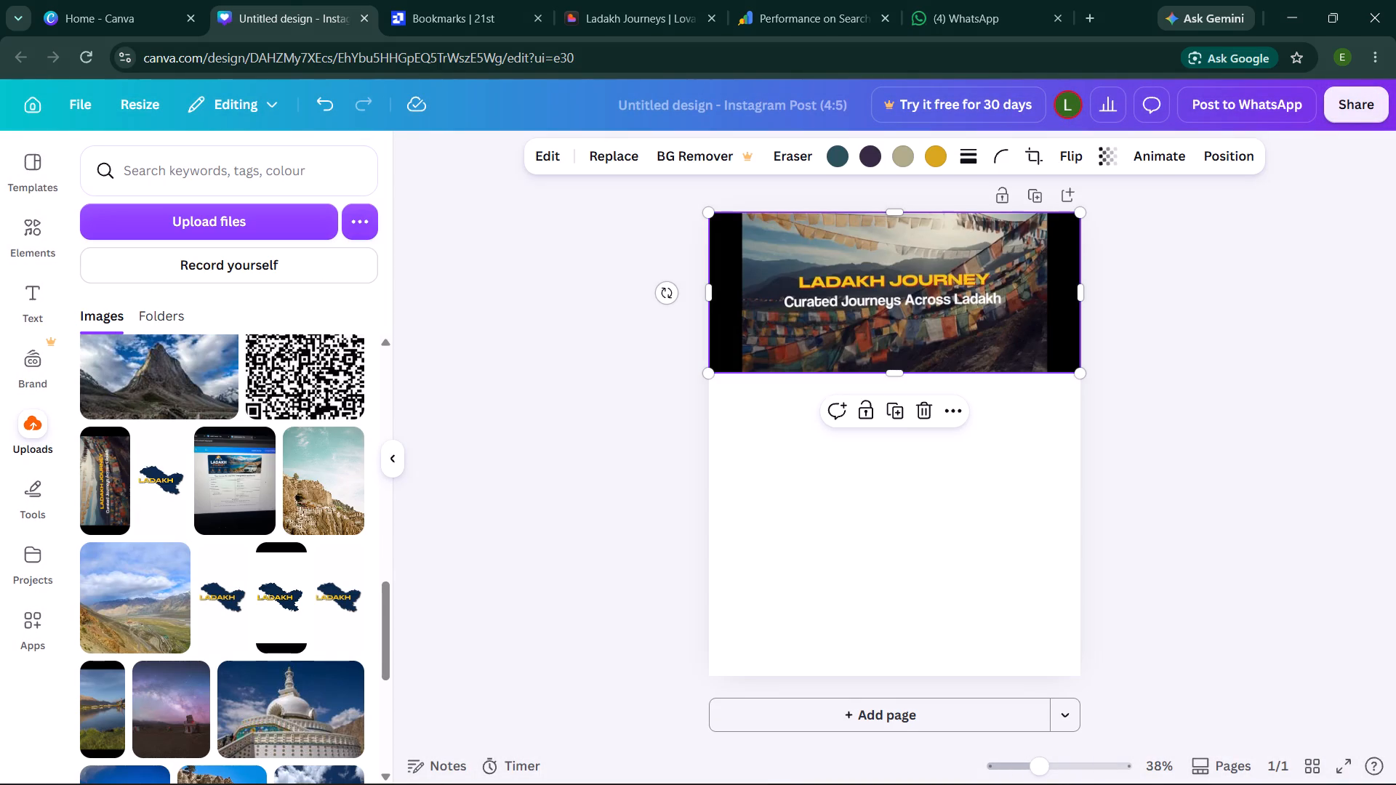
Crop the Ladakh Journey banner freeform to cut off the black bars on both sides.
click(1035, 164)
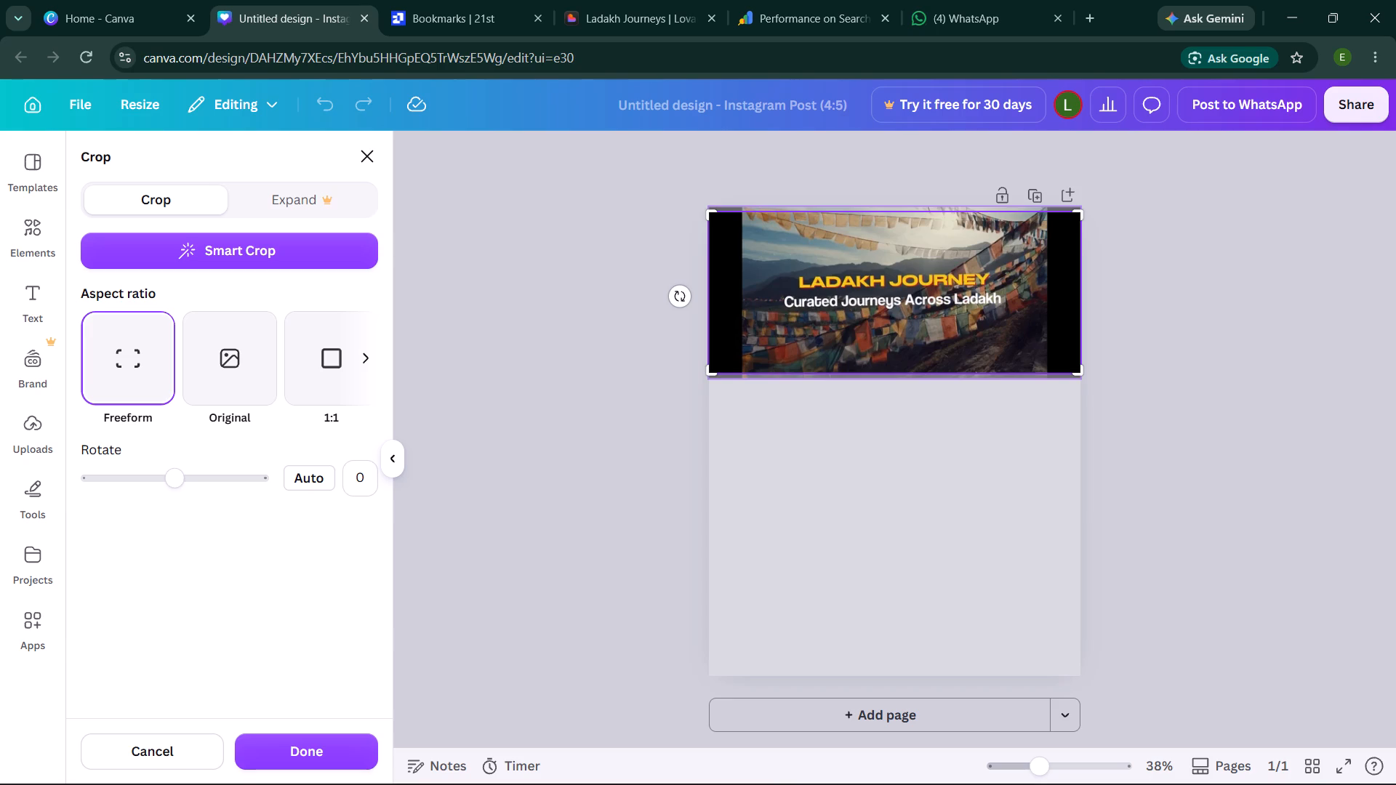
drag(711, 371, 742, 367)
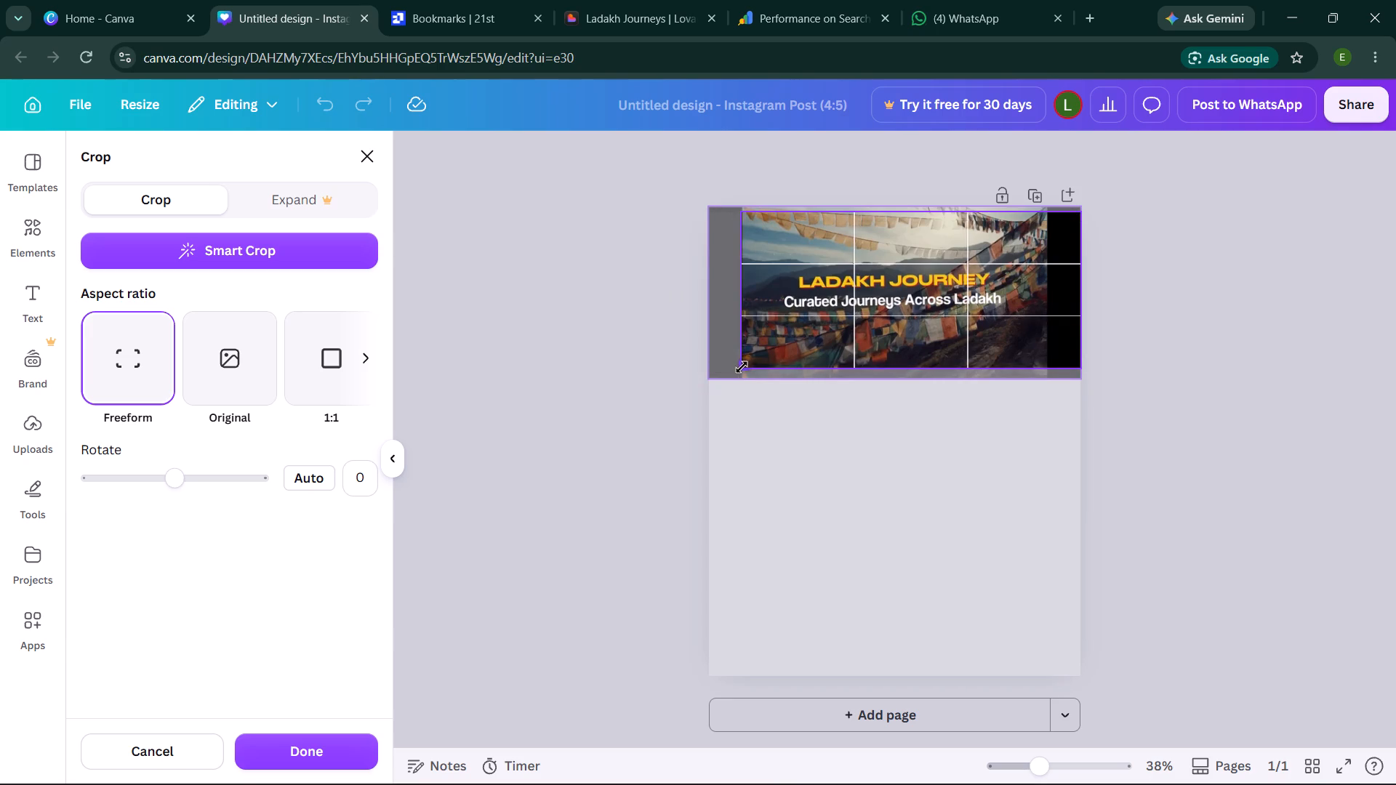
drag(742, 367, 745, 368)
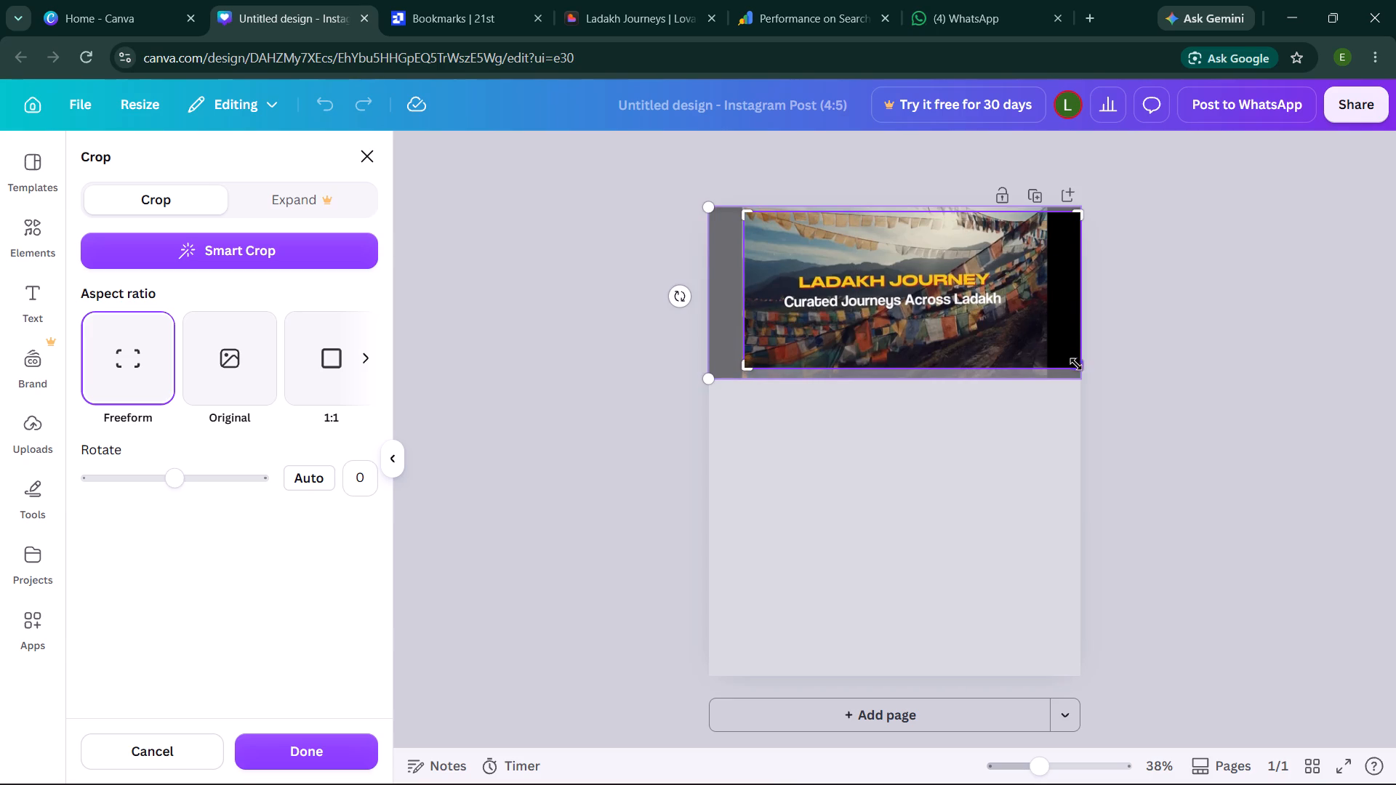
drag(1080, 368, 1043, 358)
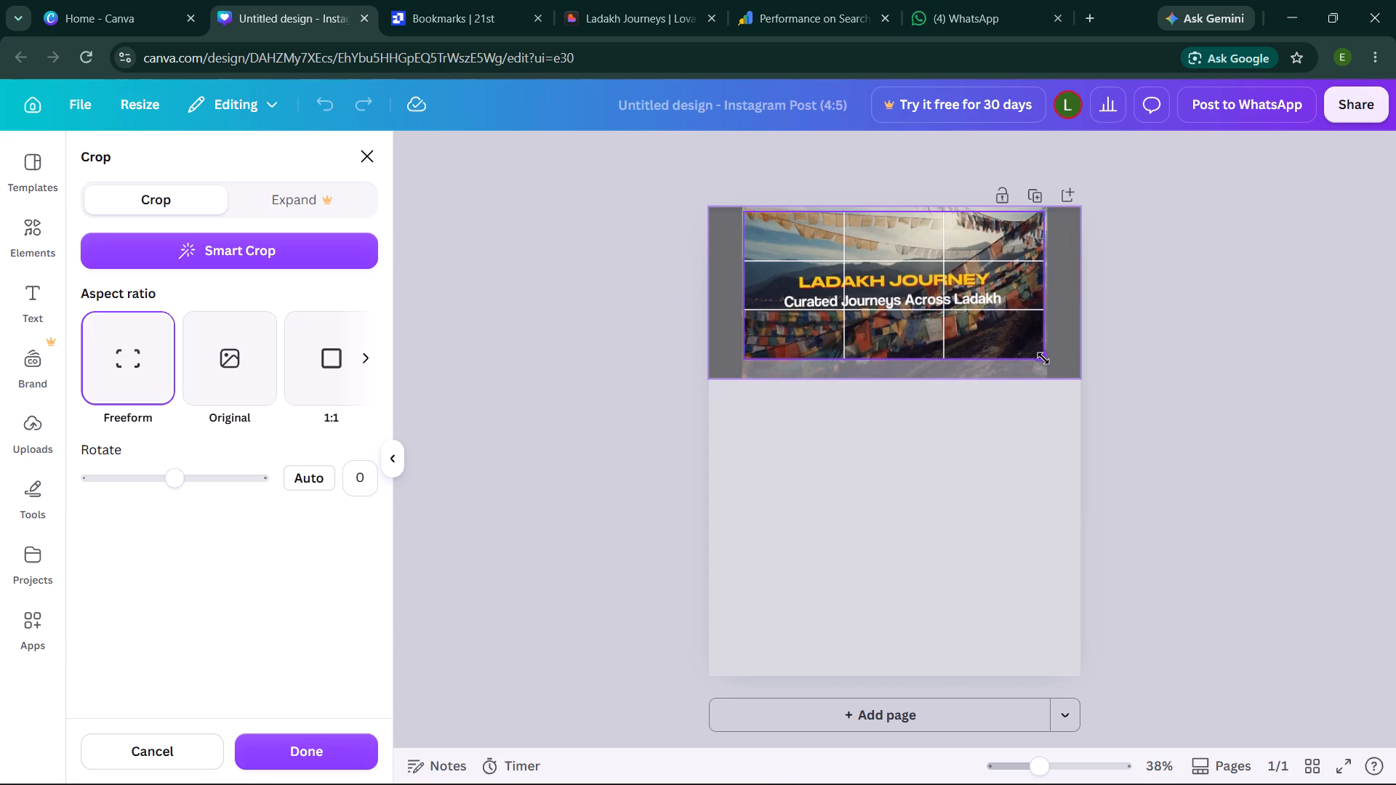
drag(1043, 358, 1044, 358)
drag(1044, 358, 1046, 360)
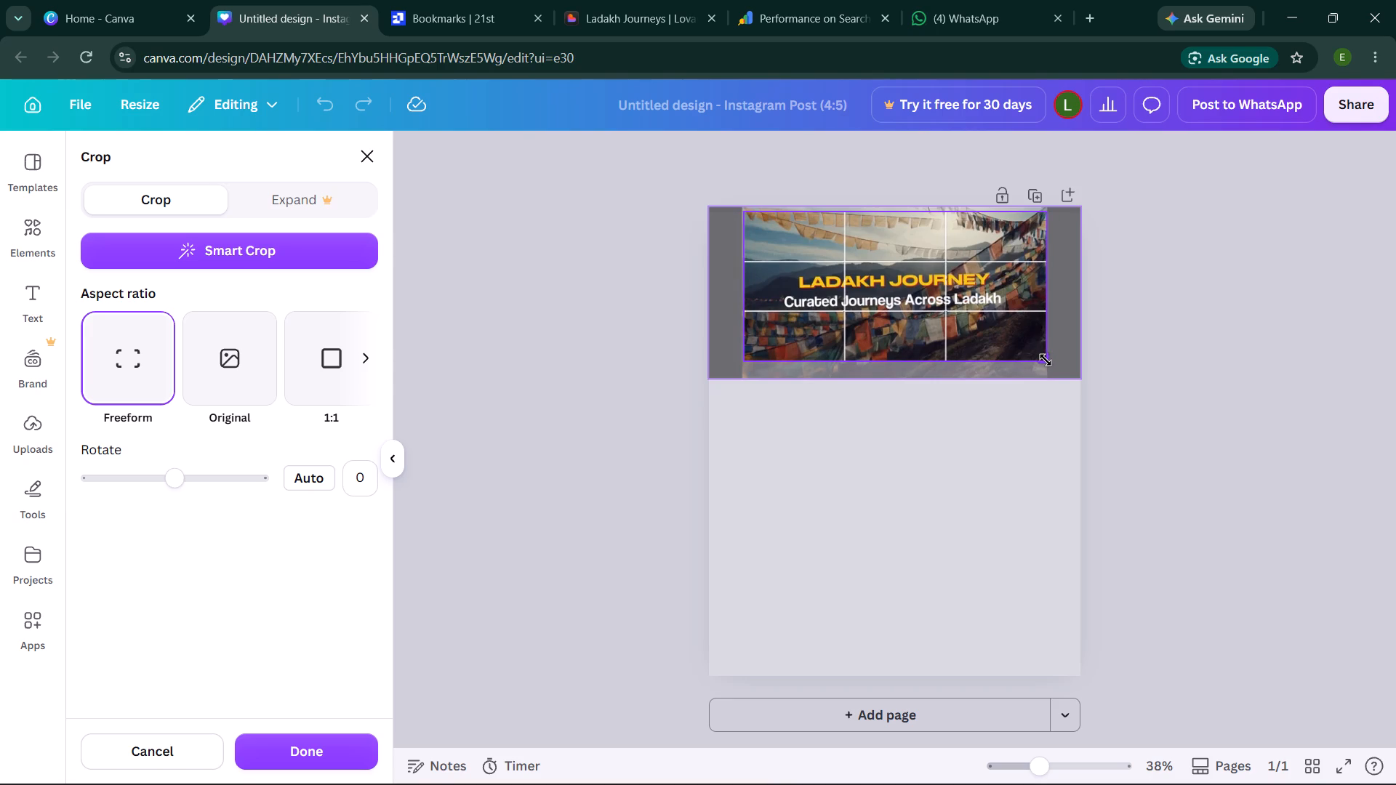
drag(1046, 360, 1046, 359)
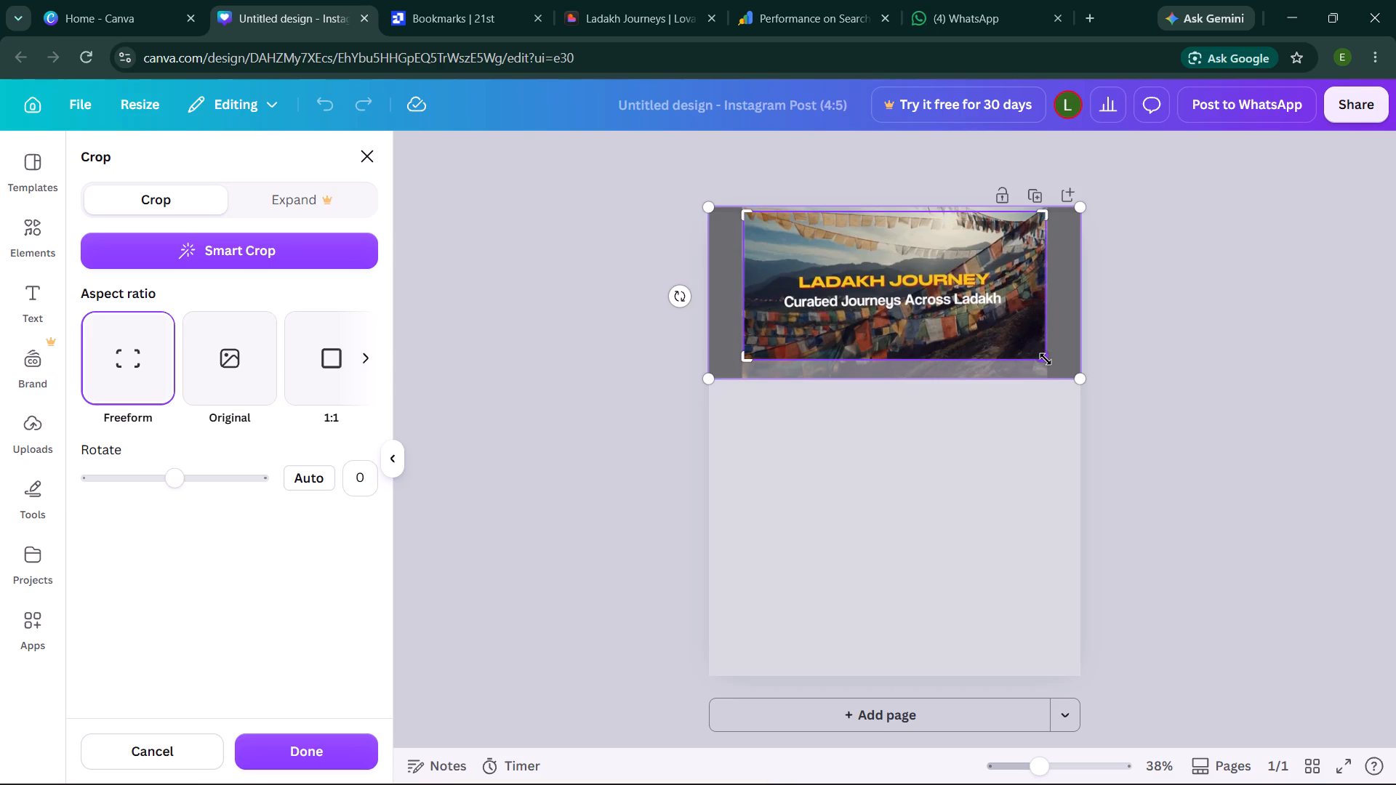
Tighten the banner's crop frame from above and below to a narrow band around the title and tagline.
drag(987, 304, 986, 296)
drag(1043, 218, 1043, 222)
drag(1043, 222, 1046, 250)
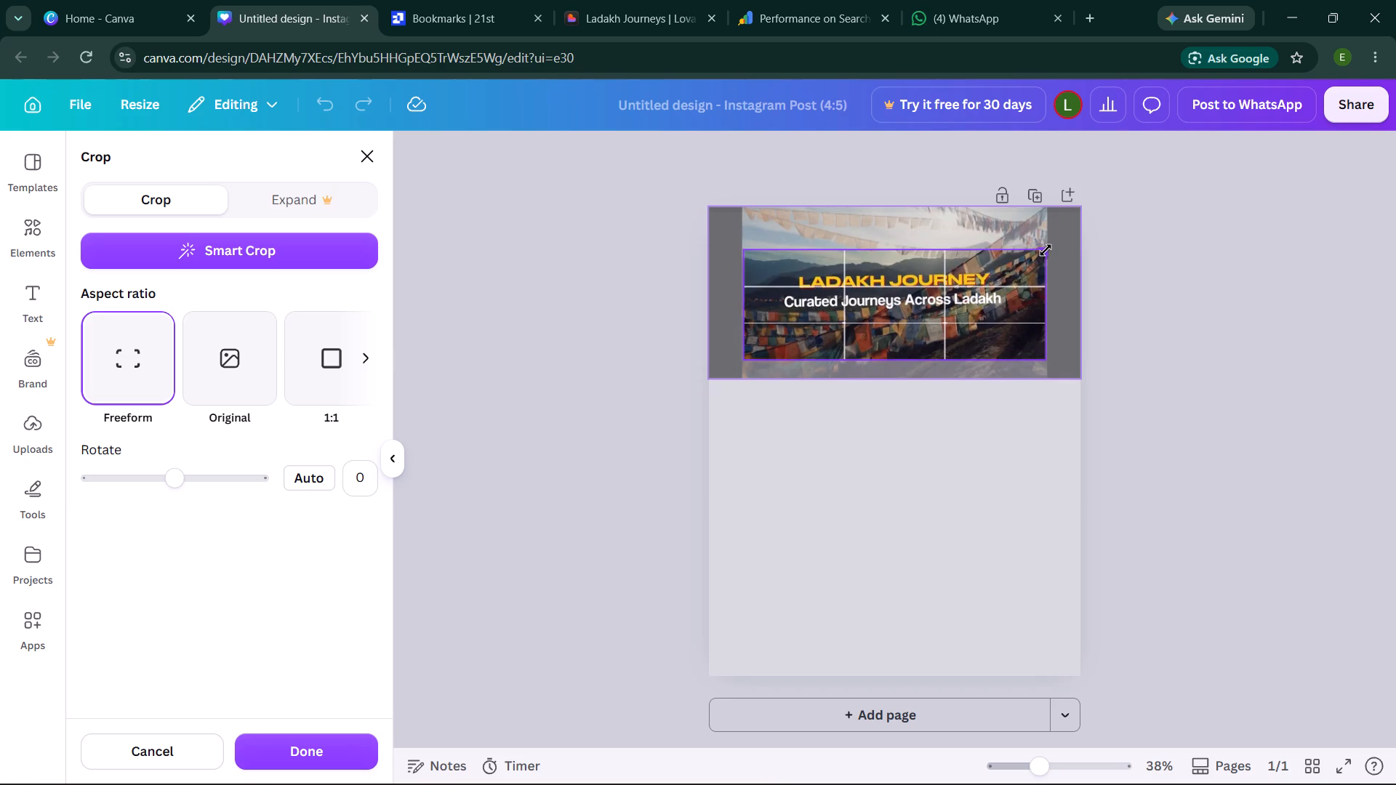
drag(1046, 250, 1046, 245)
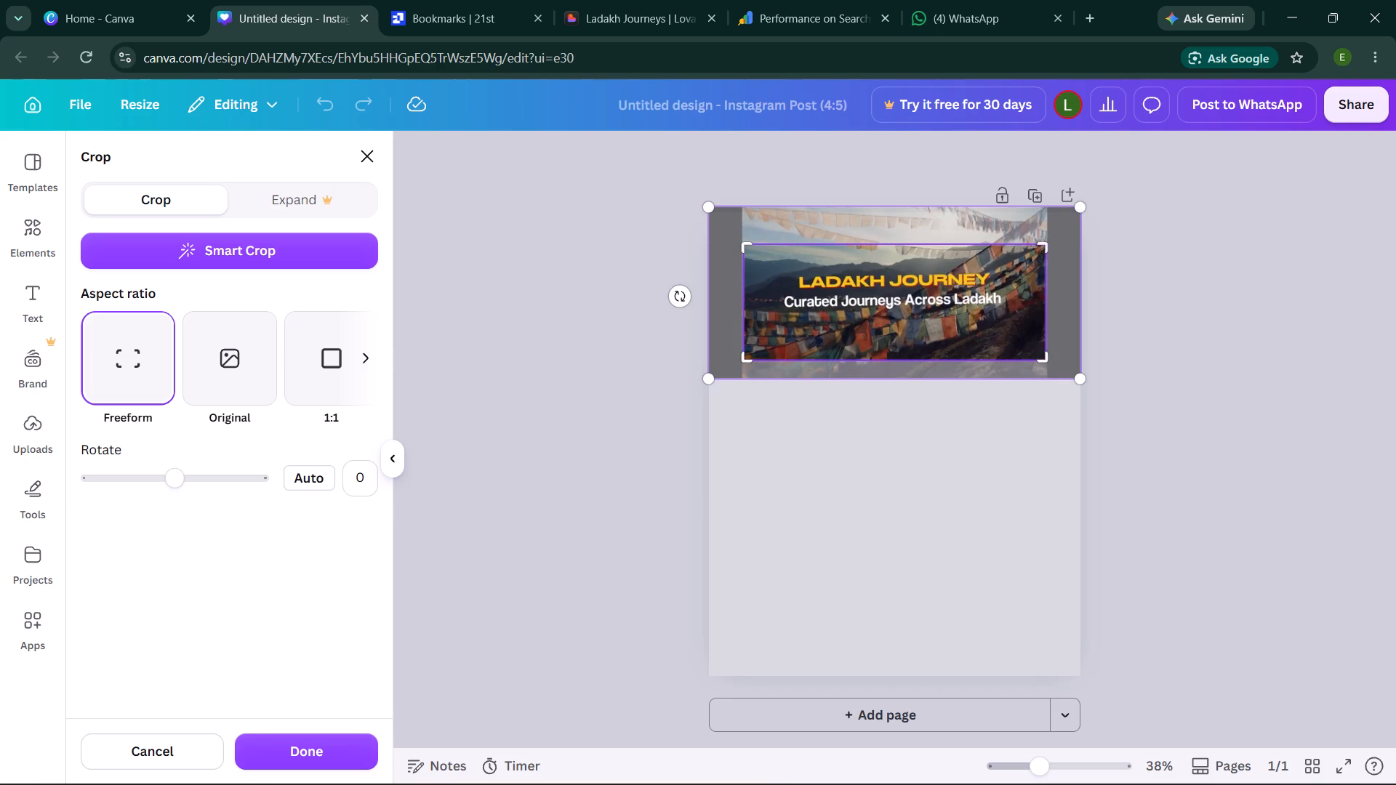
drag(1043, 352, 1040, 337)
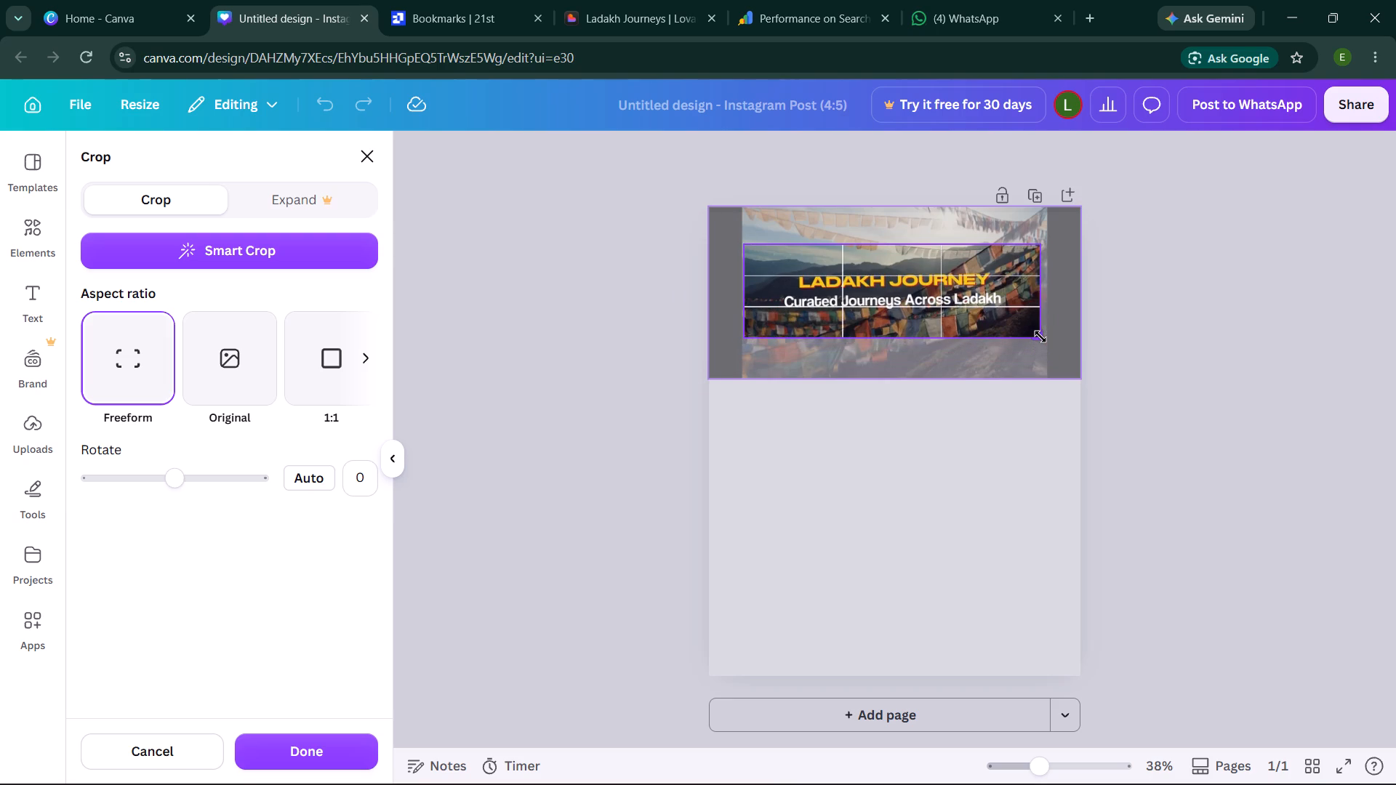
drag(1040, 337, 1040, 337)
drag(1040, 337, 1040, 337)
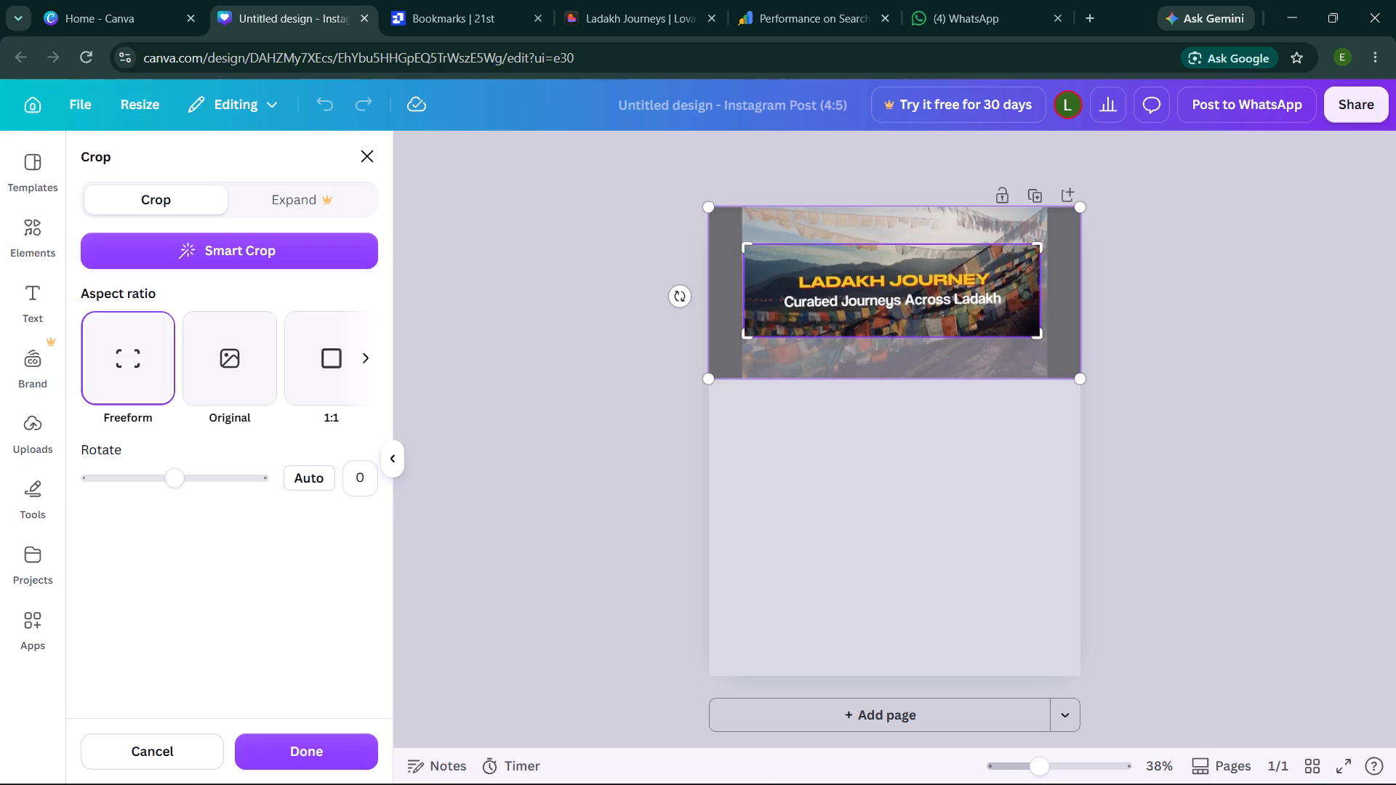
Fine-tune the position of the banner image inside the crop frame around the title and tagline.
drag(1010, 308, 998, 307)
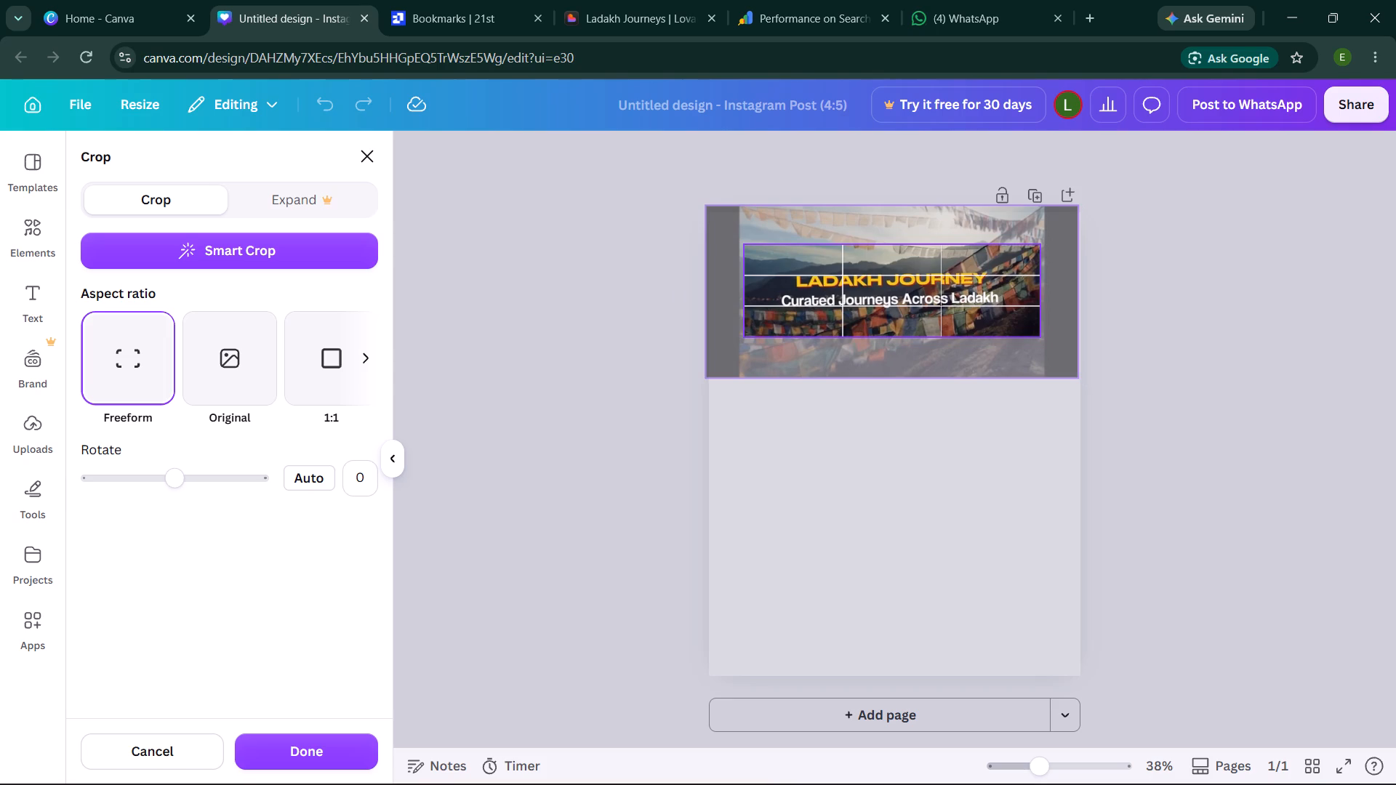
drag(998, 307, 998, 309)
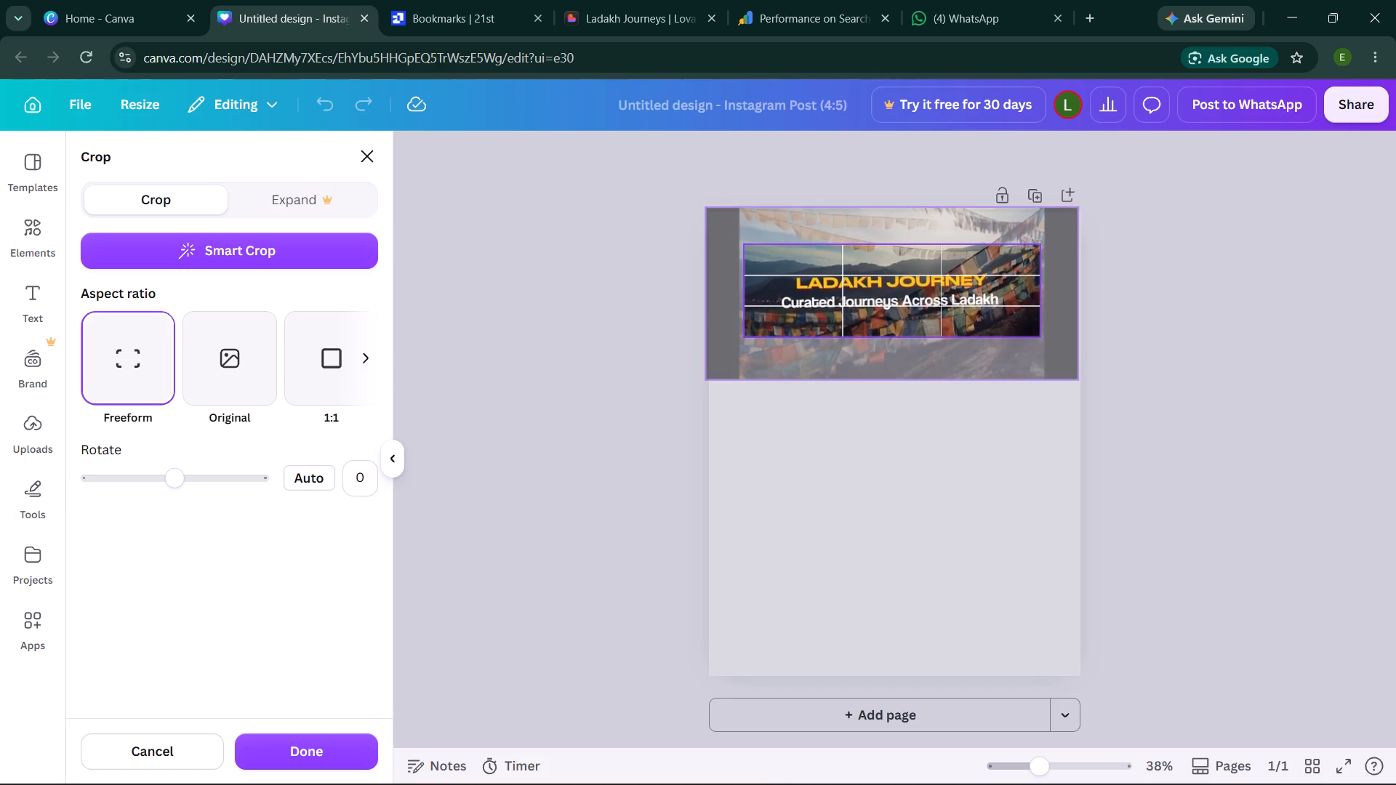
drag(998, 309, 999, 310)
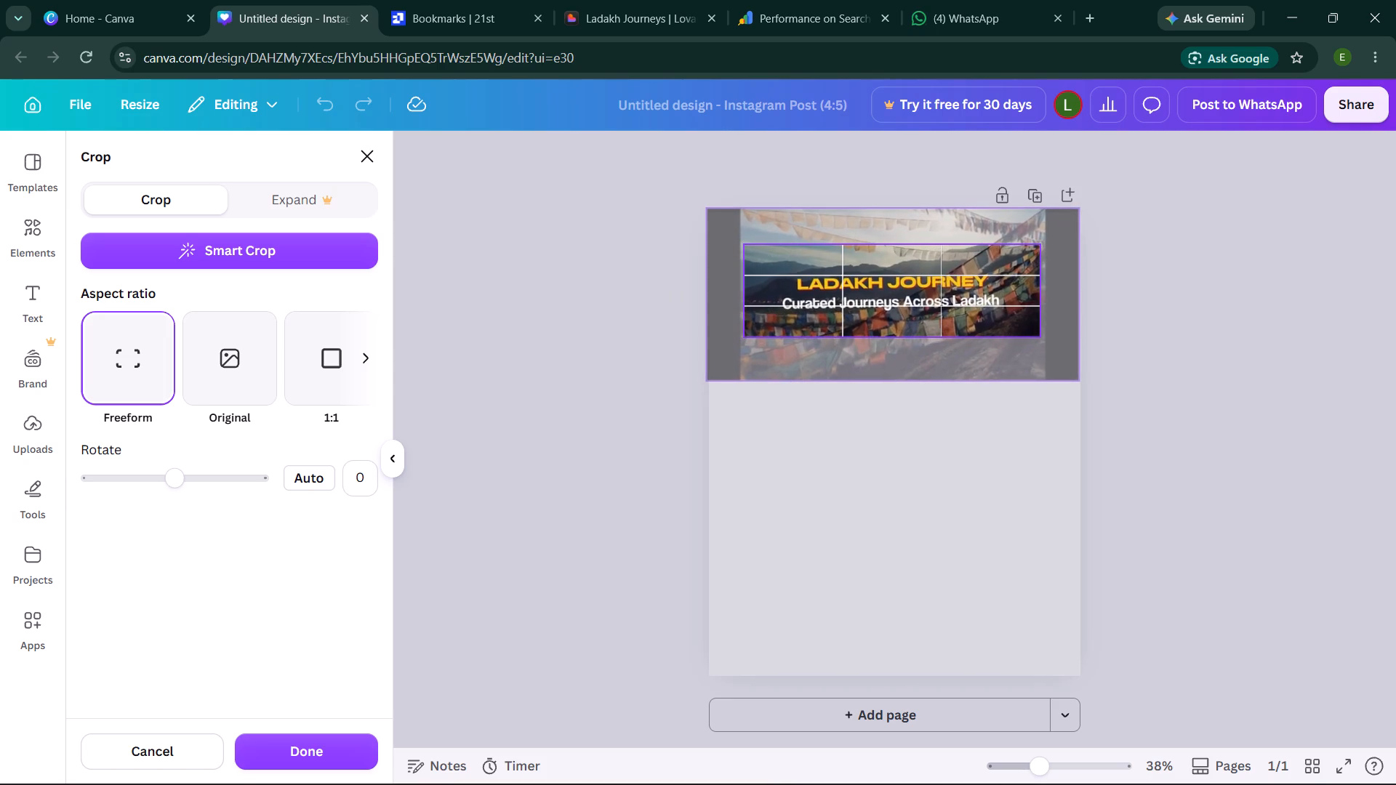
drag(999, 310, 998, 310)
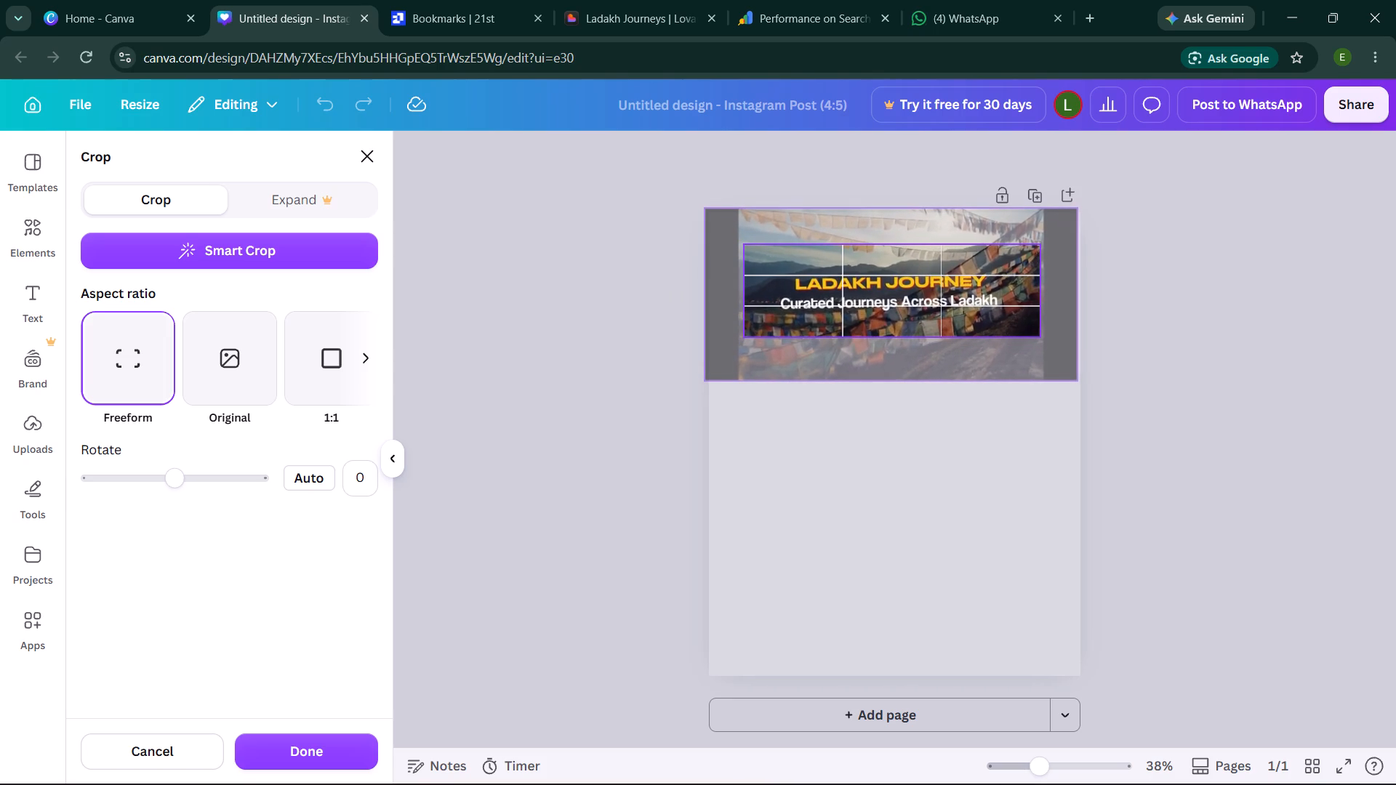
drag(998, 310, 997, 309)
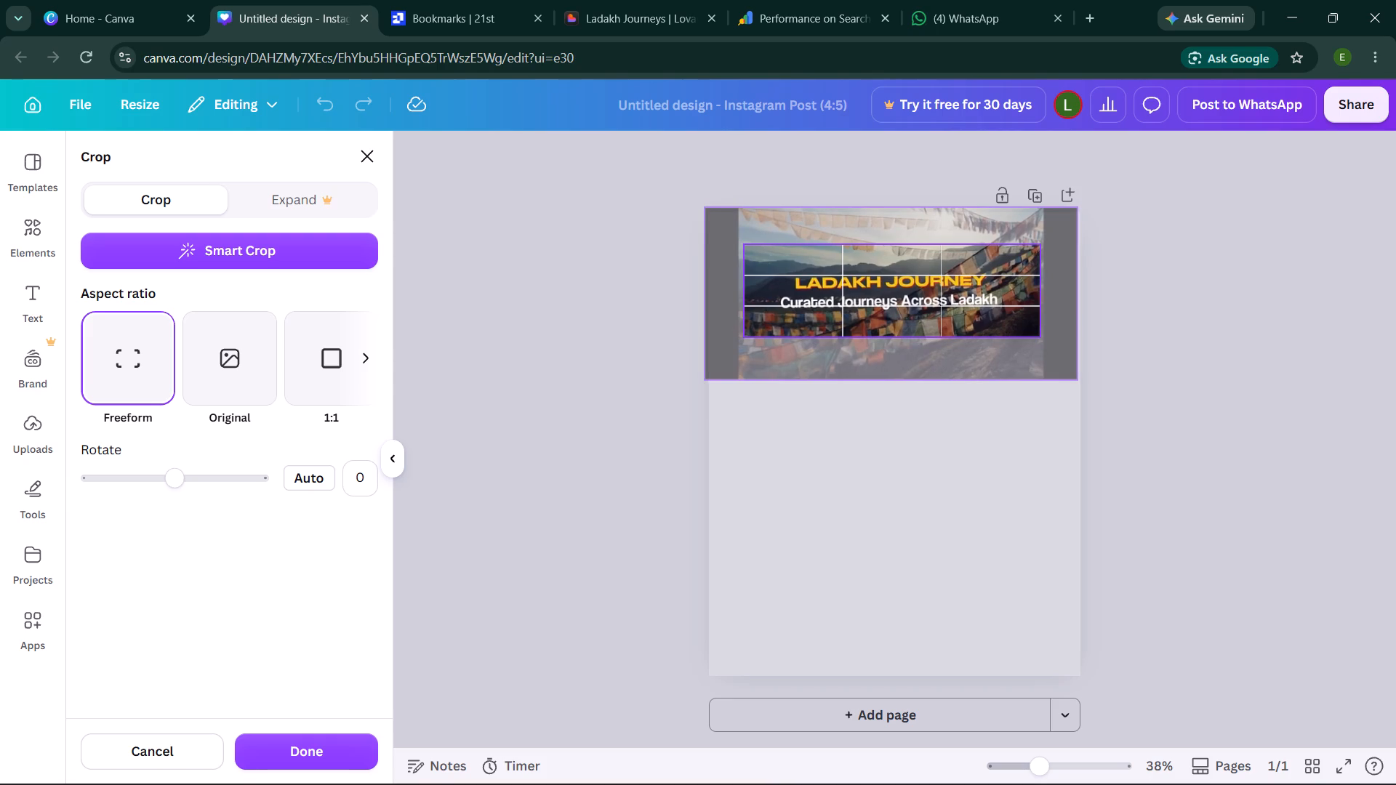
drag(997, 309, 998, 308)
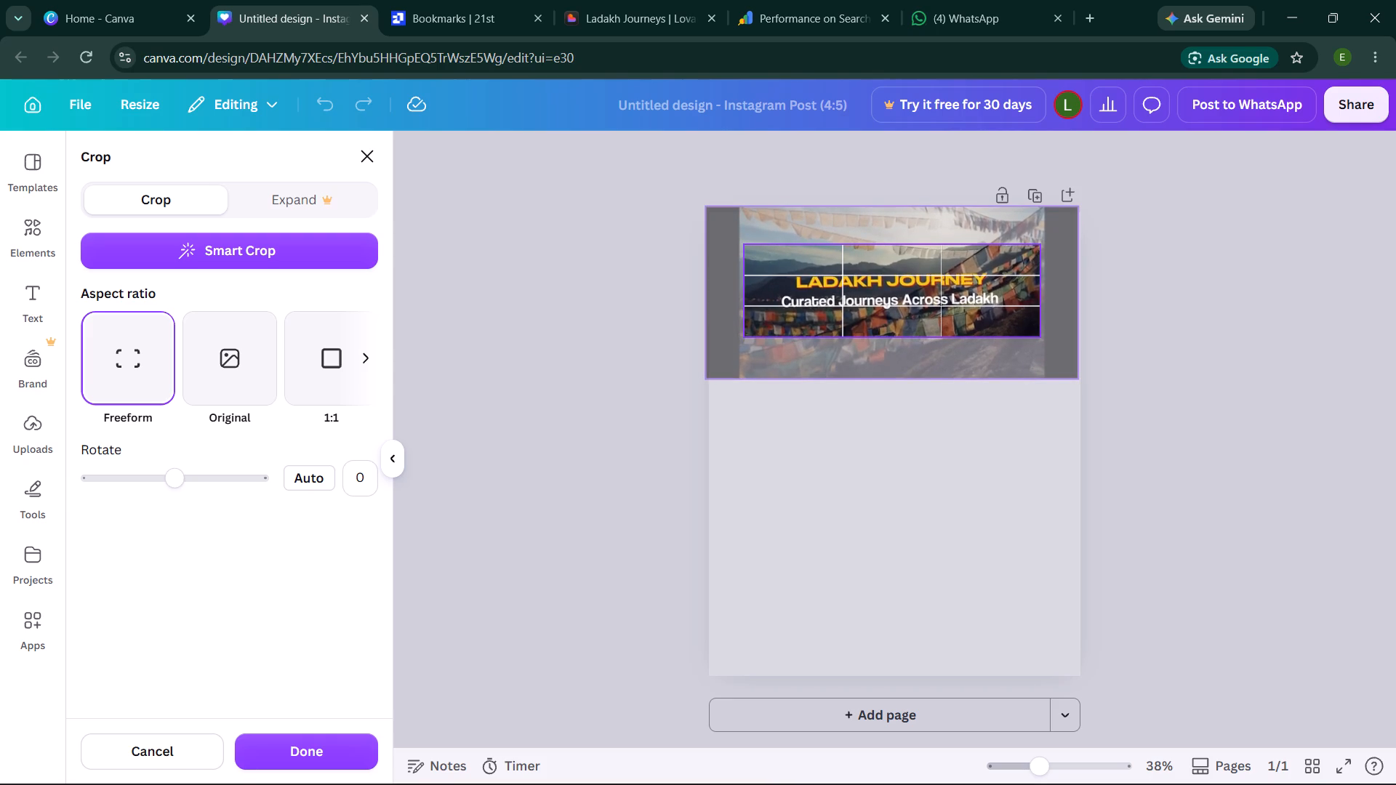
drag(998, 308, 1000, 310)
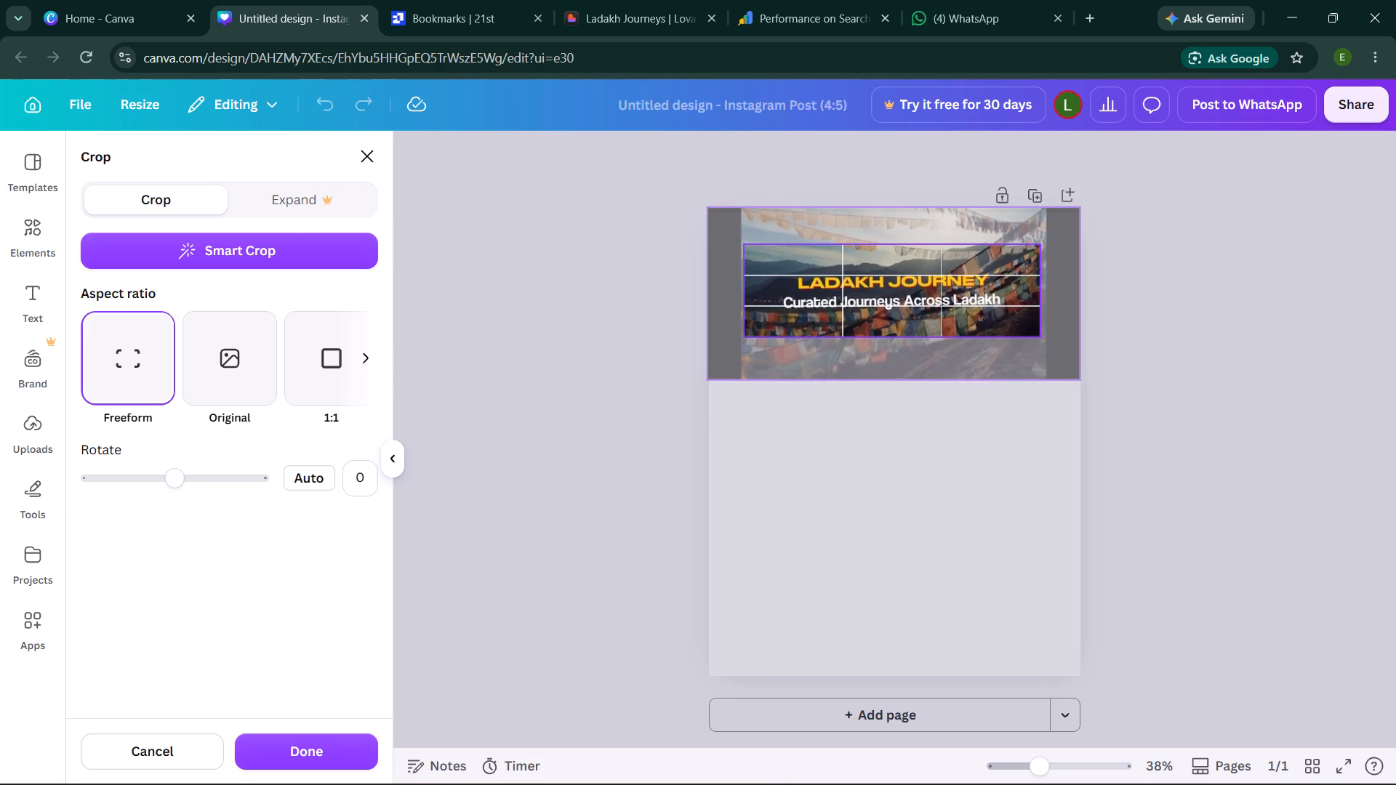
drag(1000, 310, 999, 310)
Nudge the banner image slightly sideways inside the crop frame and apply the crop.
drag(999, 310, 998, 309)
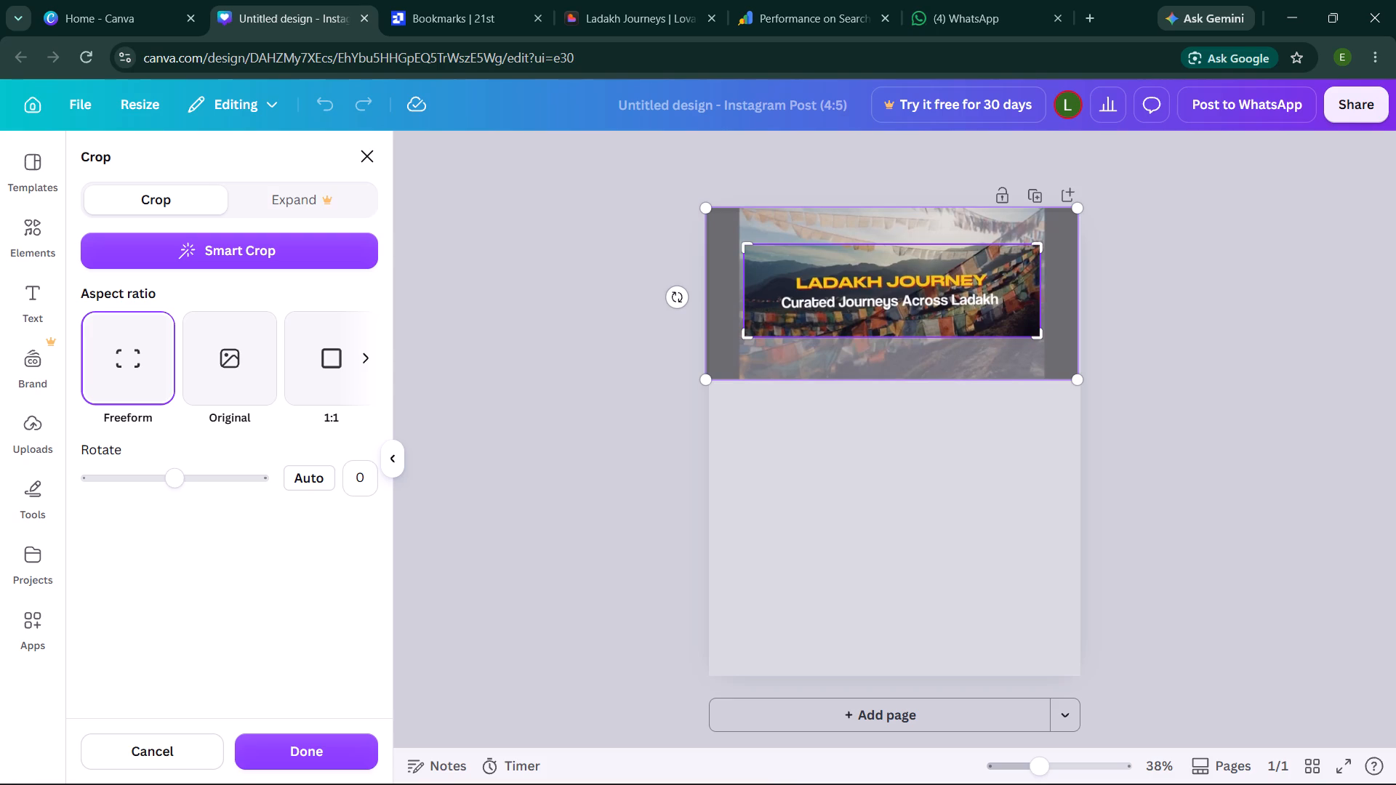
click(305, 755)
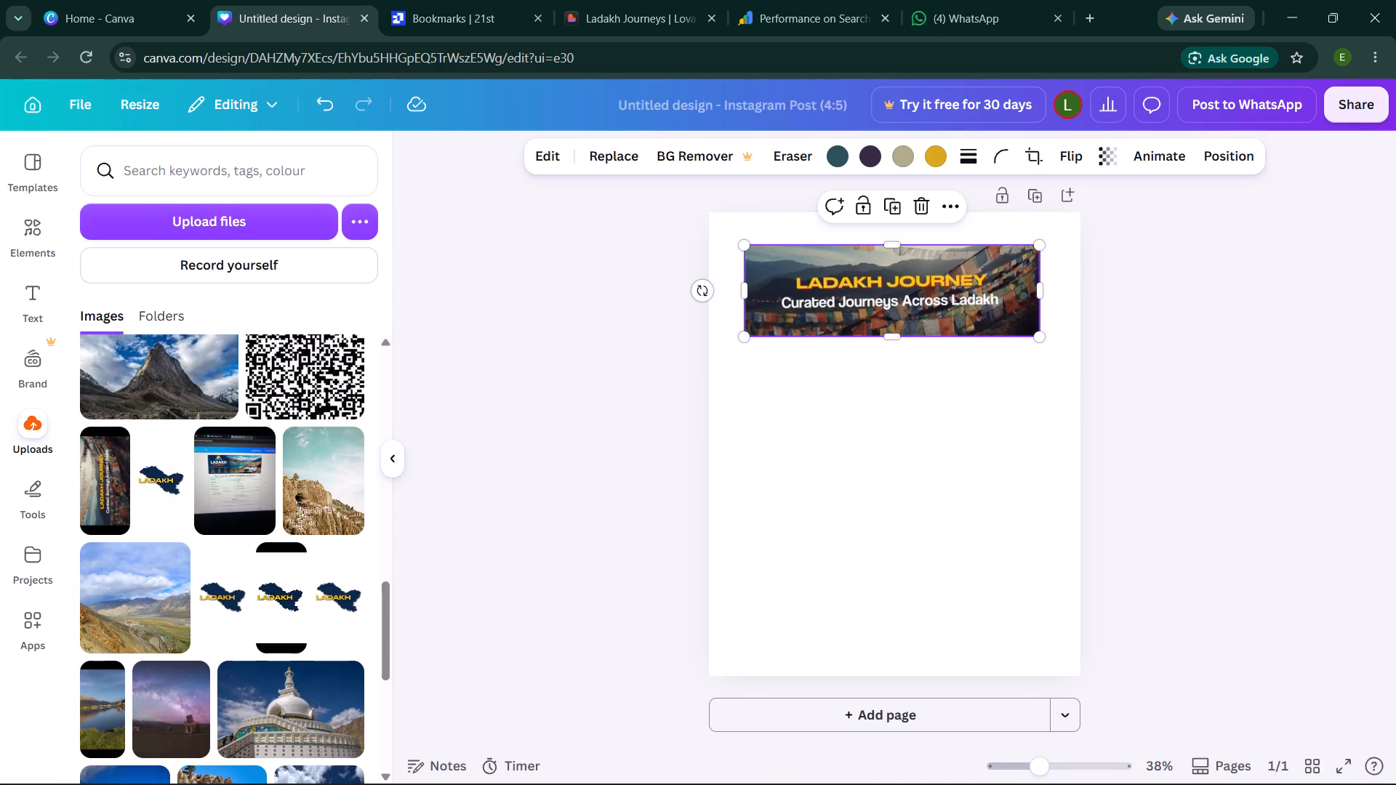
Enlarge the cropped Ladakh Journey banner to the full page width and place it flush with the page's top edge.
click(747, 293)
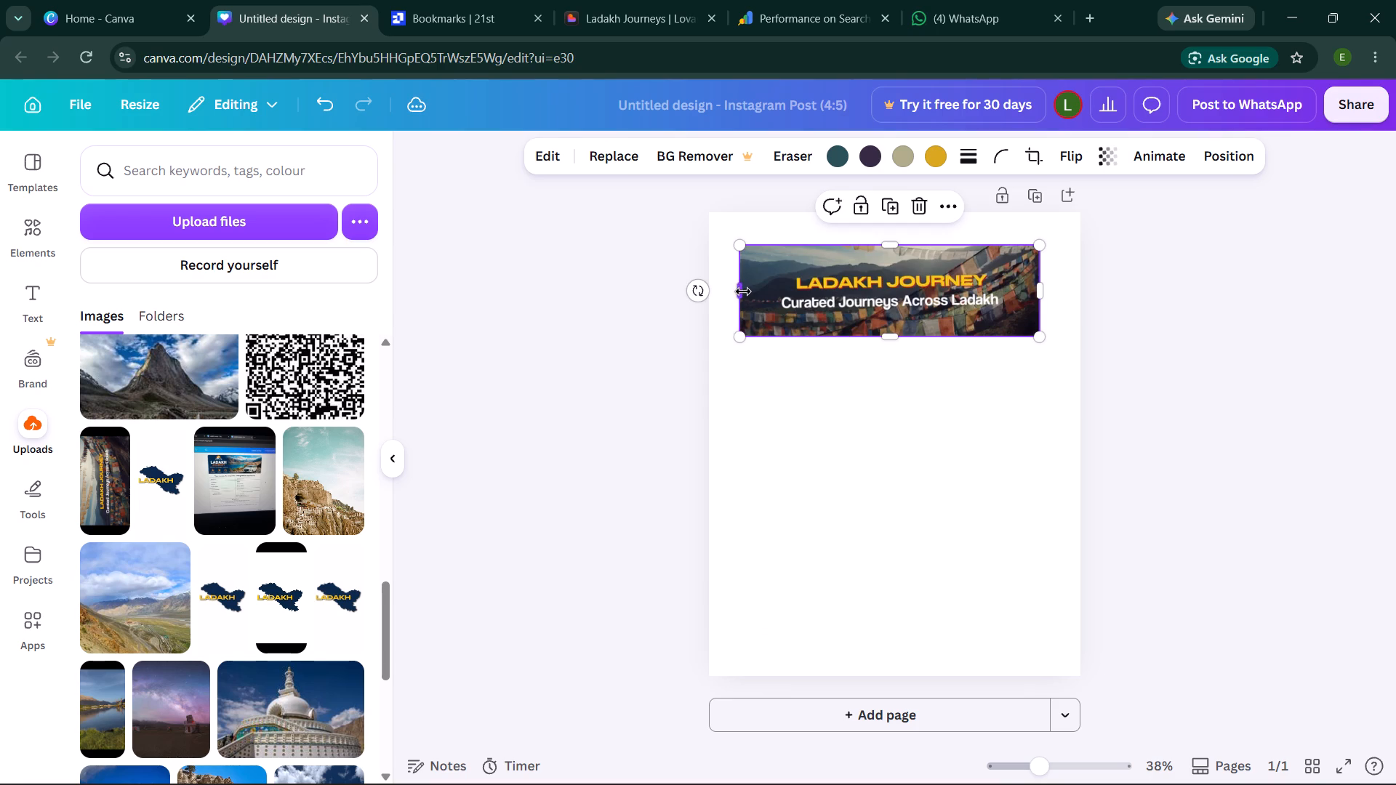
drag(739, 246, 714, 225)
drag(1038, 239, 1042, 236)
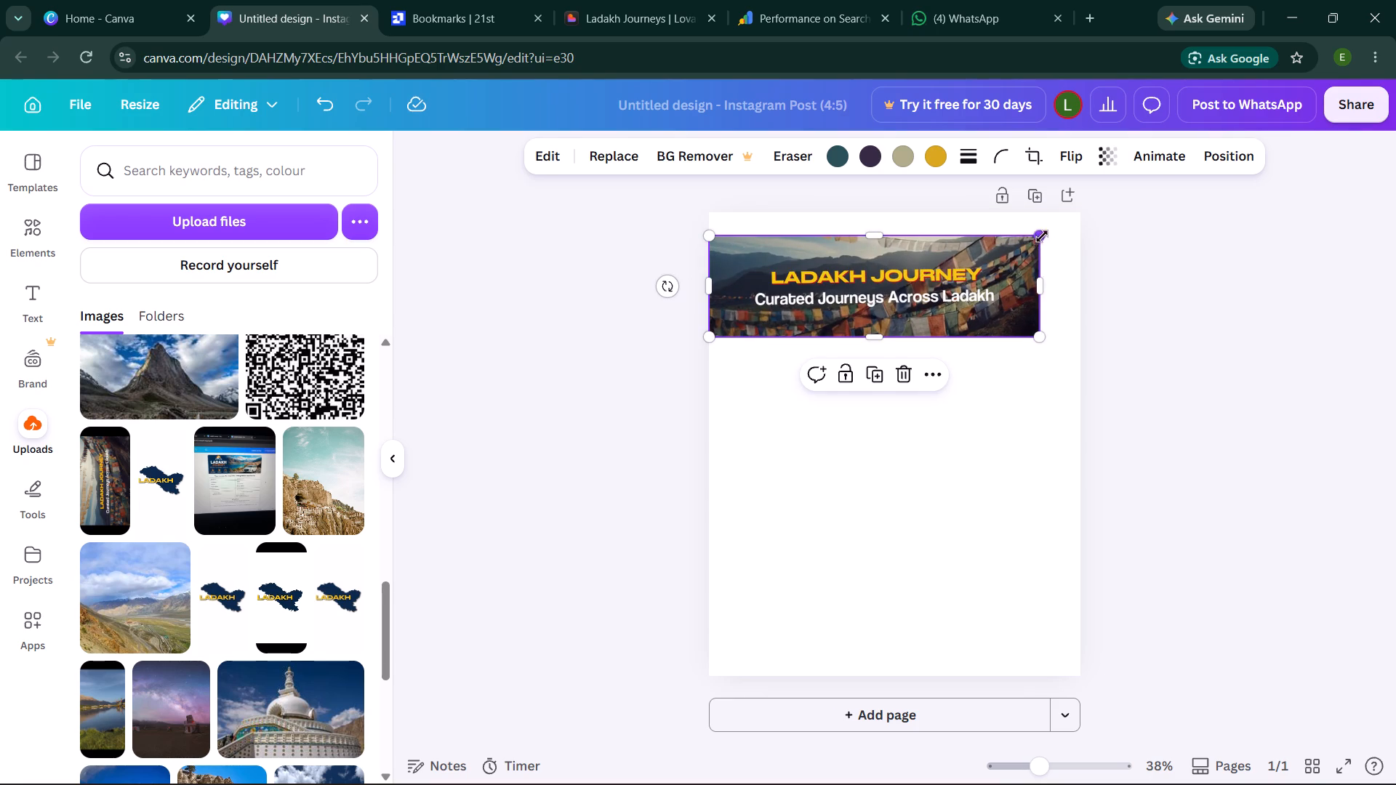
drag(1042, 236, 1073, 217)
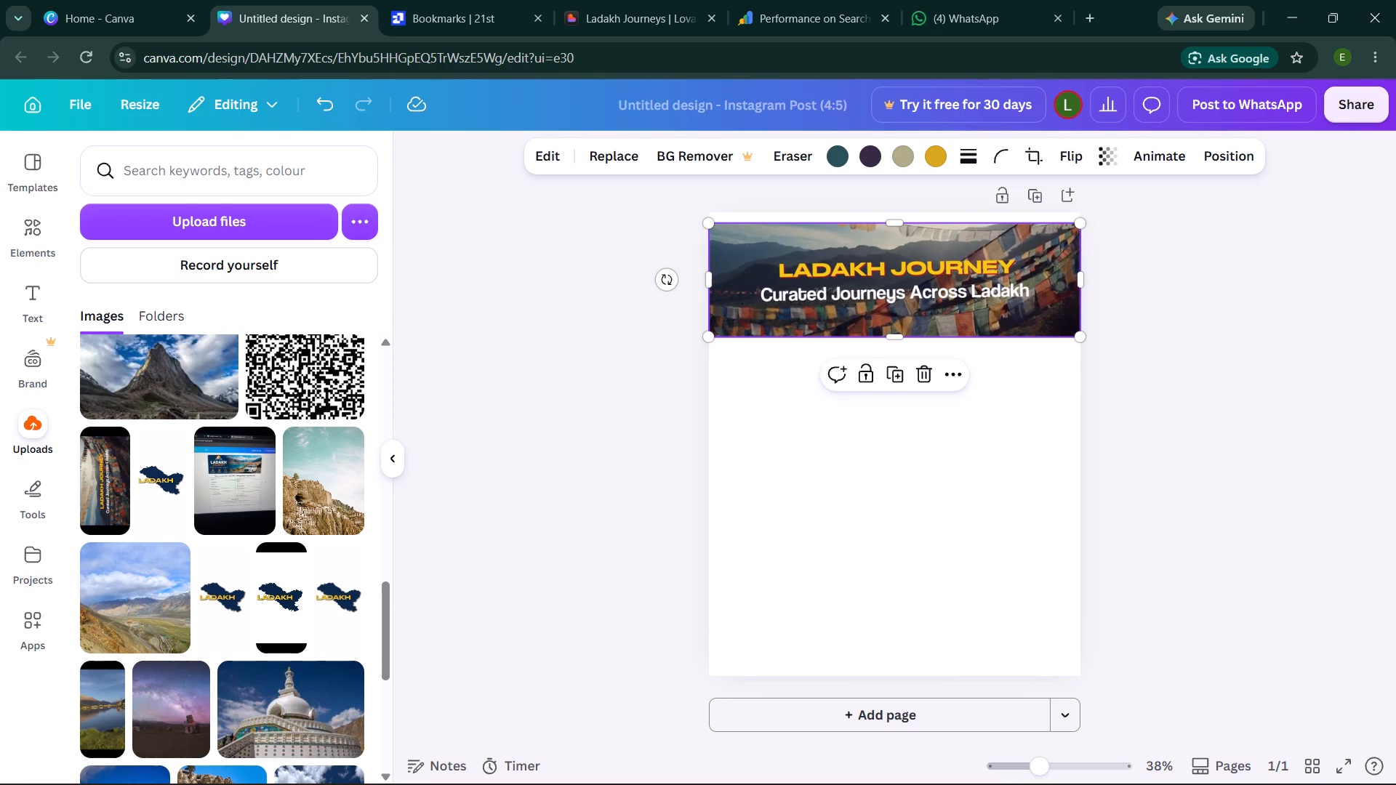
drag(984, 285, 984, 270)
click(1192, 265)
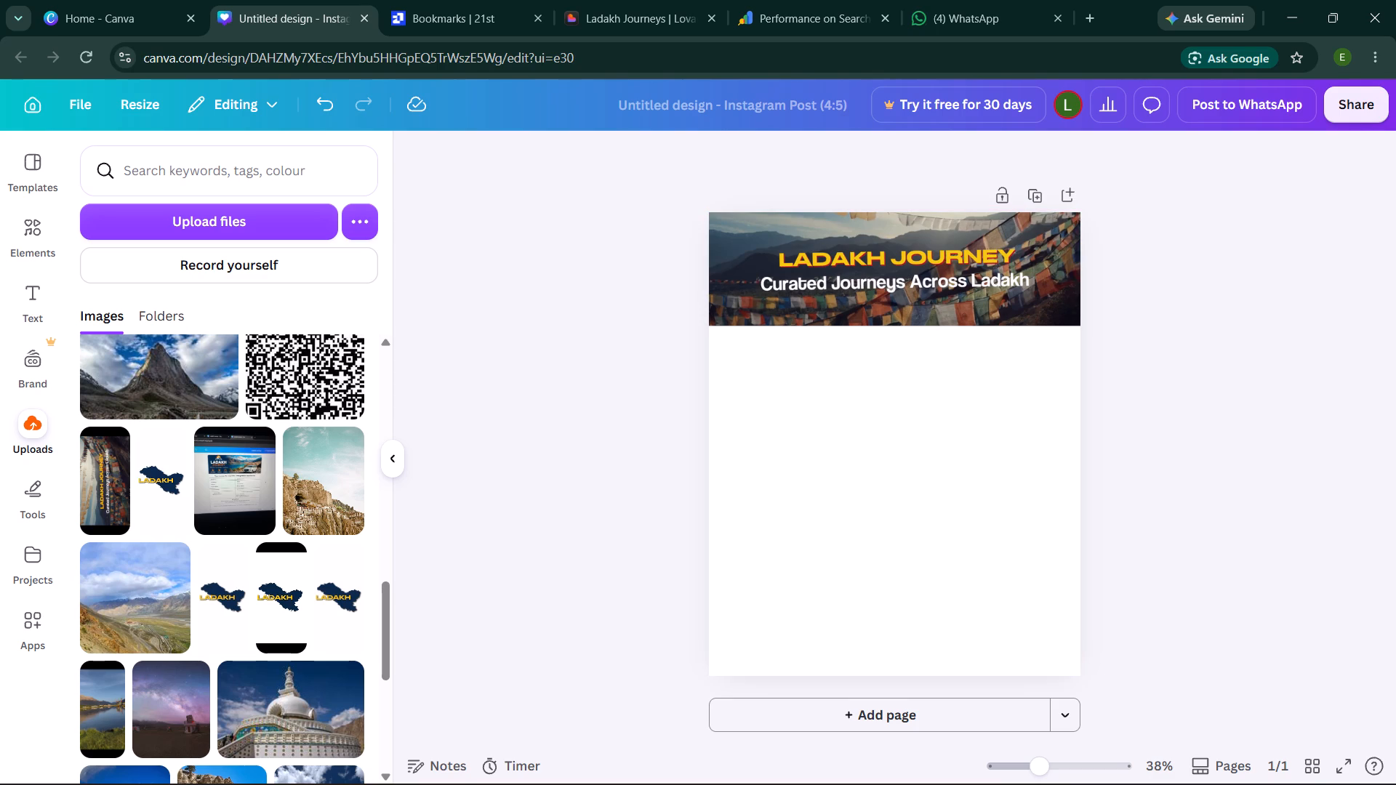
Switch to Photos to examine the day-by-day itinerary reference image.
click(915, 768)
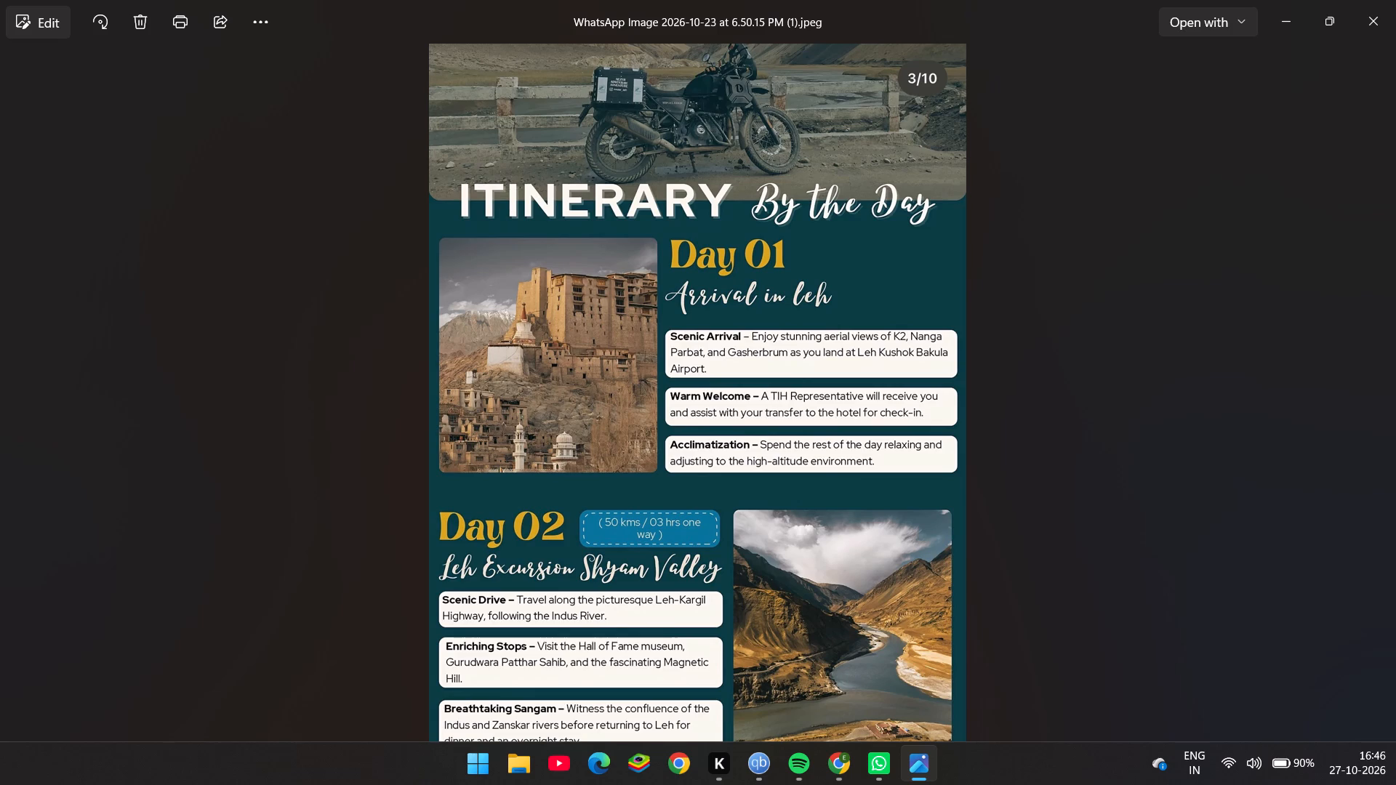
Switch from Photos to Google Chrome.
click(679, 769)
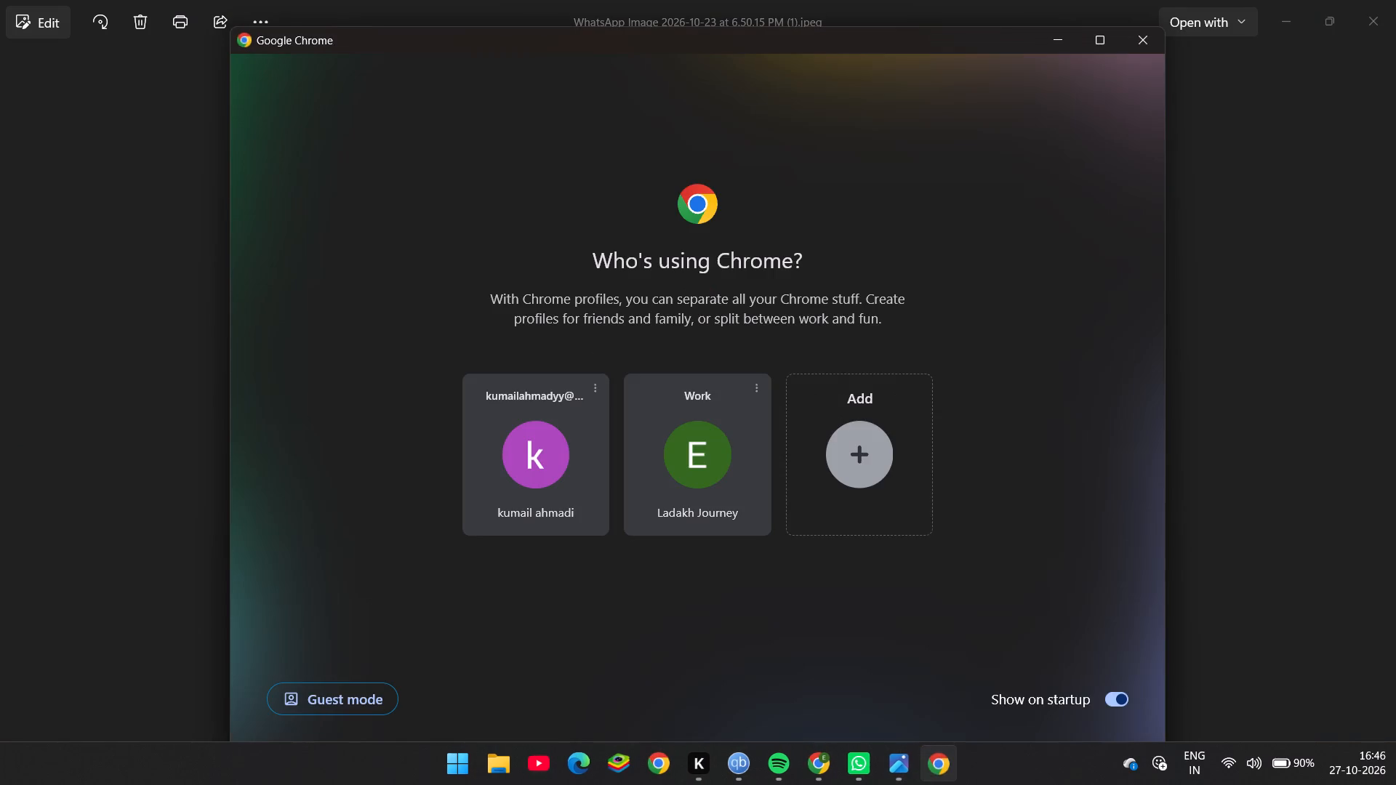
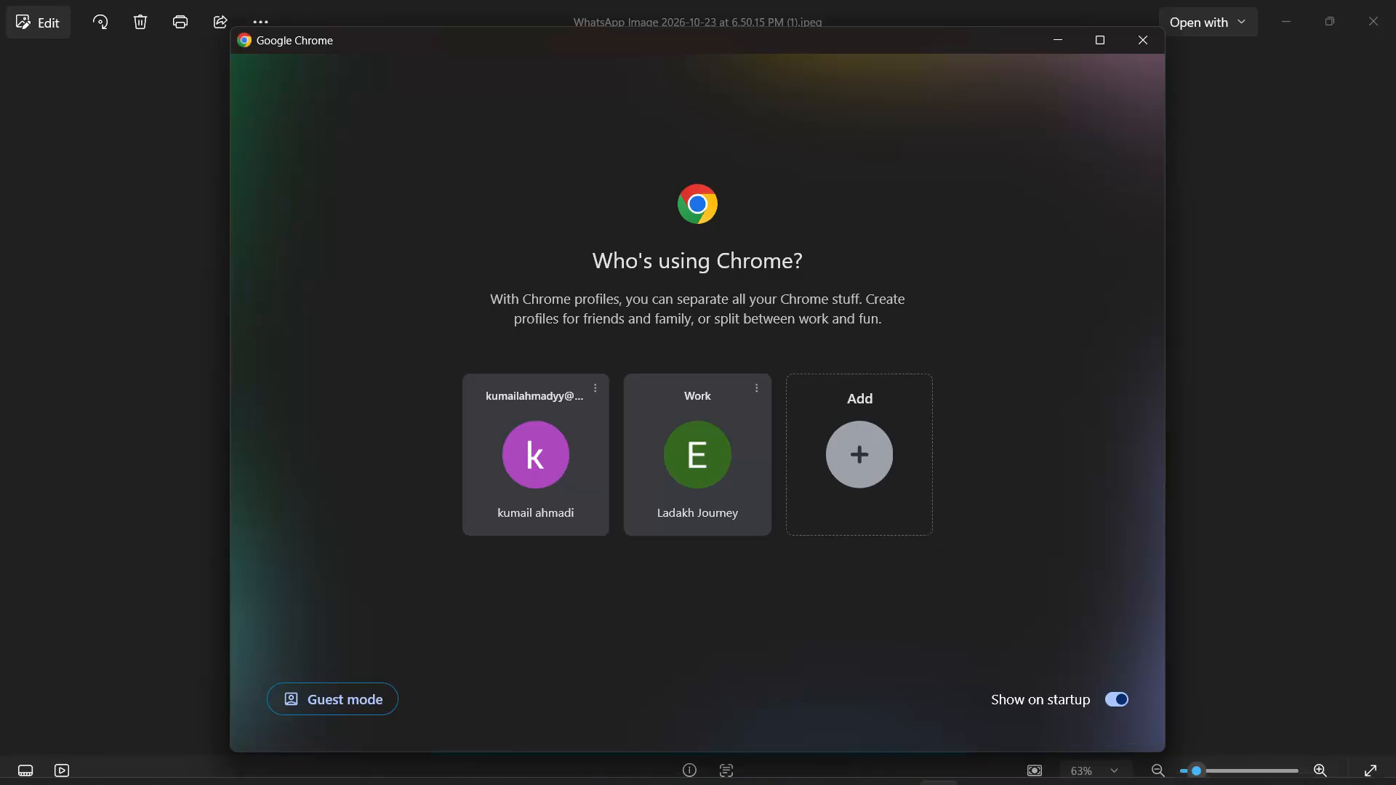
Close the Chrome profile chooser and the WhatsApp image viewer to return to the Canva design.
click(1141, 28)
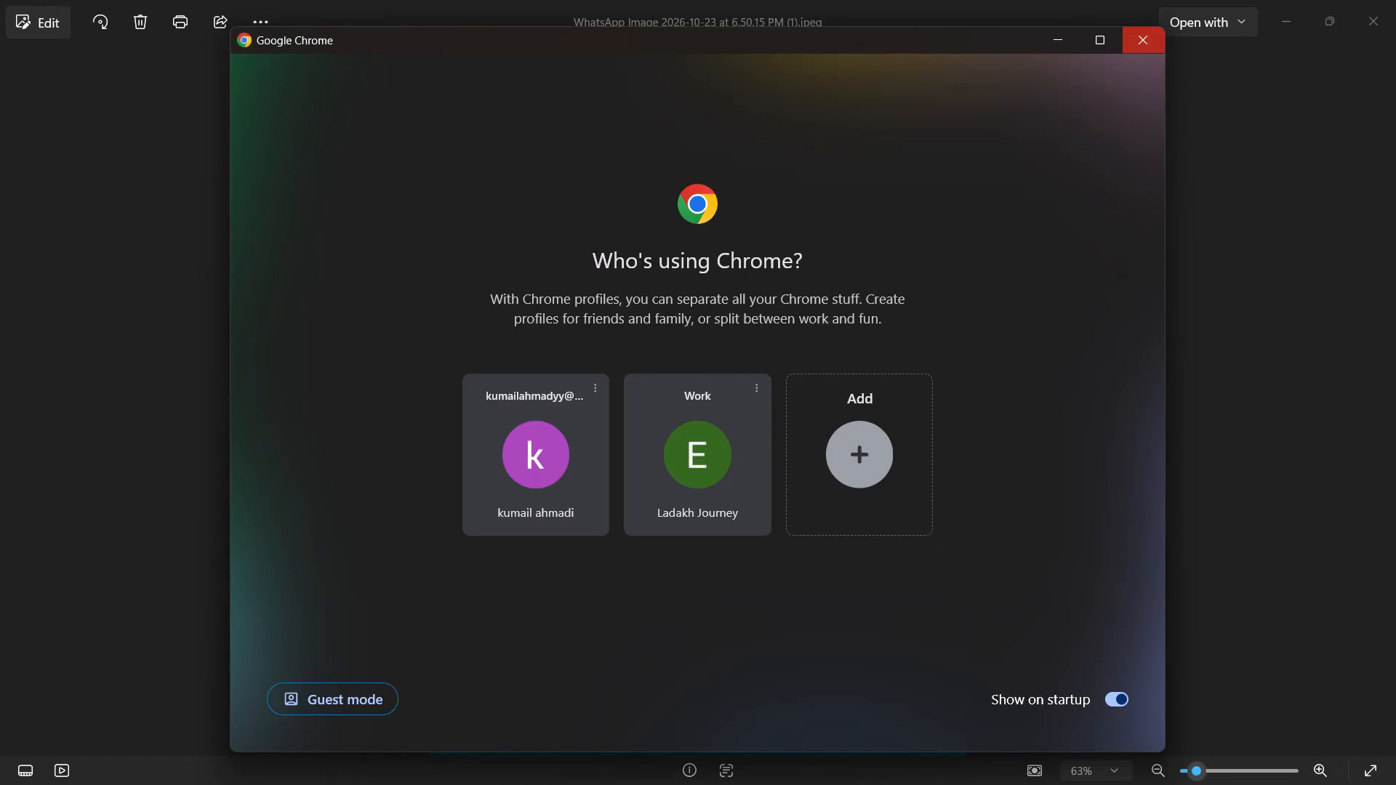
click(1376, 15)
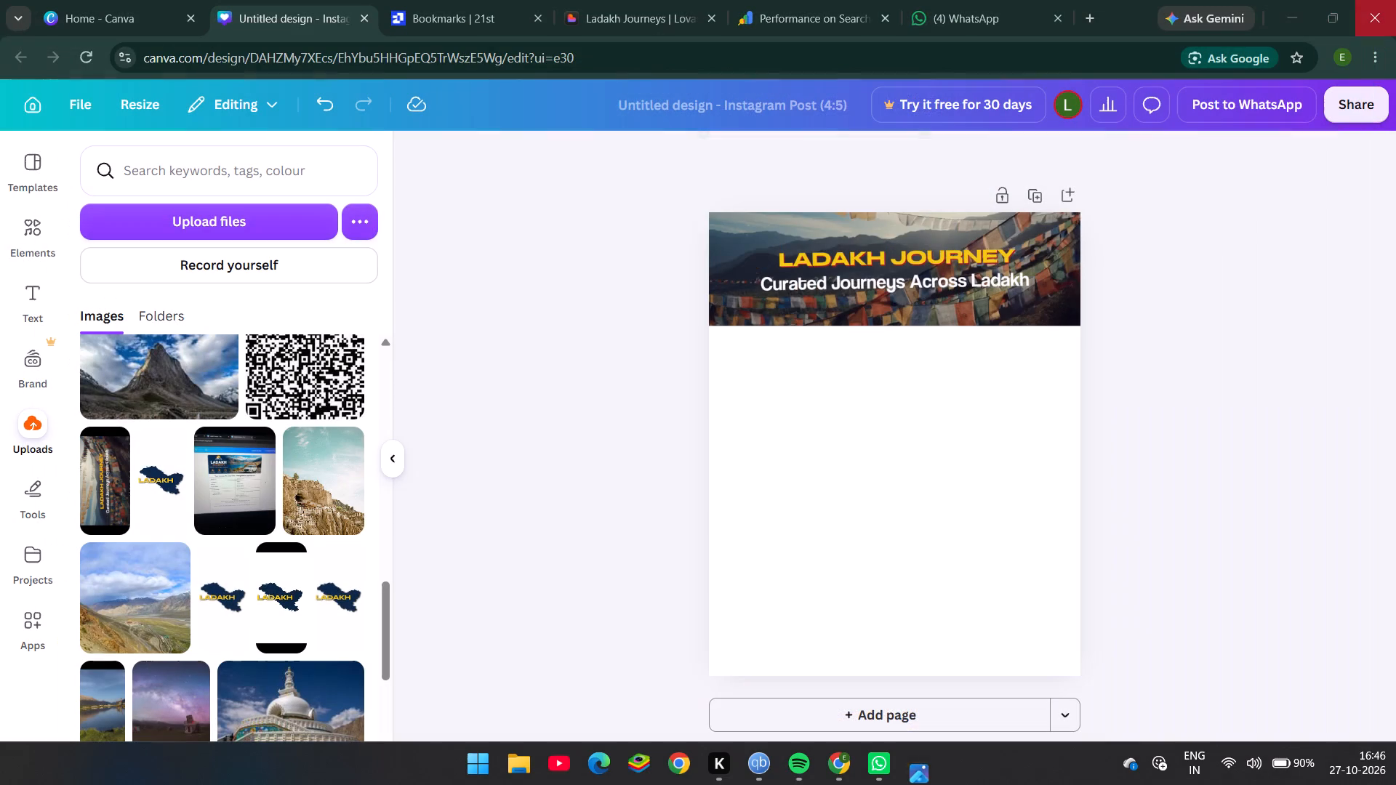
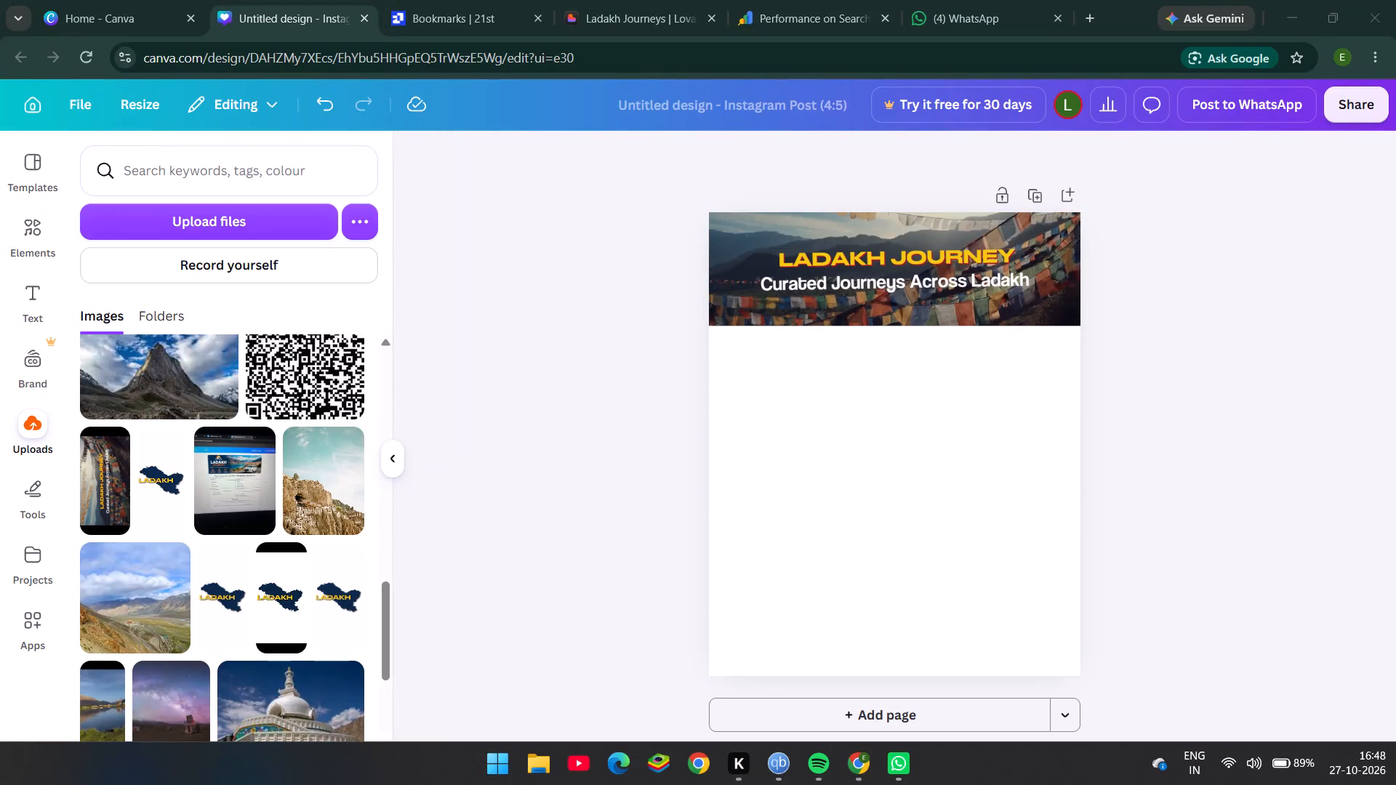
Search the design elements for "green" and show the full set of frame results.
click(39, 239)
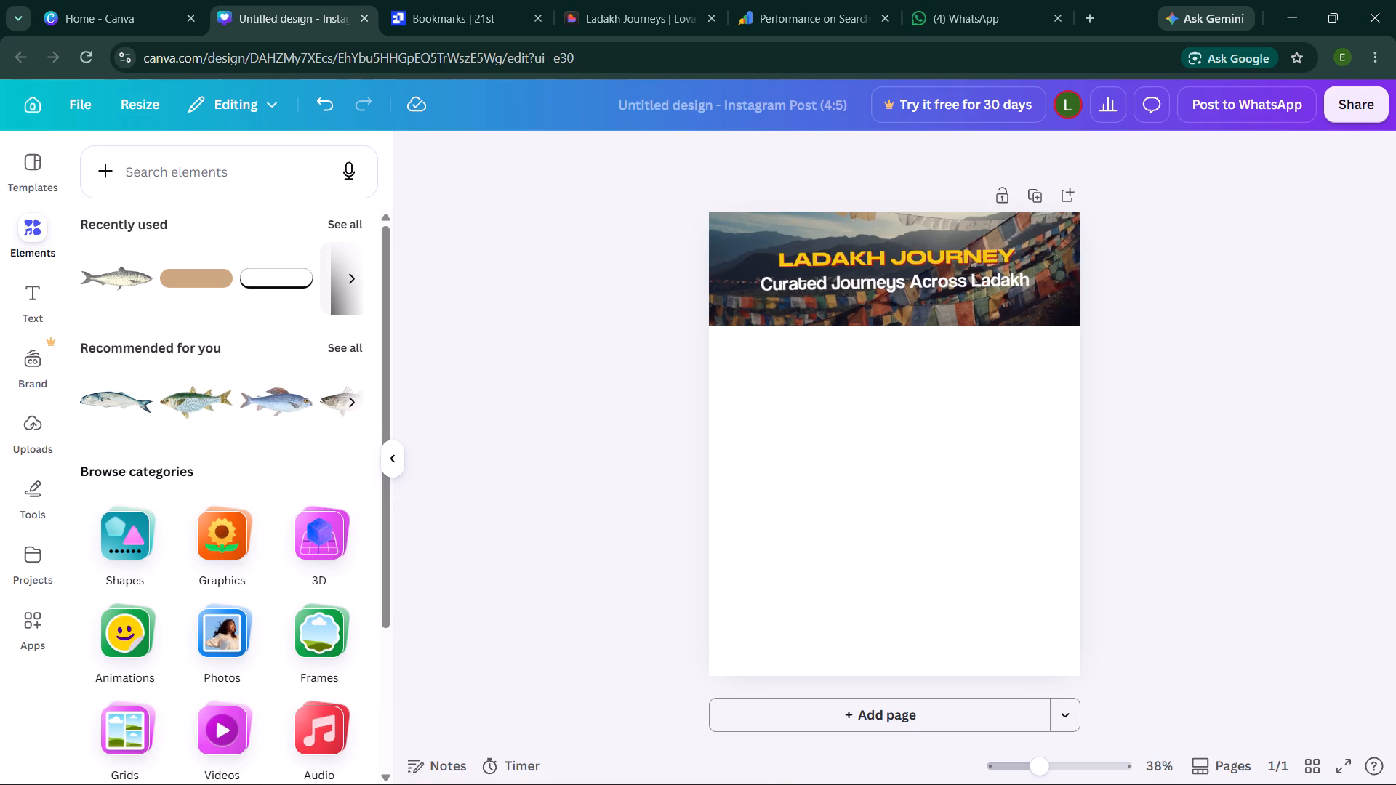
click(169, 160)
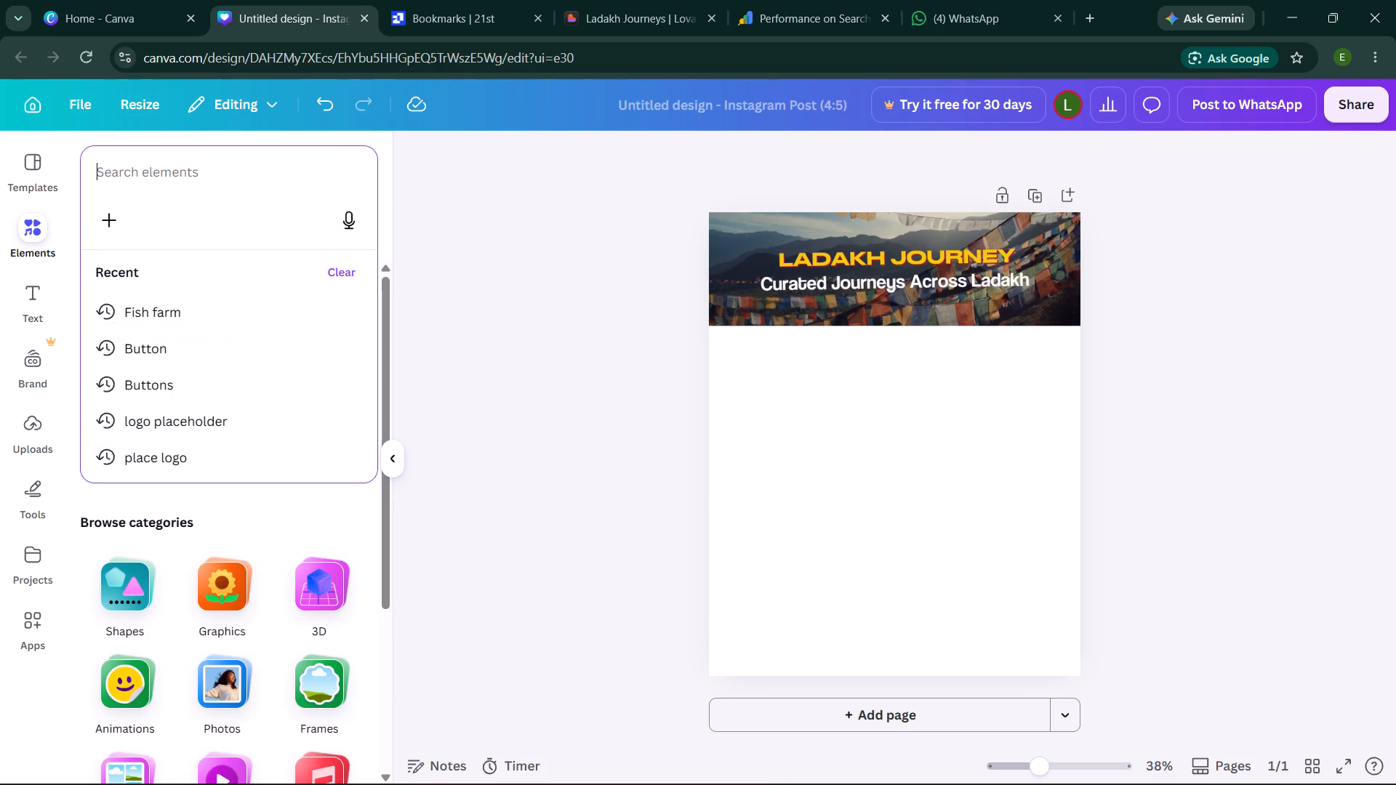
text(green)
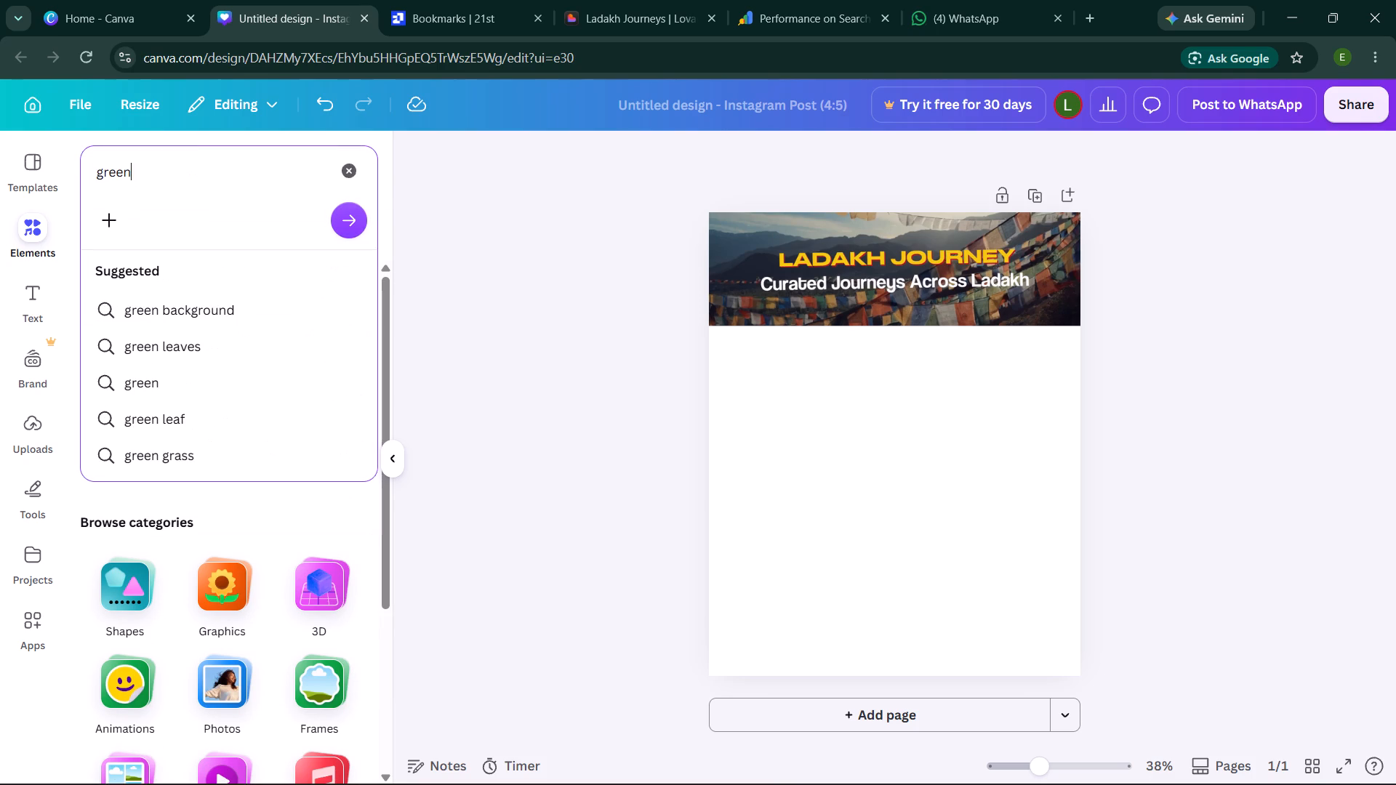
key(Return)
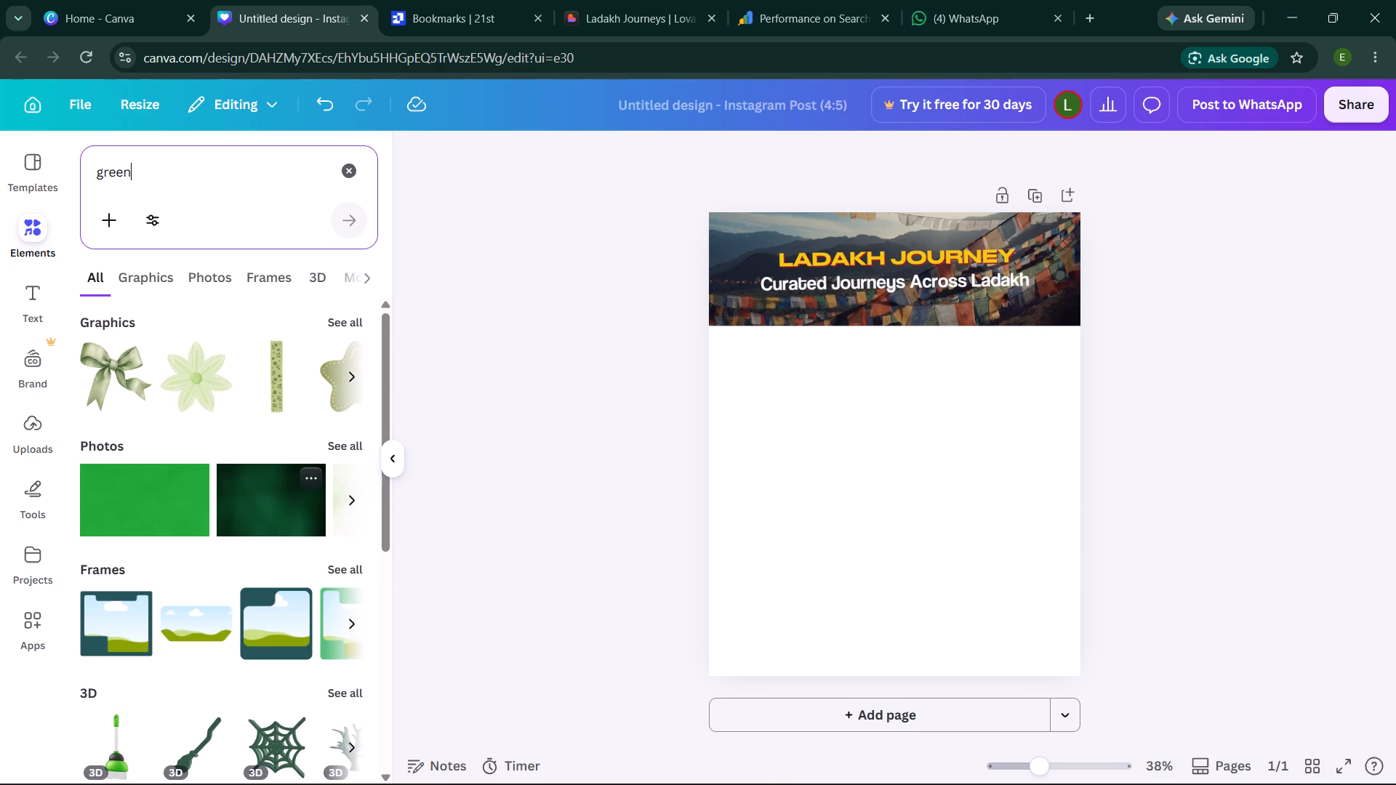
scroll(228, 535, down, 2)
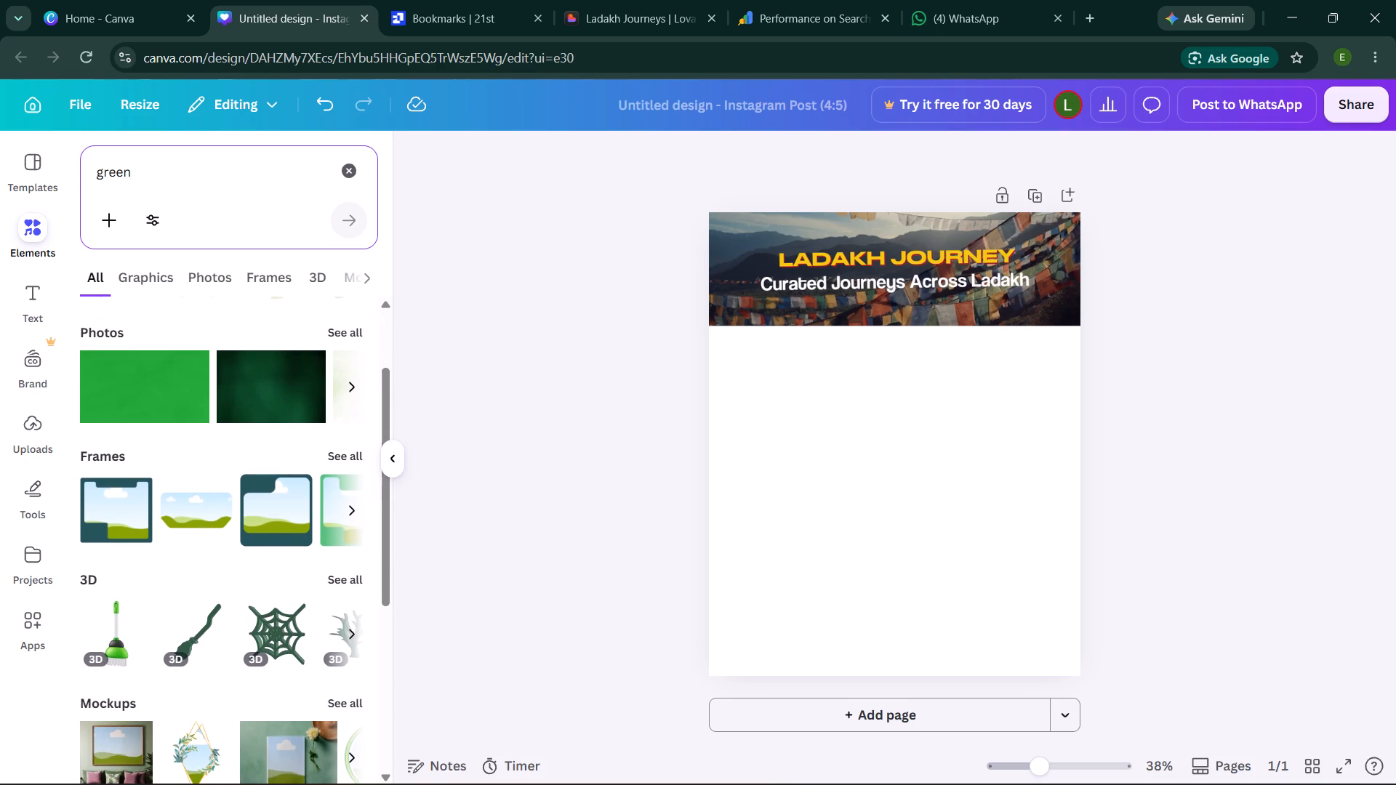
scroll(271, 567, down, 1)
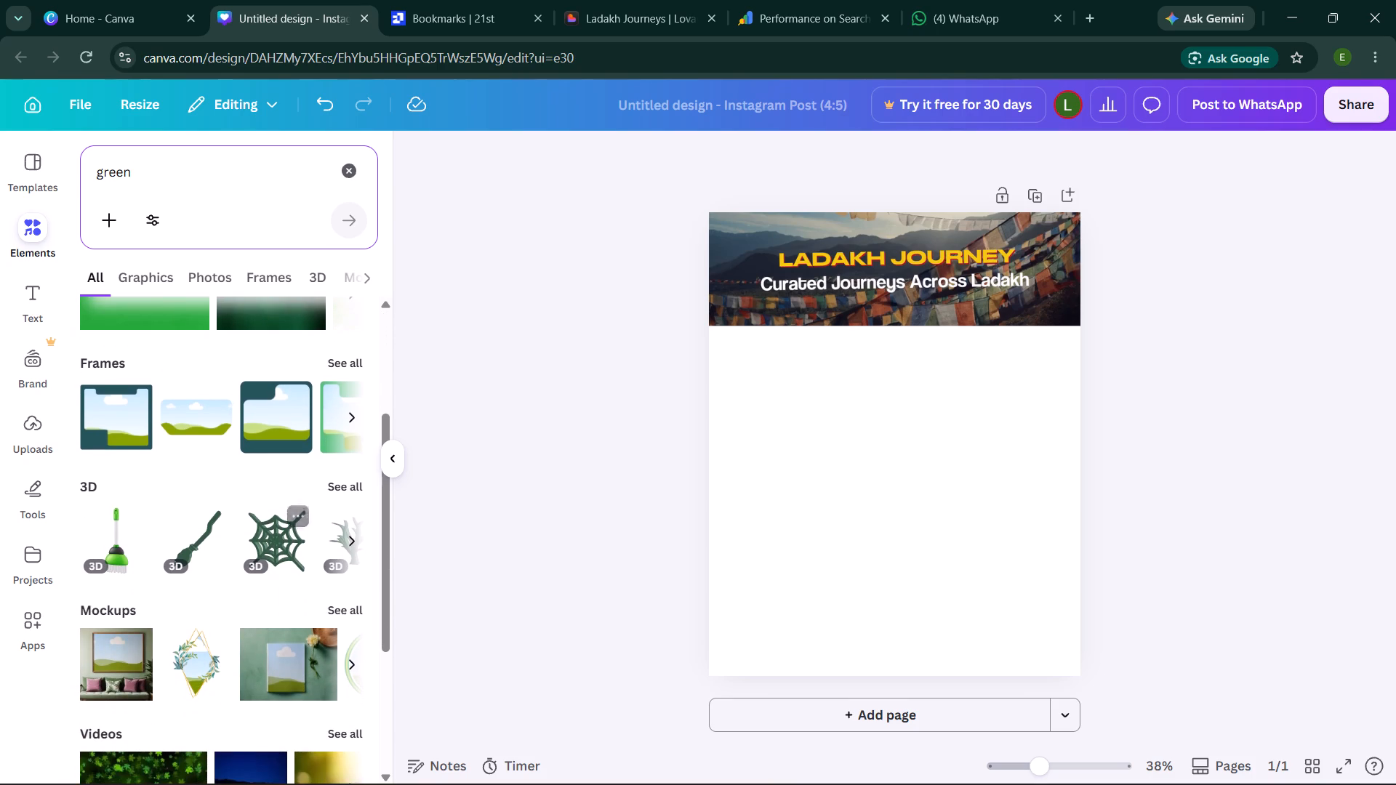
click(348, 363)
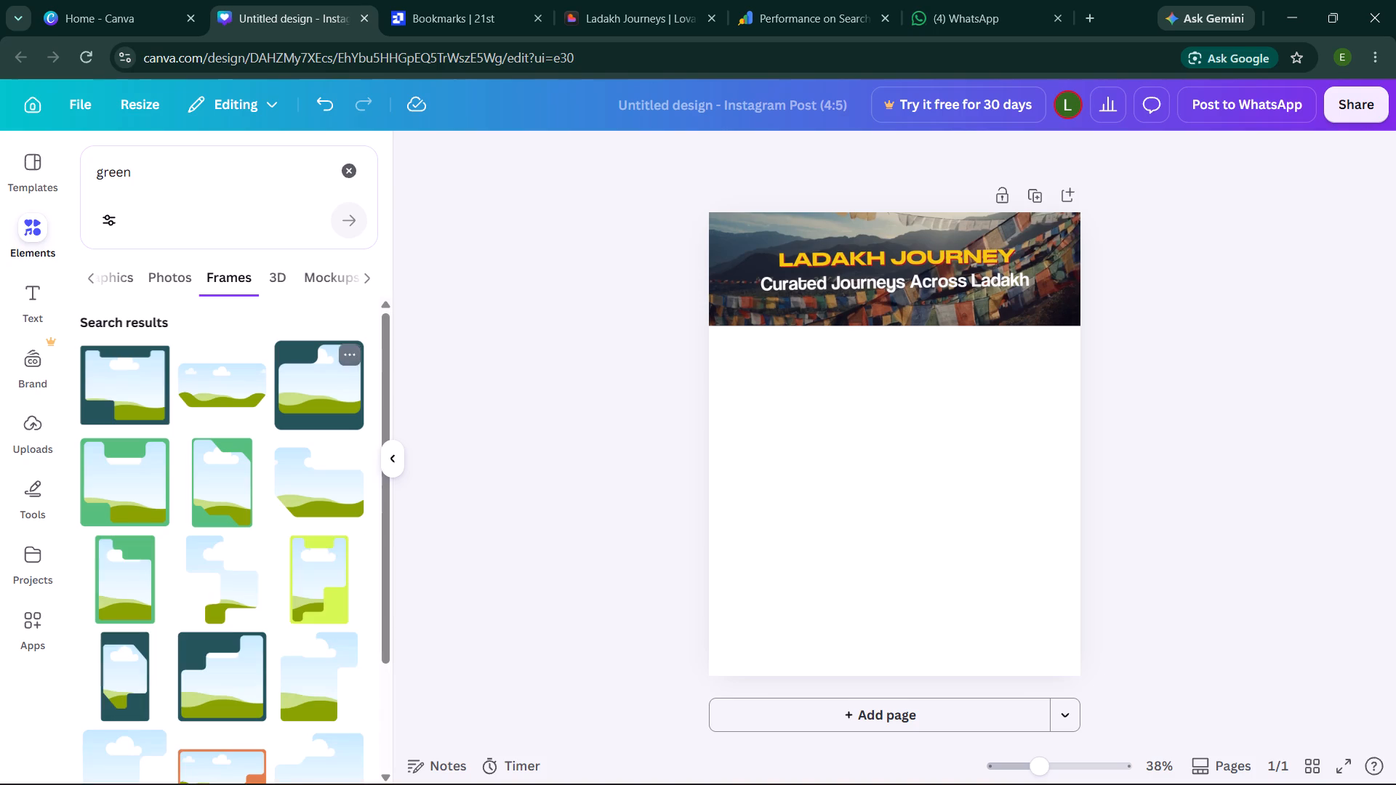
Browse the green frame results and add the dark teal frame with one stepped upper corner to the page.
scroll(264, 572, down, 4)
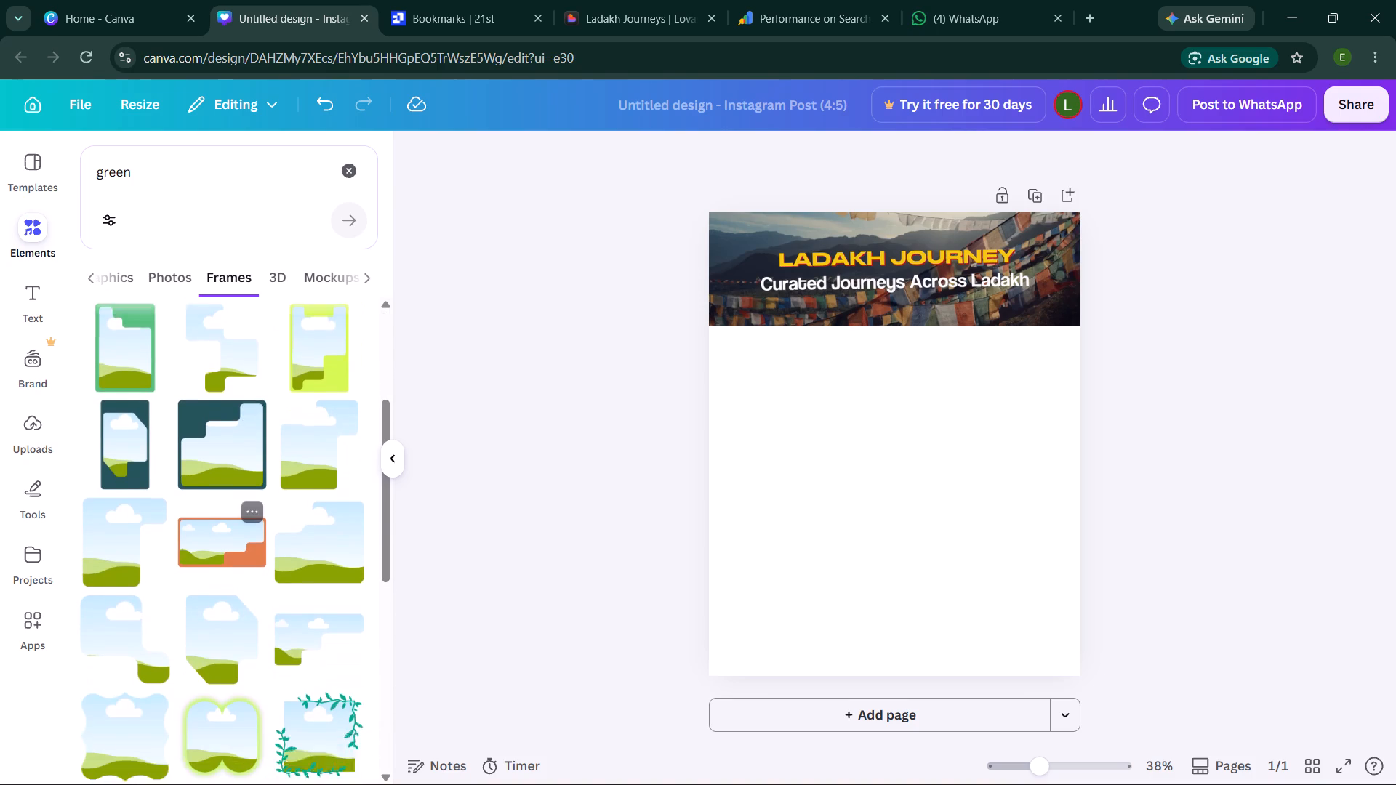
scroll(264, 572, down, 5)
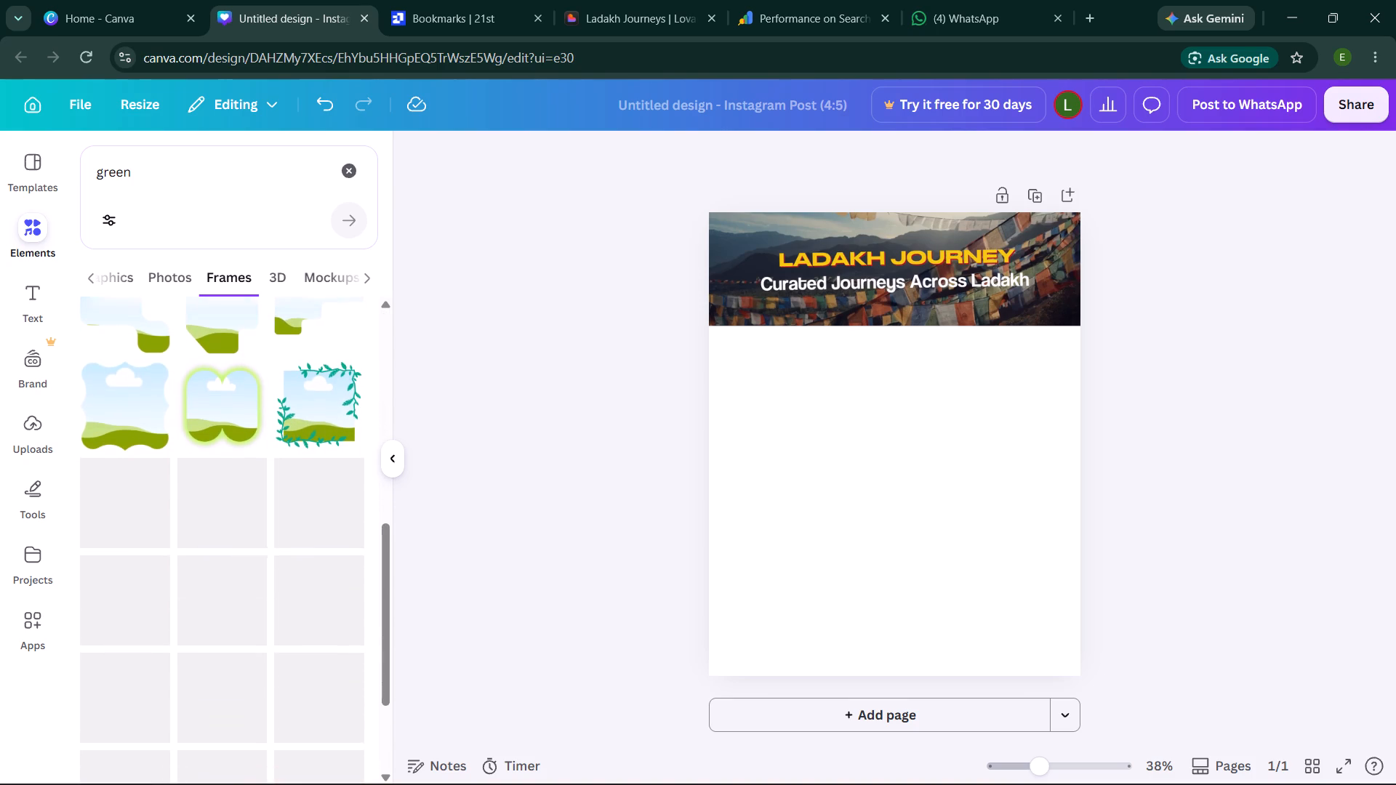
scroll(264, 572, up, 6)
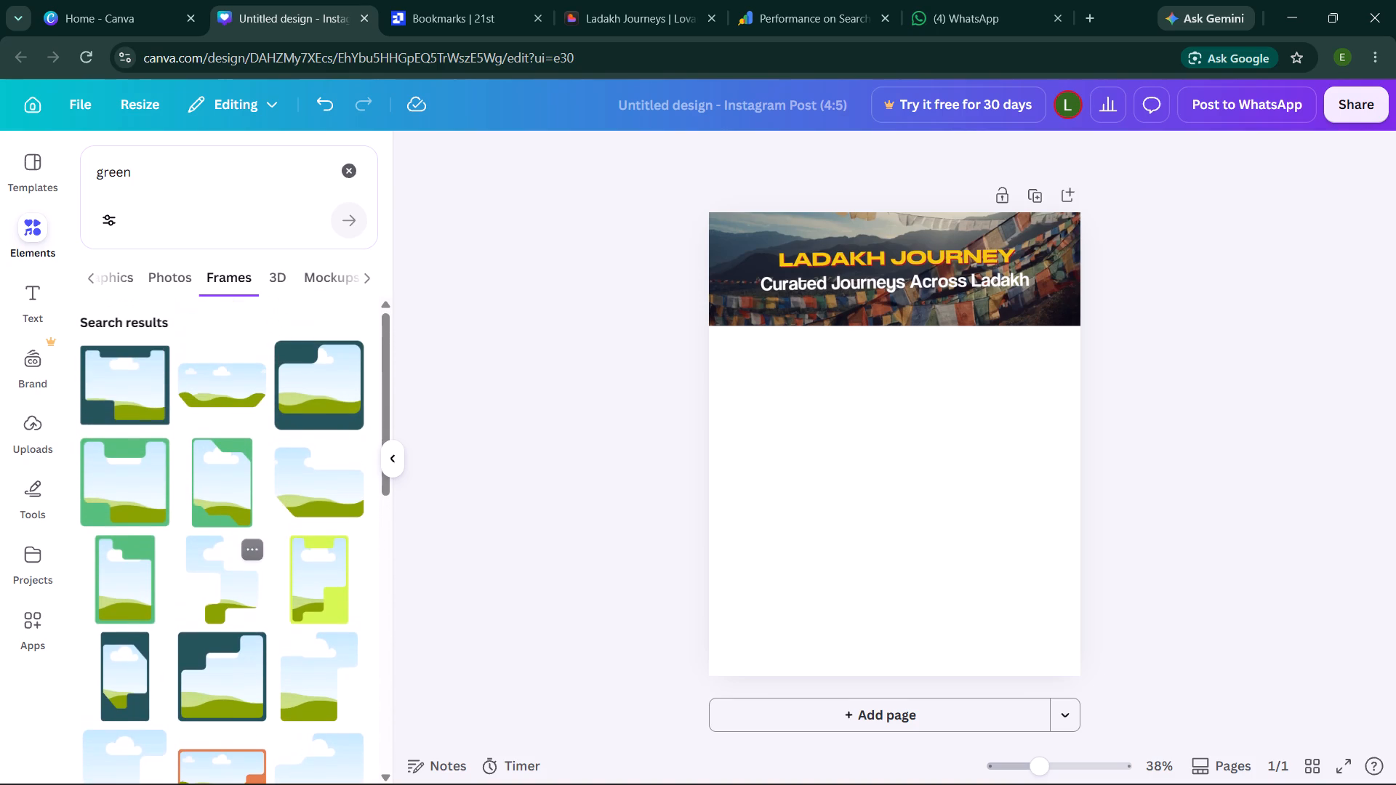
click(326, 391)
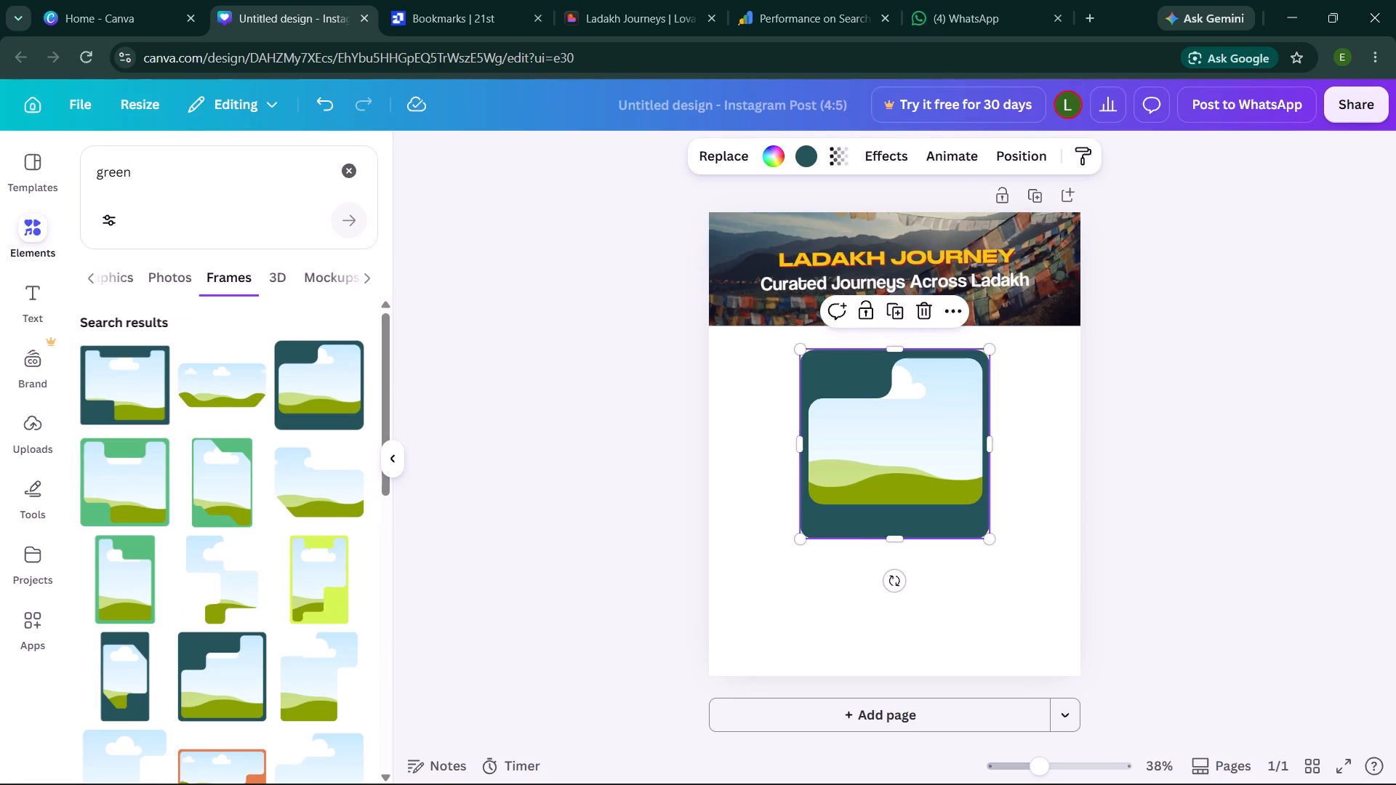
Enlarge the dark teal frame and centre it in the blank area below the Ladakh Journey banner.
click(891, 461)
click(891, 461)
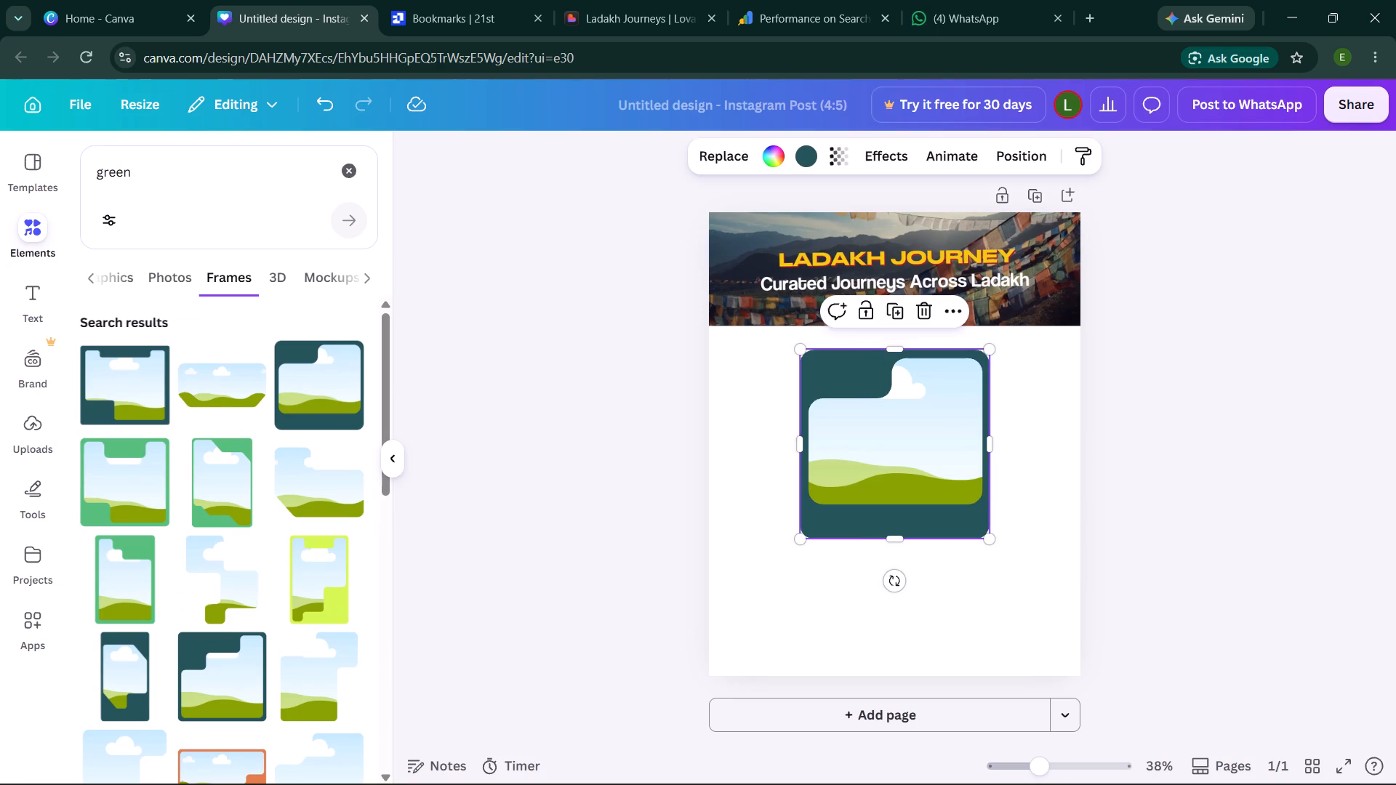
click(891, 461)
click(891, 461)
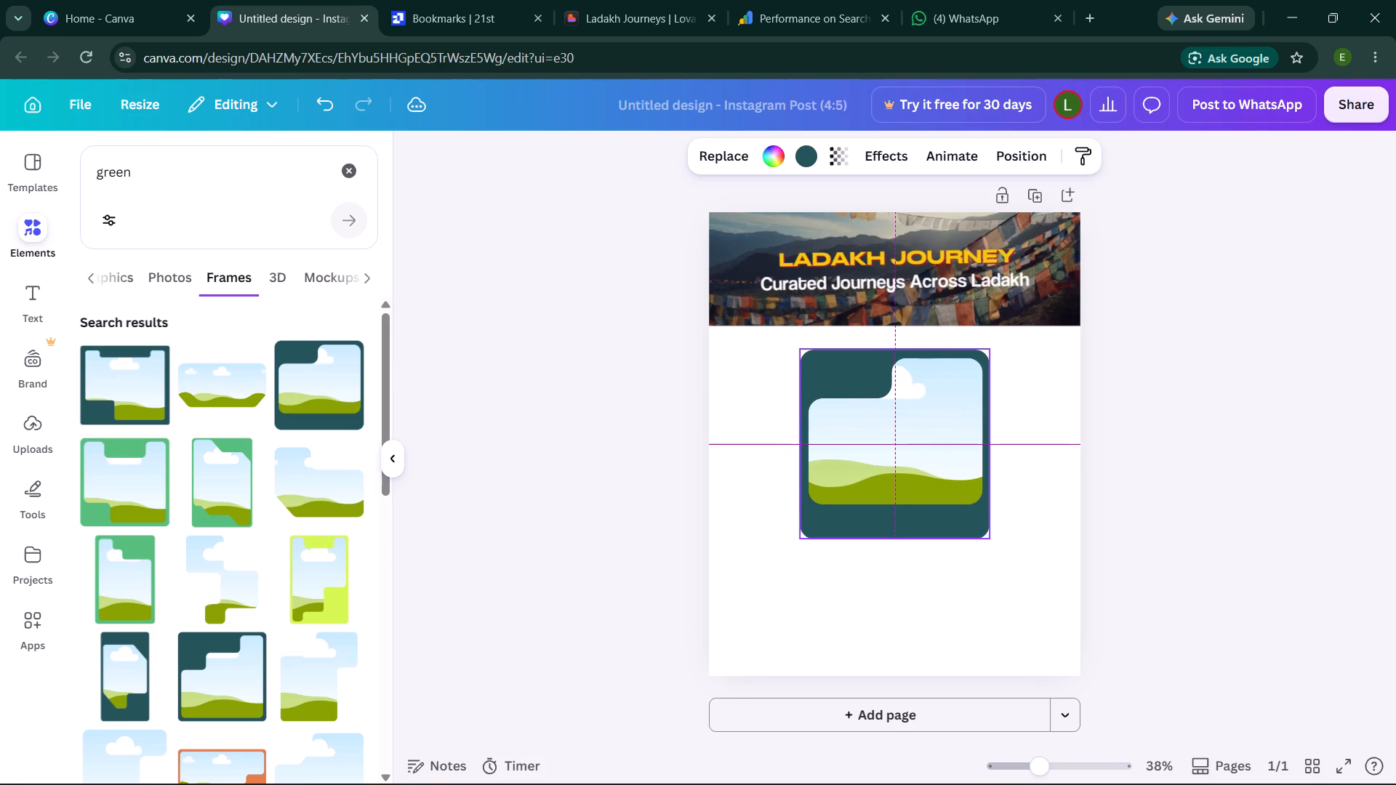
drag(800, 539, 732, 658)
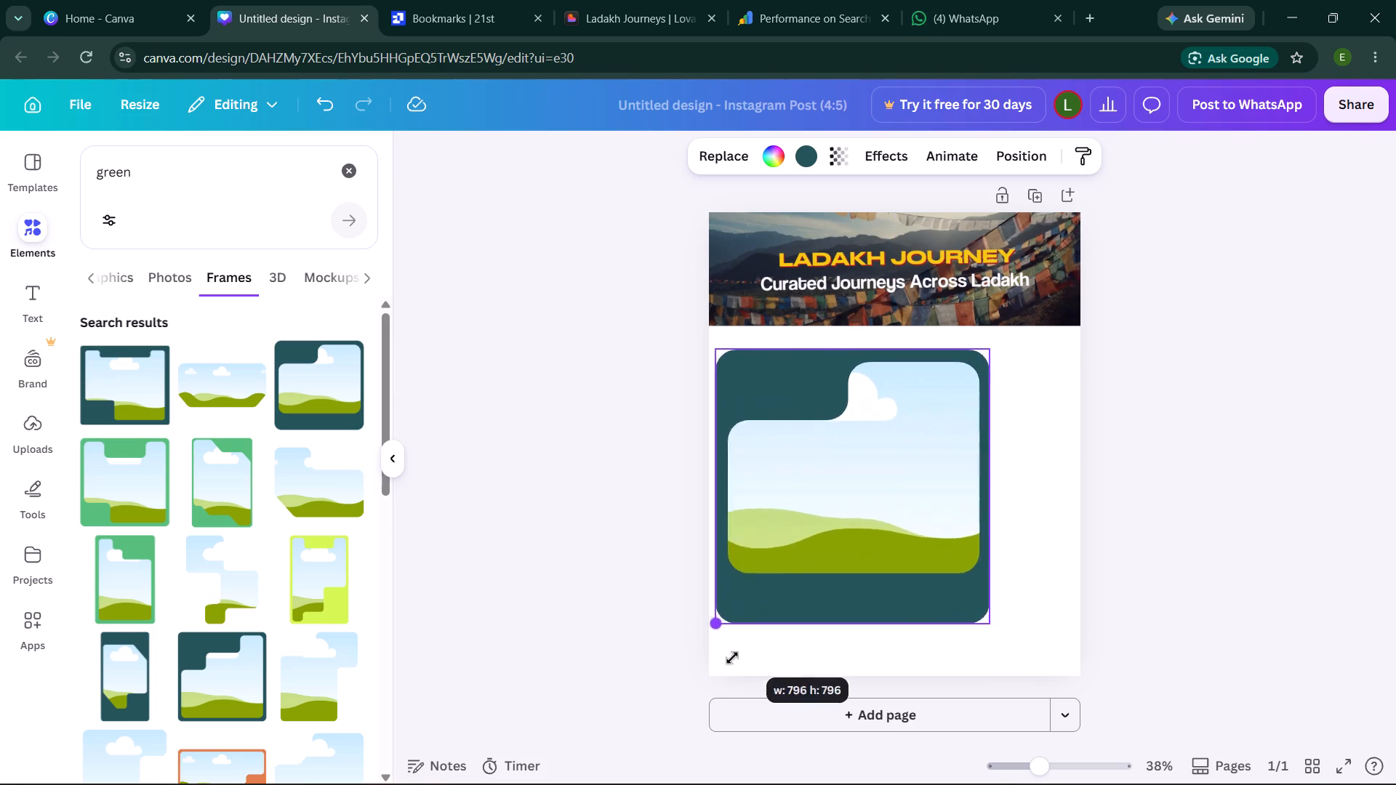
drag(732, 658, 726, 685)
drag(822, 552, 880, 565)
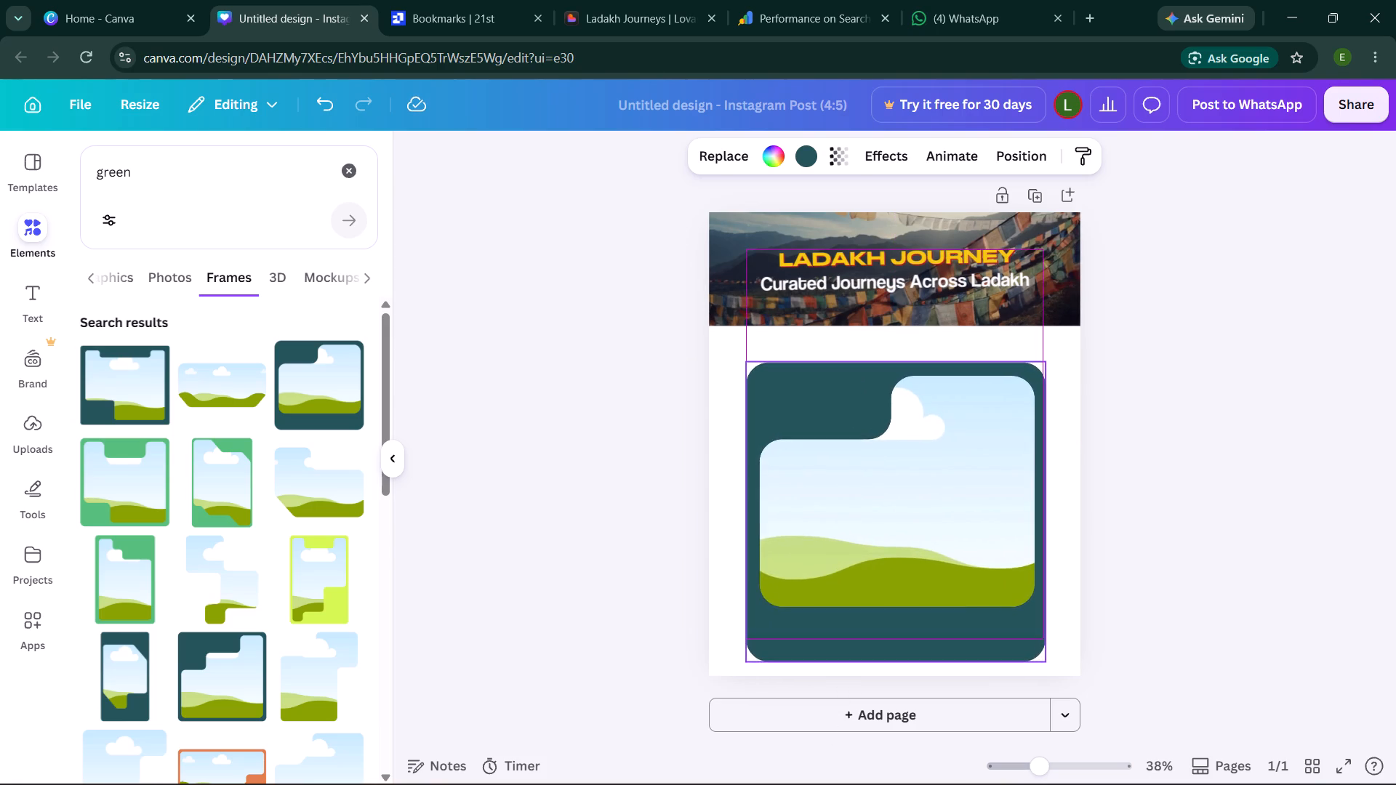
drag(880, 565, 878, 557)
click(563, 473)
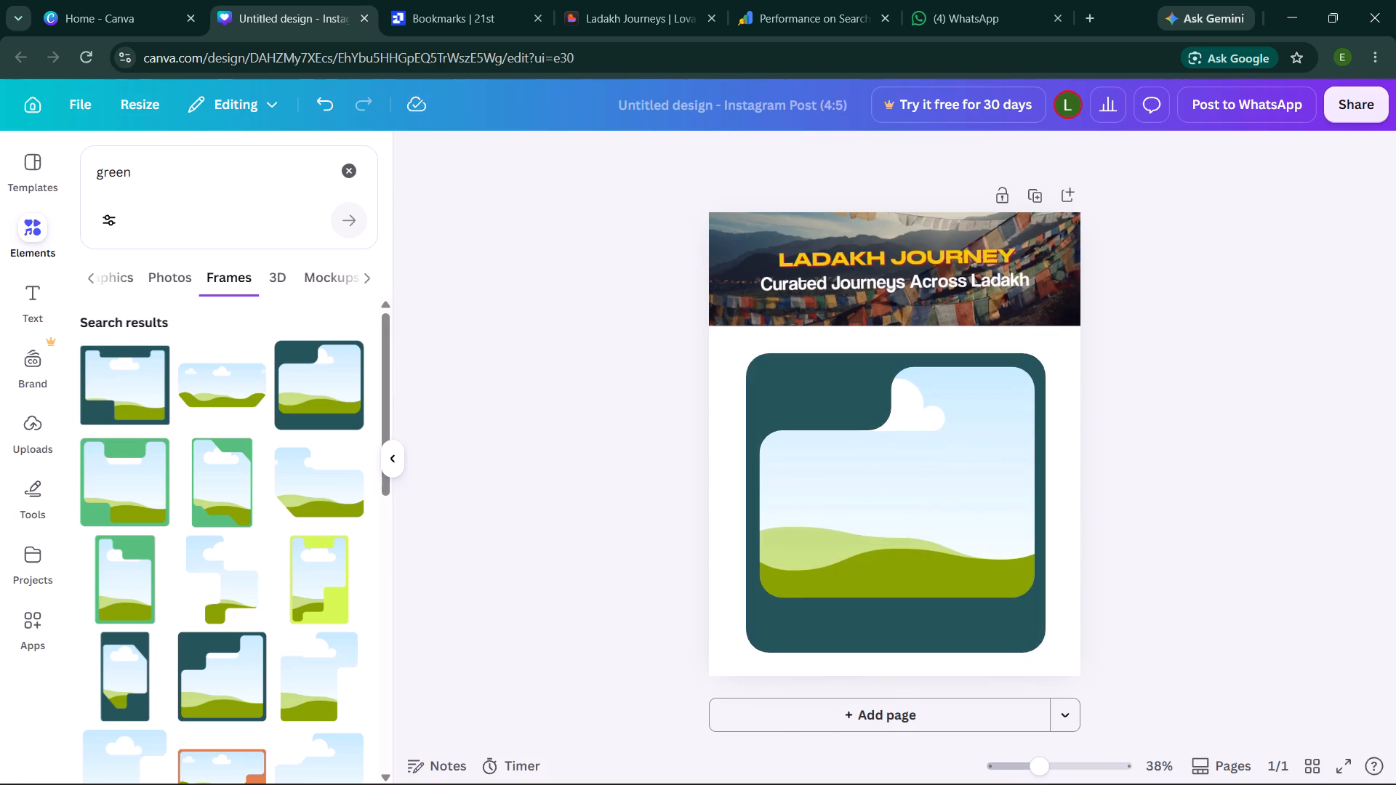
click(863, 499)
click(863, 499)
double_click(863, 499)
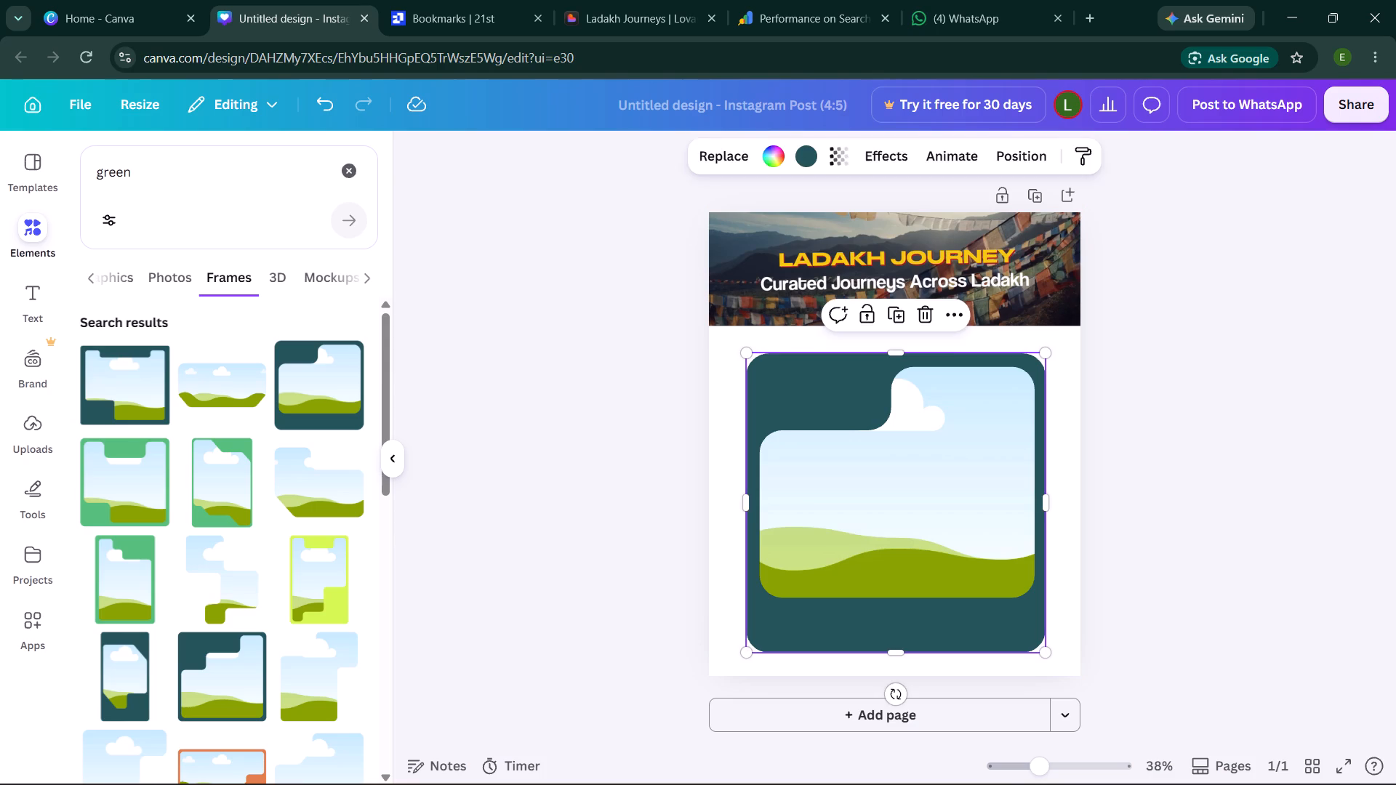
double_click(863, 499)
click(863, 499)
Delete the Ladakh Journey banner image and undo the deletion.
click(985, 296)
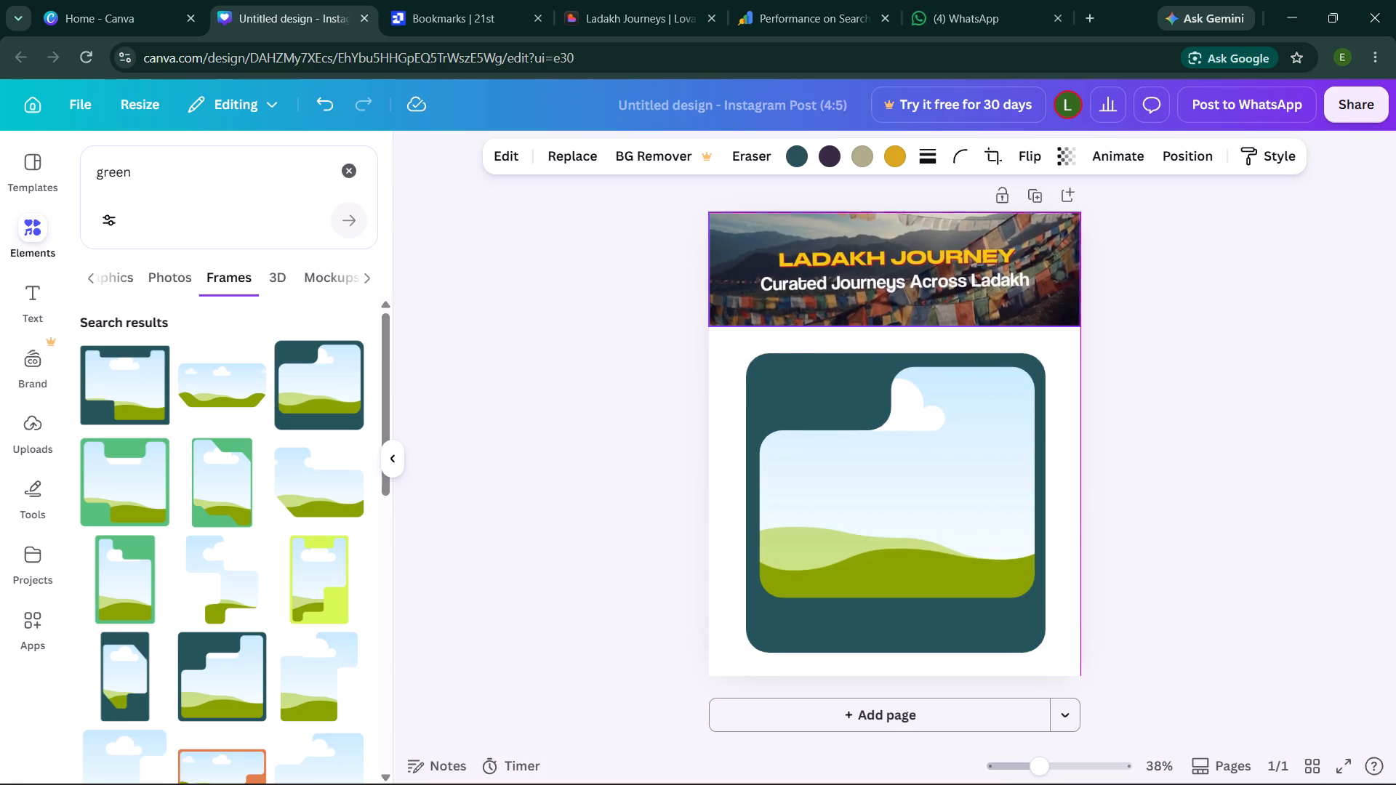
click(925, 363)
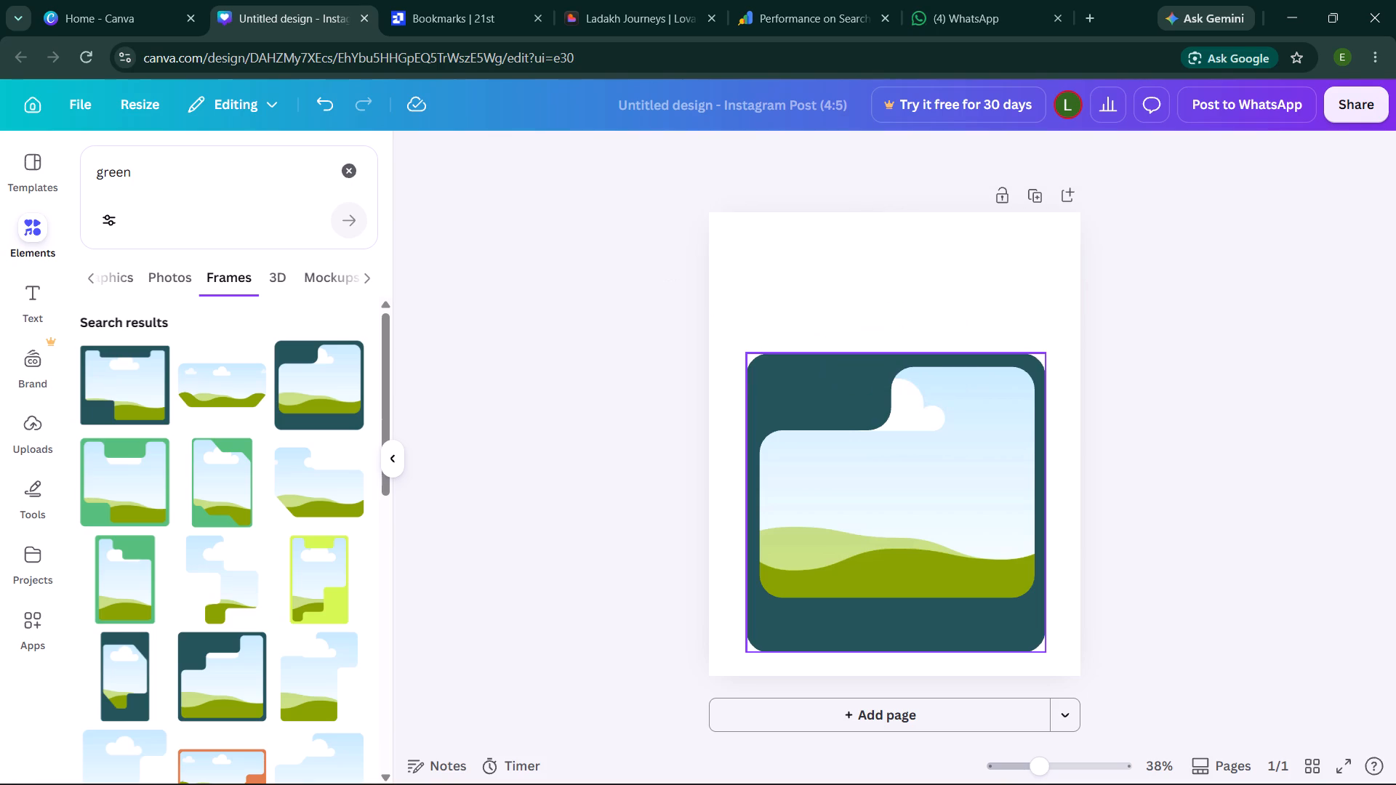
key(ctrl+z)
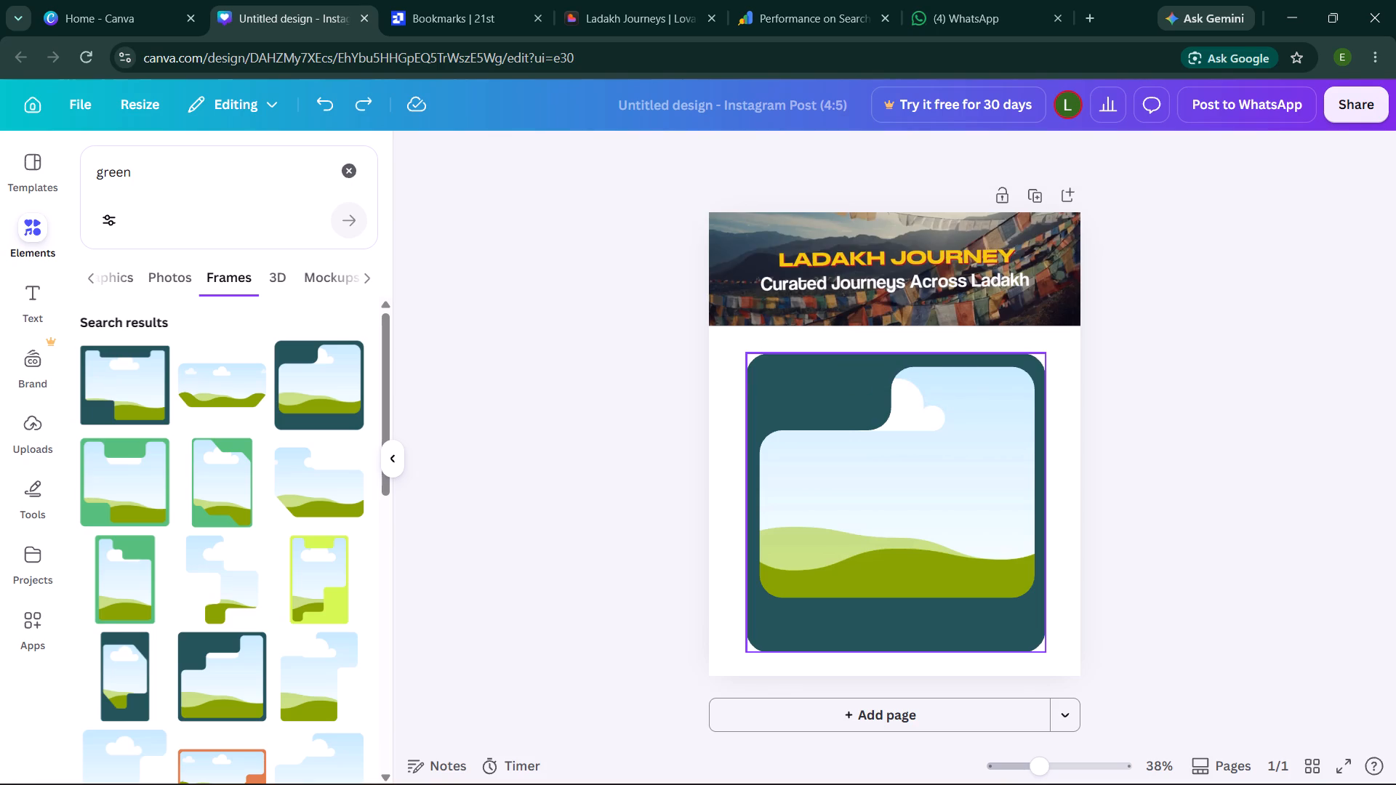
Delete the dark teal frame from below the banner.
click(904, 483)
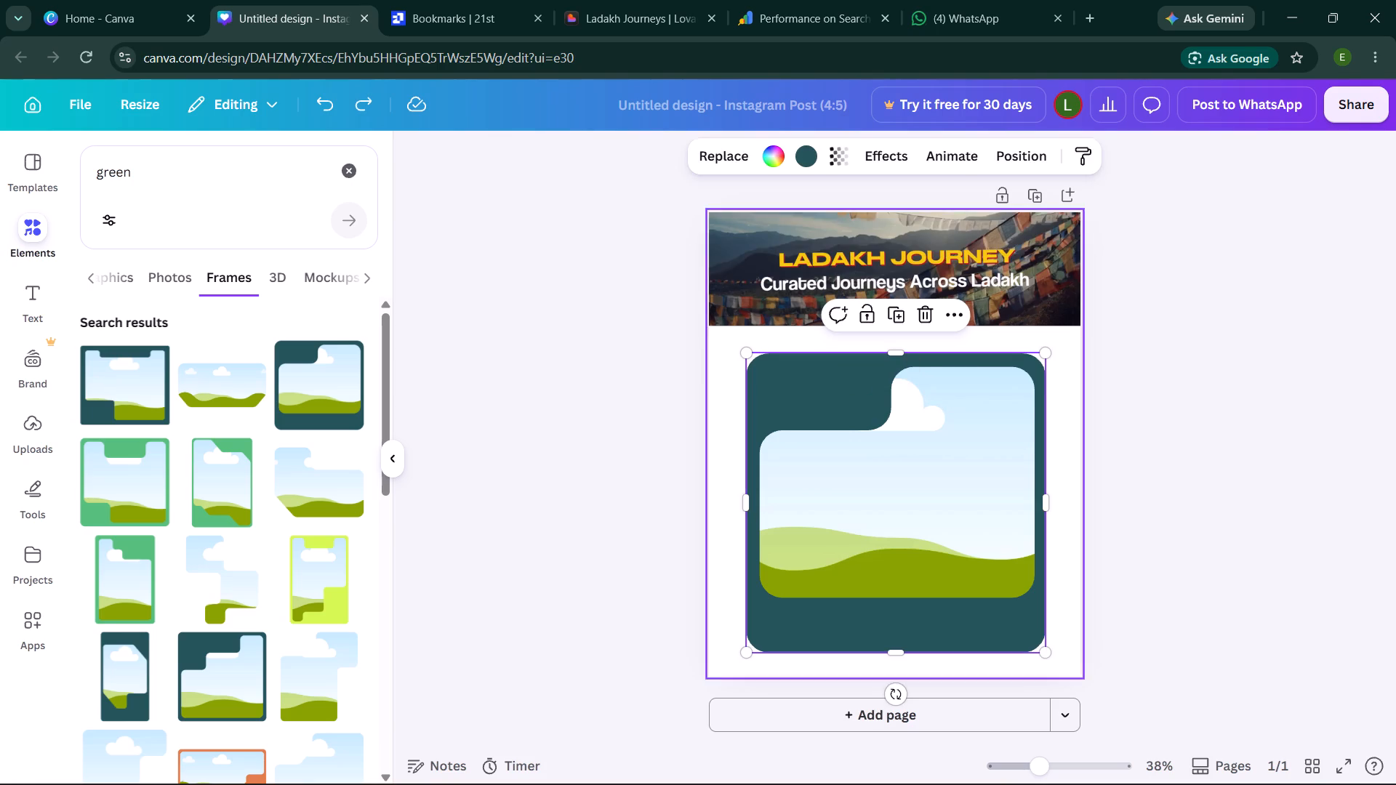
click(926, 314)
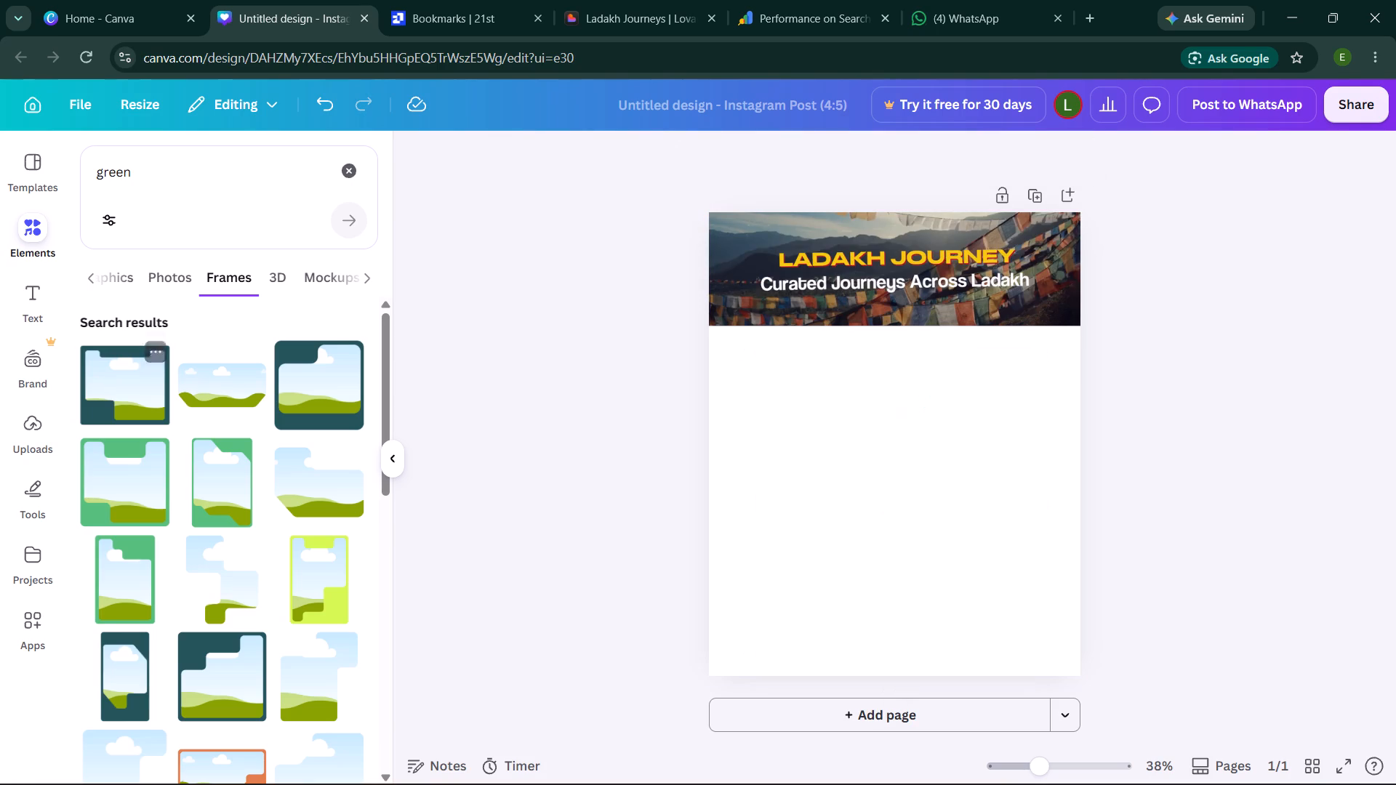
Look through the photo results for "green" for a background that suits the area below the banner.
click(168, 283)
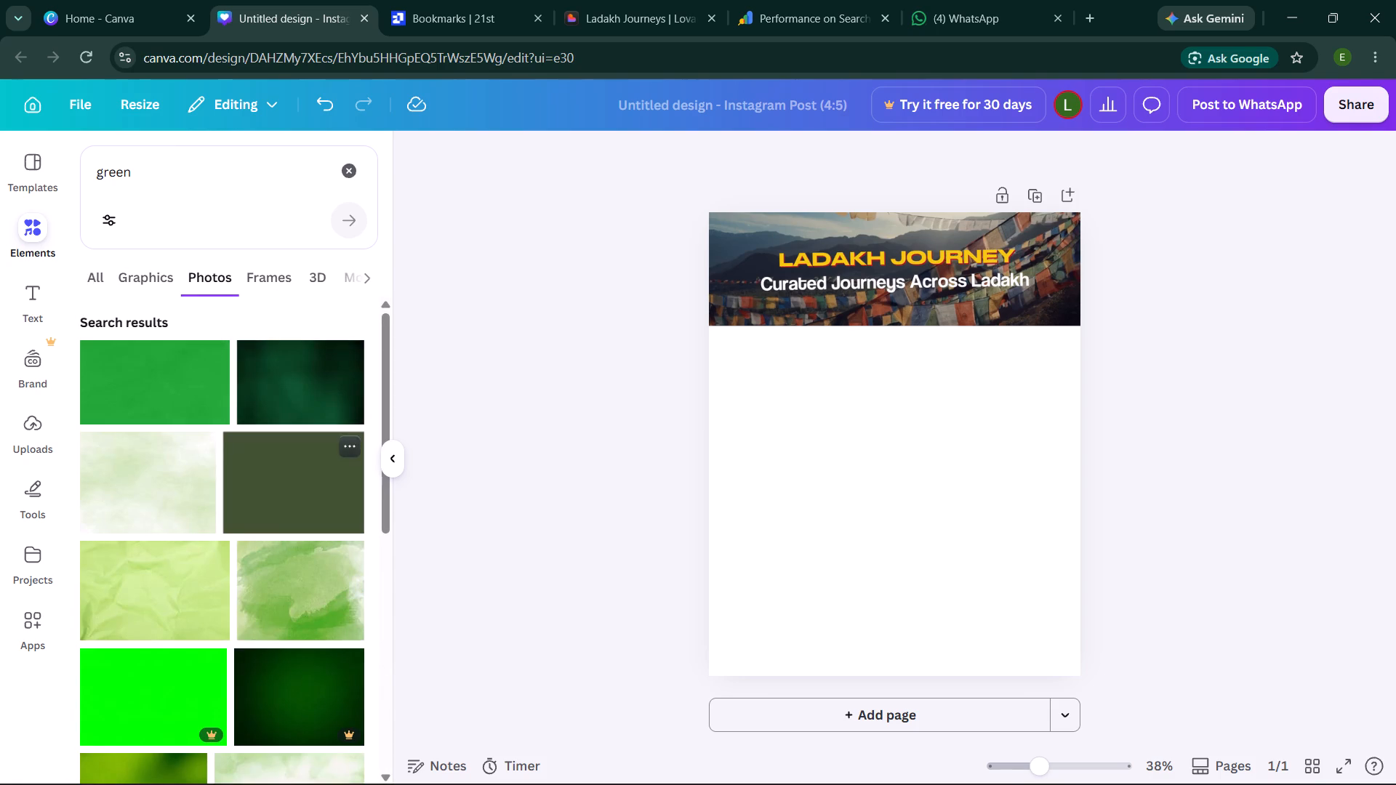
scroll(227, 471, down, 6)
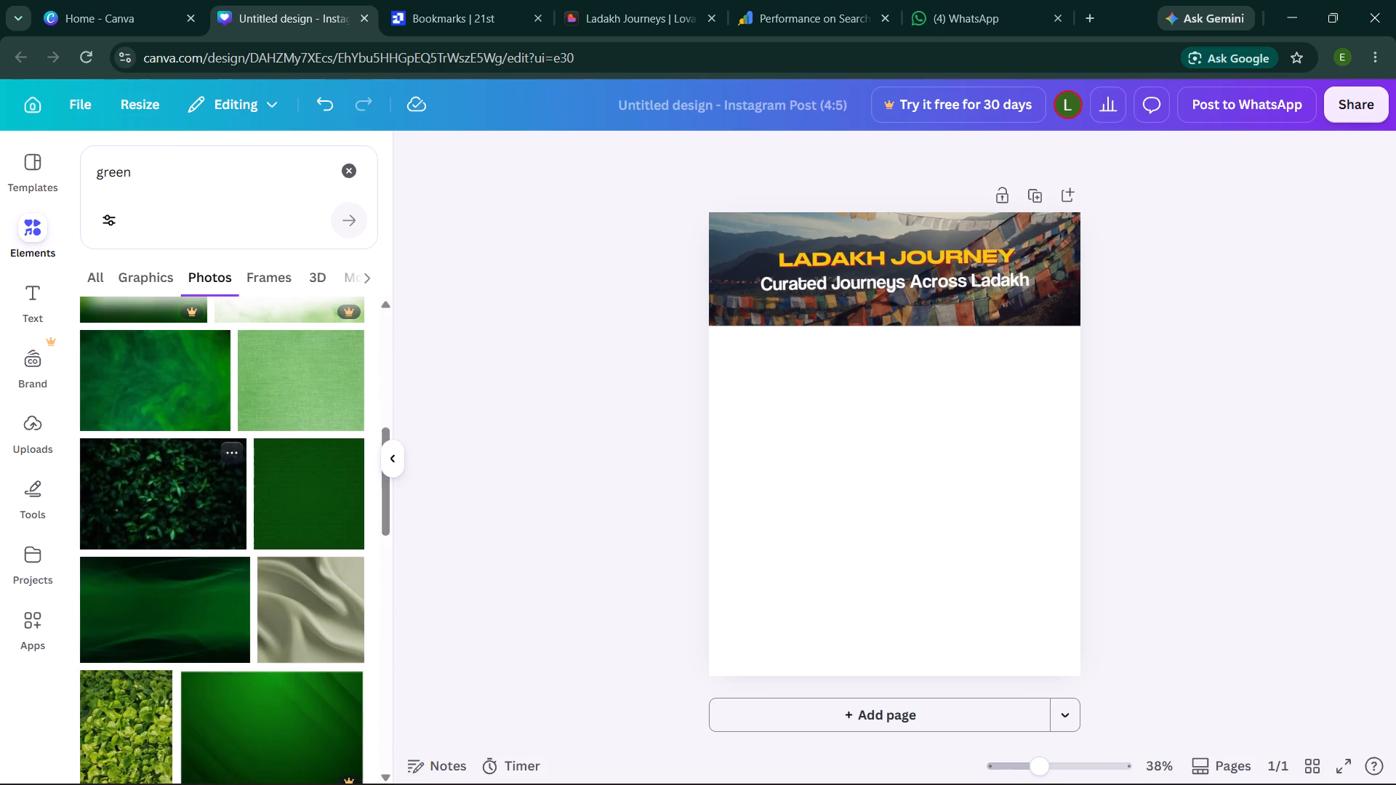
scroll(227, 471, down, 3)
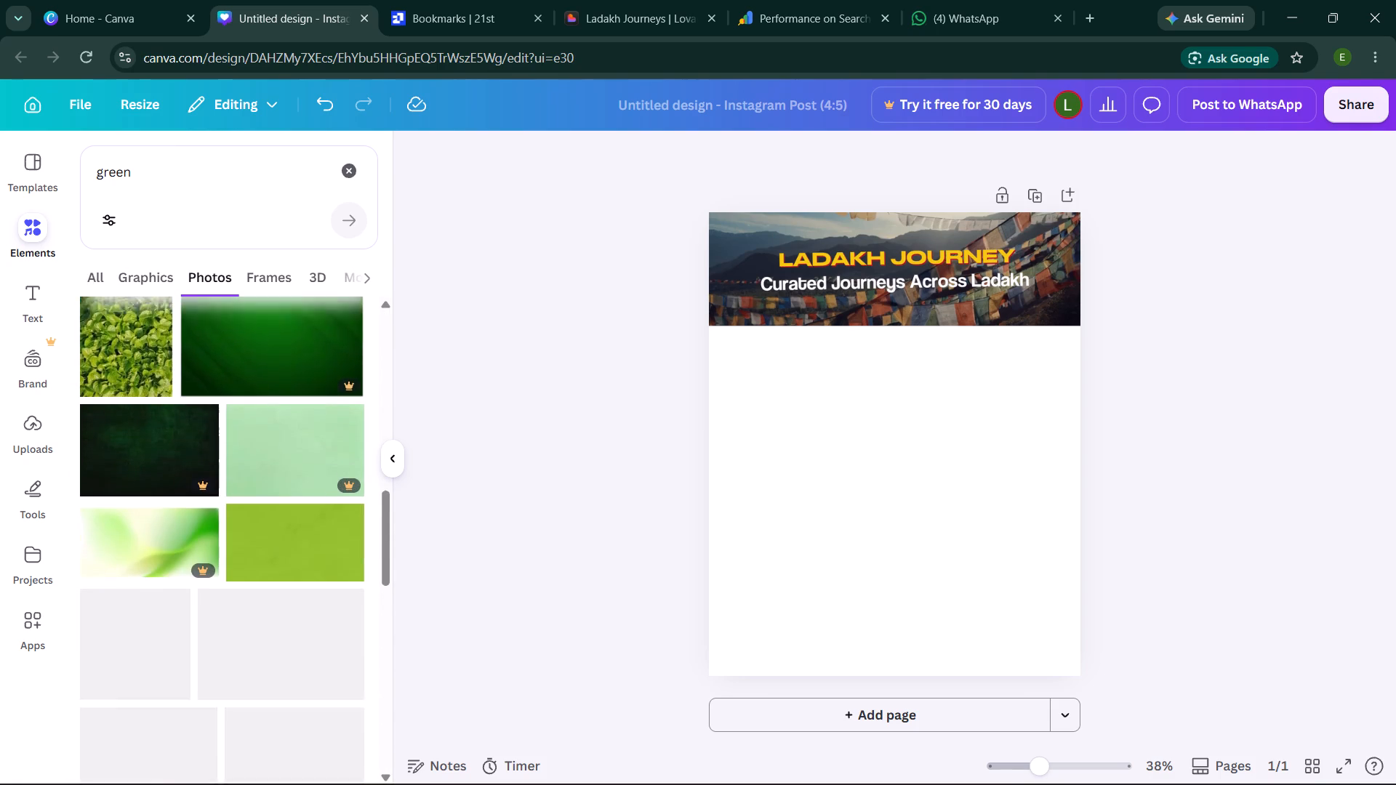
scroll(227, 471, down, 3)
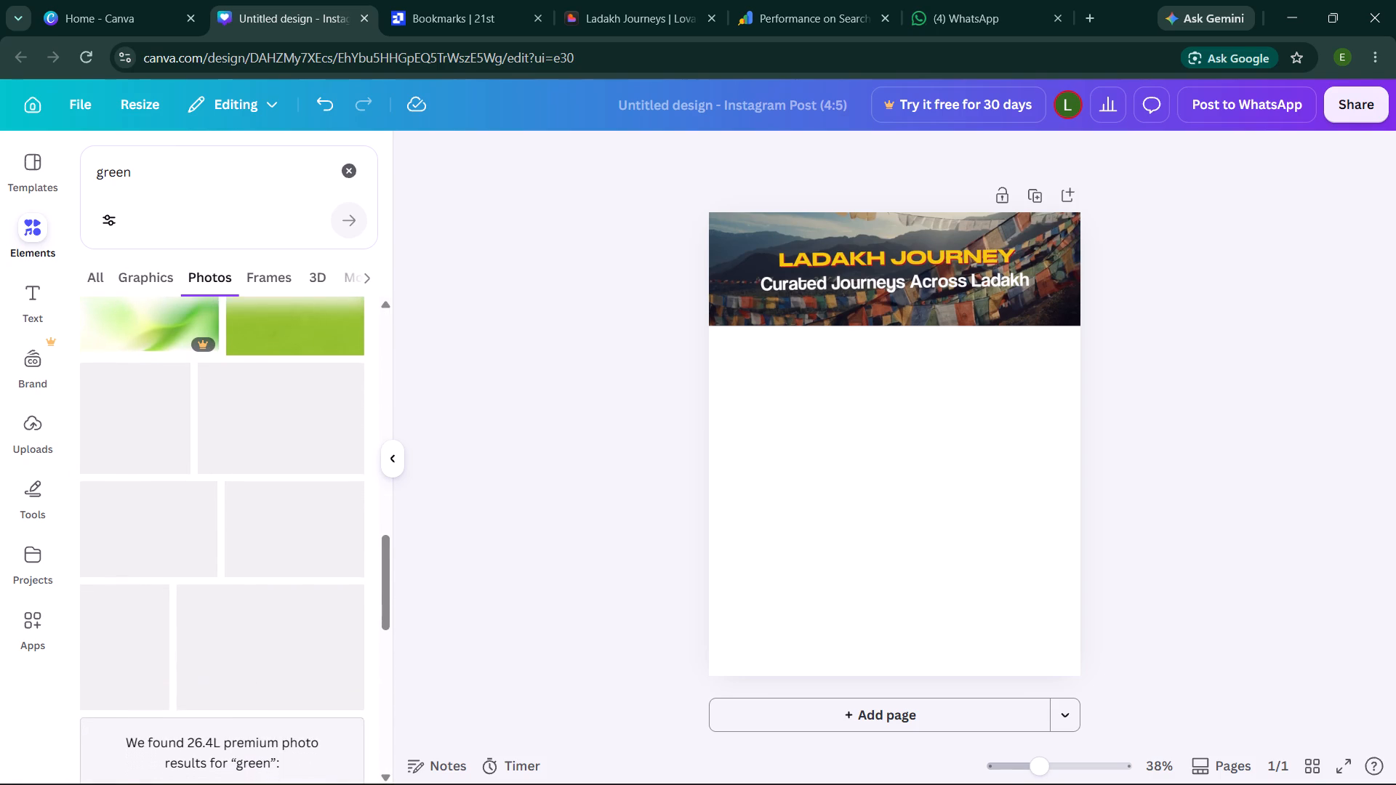
scroll(227, 471, down, 3)
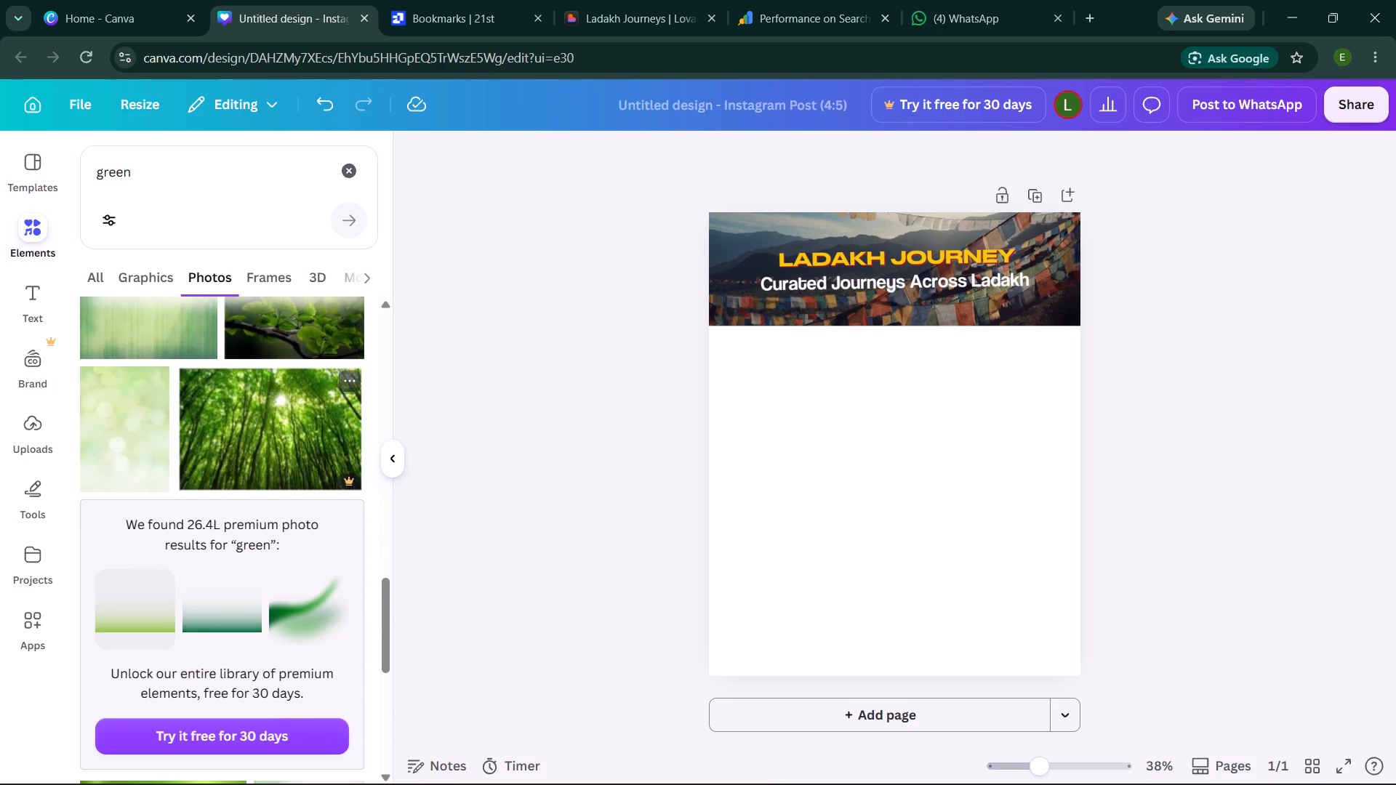
scroll(227, 471, down, 4)
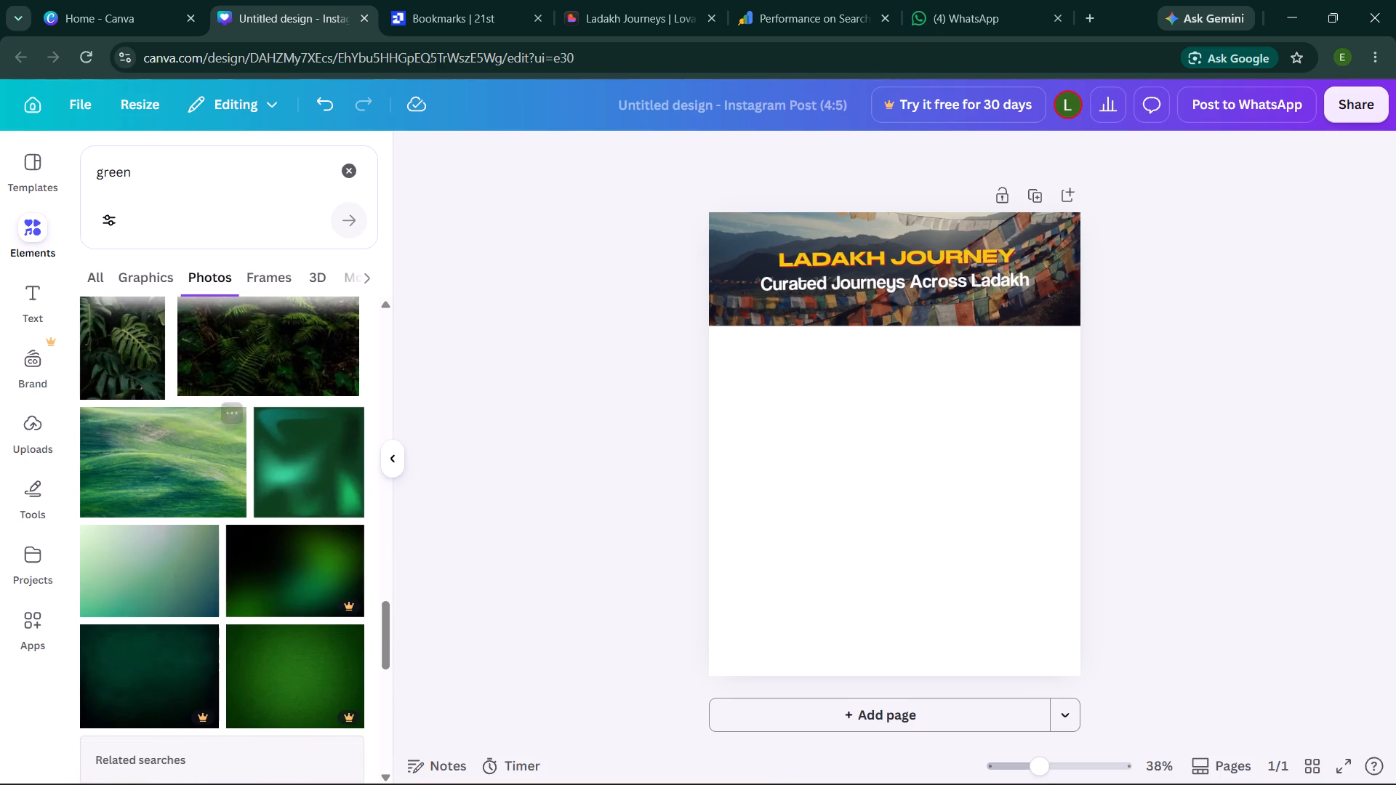
scroll(227, 471, down, 3)
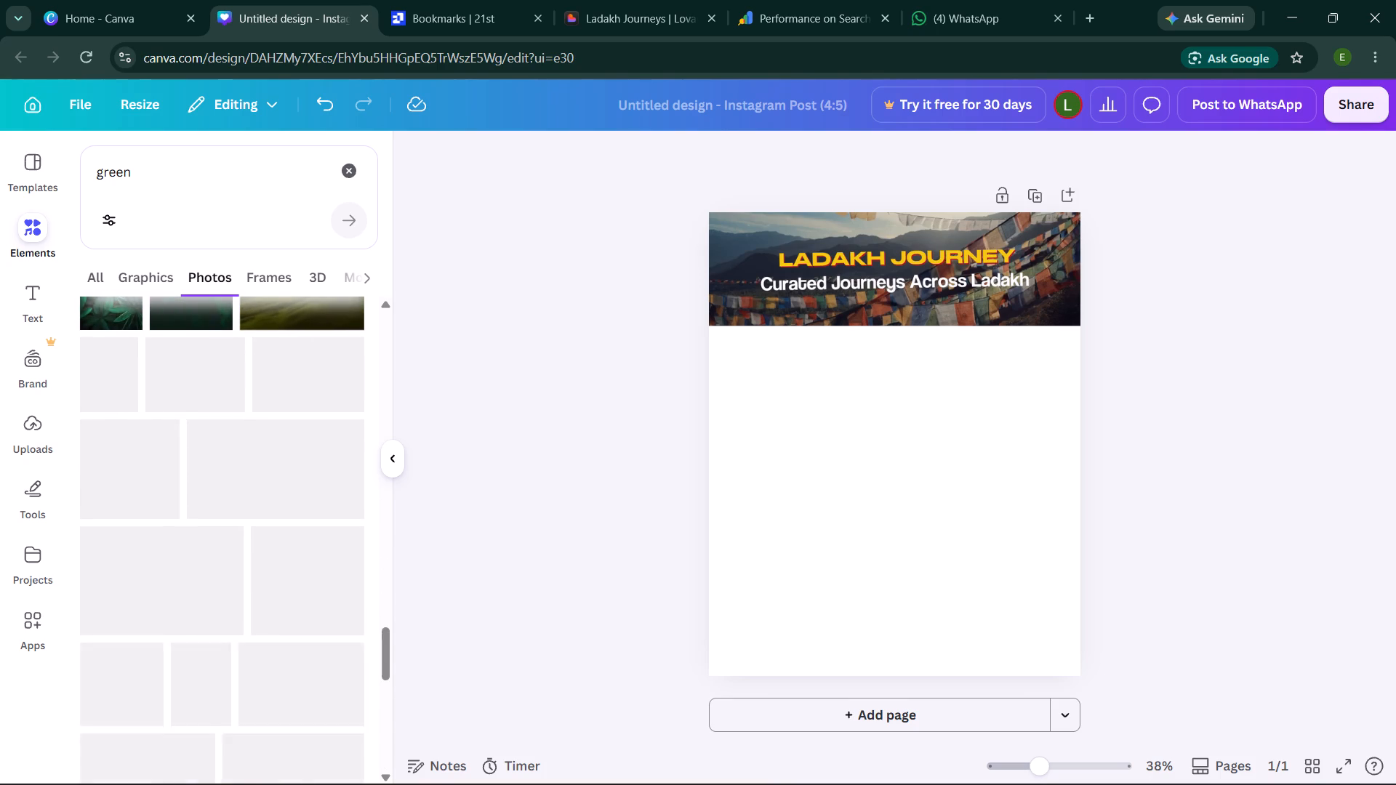
scroll(227, 471, up, 6)
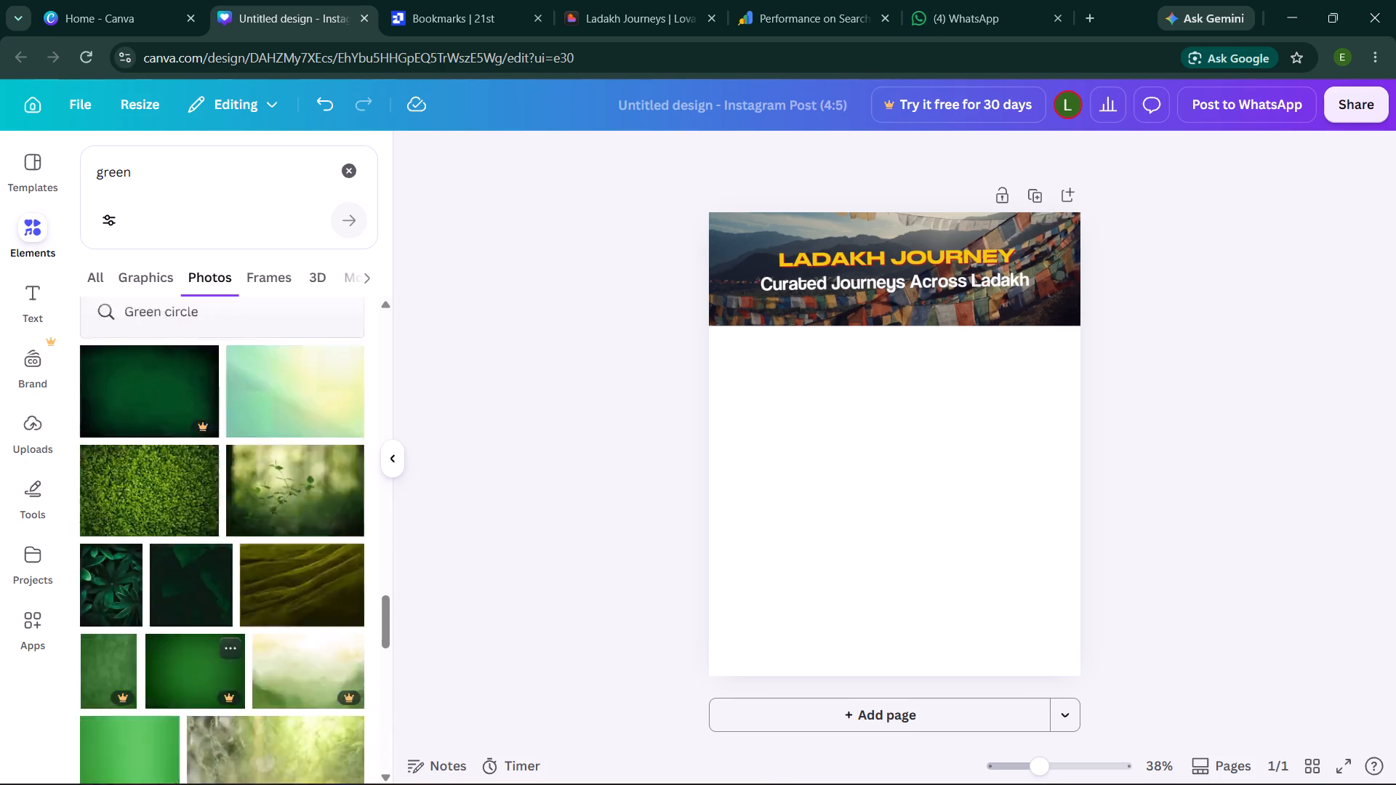
scroll(227, 471, up, 11)
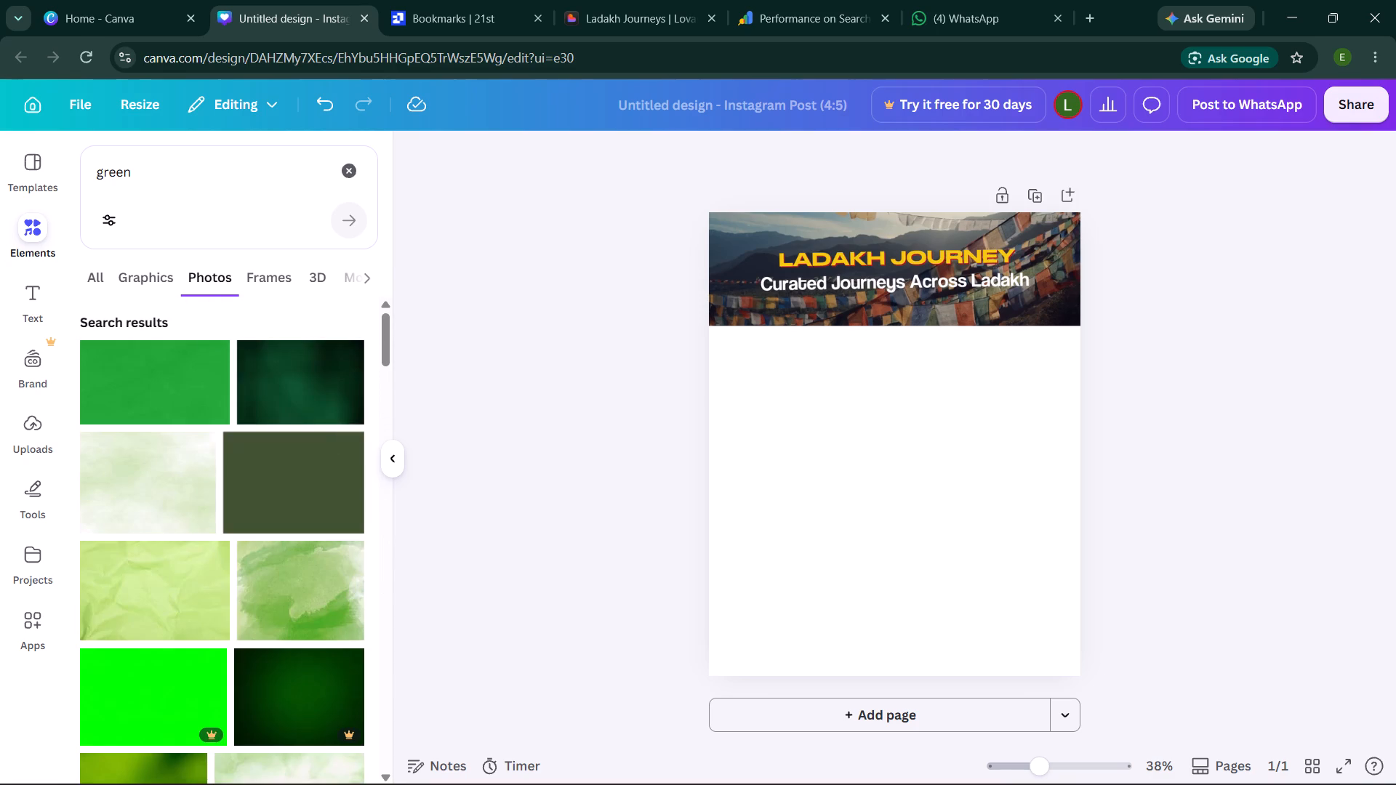
Look through all element categories for "green" for something that suits the area below the banner.
click(105, 277)
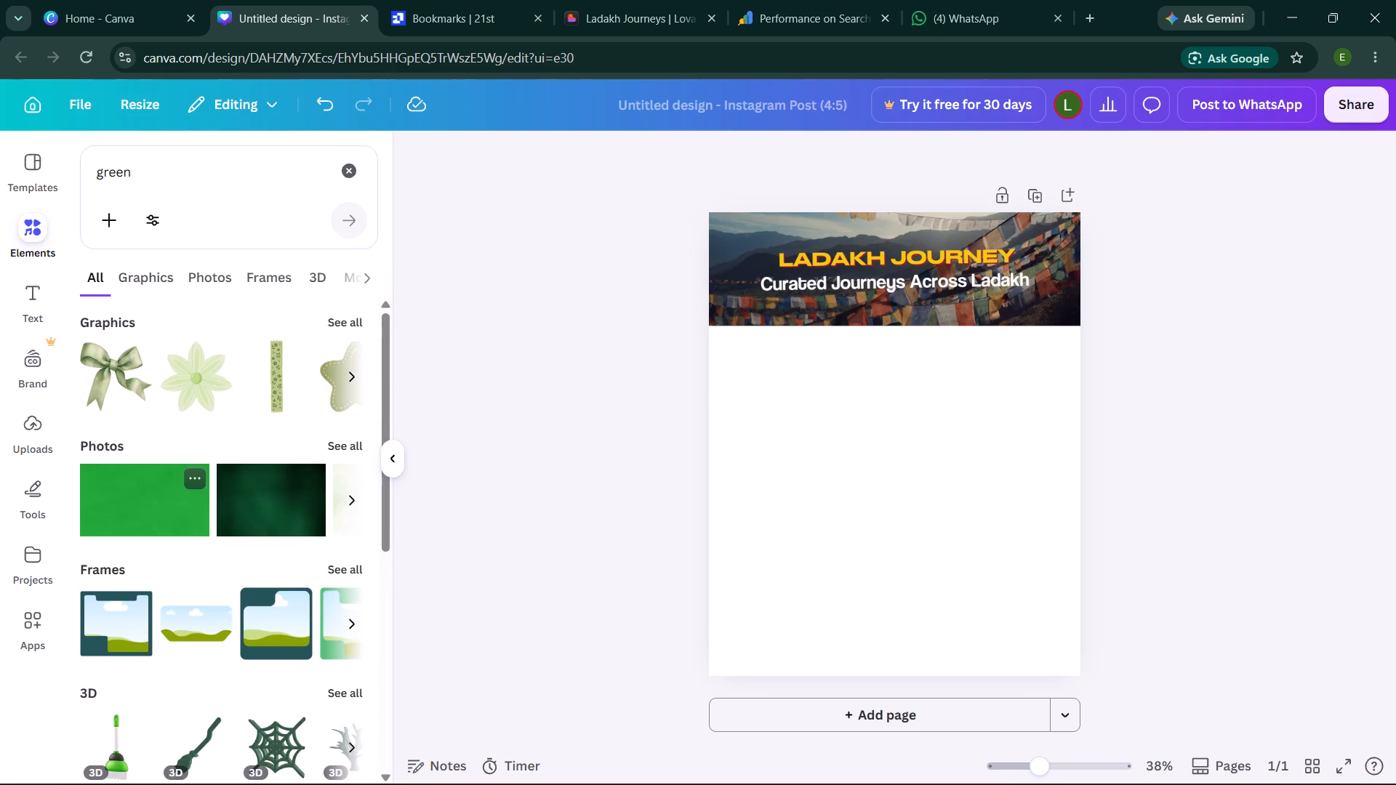
scroll(180, 534, down, 7)
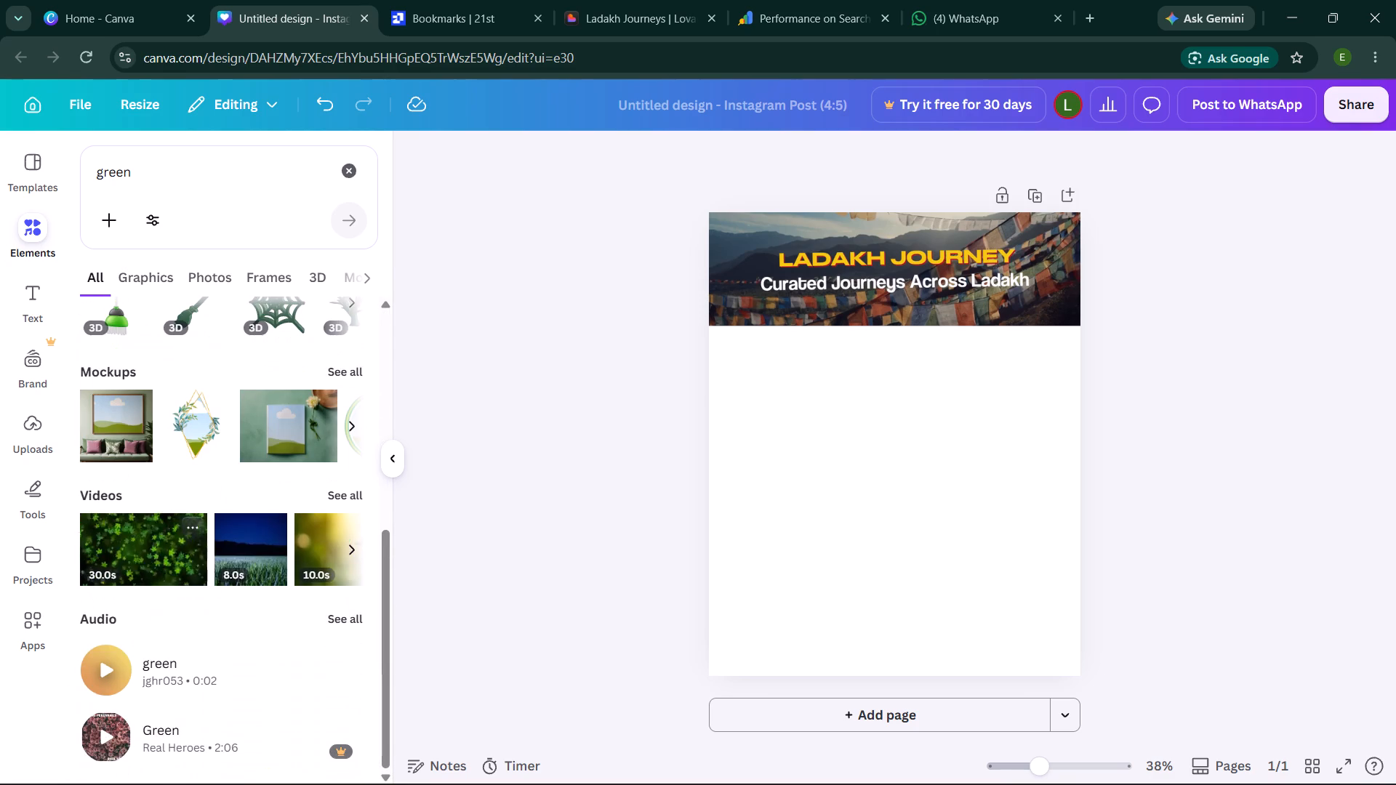
scroll(180, 534, down, 1)
scroll(180, 534, up, 3)
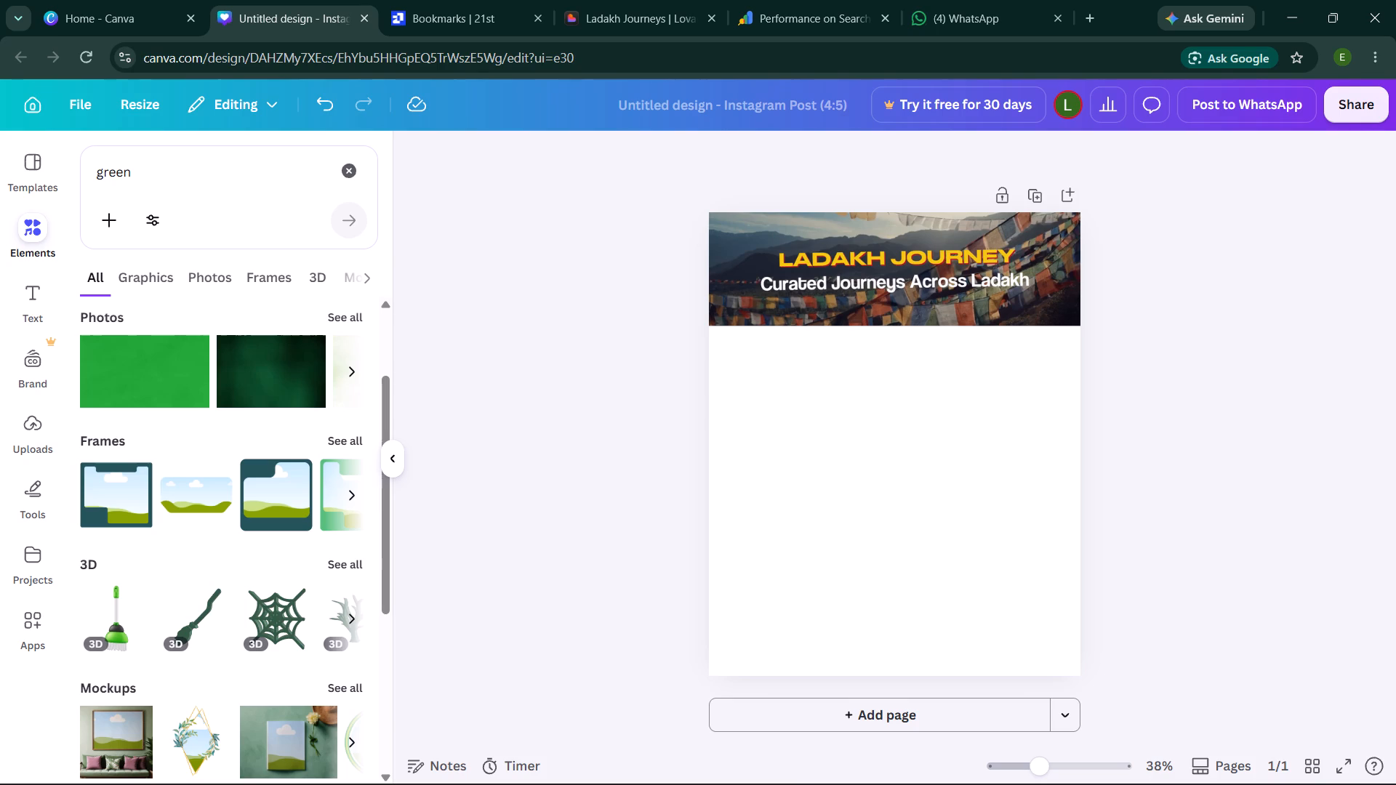
Search Google for "green" in a new browser tab and look over the results for a suitable shade.
click(1089, 11)
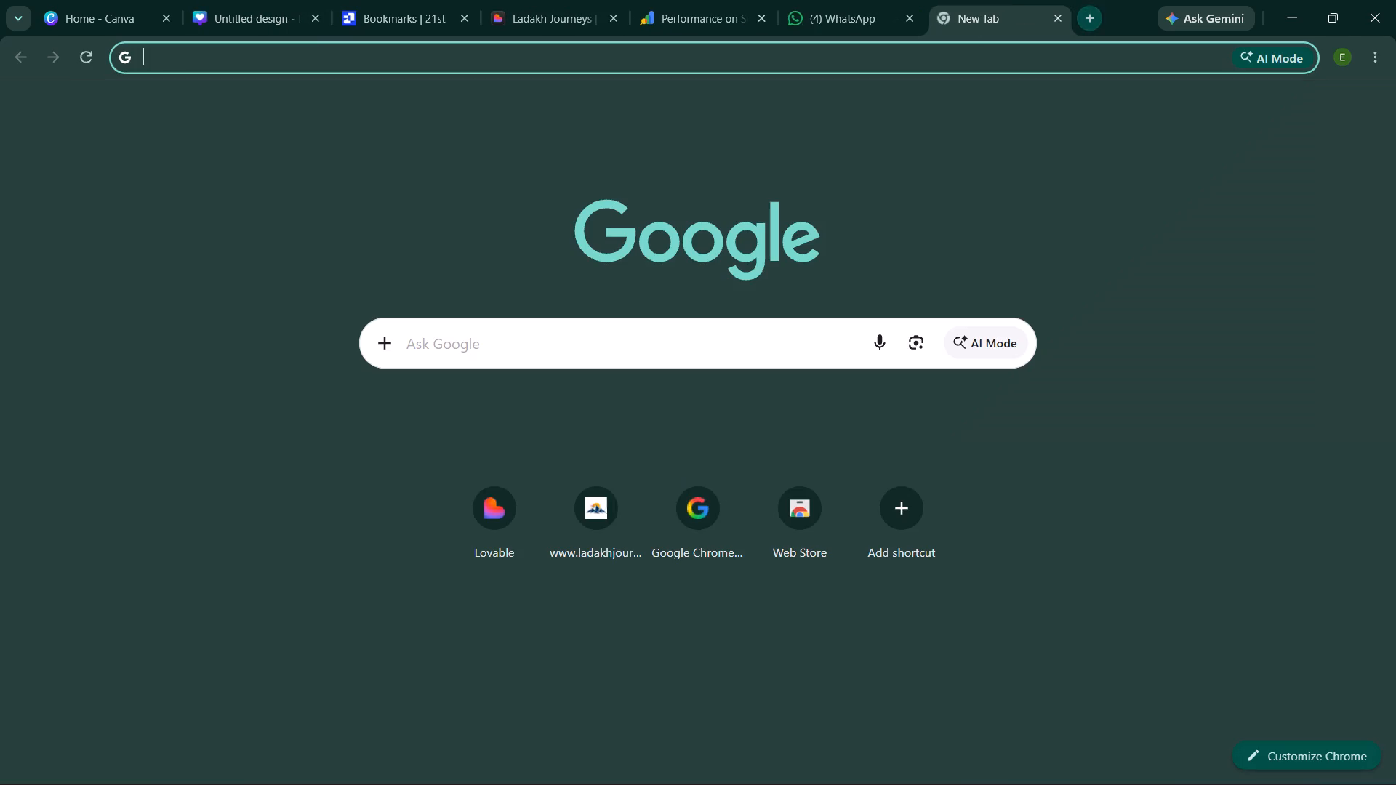
text(gree)
key(n)
key(Return)
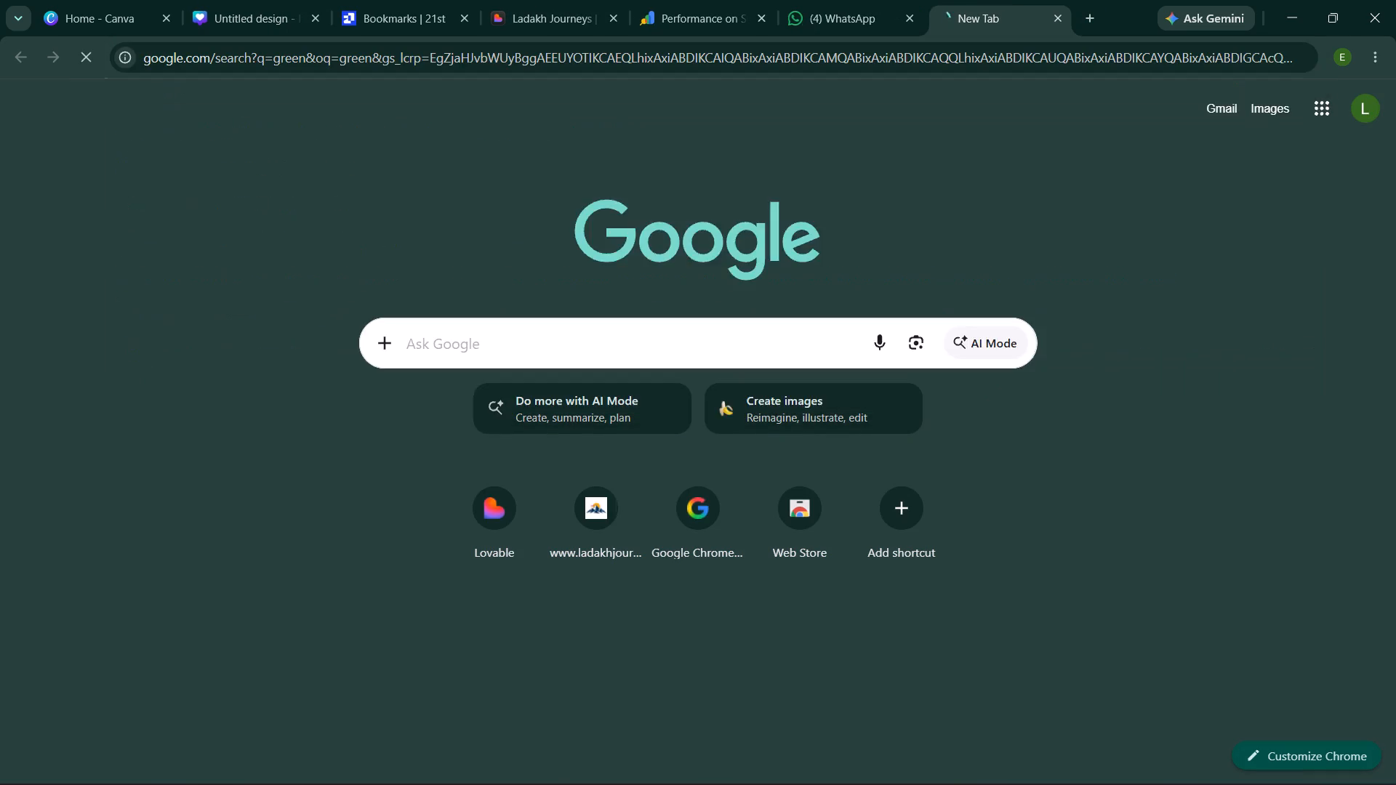
scroll(614, 431, down, 2)
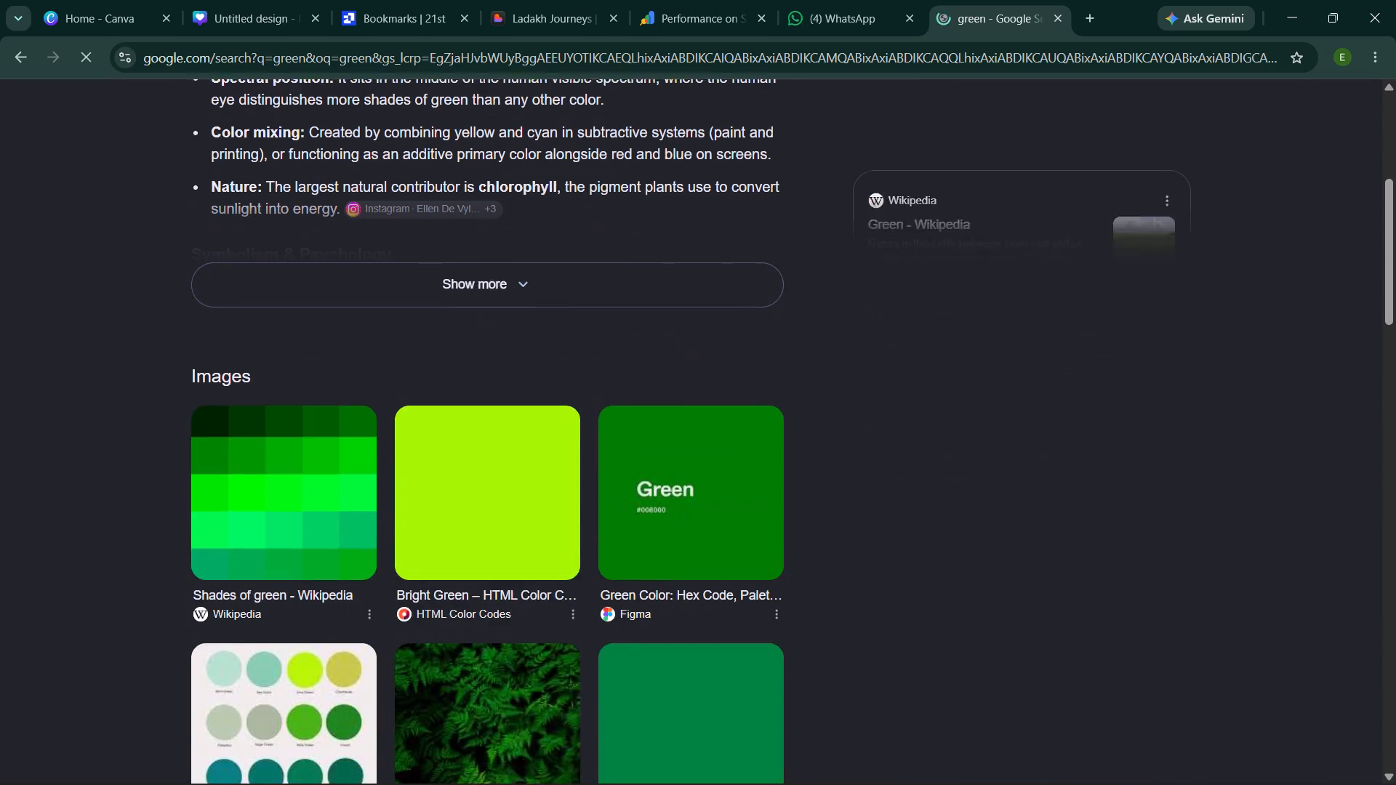
scroll(614, 431, down, 5)
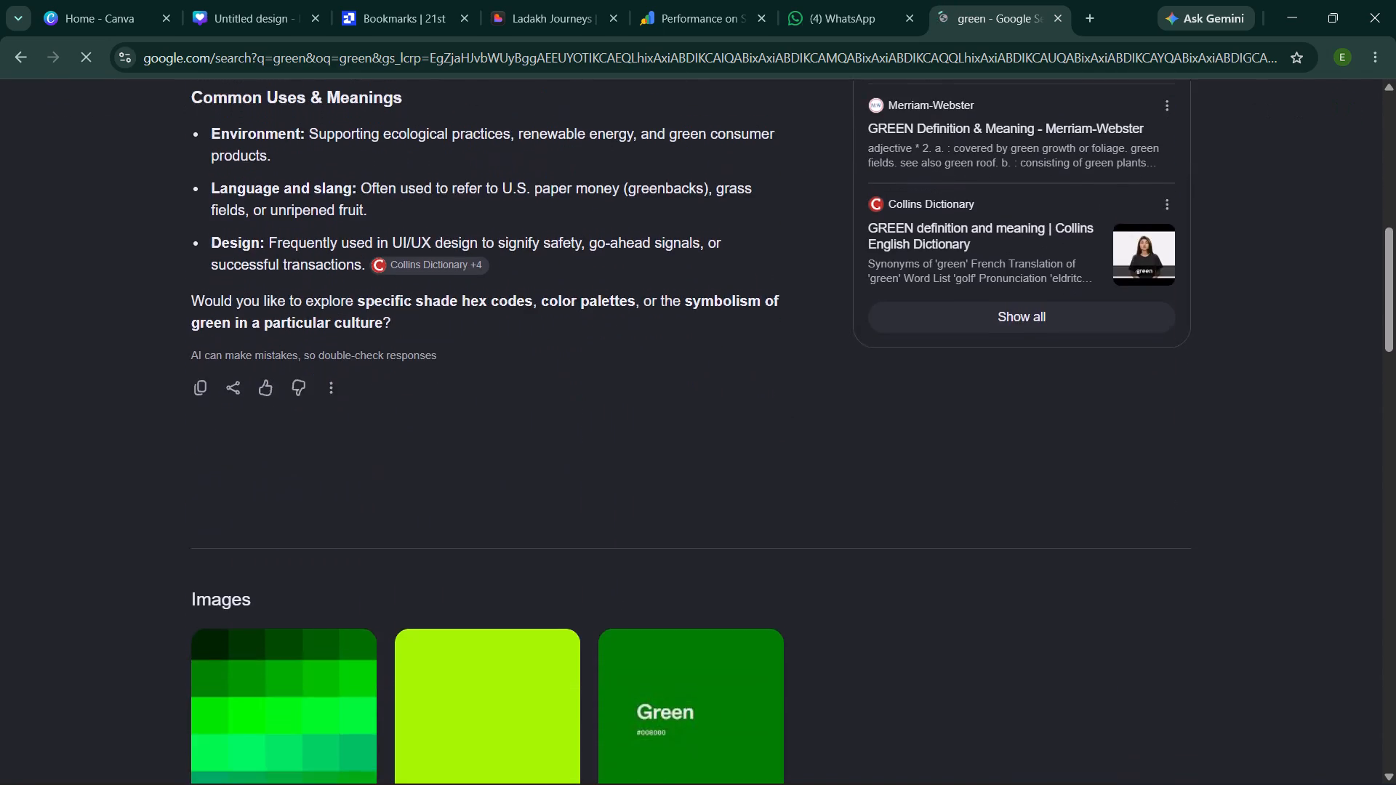
scroll(614, 431, down, 2)
scroll(614, 431, up, 1)
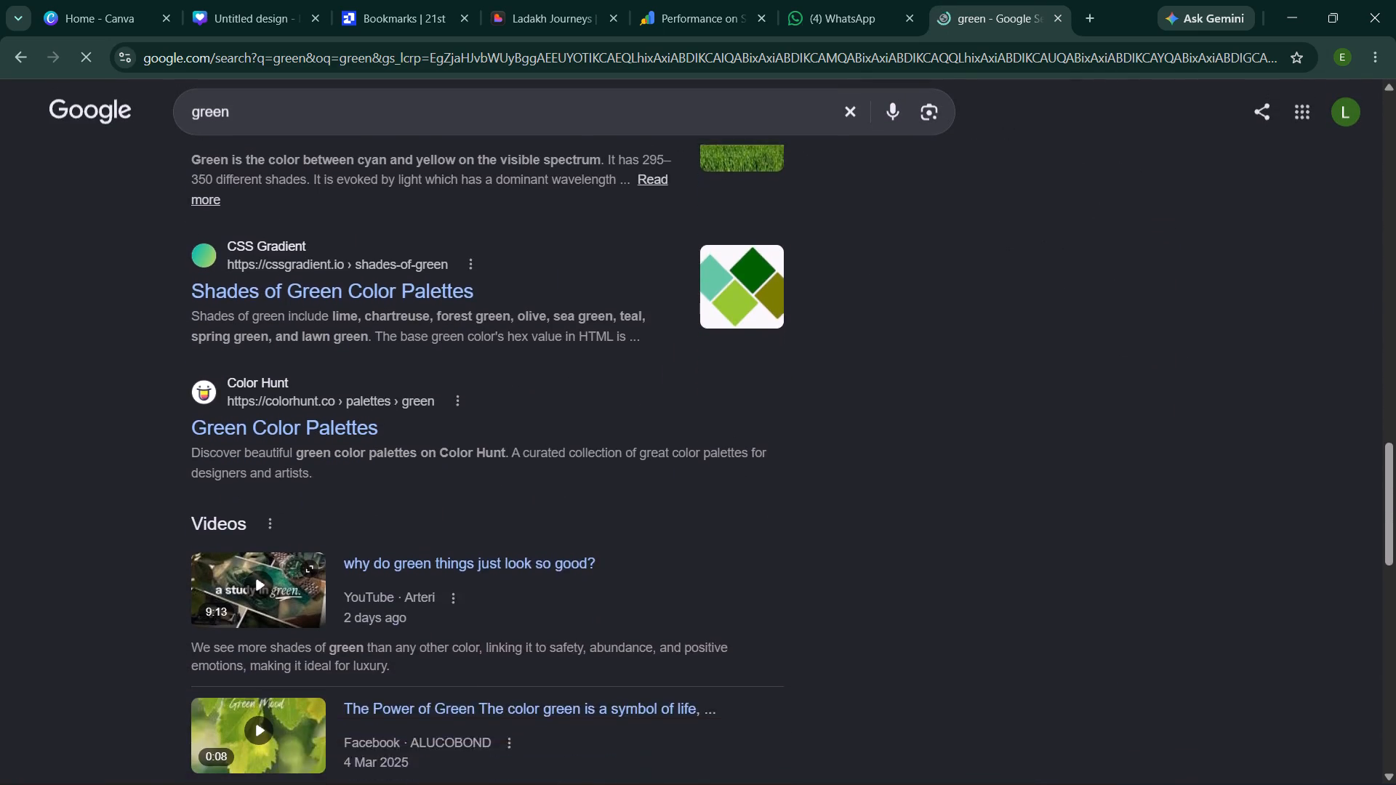
scroll(614, 431, up, 1)
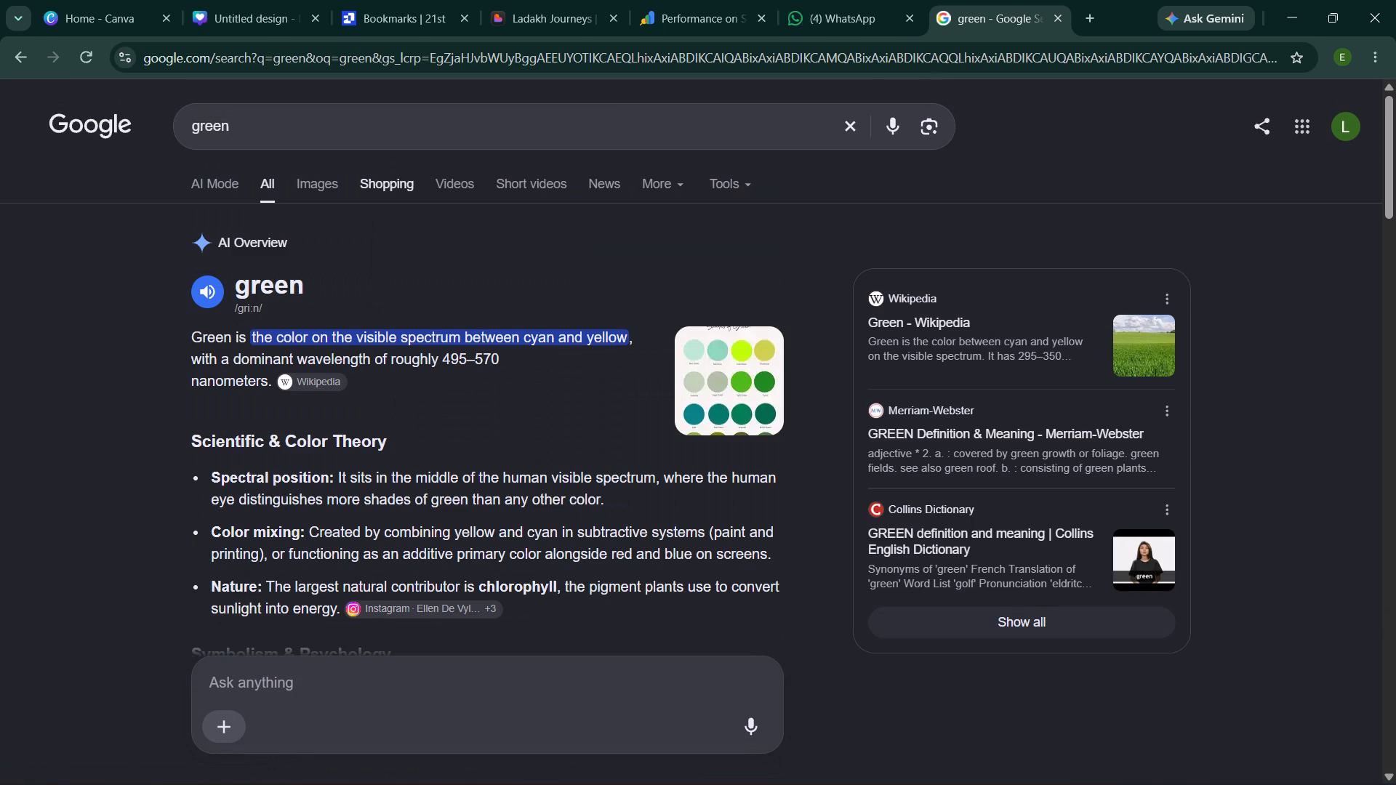
Refine the Google search to "dark green".
click(193, 123)
text(dark)
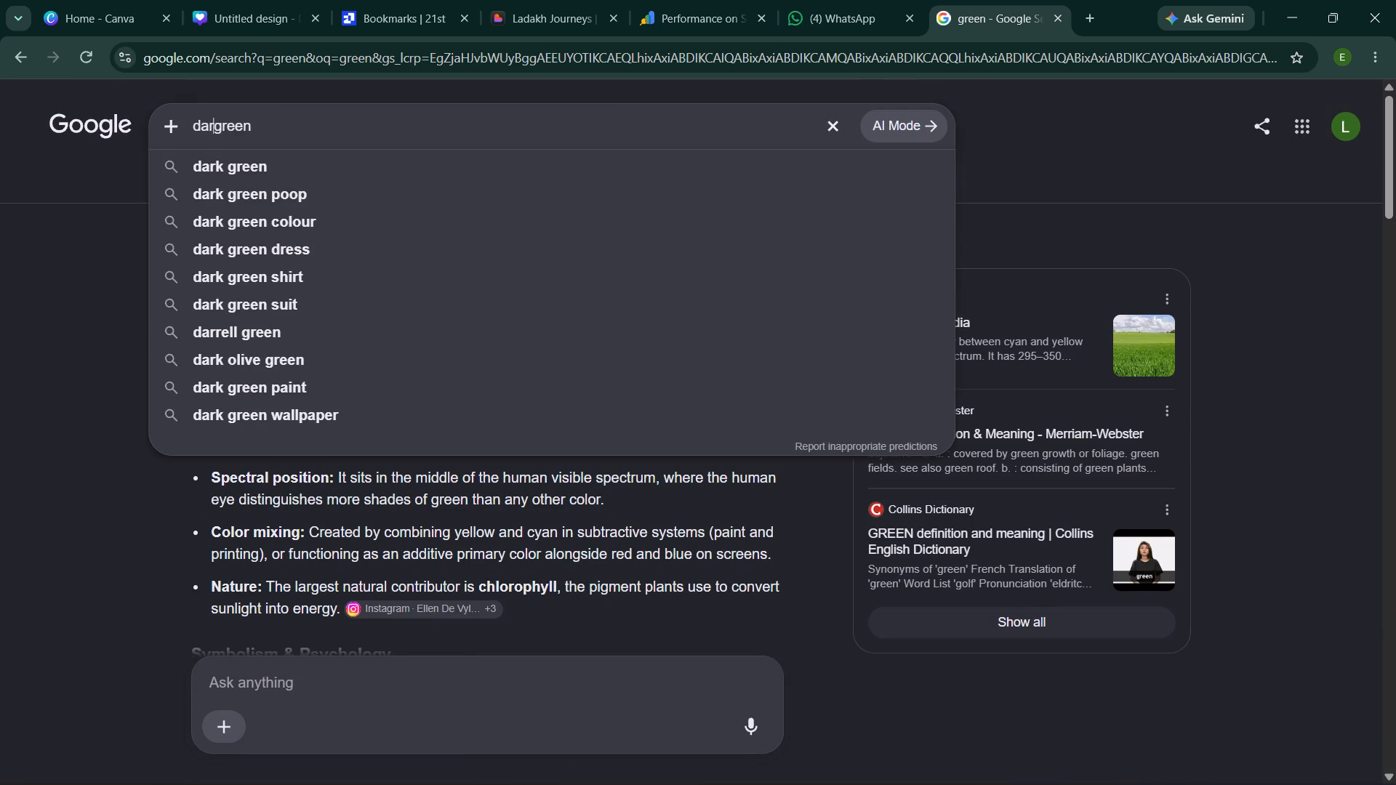
key(space)
key(Return)
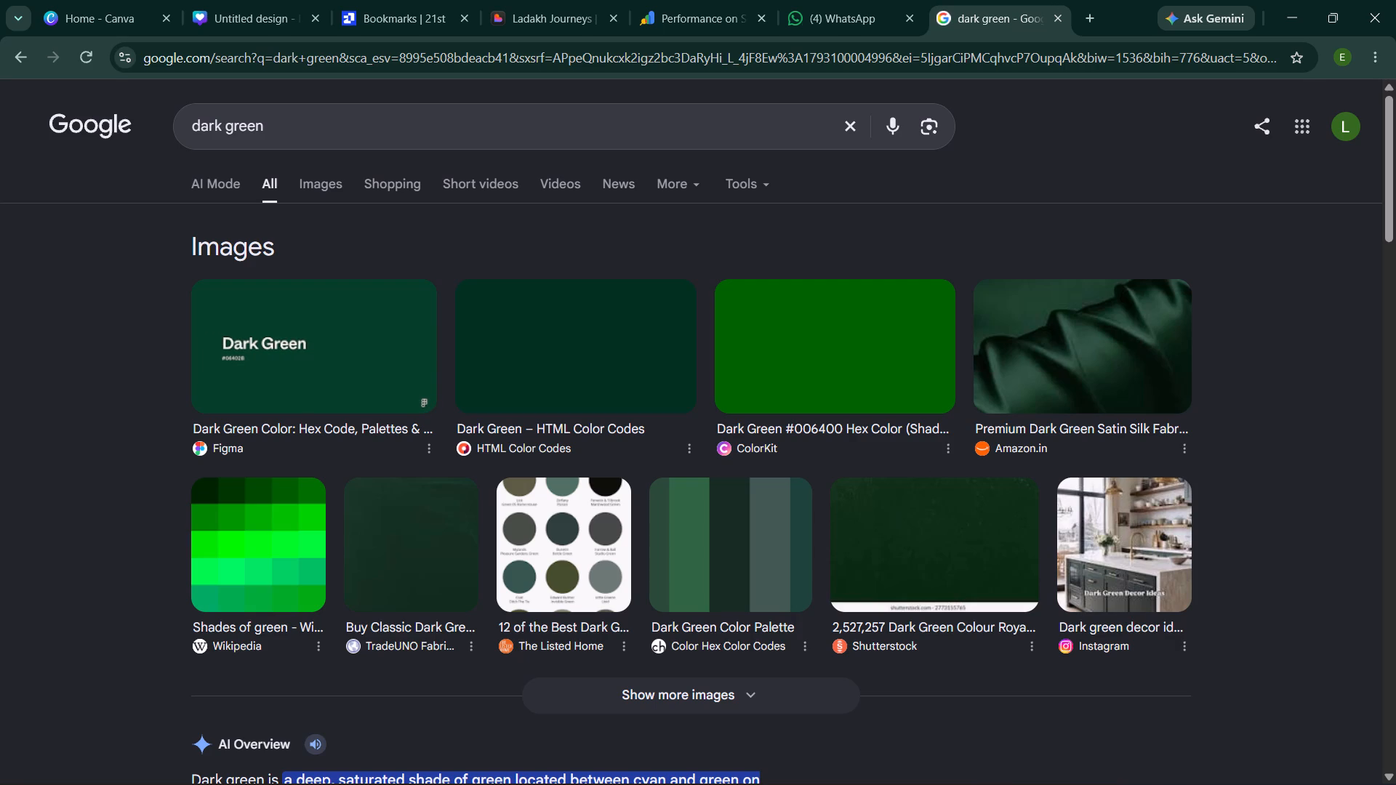
Examine the "dark green" search results for a shade or colour code for the post's background.
scroll(595, 363, down, 3)
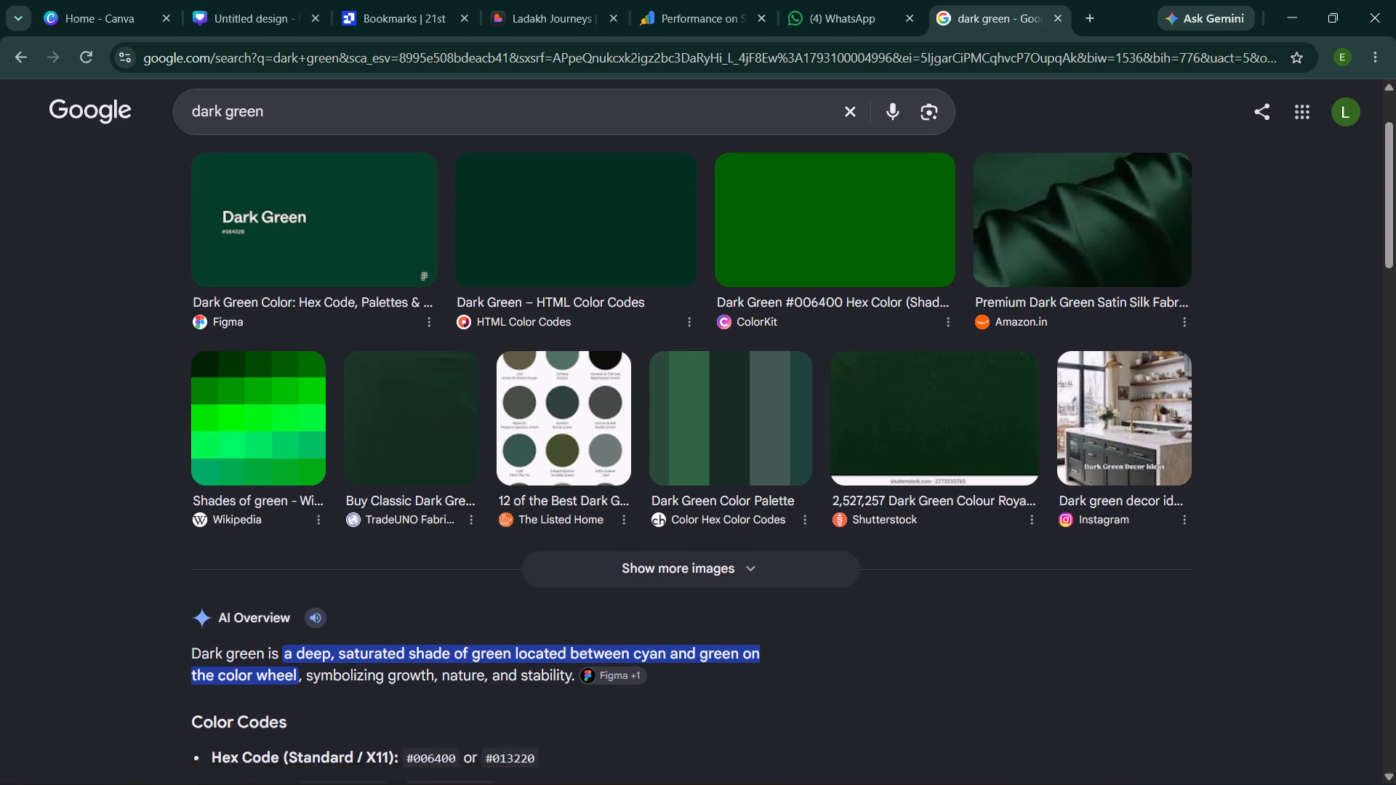
scroll(595, 363, down, 2)
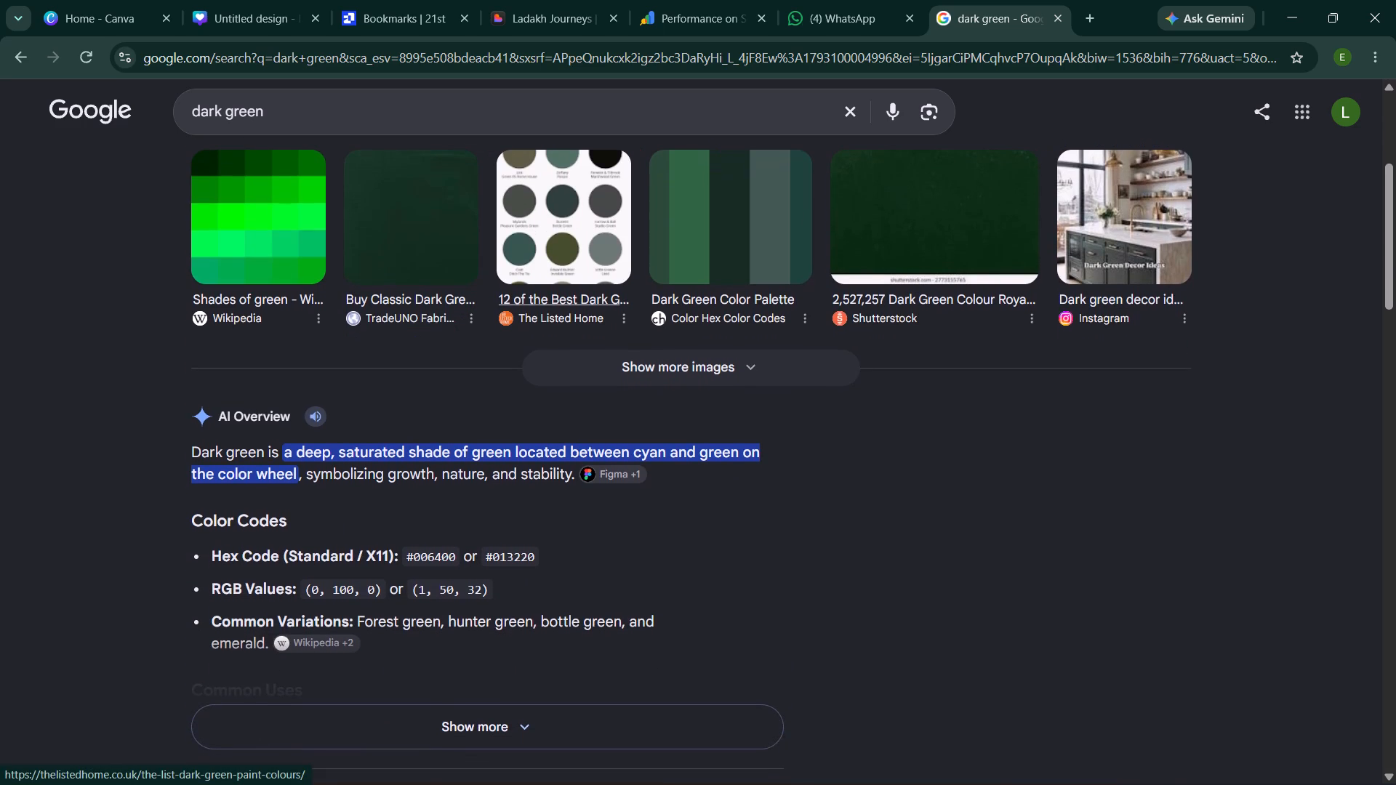
scroll(595, 363, down, 5)
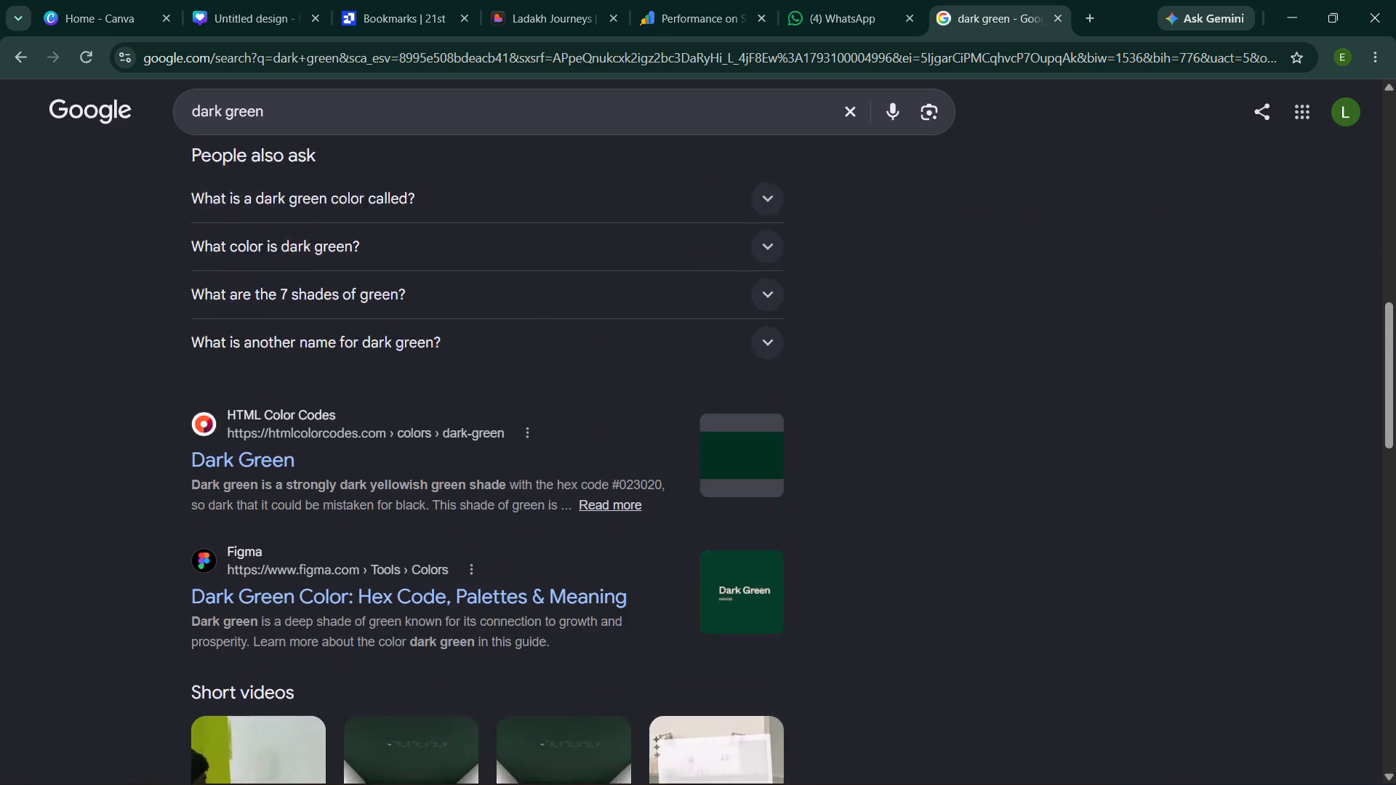
scroll(595, 363, down, 1)
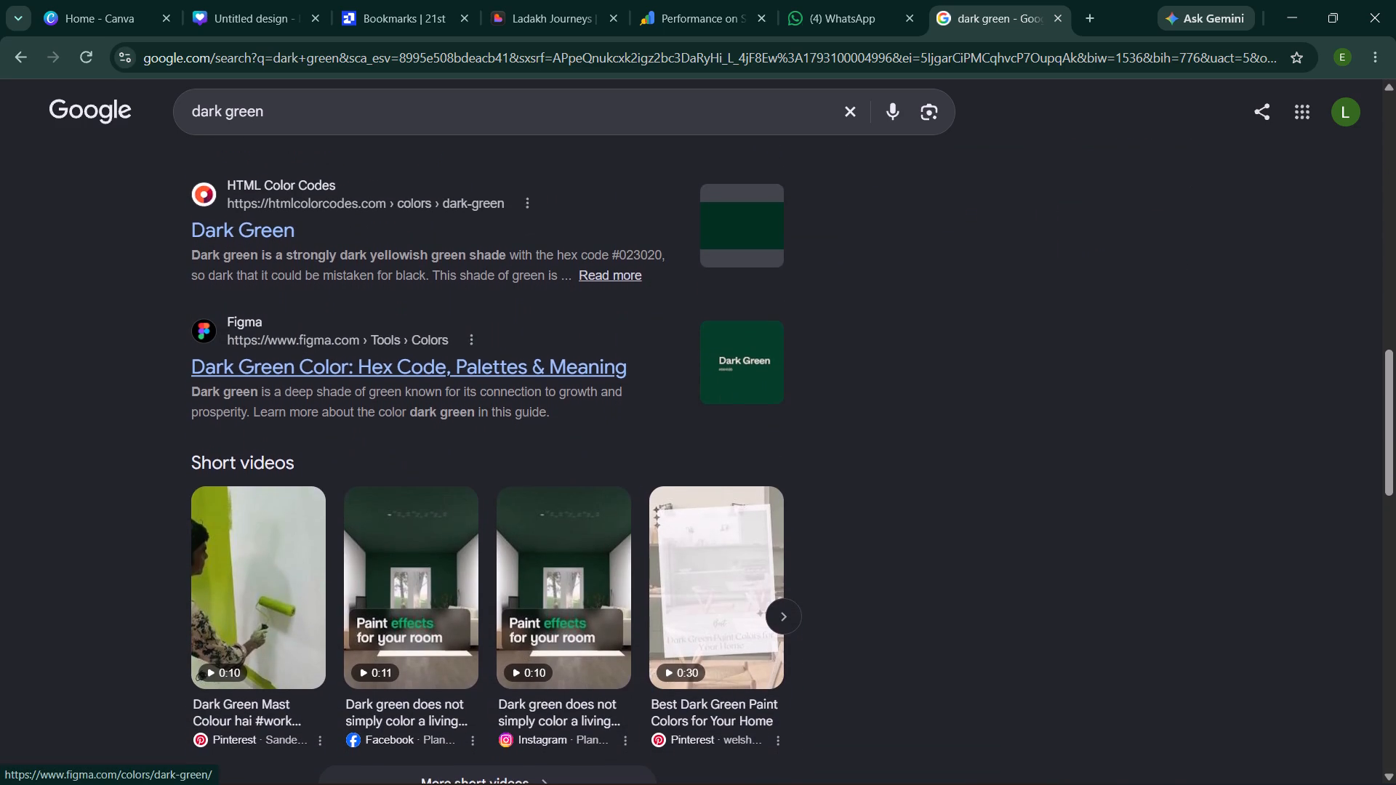
scroll(595, 363, down, 2)
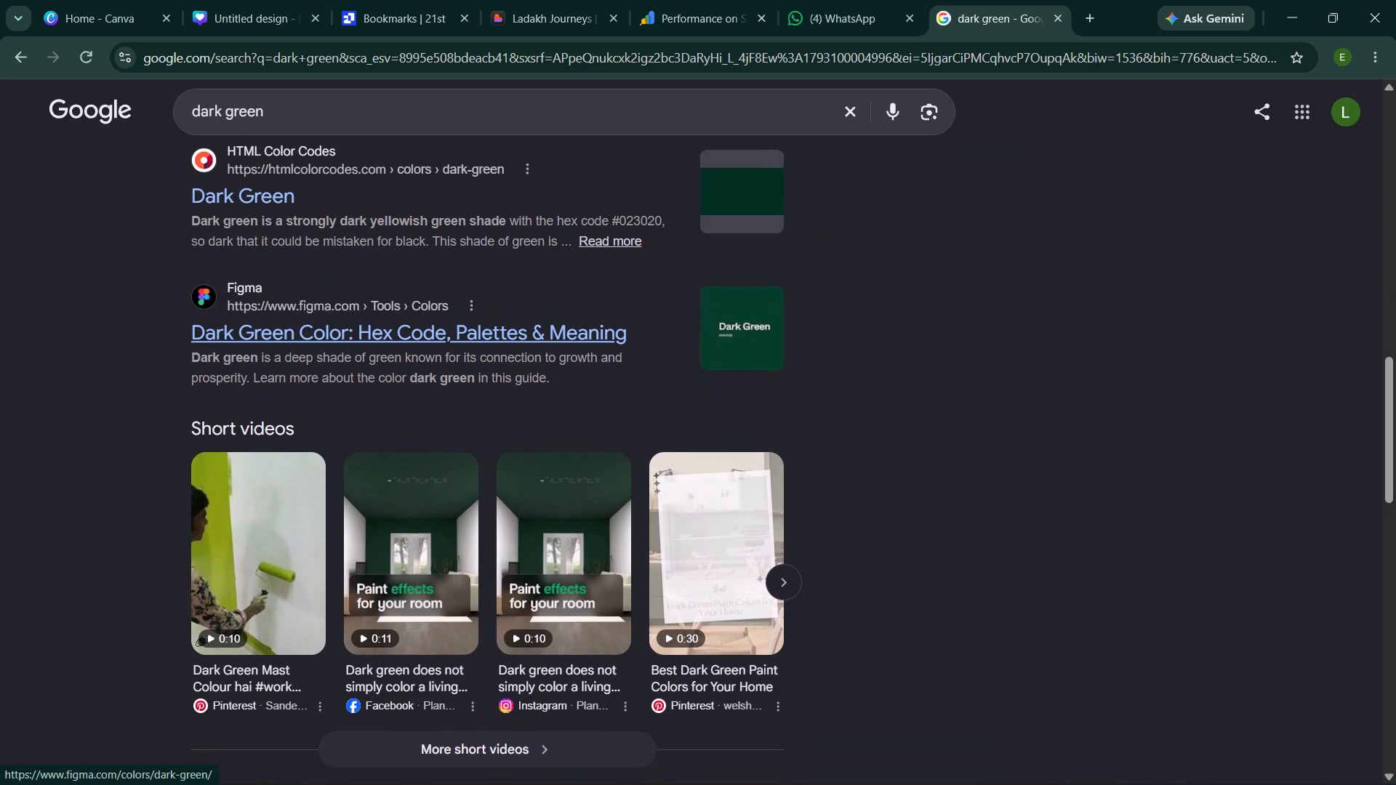
scroll(595, 363, down, 8)
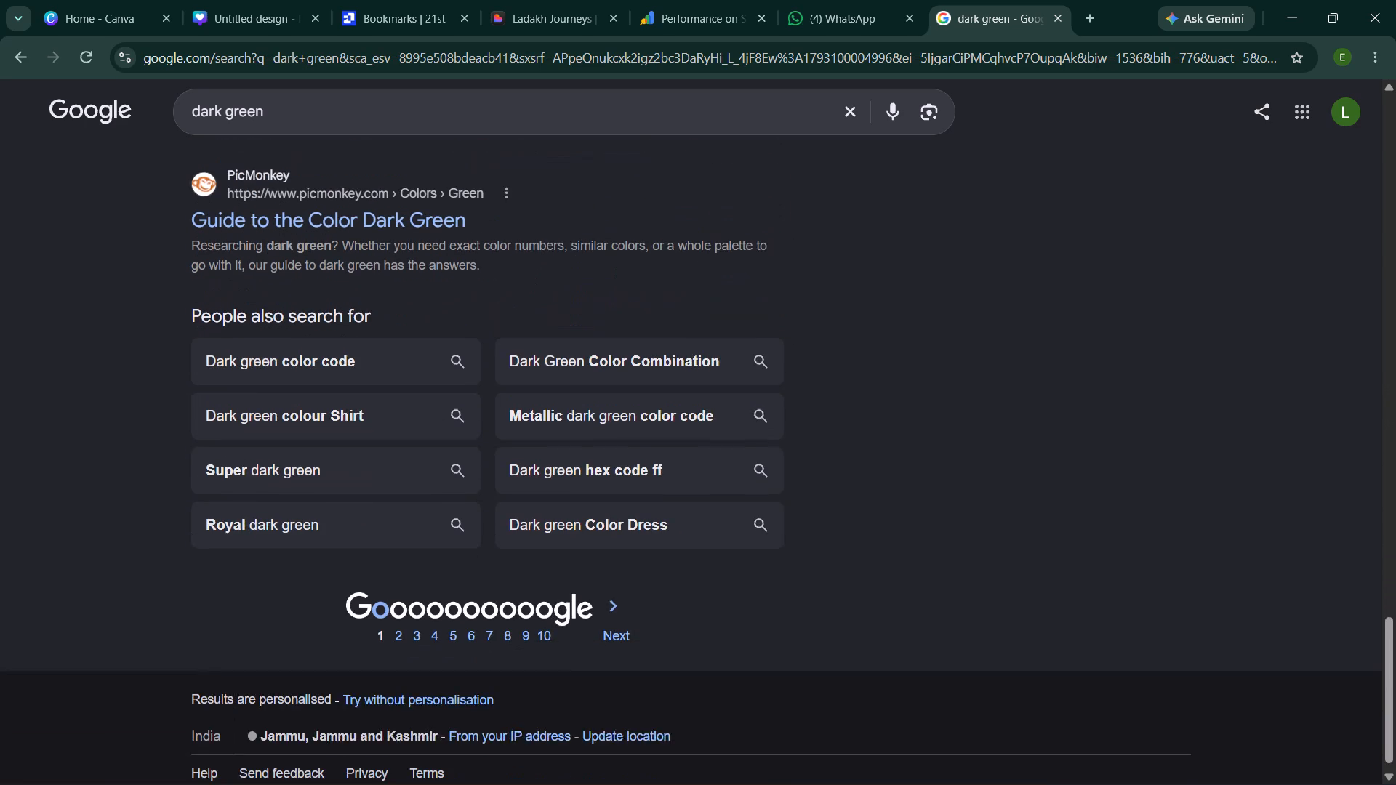
scroll(595, 363, up, 2)
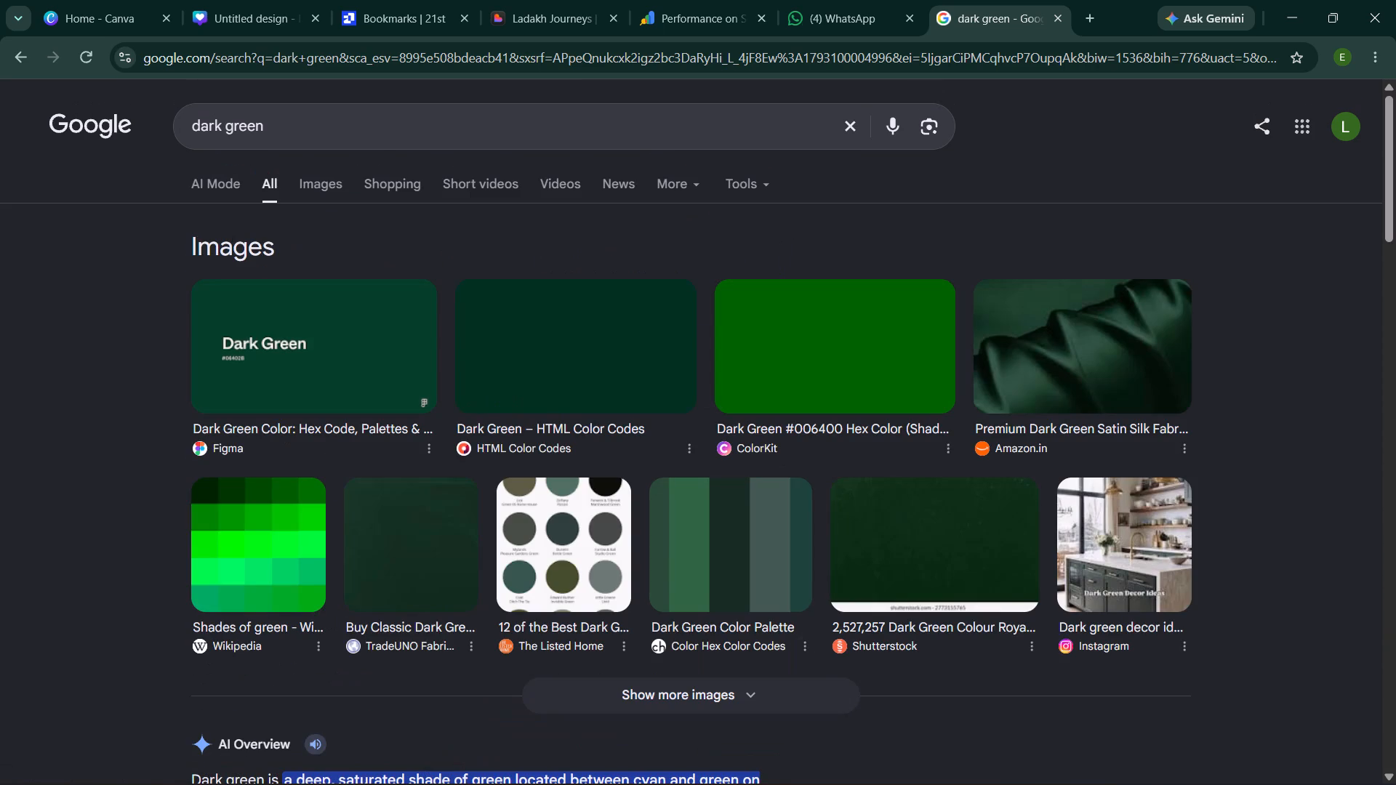
Open the Dark Green Color Palette page on color-hex from the image results and pick the #1e453e shade.
double_click(796, 553)
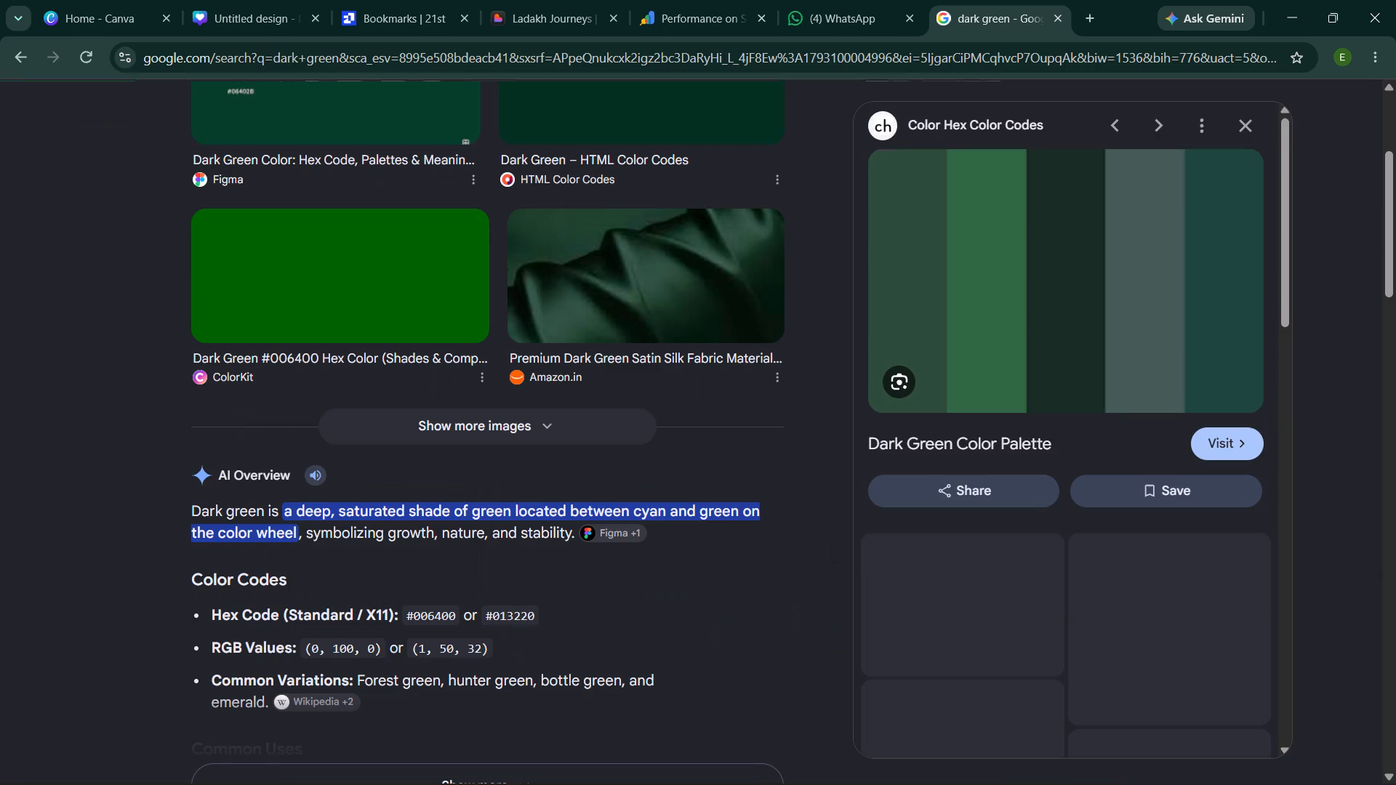
click(1225, 323)
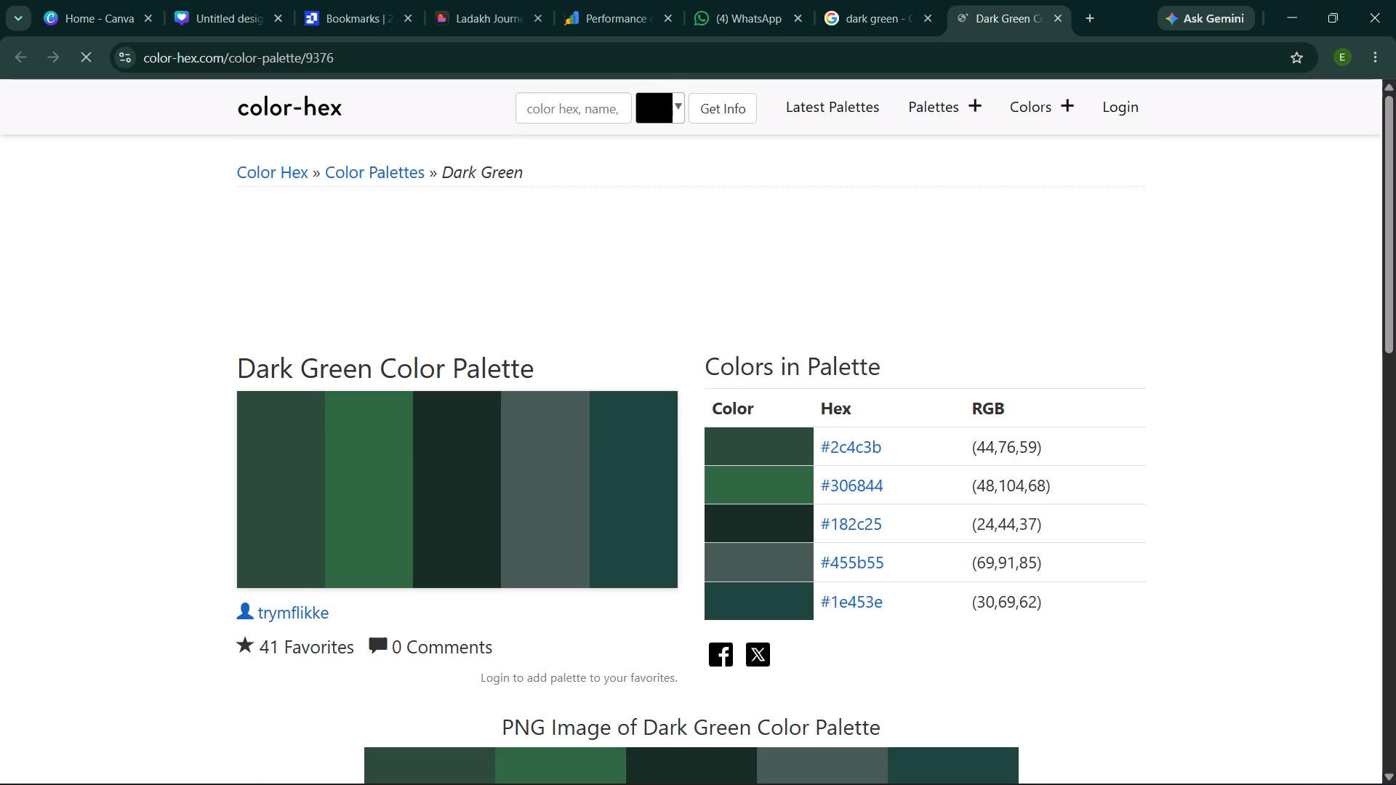
click(784, 601)
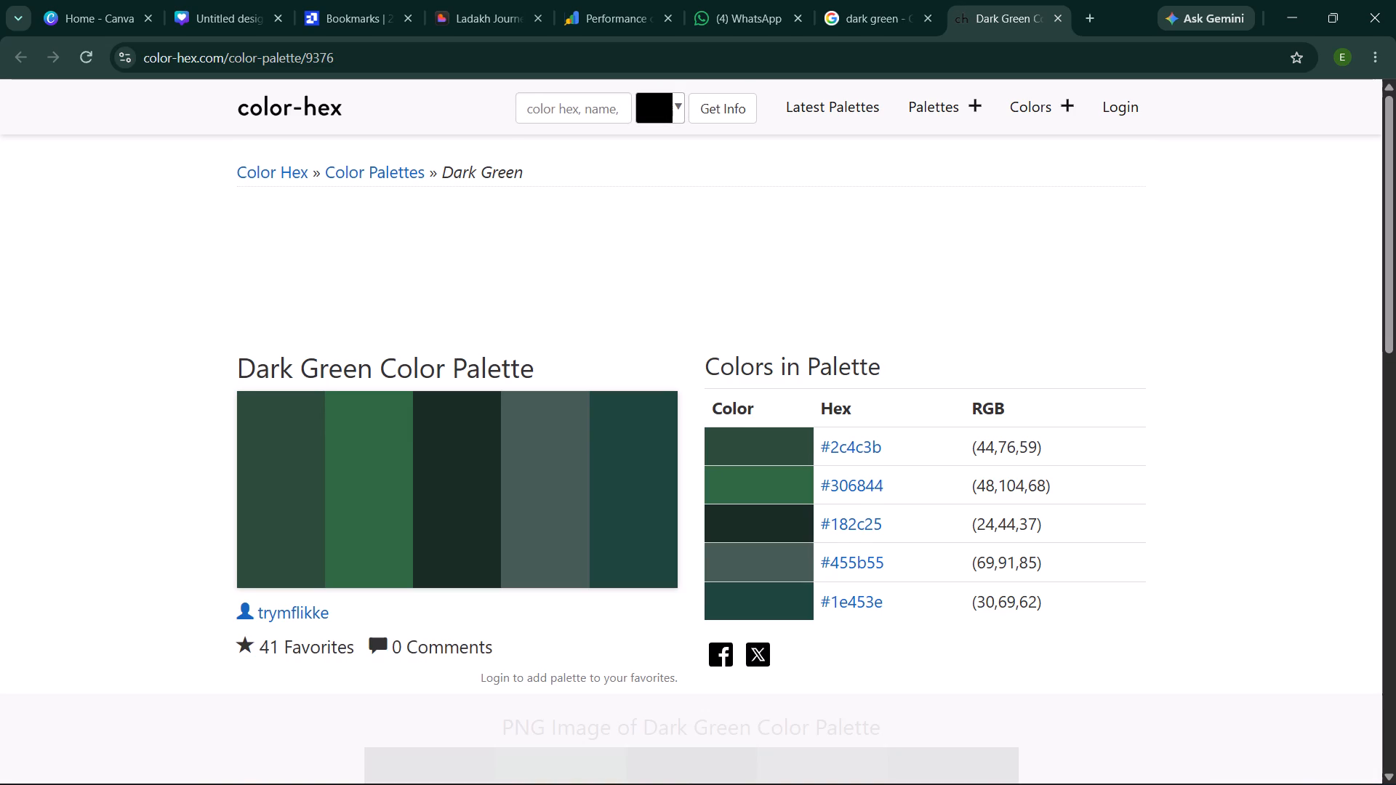
Examine the Dark Green Color Palette page on color-hex, including its hex codes, palette image and related palettes.
scroll(784, 601, down, 2)
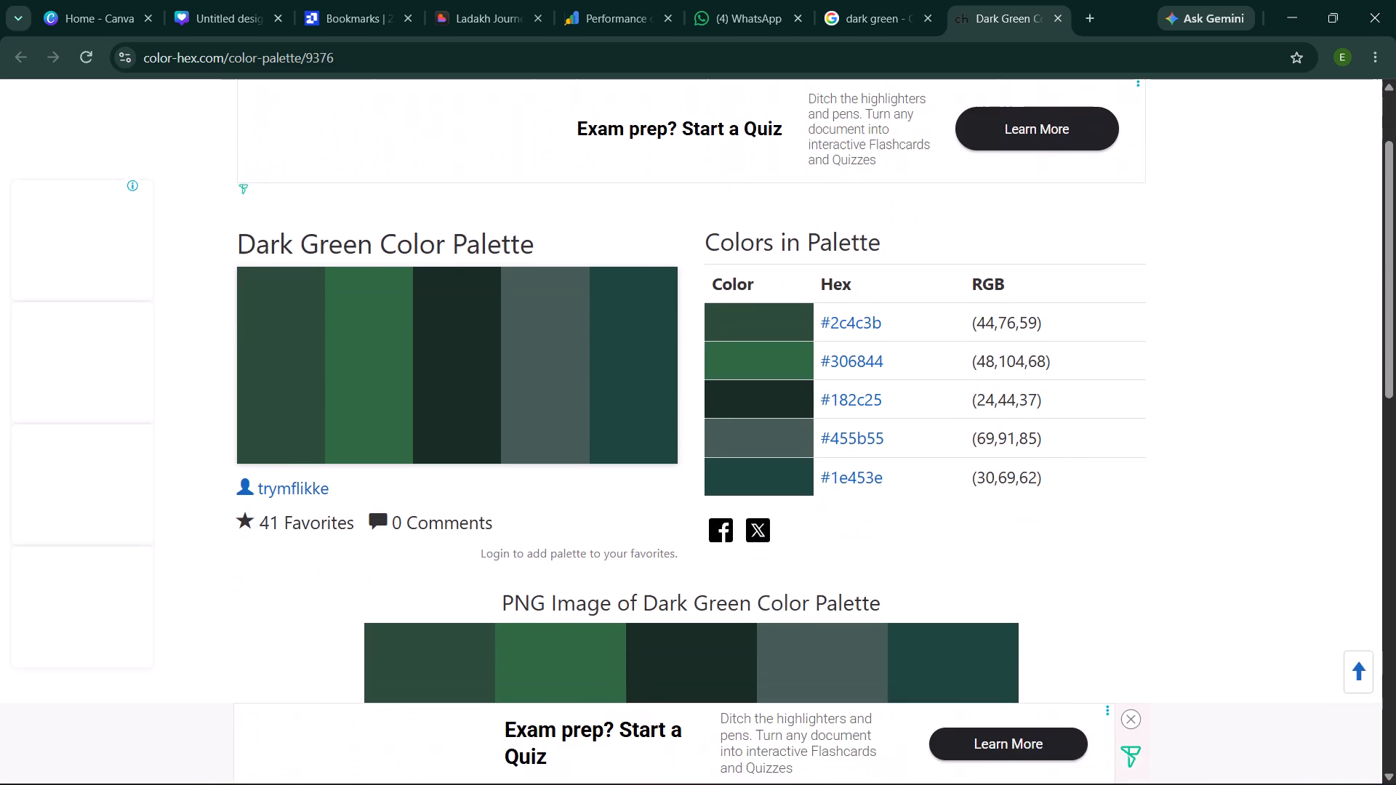
scroll(784, 601, down, 4)
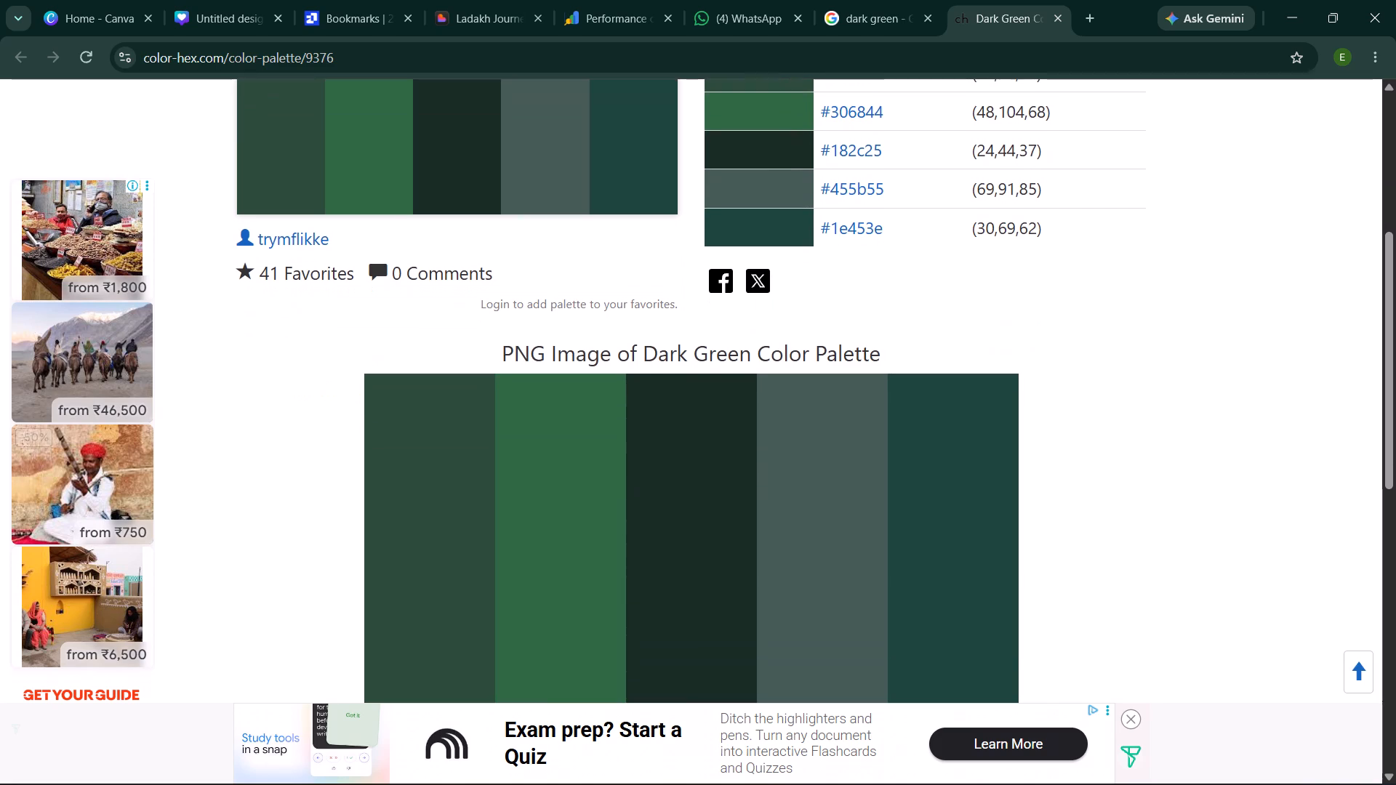
scroll(784, 601, down, 1)
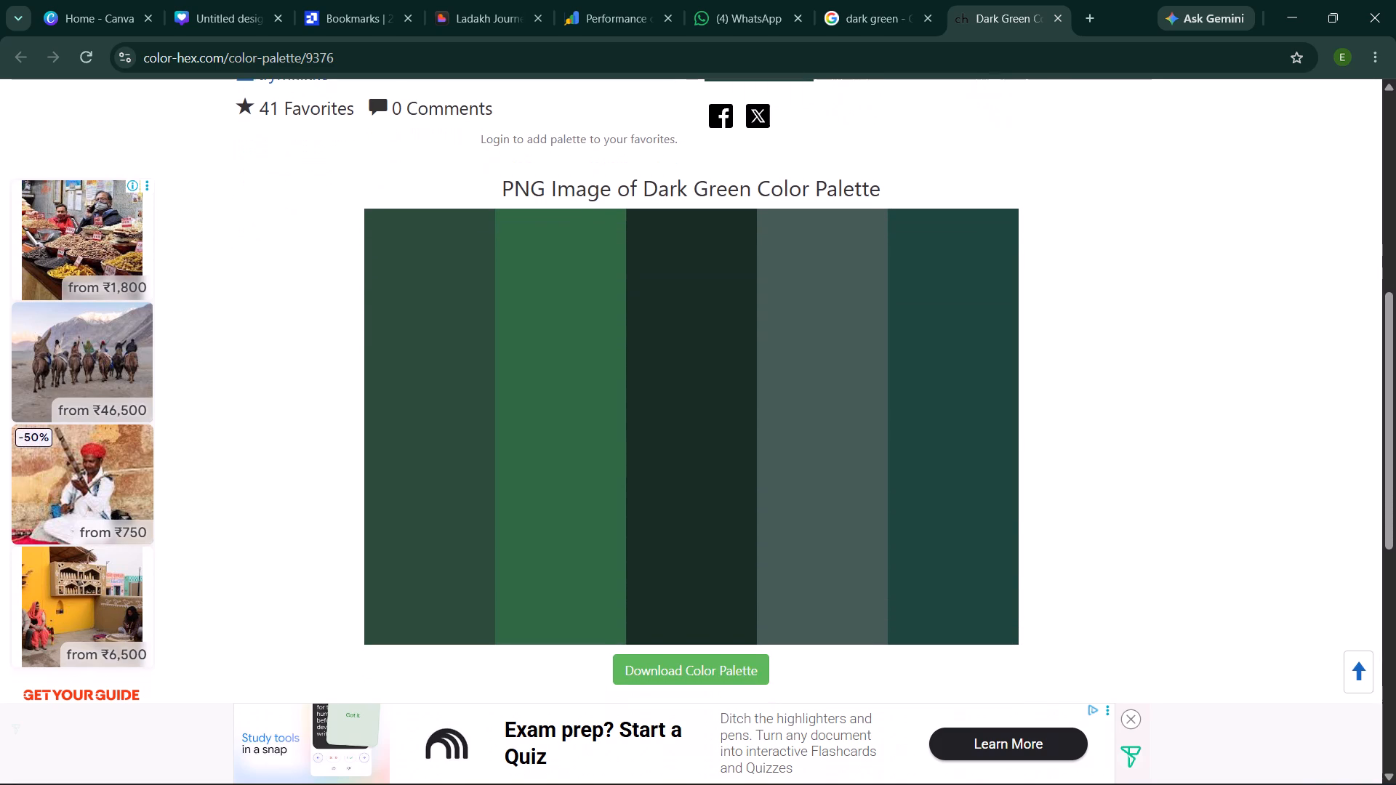
scroll(784, 601, down, 1)
scroll(784, 601, up, 1)
scroll(795, 452, up, 2)
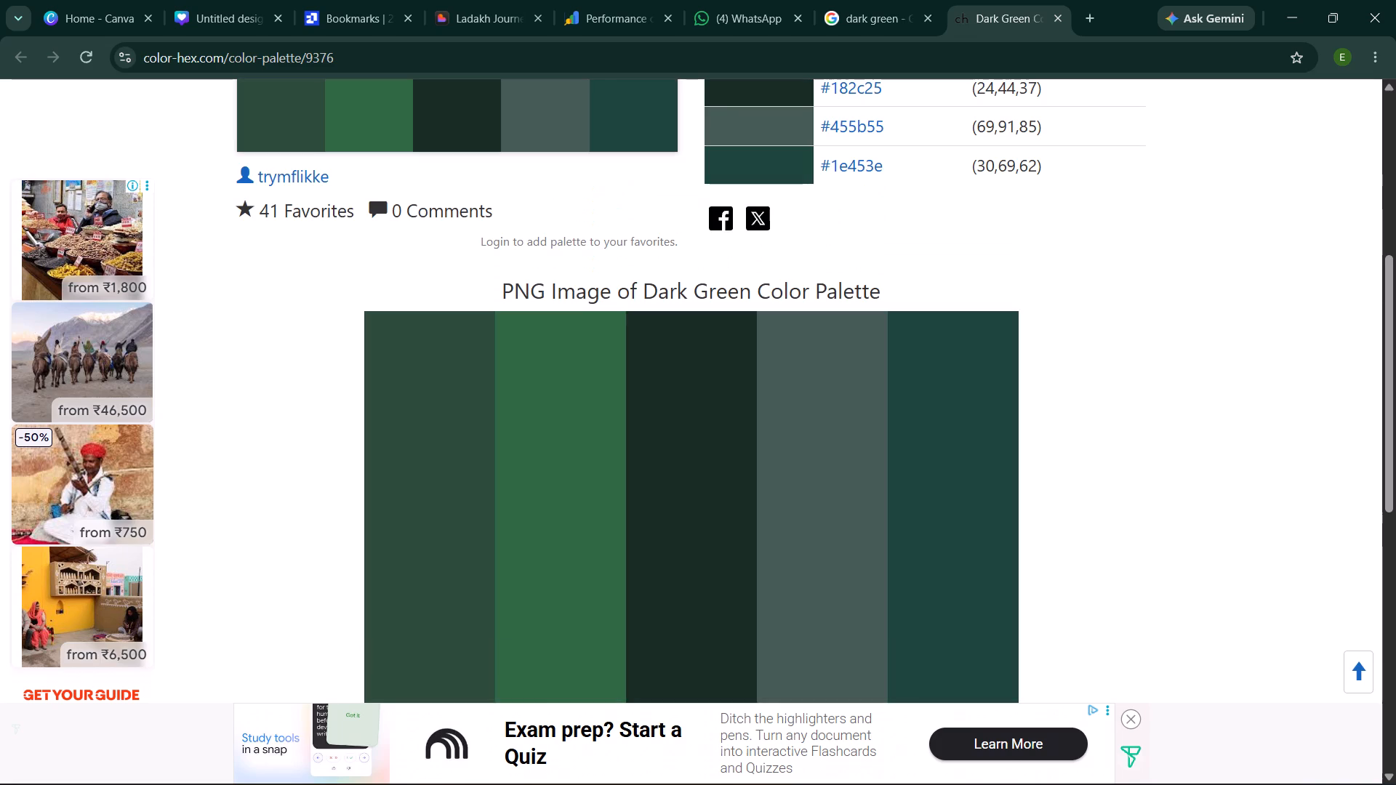
scroll(797, 451, down, 4)
scroll(763, 558, down, 4)
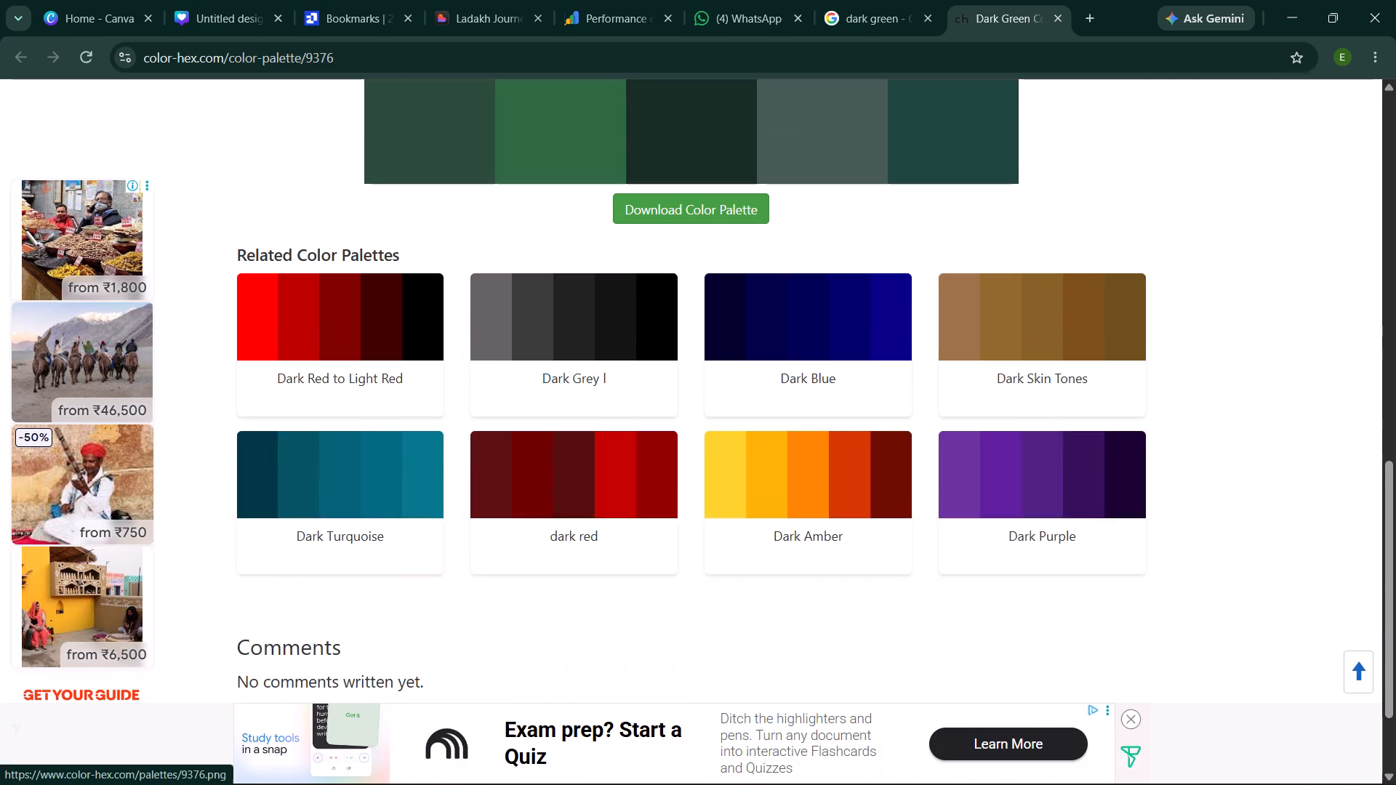
scroll(763, 558, down, 6)
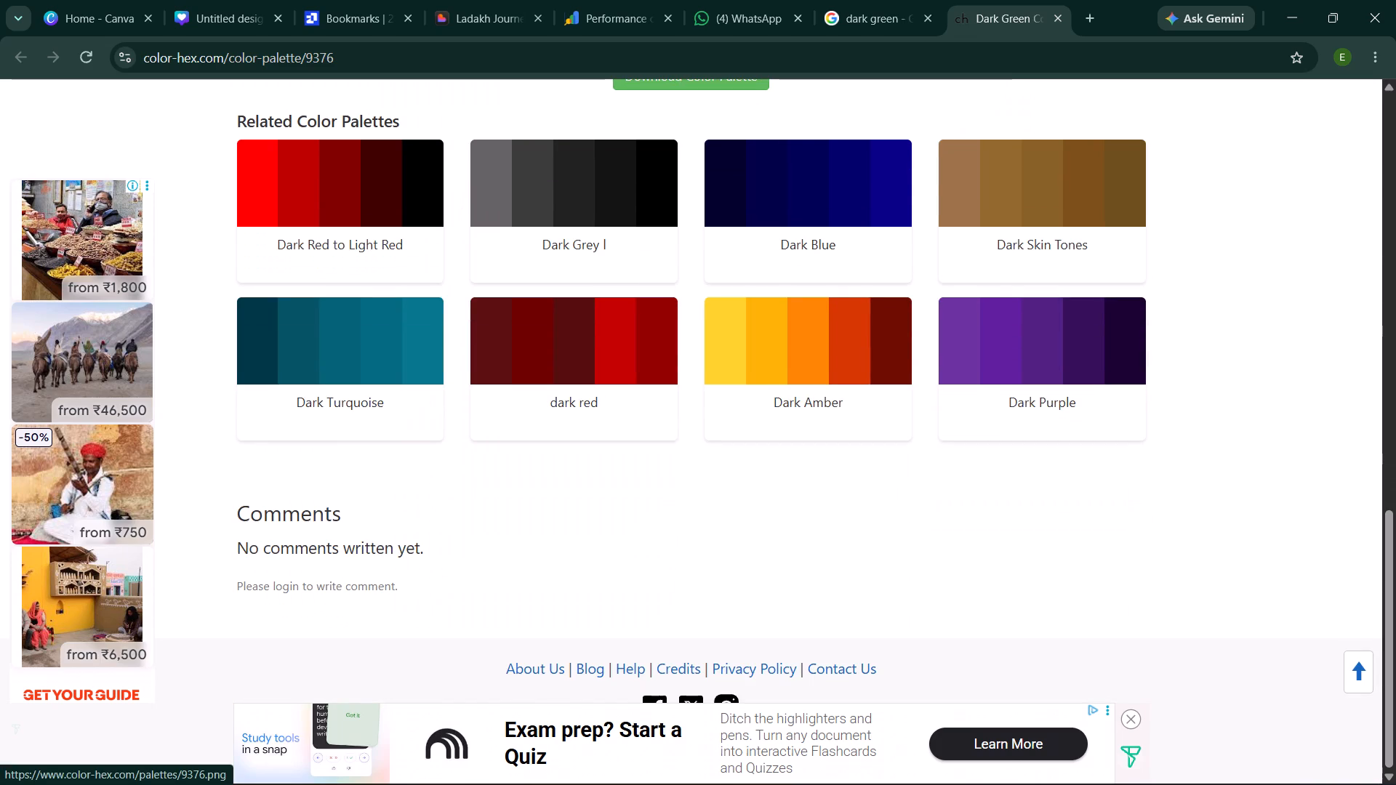
scroll(763, 558, up, 6)
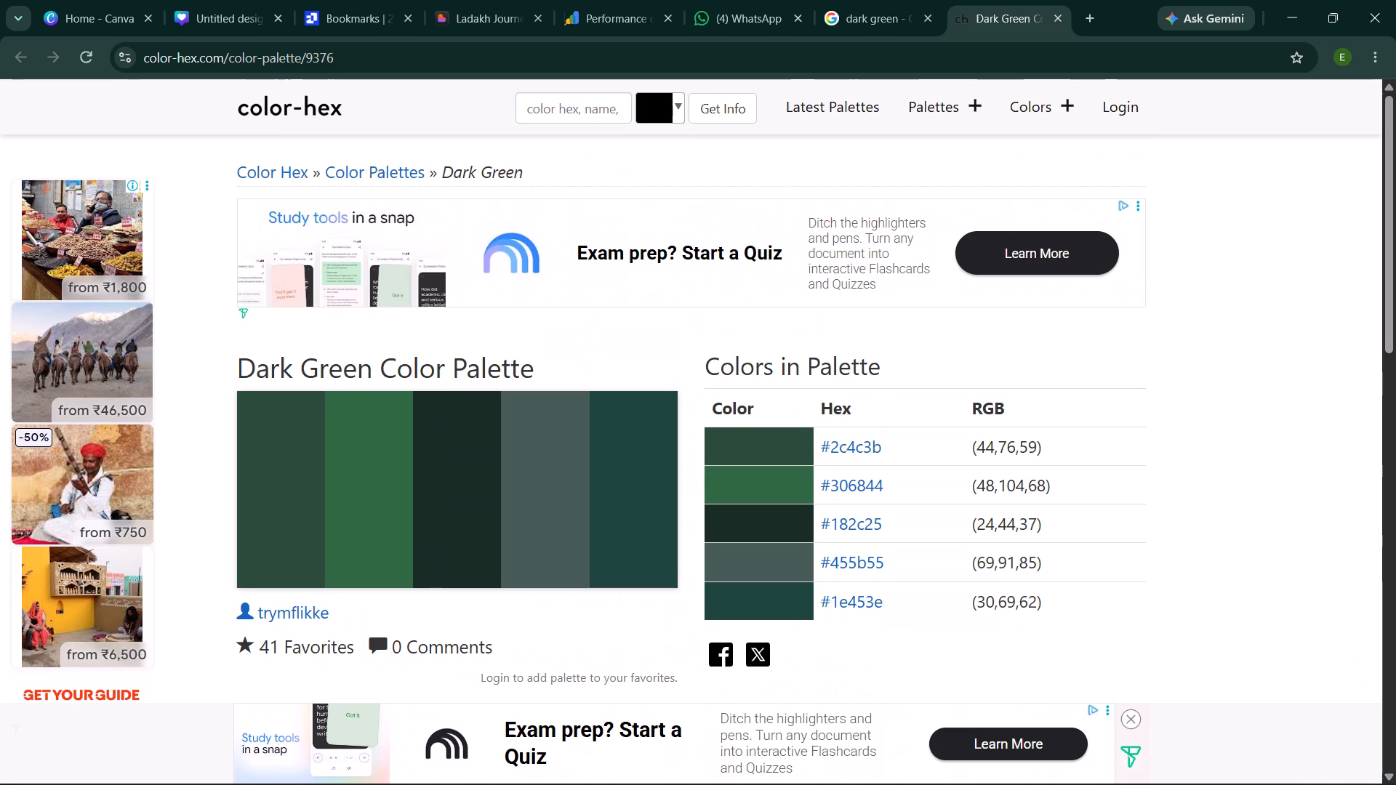
scroll(763, 558, up, 1)
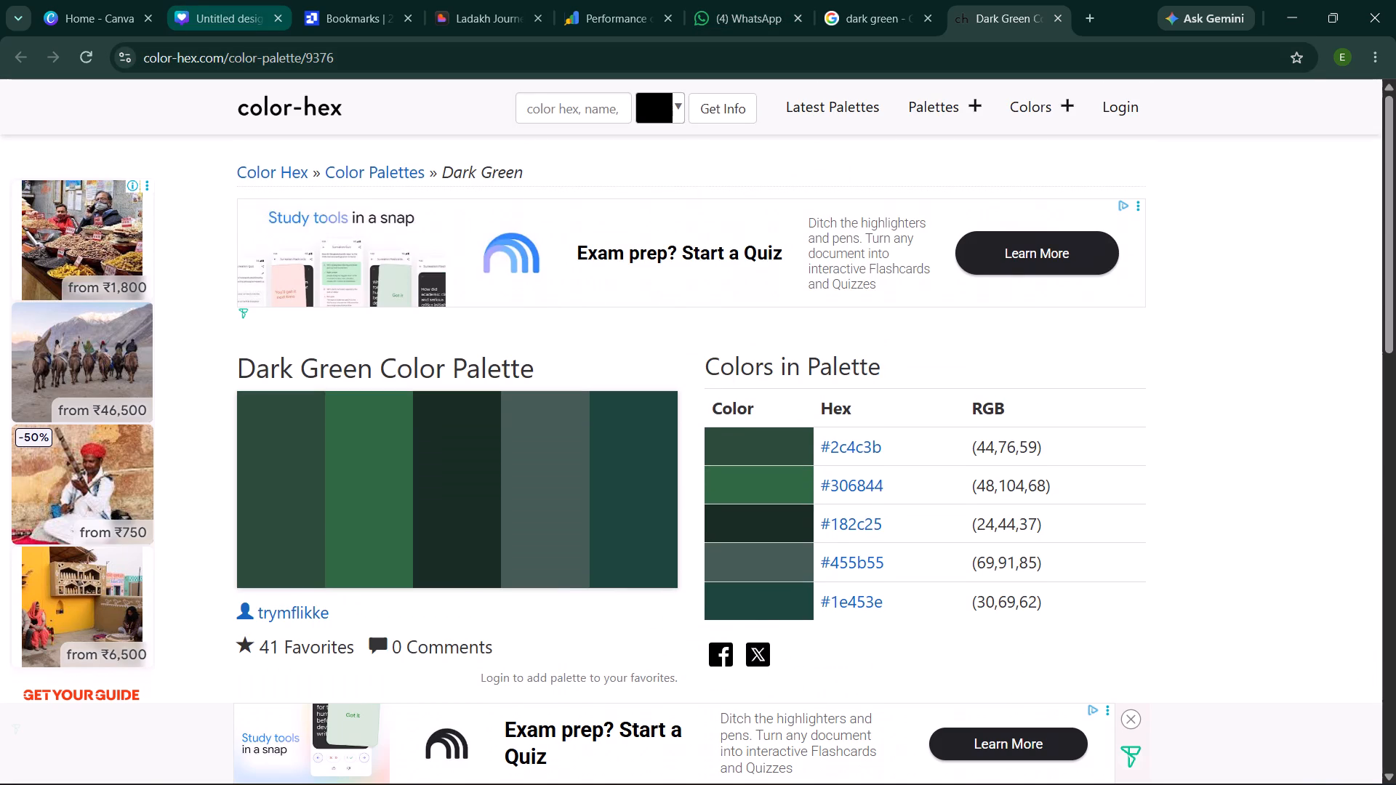
Return to the Canva Instagram Post design and open the colour options for the blank page background.
click(234, 6)
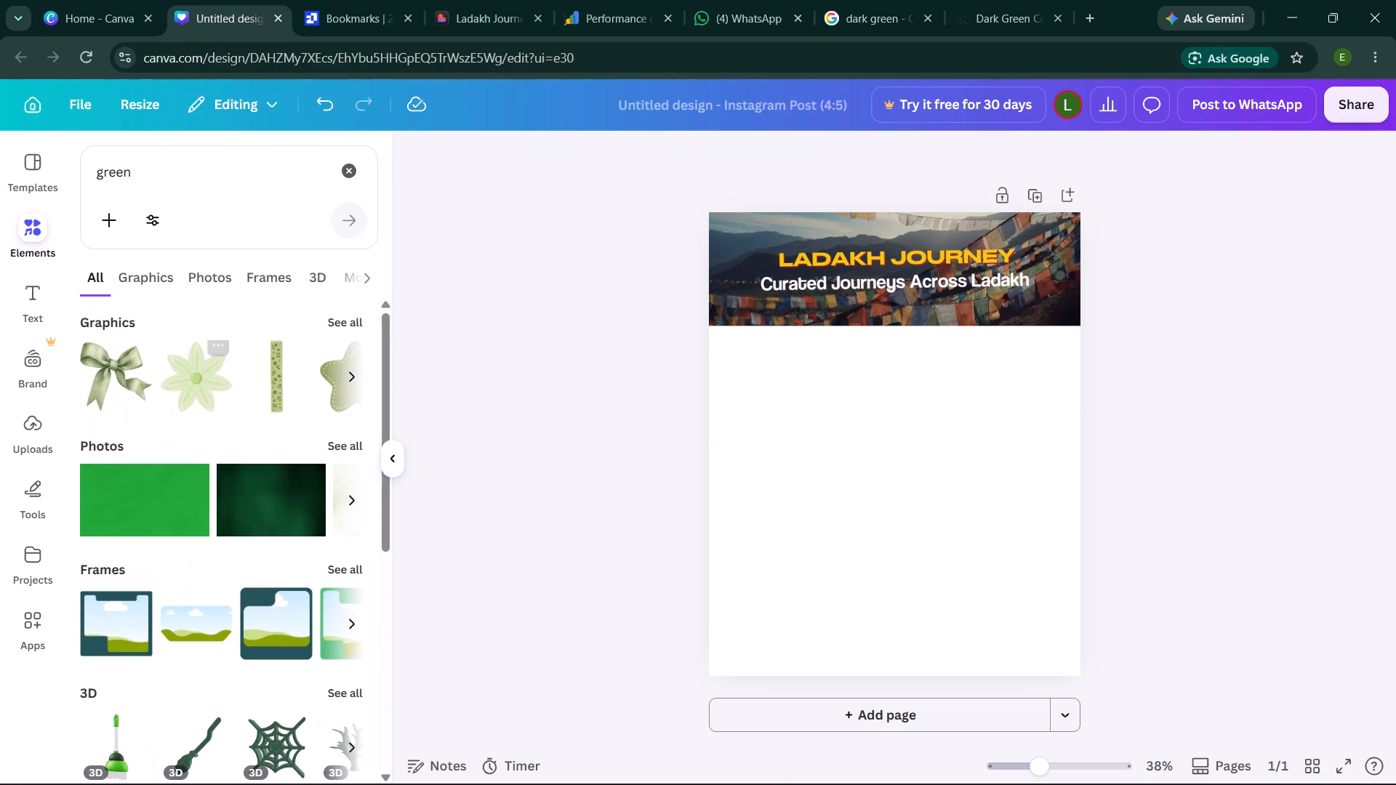
click(95, 275)
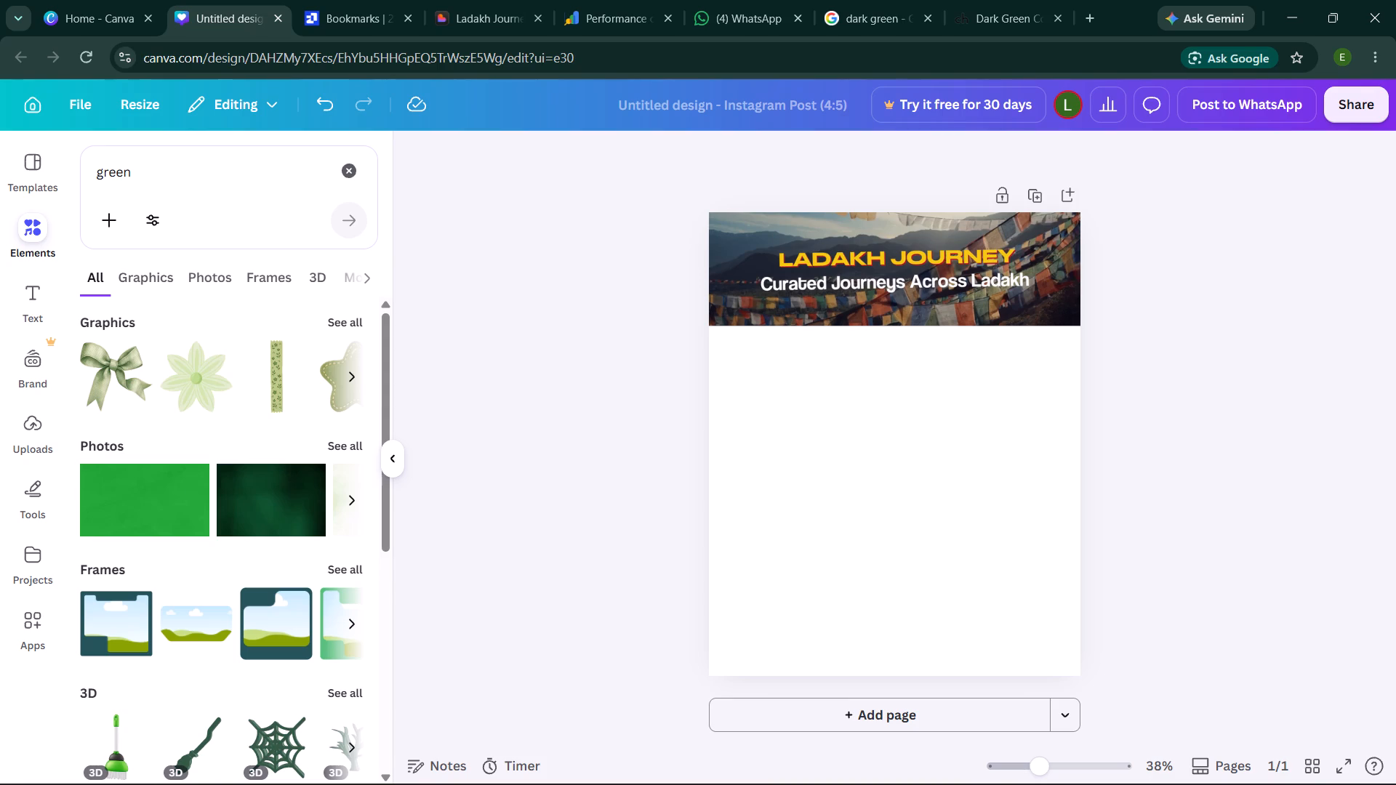
click(25, 224)
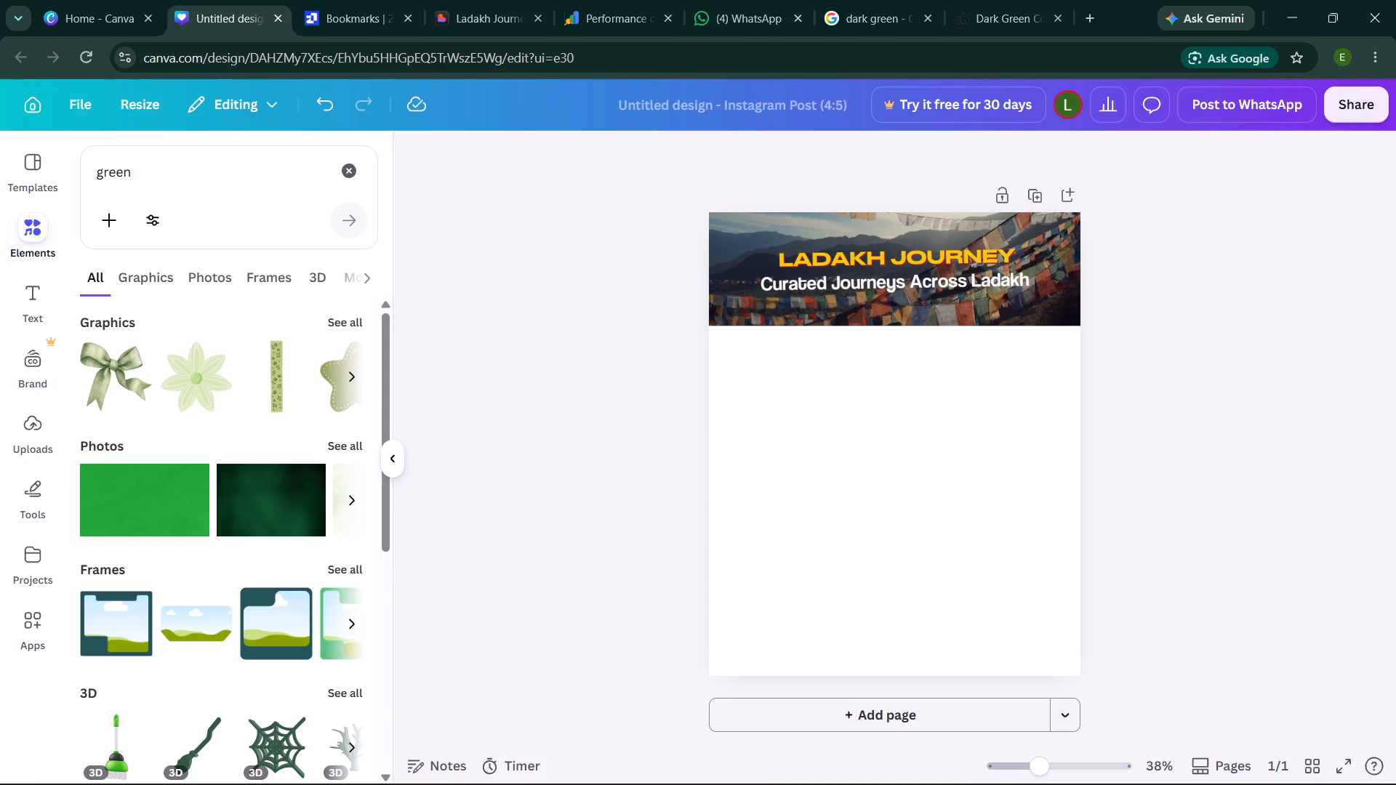
click(25, 224)
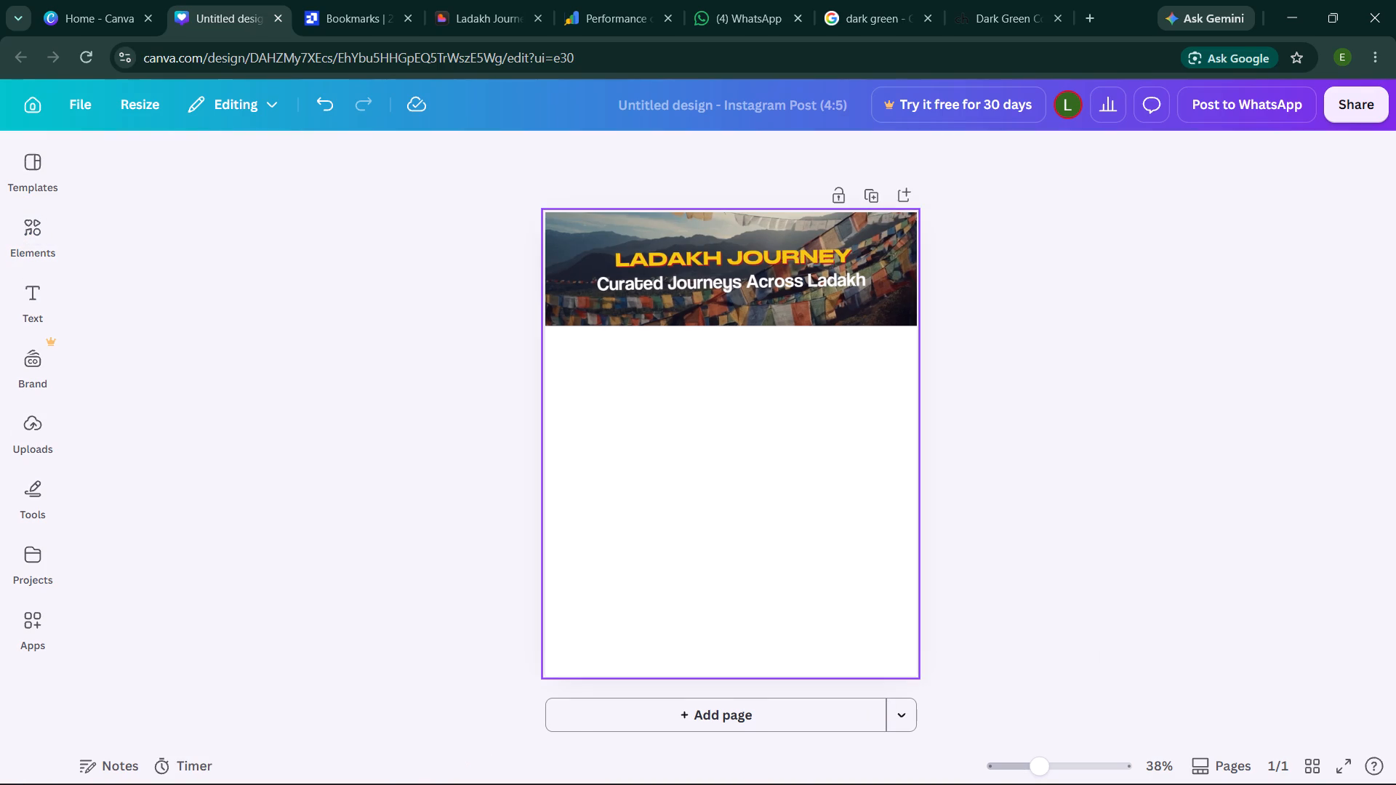
click(695, 503)
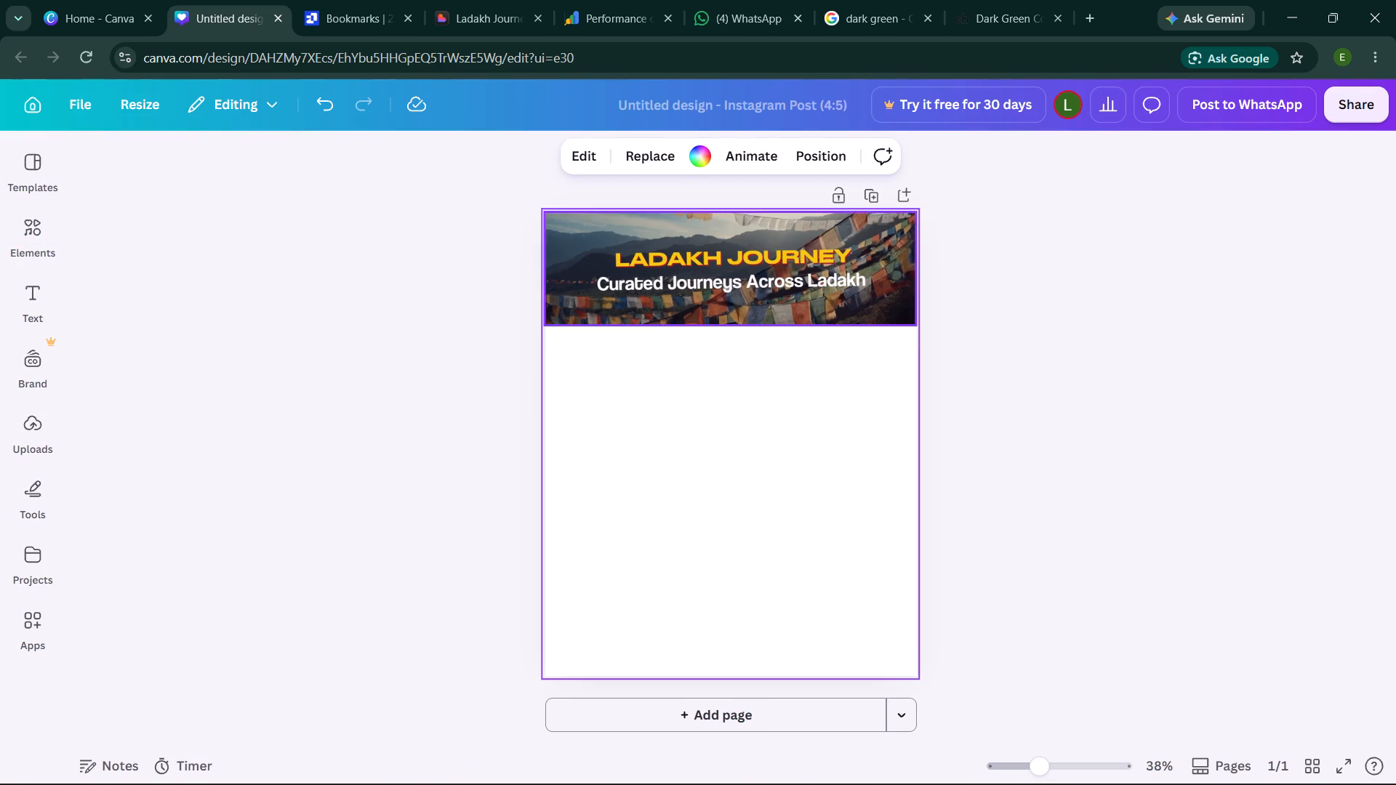
click(694, 148)
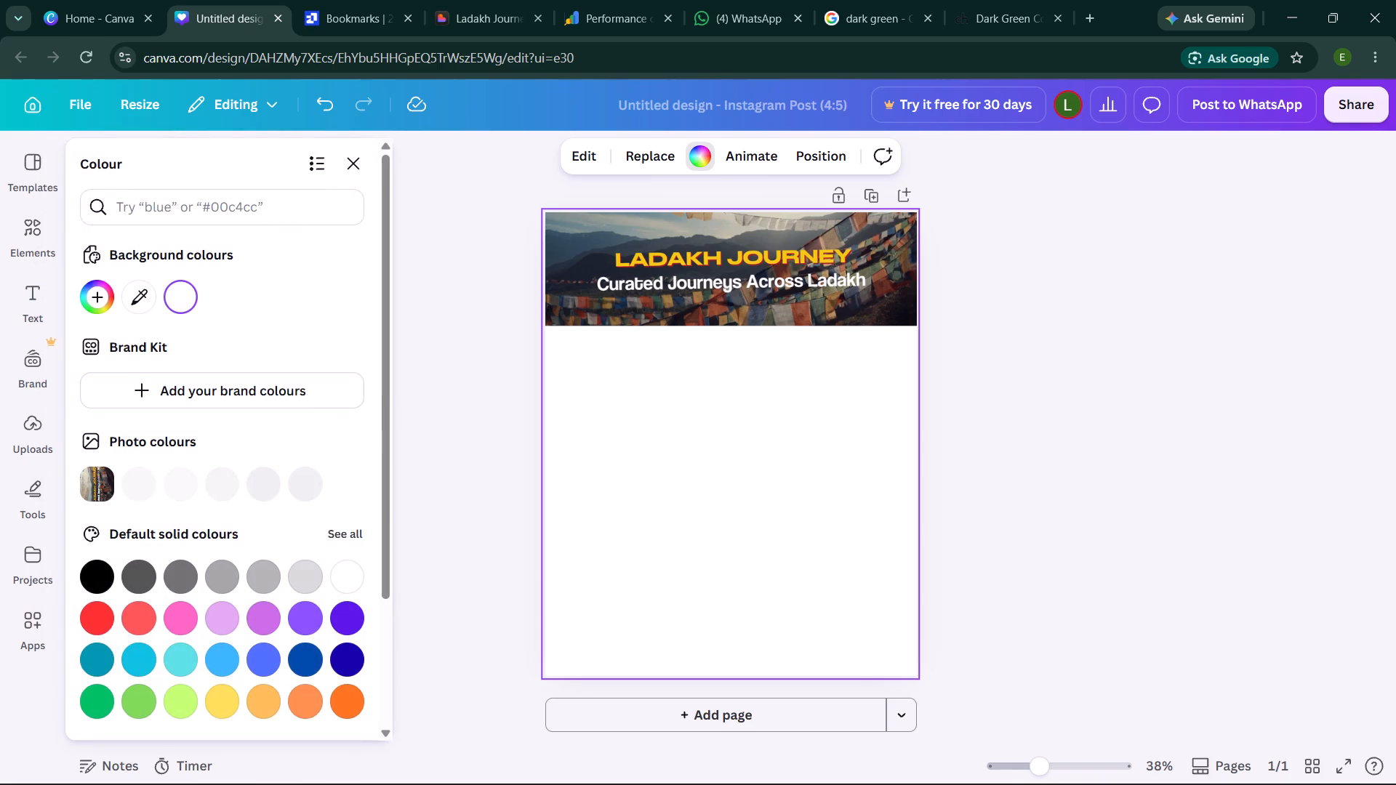
scroll(230, 594, down, 3)
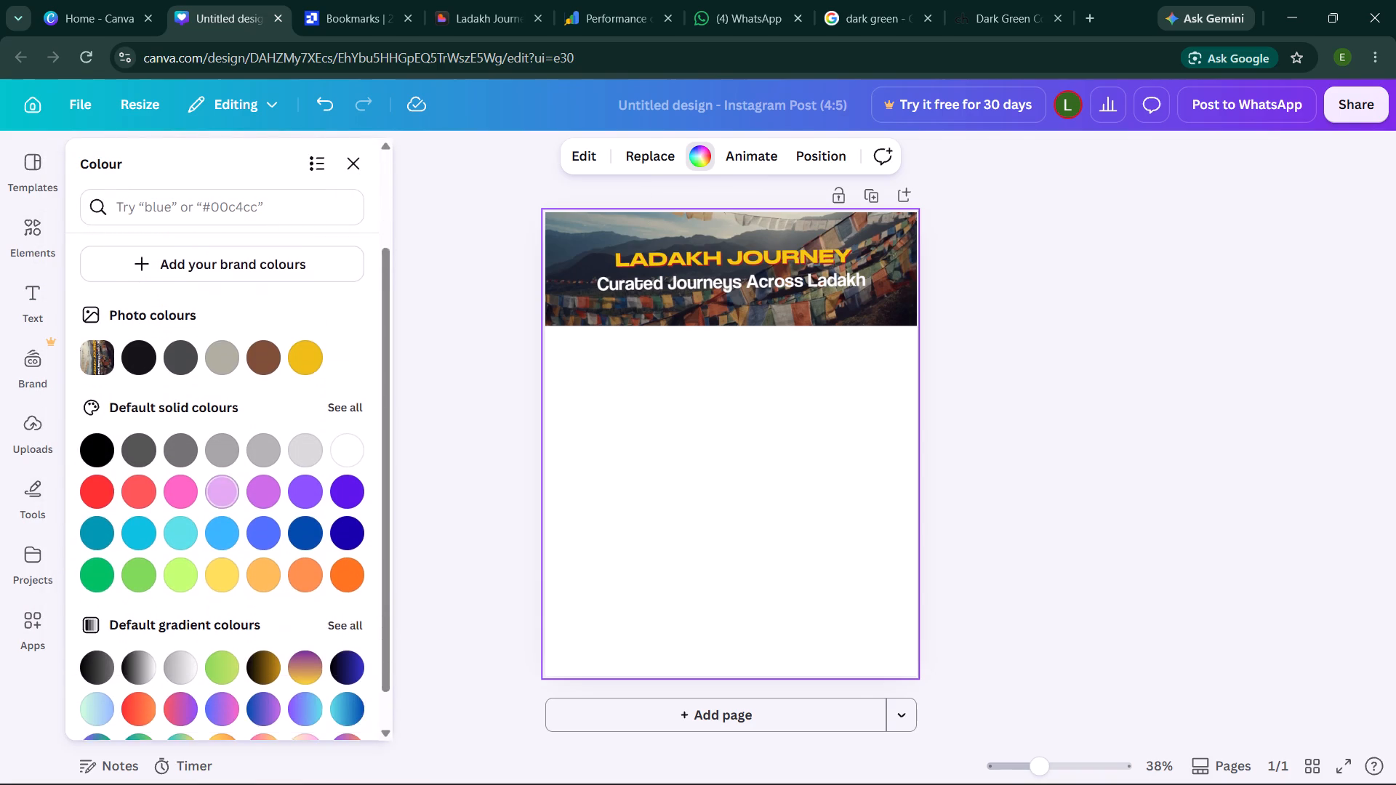
scroll(230, 594, down, 2)
scroll(230, 594, up, 4)
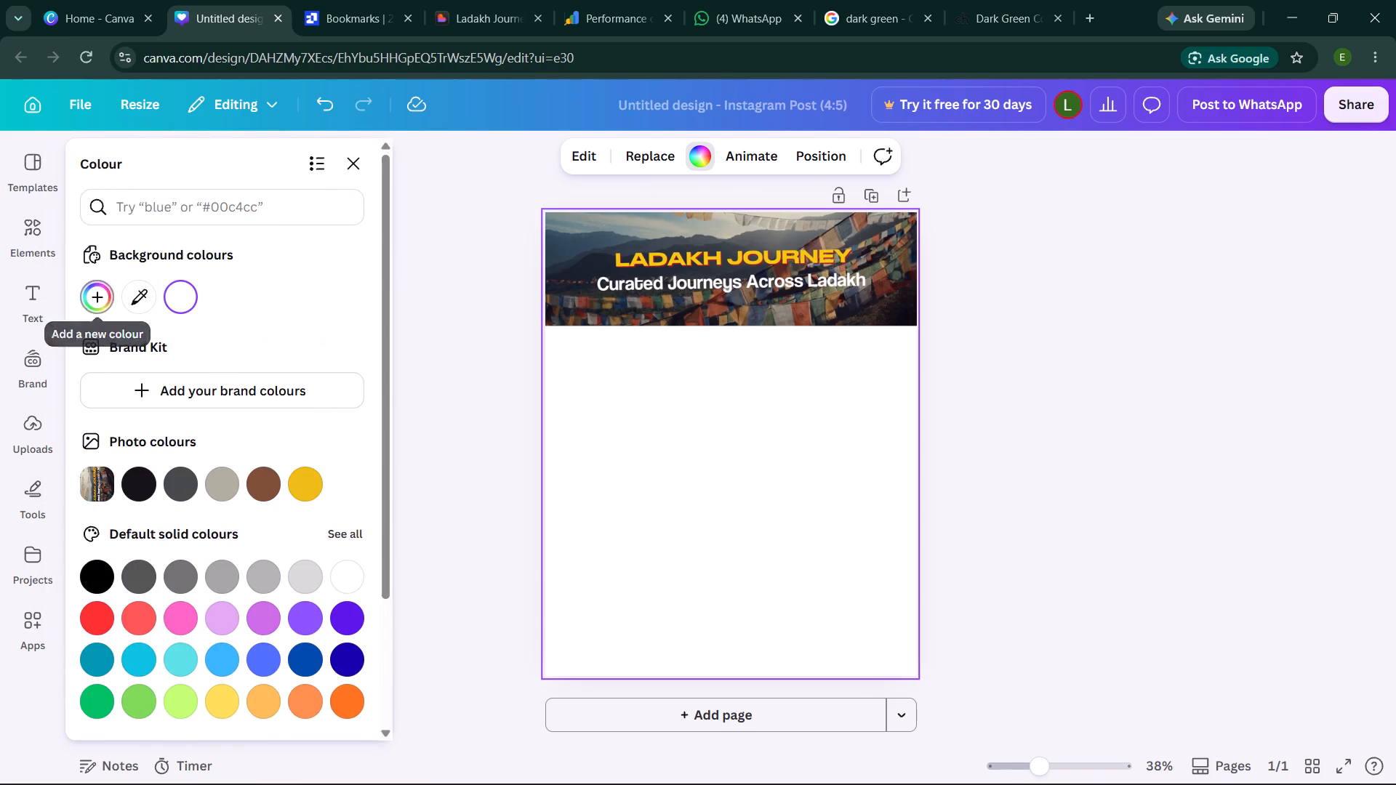
Back in the Canva design, set the page's background to the solid colour #1E453E, rechecking the code on the color-hex palette.
click(175, 296)
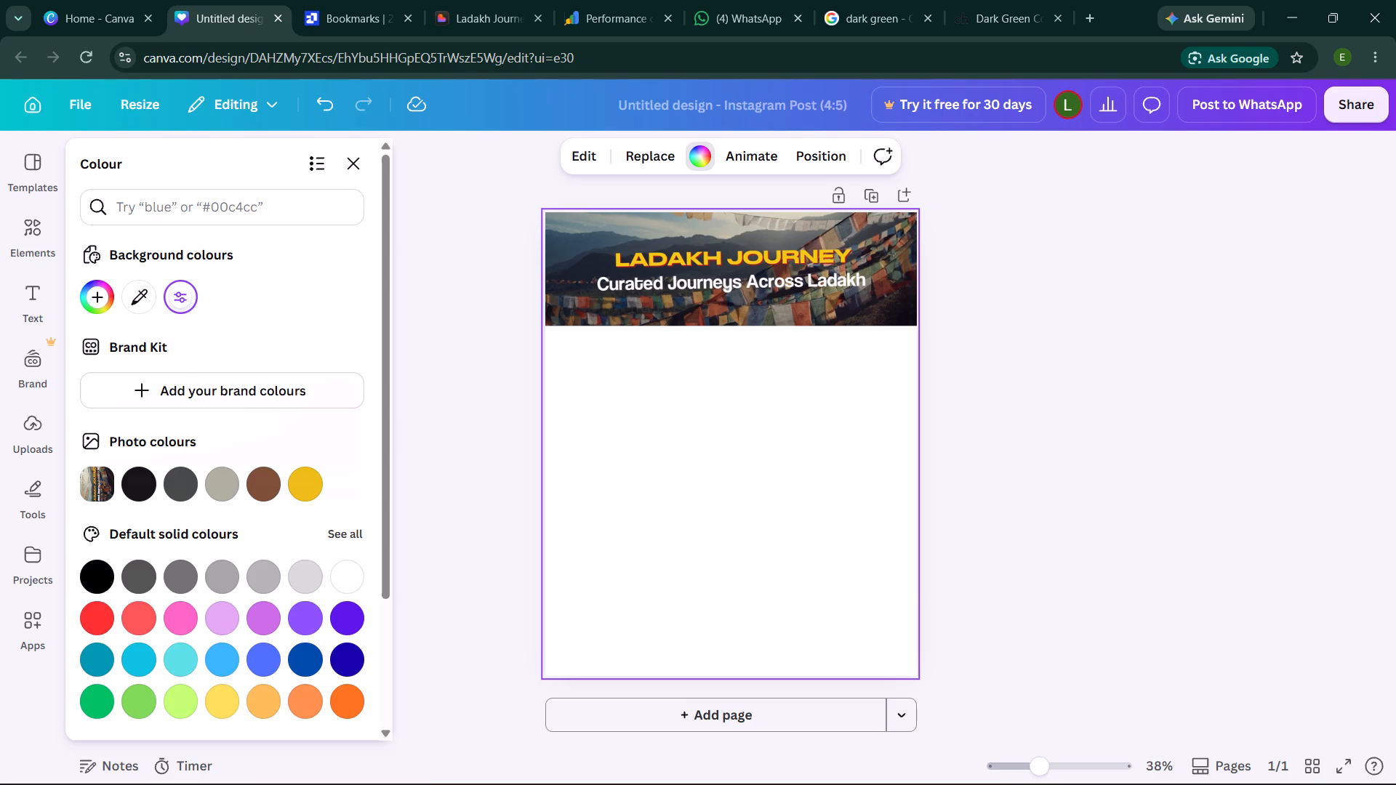
click(190, 532)
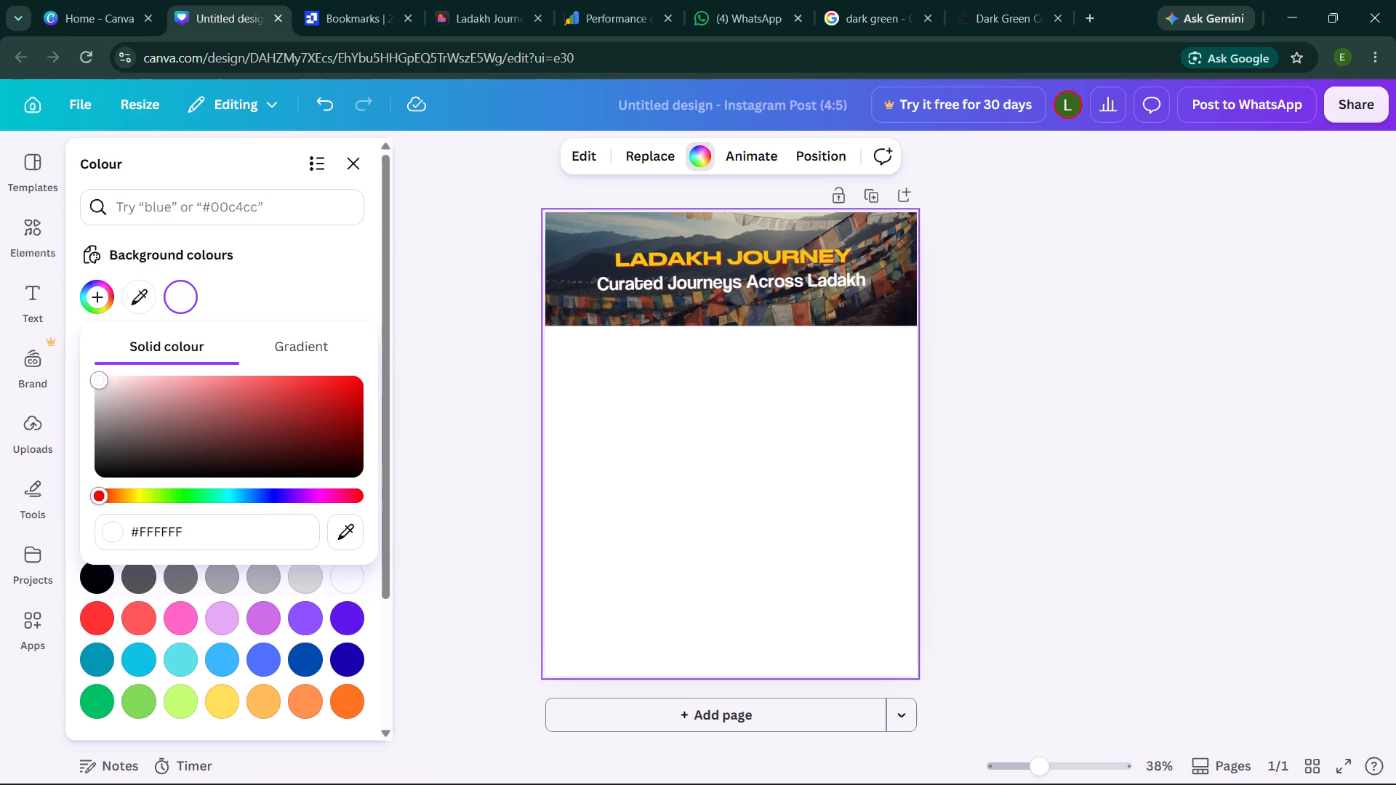
key(BackSpace)
key(BackSpace)
key(BackSpace)
key(BackSpace)
key(BackSpace)
key(BackSpace)
click(1006, 17)
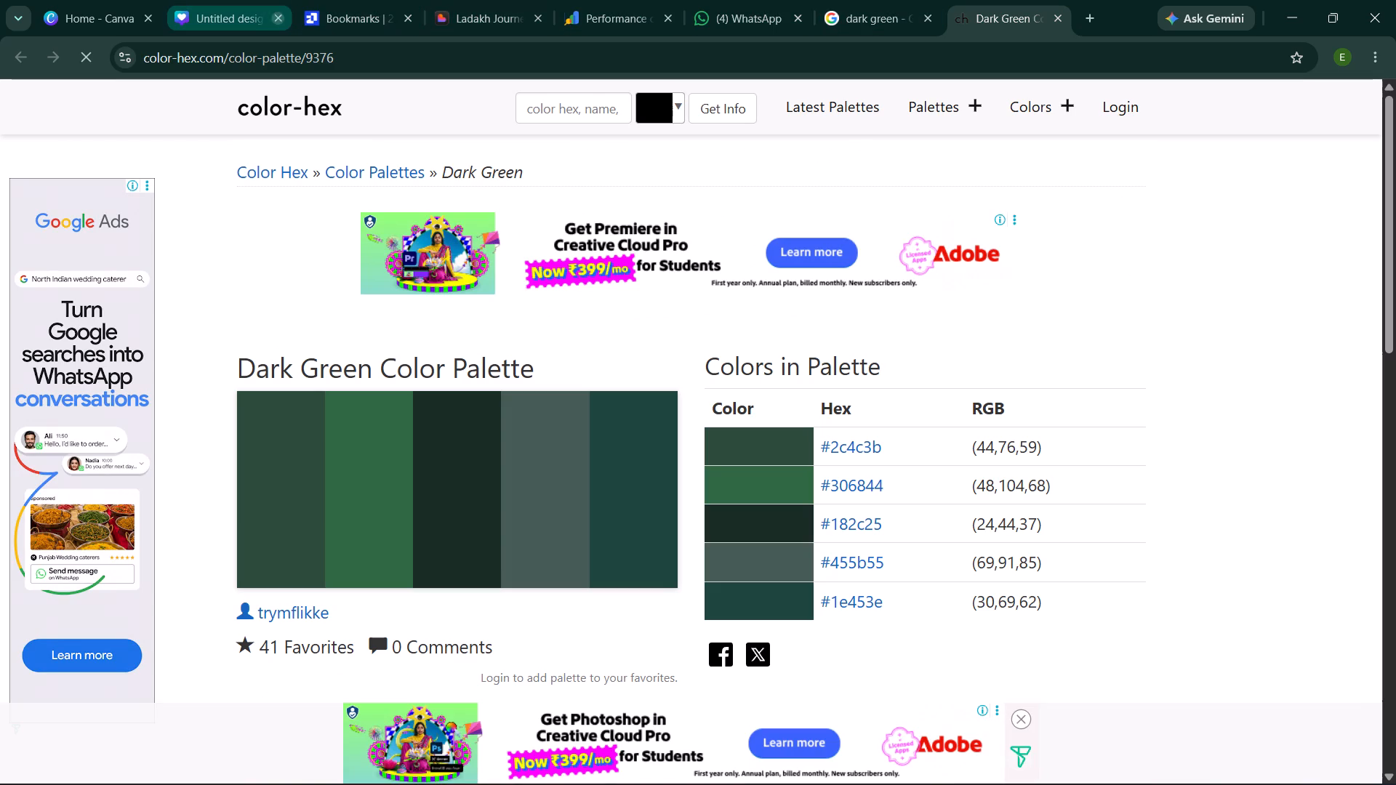
click(222, 11)
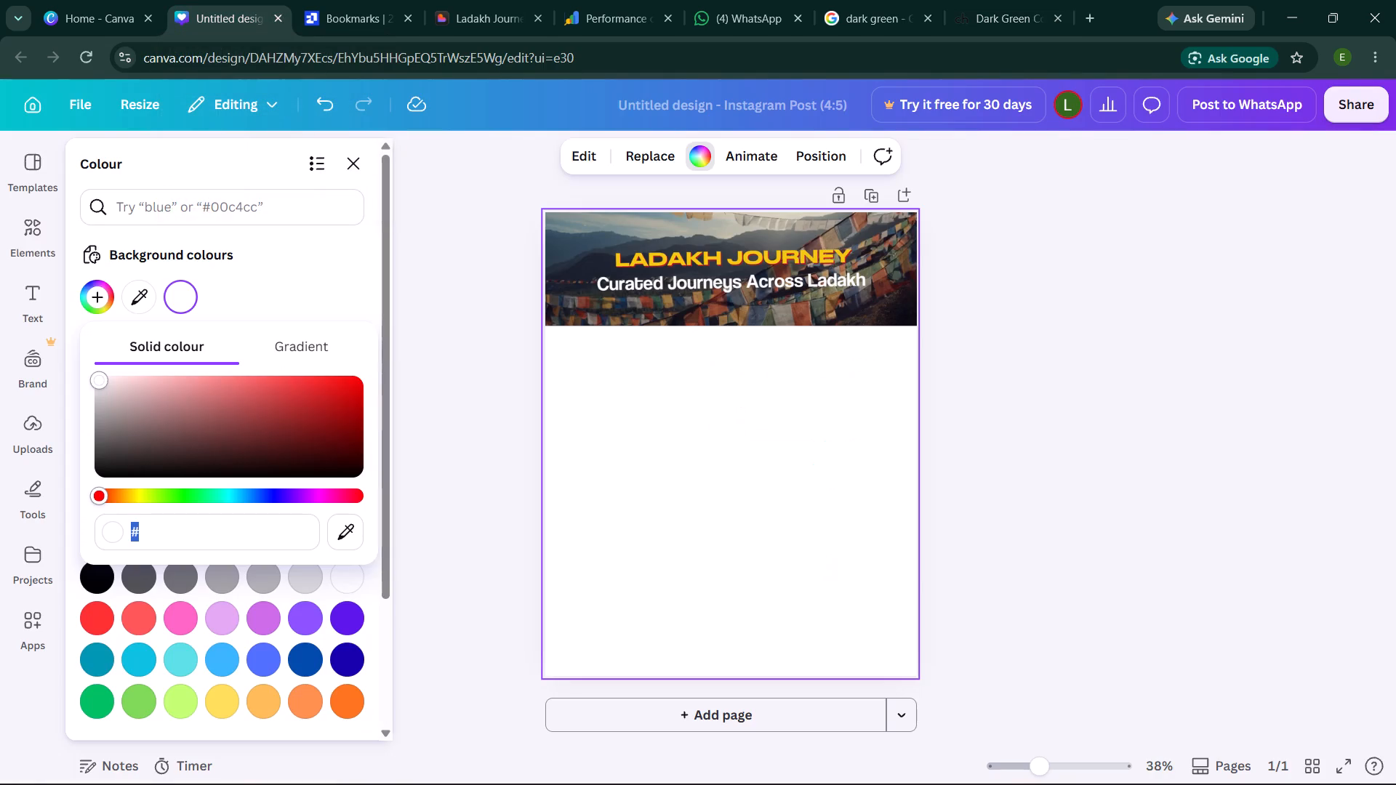
click(158, 539)
text(1e45)
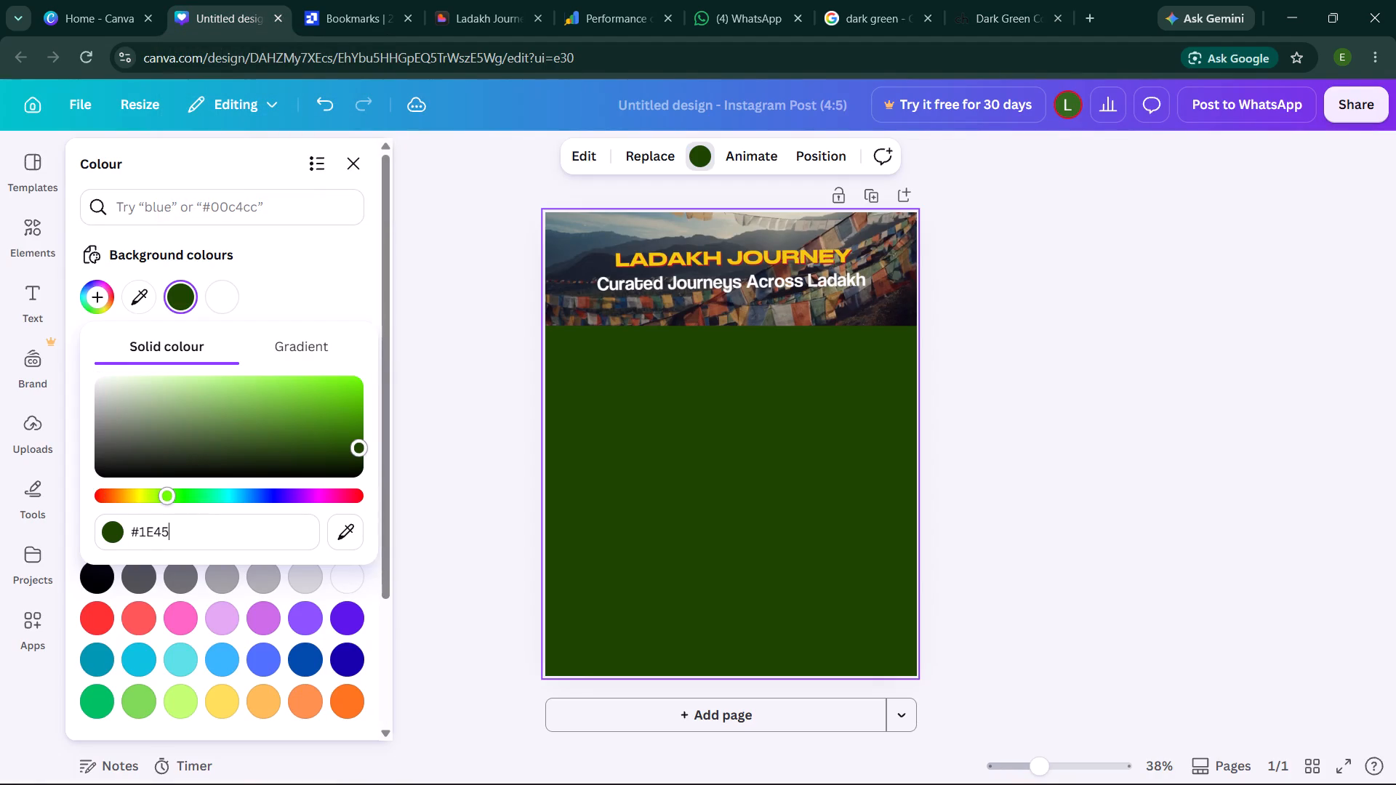
key(3)
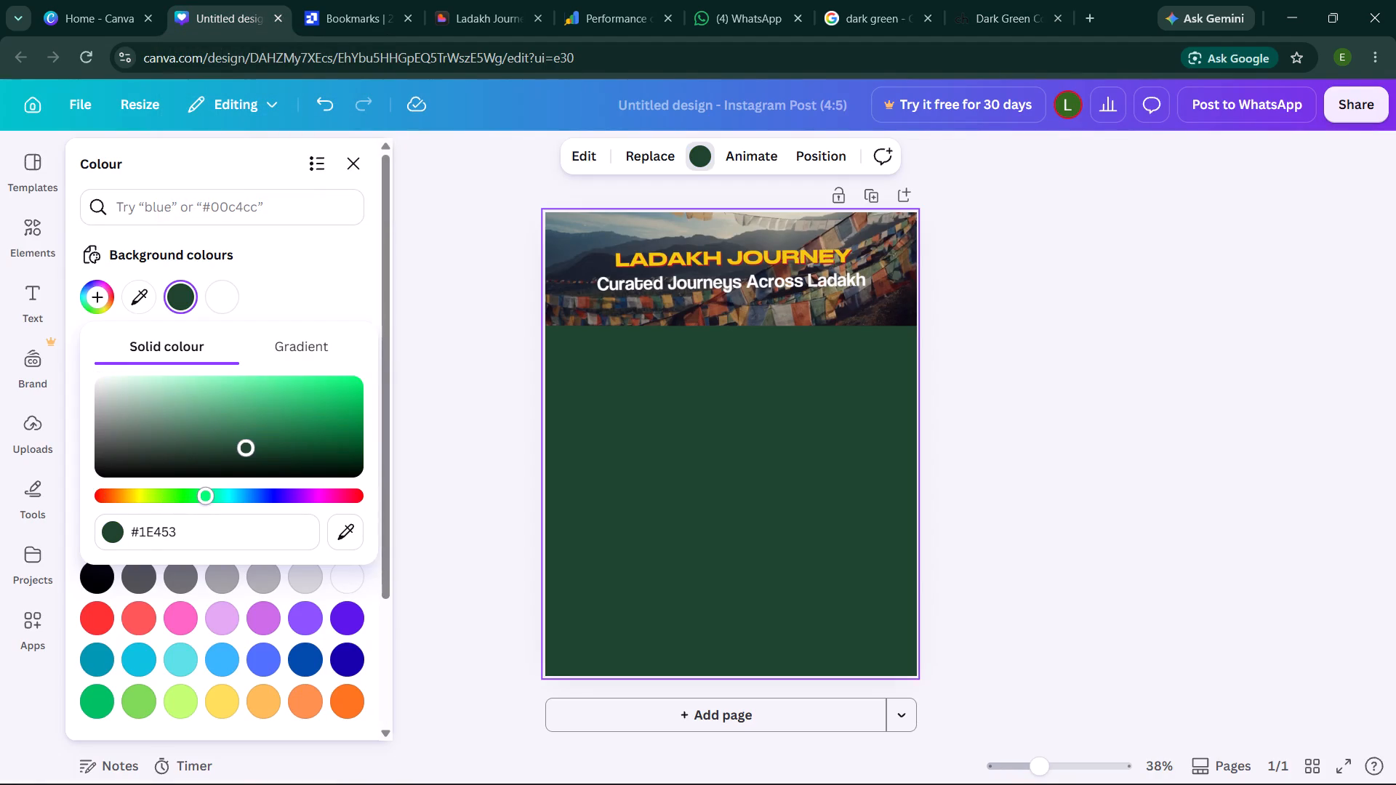
key(e)
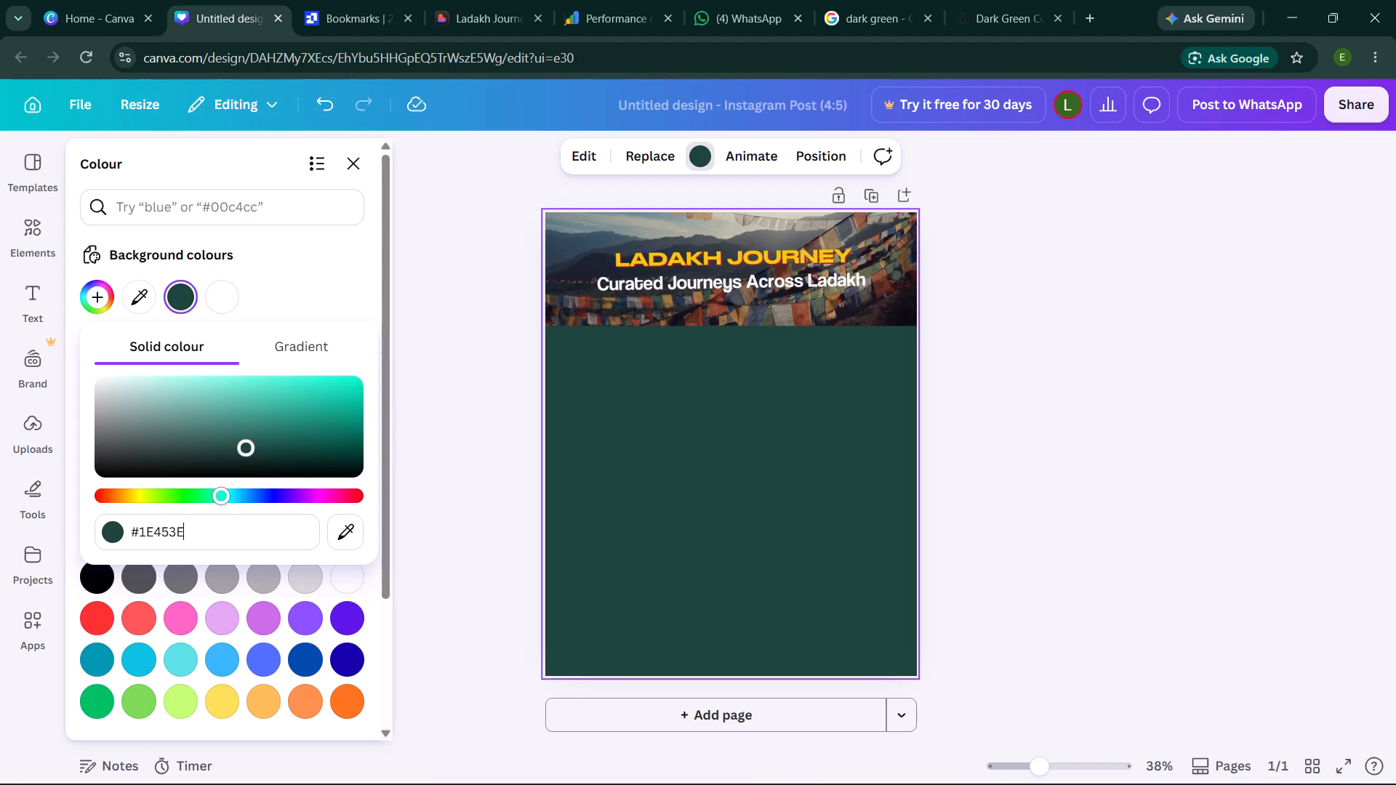
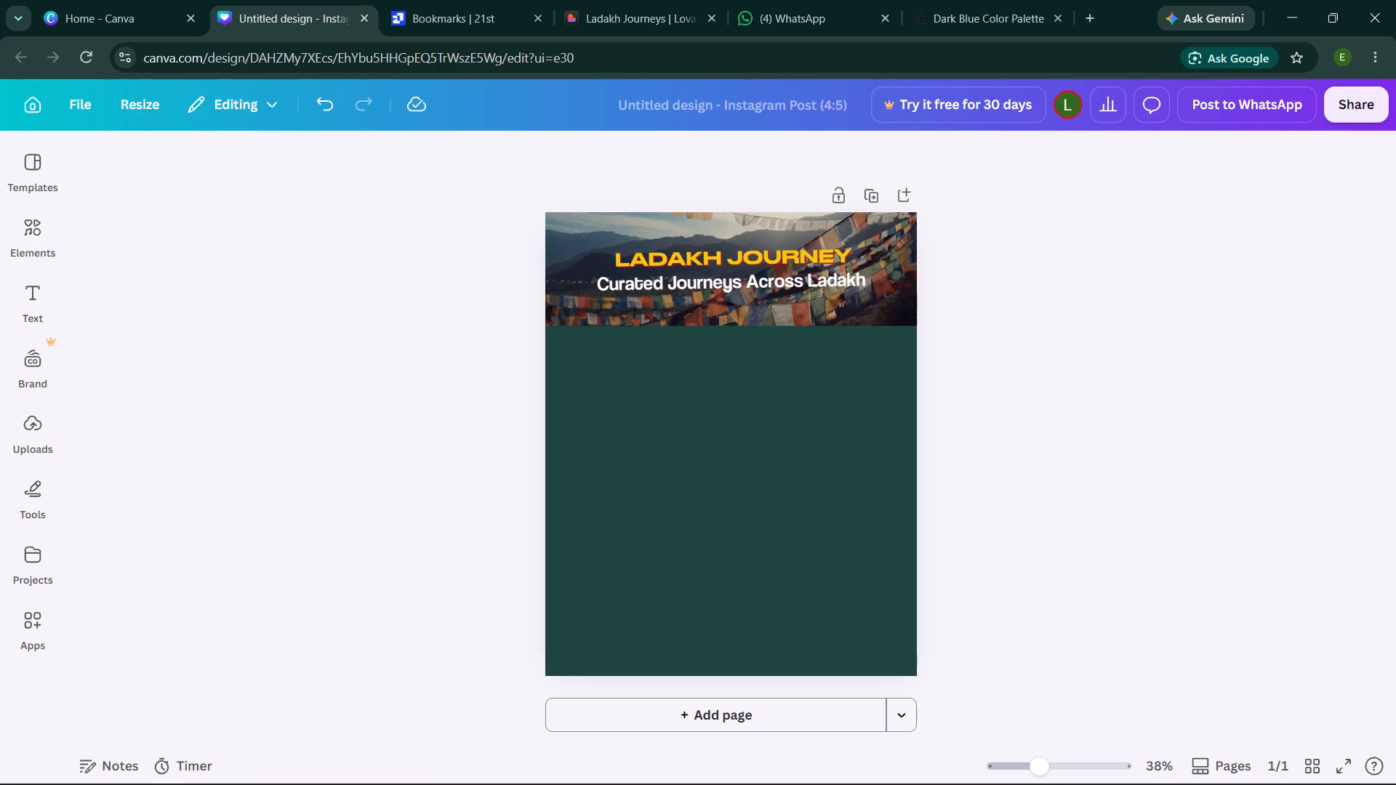
Add a subheading text box to the green area below the banner with the text "ITINERARY".
click(39, 298)
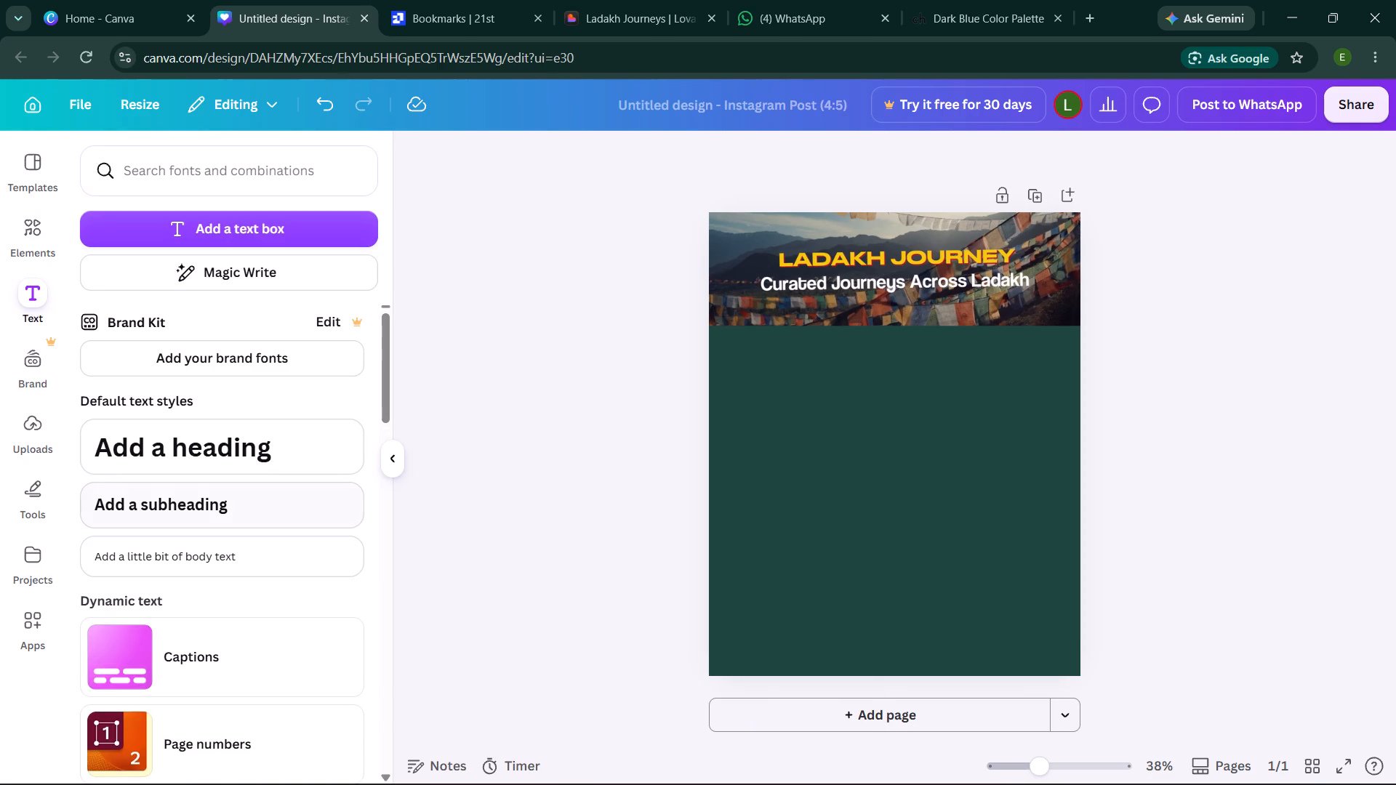
click(209, 504)
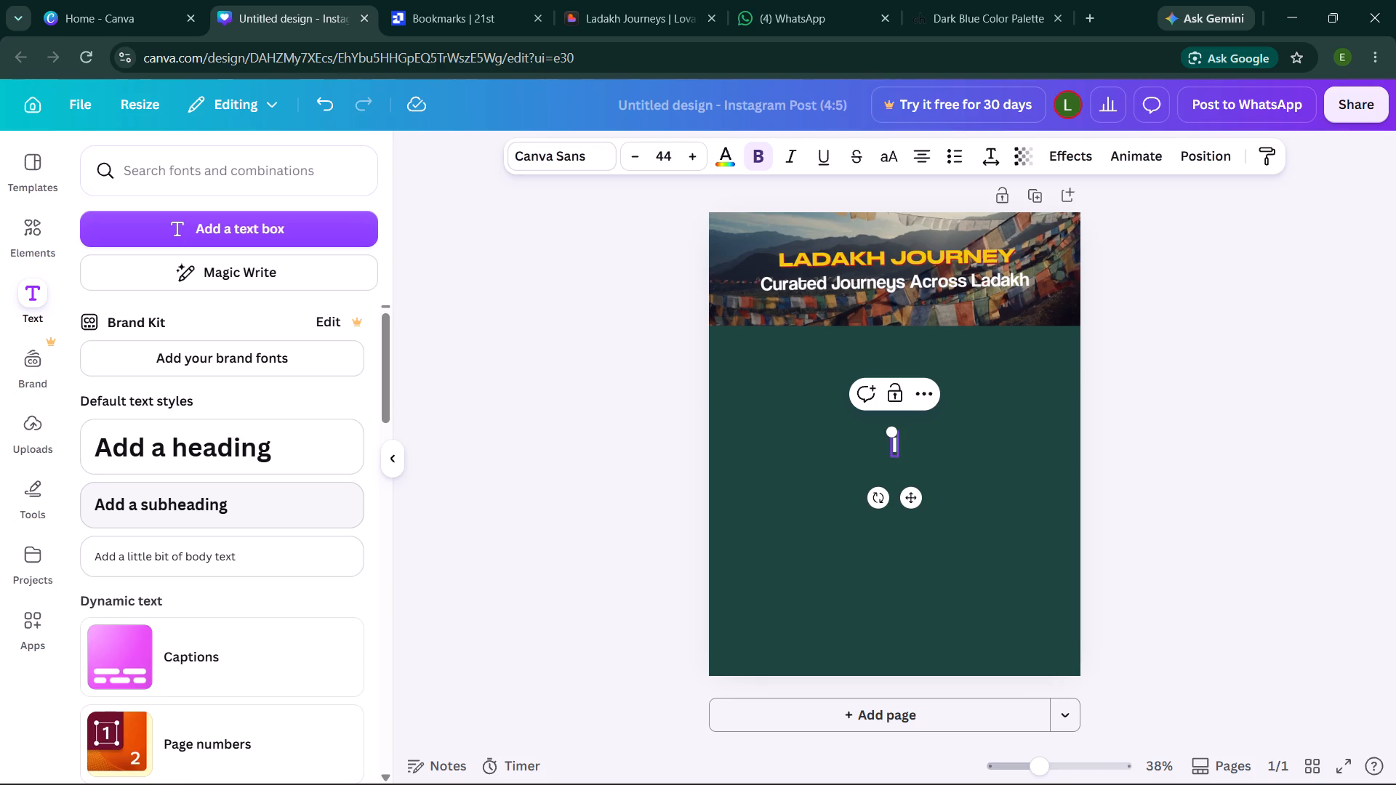
key(BackSpace)
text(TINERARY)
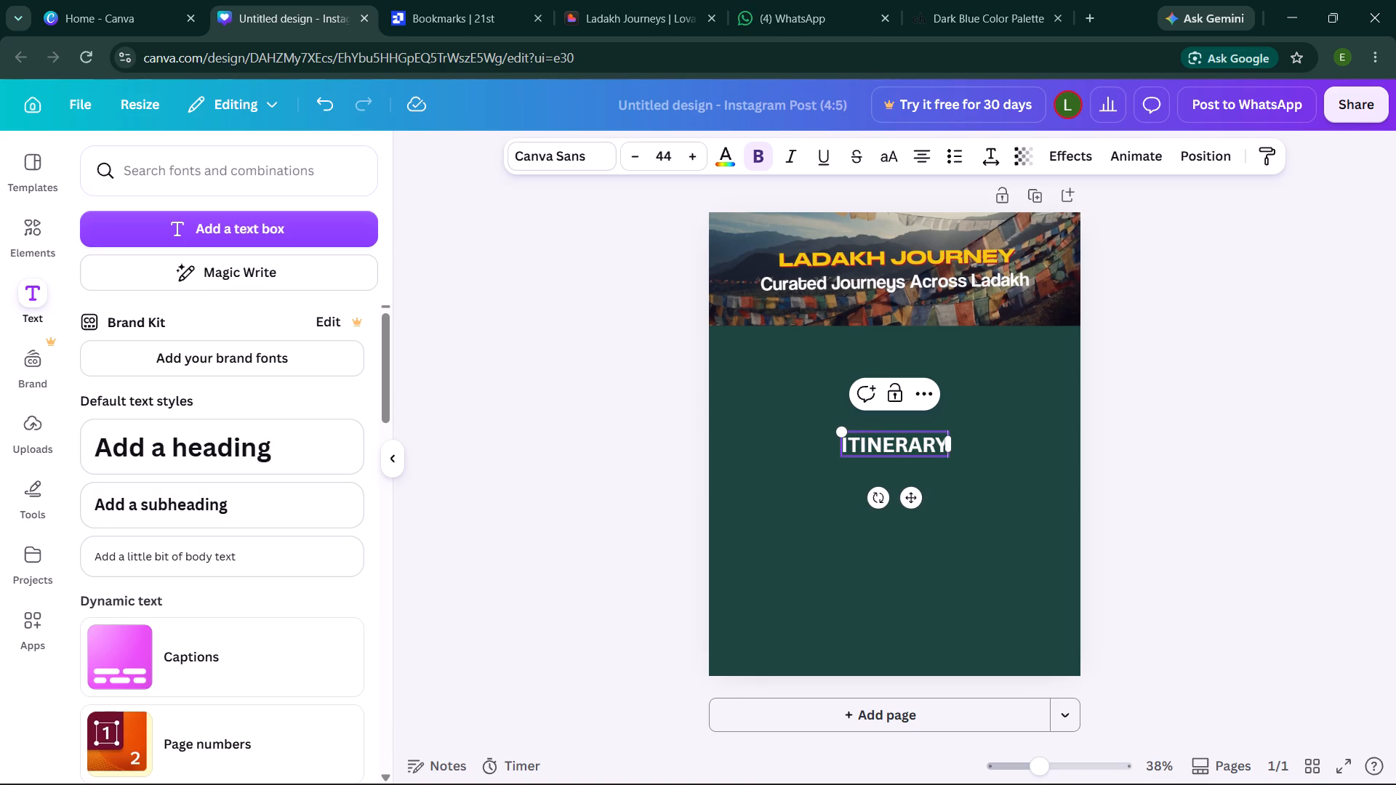
Enlarge the ITINERARY heading to a font size of about 72.3 and place it just below the banner, near the page's left edge.
drag(838, 430, 773, 395)
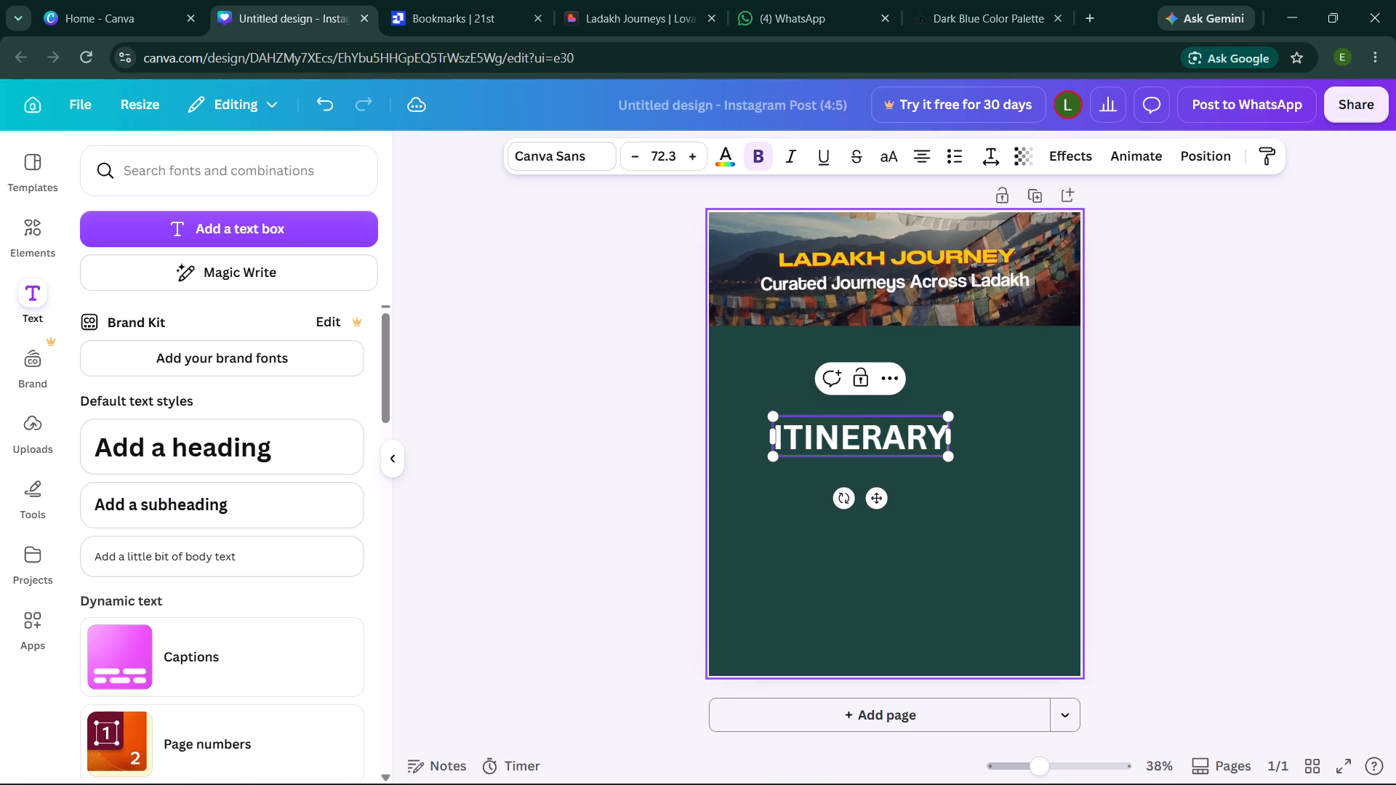
click(590, 545)
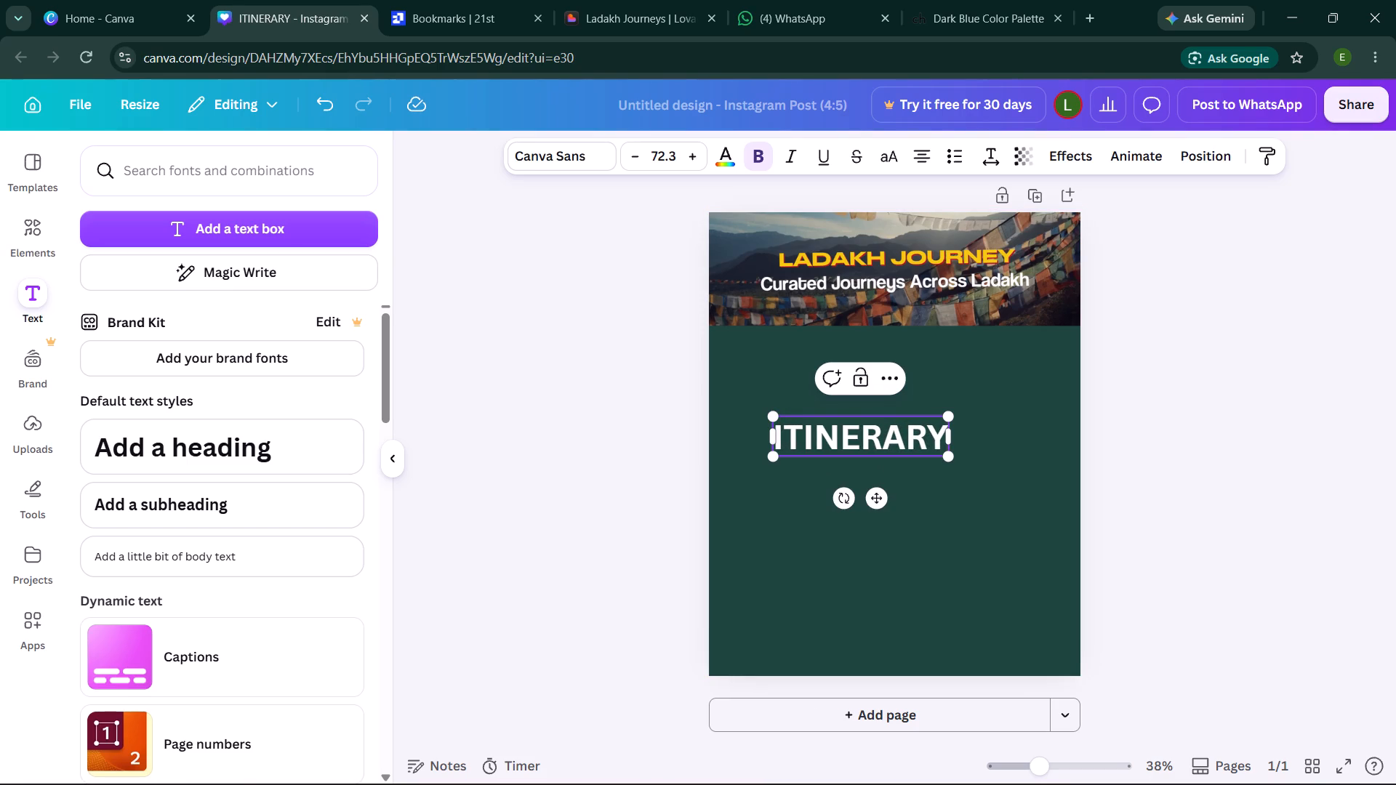
click(818, 438)
drag(818, 438, 813, 427)
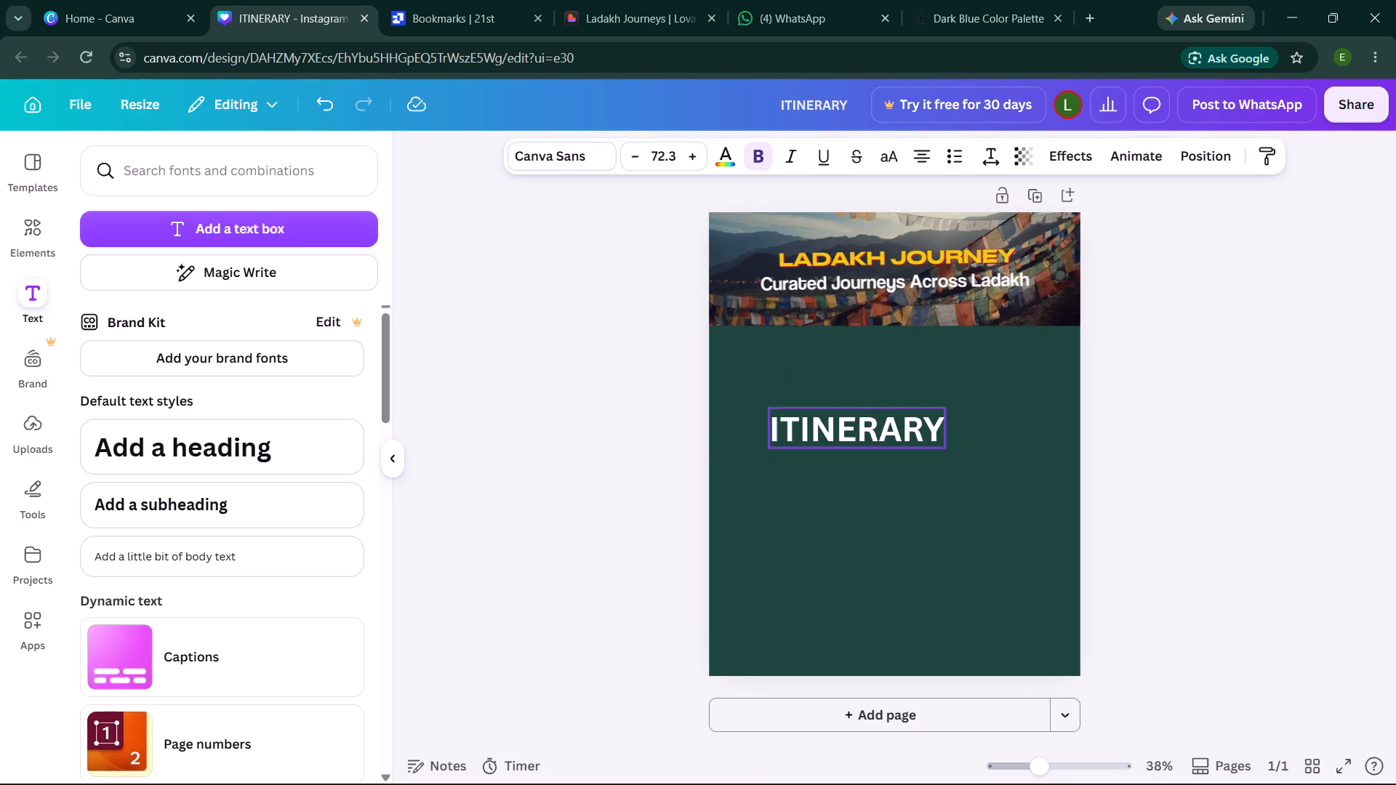
drag(813, 427, 773, 330)
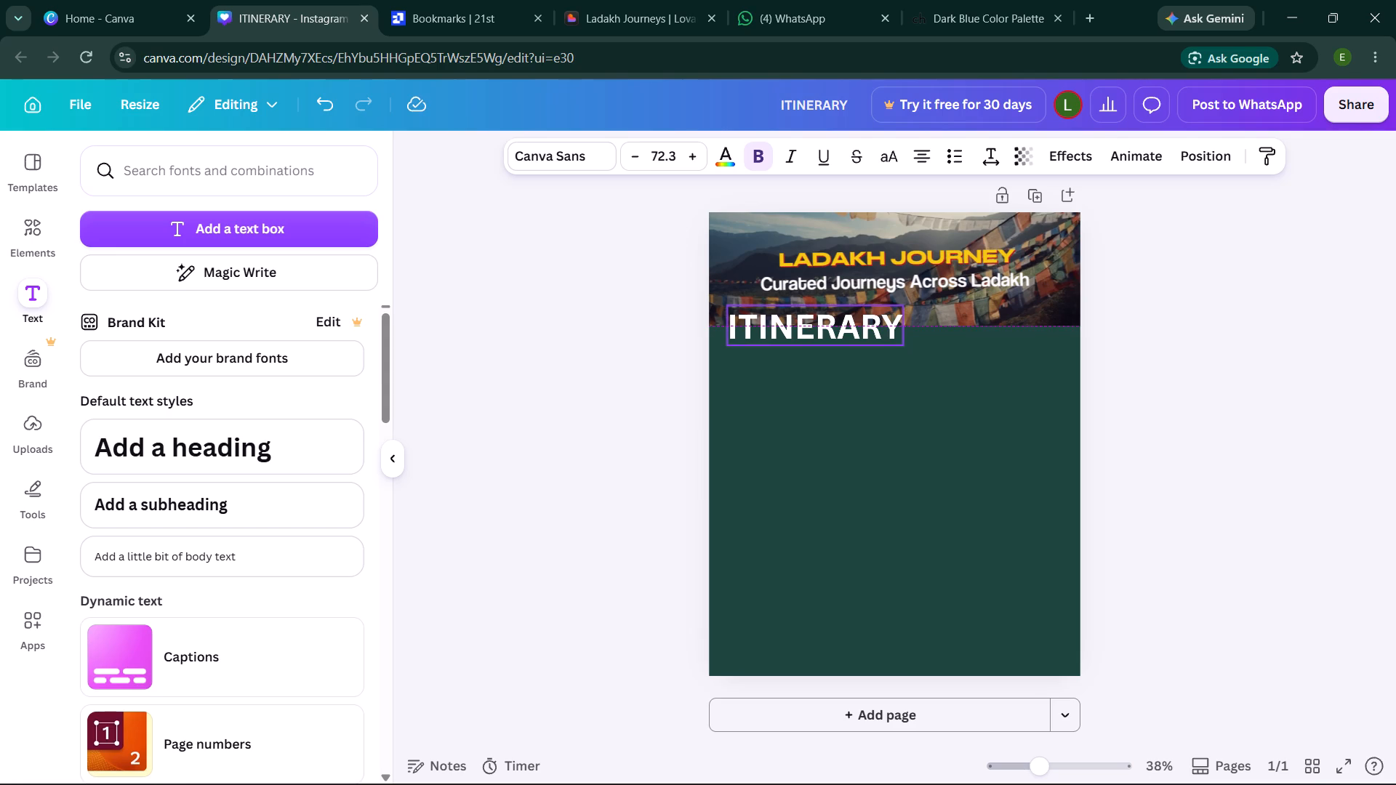
drag(773, 330, 773, 348)
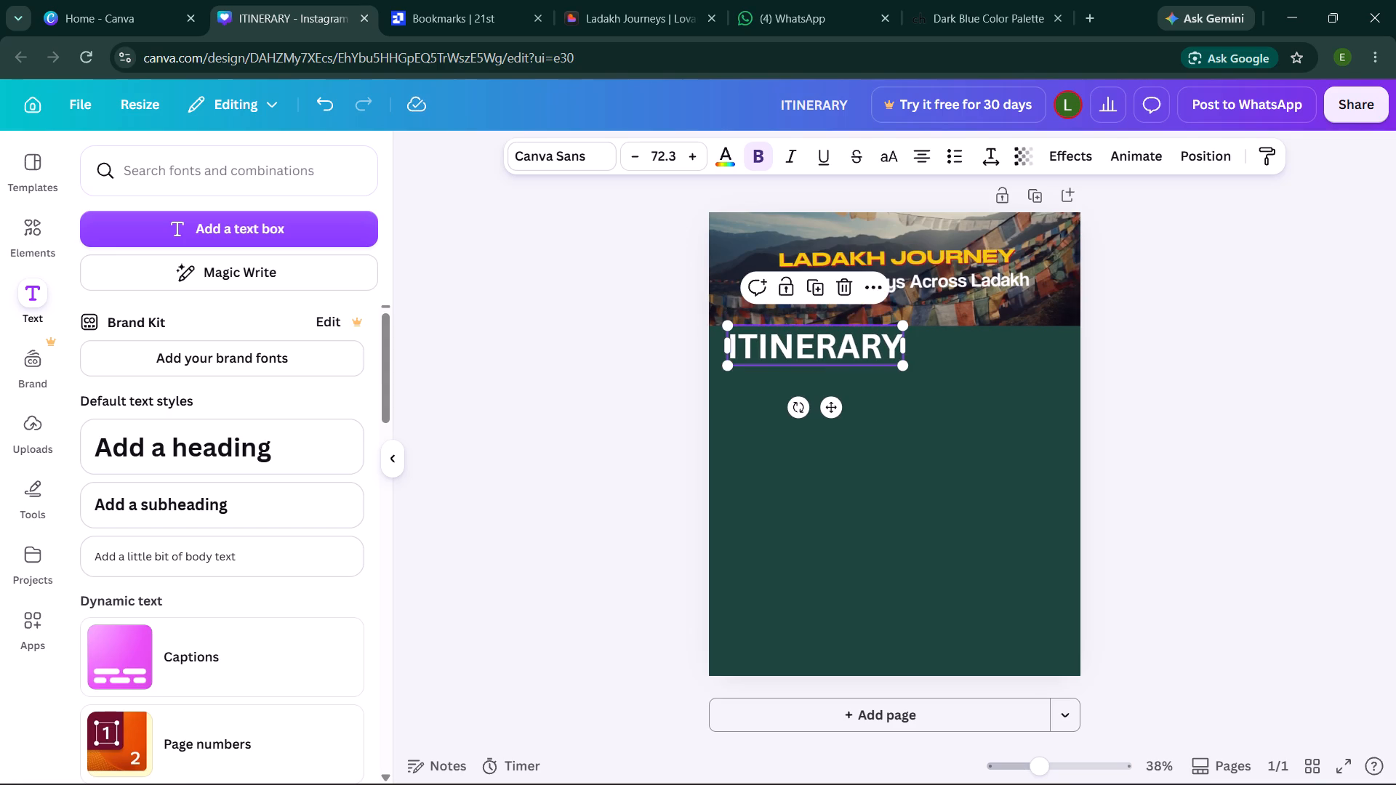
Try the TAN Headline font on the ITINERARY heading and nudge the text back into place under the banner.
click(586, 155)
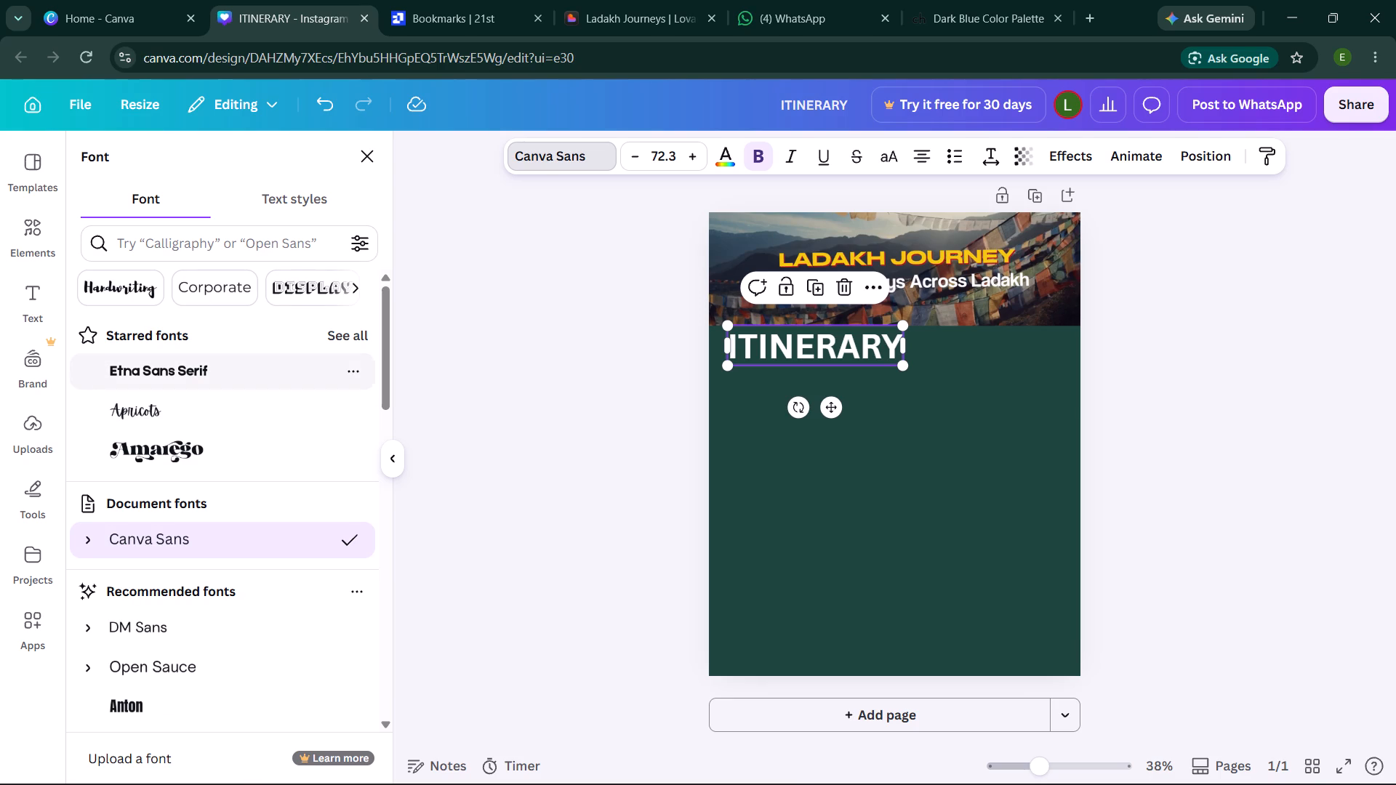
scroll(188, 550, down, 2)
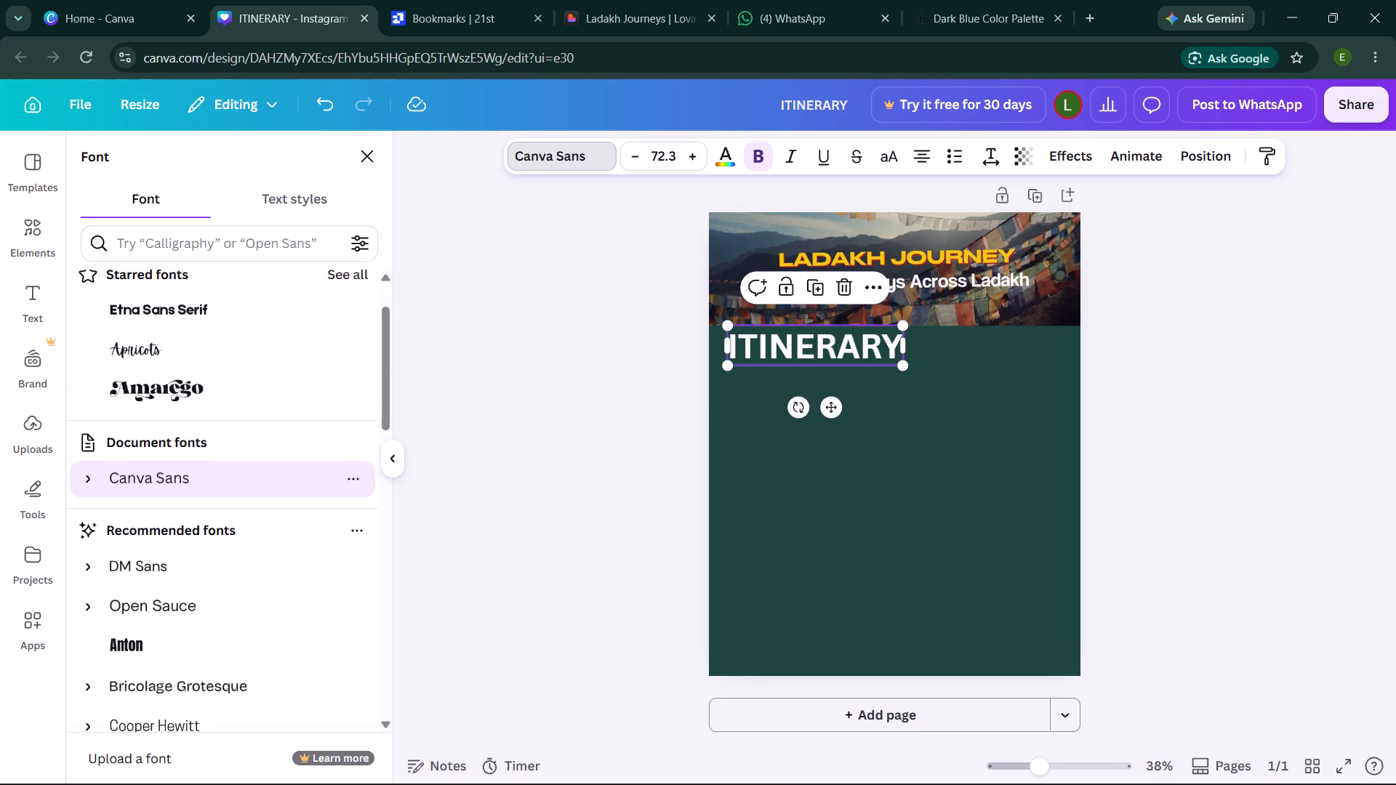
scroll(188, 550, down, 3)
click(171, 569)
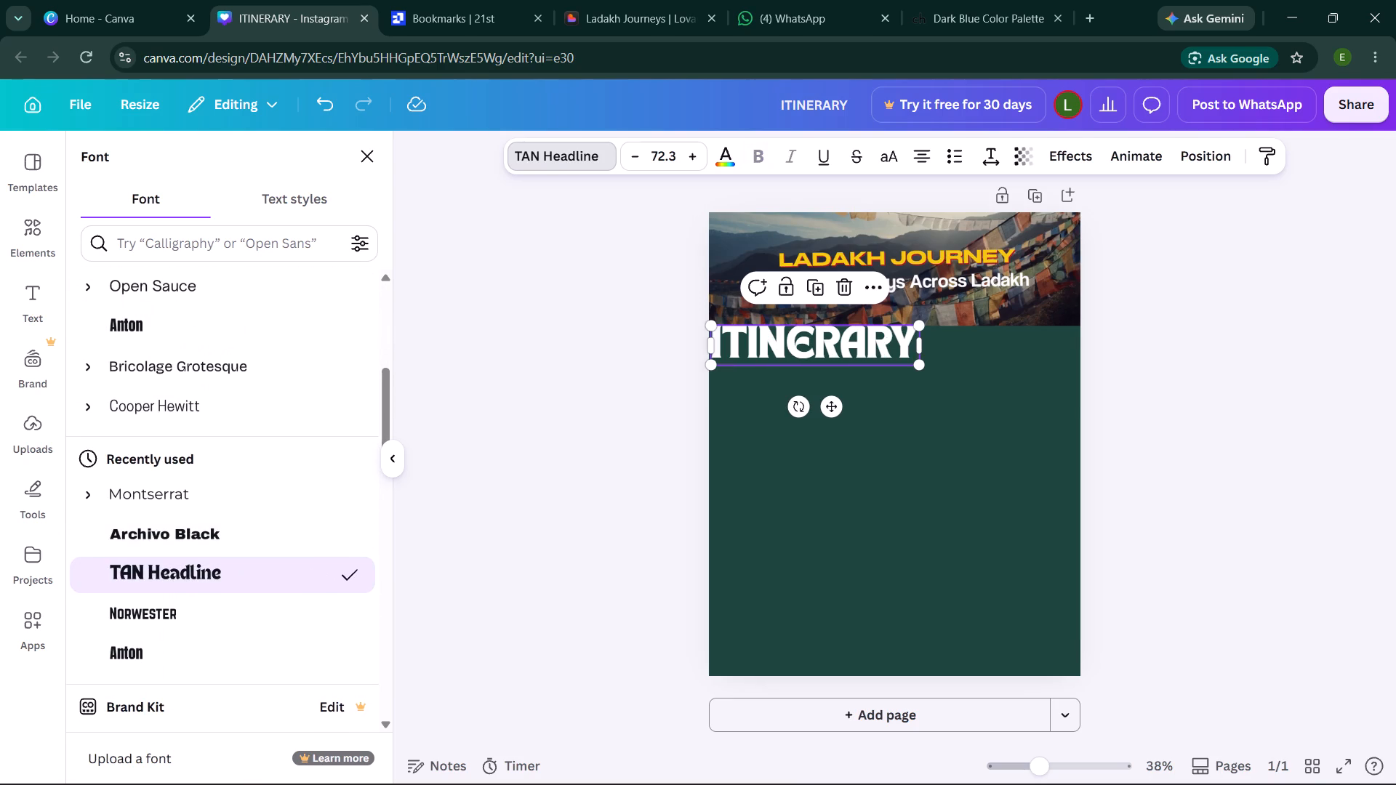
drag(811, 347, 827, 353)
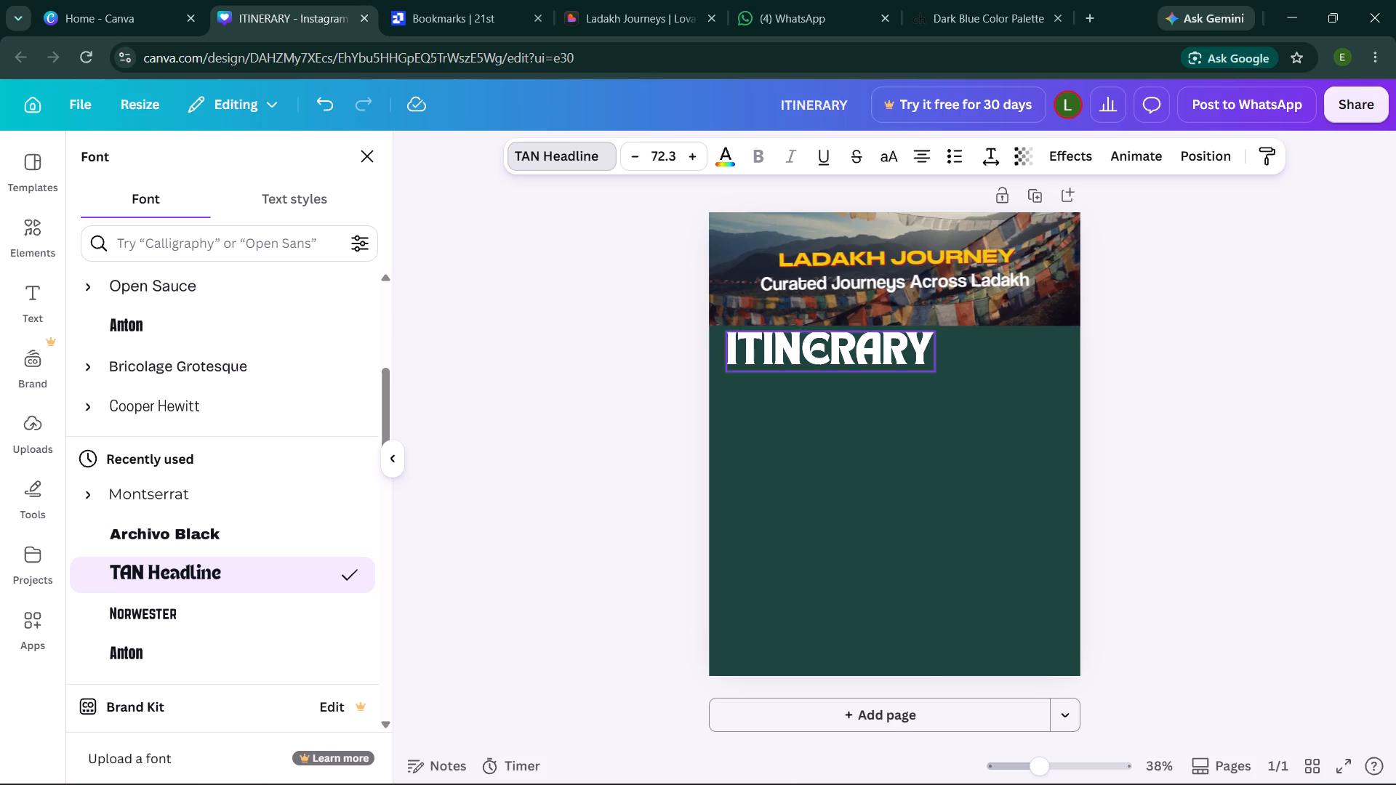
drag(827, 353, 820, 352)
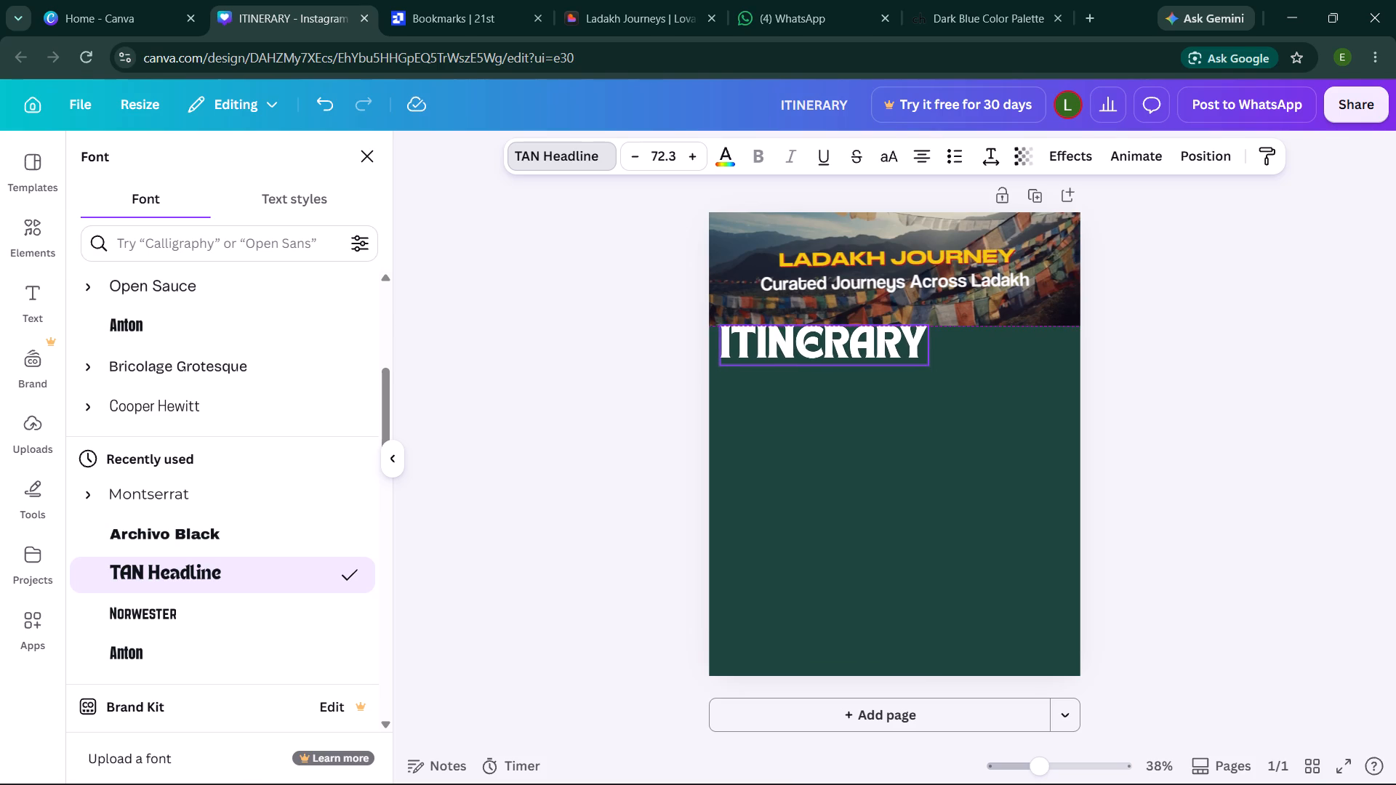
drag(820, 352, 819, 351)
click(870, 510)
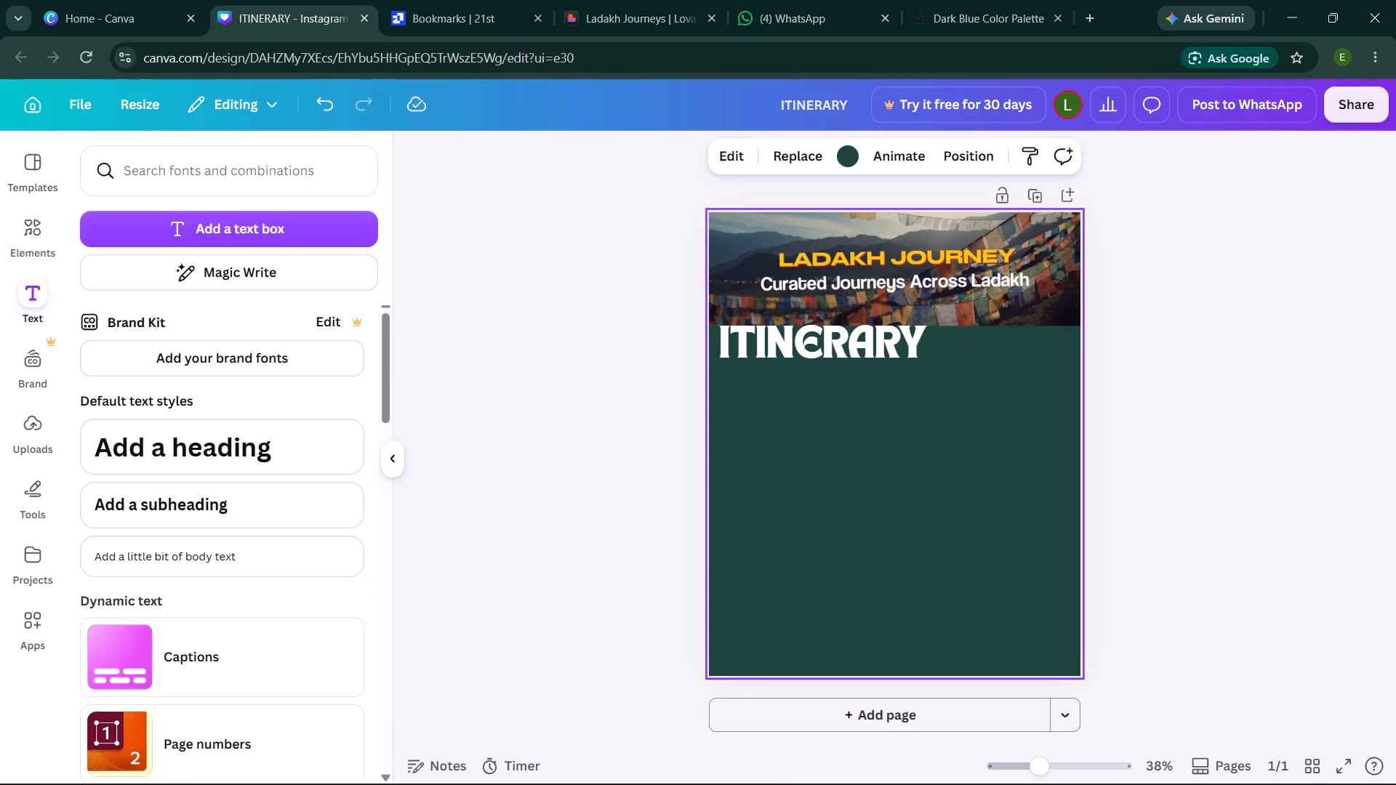
Look through the recently used and popular fonts for a different typeface for the ITINERARY heading.
click(875, 355)
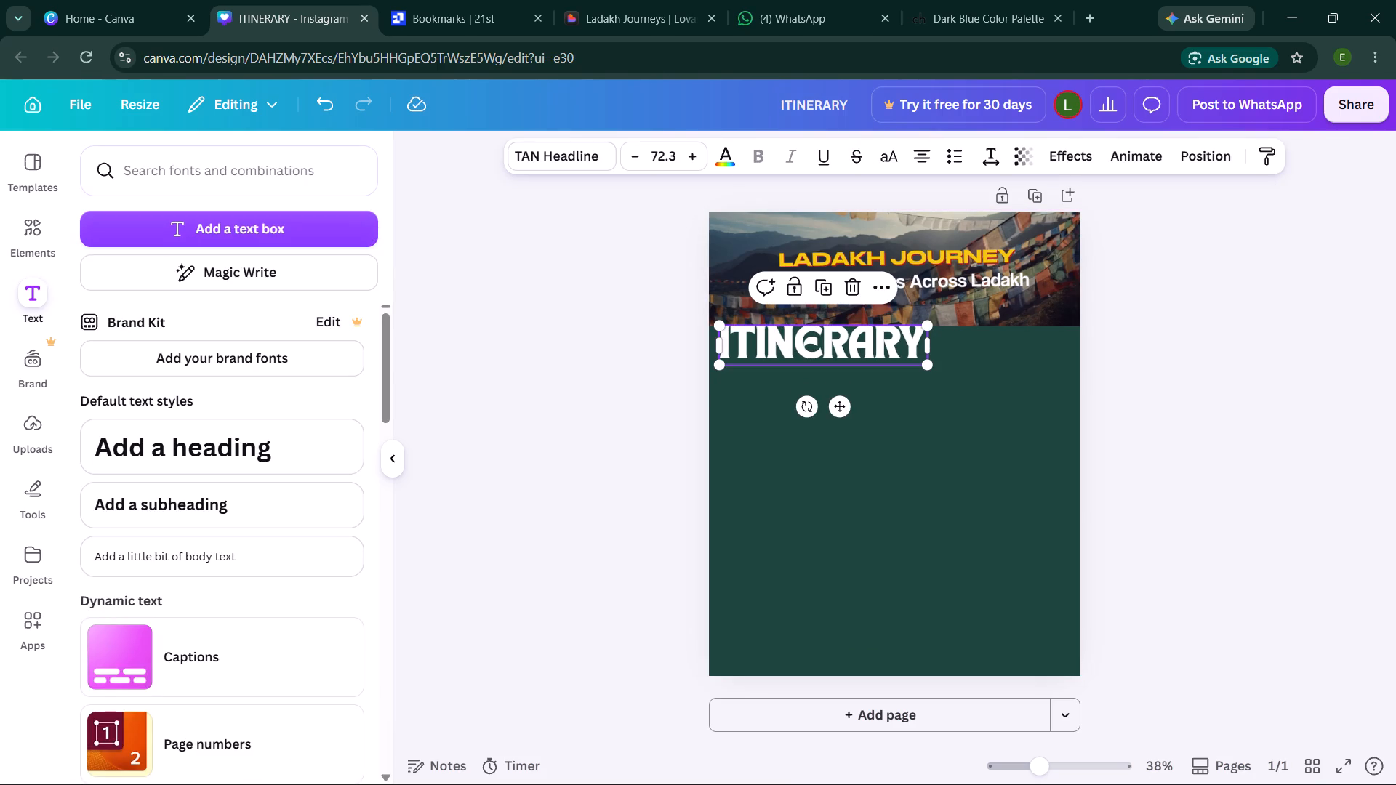
click(550, 155)
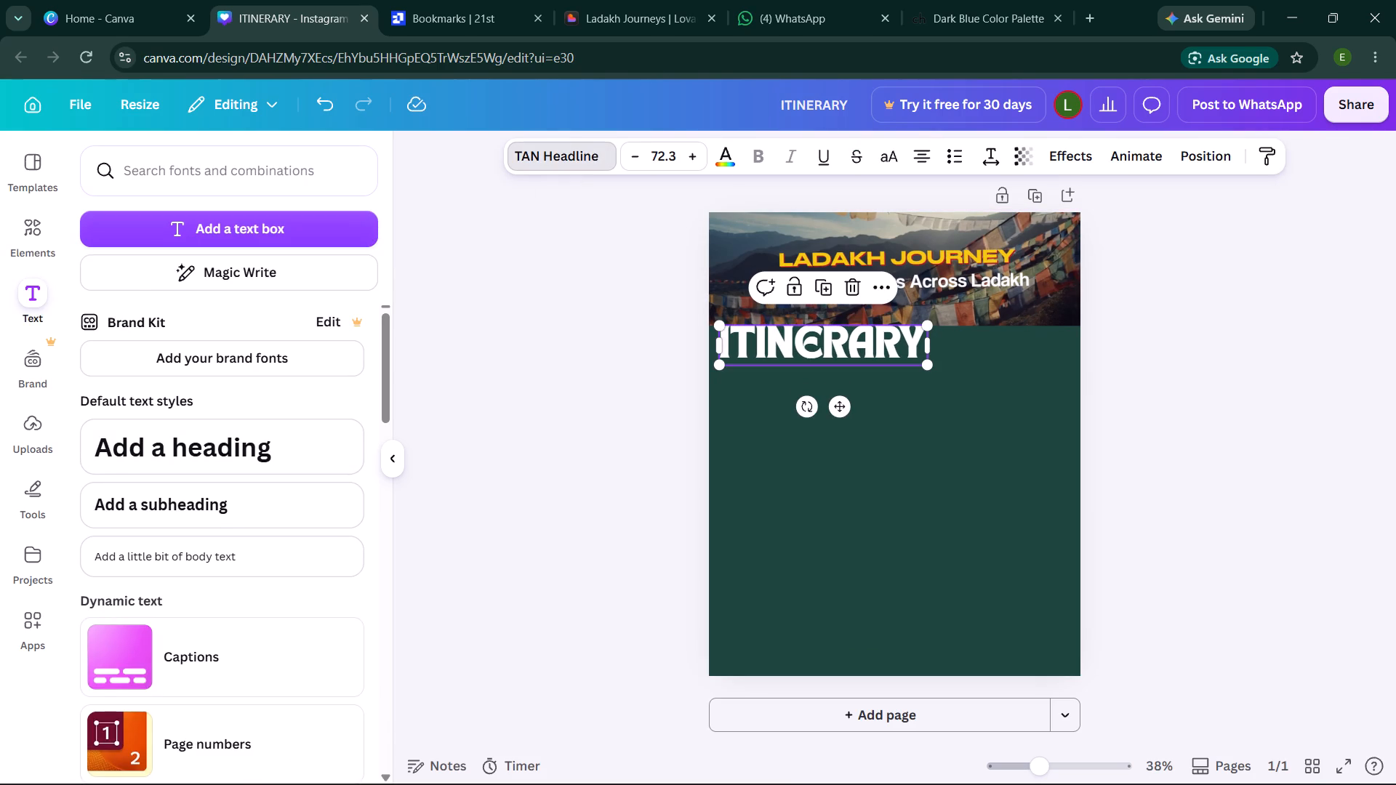
scroll(229, 571, down, 1)
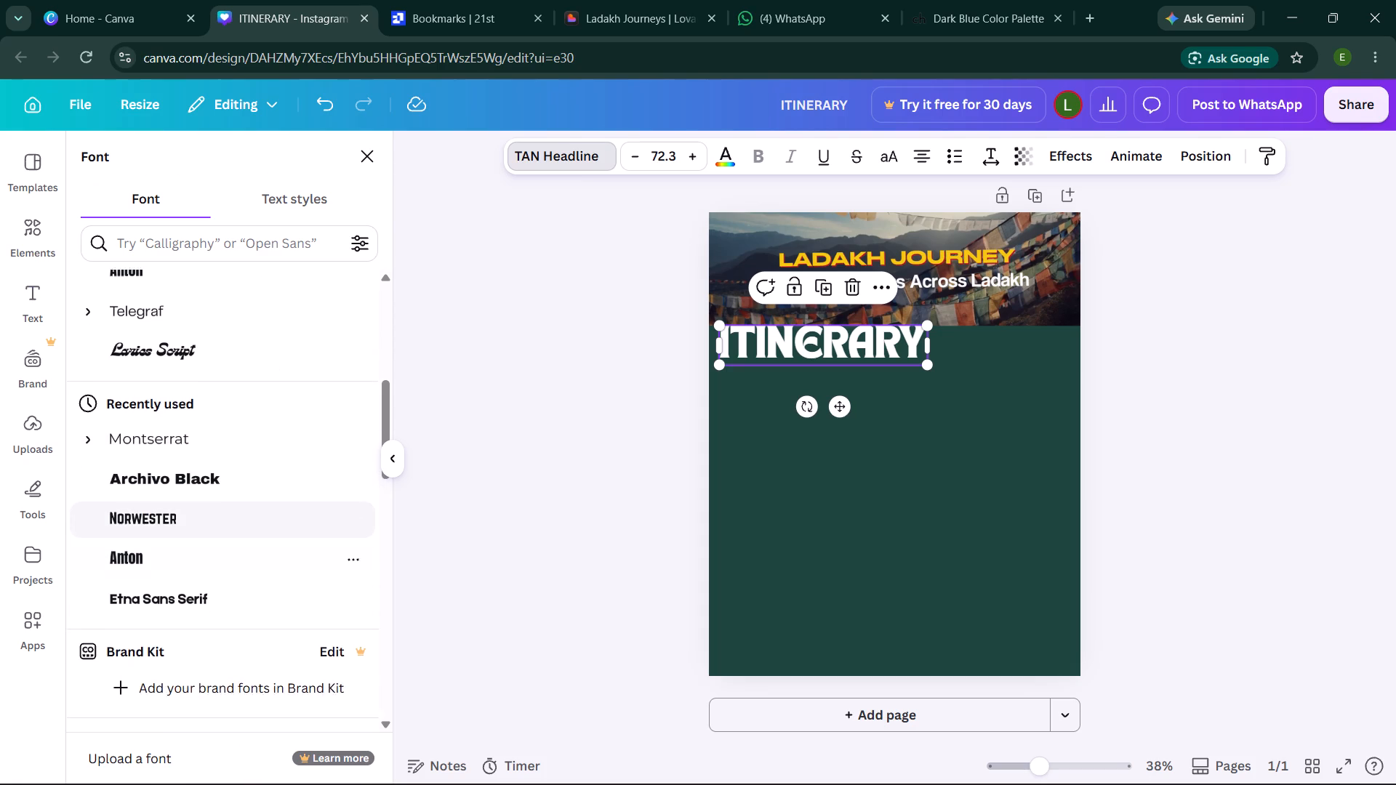
scroll(229, 571, down, 2)
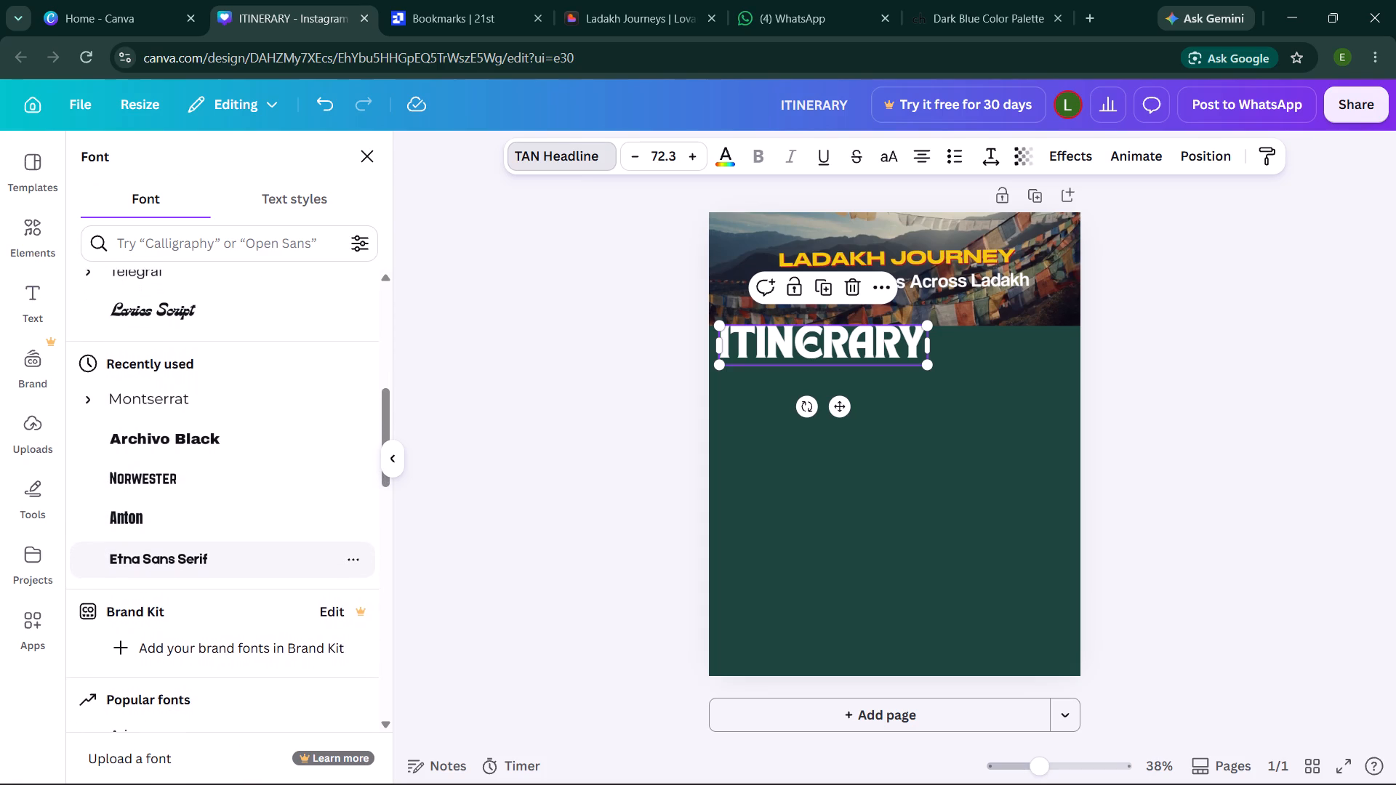
scroll(229, 571, down, 1)
click(195, 643)
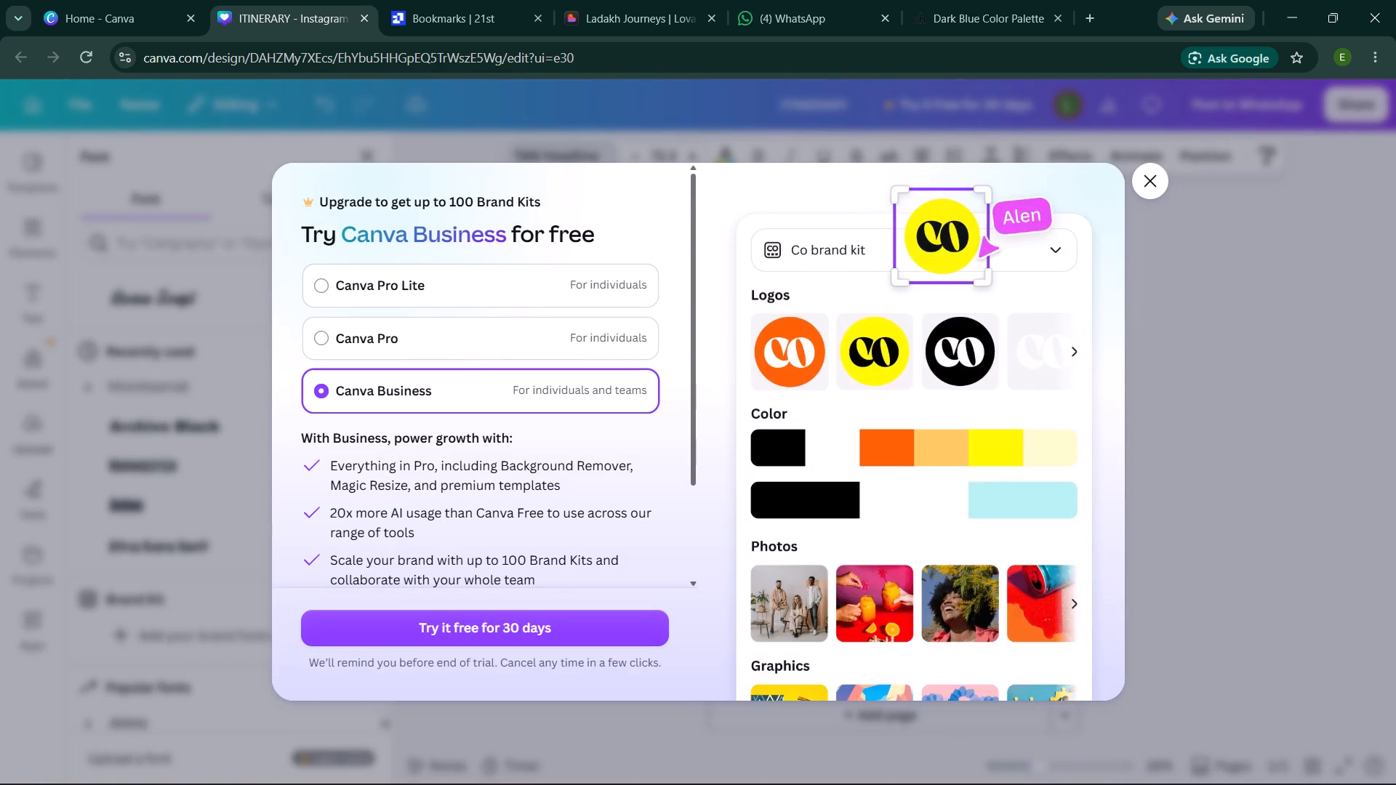
click(1150, 179)
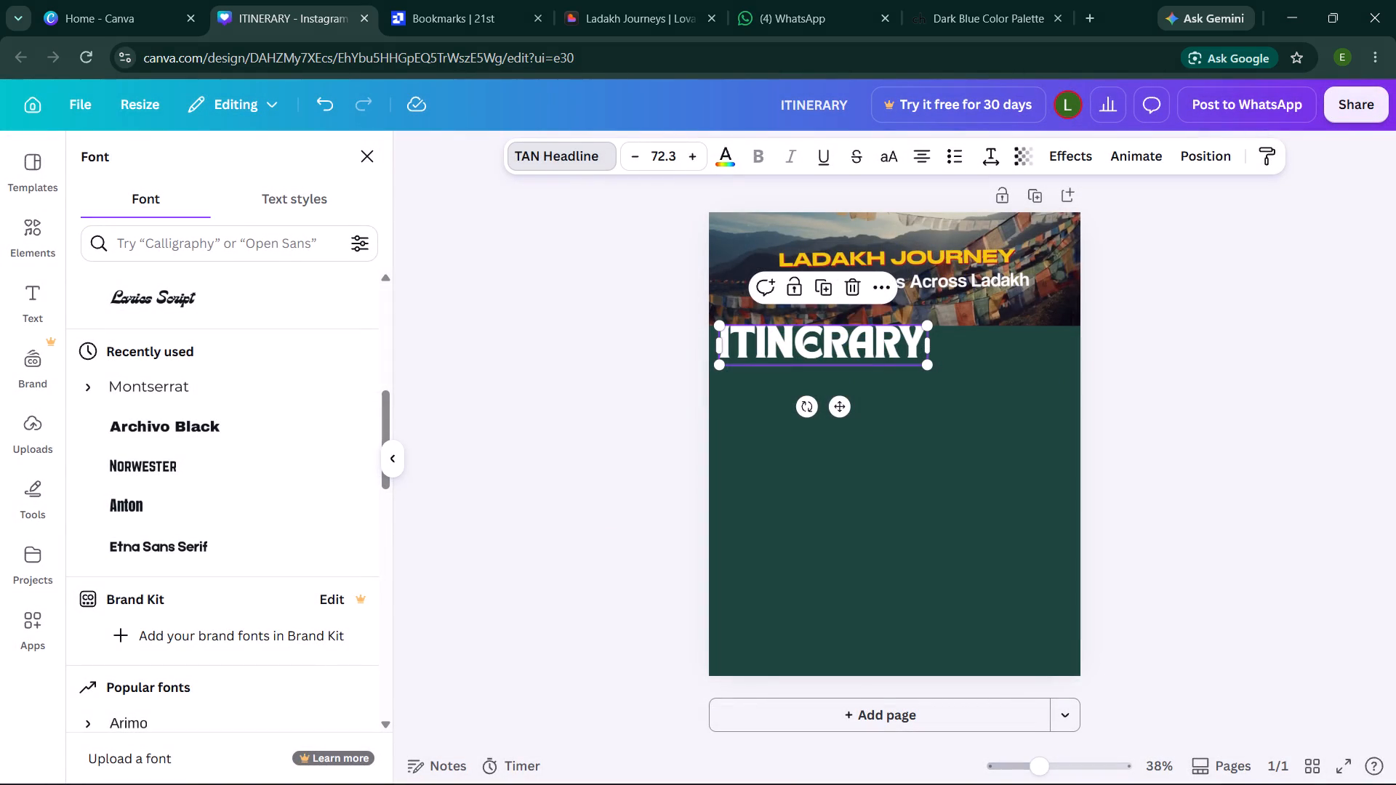
scroll(246, 635, down, 3)
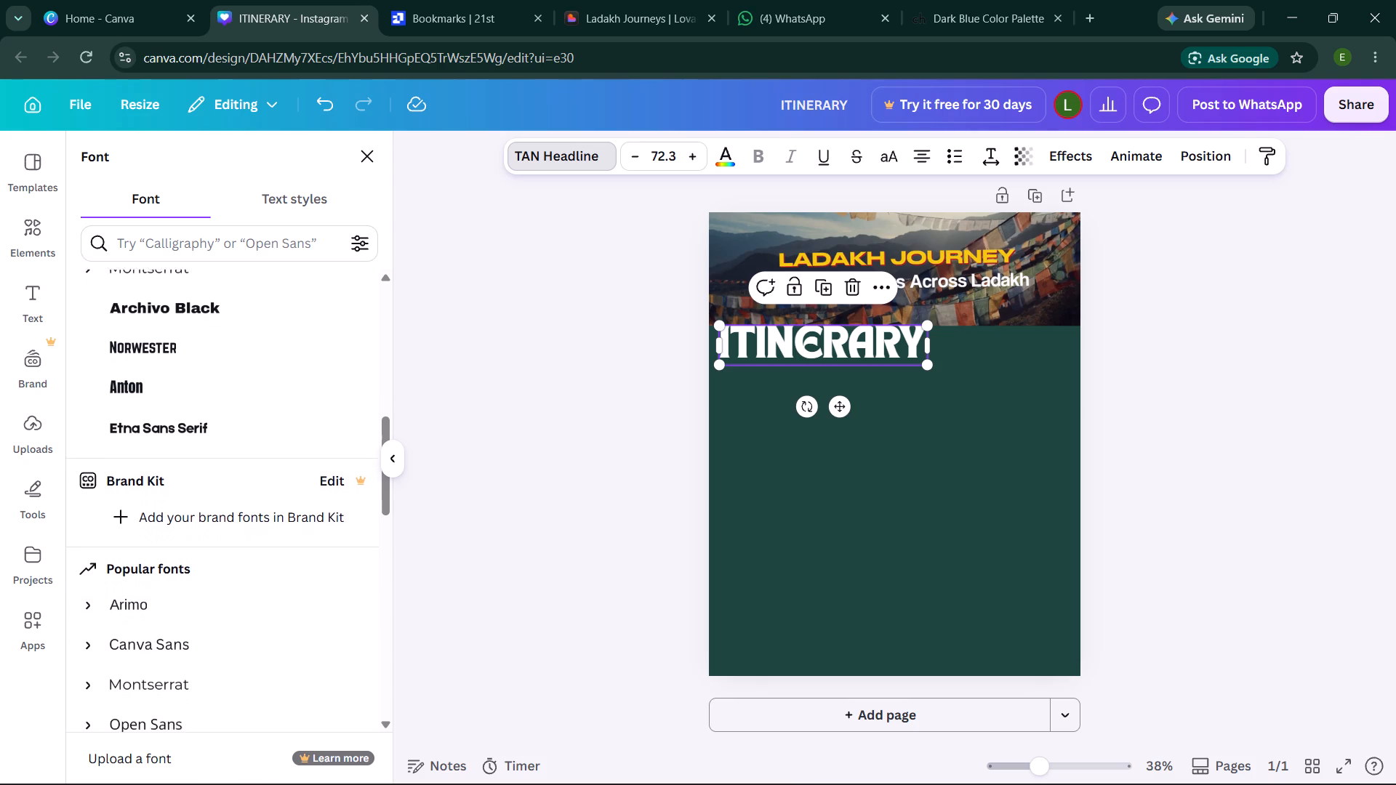
scroll(246, 635, down, 1)
click(151, 761)
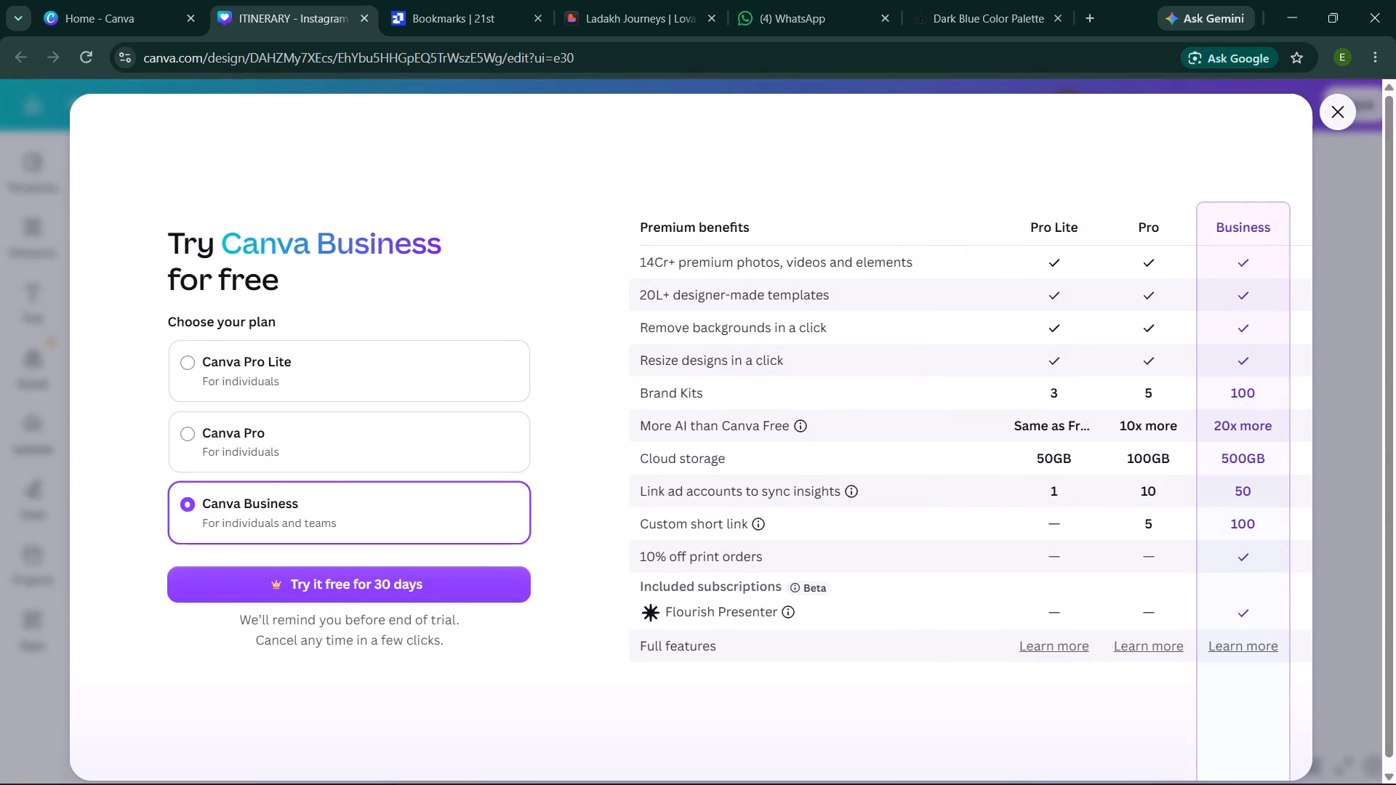
click(1343, 110)
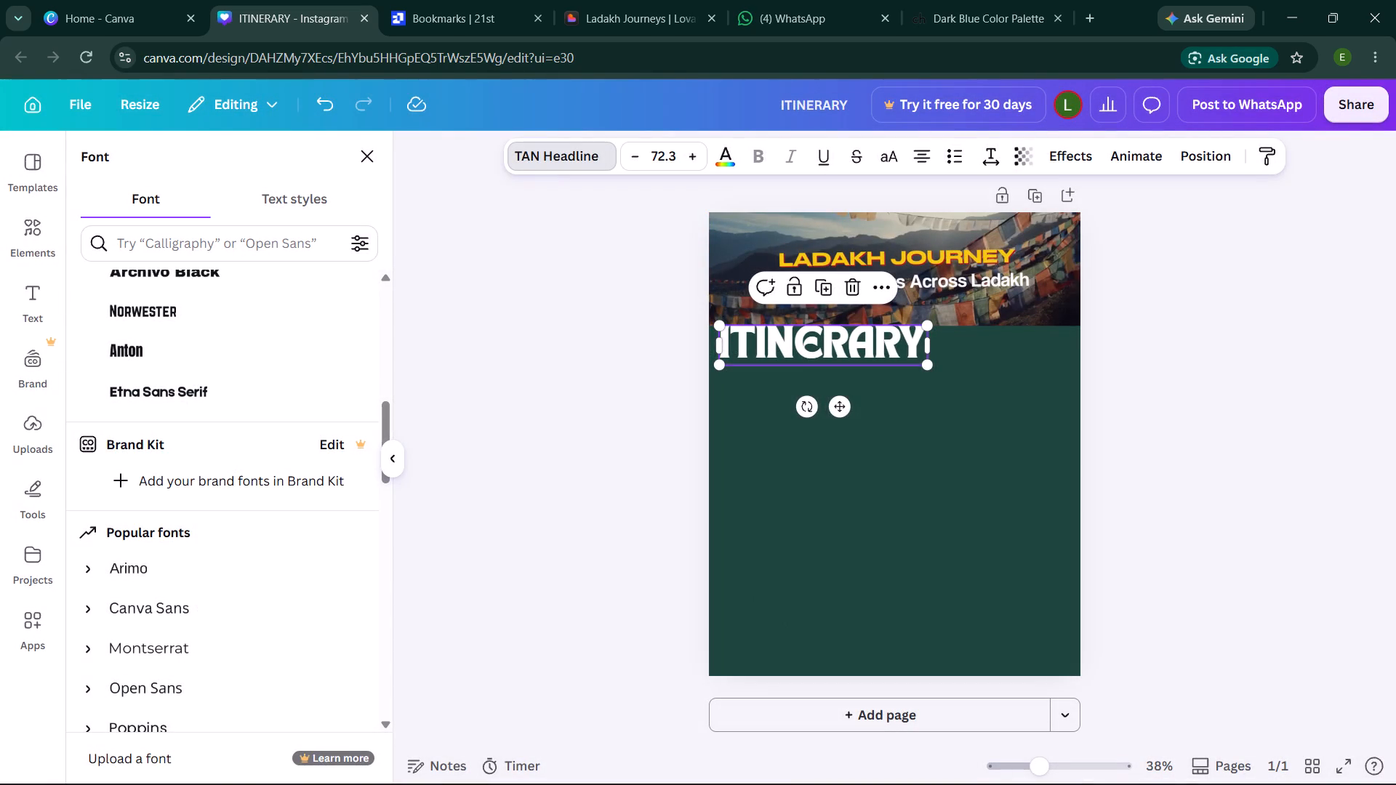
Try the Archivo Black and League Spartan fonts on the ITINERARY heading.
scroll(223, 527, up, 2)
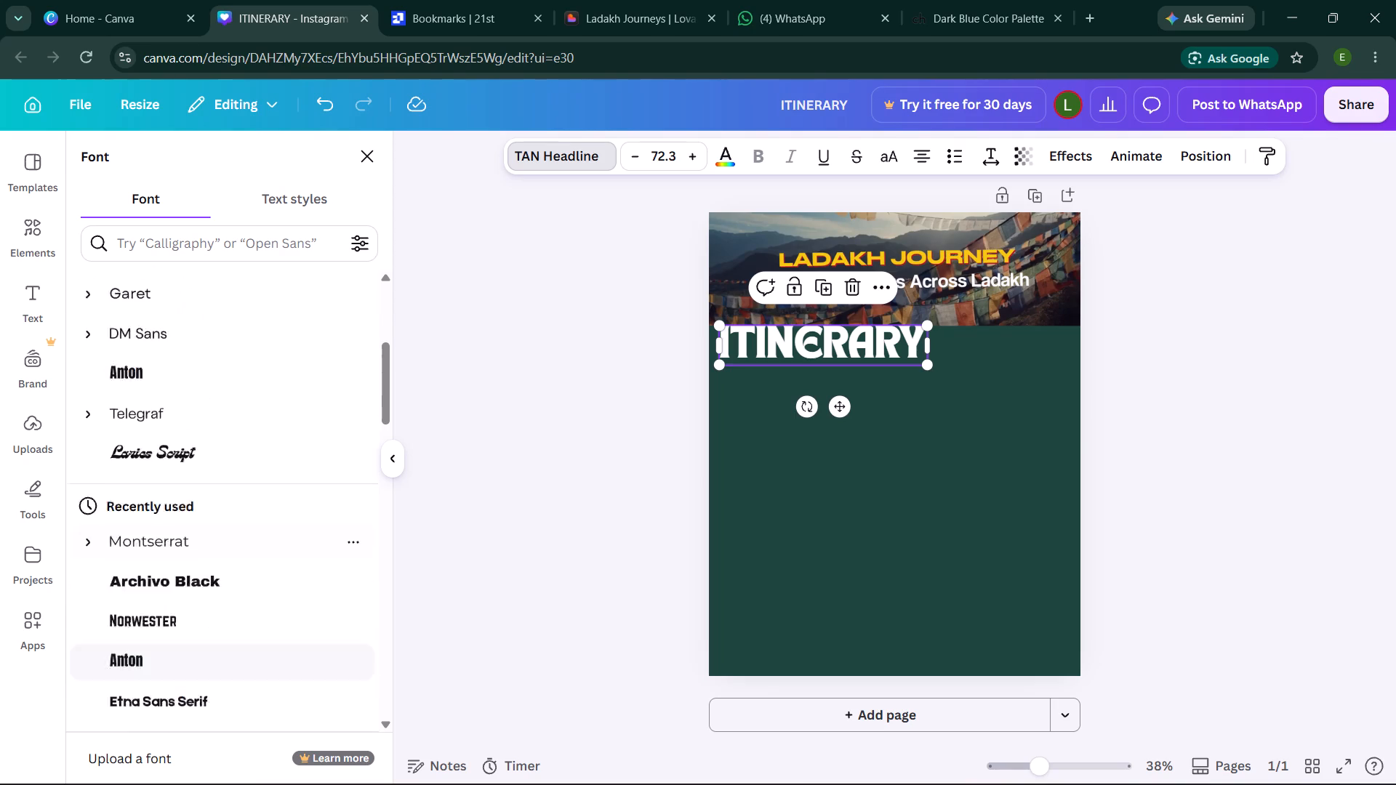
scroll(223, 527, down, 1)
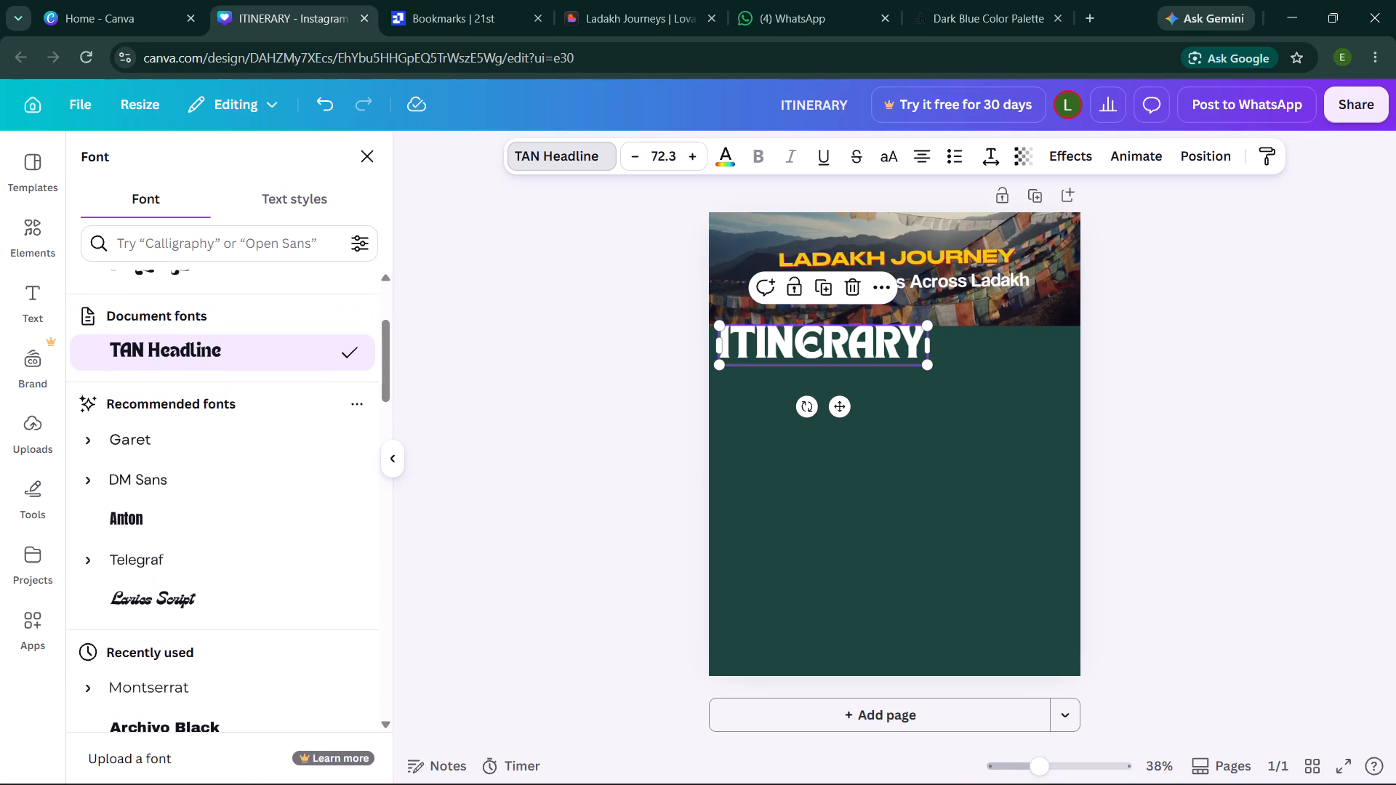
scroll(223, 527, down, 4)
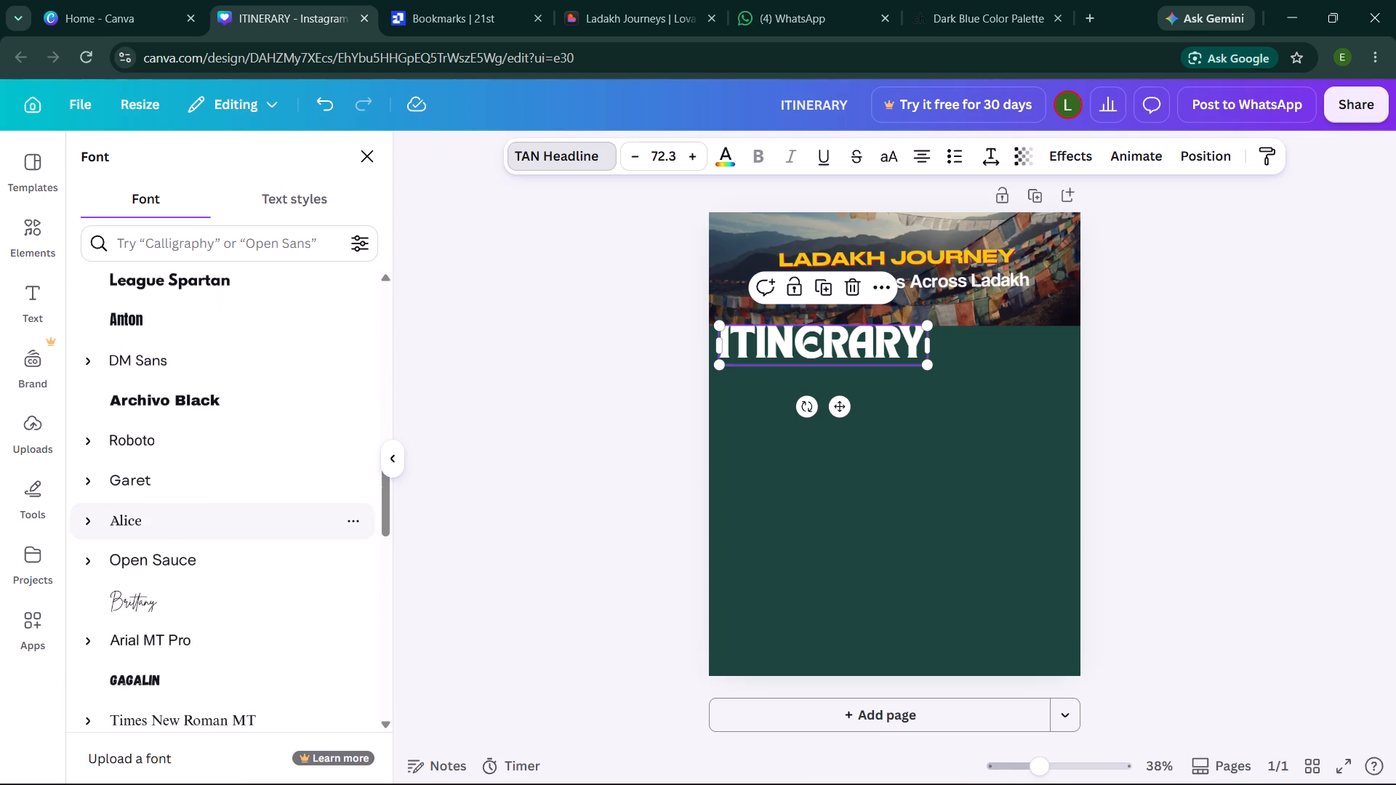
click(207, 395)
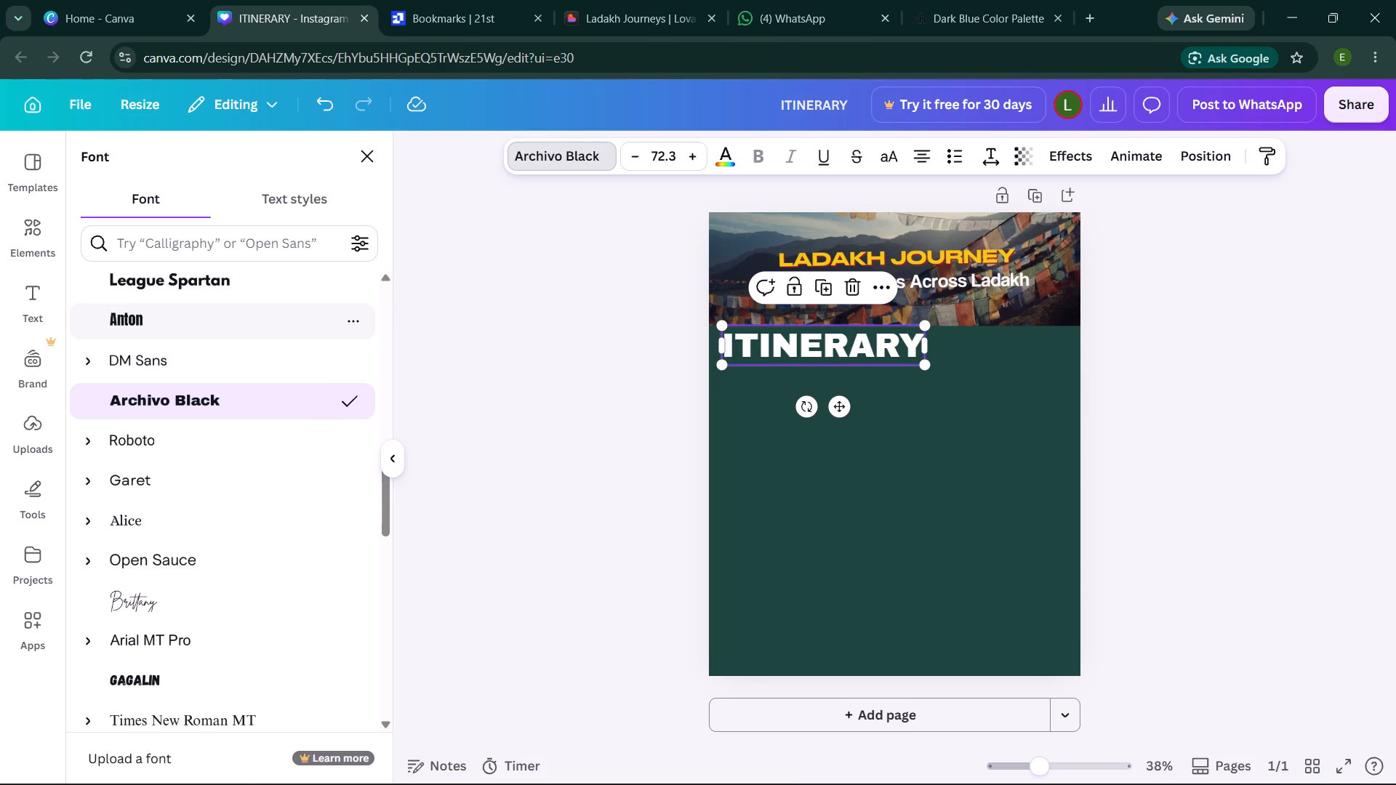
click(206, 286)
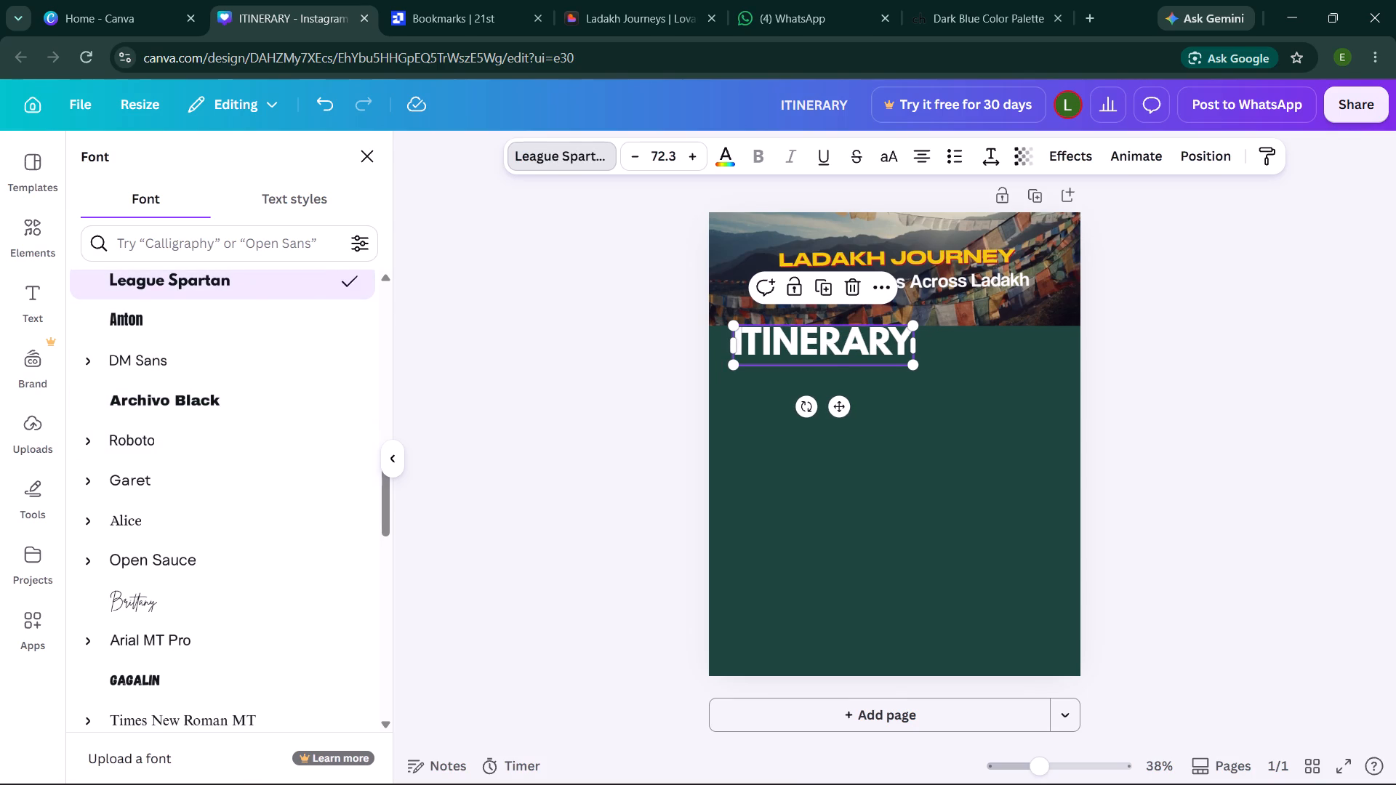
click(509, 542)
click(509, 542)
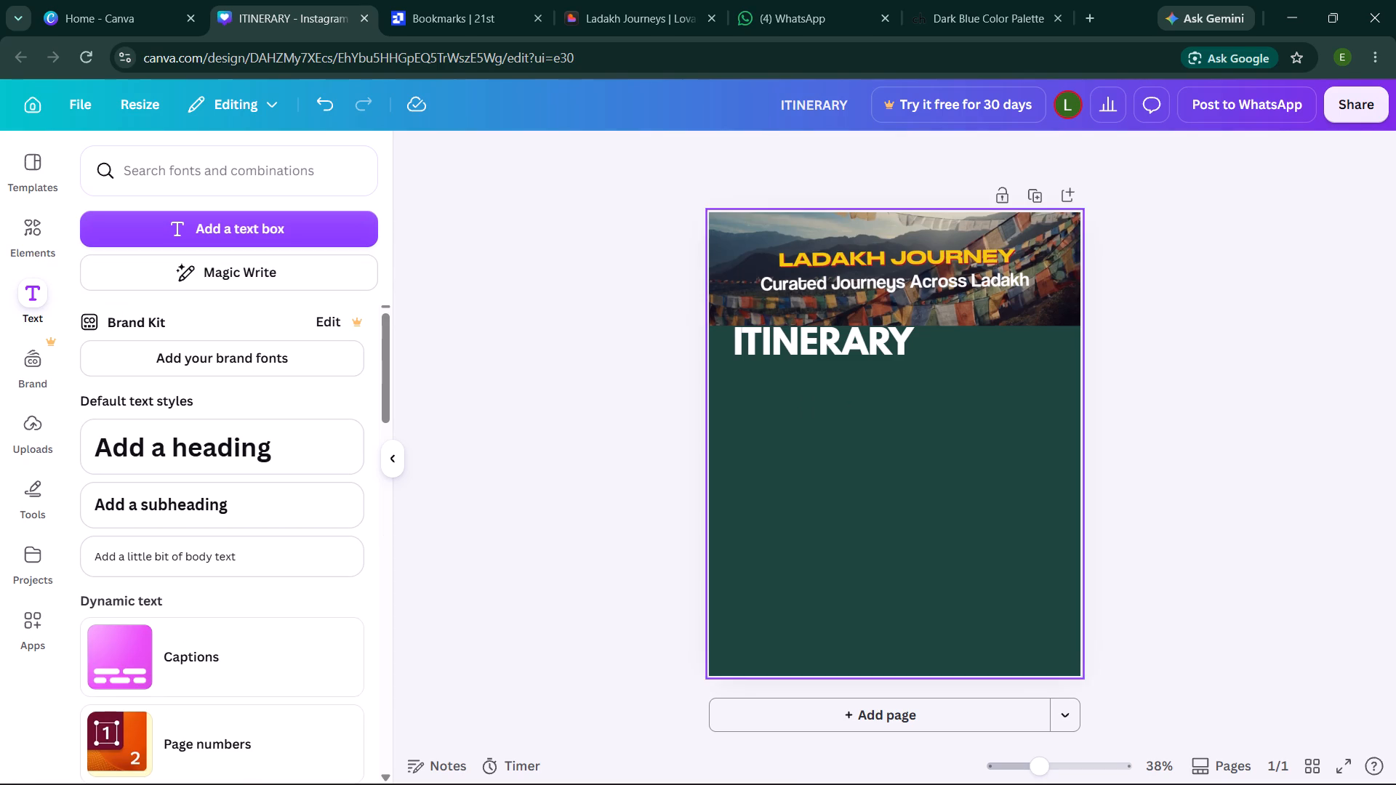
Set the ITINERARY heading's font to Horizon.
click(823, 350)
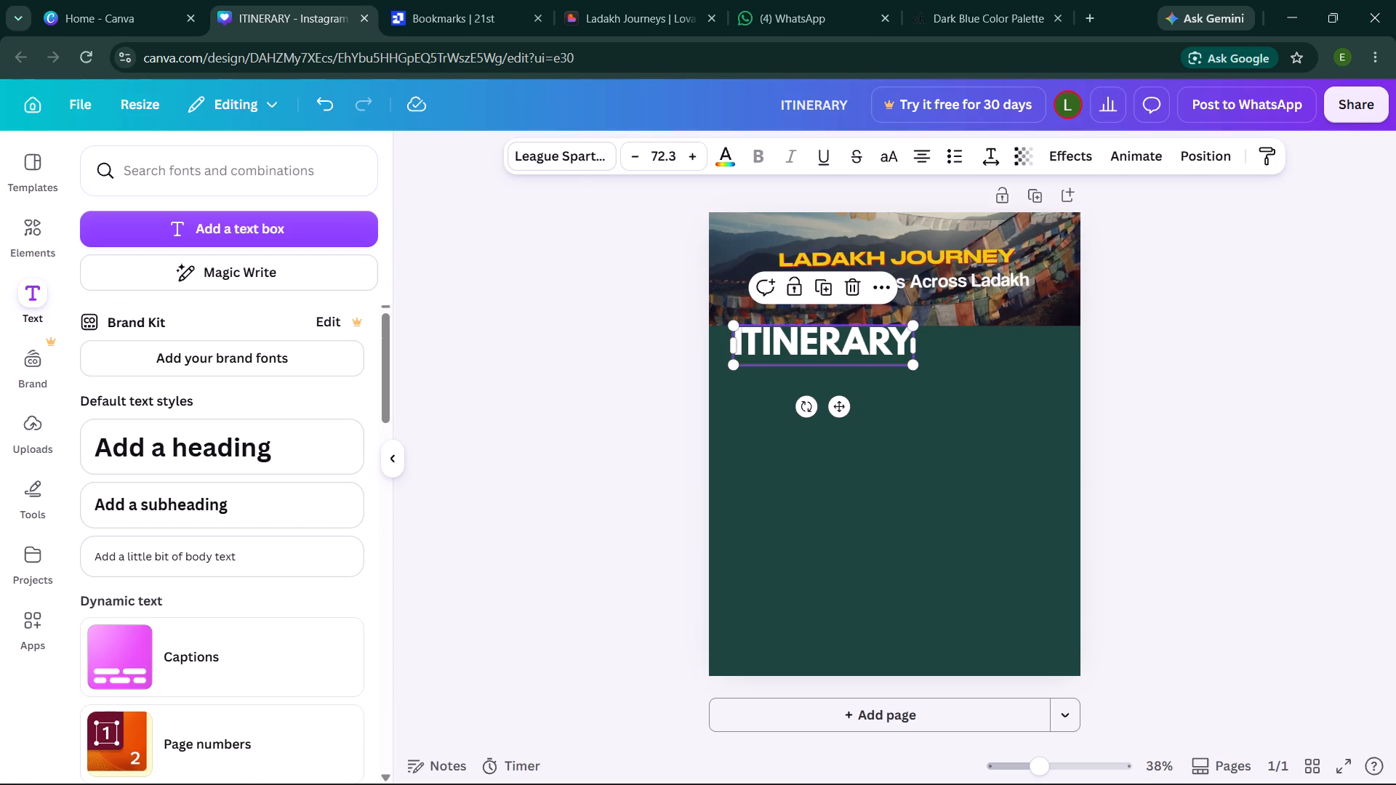
click(562, 152)
scroll(220, 570, down, 1)
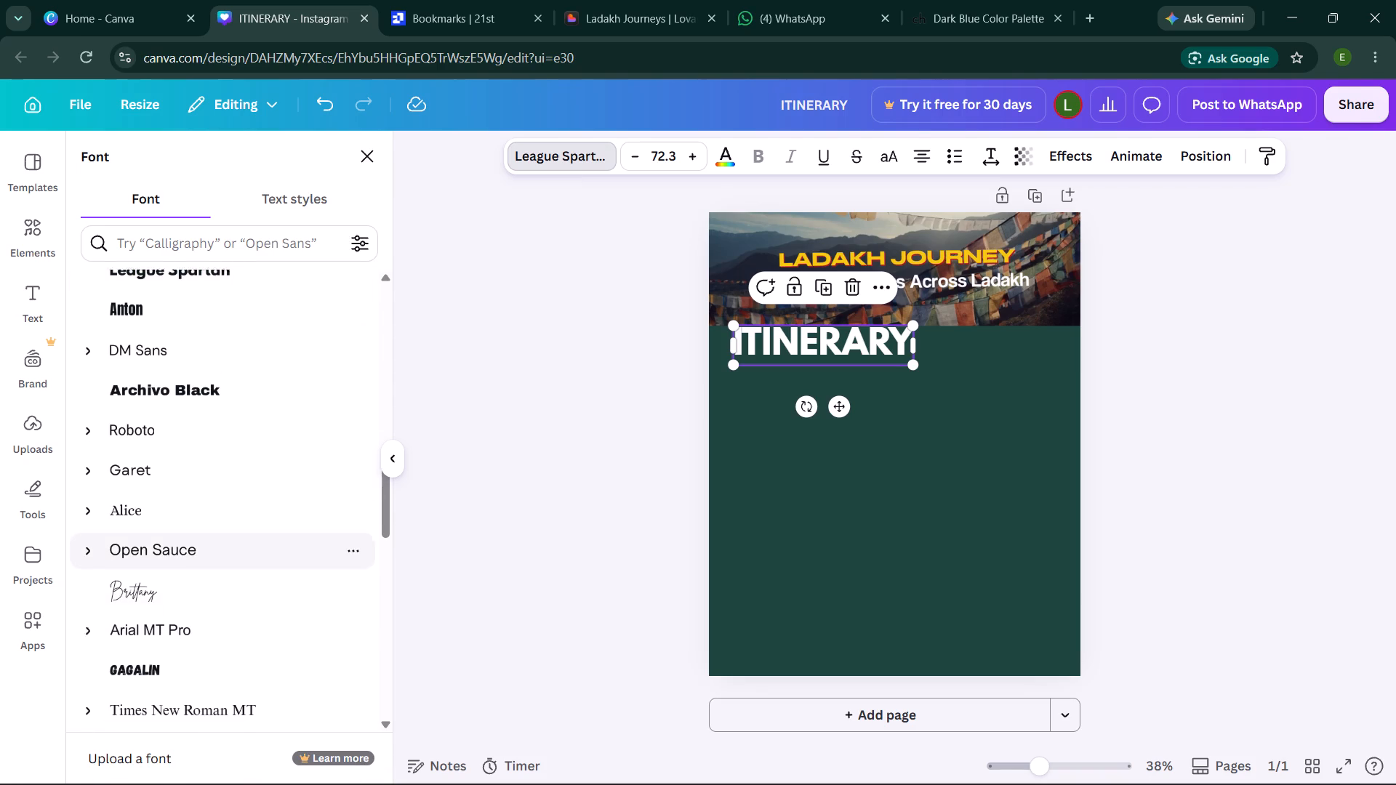
scroll(220, 570, down, 4)
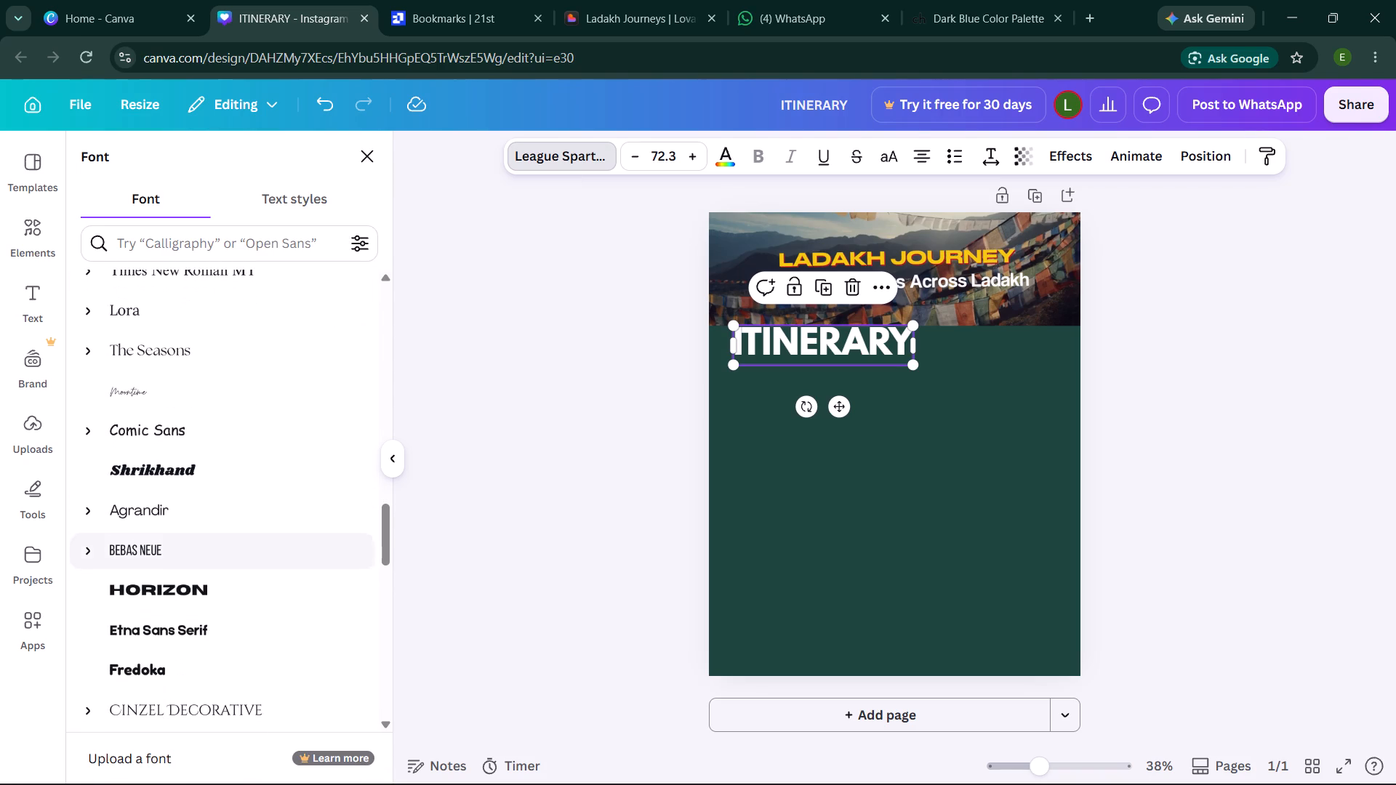
click(180, 587)
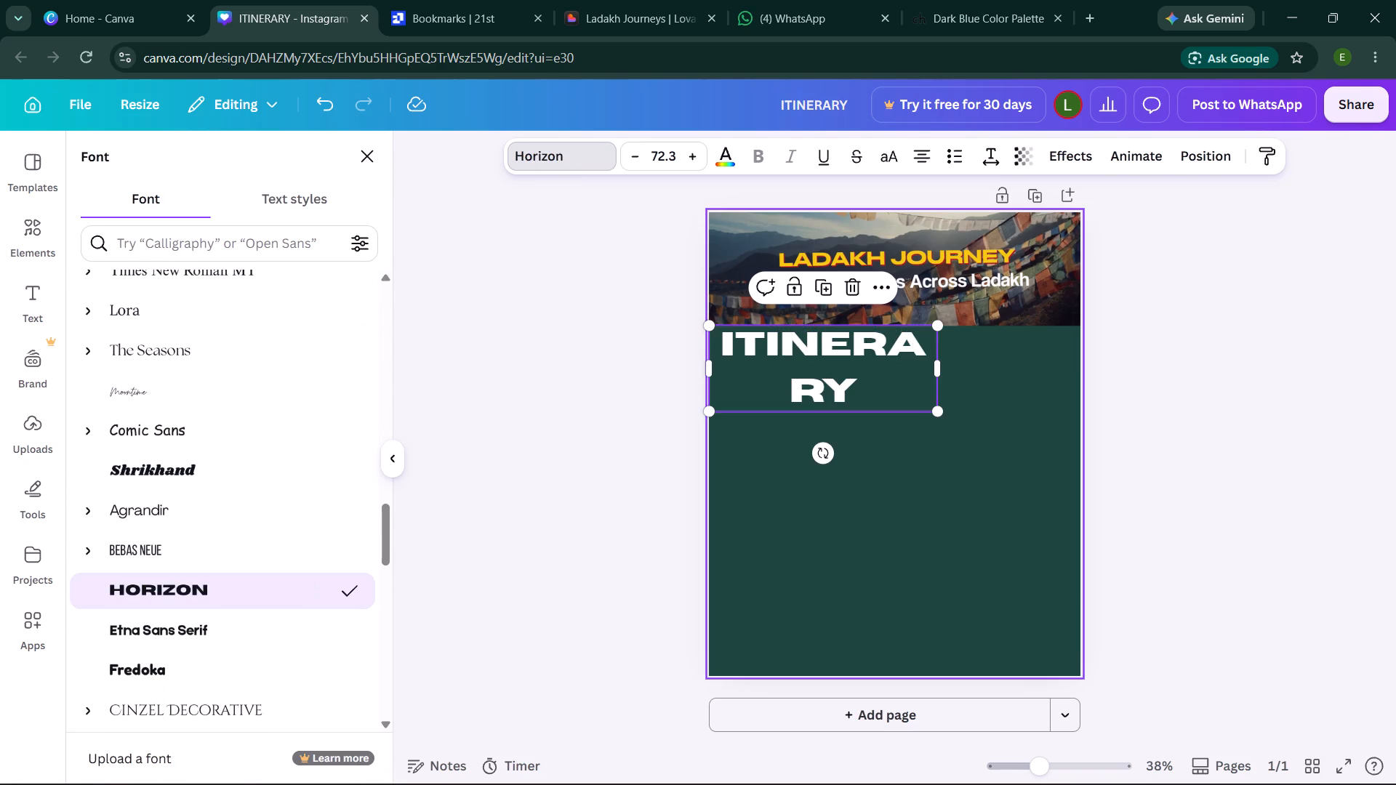
Shift and widen the ITINERARY text box so the word fits on one line, and scale it down to about size 60.9.
drag(937, 366, 952, 367)
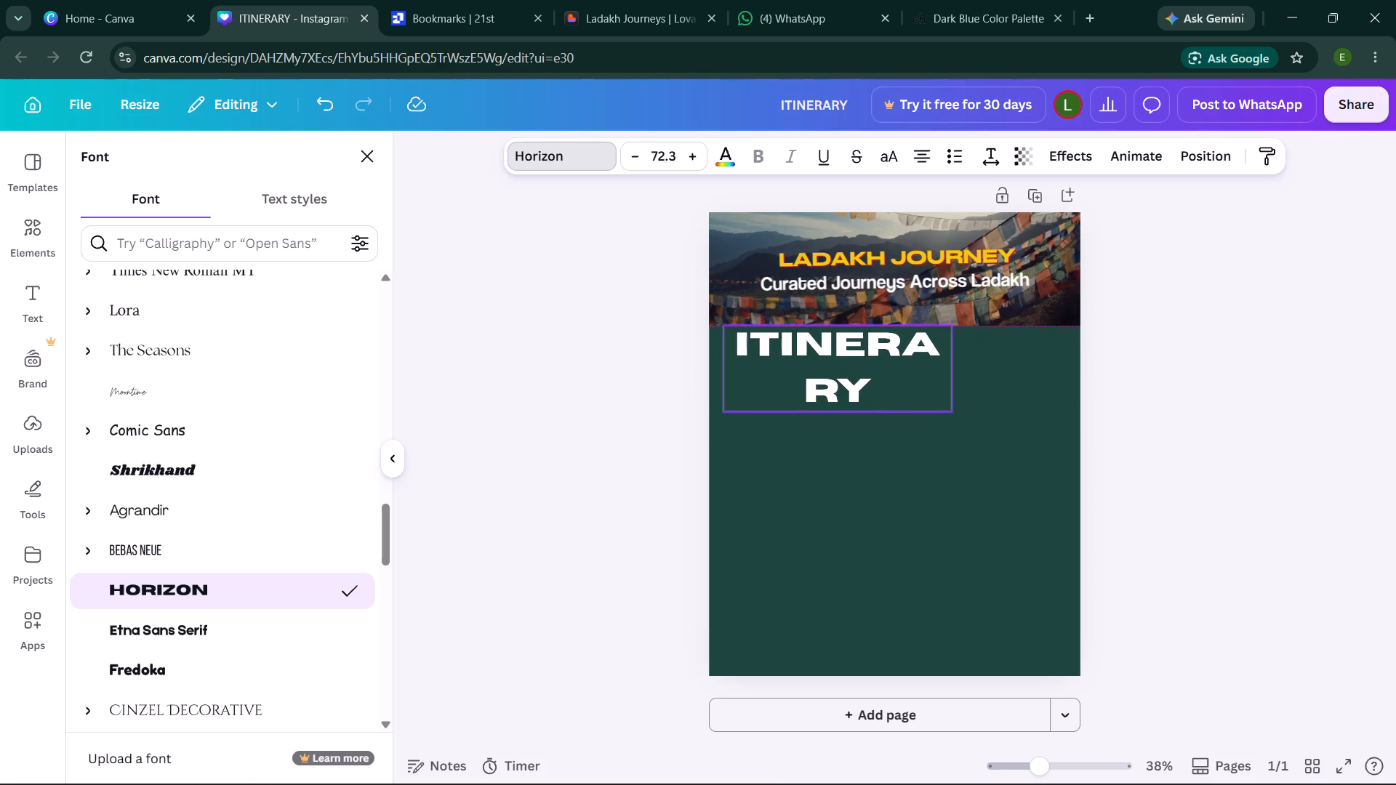
drag(954, 366, 994, 365)
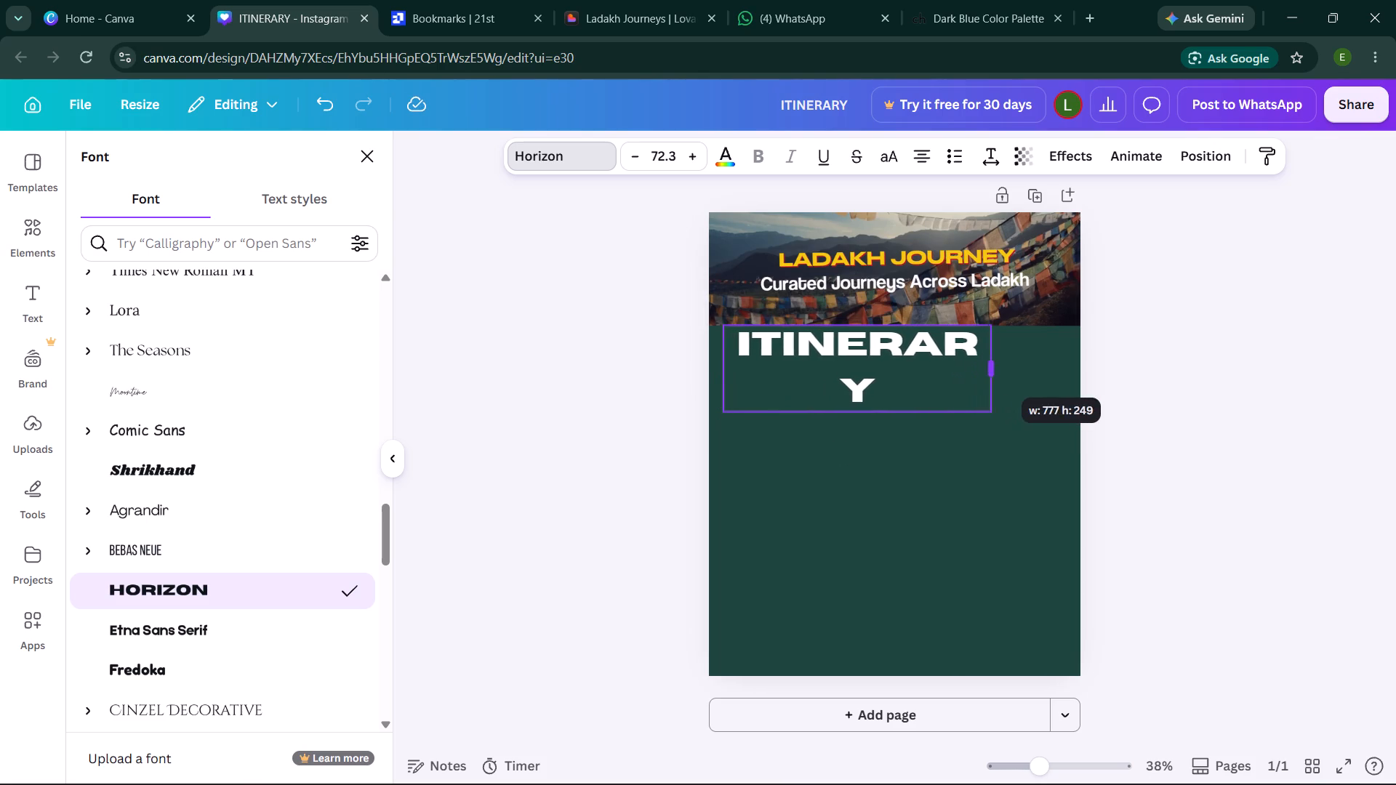
drag(994, 365, 1009, 363)
drag(1006, 324, 1004, 324)
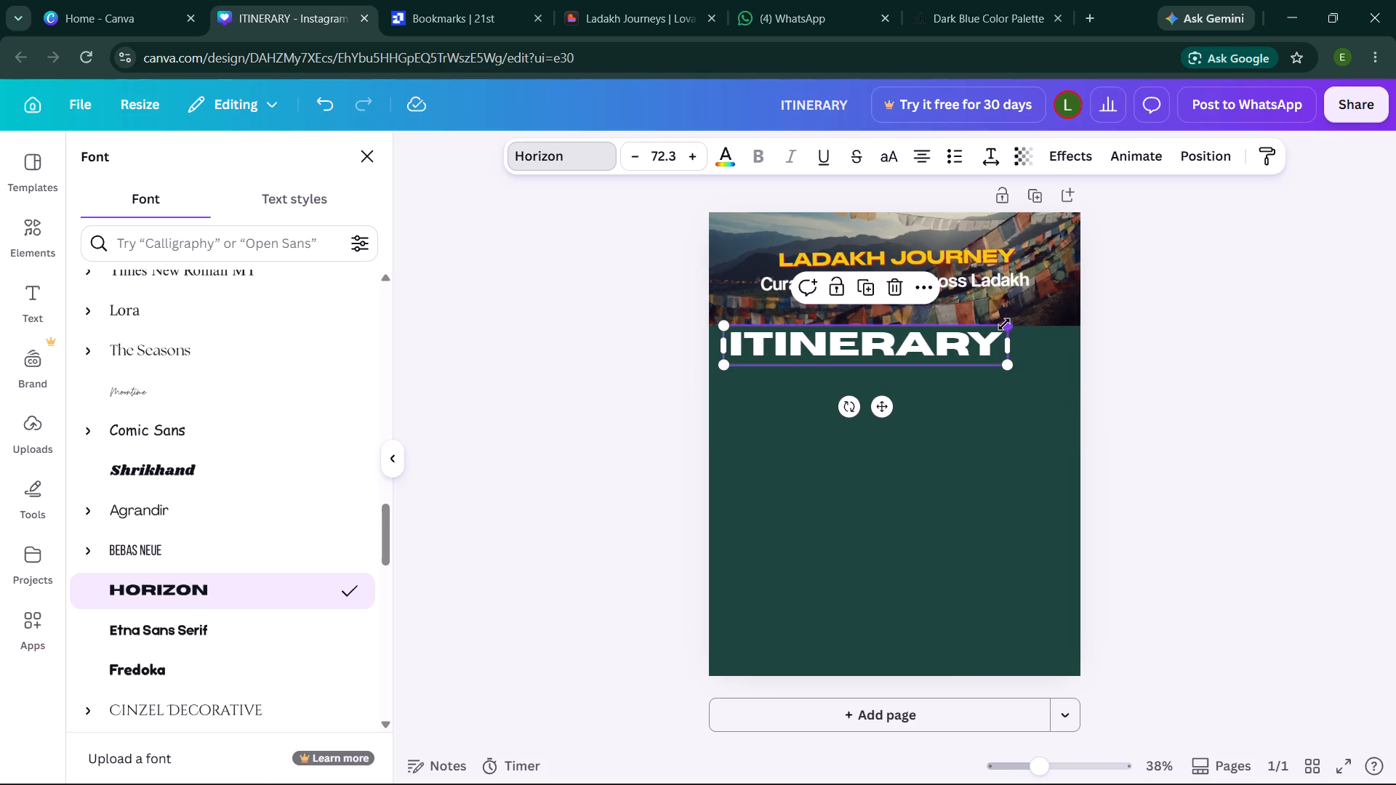
drag(1004, 324, 960, 325)
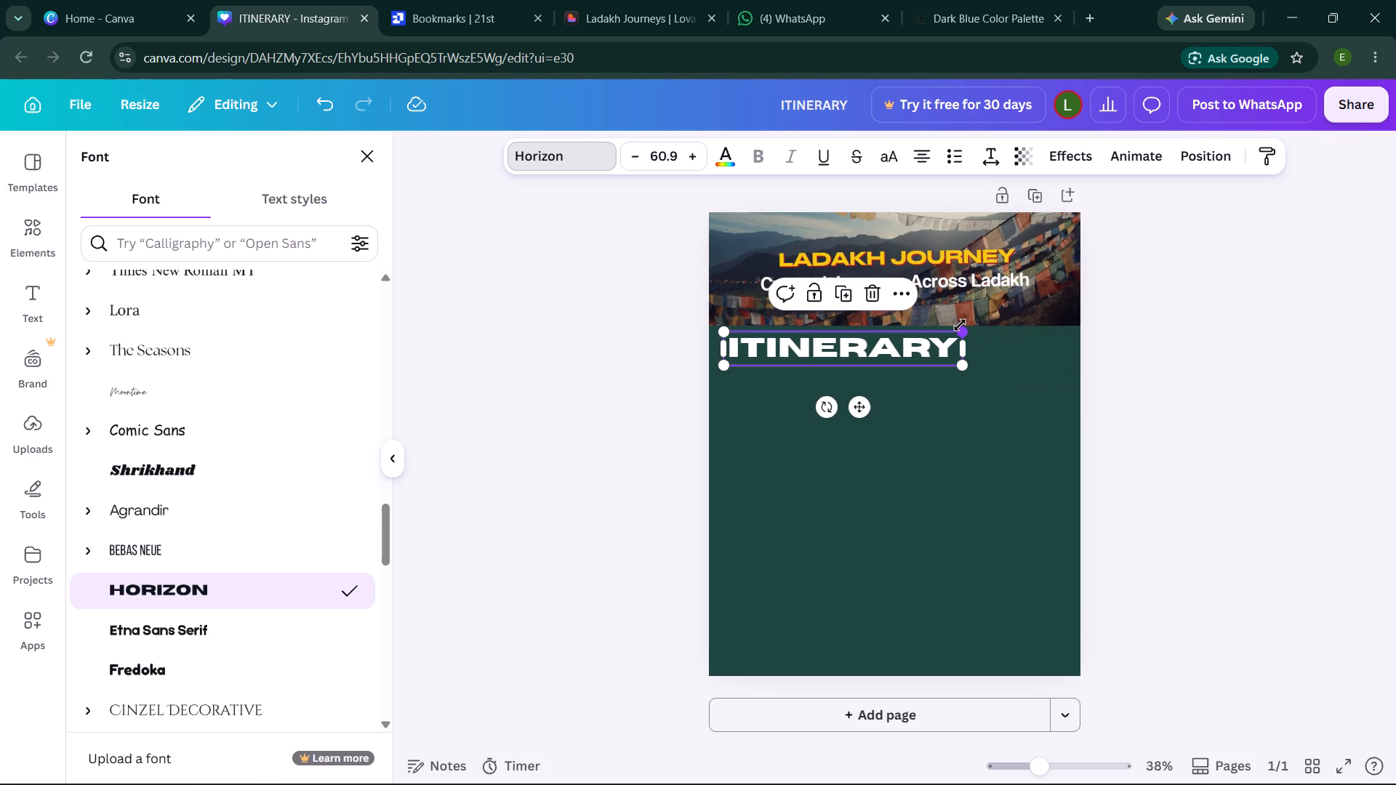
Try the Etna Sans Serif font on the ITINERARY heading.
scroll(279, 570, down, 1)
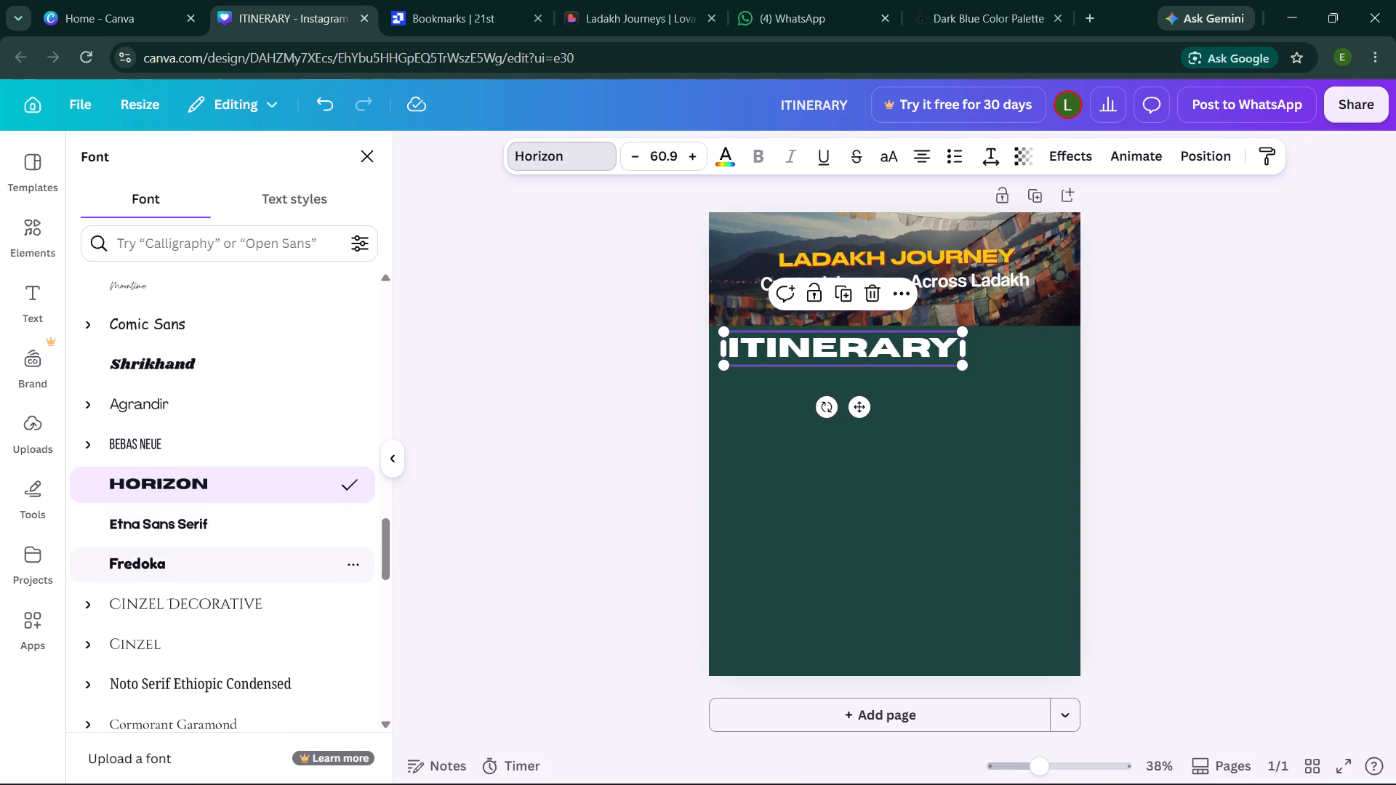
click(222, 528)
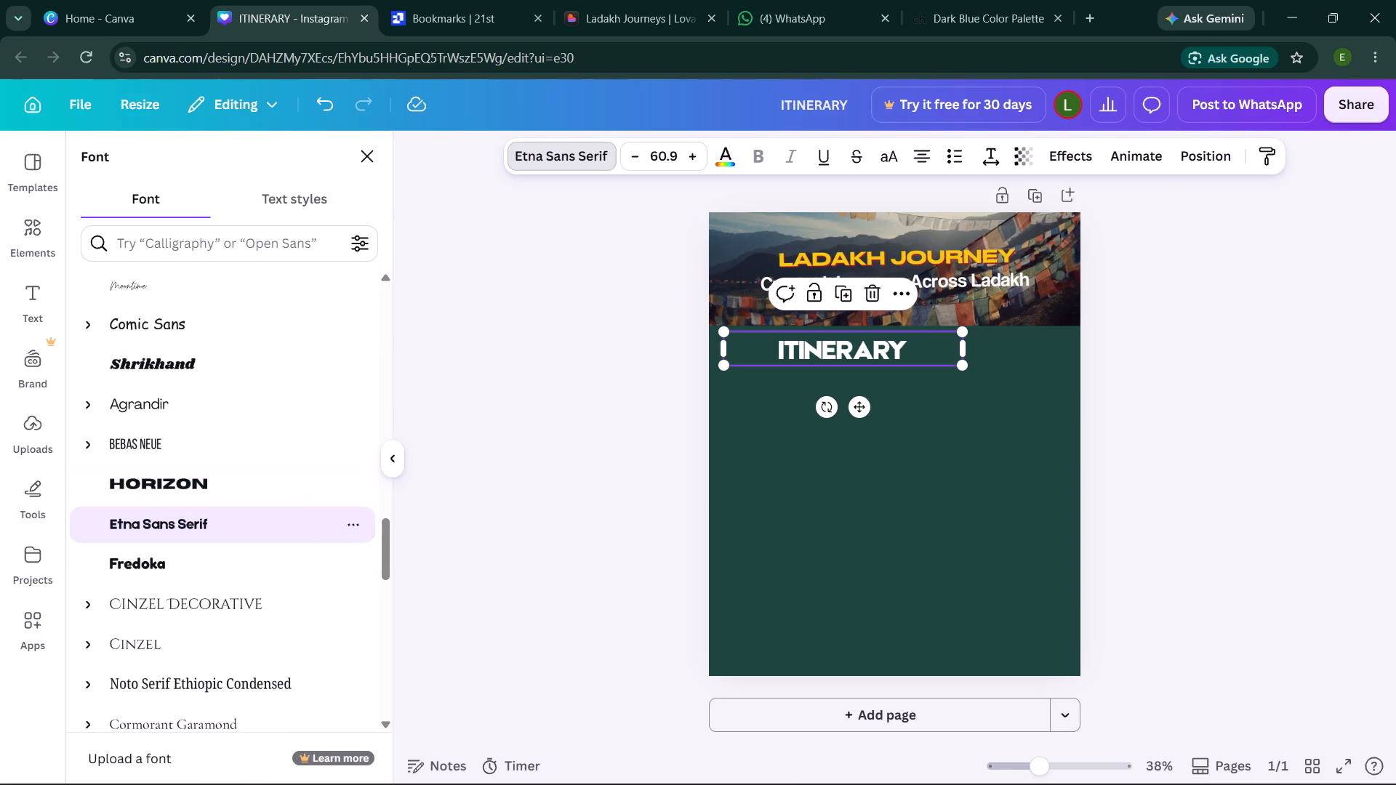
Look further through the font list for a cleaner bold typeface for the ITINERARY heading.
scroll(222, 528, down, 2)
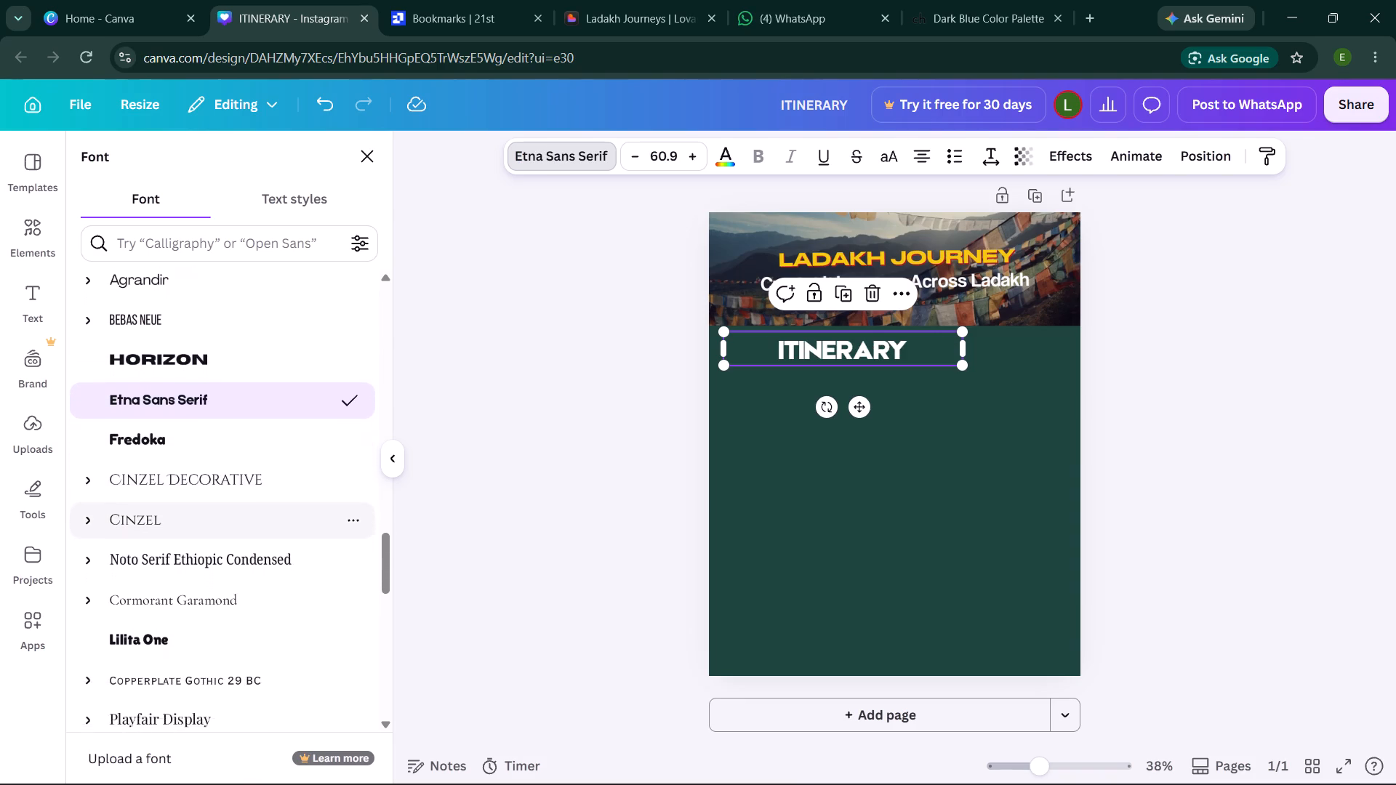
scroll(222, 528, down, 2)
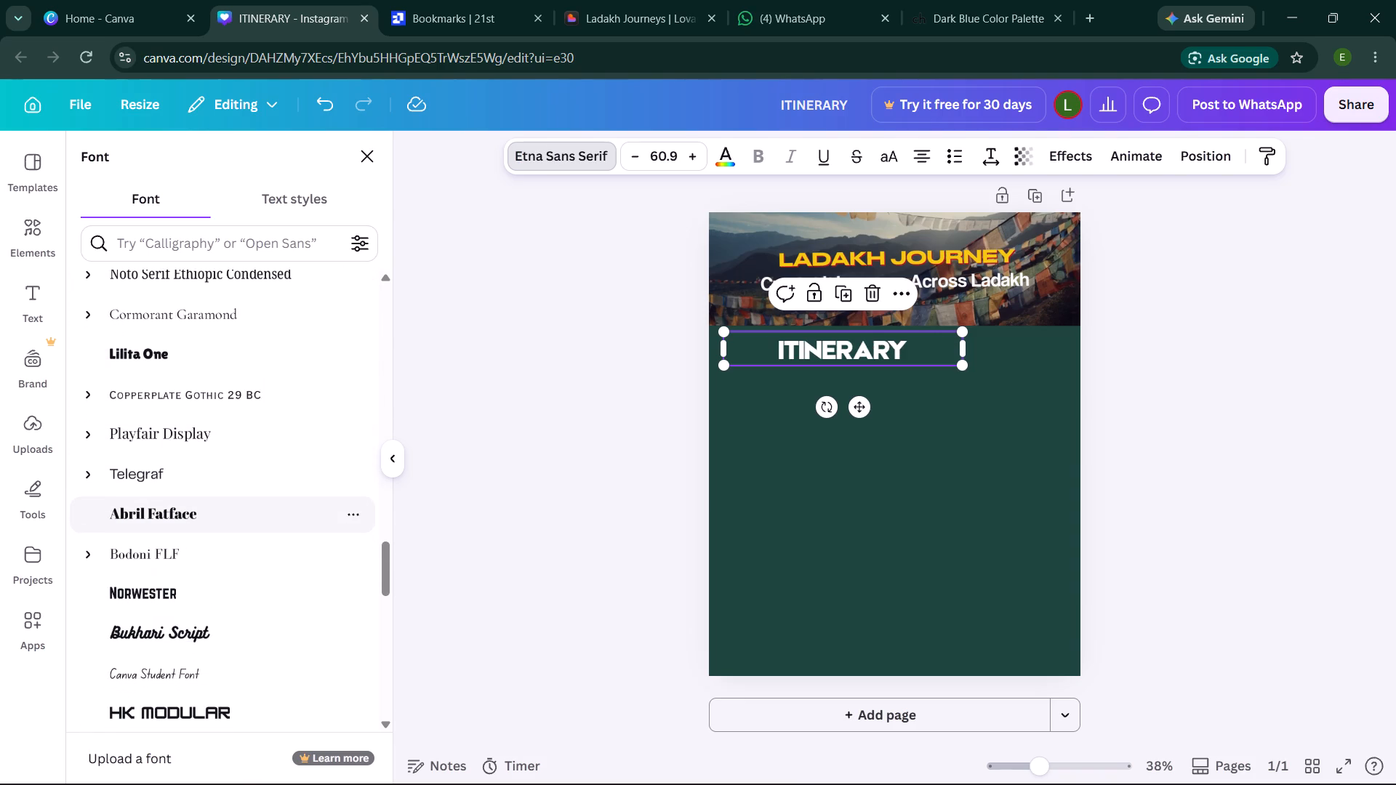
scroll(222, 528, down, 4)
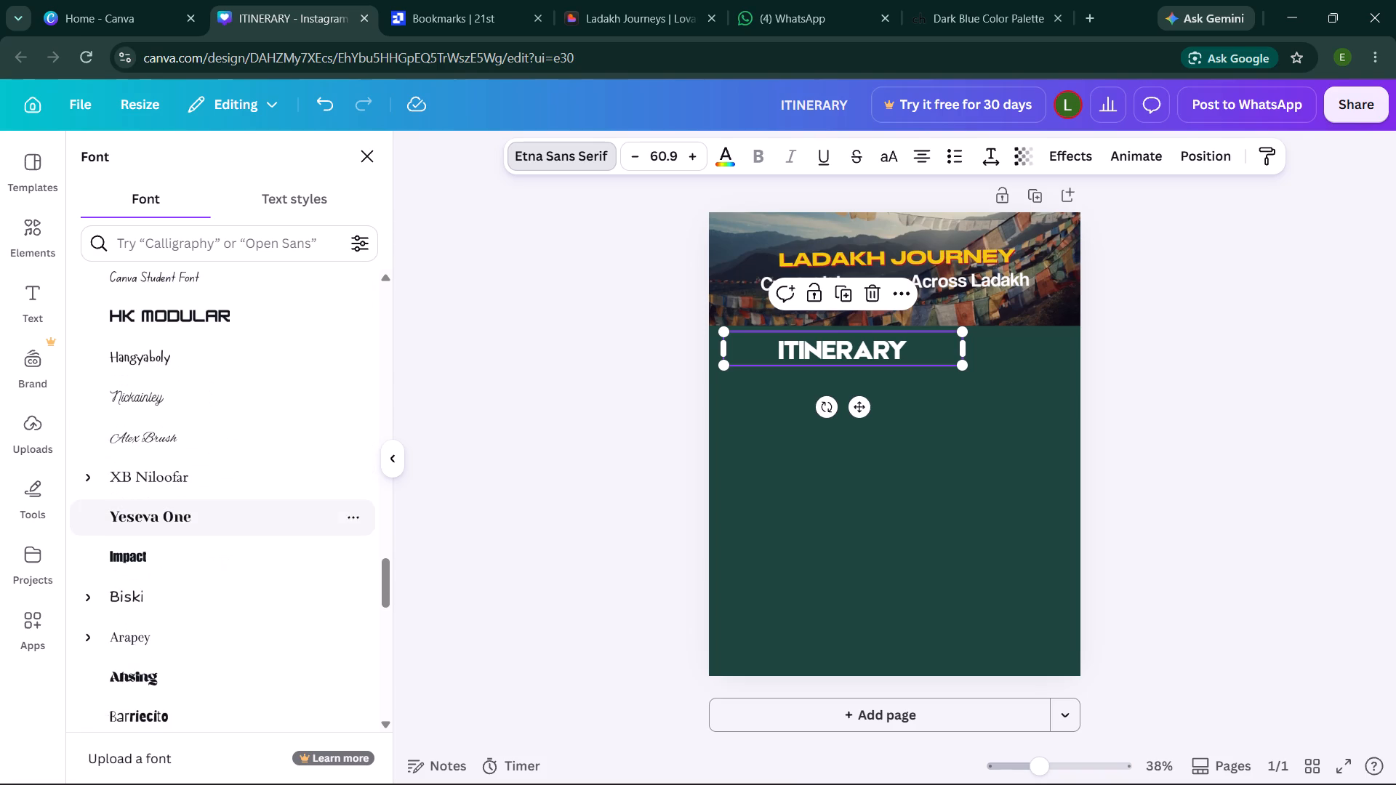
scroll(222, 528, down, 1)
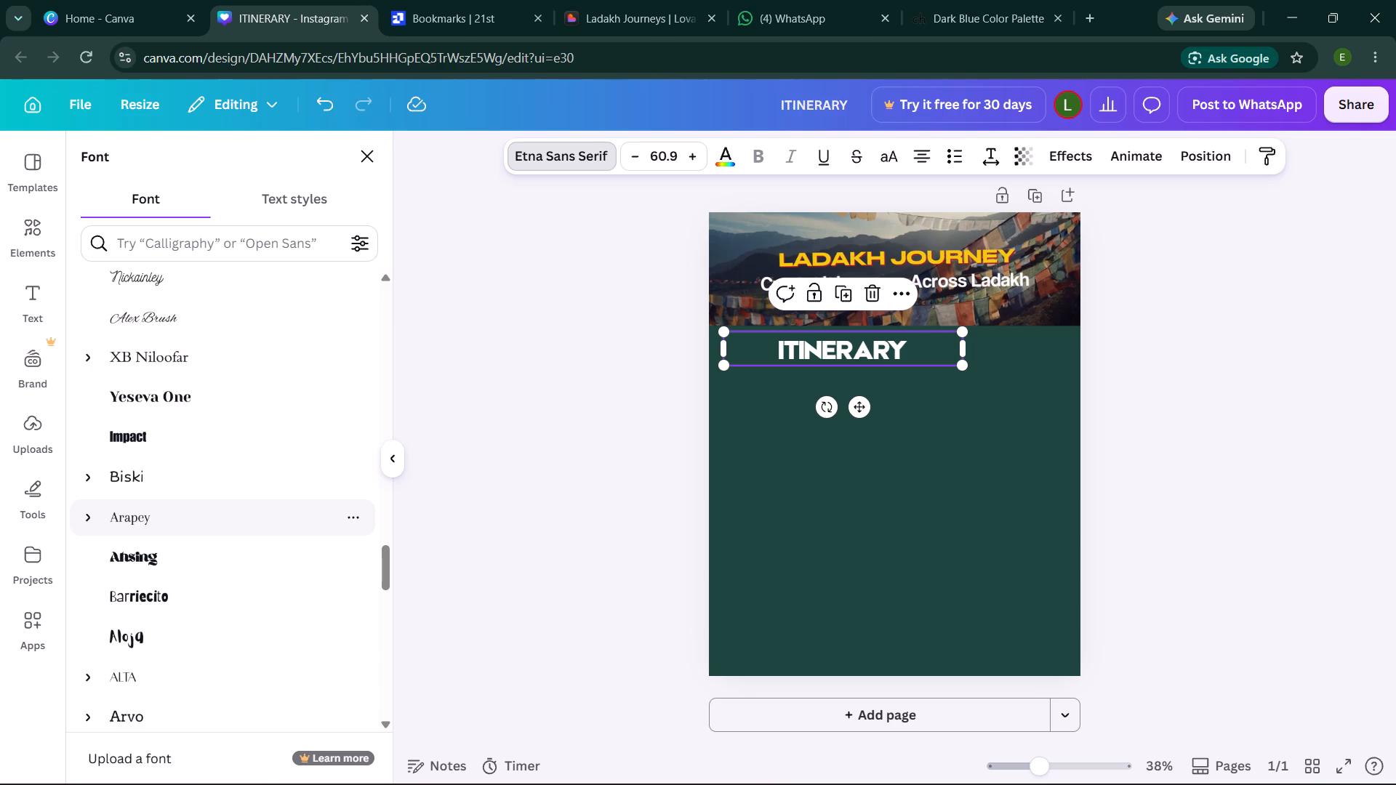
scroll(203, 595, down, 1)
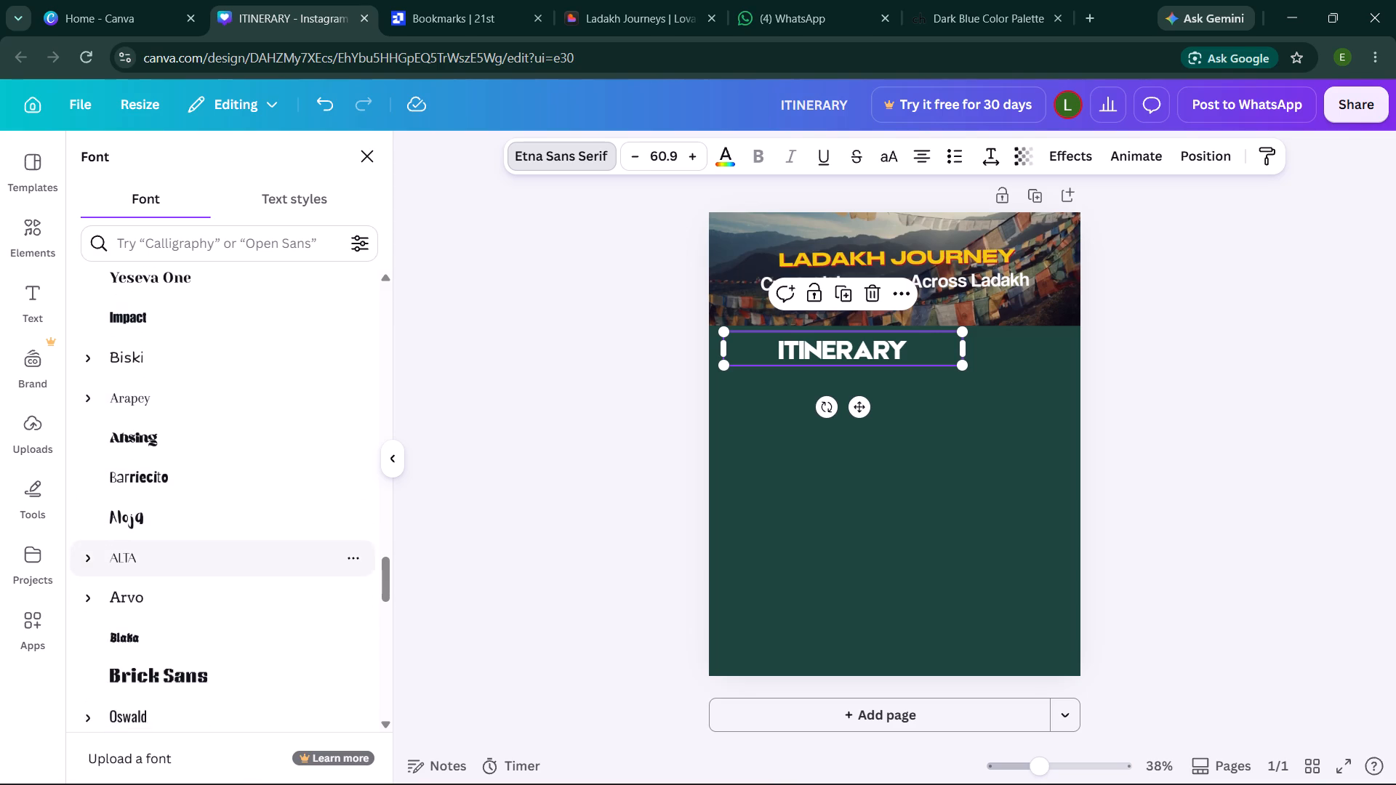
scroll(203, 595, down, 5)
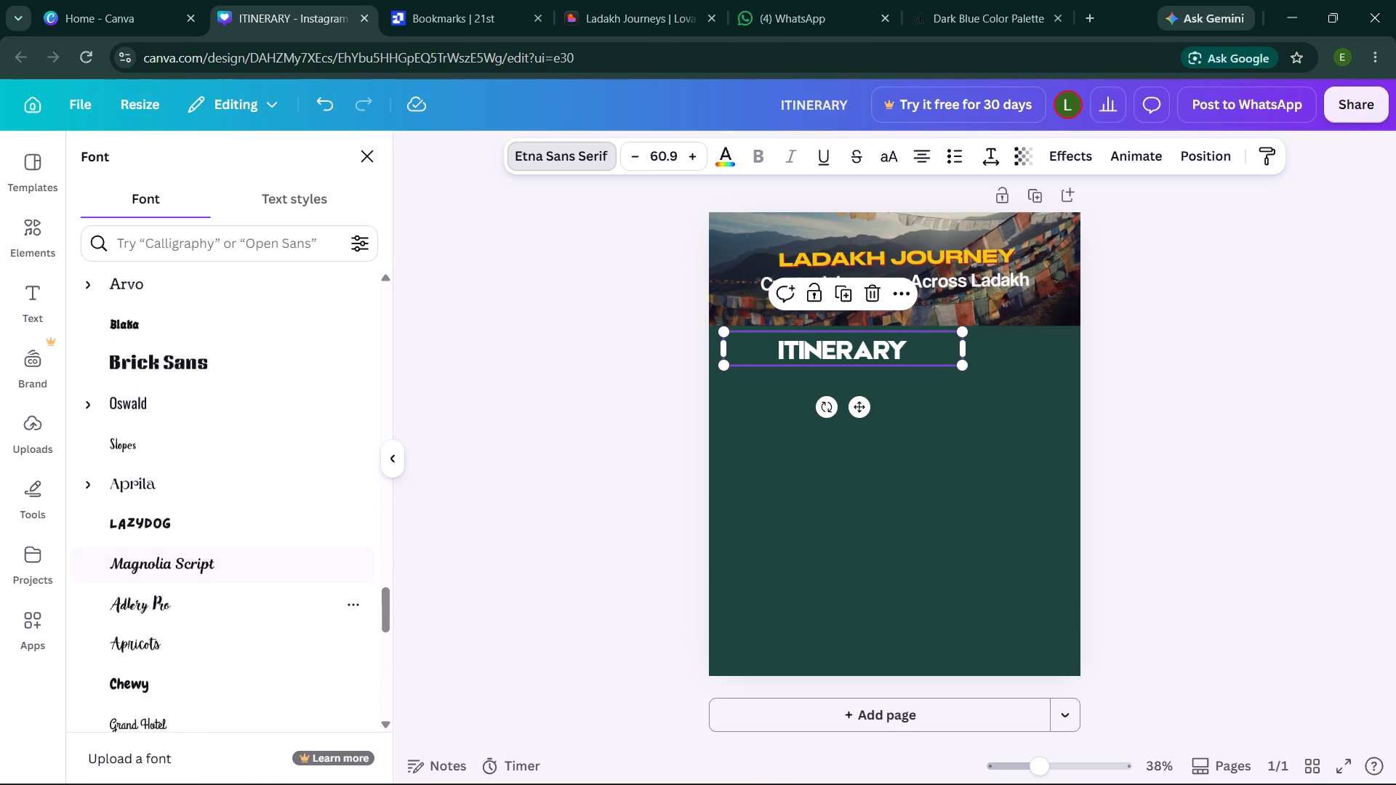
scroll(203, 595, down, 5)
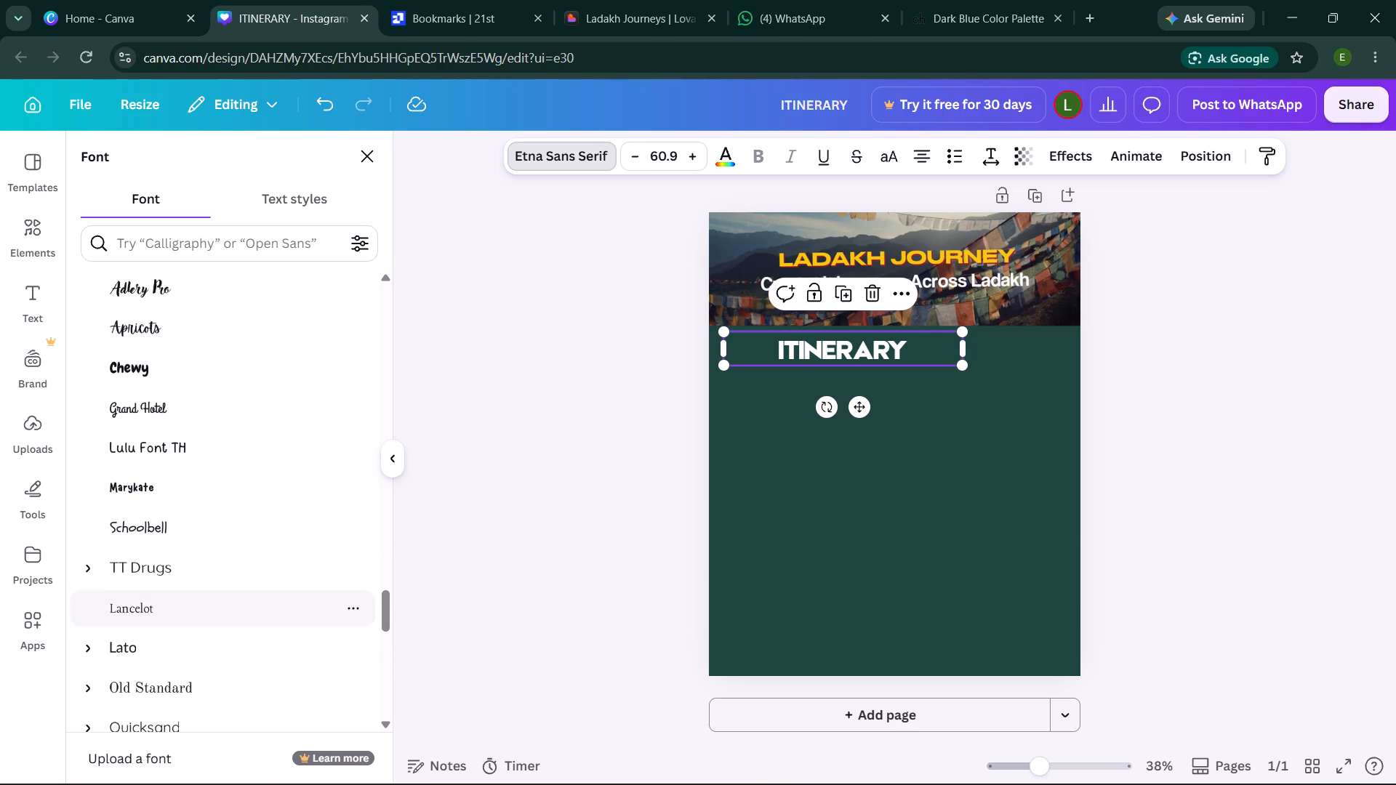
scroll(203, 595, down, 5)
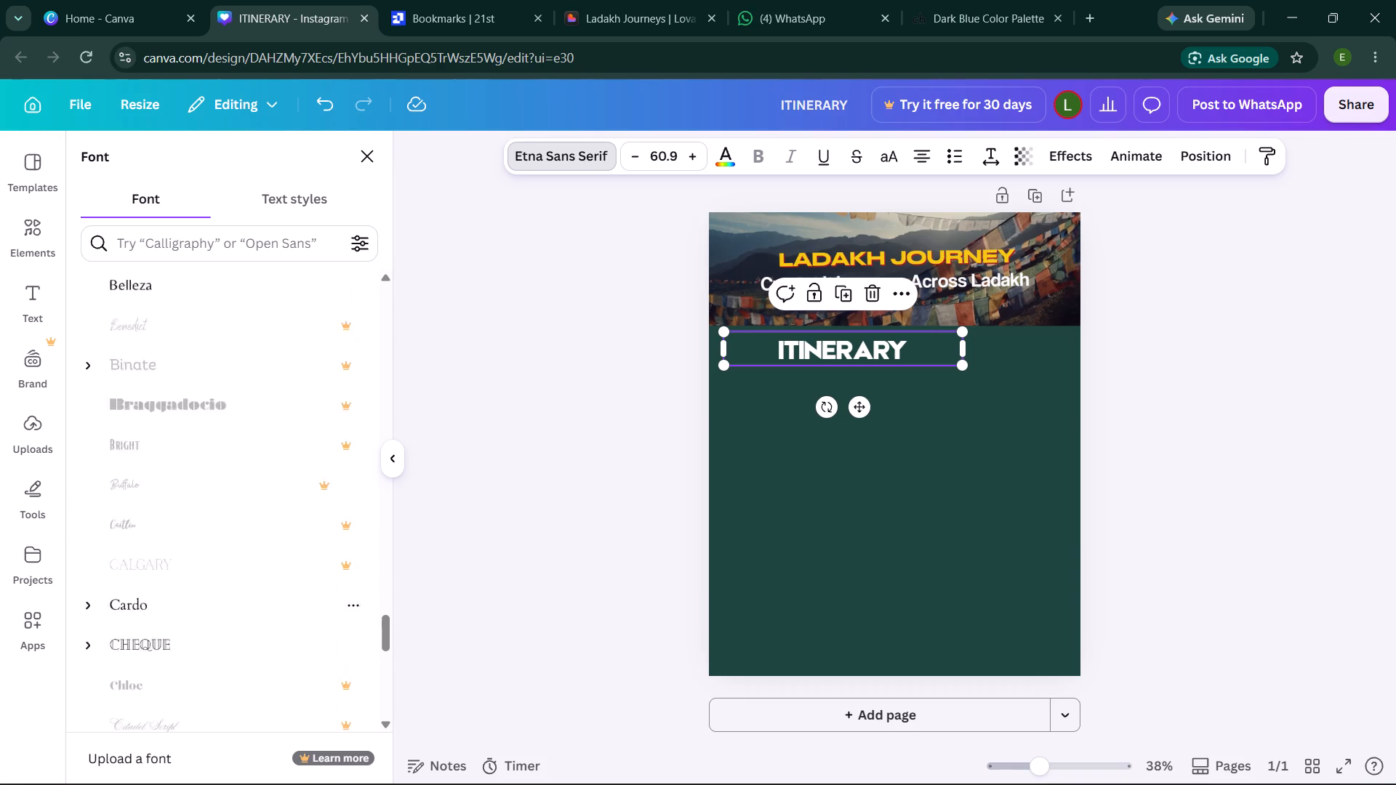
scroll(203, 595, down, 1)
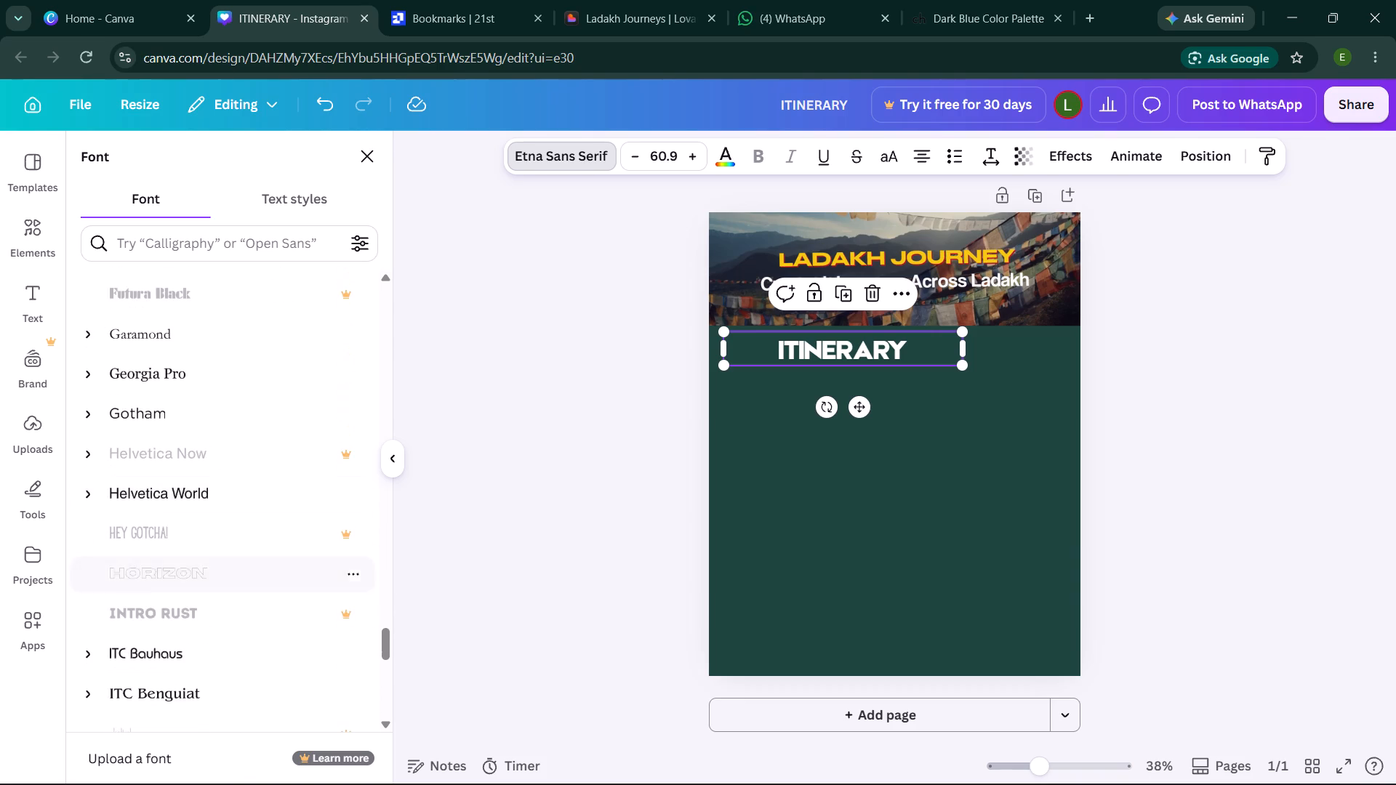
Set the ITINERARY heading's font to Helvetica World in its Bold style.
scroll(203, 595, down, 1)
click(220, 445)
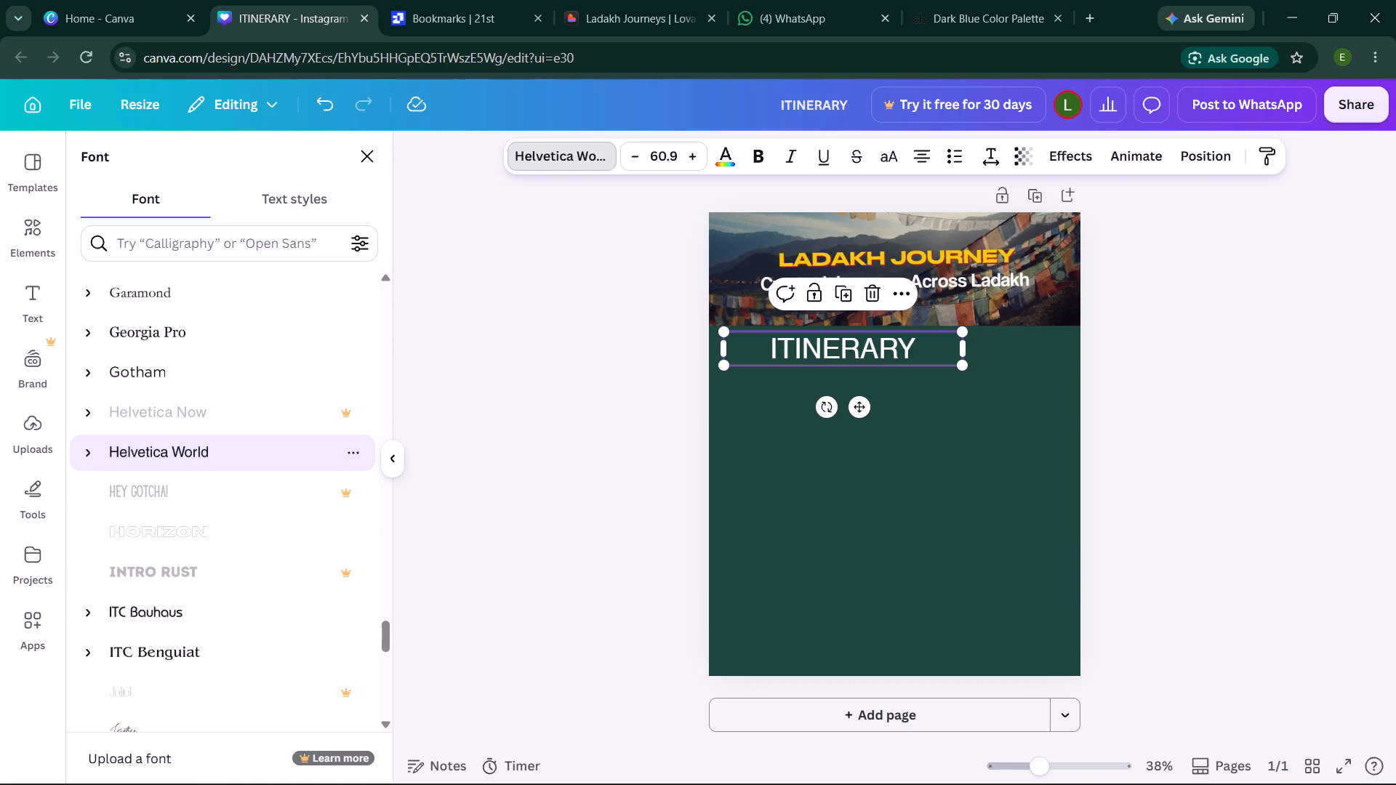
click(356, 451)
click(356, 451)
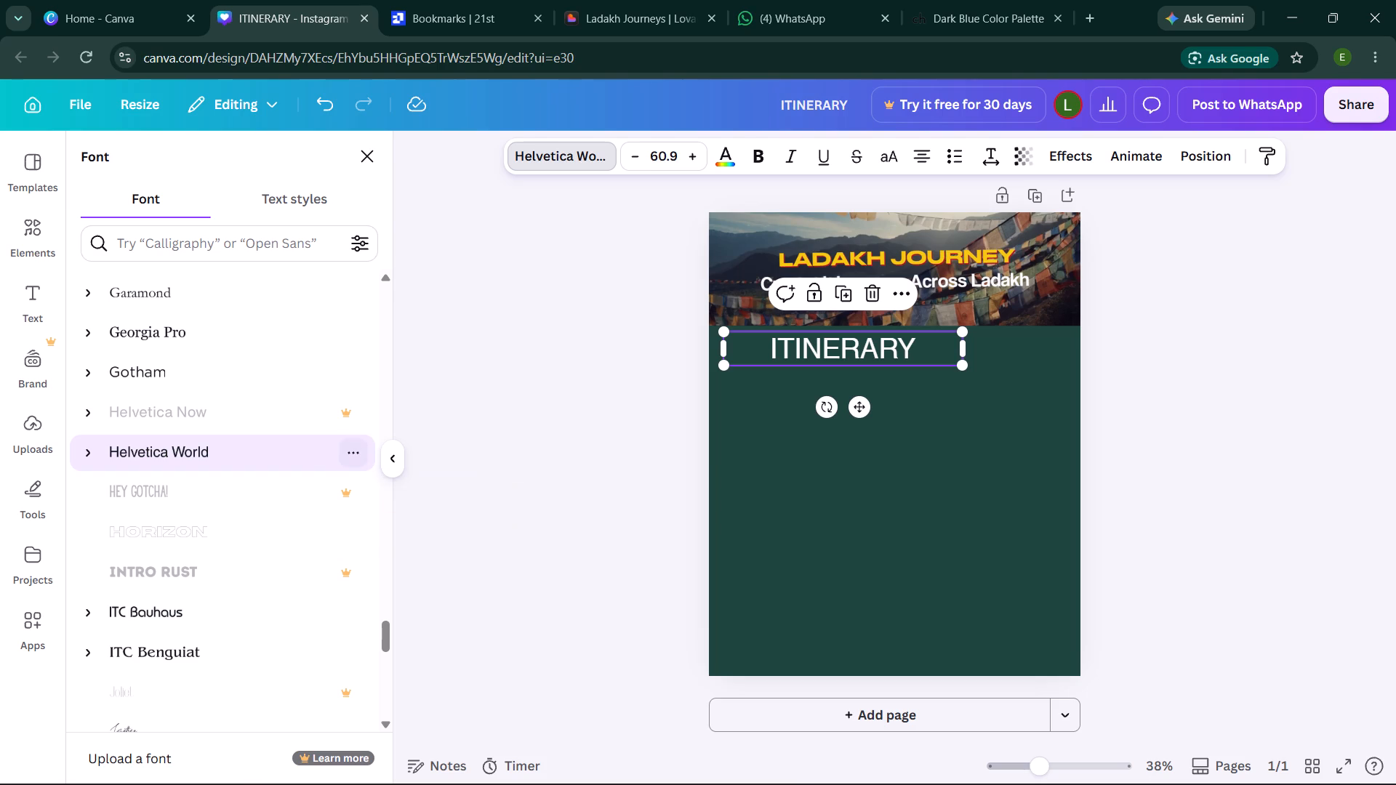
click(81, 453)
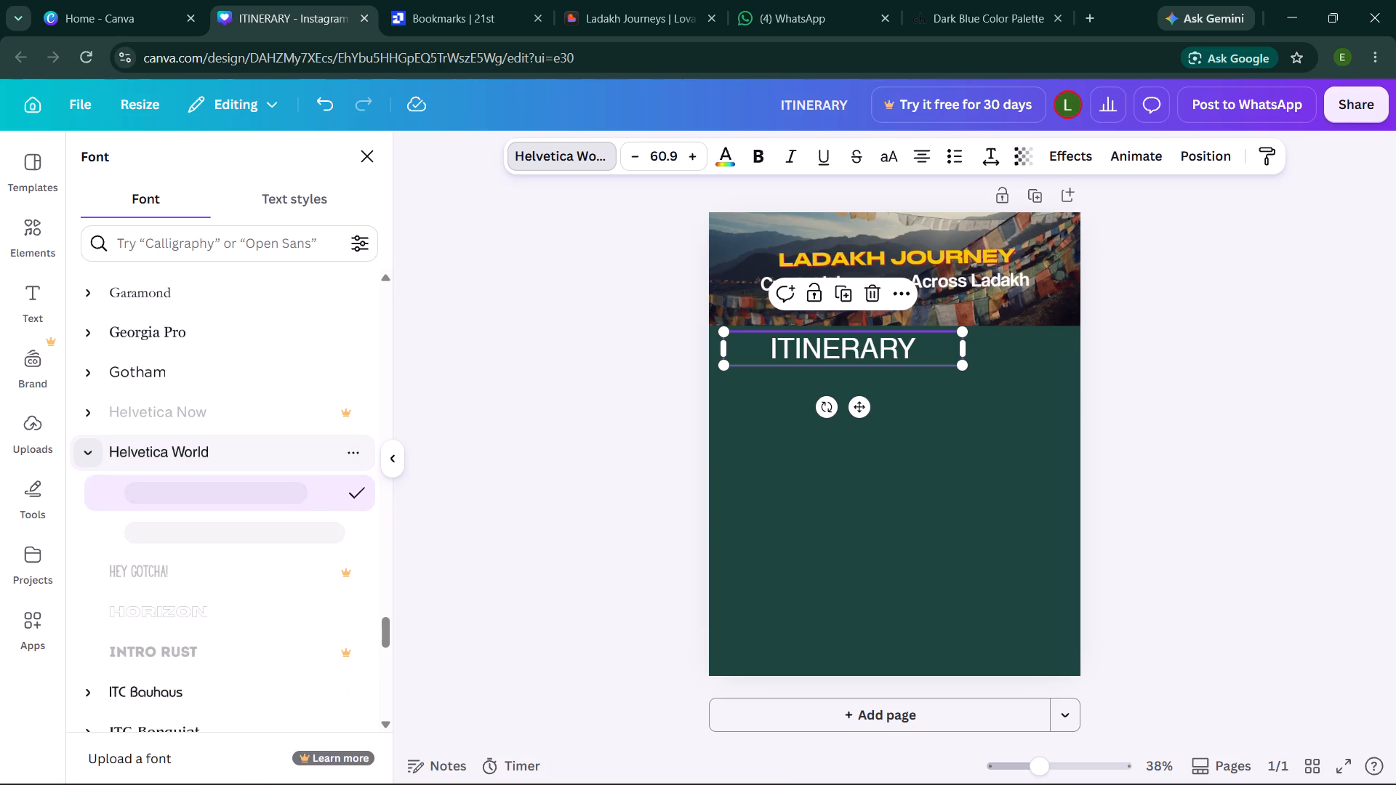
click(145, 528)
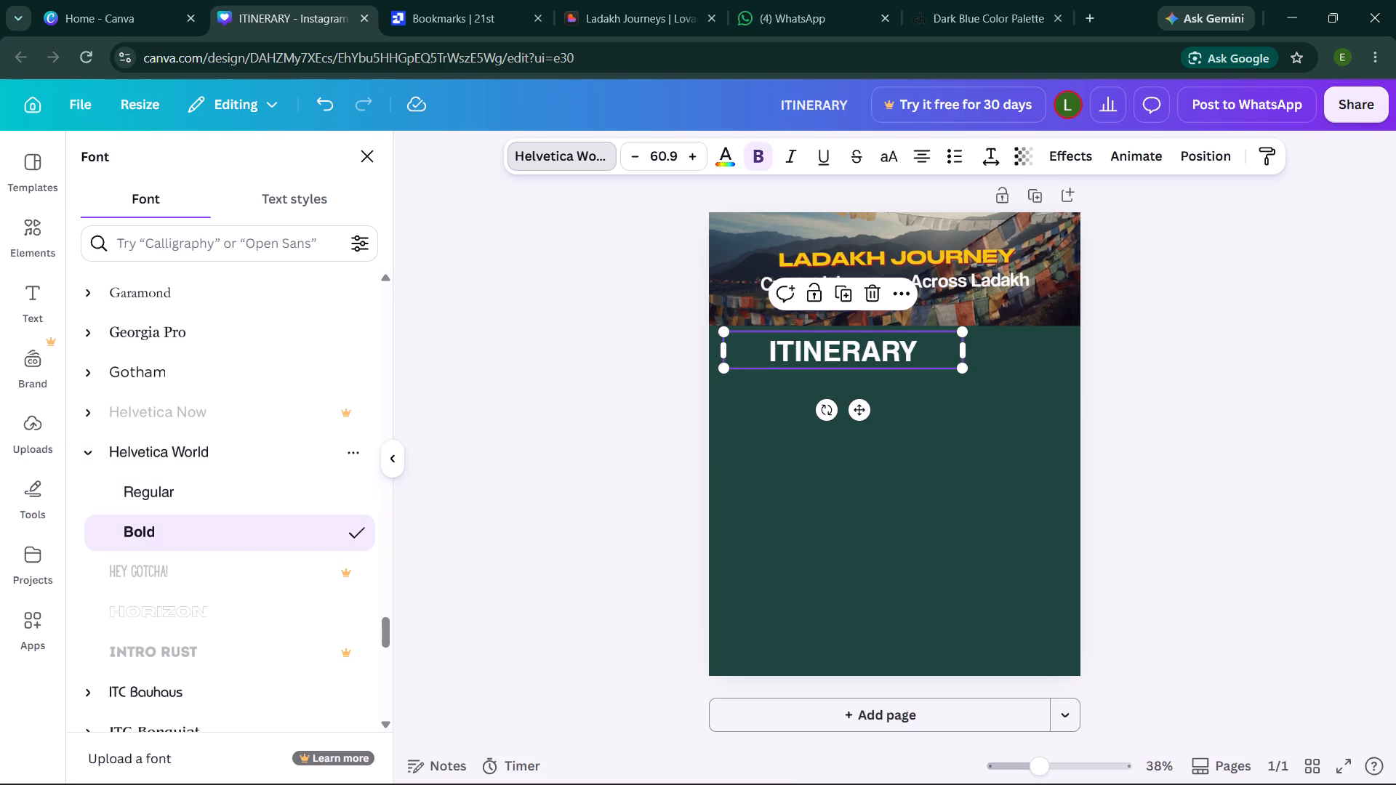
Look through the remaining fonts for alternatives for the ITINERARY heading, including the alphabetical list of fonts starting with A.
scroll(227, 606, down, 2)
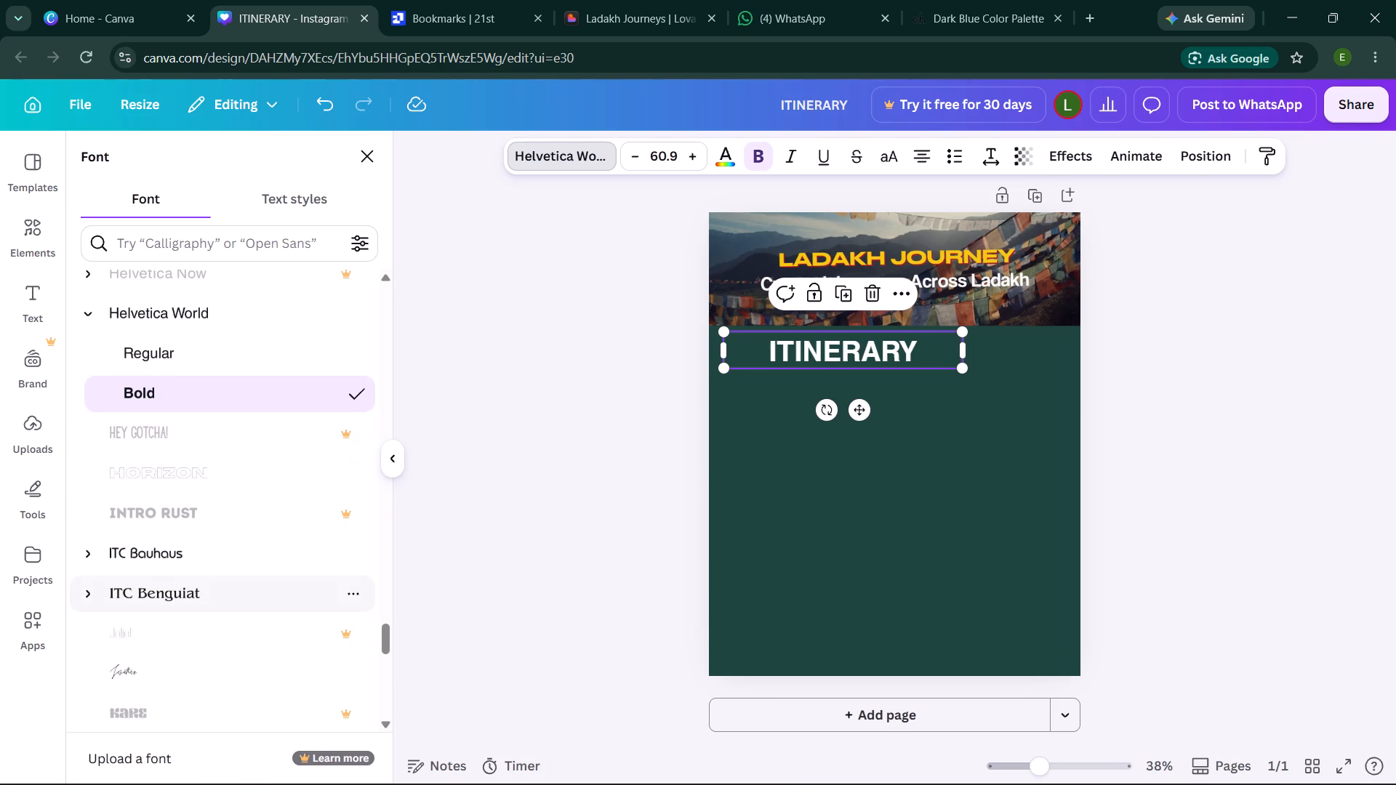
scroll(227, 606, down, 4)
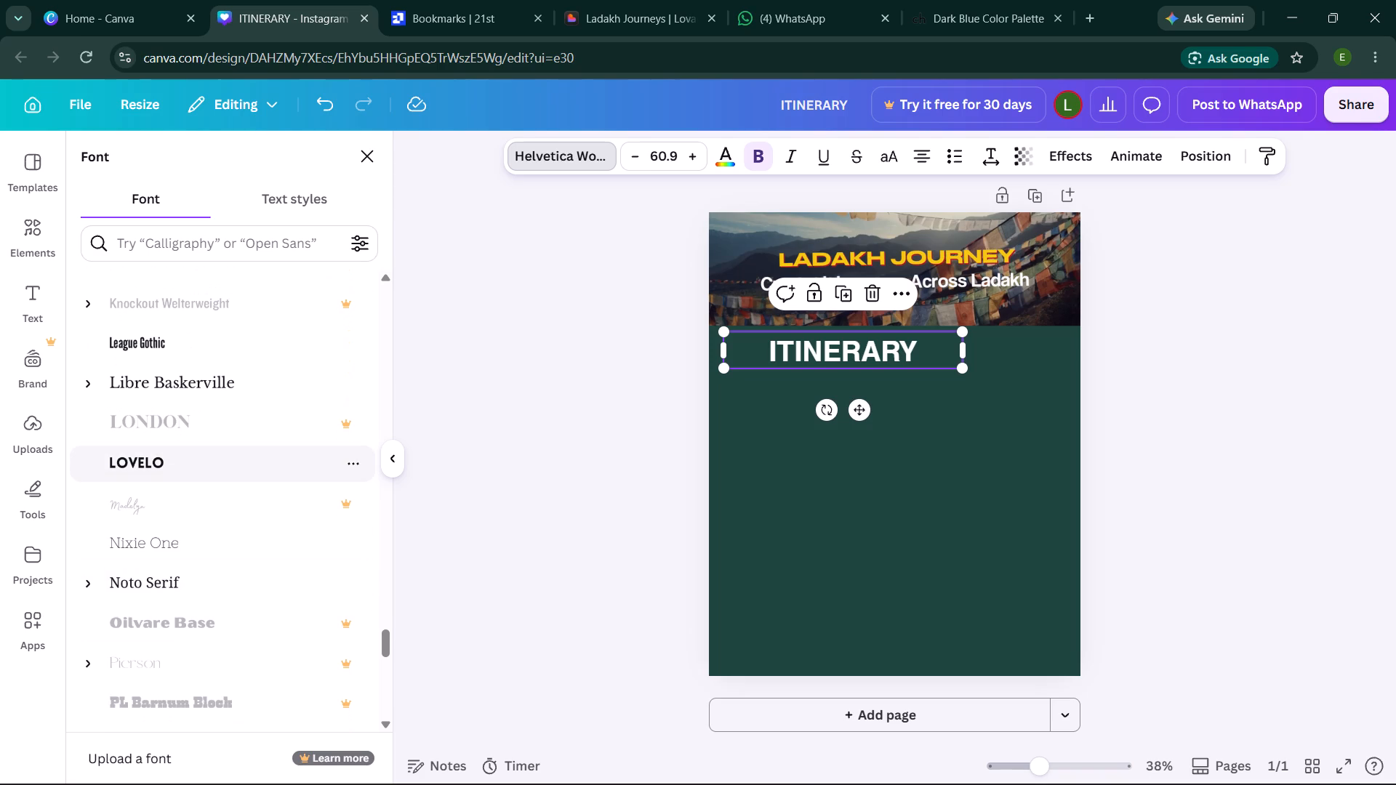
scroll(195, 531, down, 4)
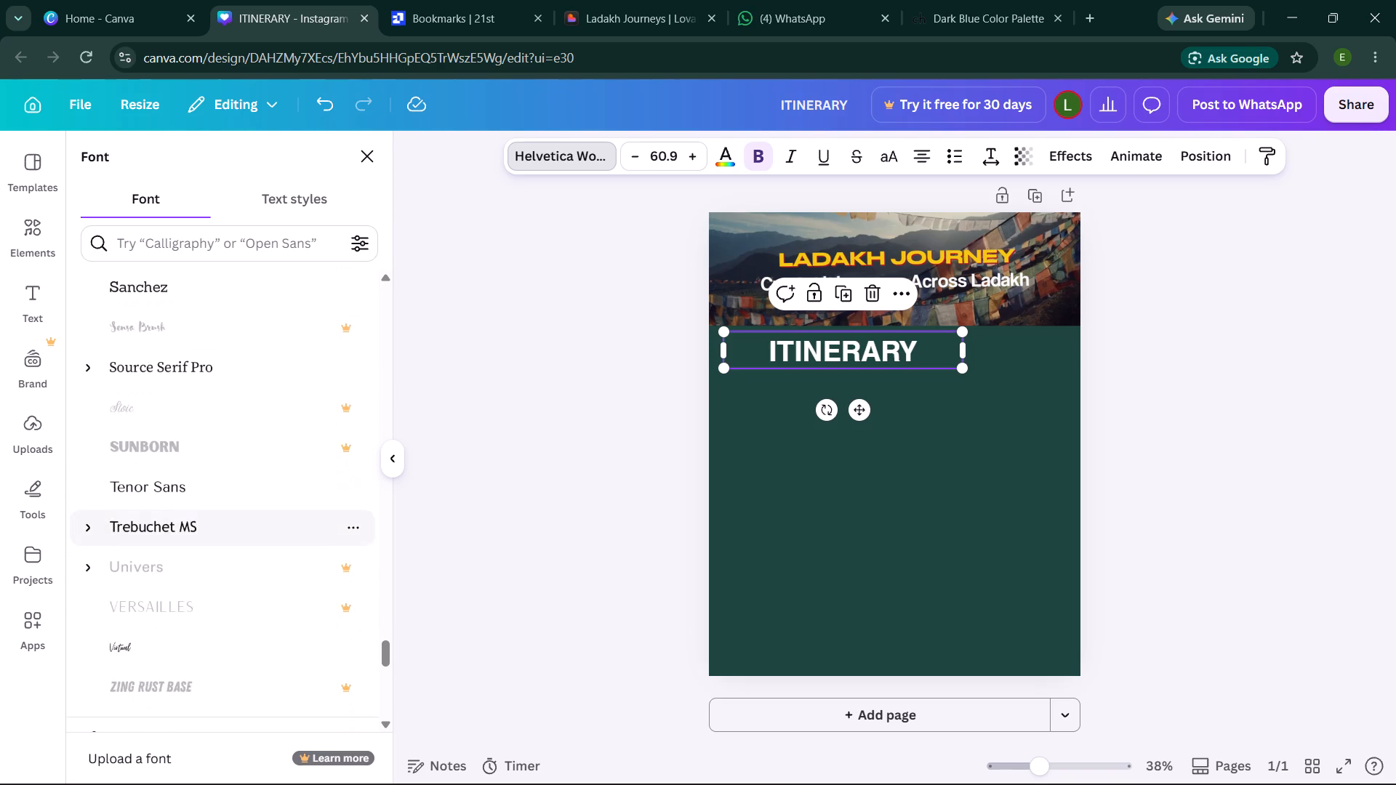
scroll(195, 531, down, 4)
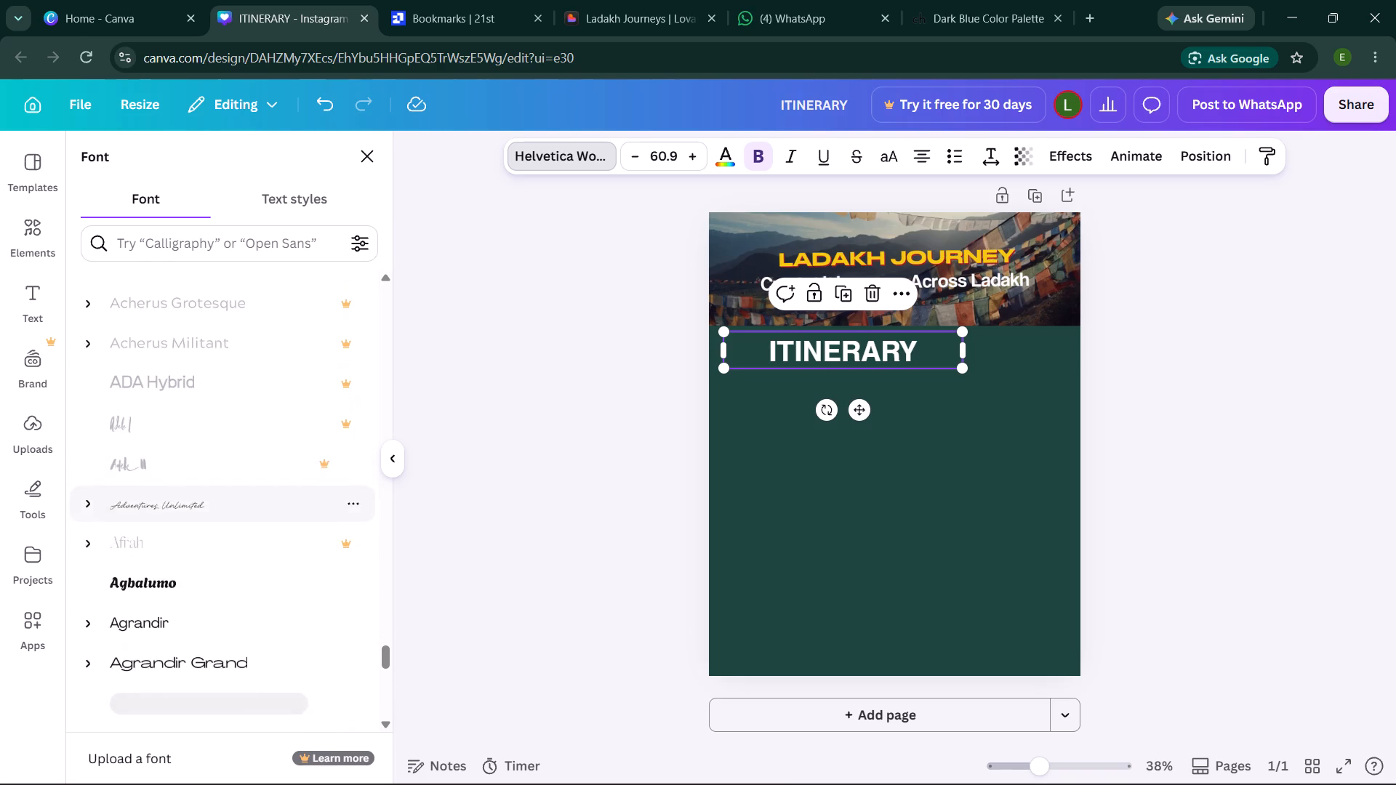
scroll(196, 501, down, 2)
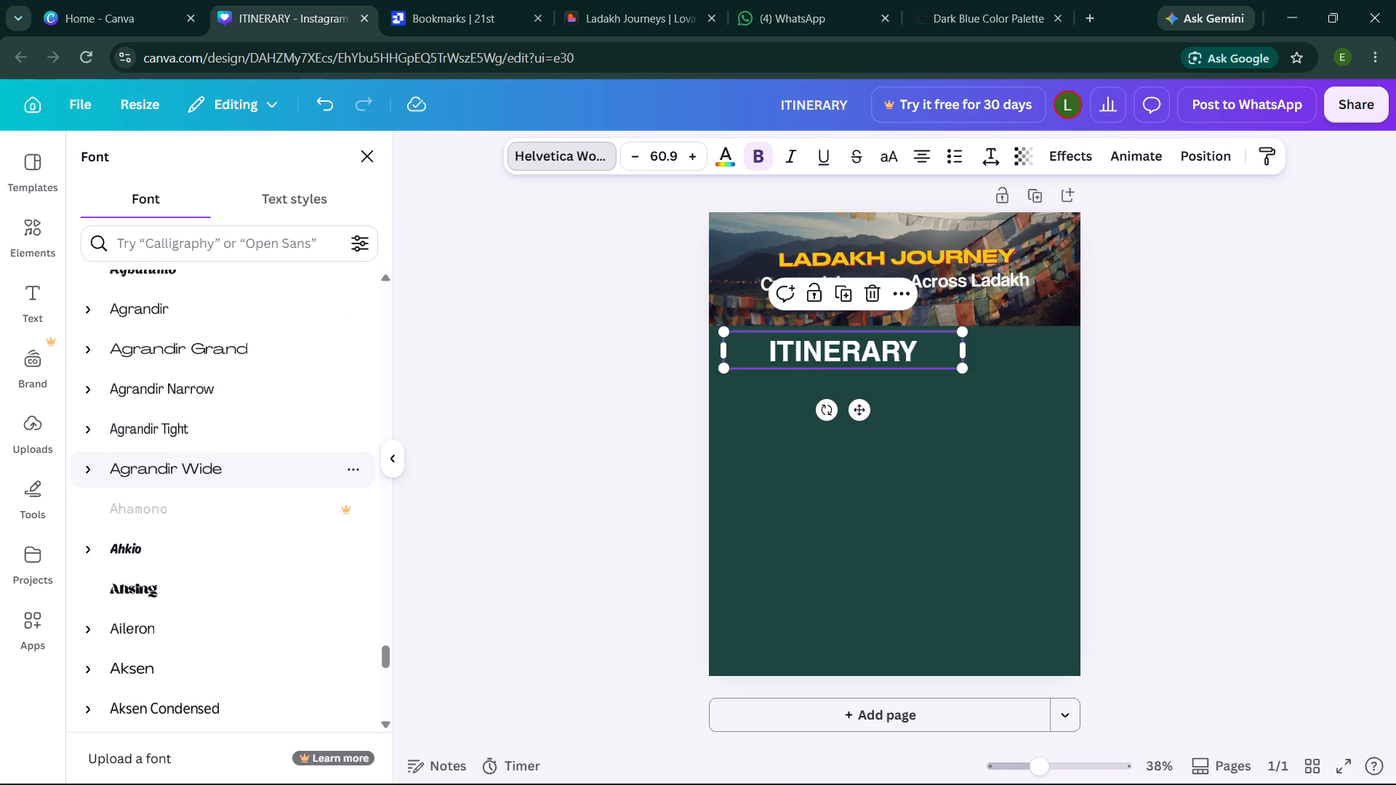
scroll(206, 627, down, 2)
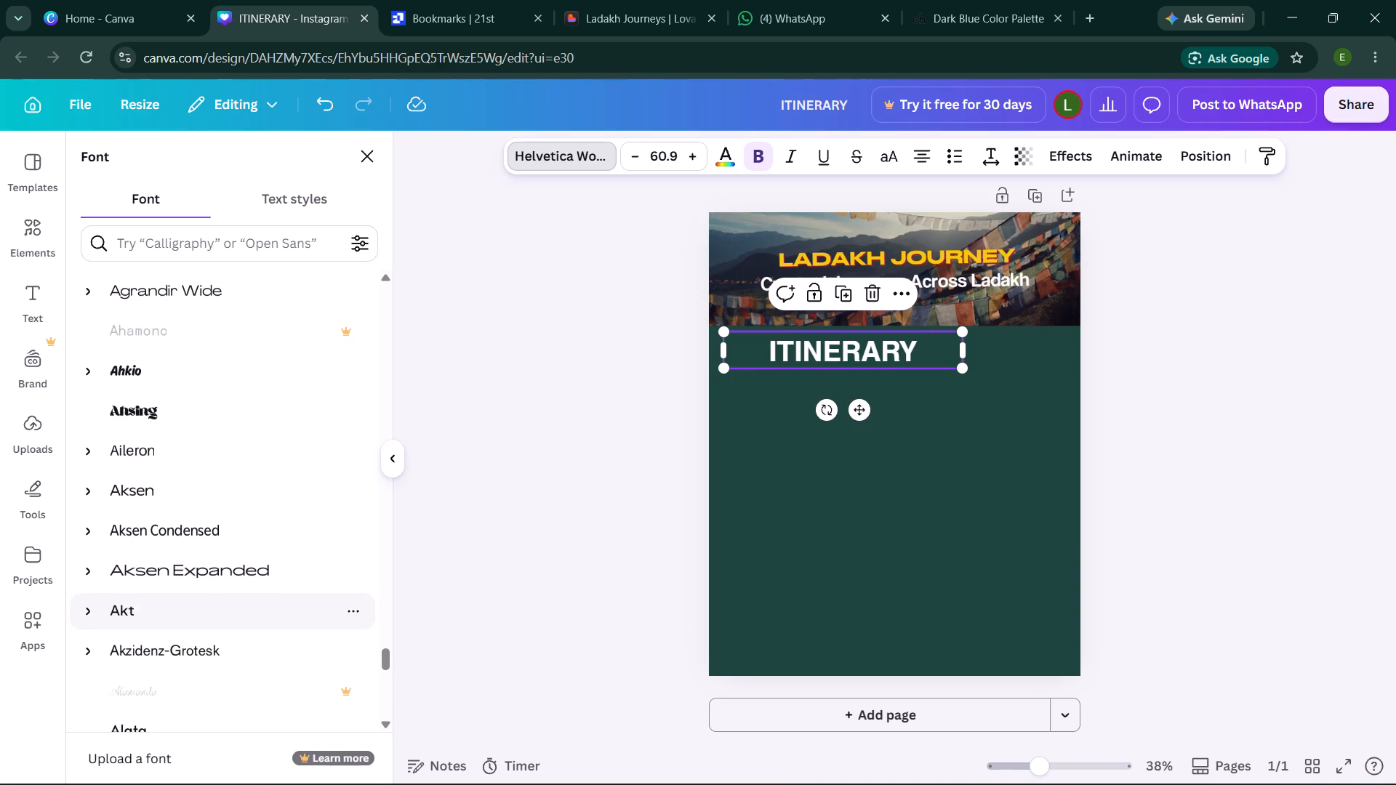
scroll(206, 627, down, 6)
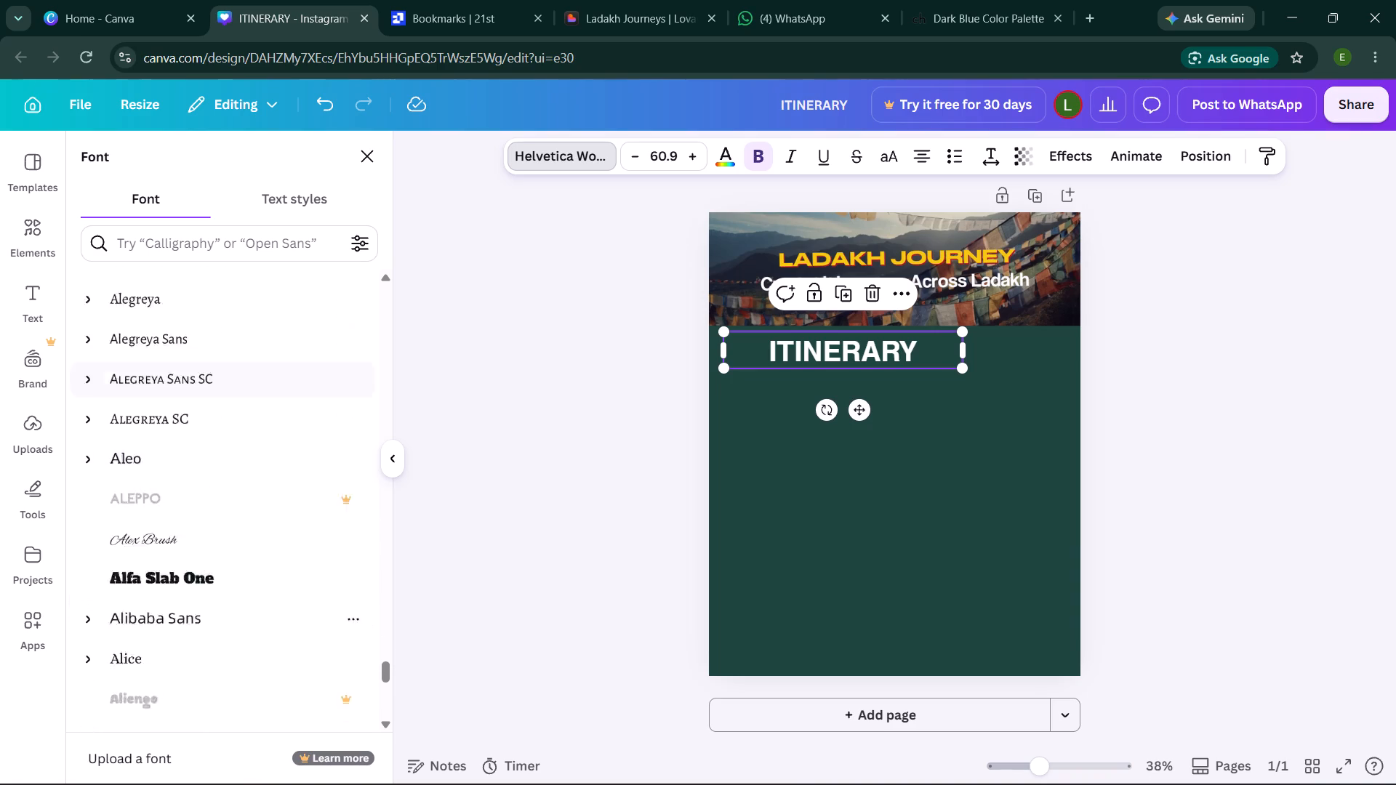
scroll(206, 627, down, 3)
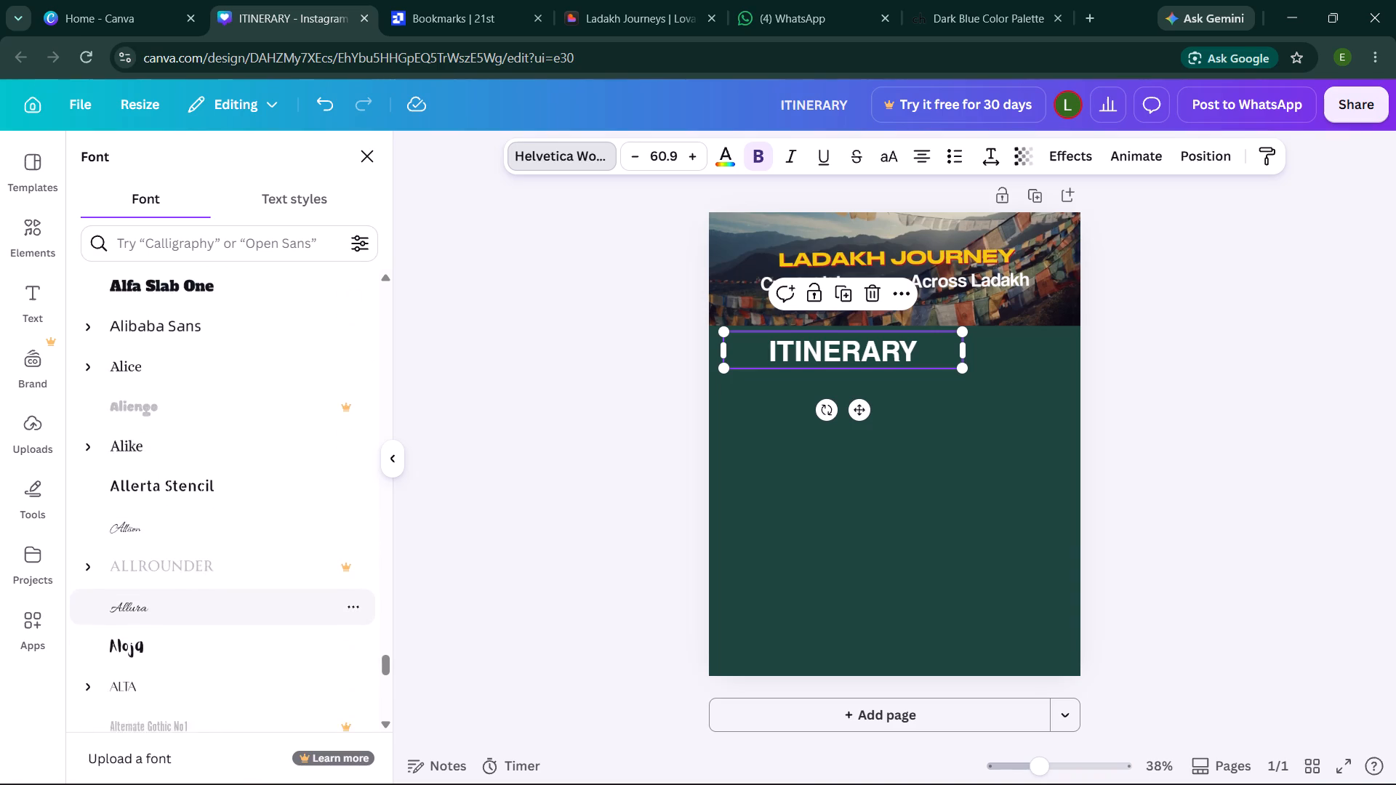
scroll(206, 627, down, 6)
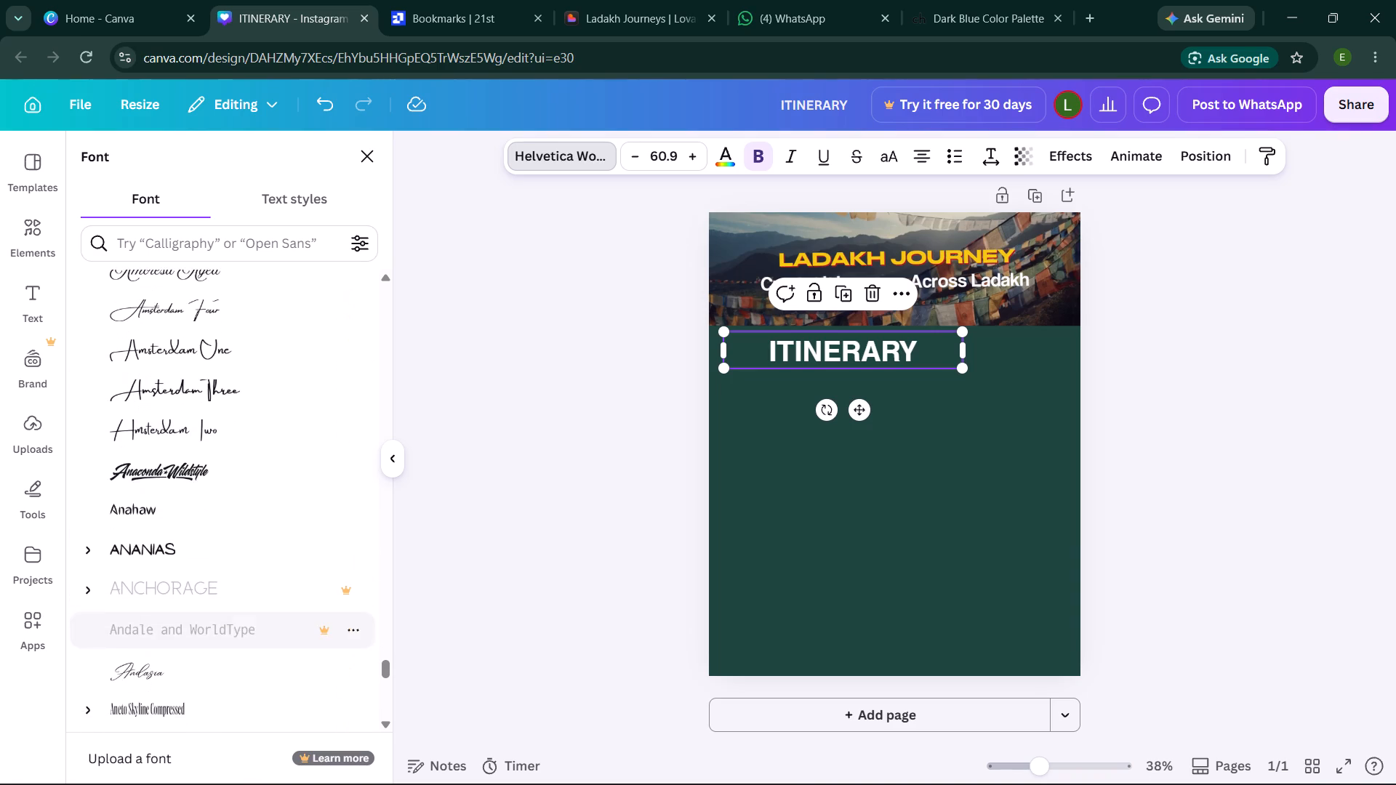
click(579, 464)
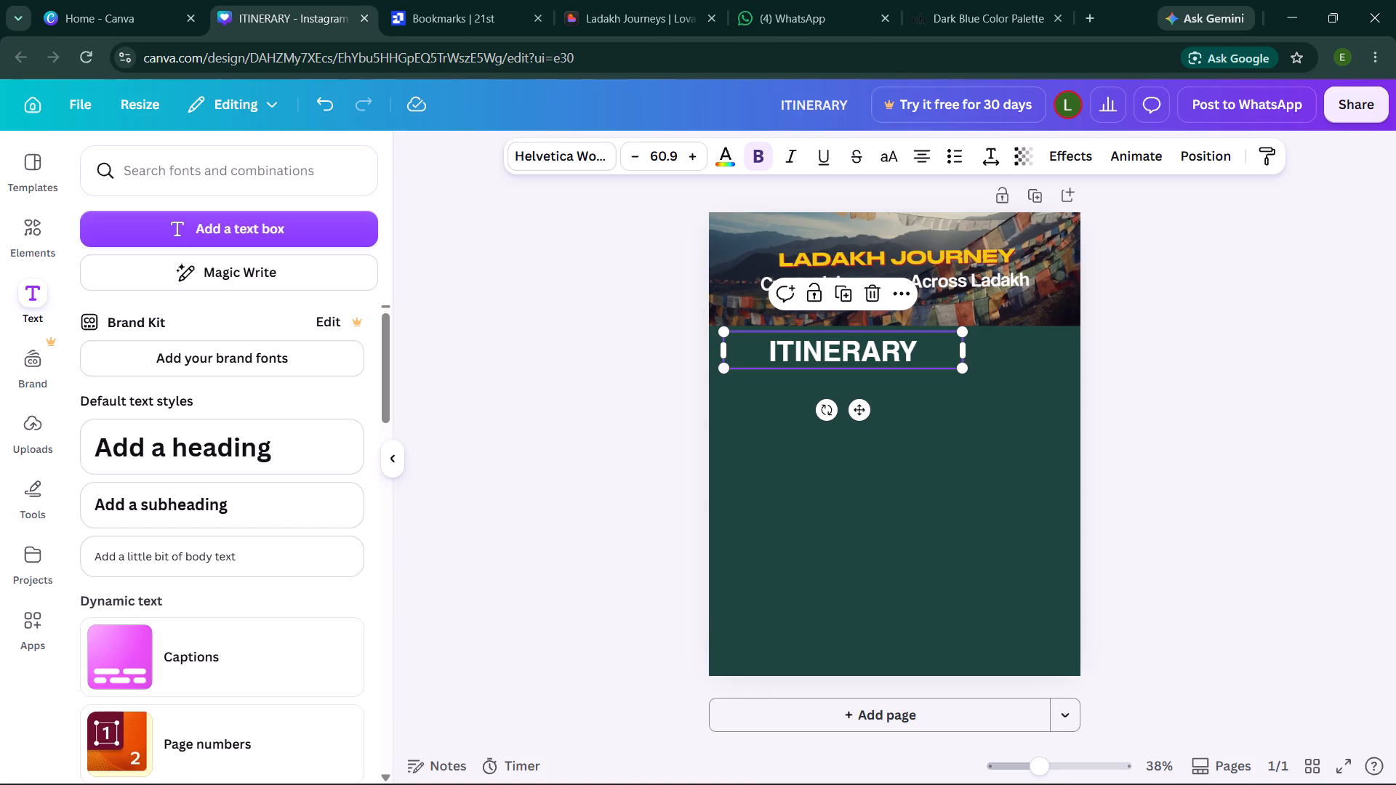
Narrow the ITINERARY text box from its left side to about 484 wide so it fits the word closely.
drag(720, 350, 750, 348)
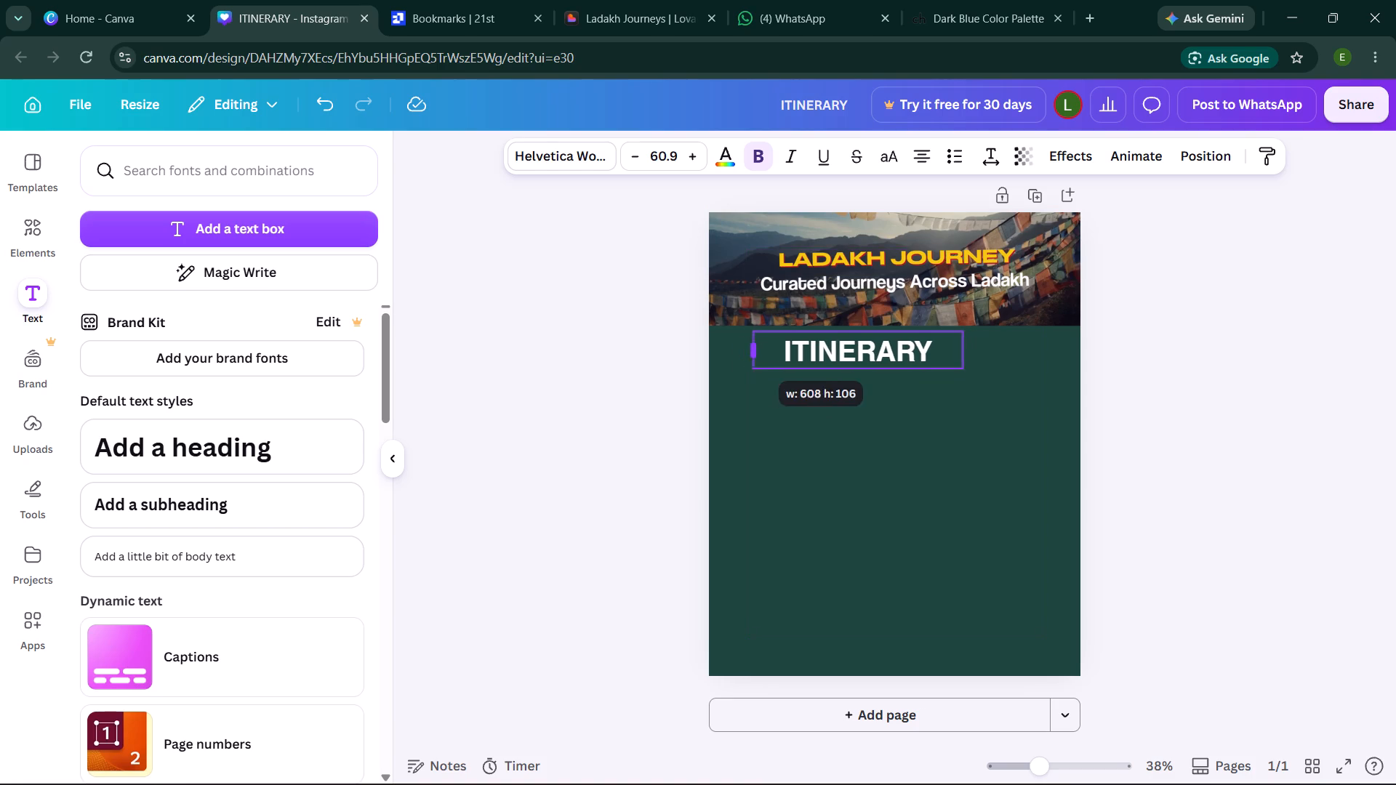
drag(750, 348, 793, 359)
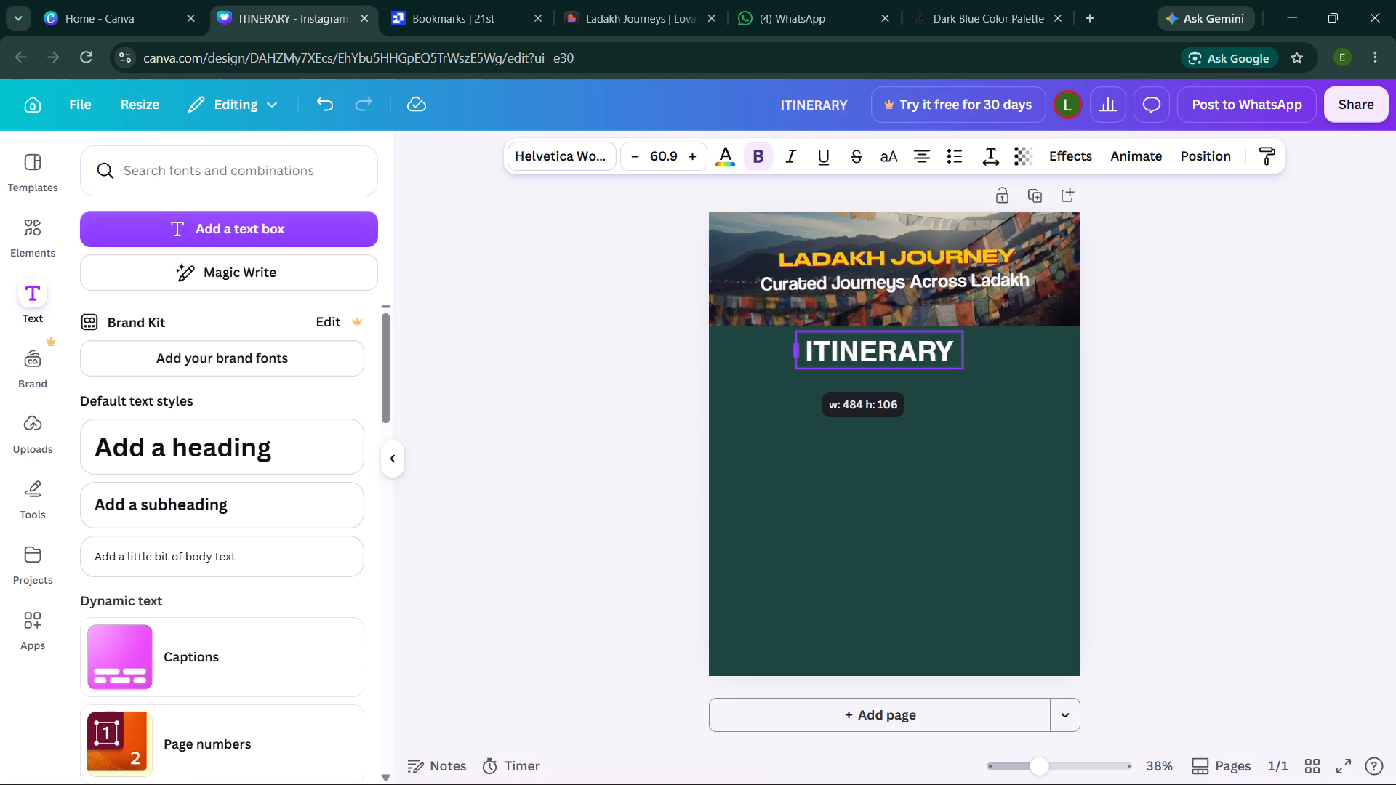
drag(793, 359, 795, 361)
Move the ITINERARY heading to the page's left side, overlapping the banner's bottom edge, and deselect it.
drag(889, 343, 867, 345)
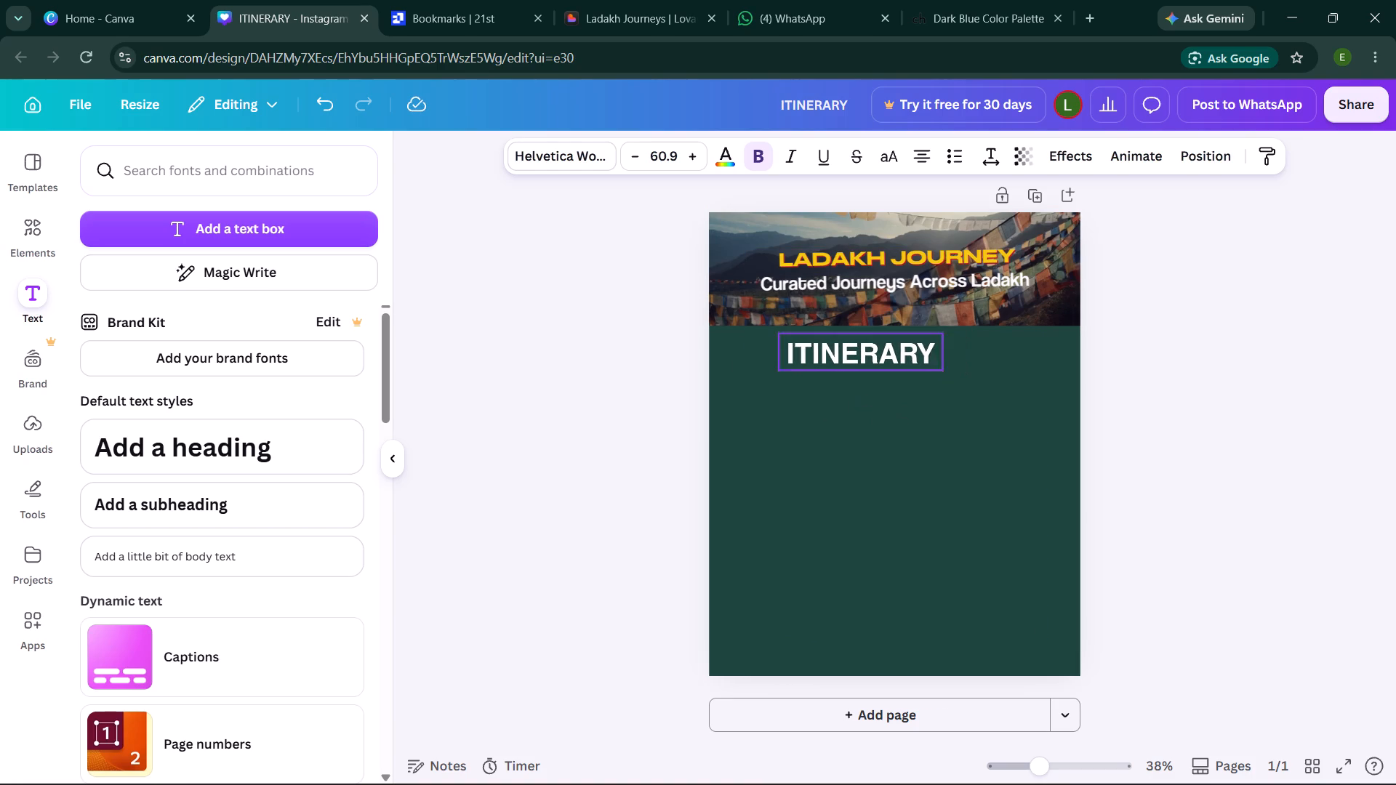
drag(867, 345, 809, 317)
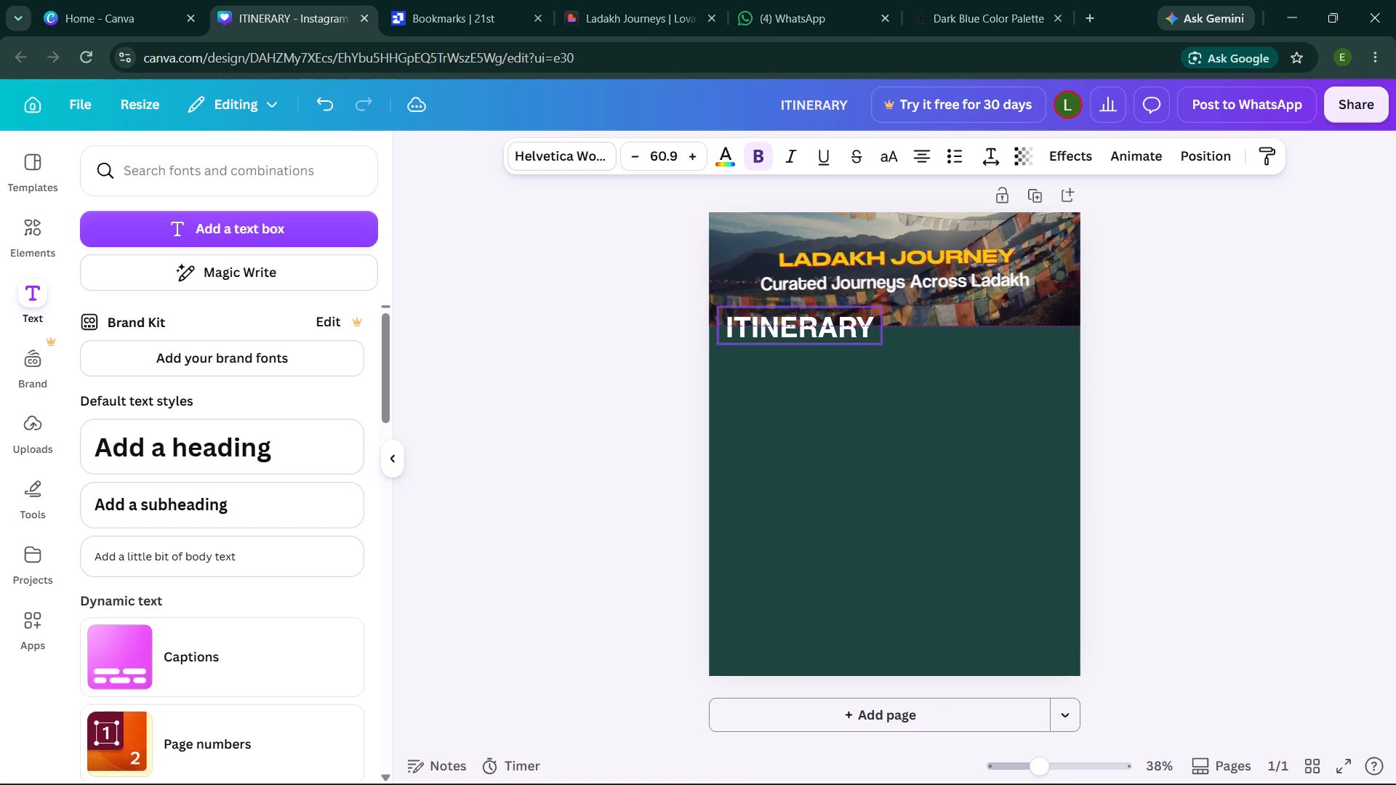
drag(809, 317, 809, 312)
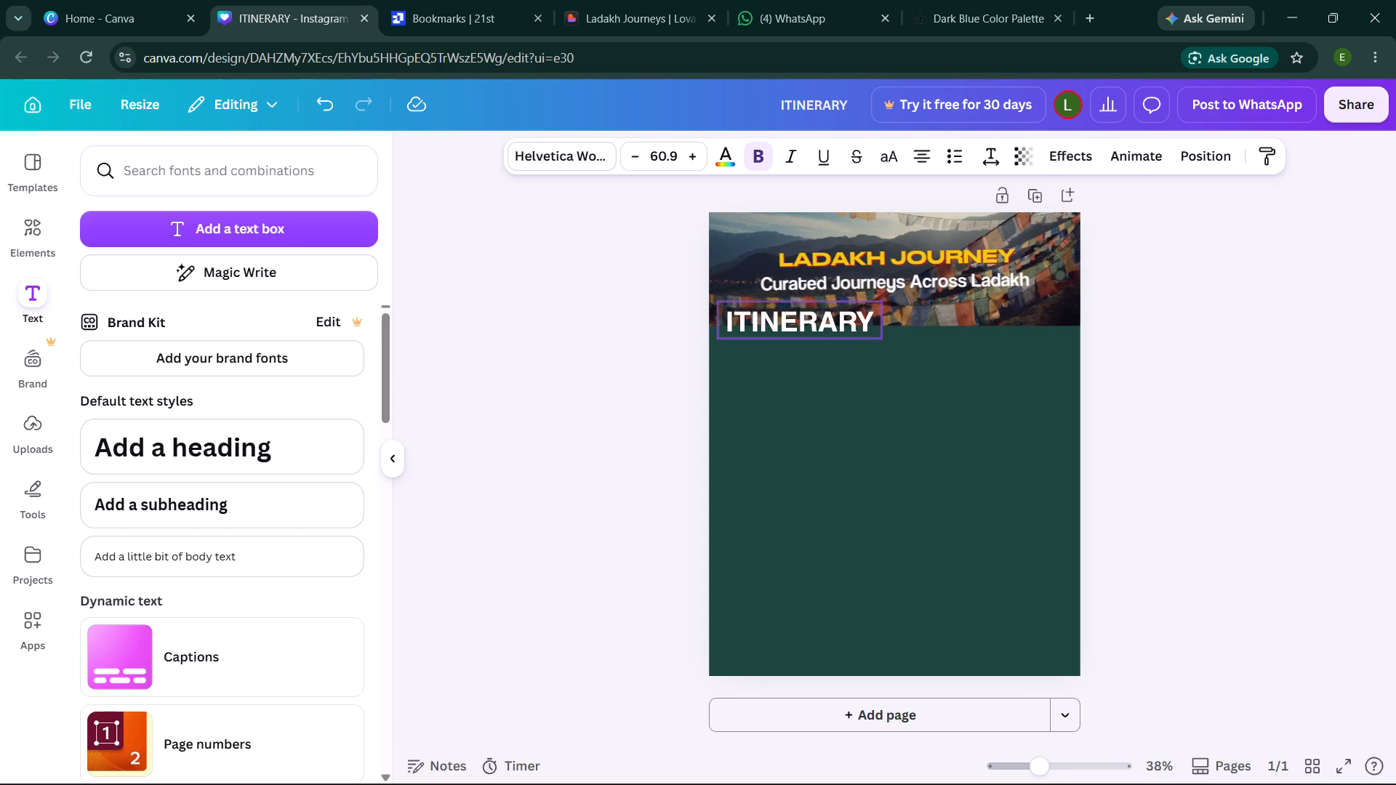
drag(809, 312, 809, 316)
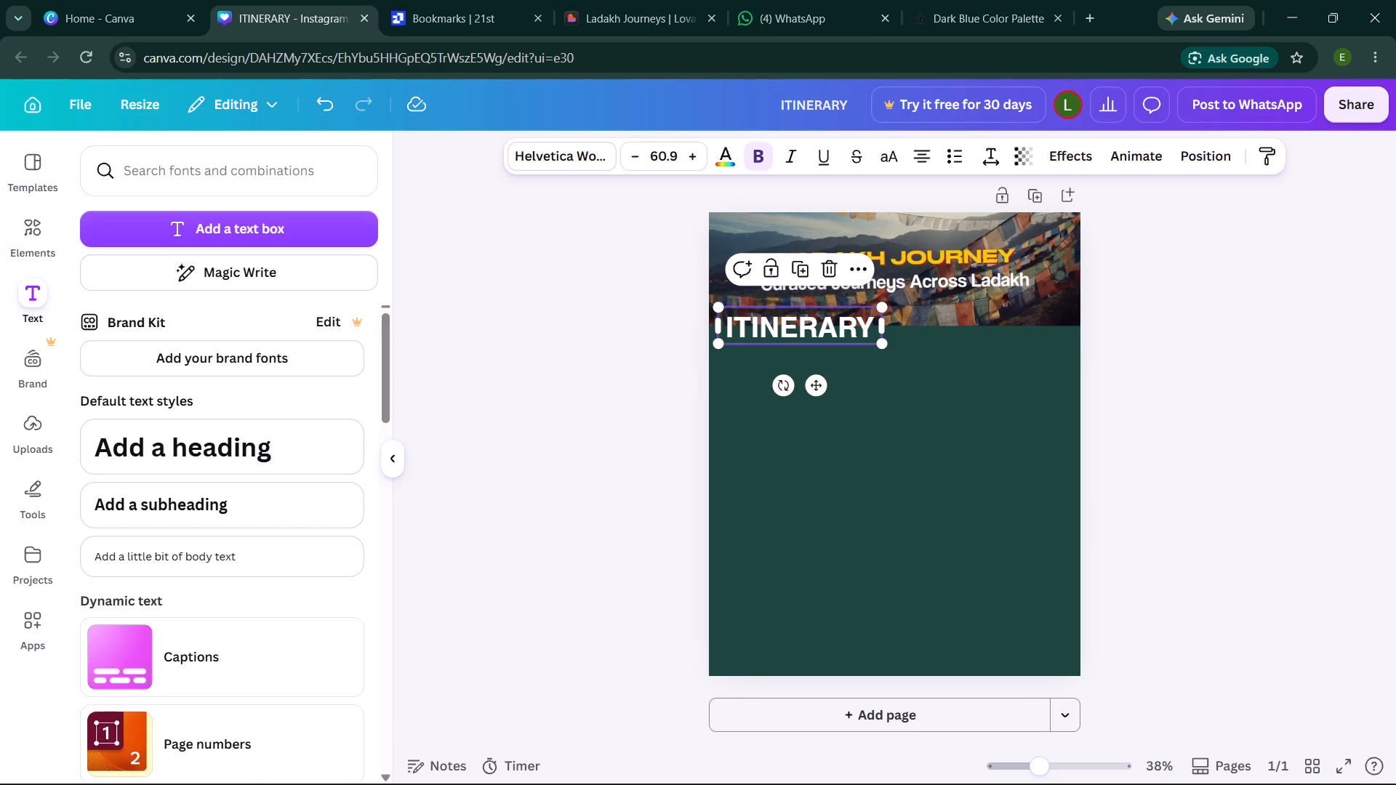
click(723, 480)
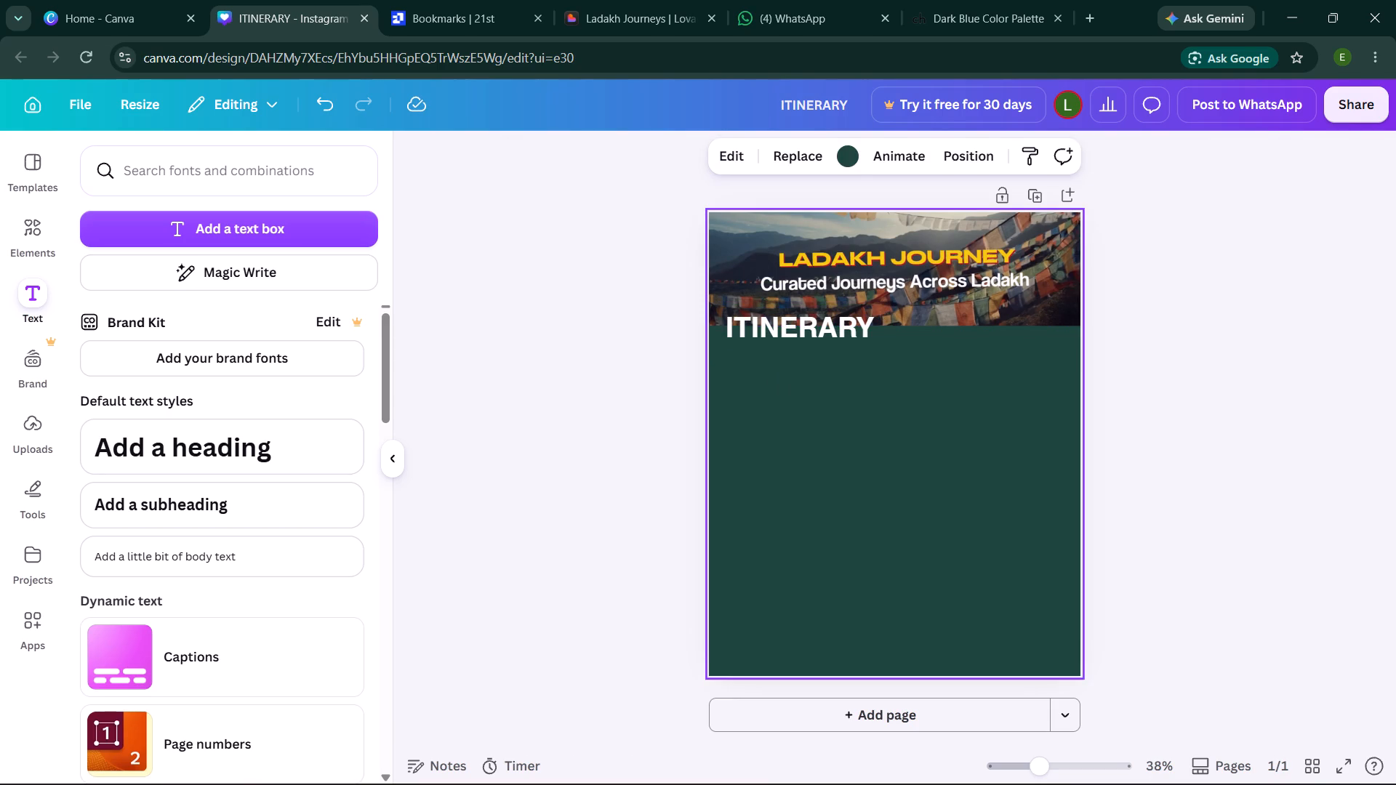
click(526, 437)
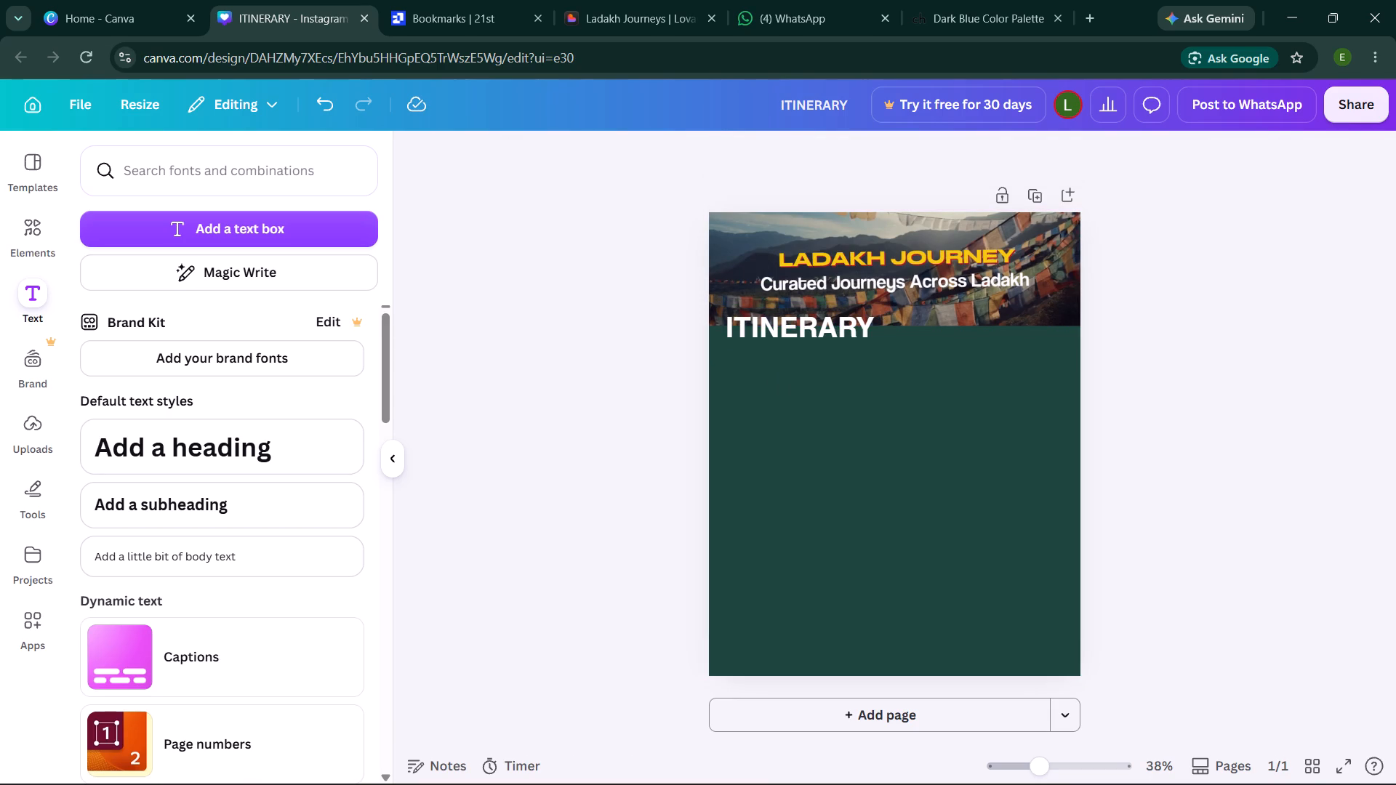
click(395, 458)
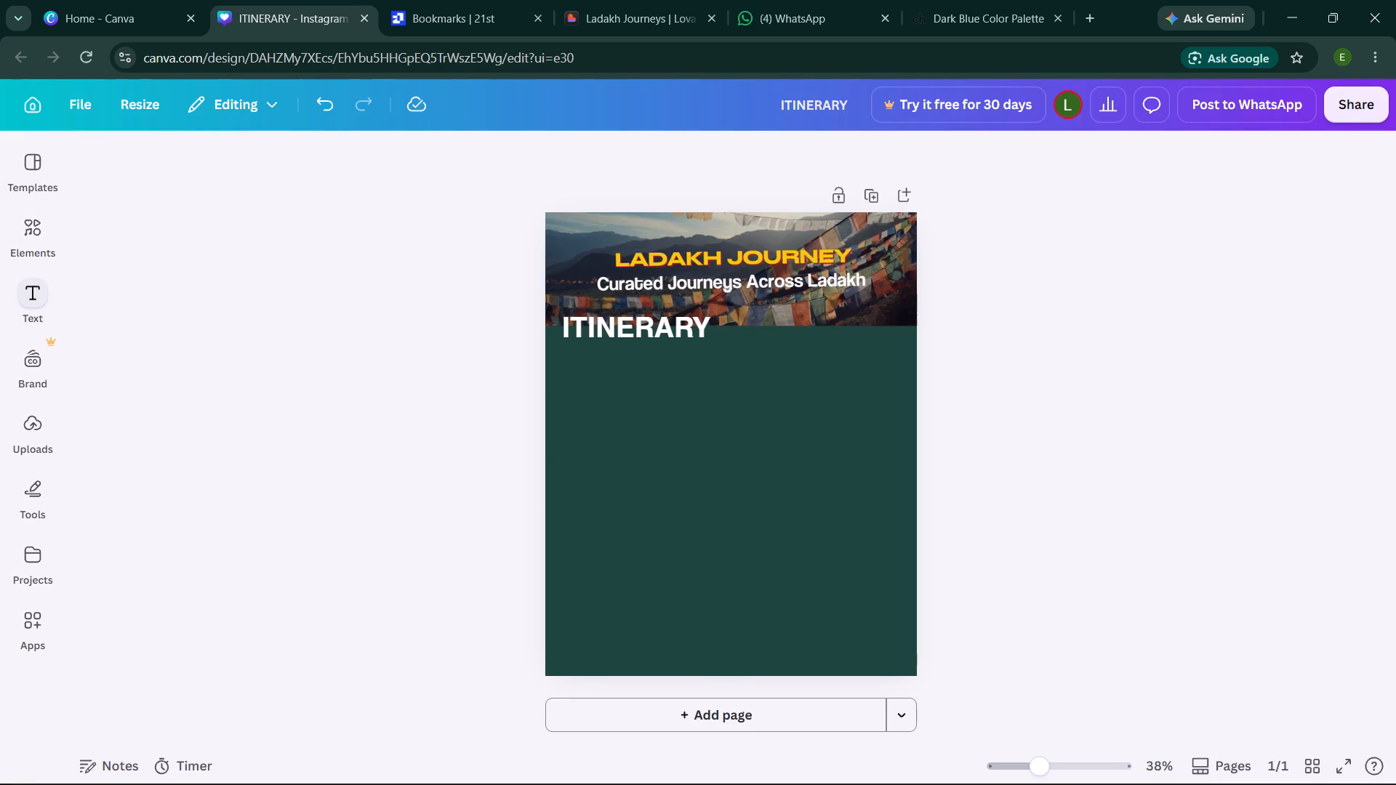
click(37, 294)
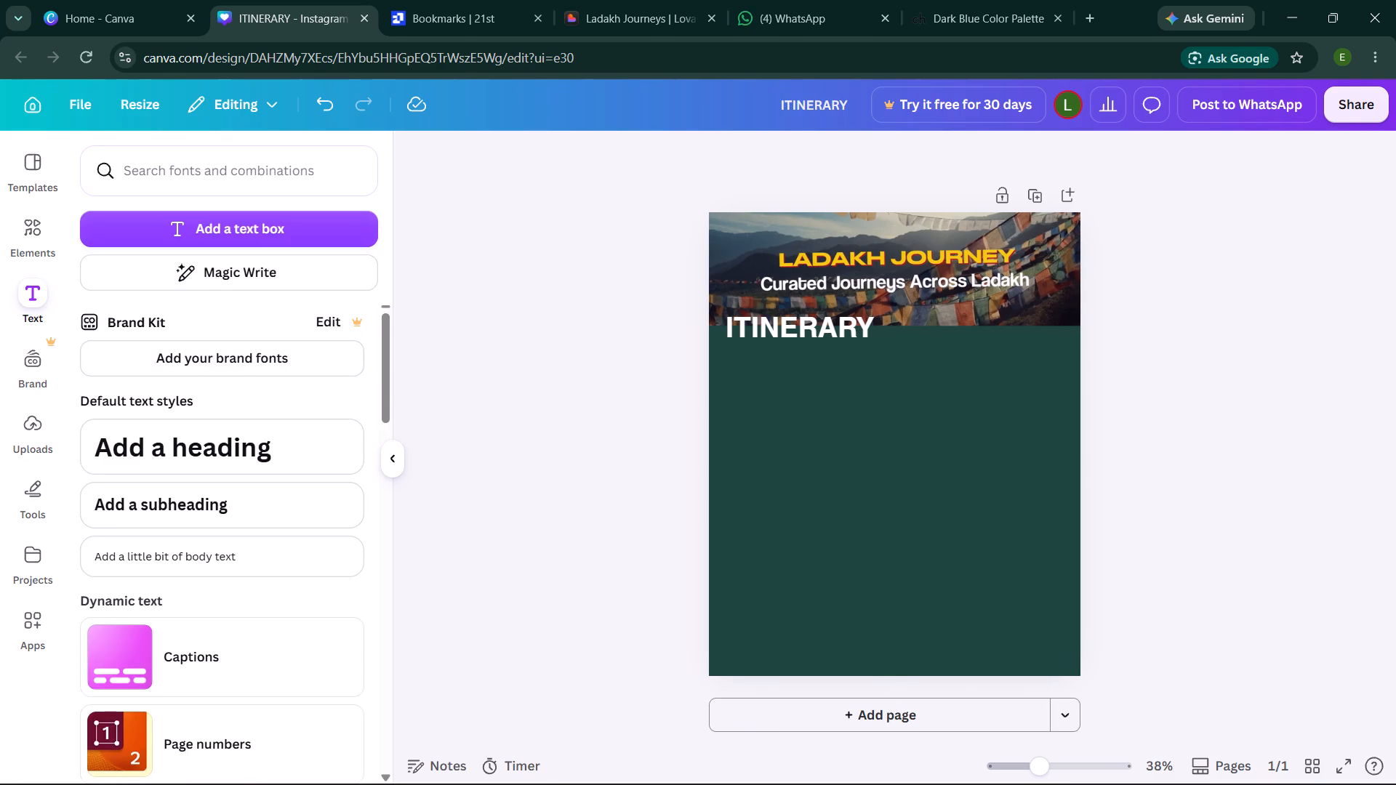
Add a subheading text to the page reading "By the Day".
click(265, 501)
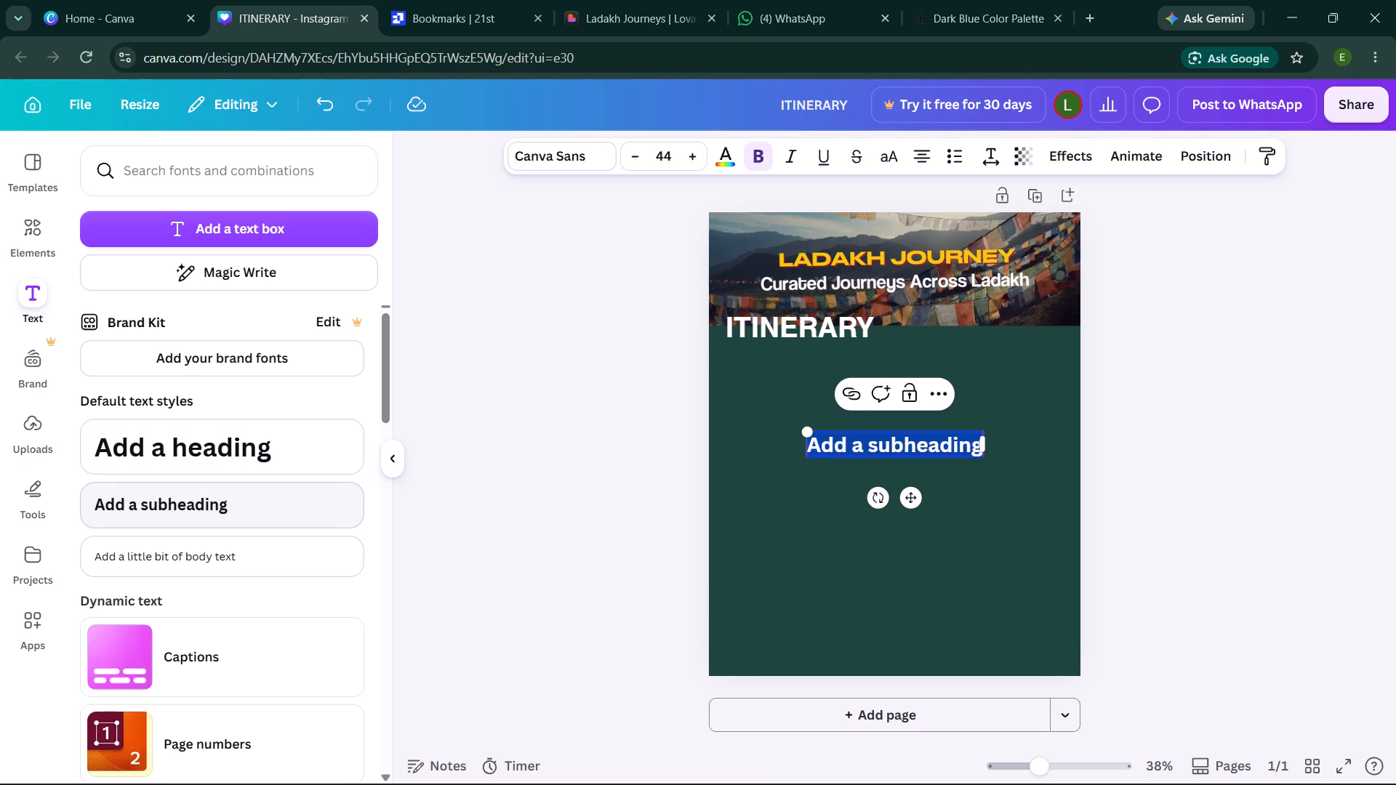
key(b)
text(y)
key(space)
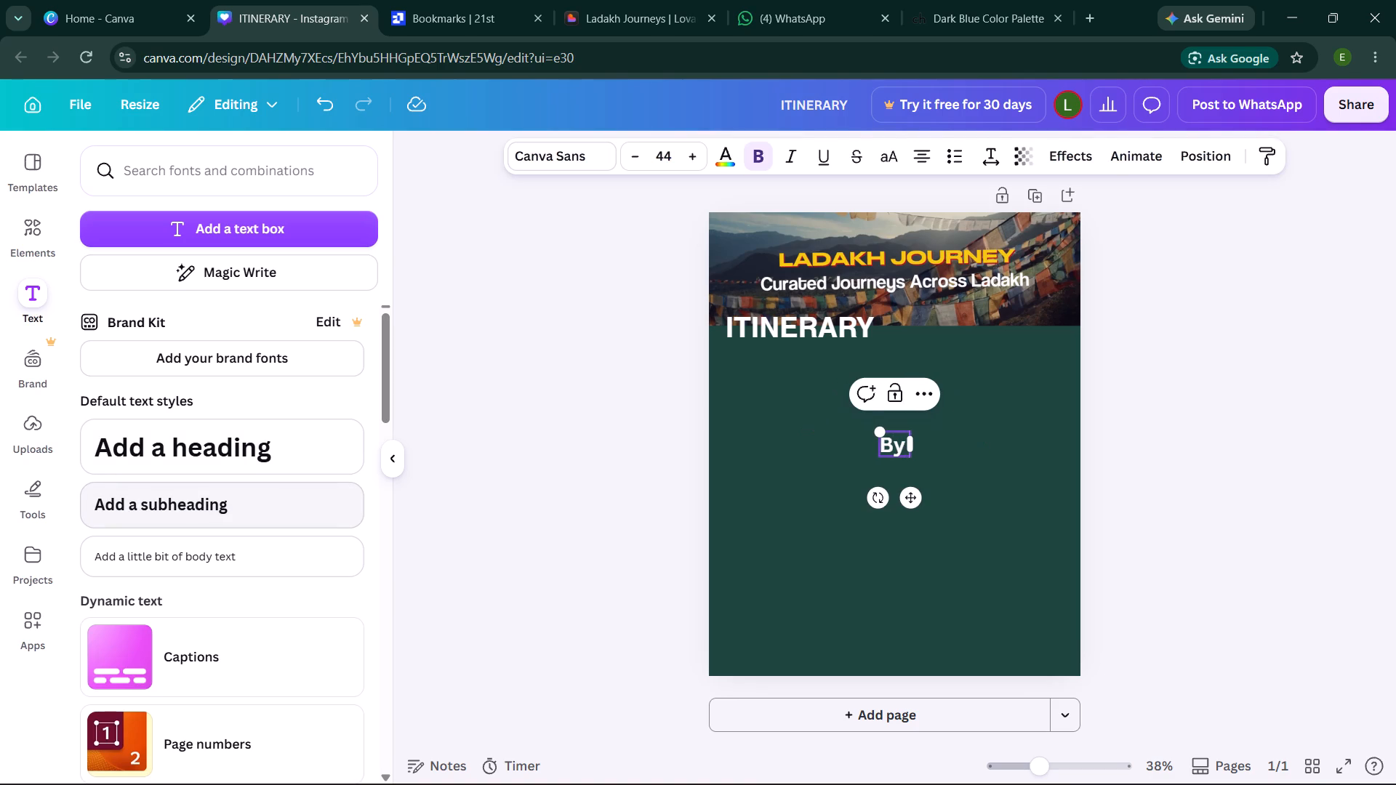
text(the)
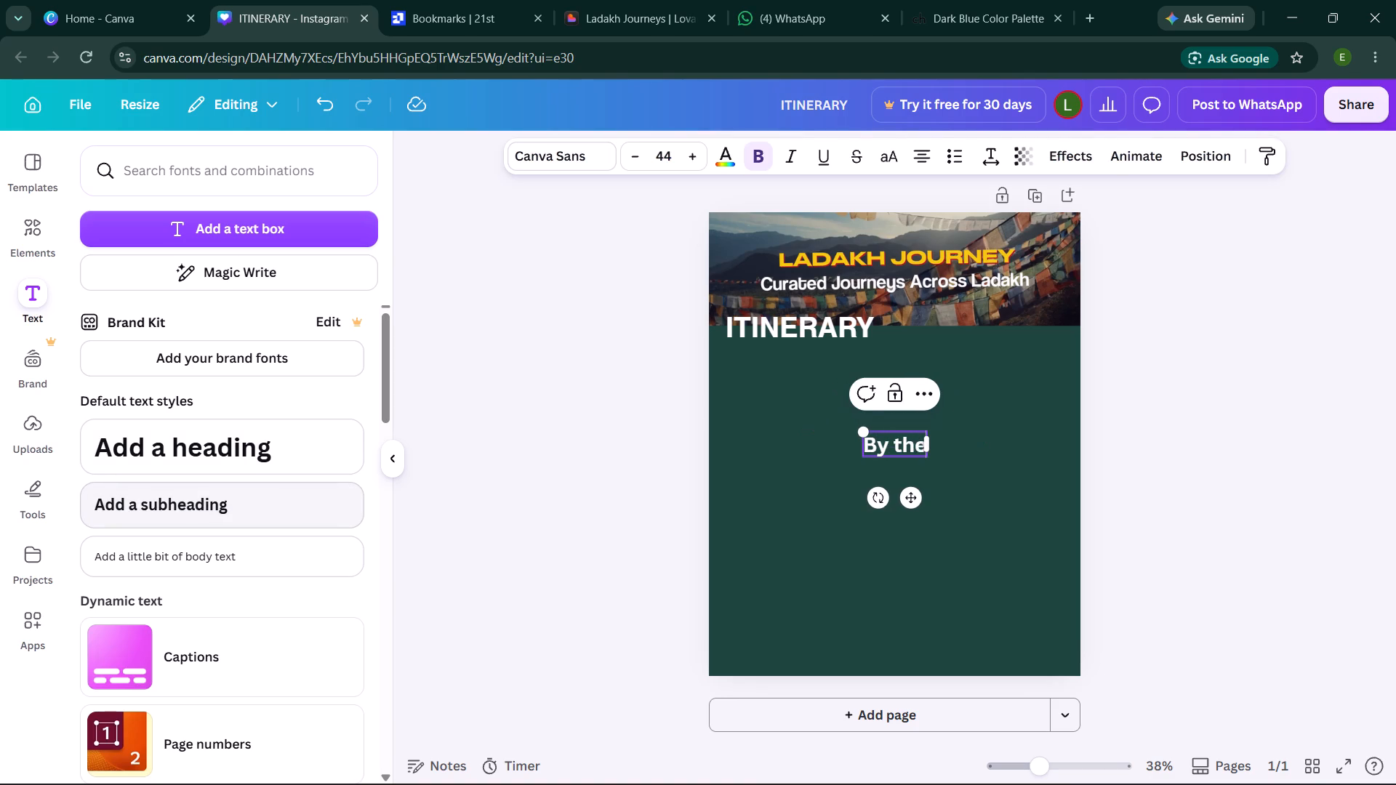
key(space)
key(d)
text(ay)
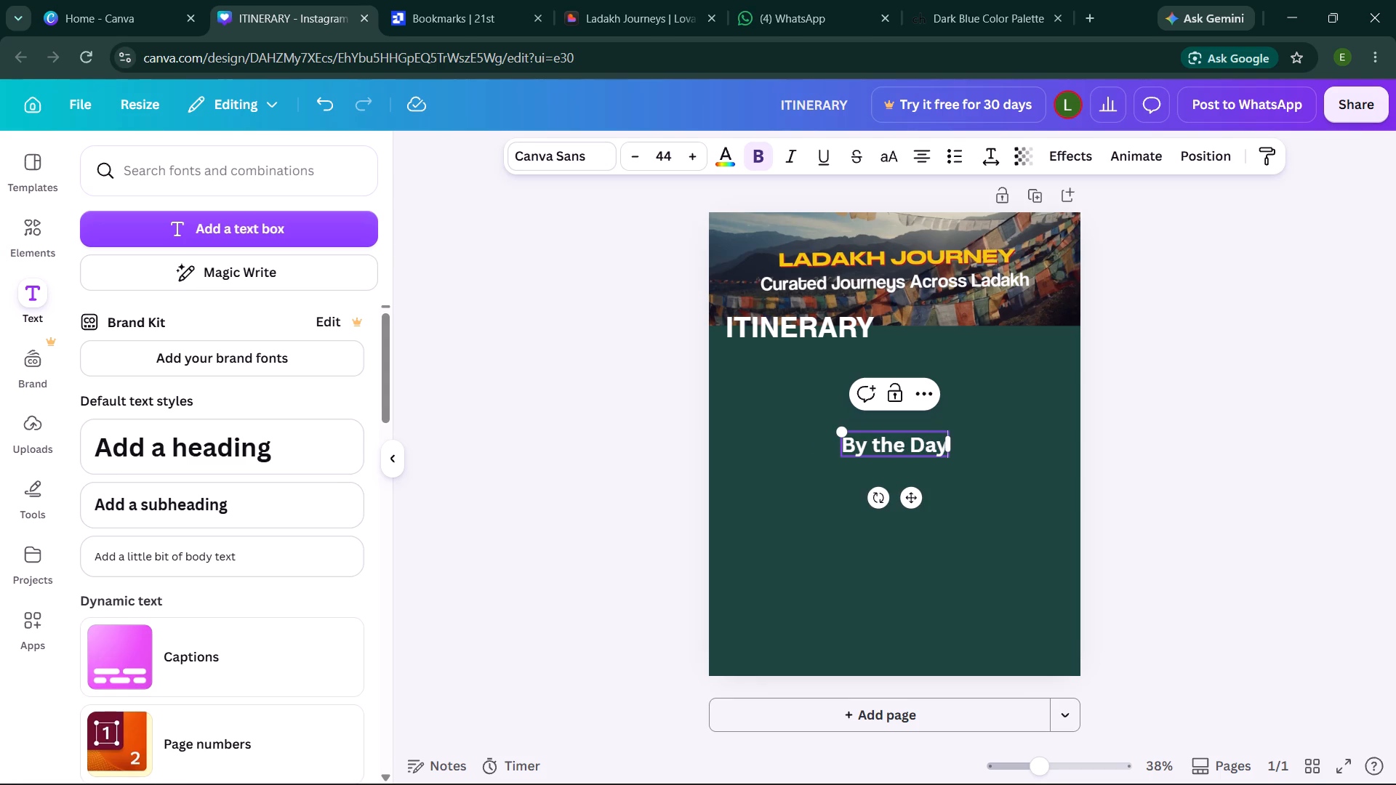
click(697, 498)
Move the "By the Day" subheading just right of the ITINERARY heading, with its top at the banner's lower edge, and deselect it.
drag(902, 453, 947, 357)
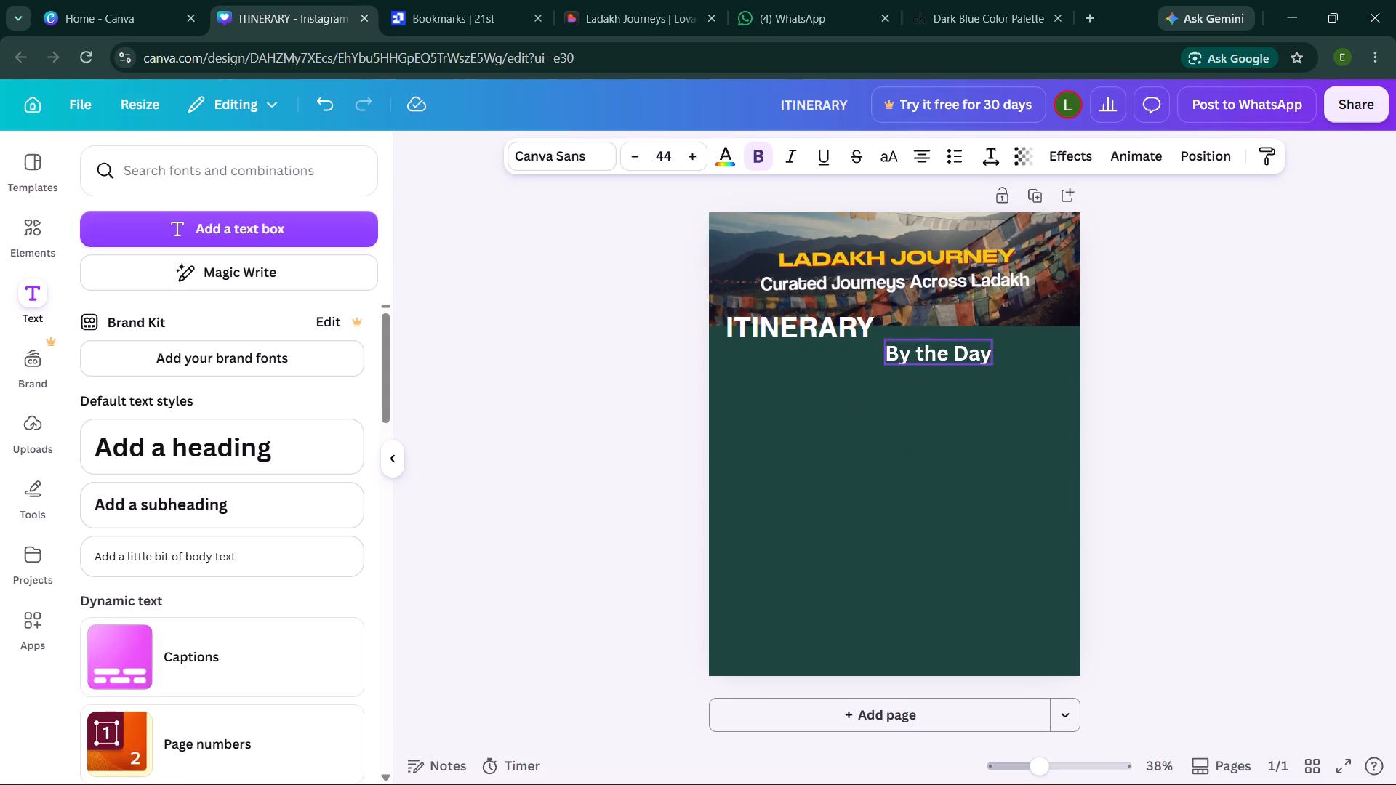
drag(947, 357, 952, 349)
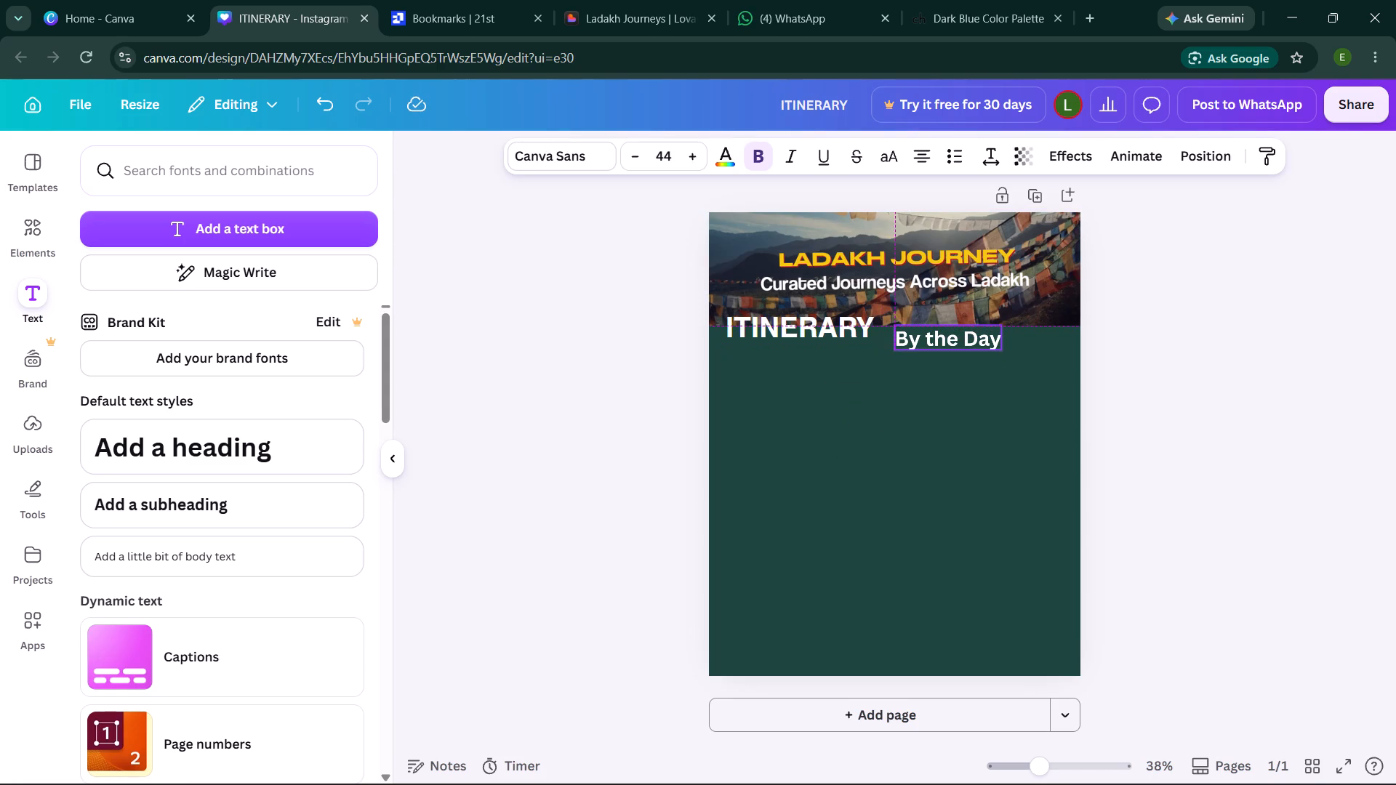
drag(952, 349, 952, 349)
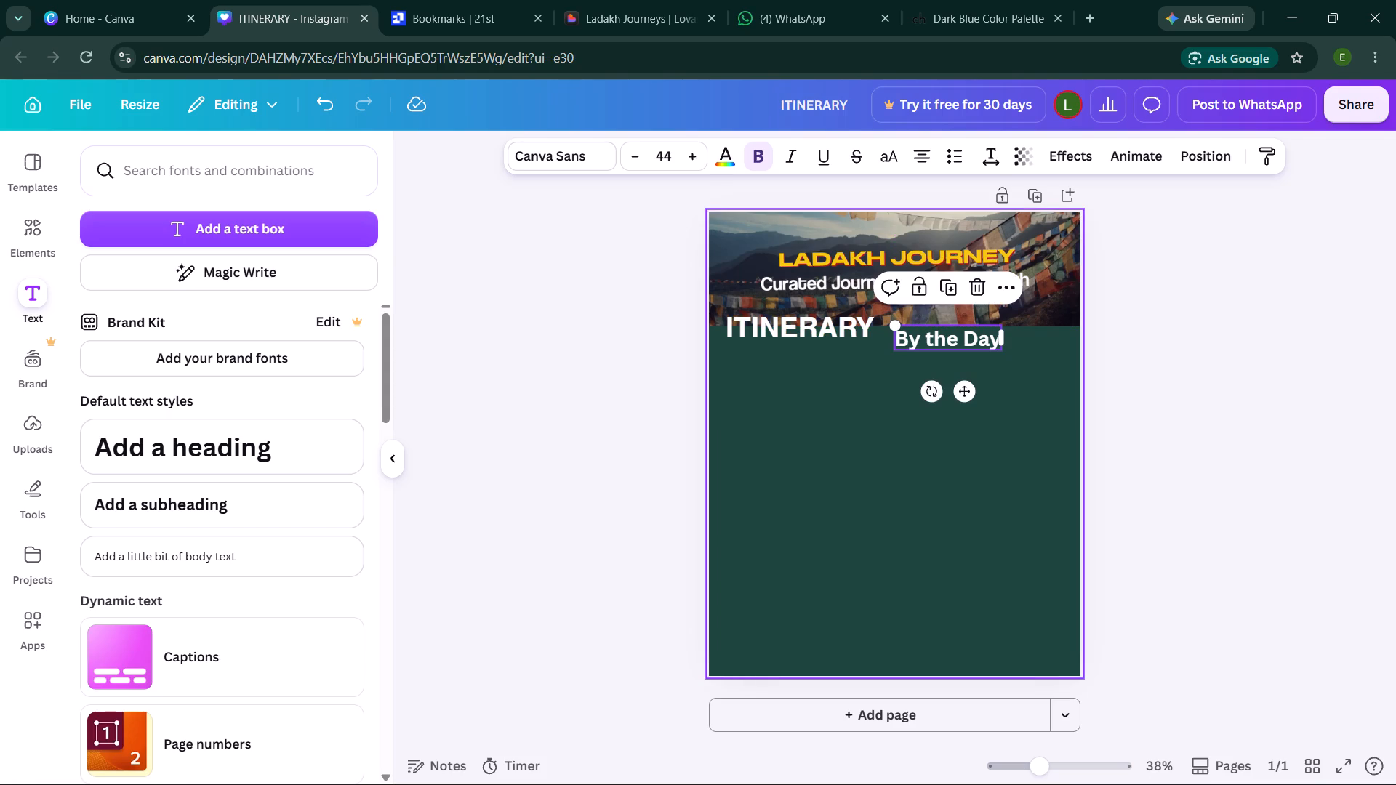
click(846, 424)
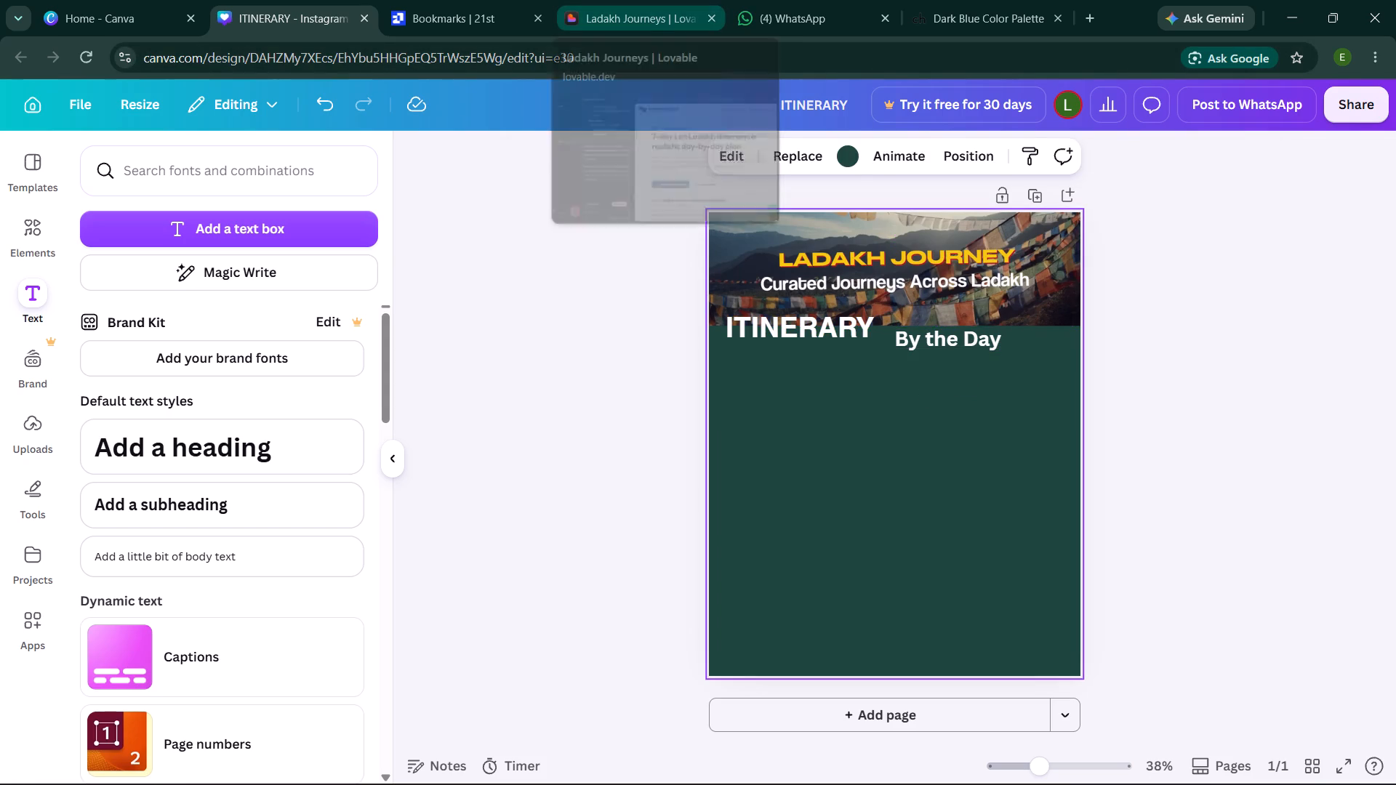
Open the ladakhjourney.in website in a new browser tab and place that tab directly after the ITINERARY design tab.
click(1089, 12)
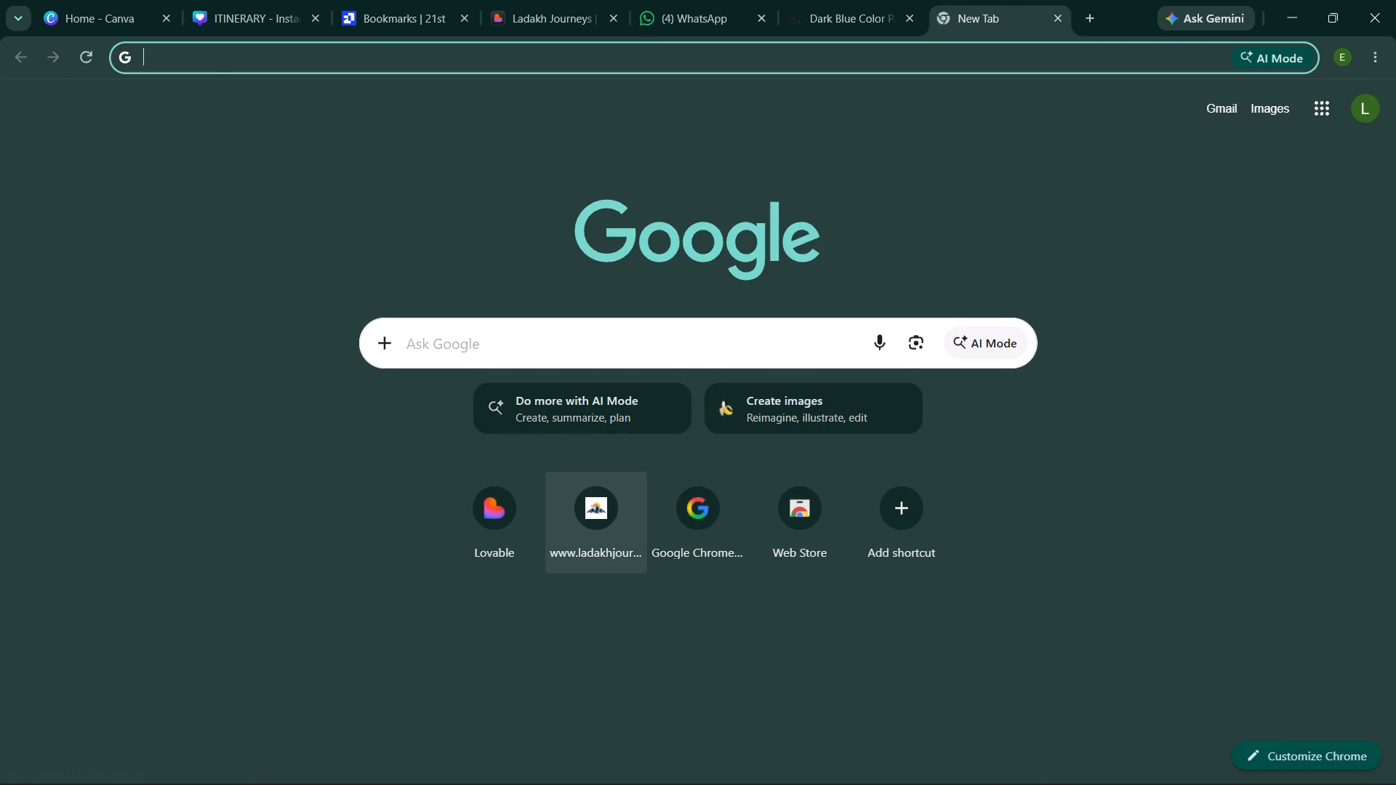
click(571, 506)
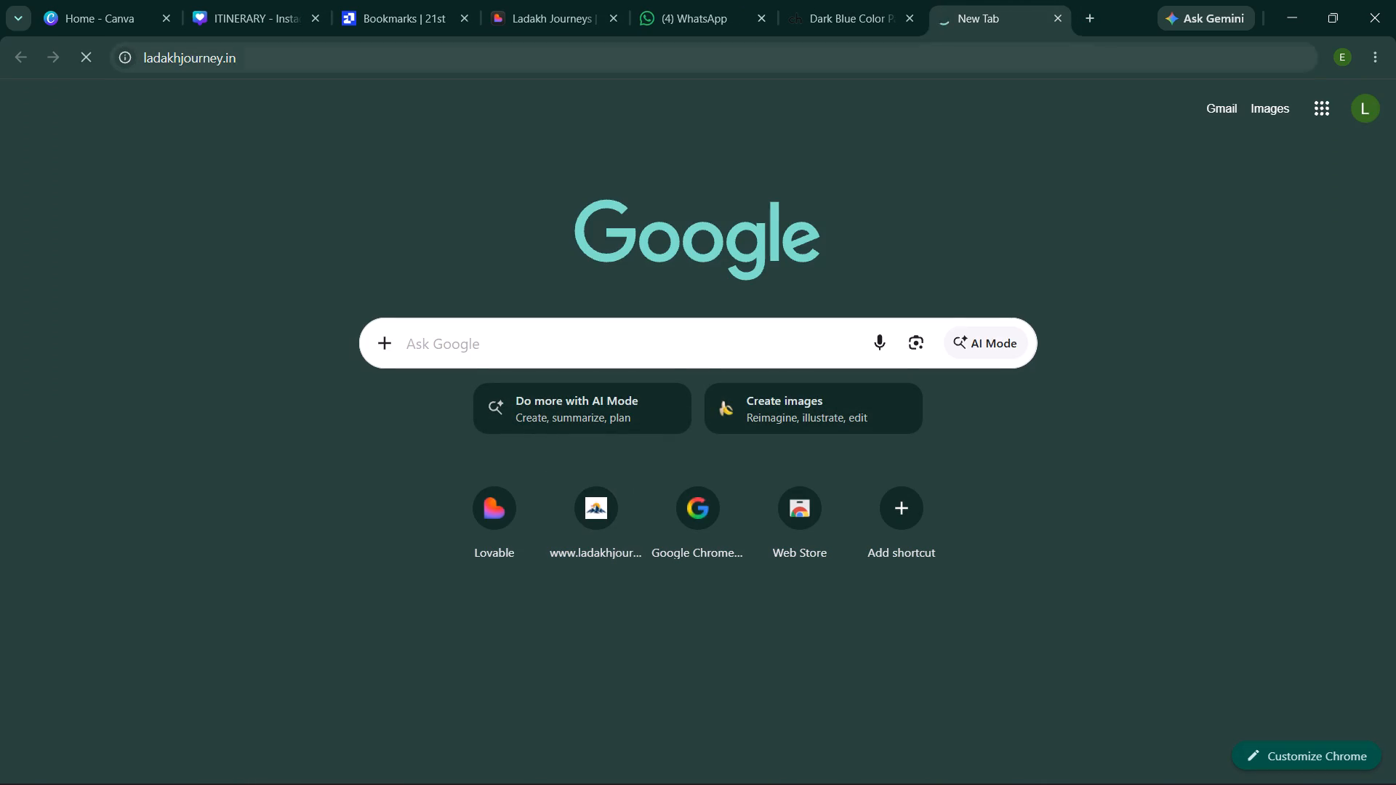
drag(987, 15, 410, 0)
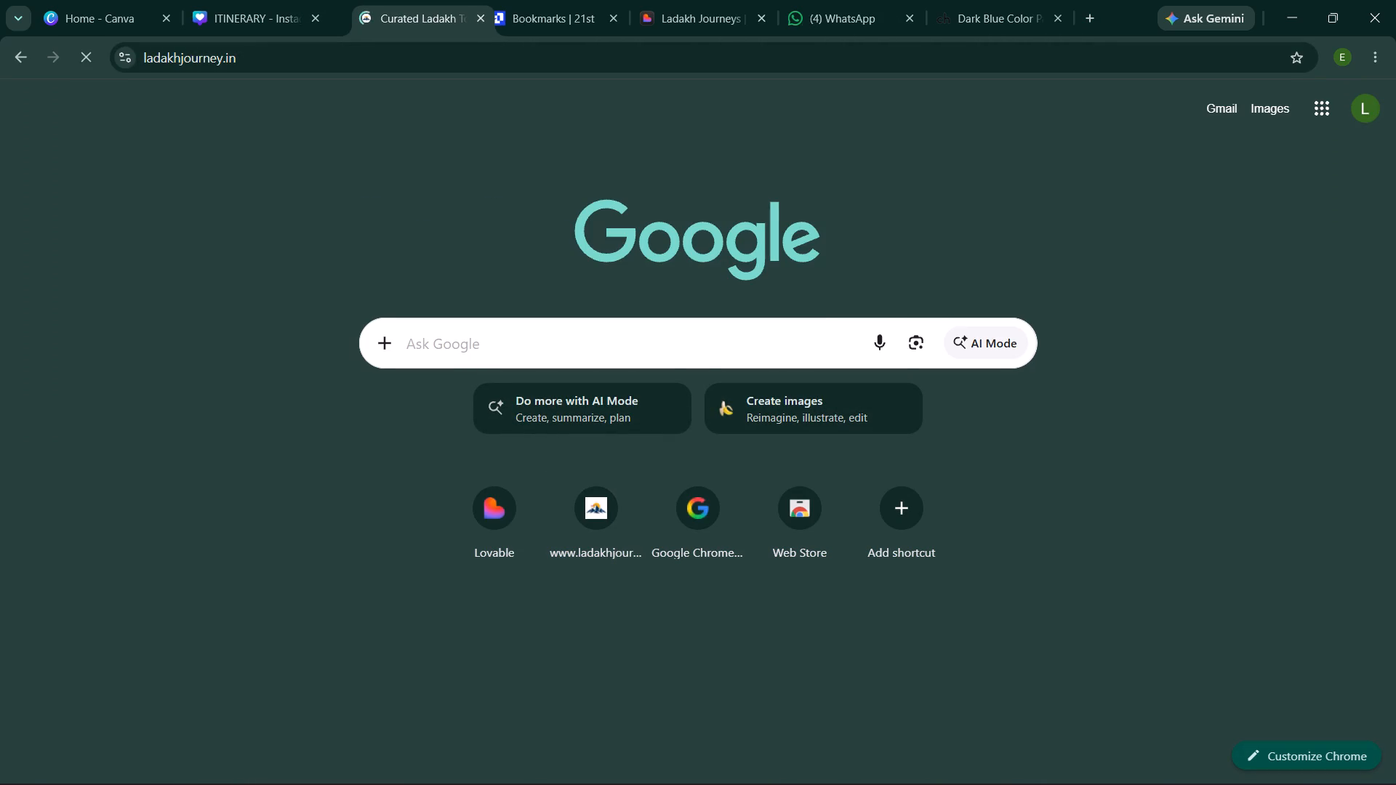
drag(410, 0, 403, 3)
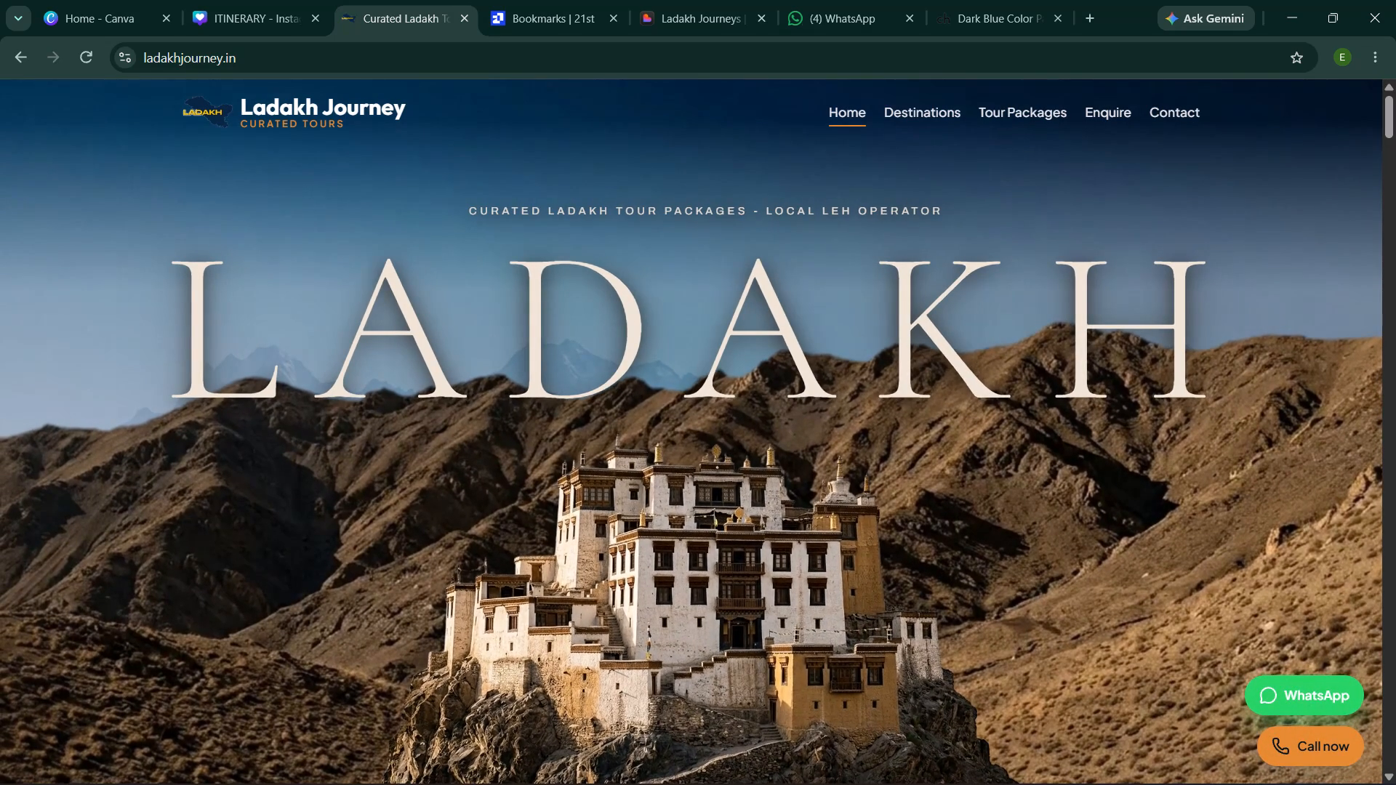
Look through the Ladakh Journey home page down to the Tour Packages section and its featured package cards.
scroll(395, 398, down, 9)
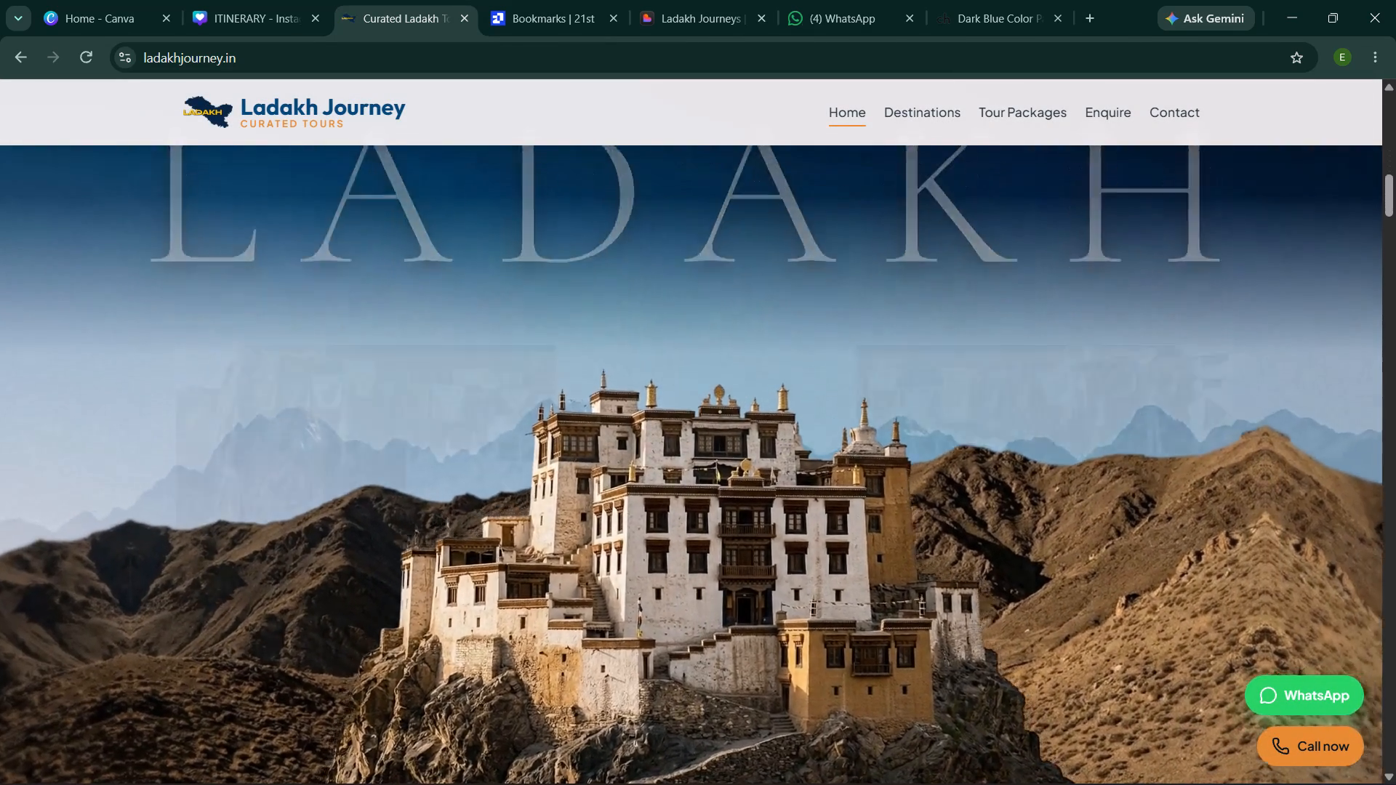
scroll(395, 398, down, 4)
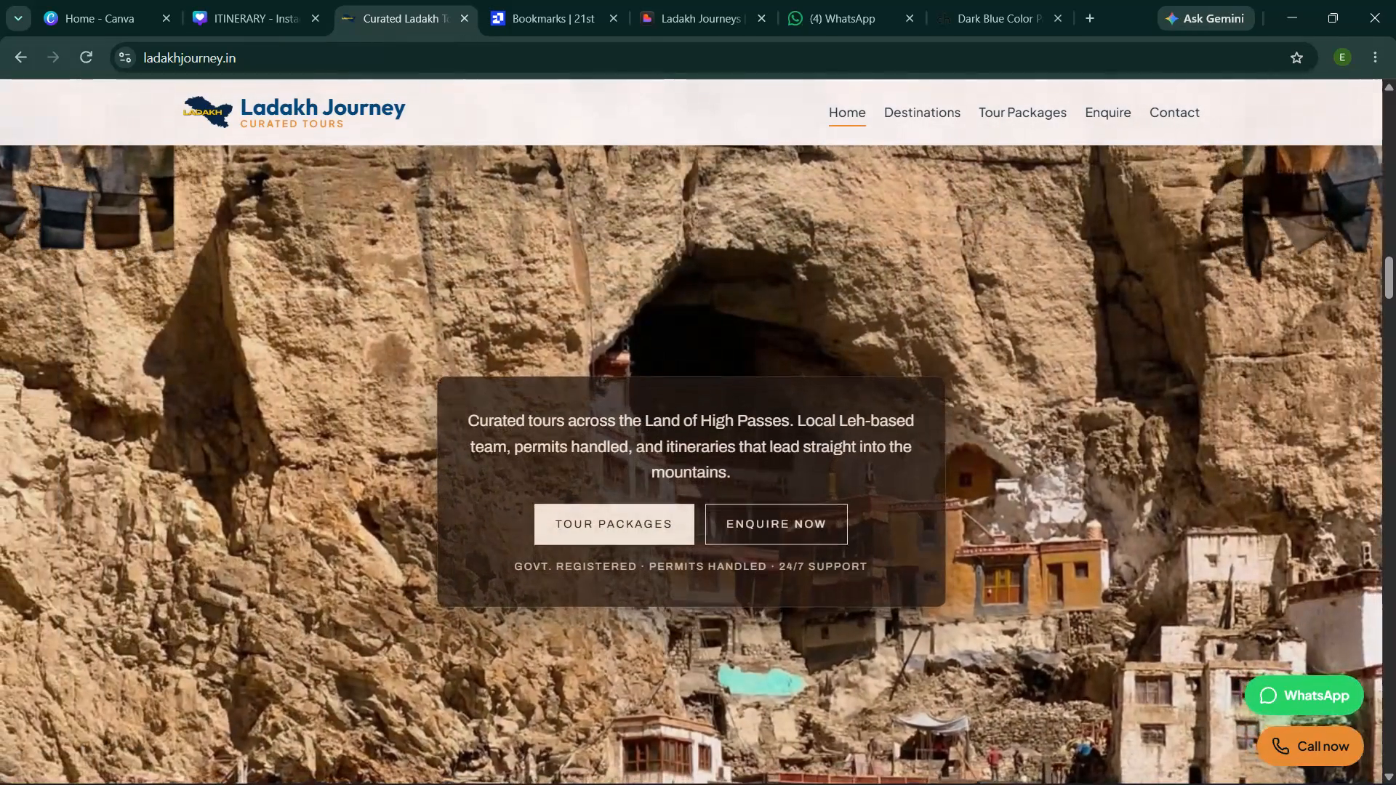
scroll(395, 398, down, 6)
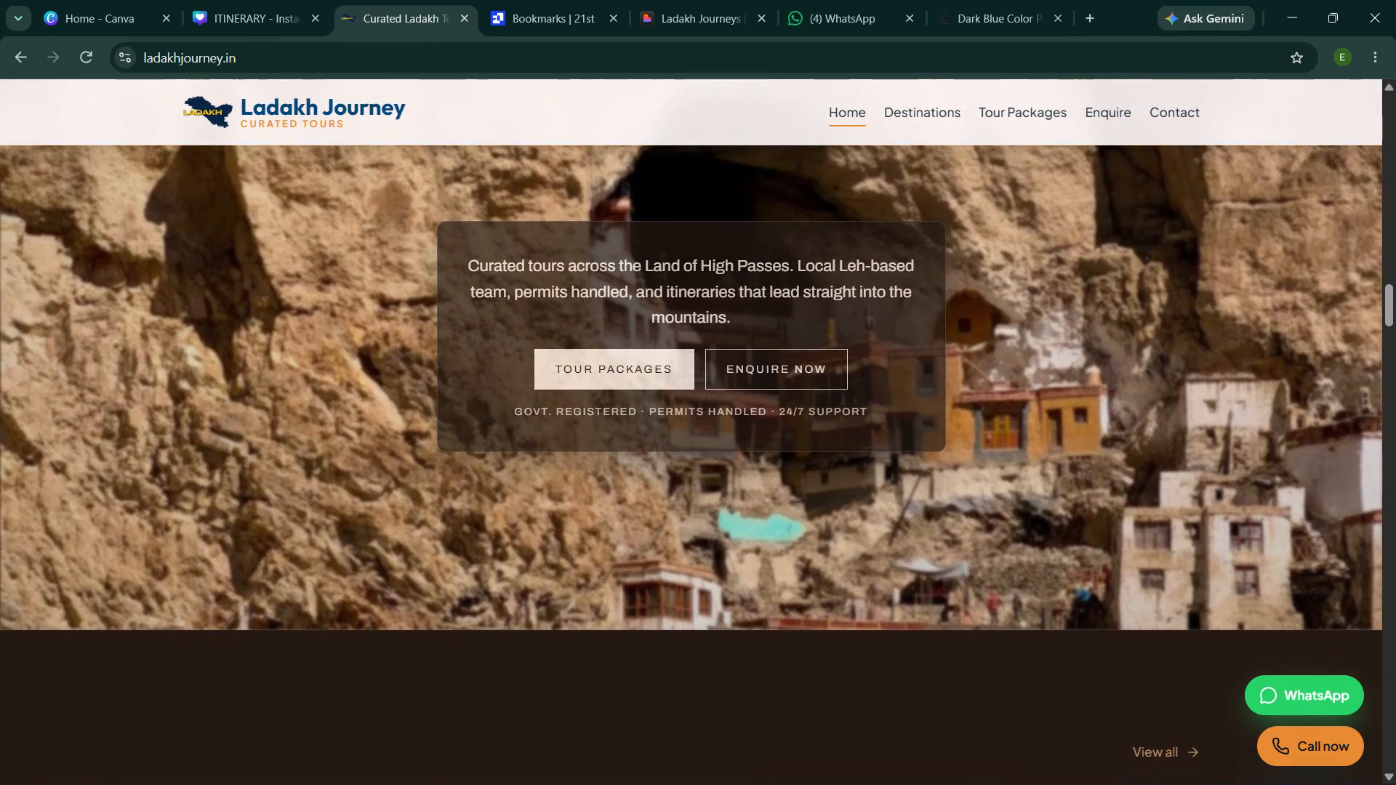
scroll(395, 398, down, 2)
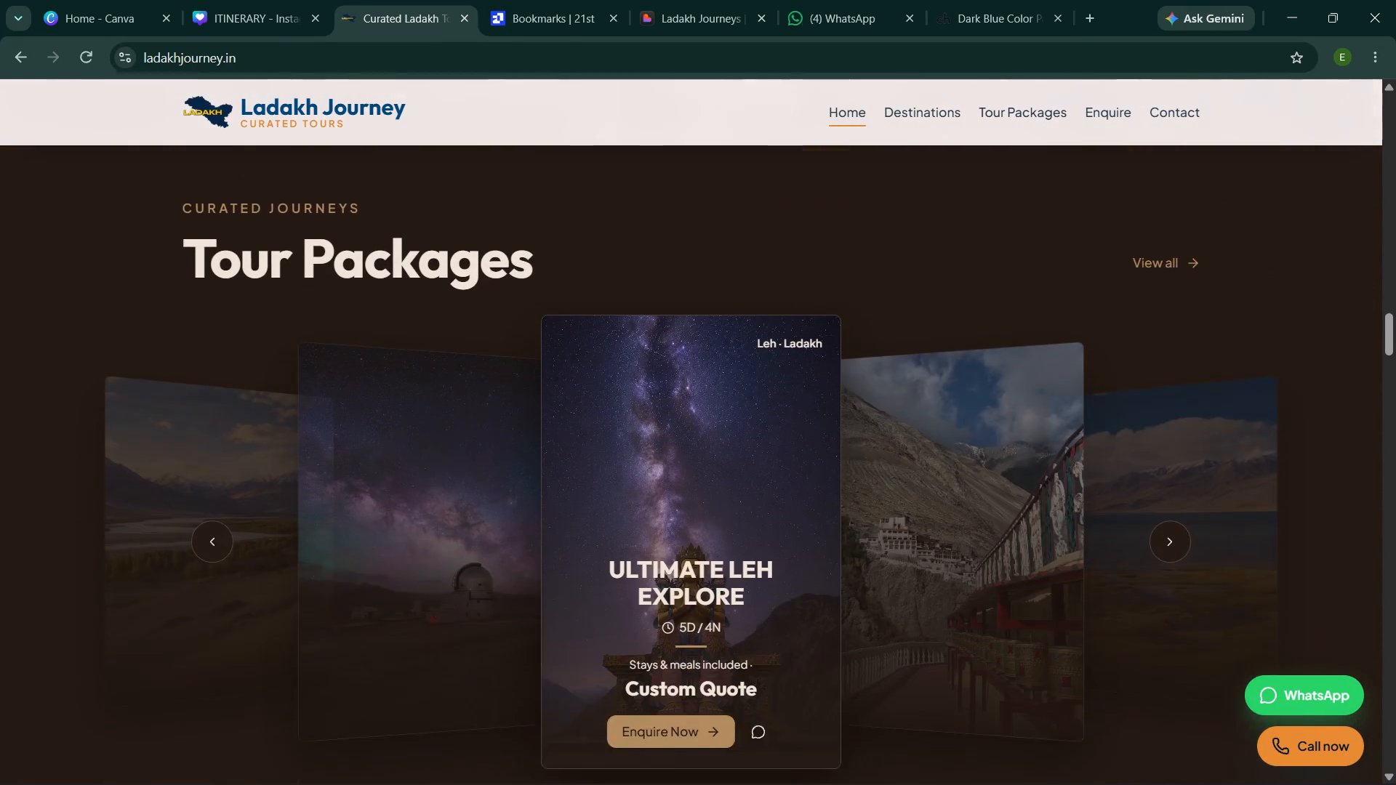
scroll(395, 398, down, 1)
scroll(395, 398, up, 3)
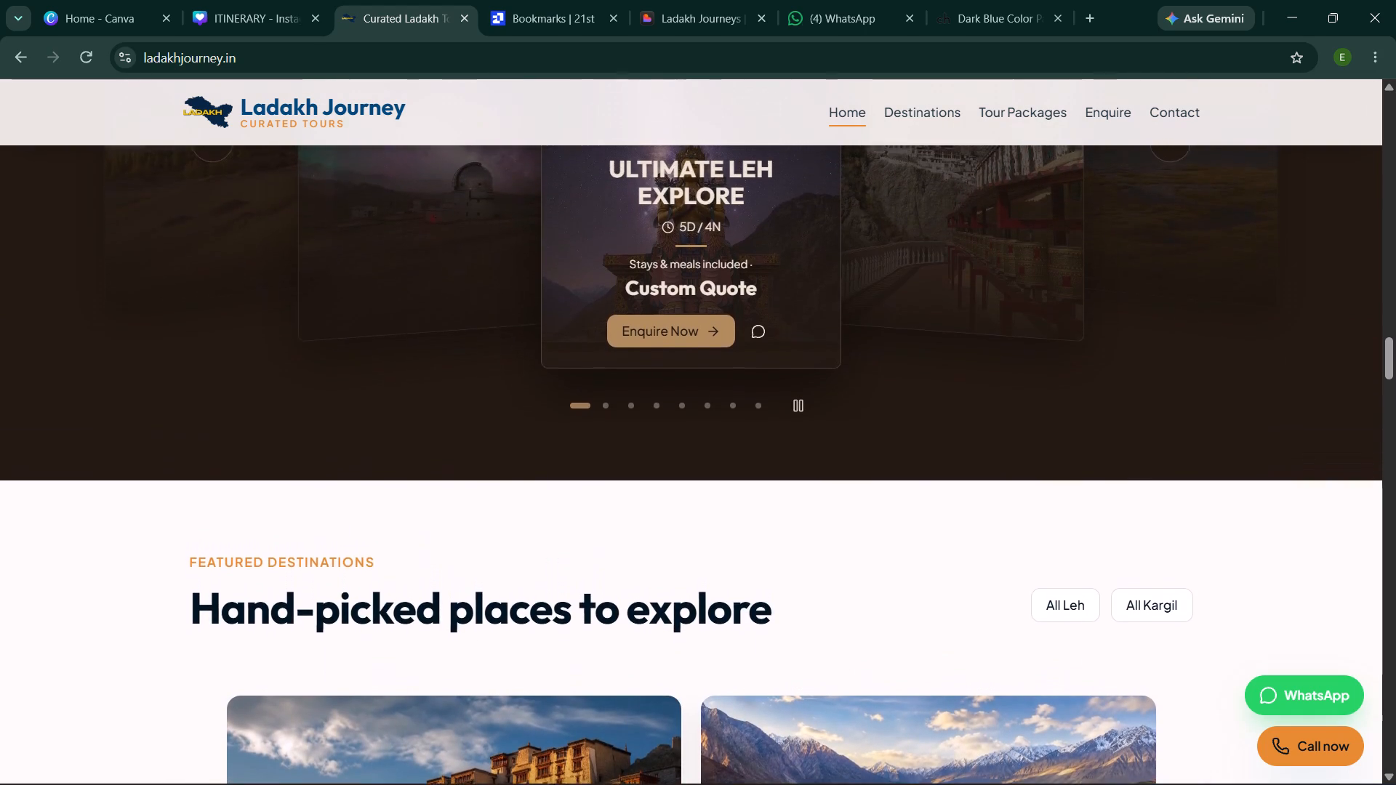
scroll(395, 398, up, 1)
Open the enquiry page for the Ultimate Leh Explore (5D / 4N) package and look over its form.
click(675, 390)
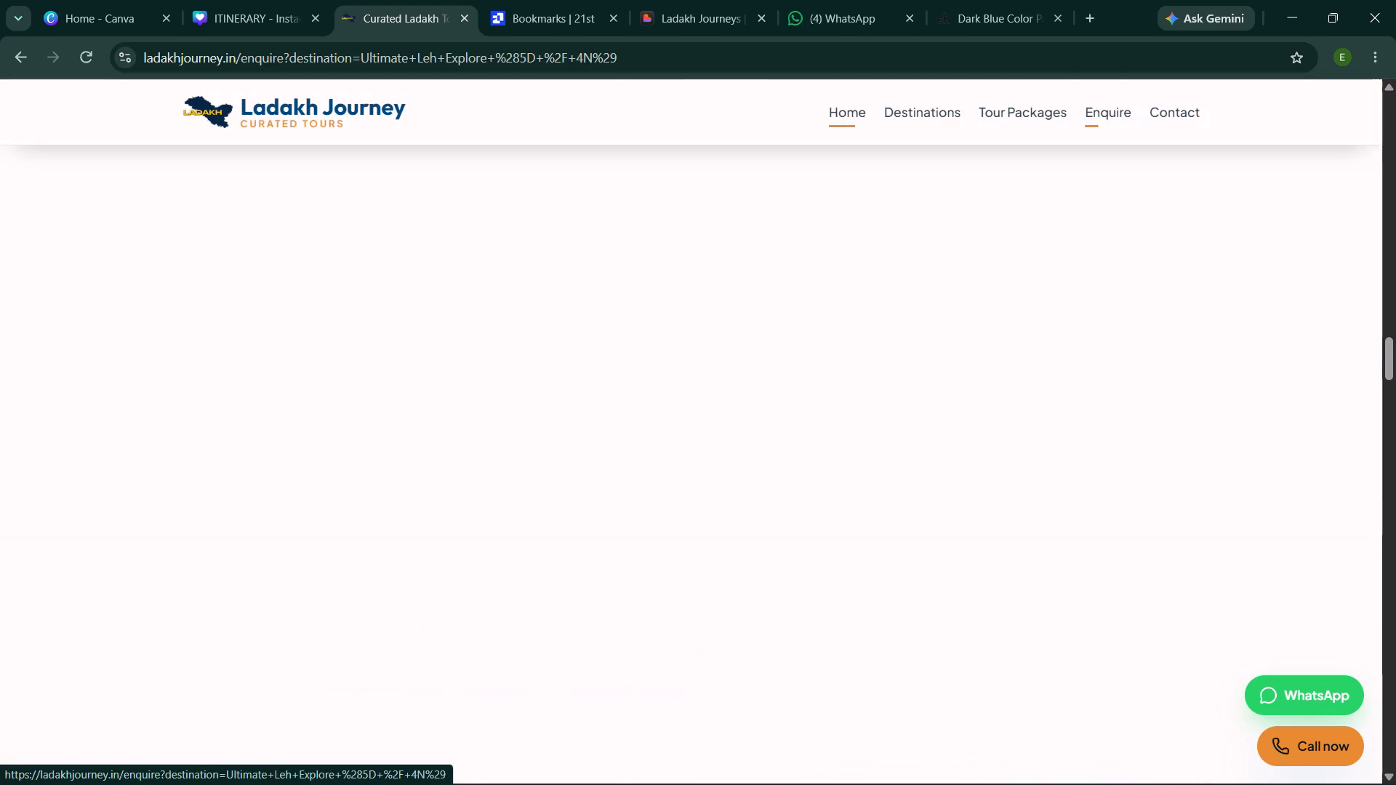
scroll(555, 372, down, 2)
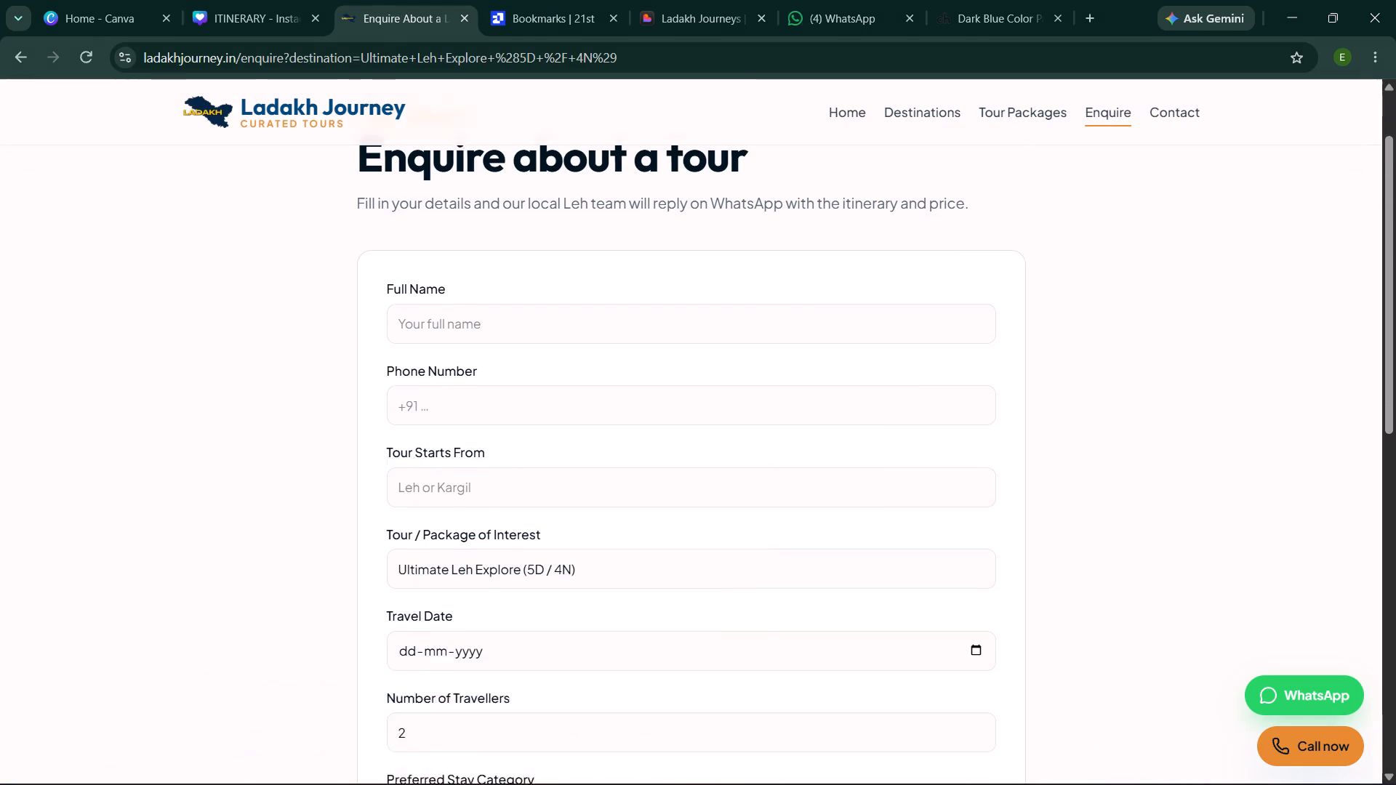
scroll(555, 372, down, 2)
scroll(555, 372, up, 6)
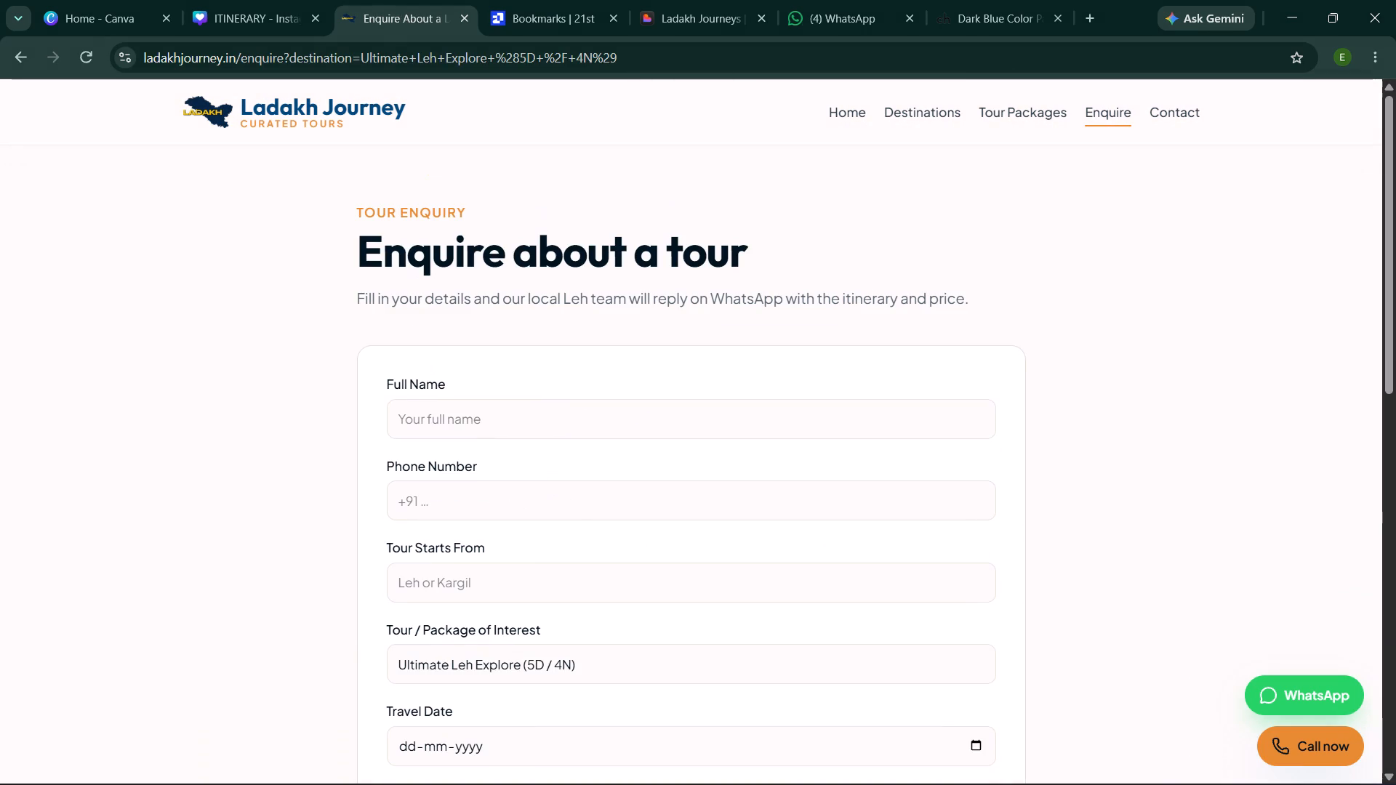
Open the Tour Packages page of the Ladakh Journey site and look over the Leh Tour Packages cards.
click(1016, 108)
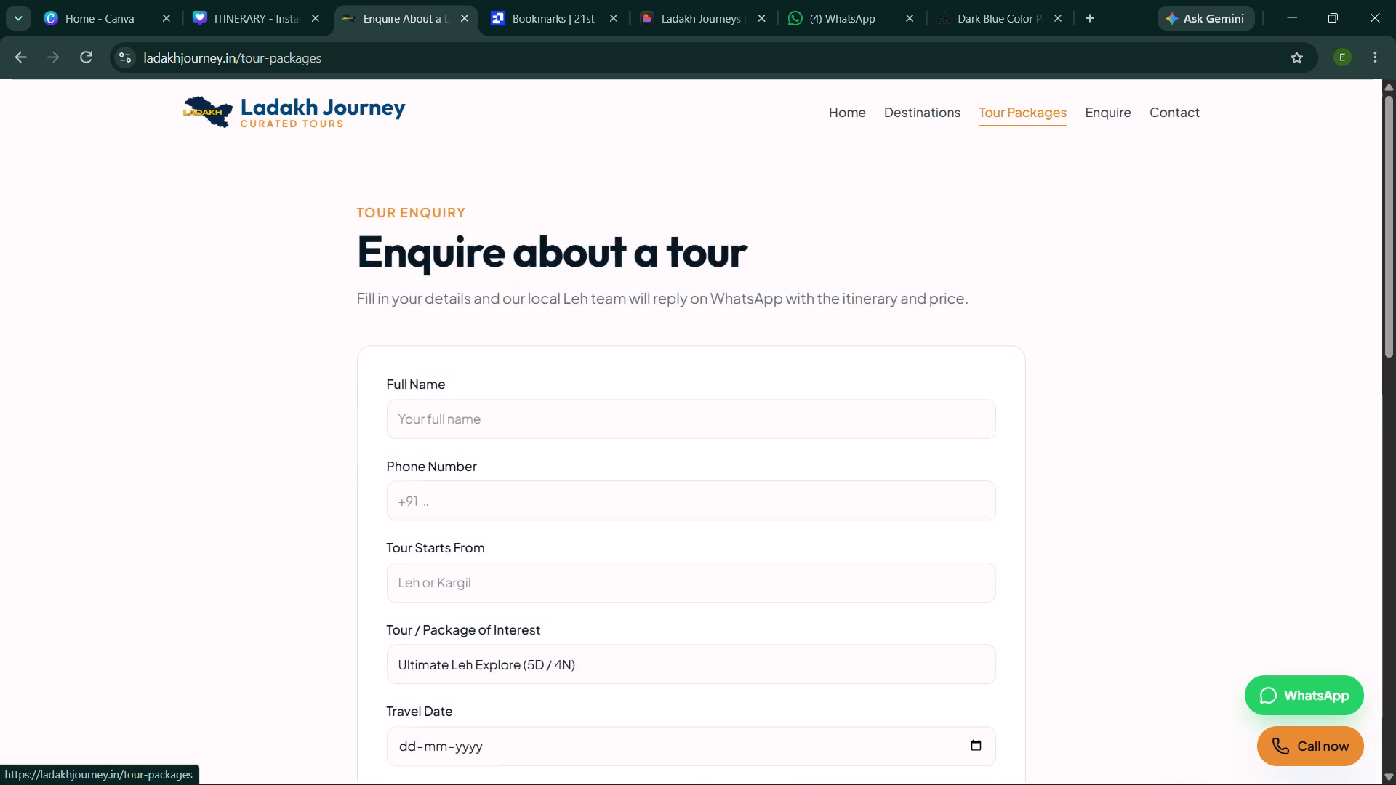
scroll(619, 494, down, 3)
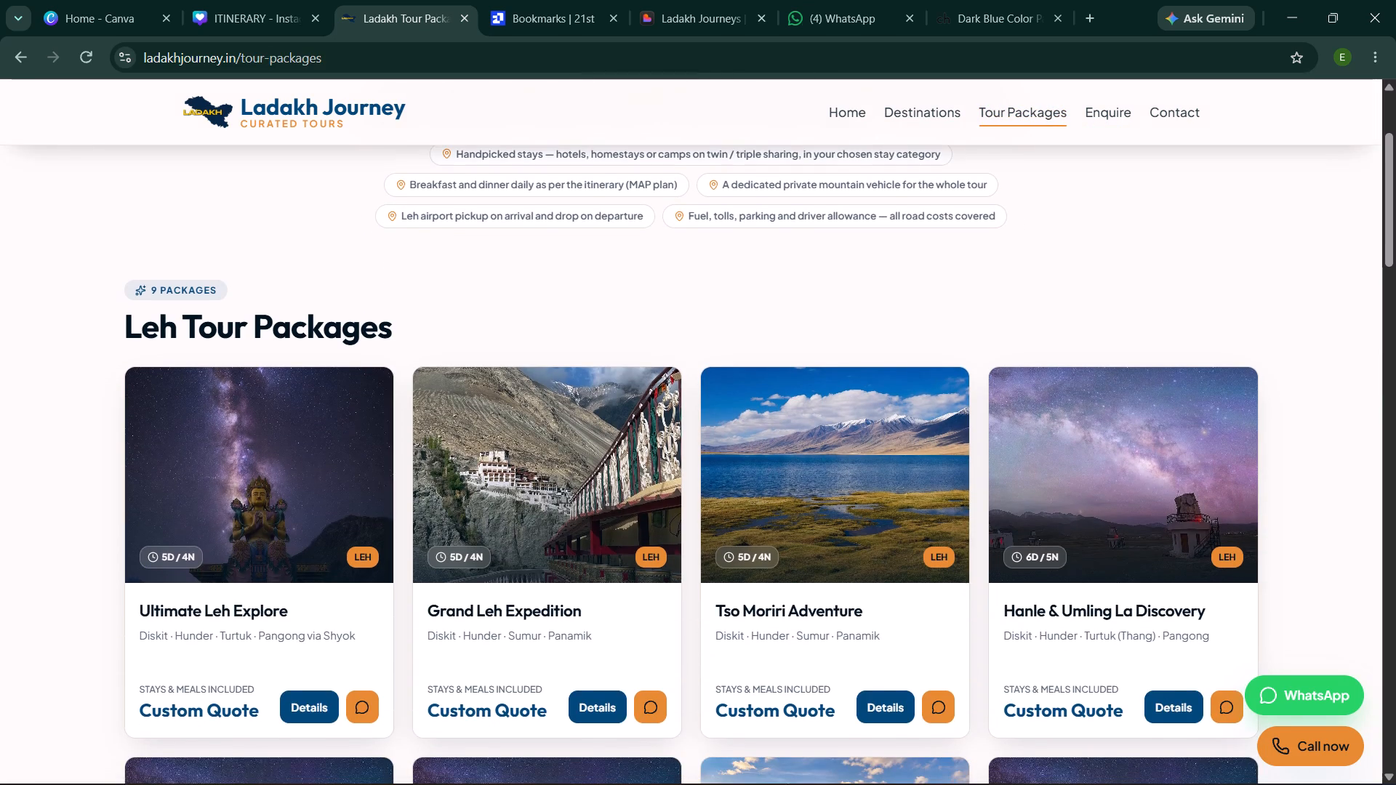
scroll(619, 494, down, 4)
scroll(619, 494, up, 4)
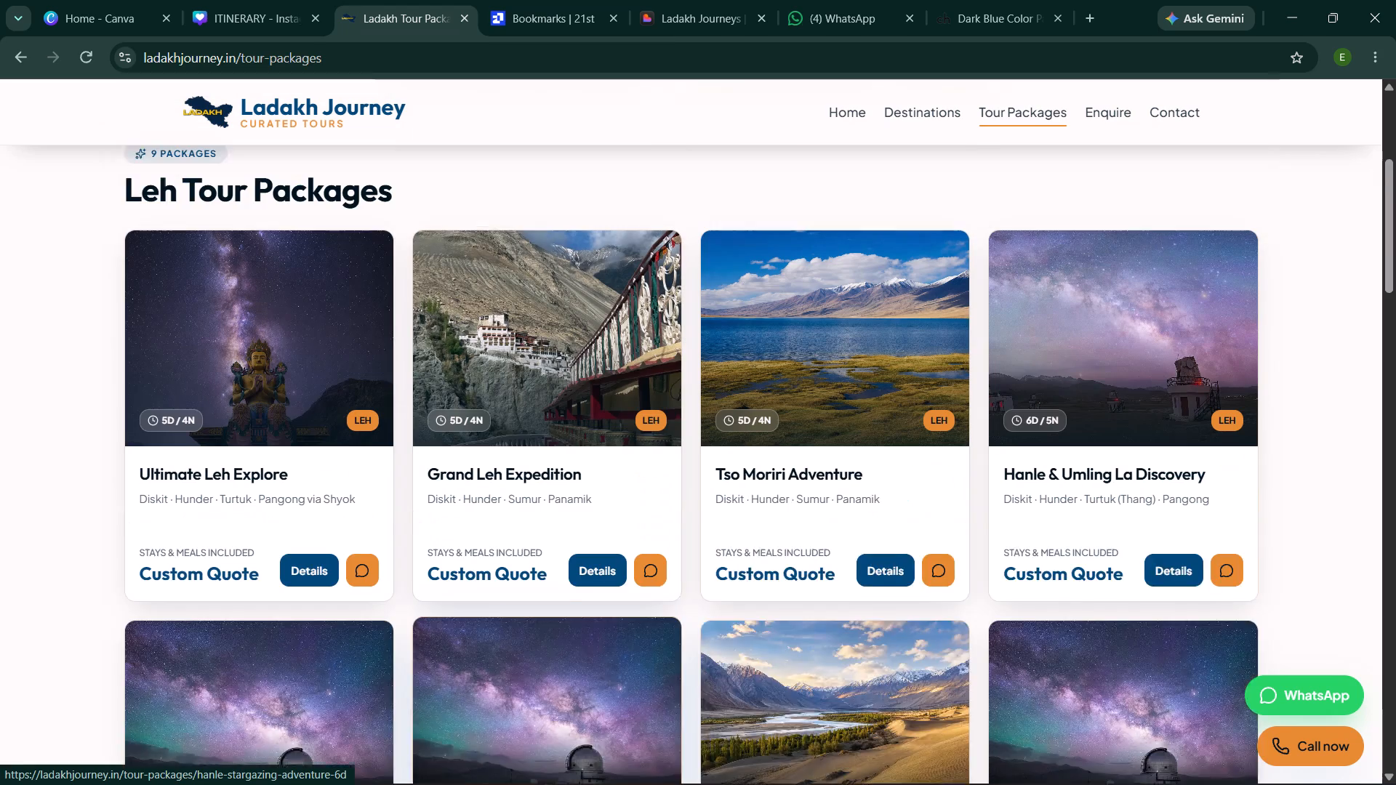
scroll(619, 494, down, 2)
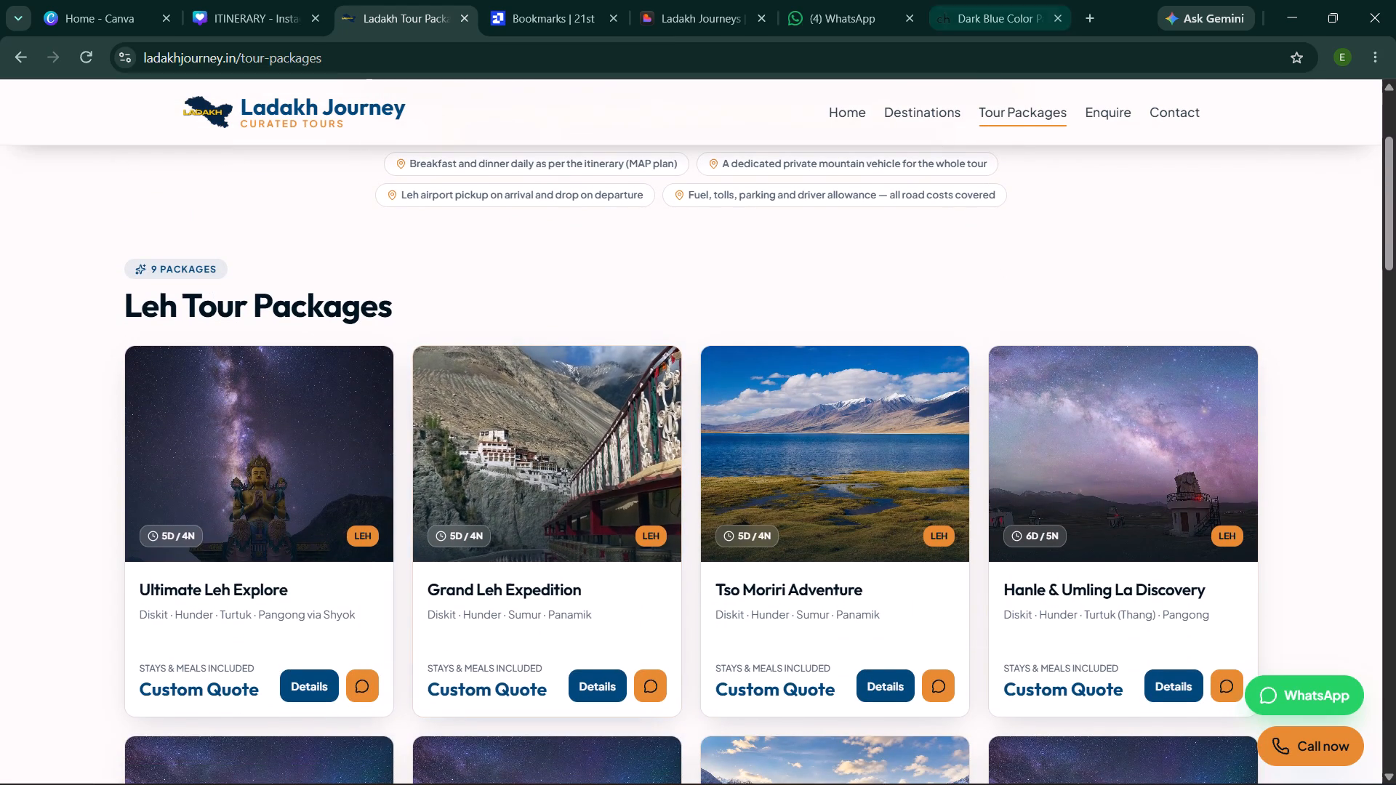
Return to the Ladakh Journey home page and look through it for the featured Ultimate Leh Explore package card.
click(838, 106)
scroll(630, 408, down, 14)
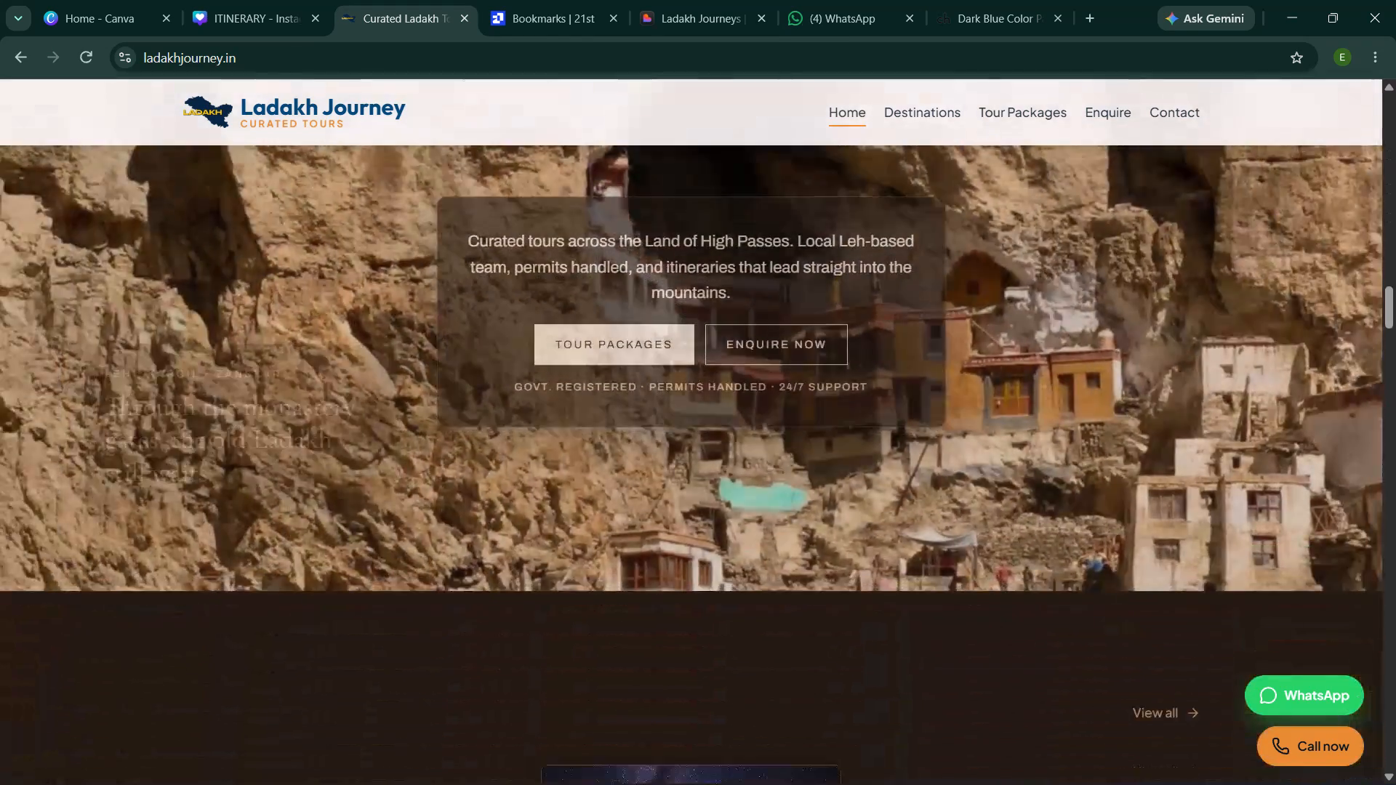
scroll(630, 408, up, 5)
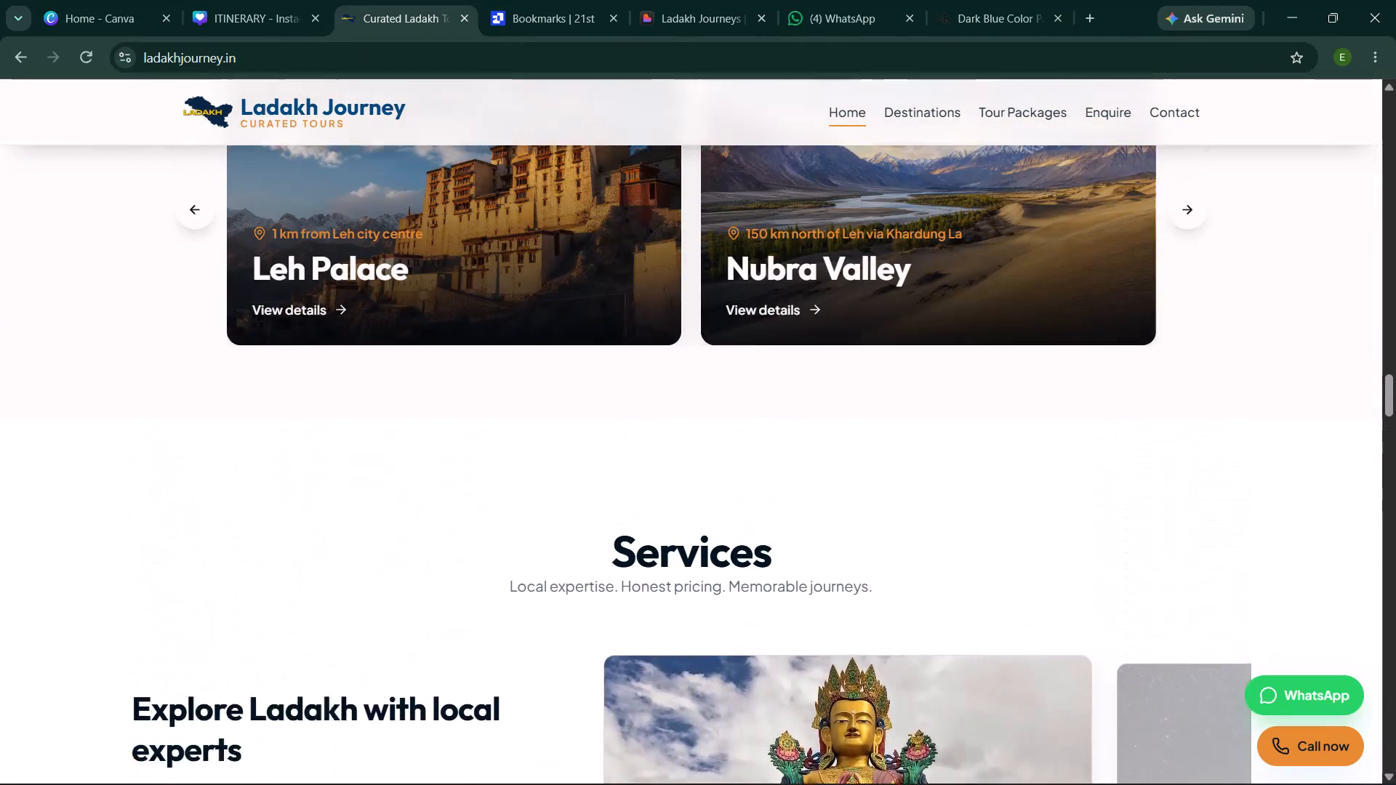
scroll(630, 408, up, 2)
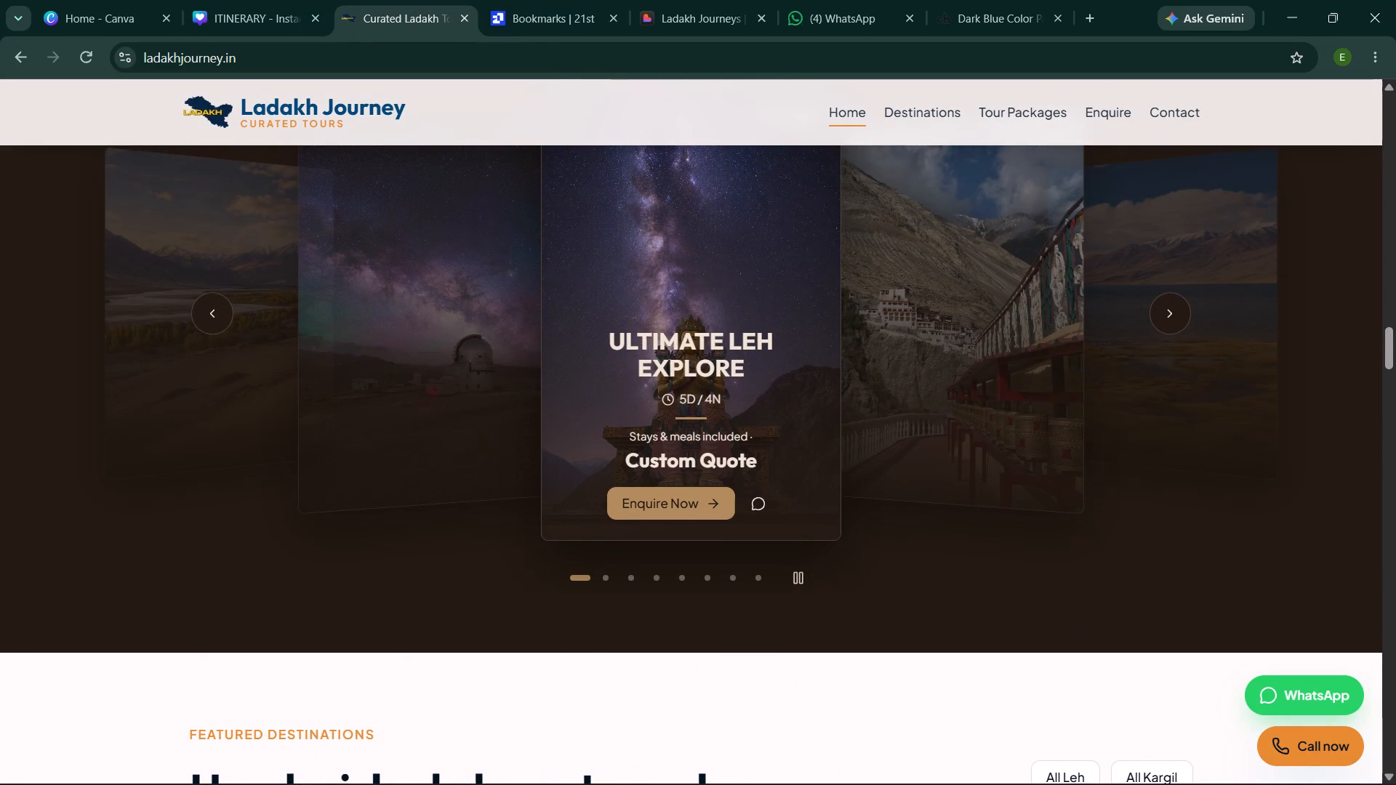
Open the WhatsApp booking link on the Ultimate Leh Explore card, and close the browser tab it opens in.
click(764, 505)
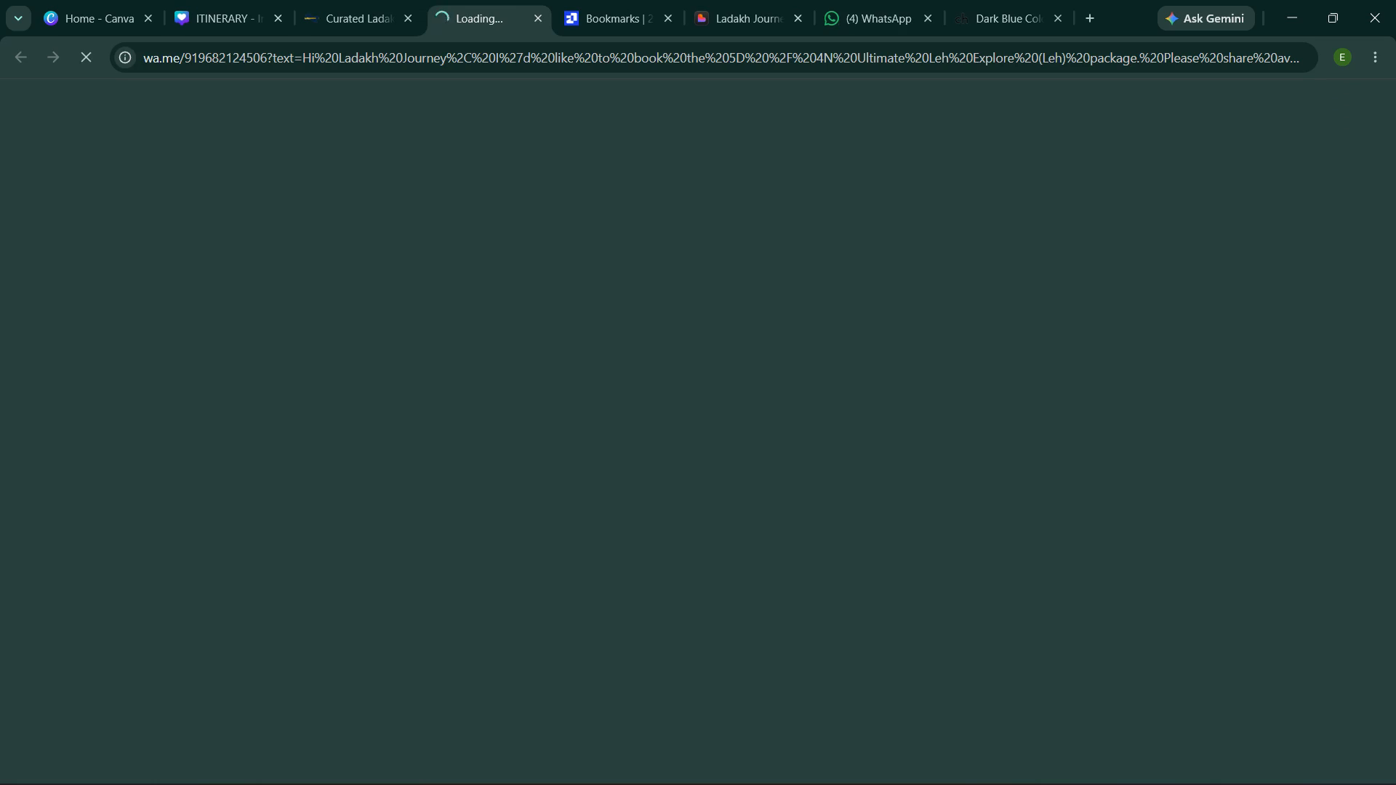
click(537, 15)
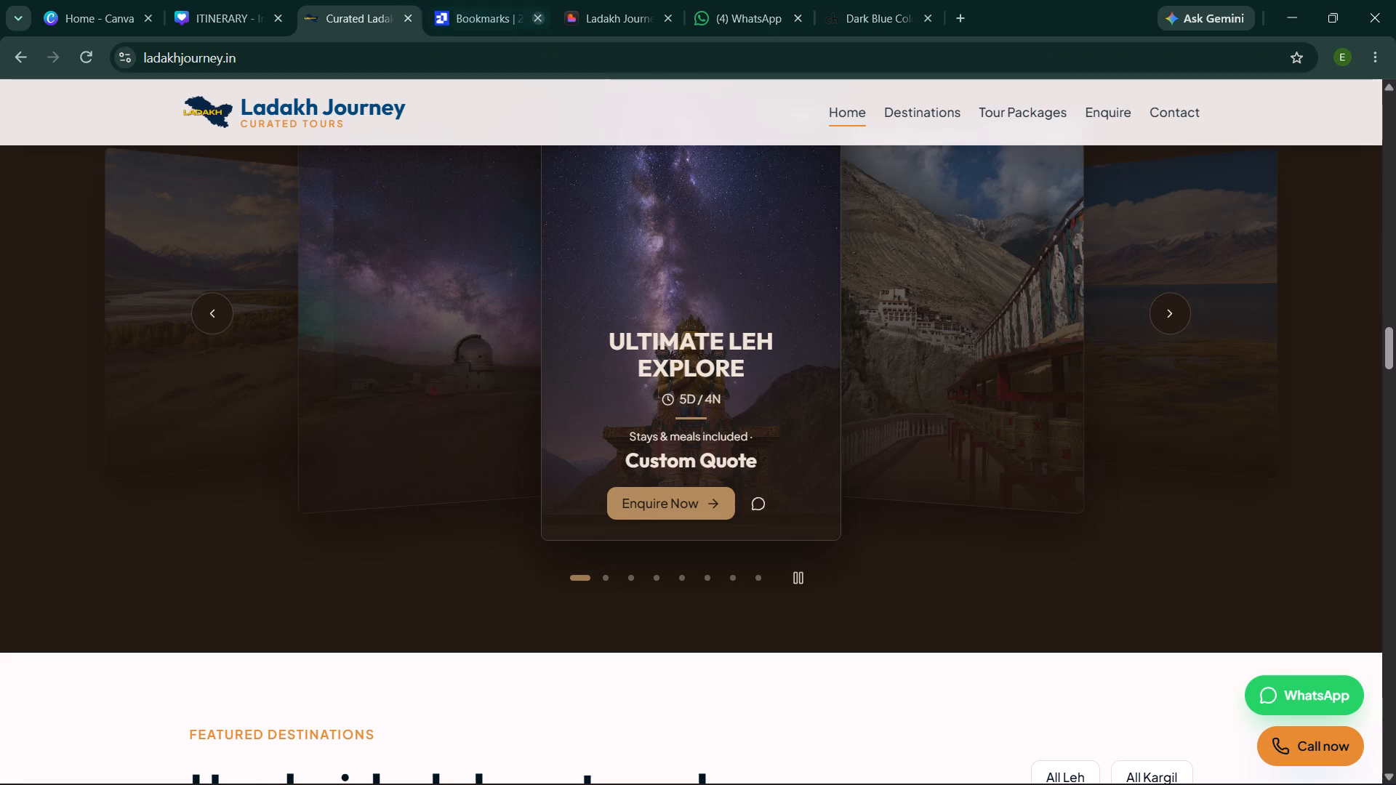
Go back to the Tour Packages page and compare the Leh Tour Packages by duration and route.
click(1021, 118)
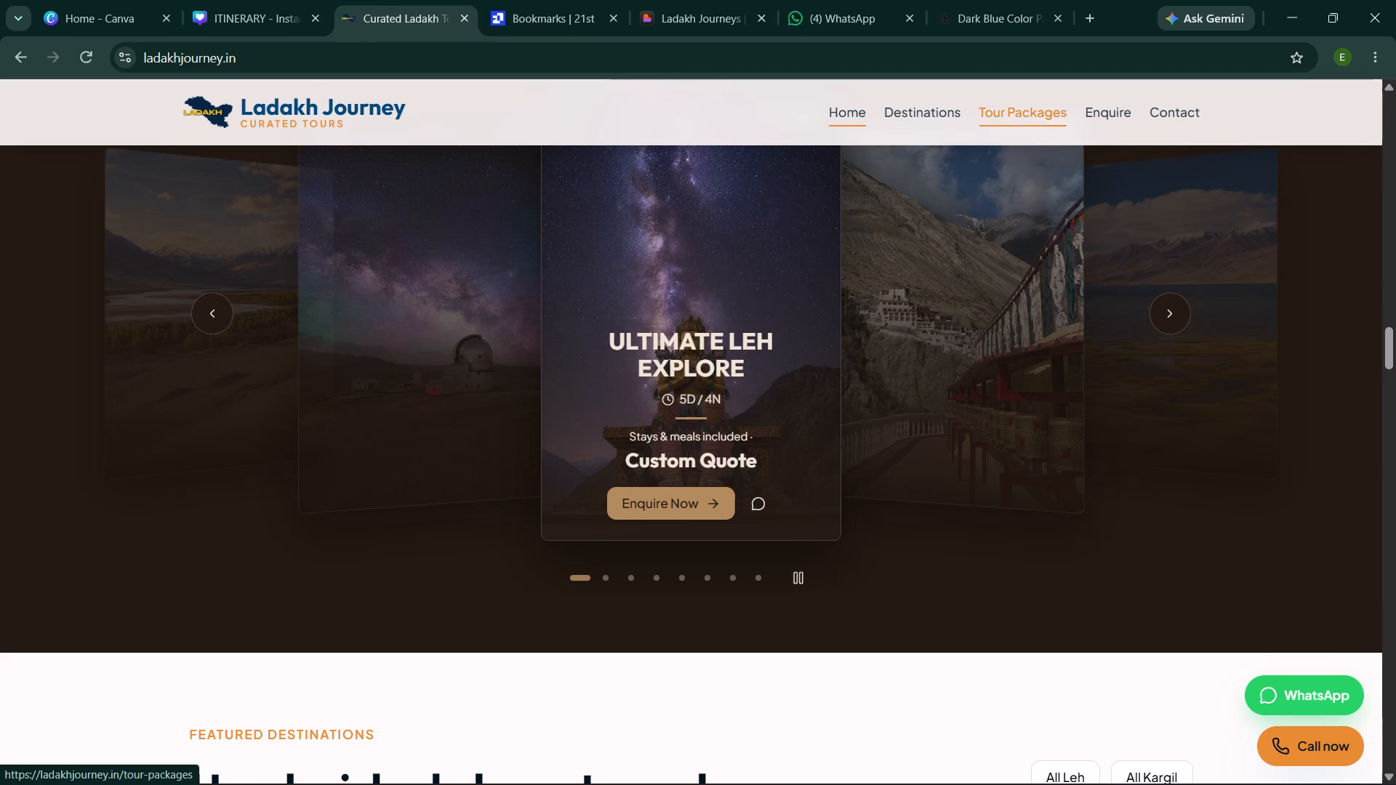
scroll(569, 502, down, 2)
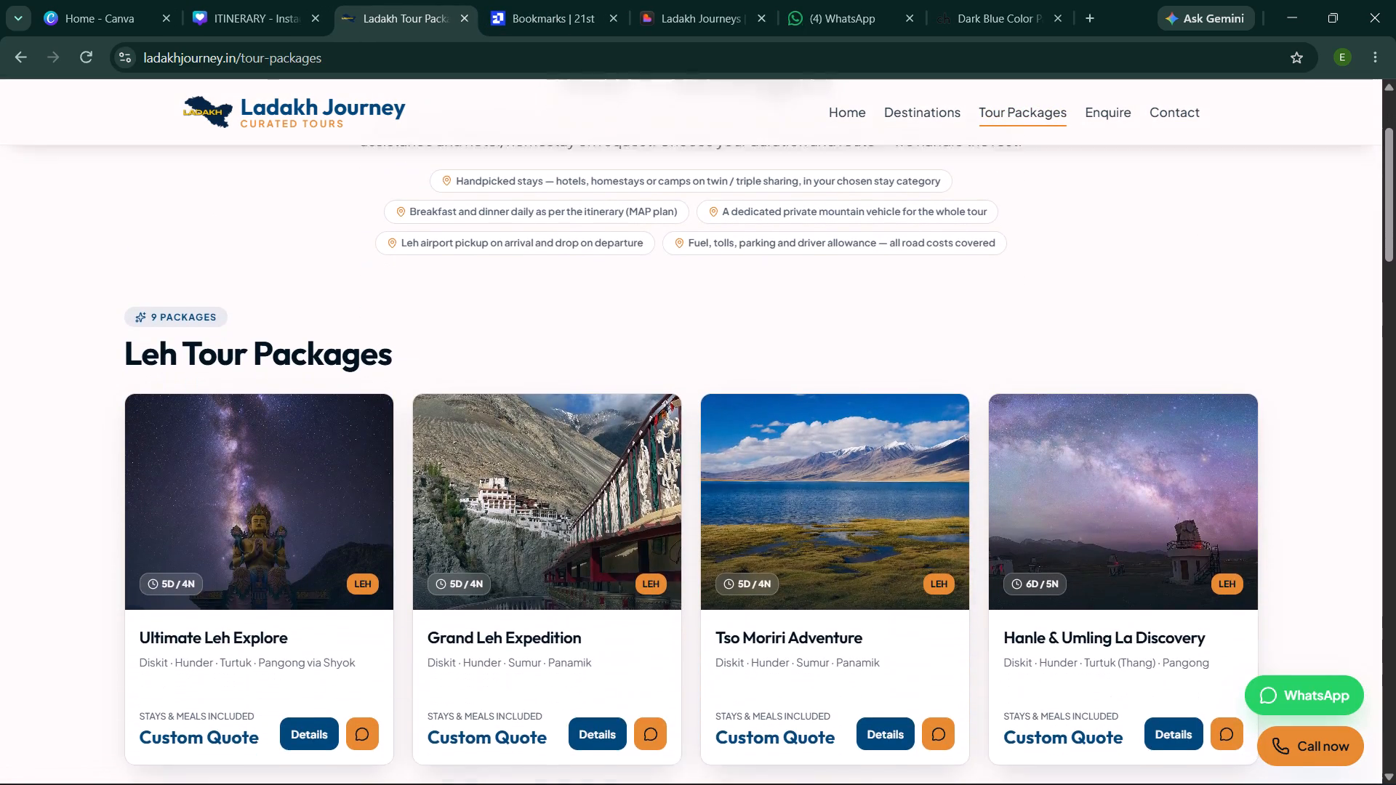
scroll(569, 502, down, 2)
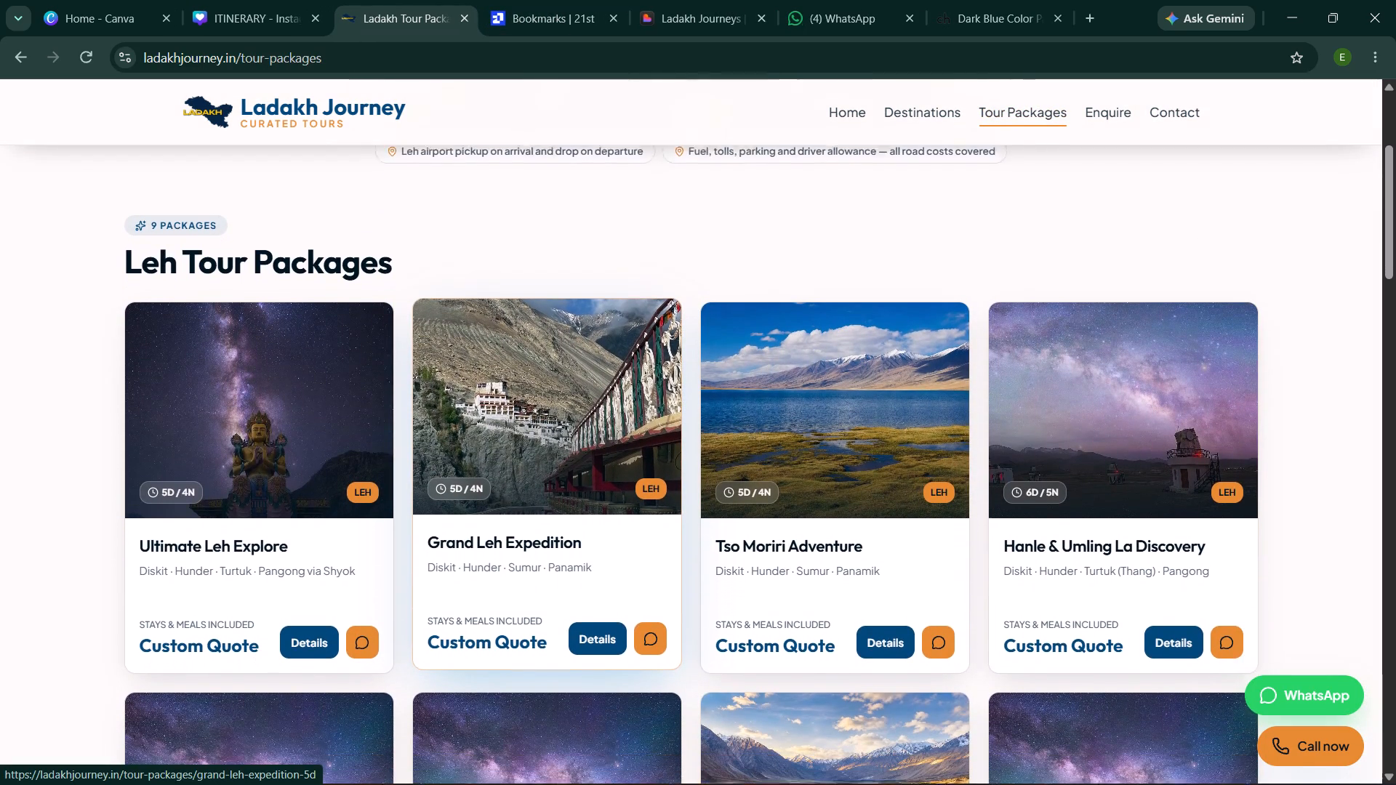
scroll(569, 502, down, 1)
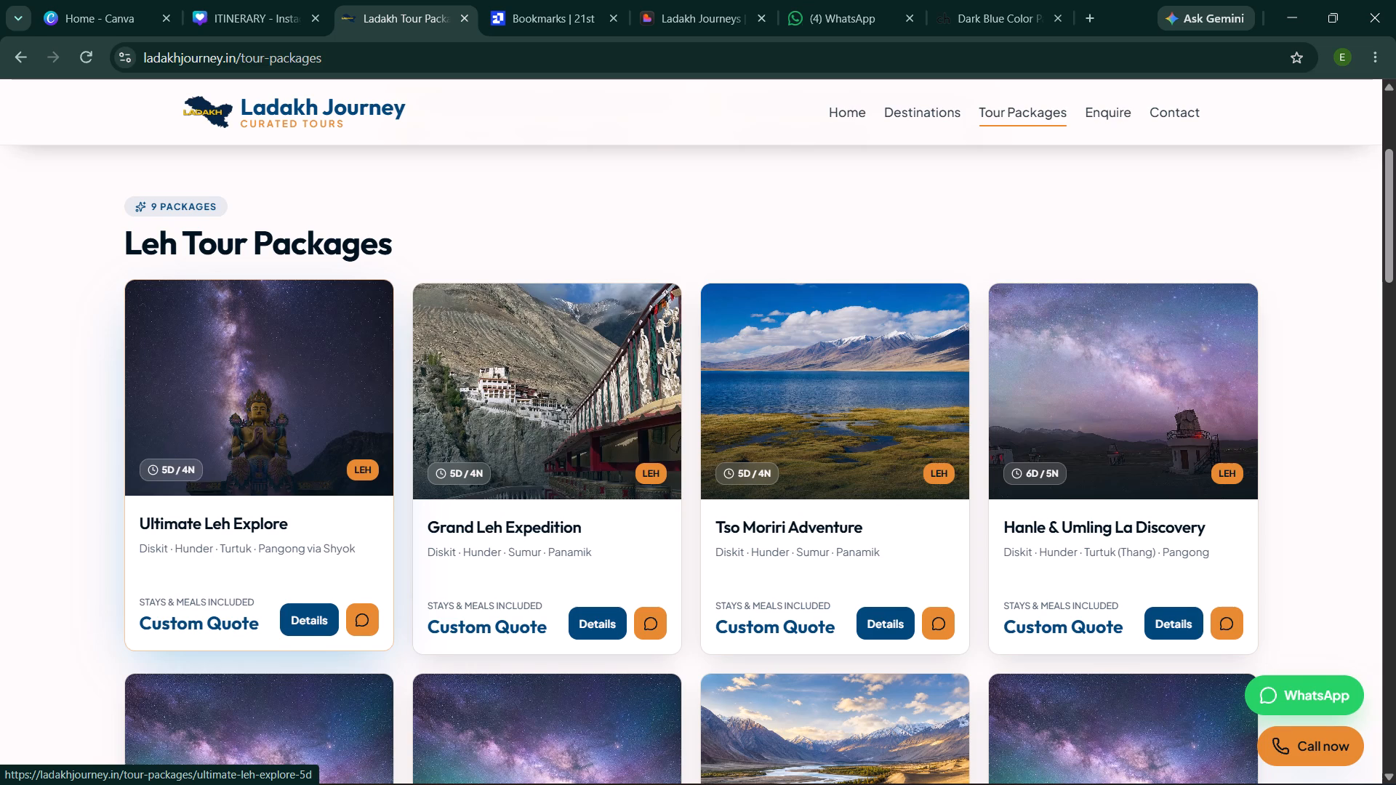
scroll(271, 424, down, 3)
scroll(271, 424, up, 1)
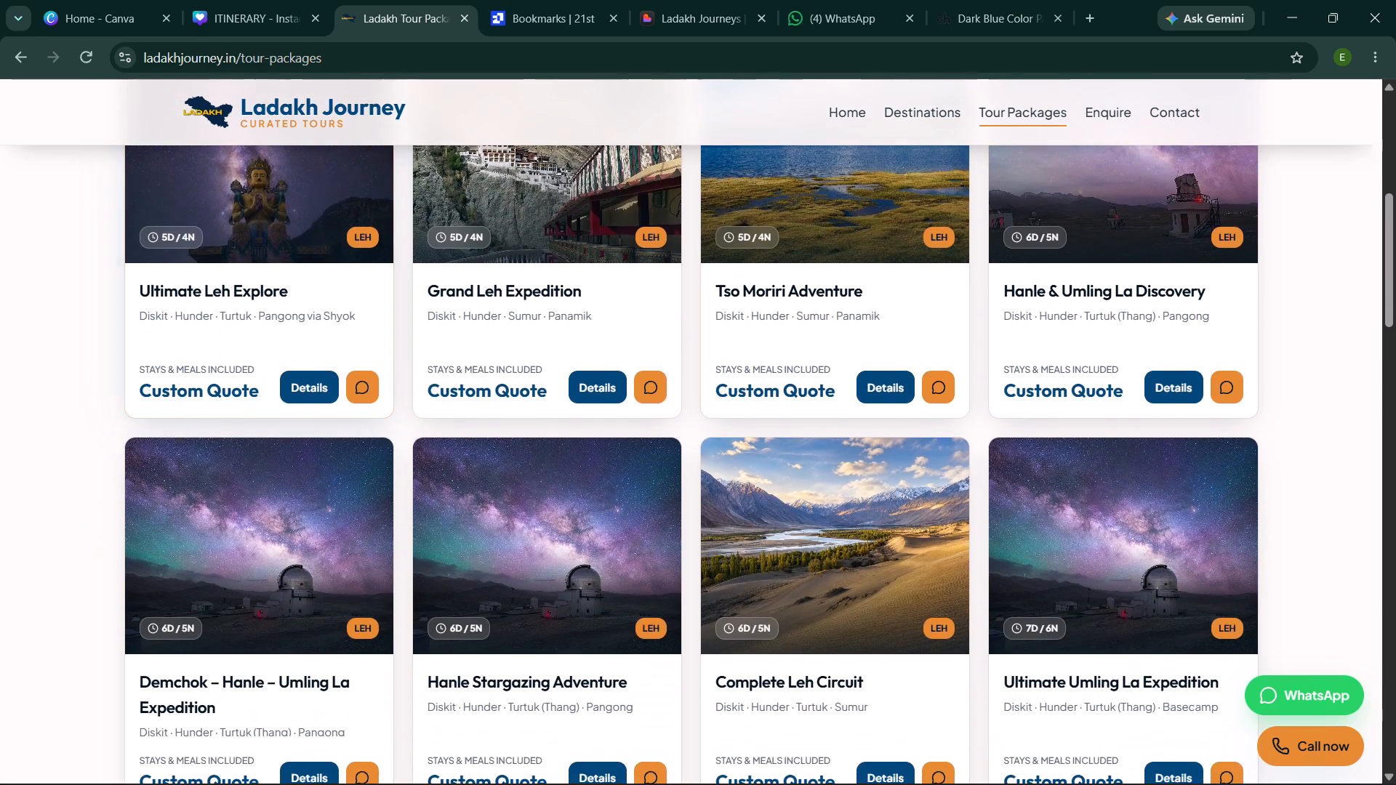
scroll(271, 424, up, 2)
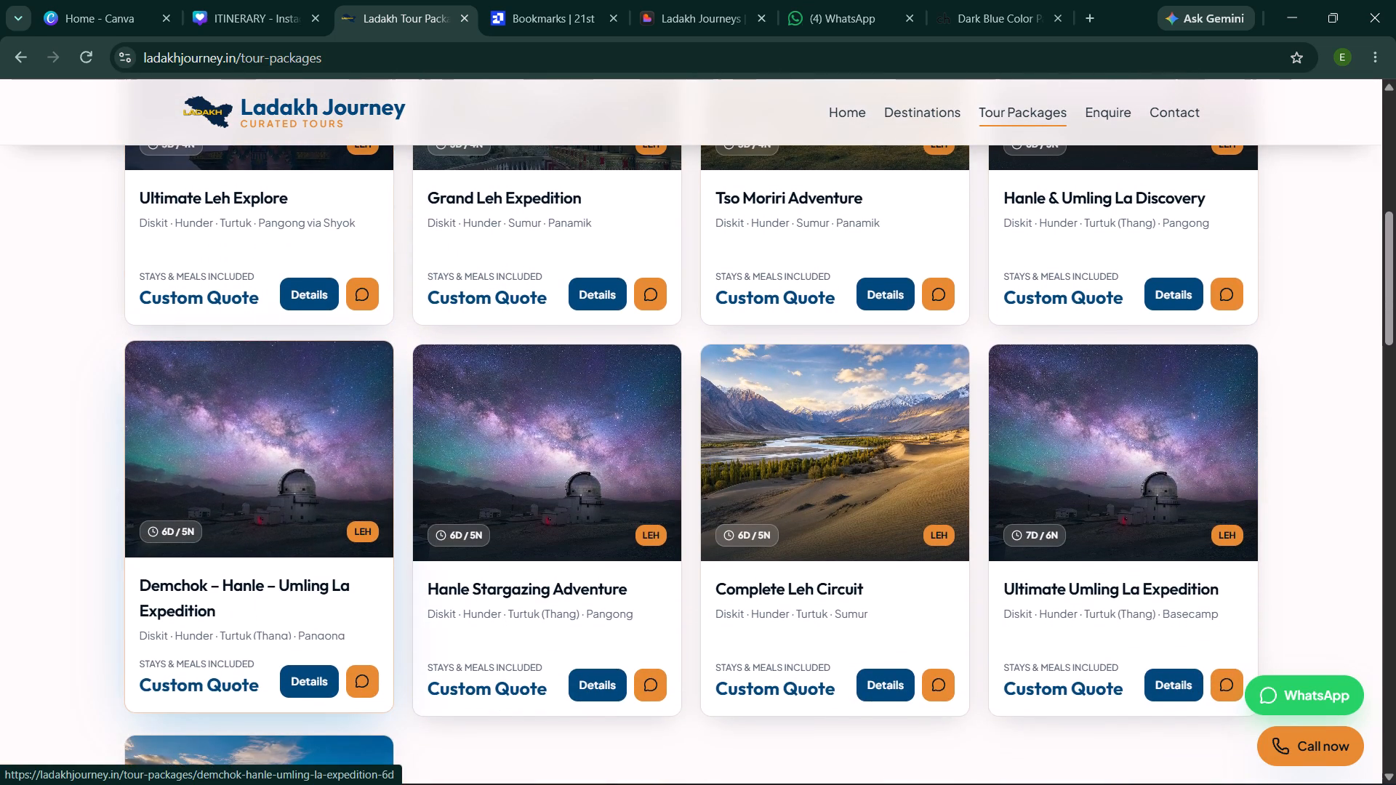
scroll(271, 424, up, 2)
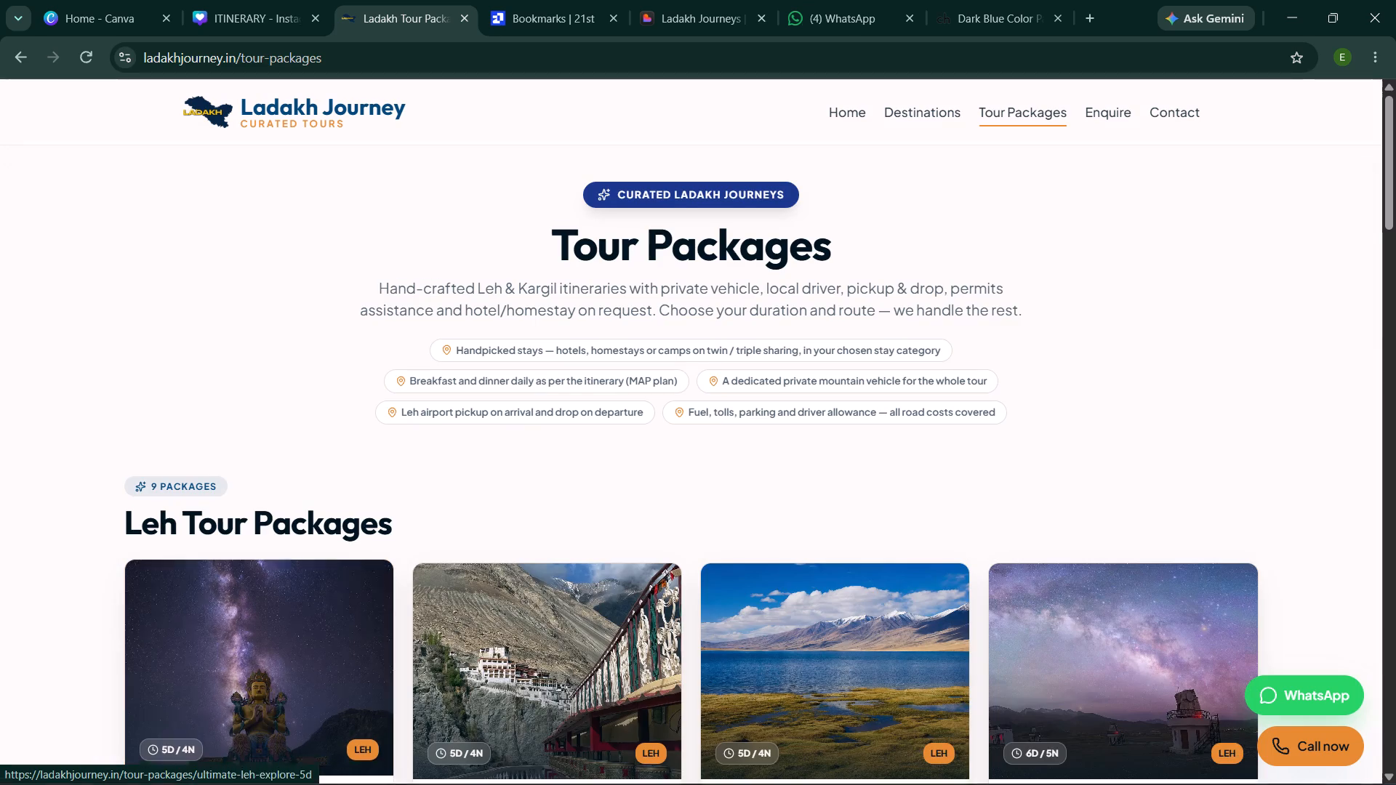
Open the Word document "Leh with Umling La Expedition" from the Itineraries folder on drive D in File Explorer.
click(540, 779)
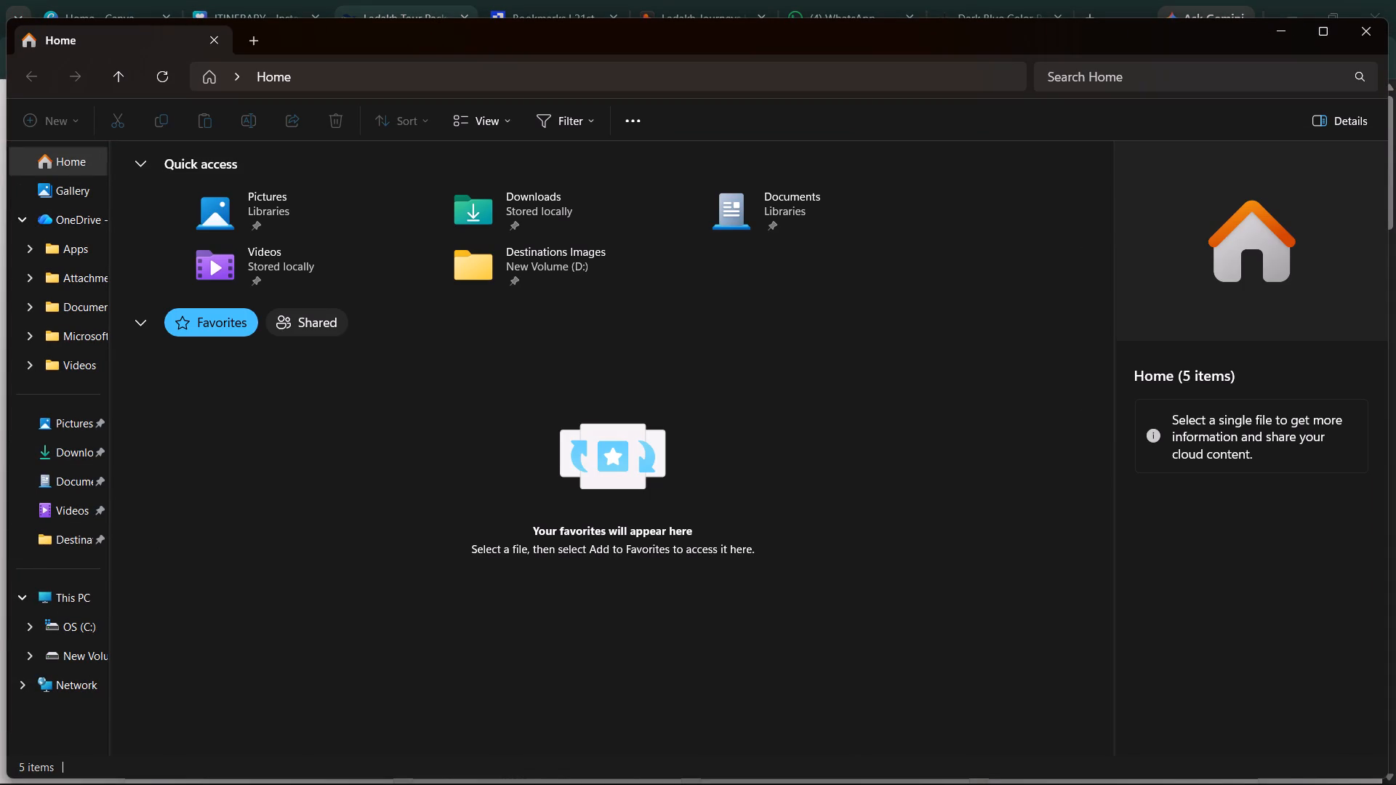
click(68, 646)
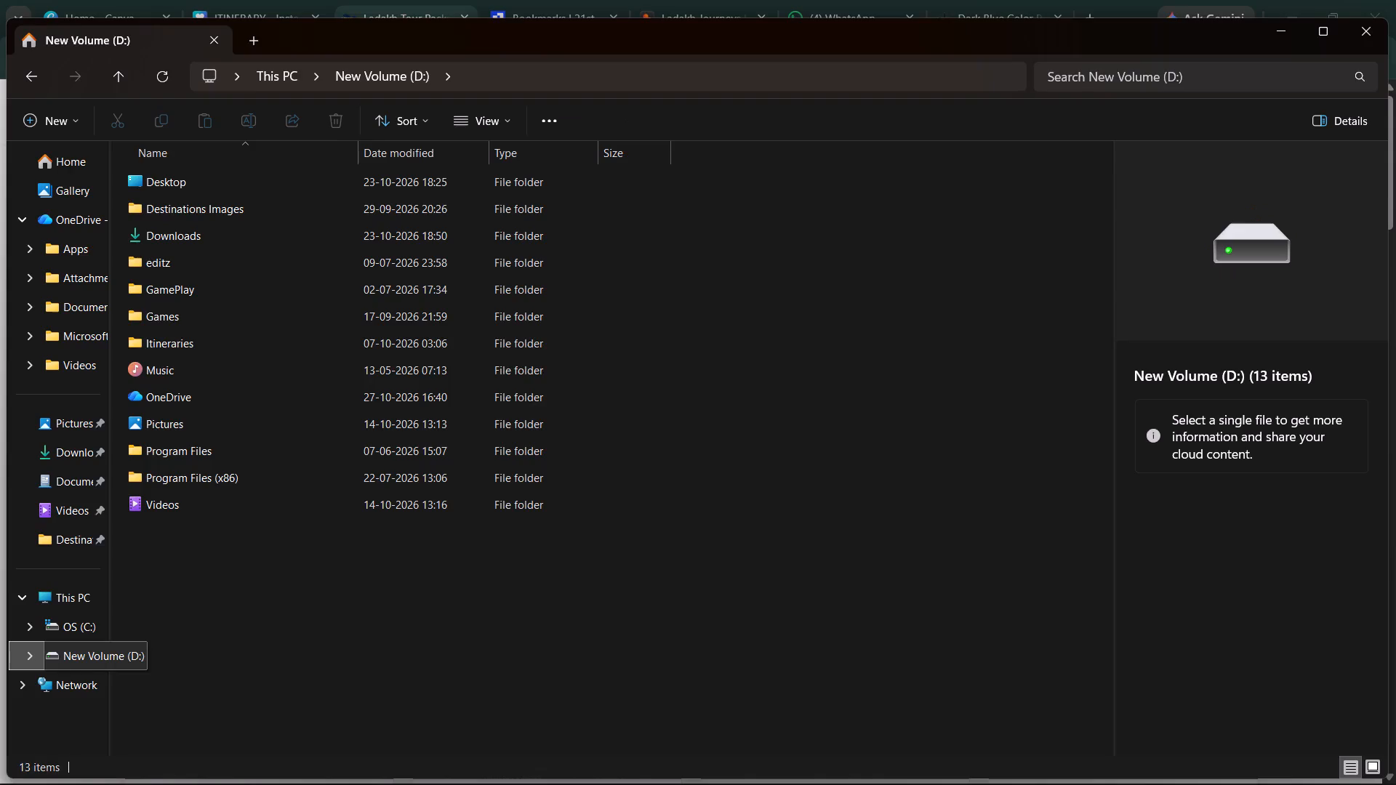
double_click(206, 347)
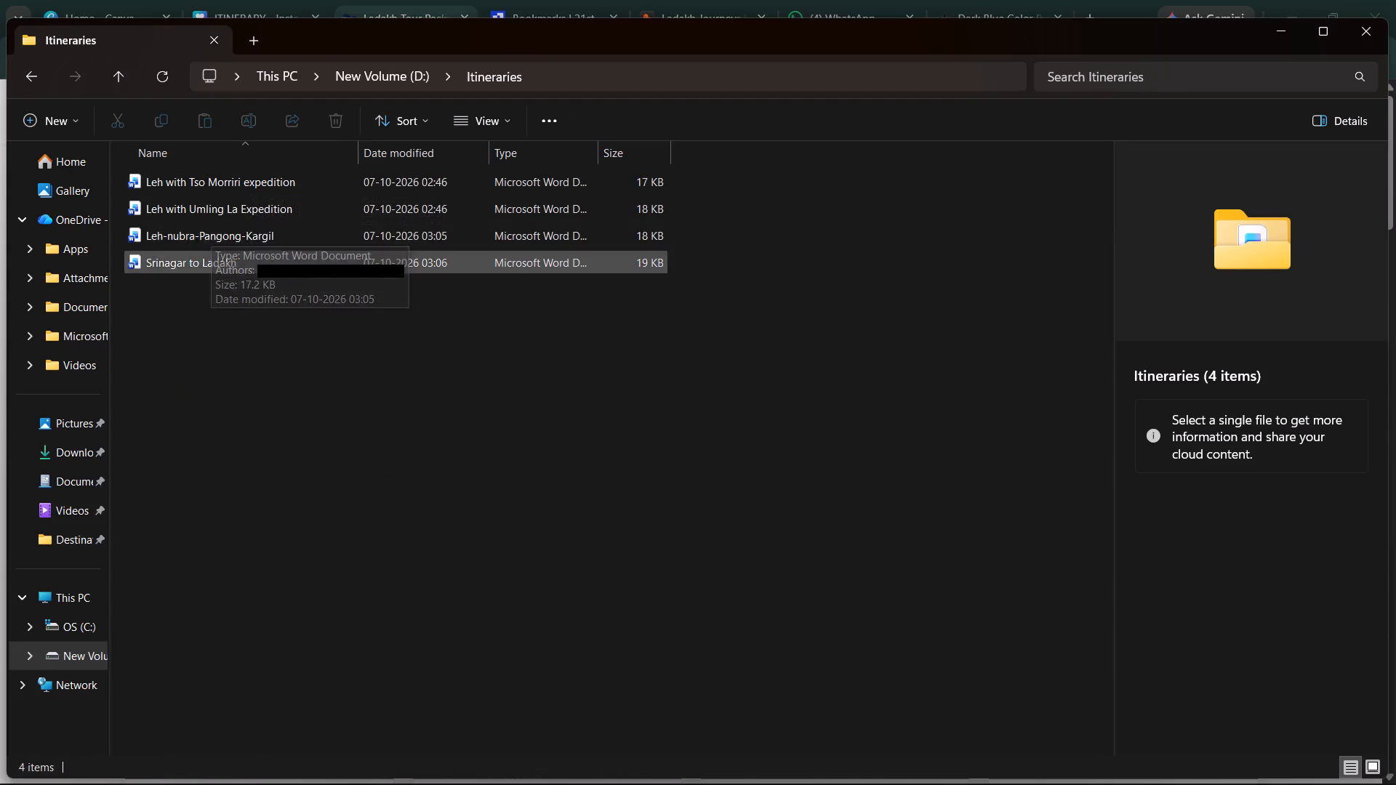
double_click(217, 210)
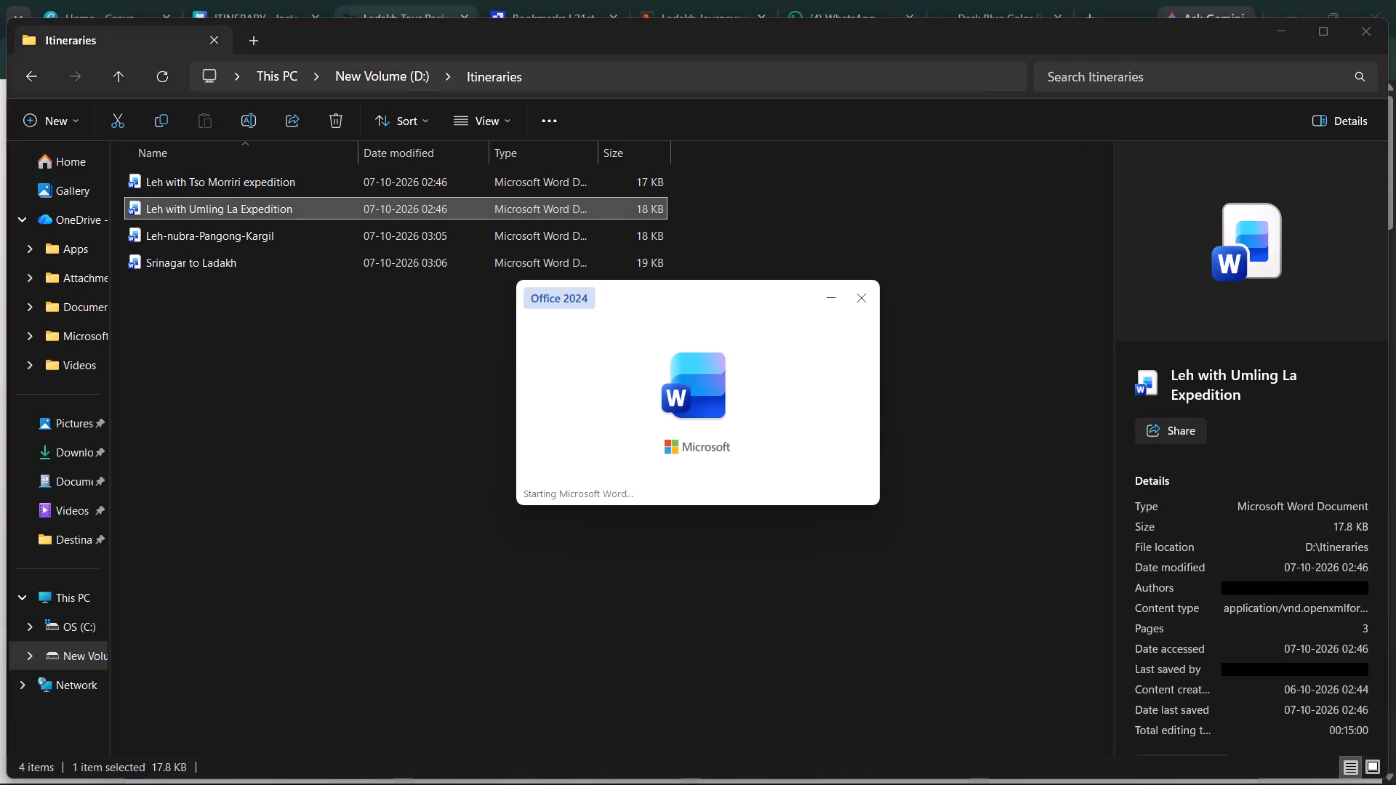
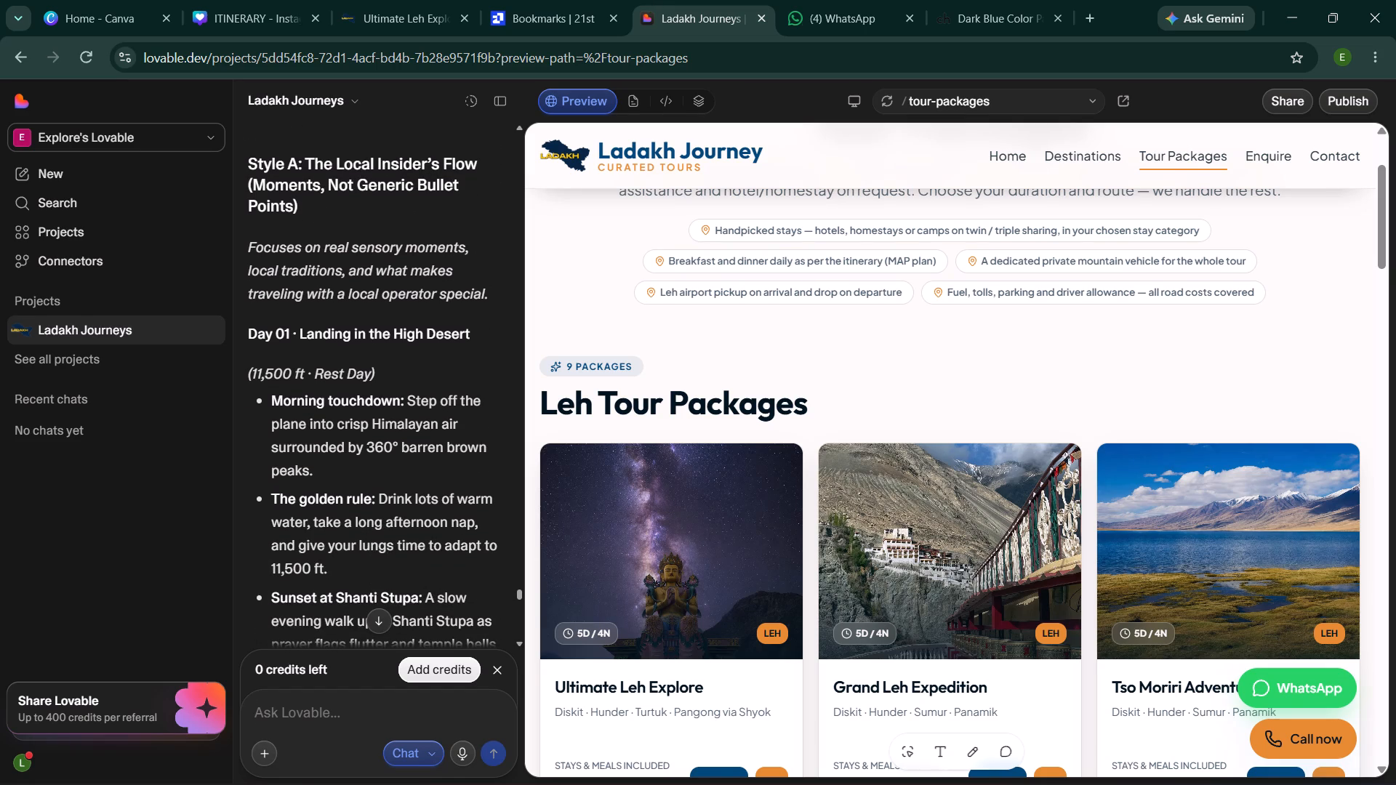
click(386, 24)
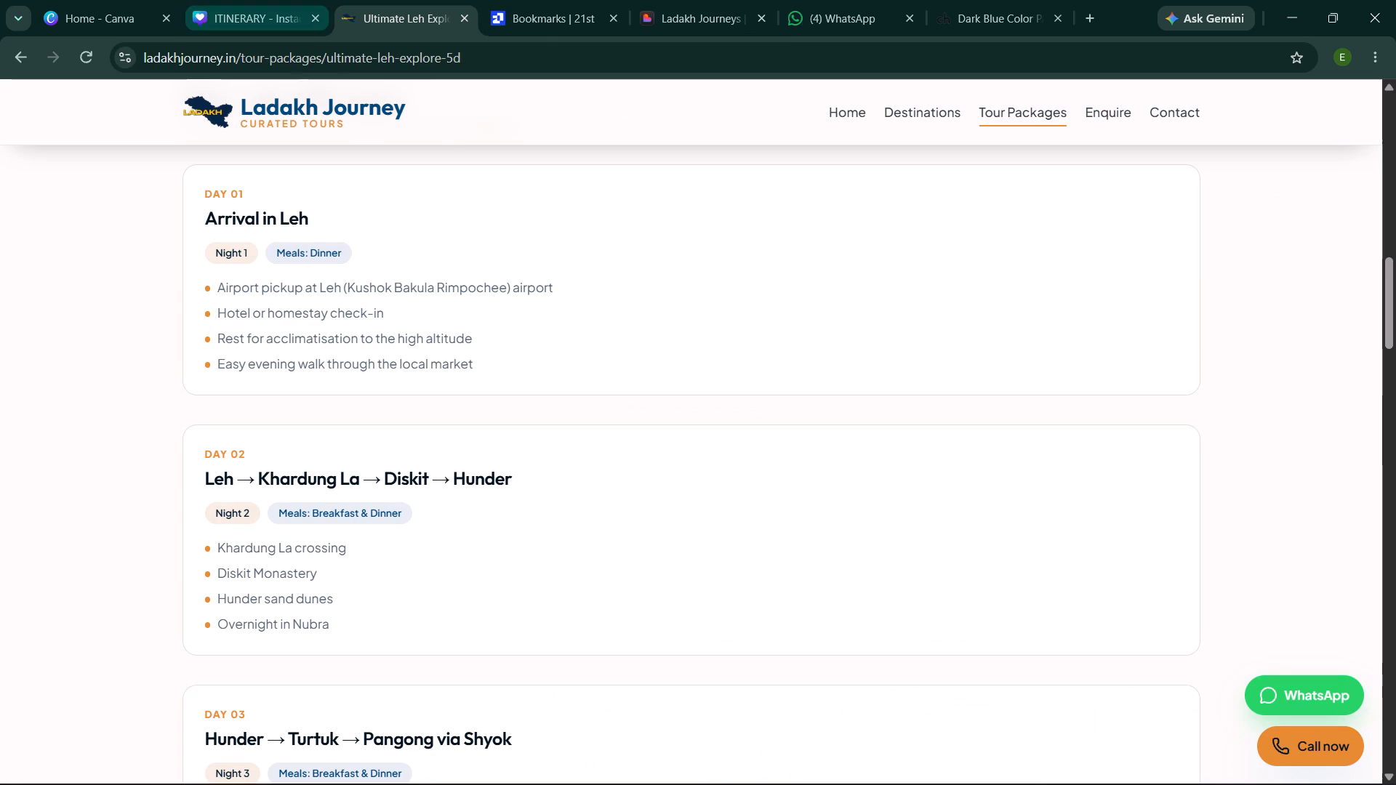
Switch to the ITINERARY design in Canva and clear the "green" element search and the recent search history.
click(229, 6)
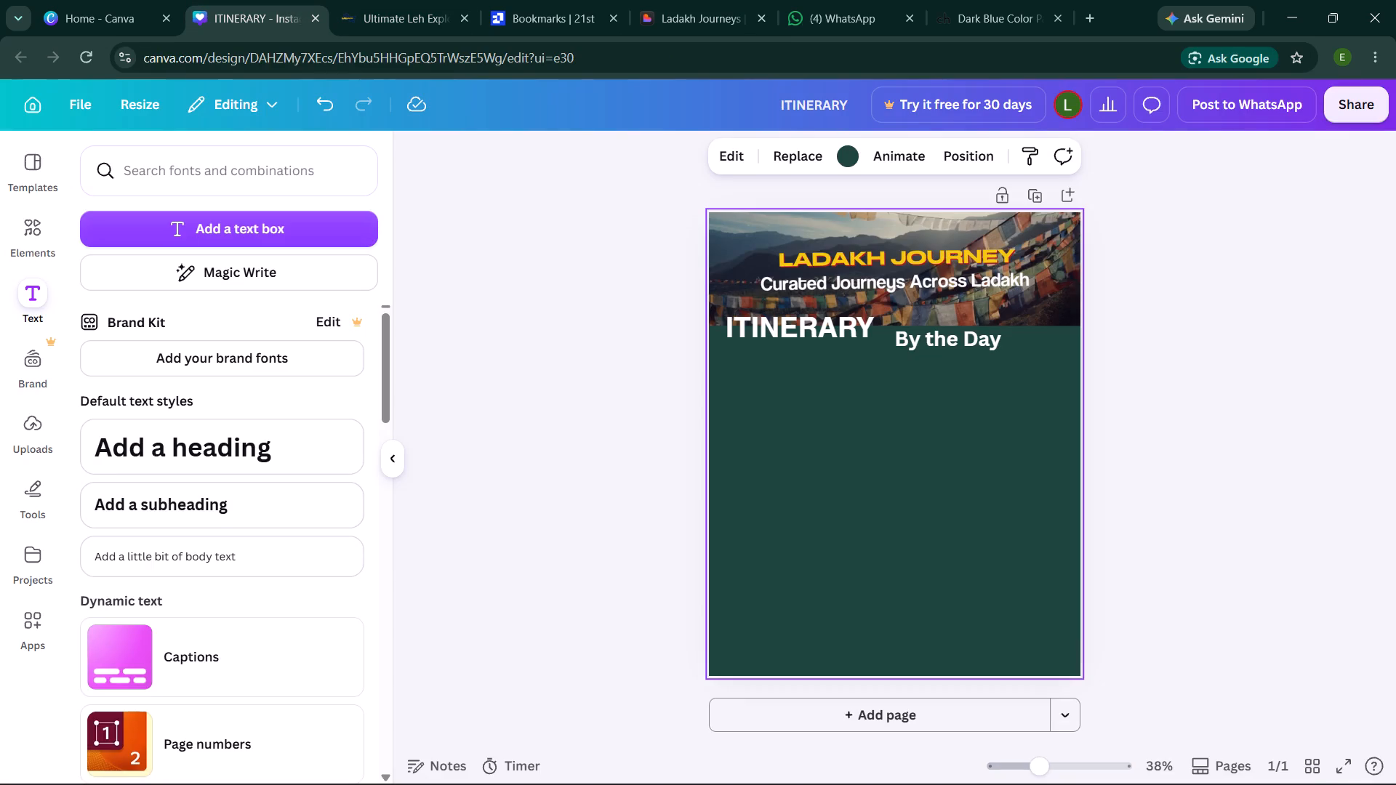
click(560, 454)
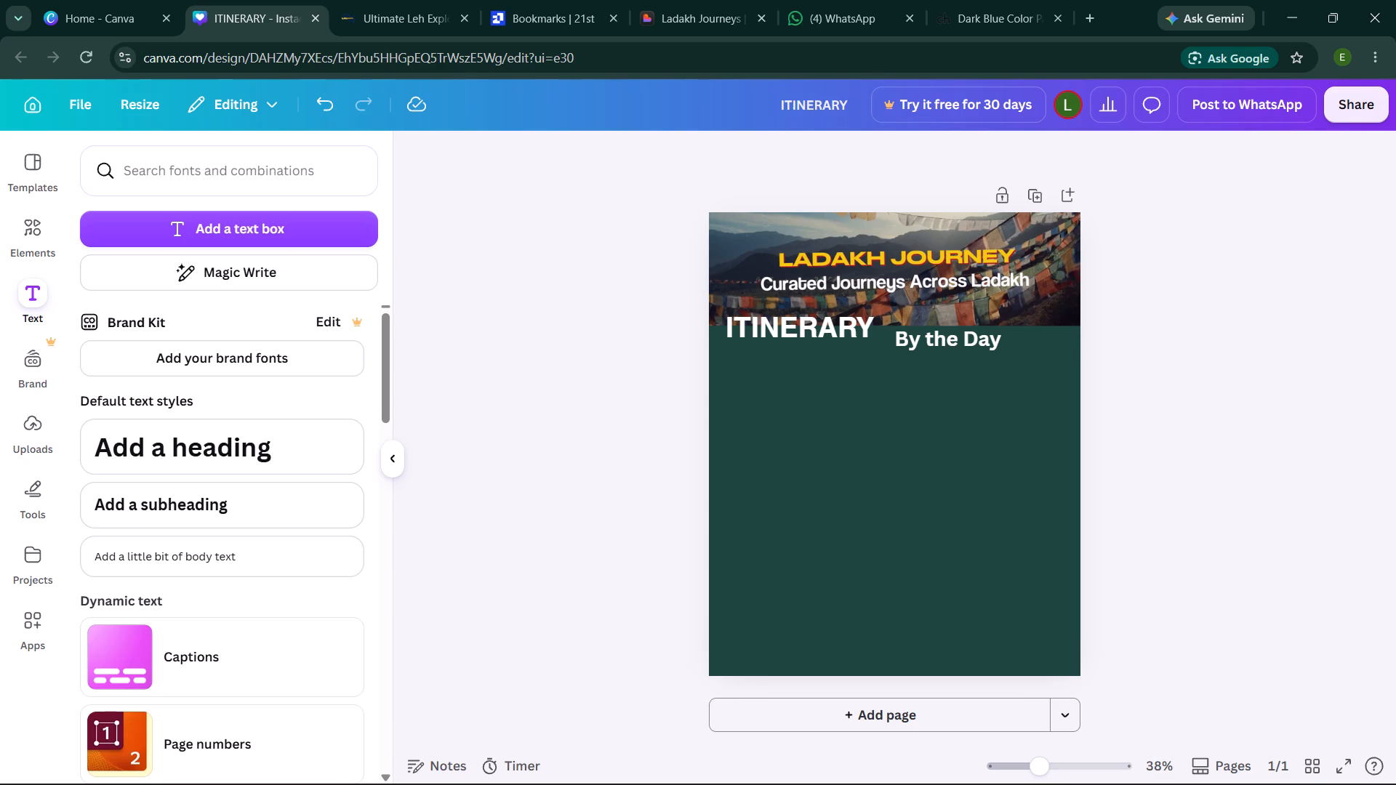
click(25, 226)
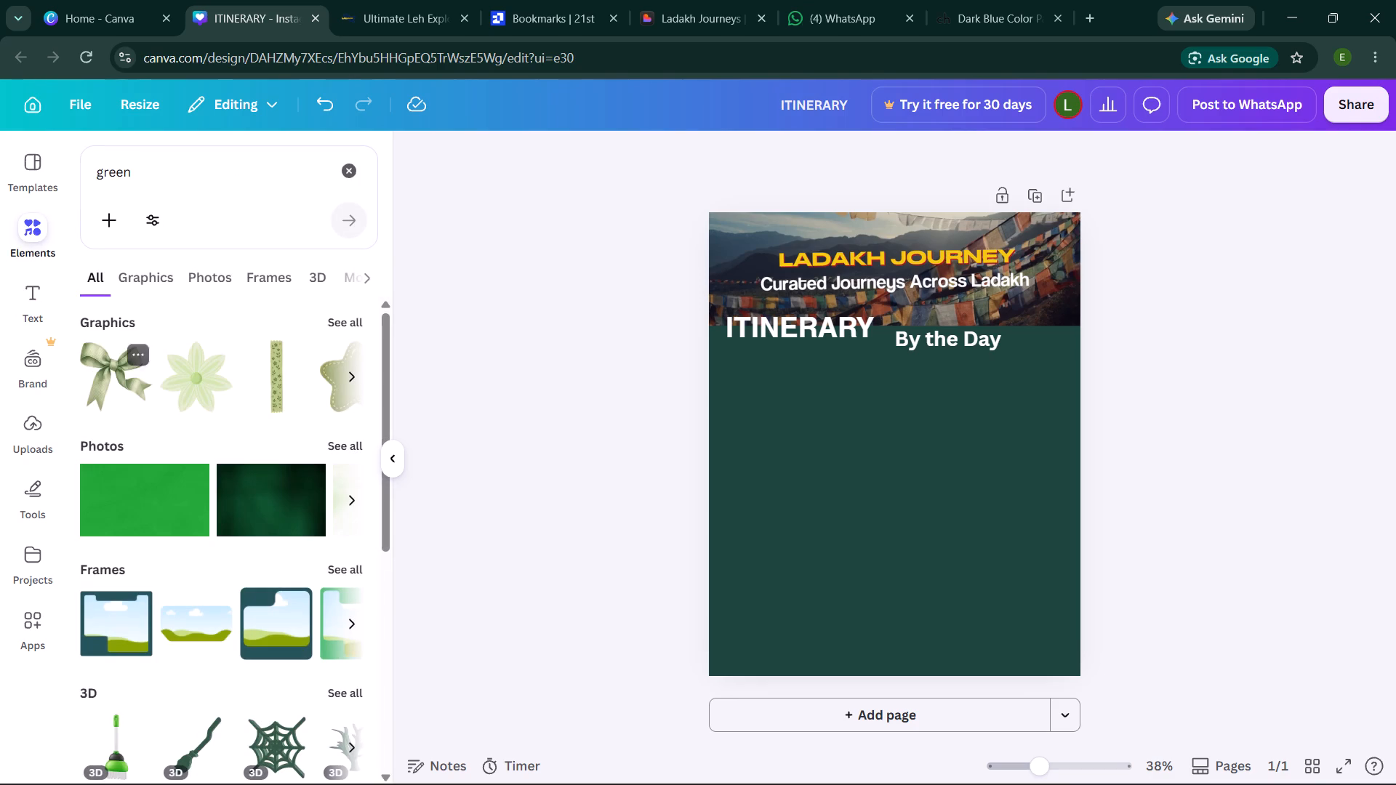
click(355, 172)
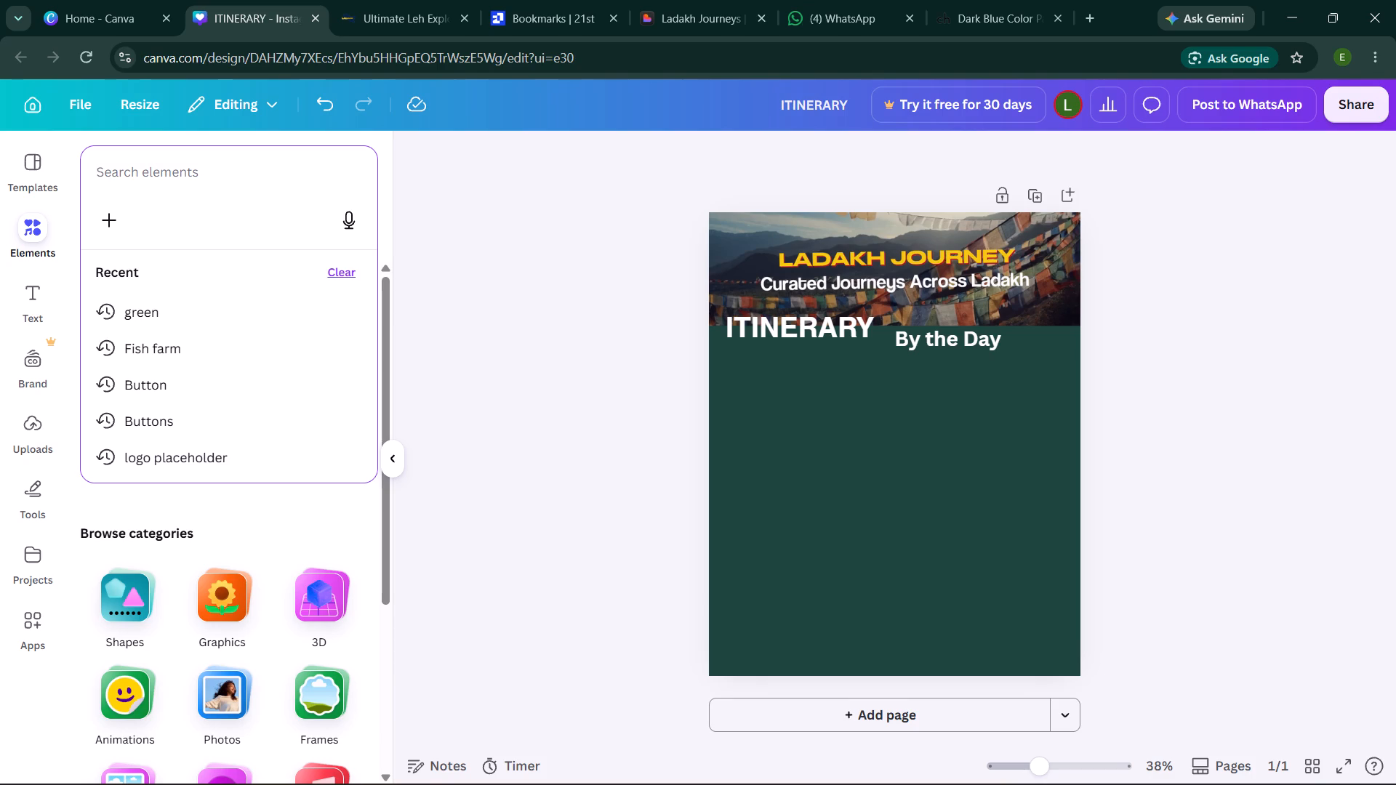
click(335, 267)
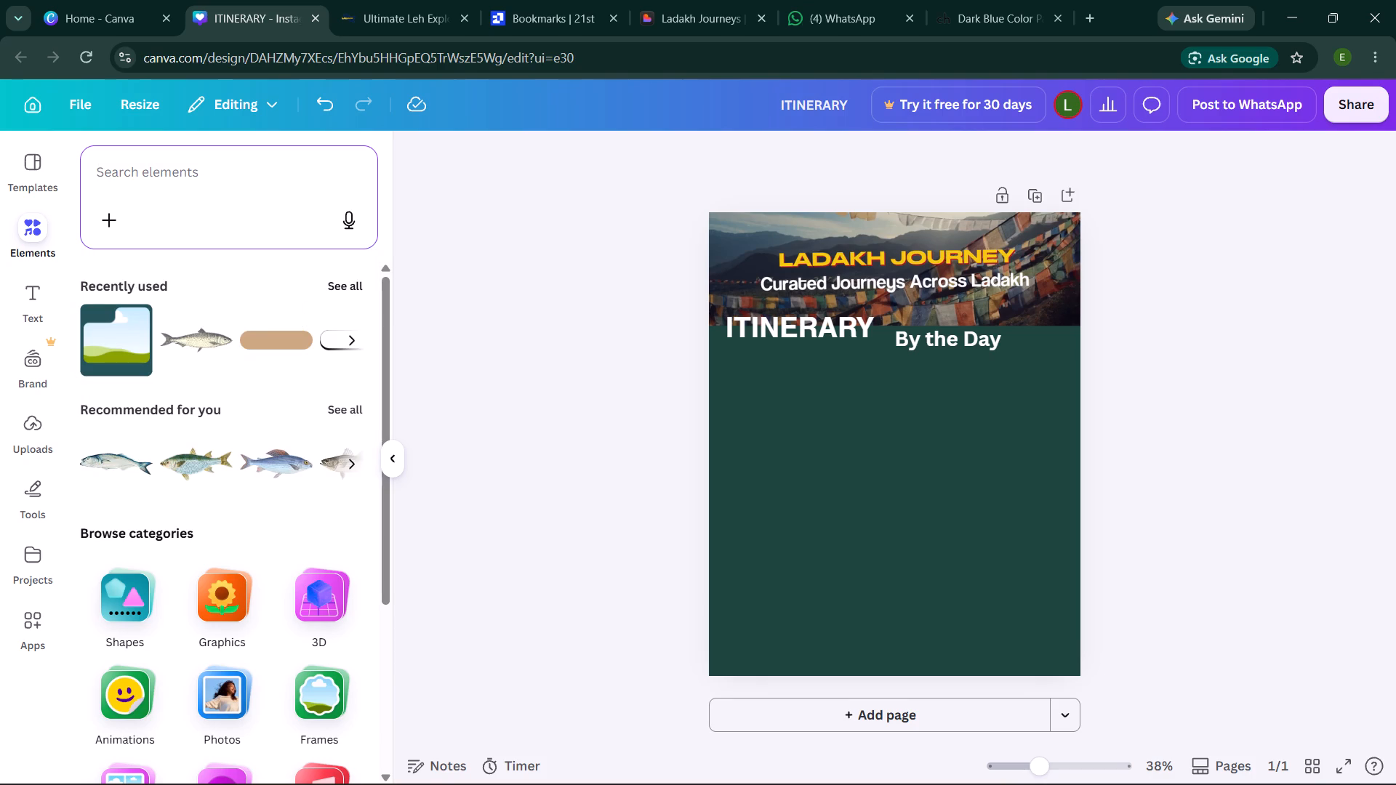
Check the recently used elements, and add a plain dashed line from the Lines shapes to the page.
click(348, 286)
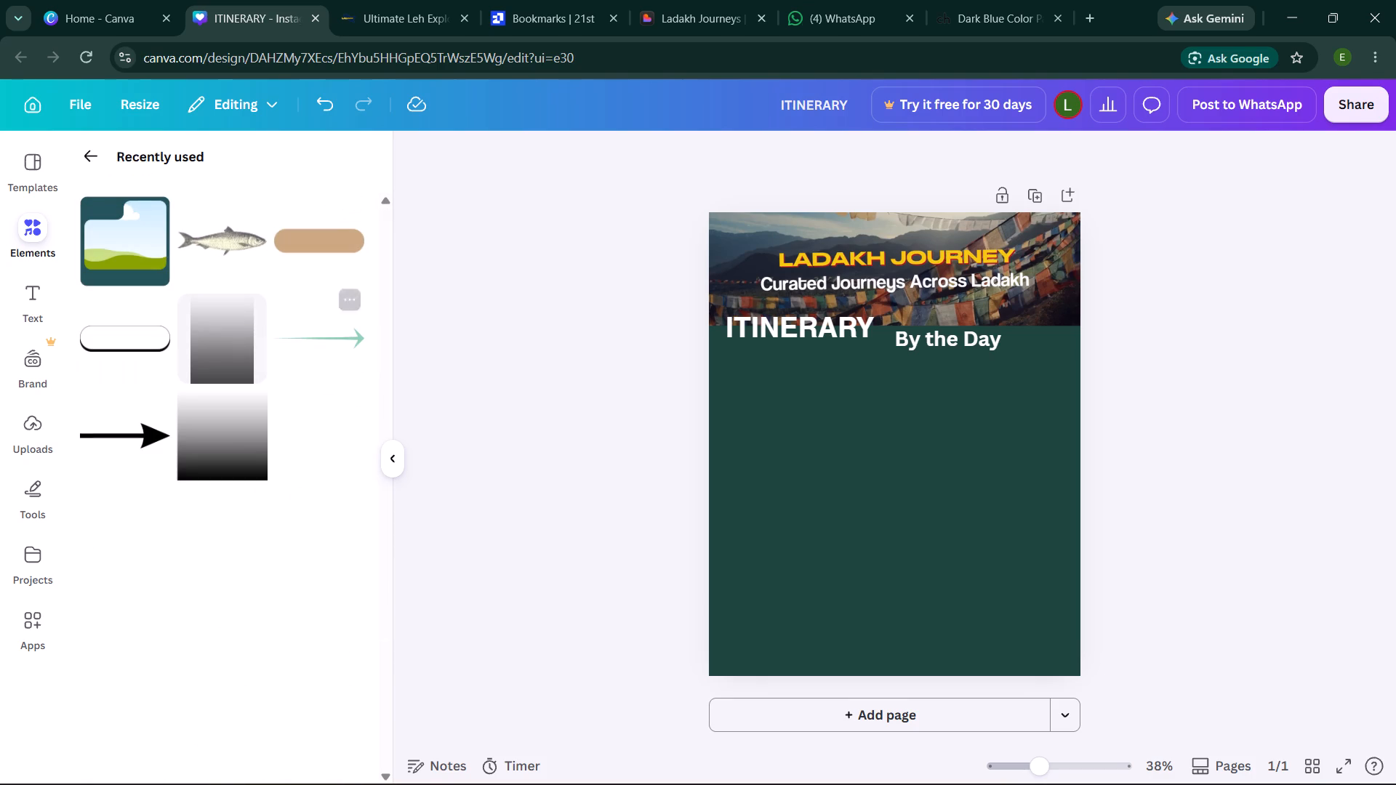
click(93, 150)
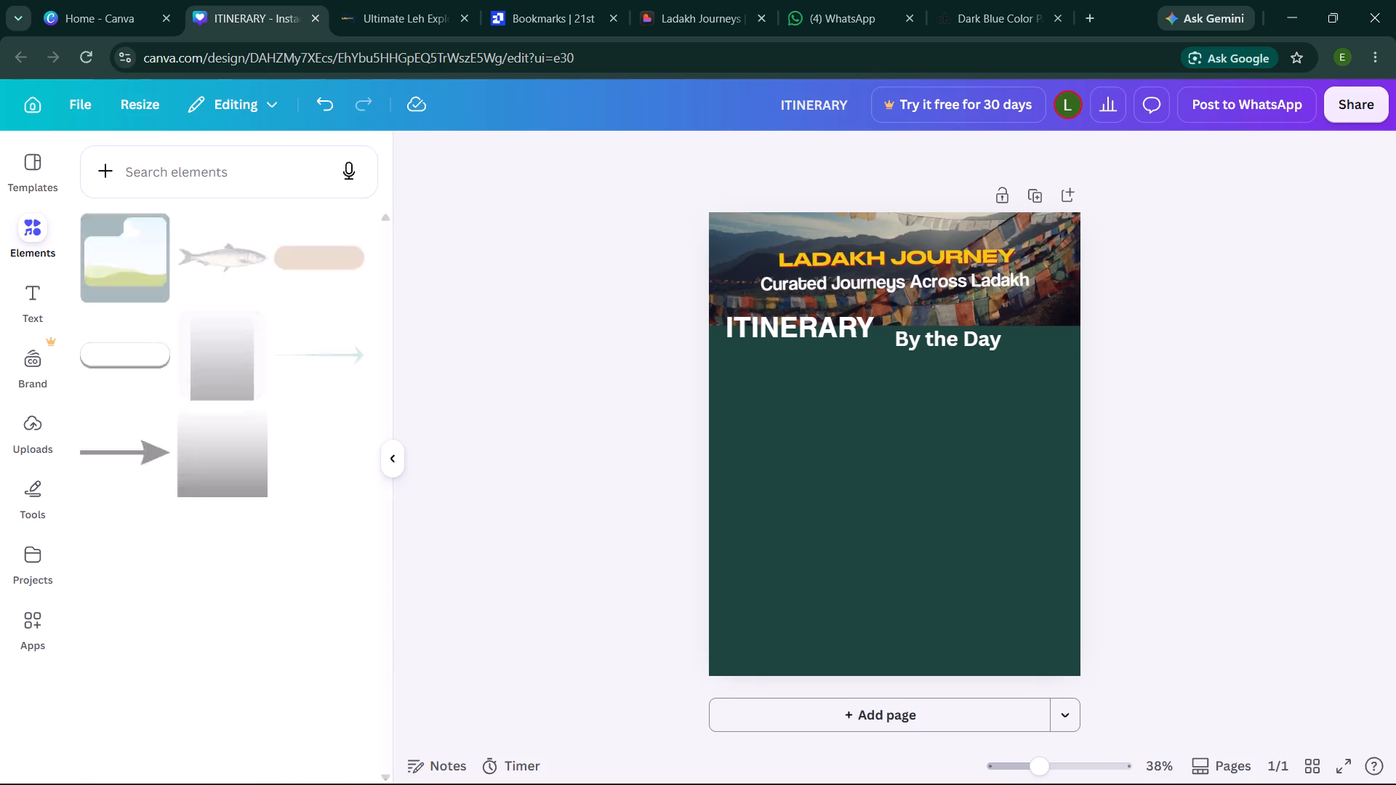
scroll(209, 473, down, 2)
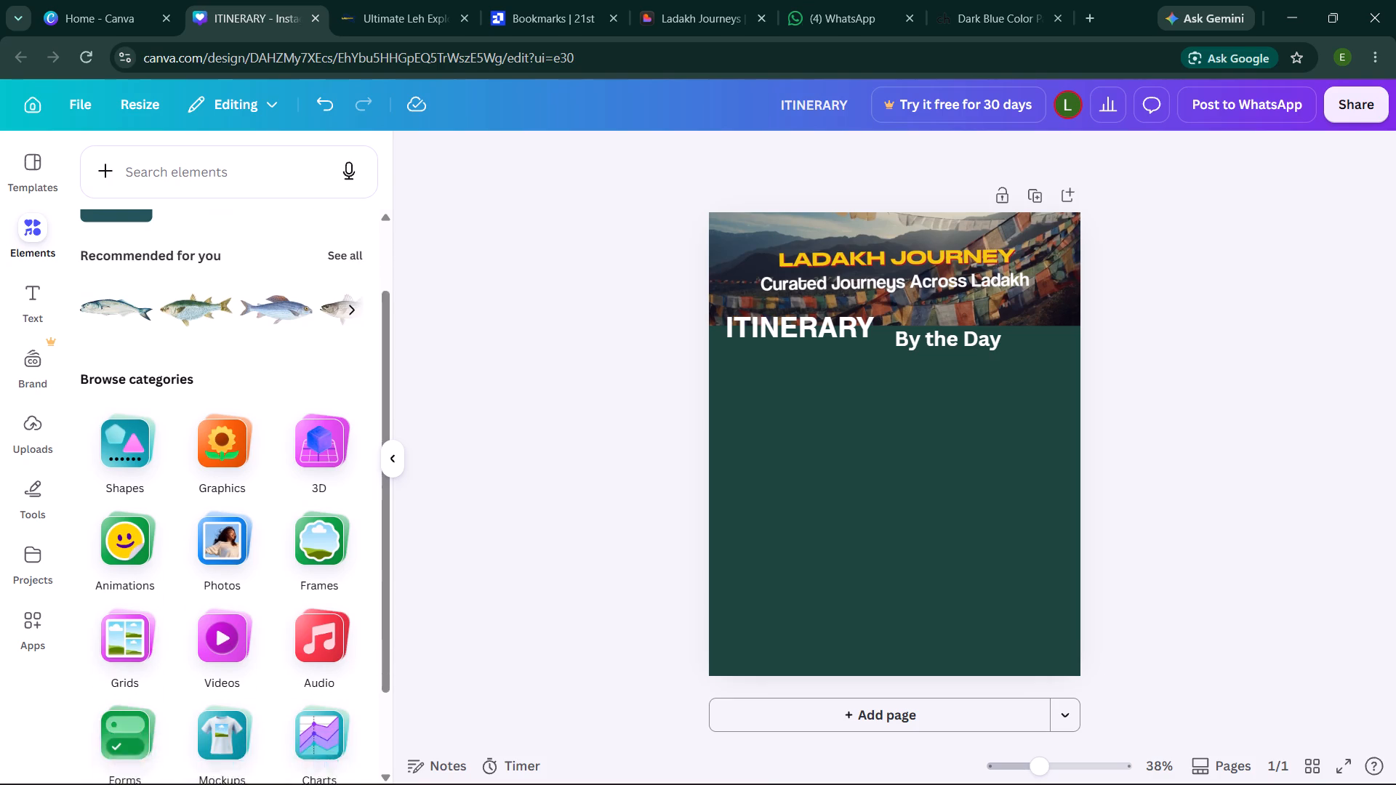
scroll(209, 473, down, 1)
click(128, 389)
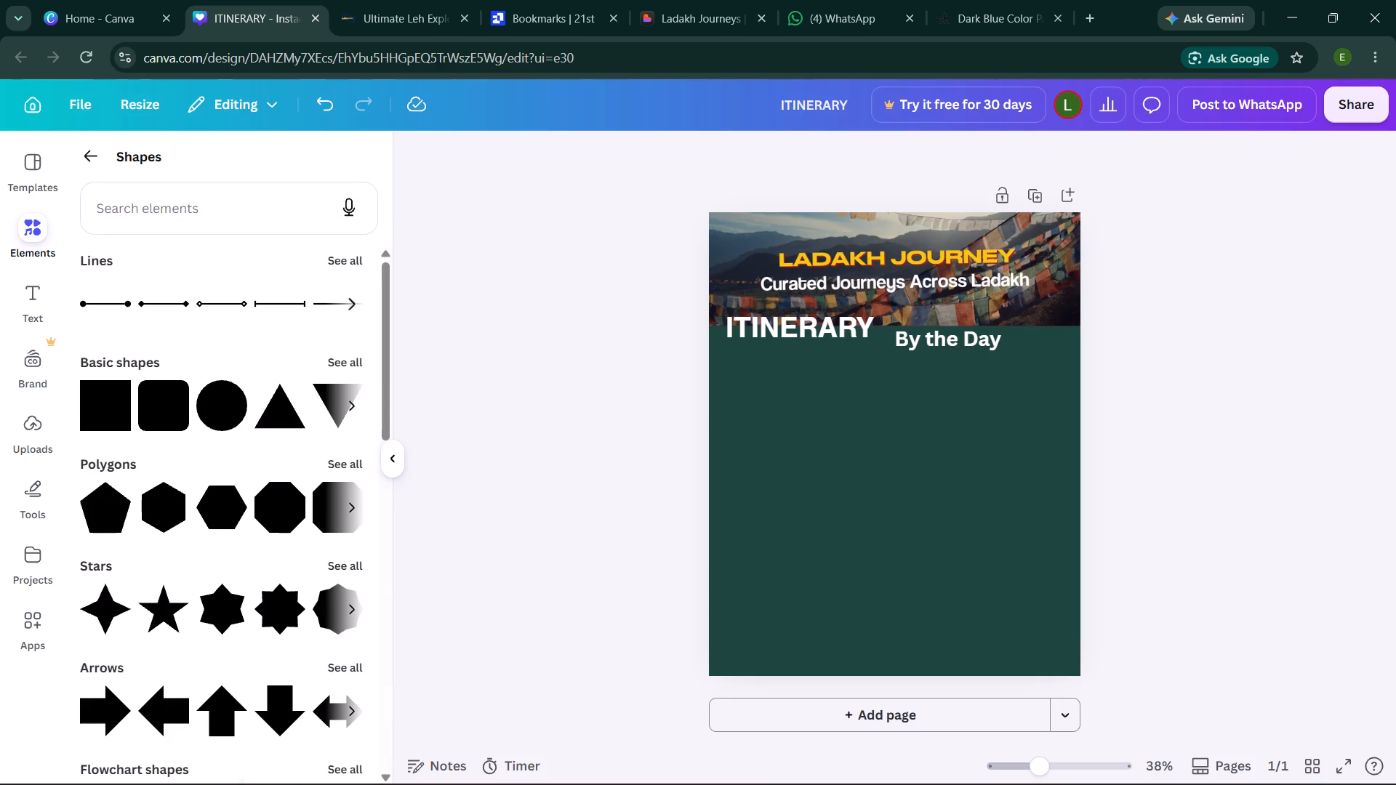
click(353, 258)
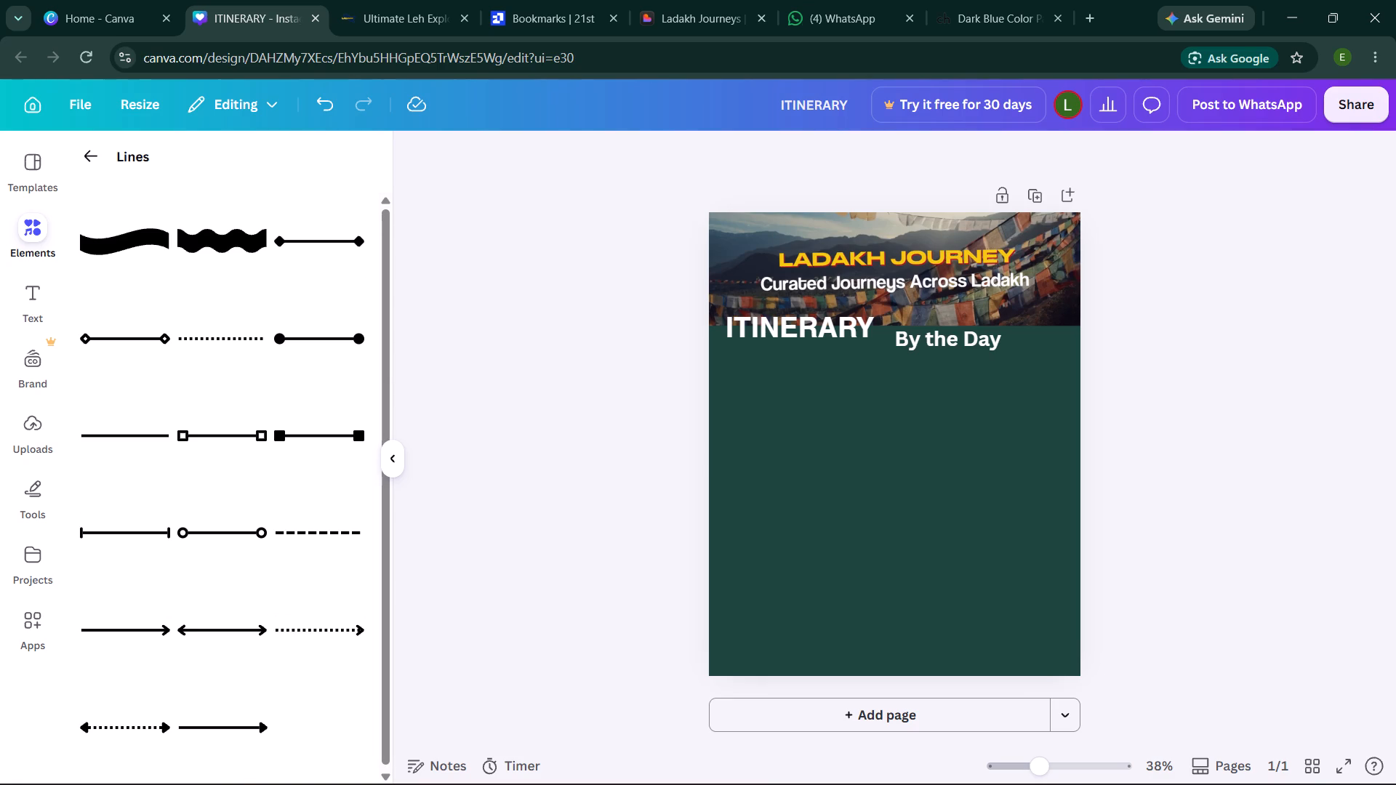
click(302, 534)
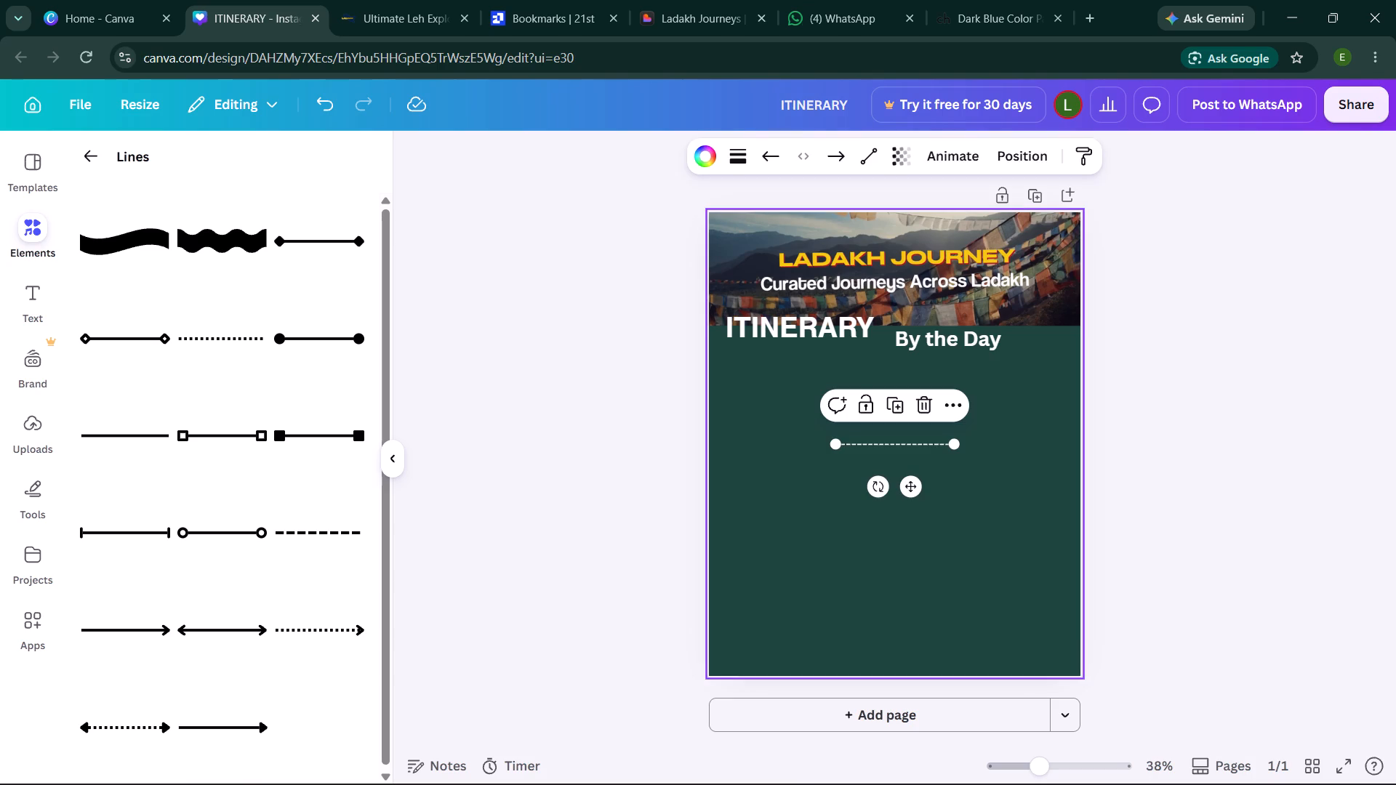
Stretch the dashed line horizontally past both page edges, about 1,154 long, just below the "ITINERARY By the Day" heading.
drag(832, 448, 735, 435)
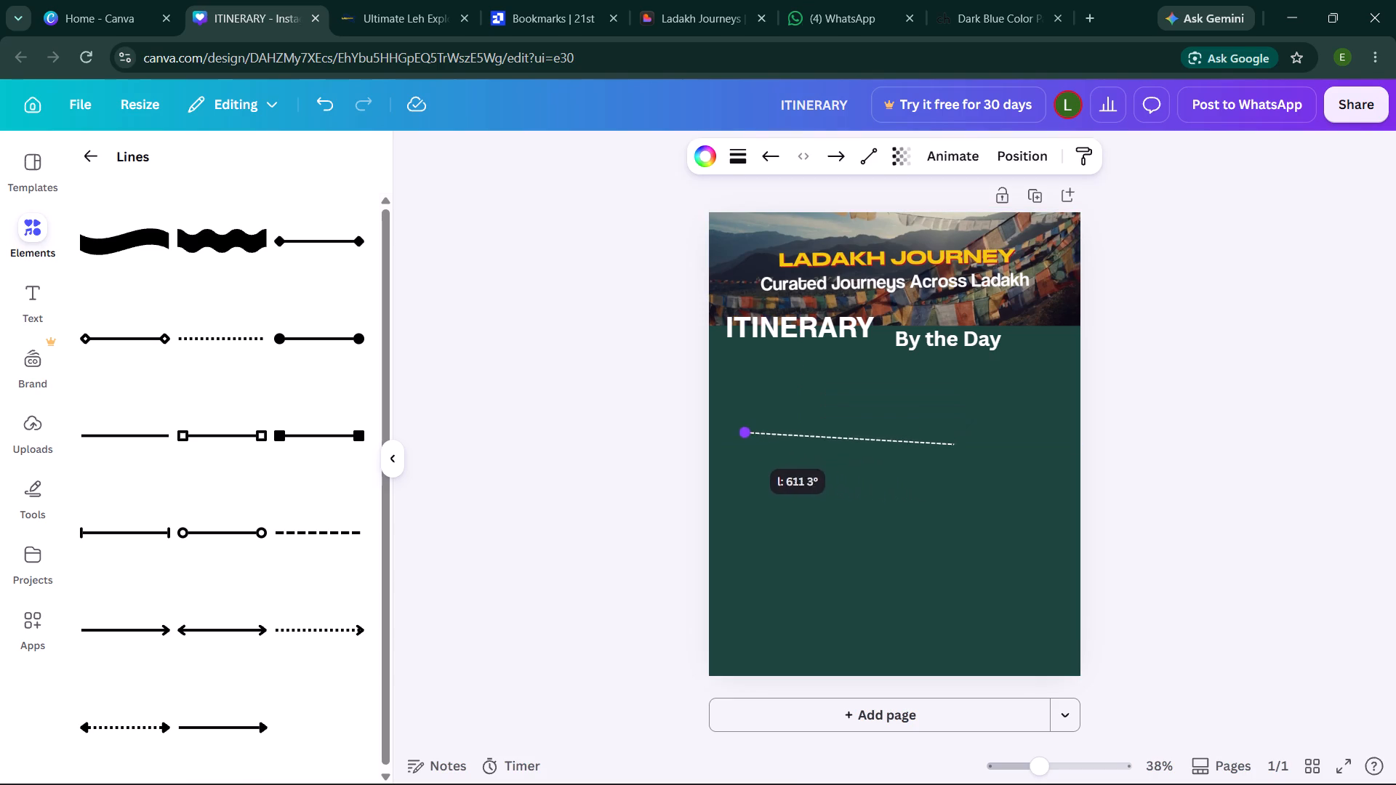
drag(735, 435, 711, 368)
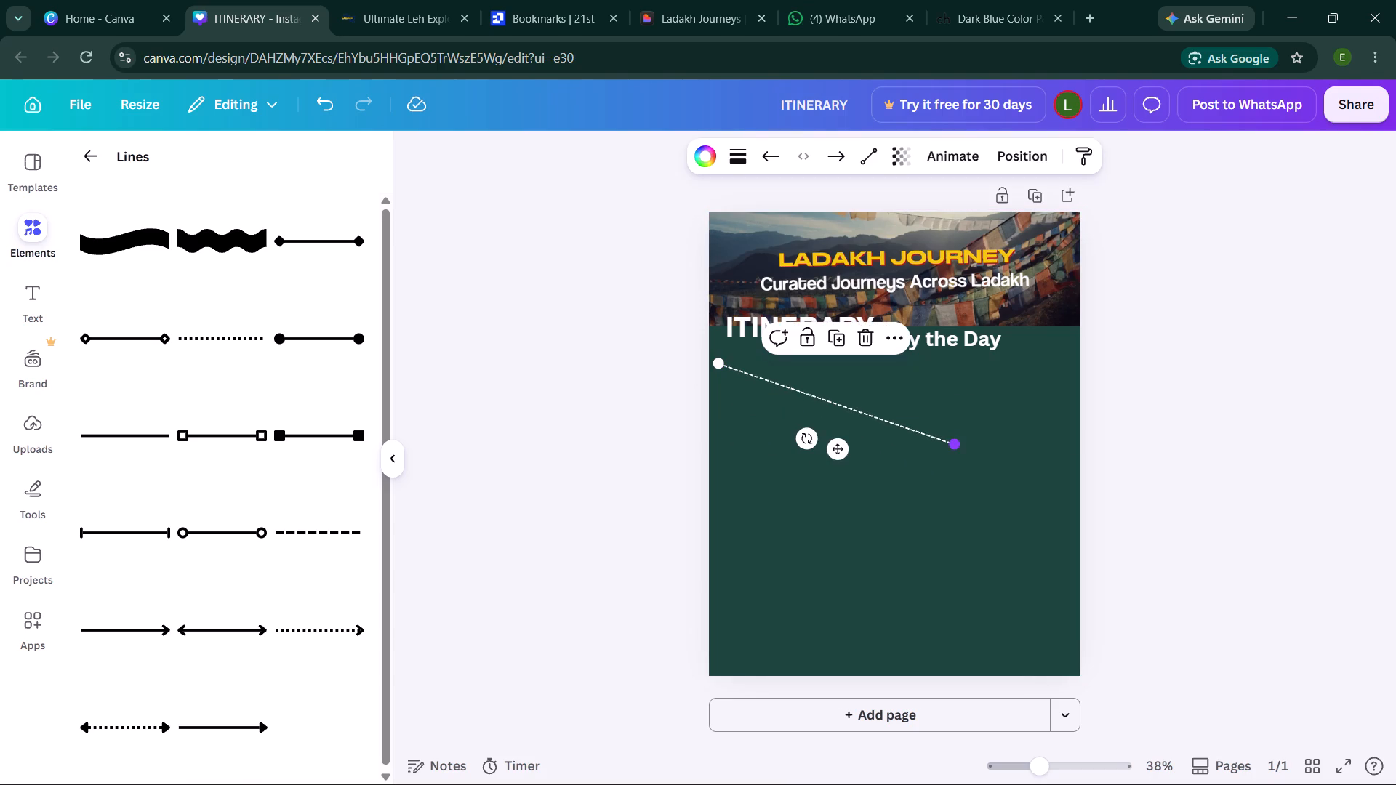
drag(954, 446, 1085, 369)
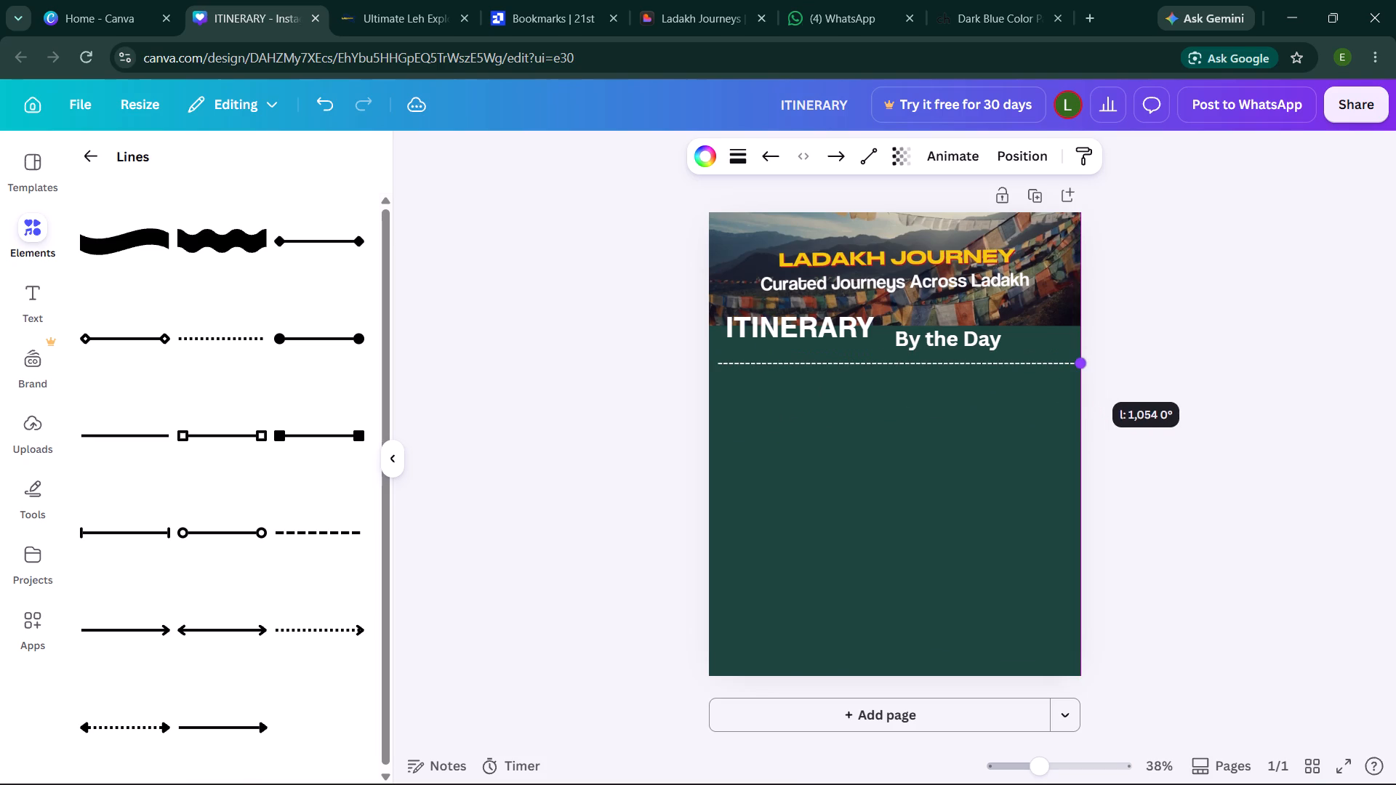
drag(1085, 369, 1087, 371)
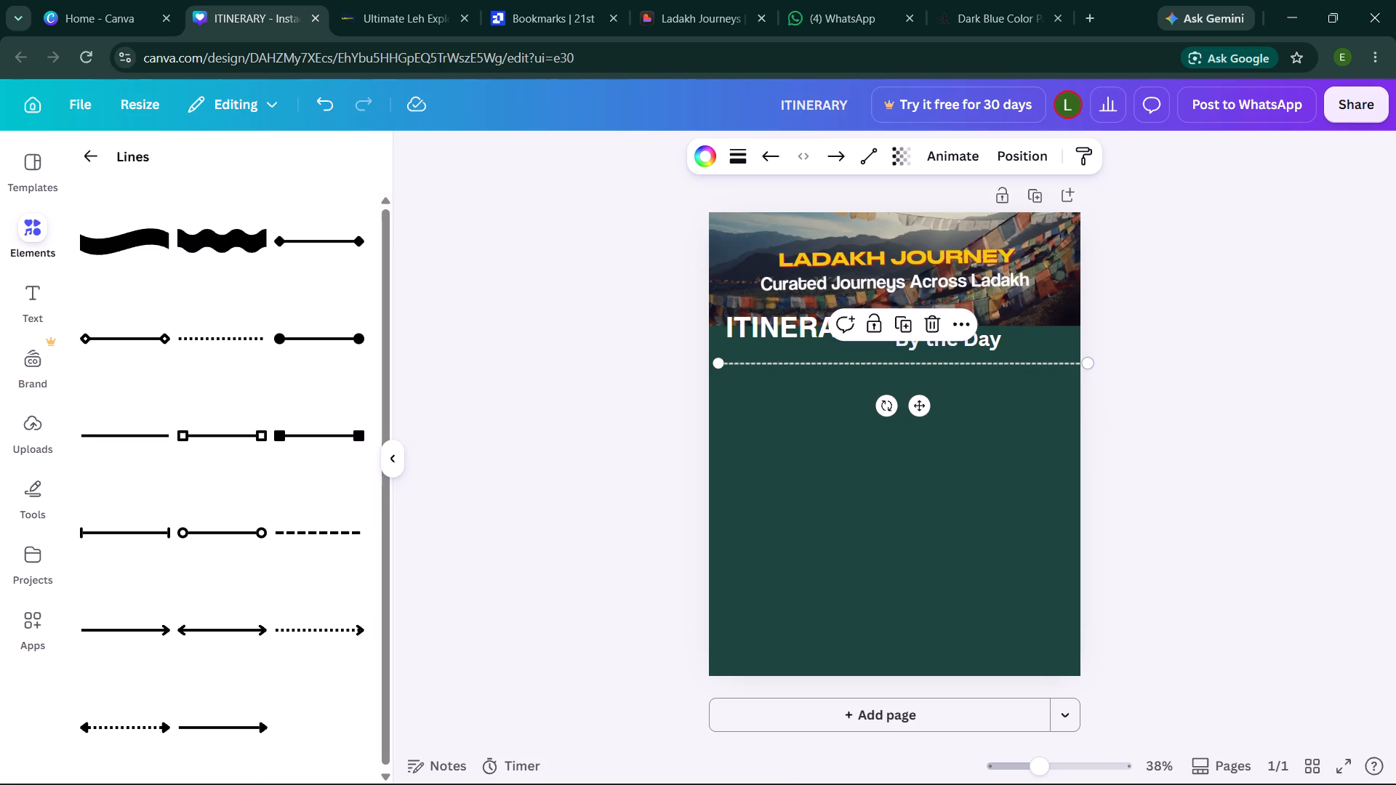
drag(715, 363, 706, 360)
drag(706, 360, 688, 360)
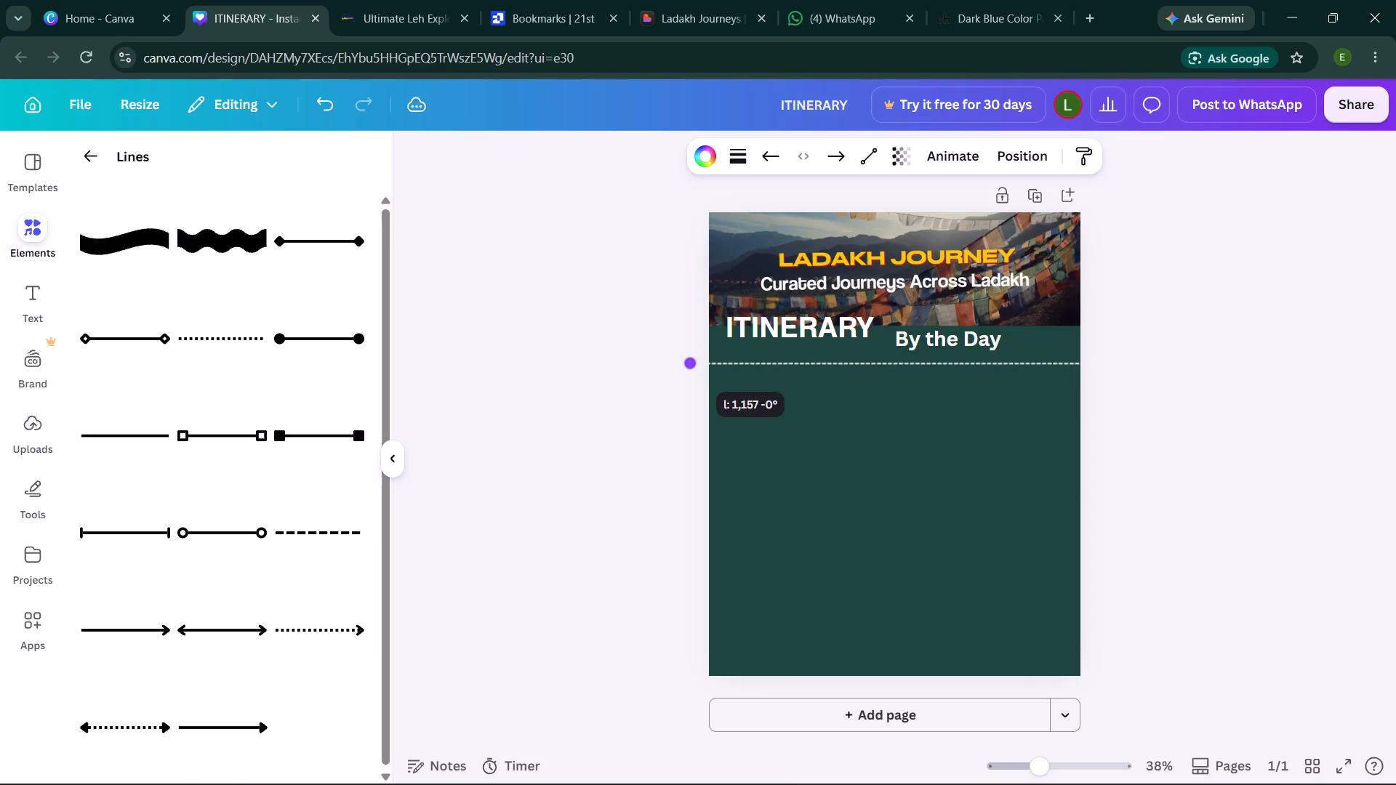
drag(688, 360, 689, 359)
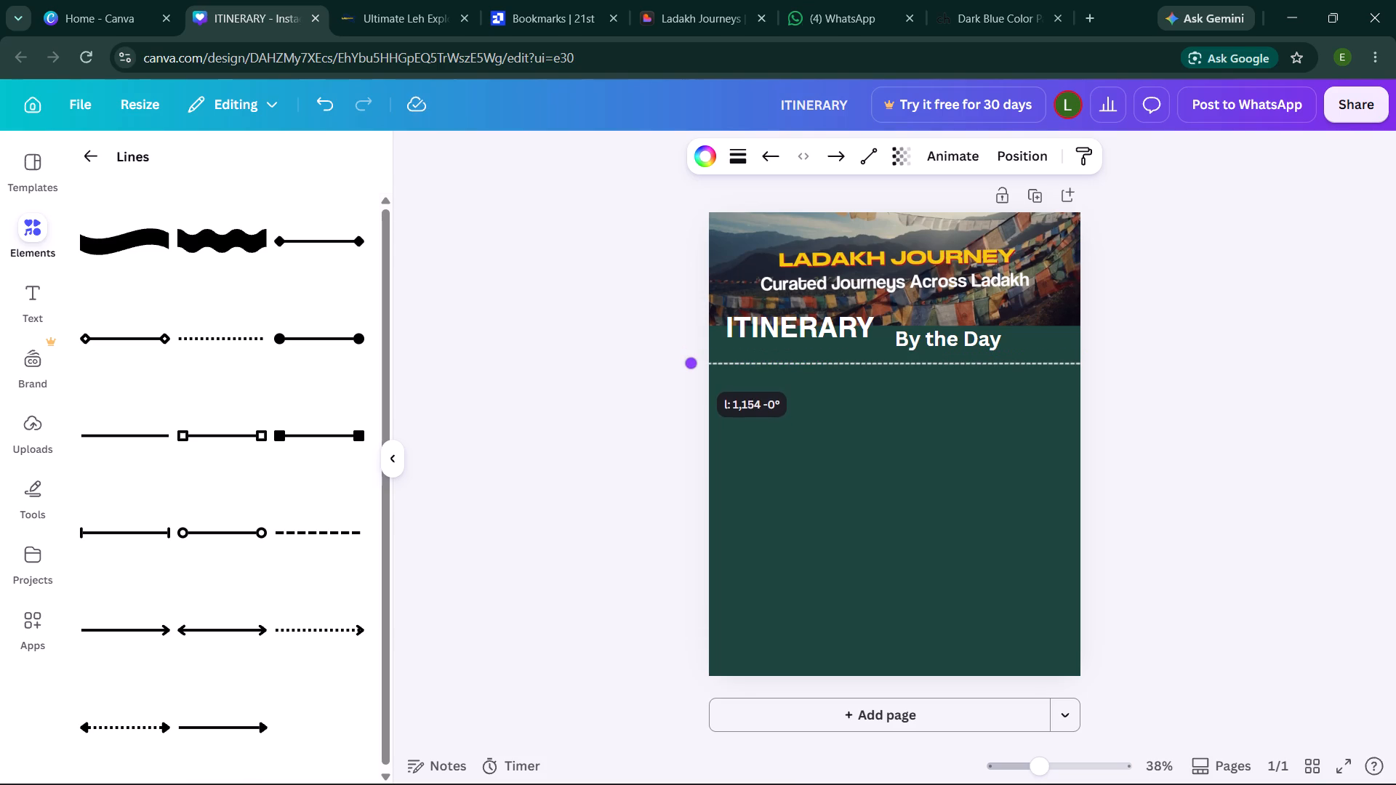
drag(689, 359, 689, 358)
click(630, 419)
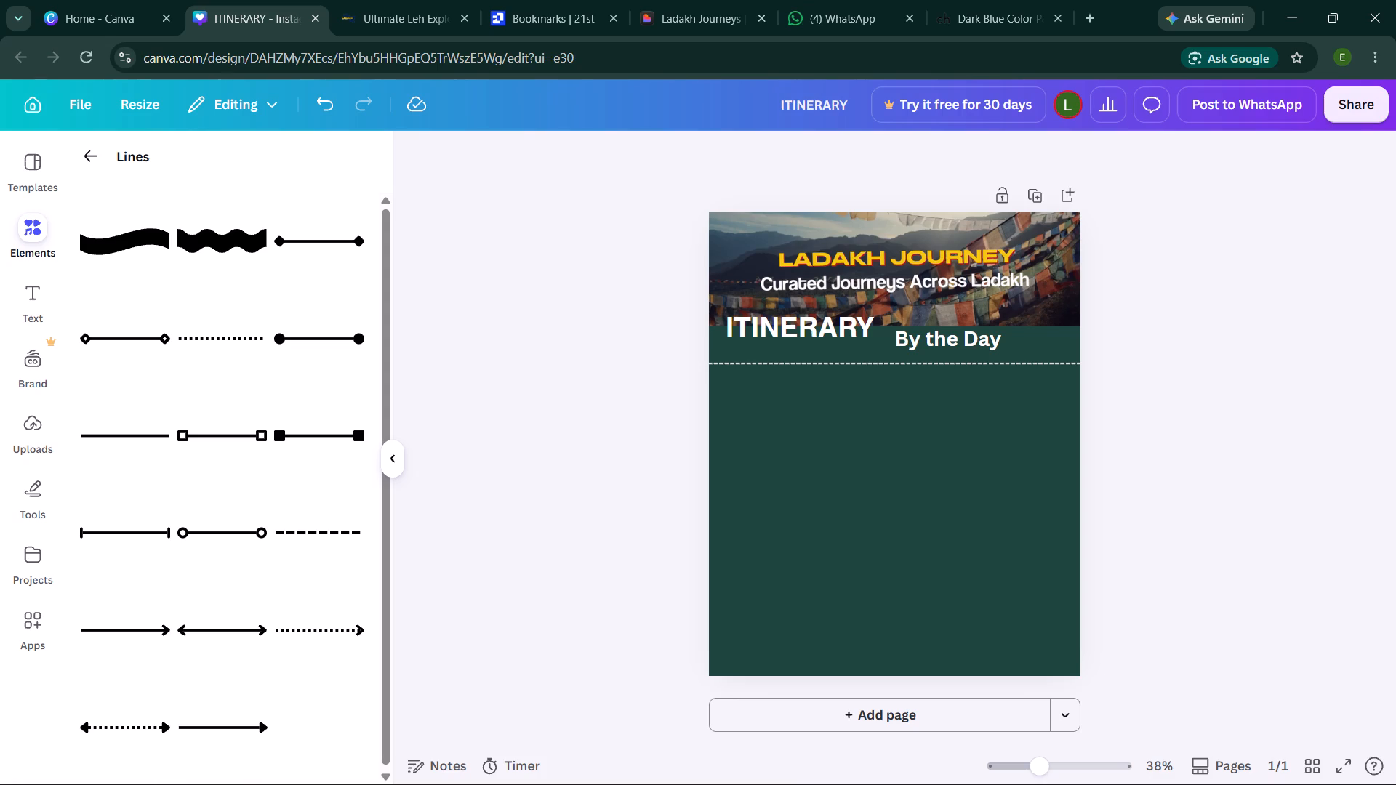
Add the uploaded Ladakh map logo on white to the page and set its corner rounding to 40.
click(39, 430)
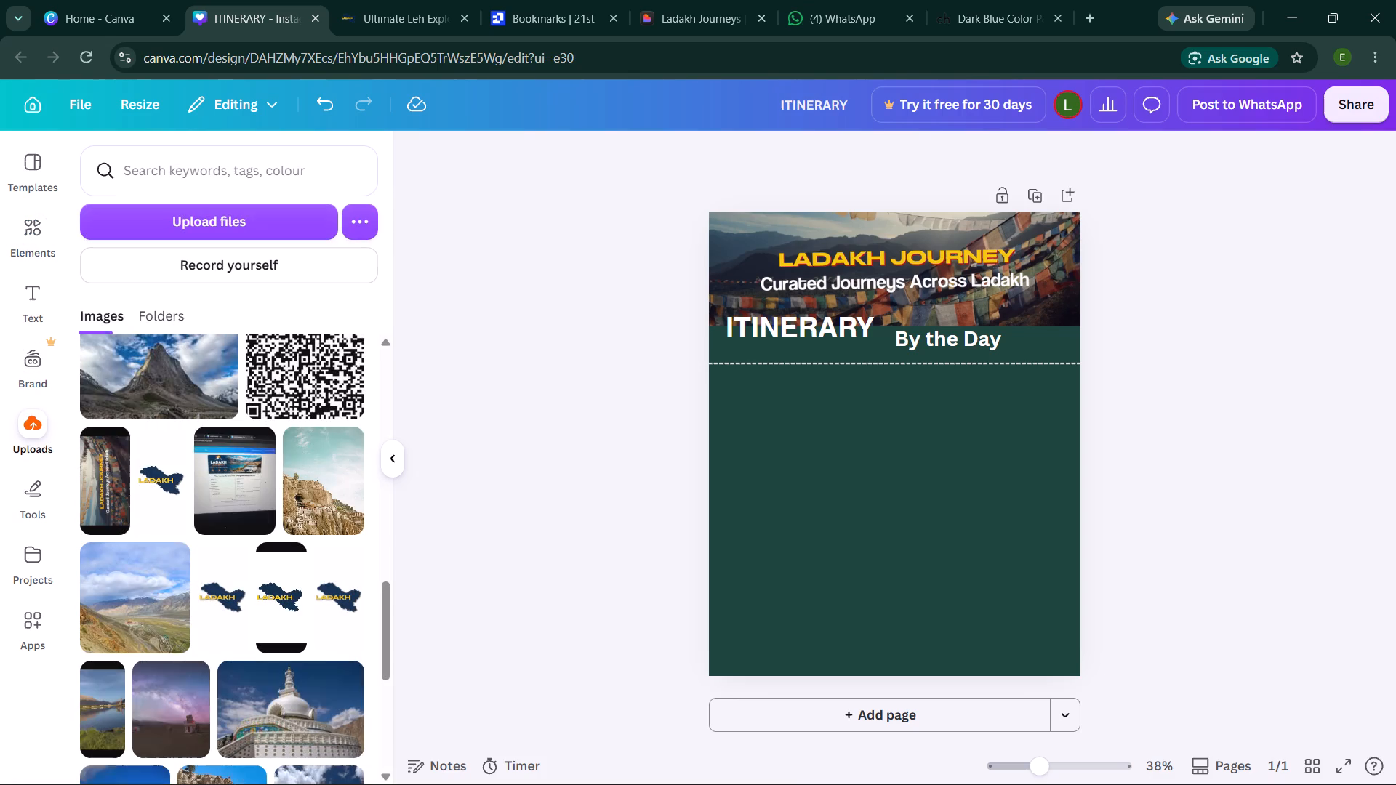
click(146, 486)
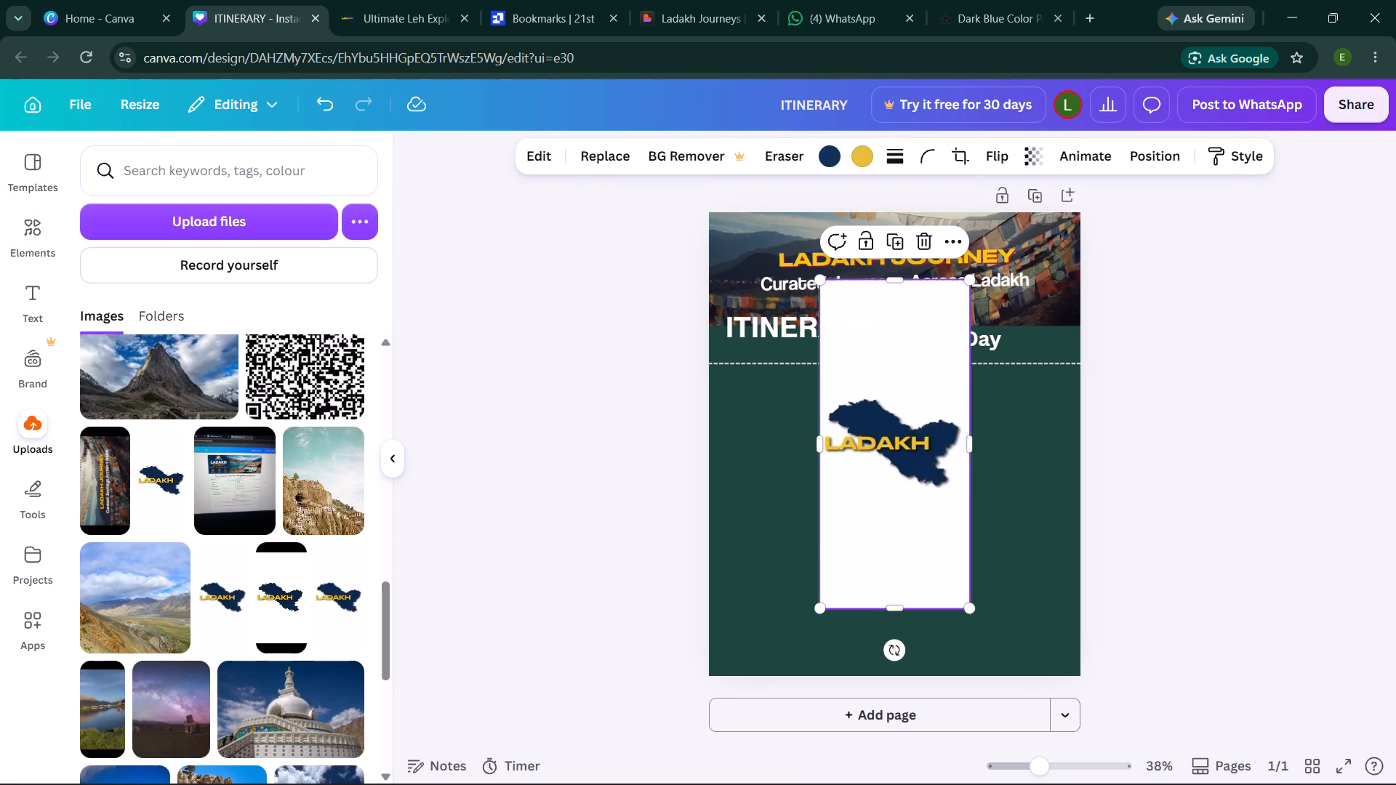
click(929, 153)
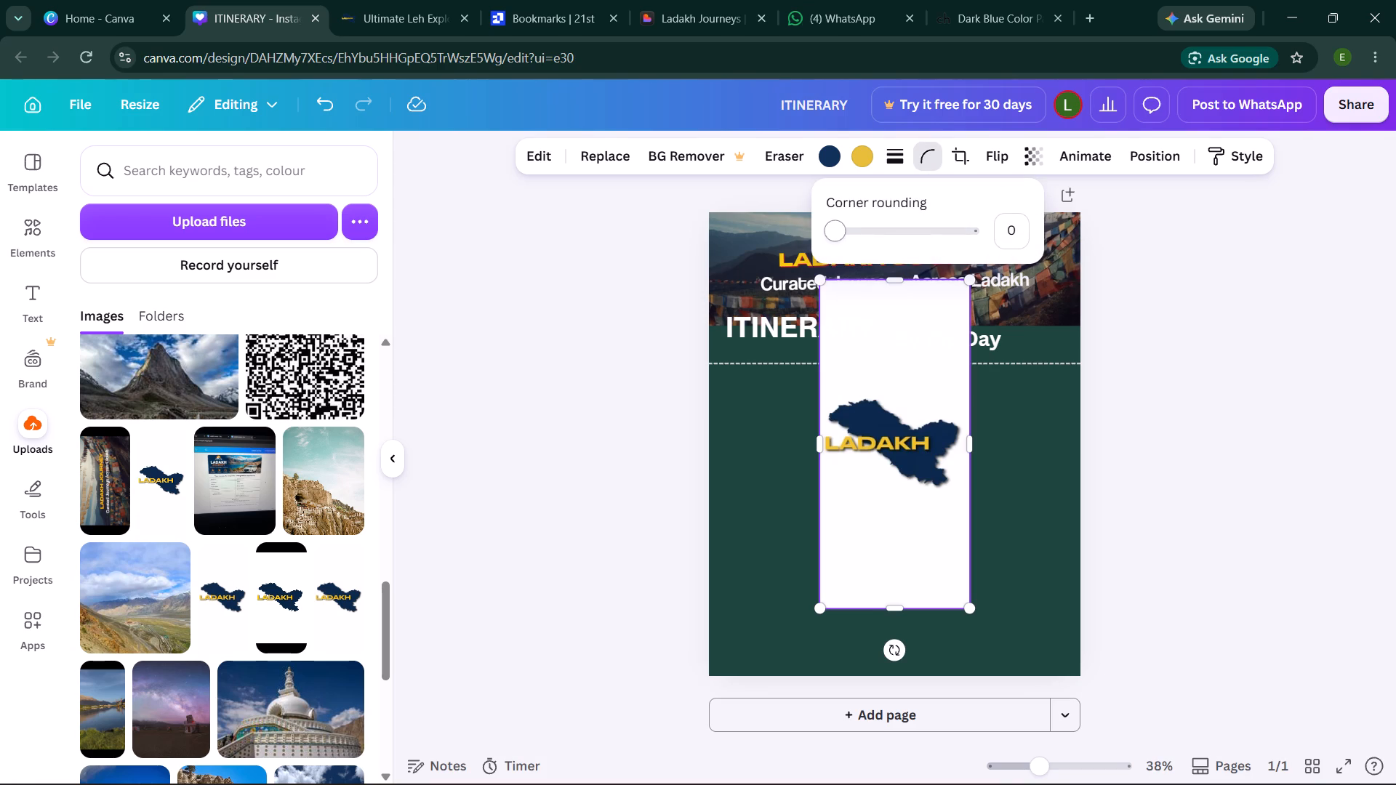
drag(836, 234, 926, 262)
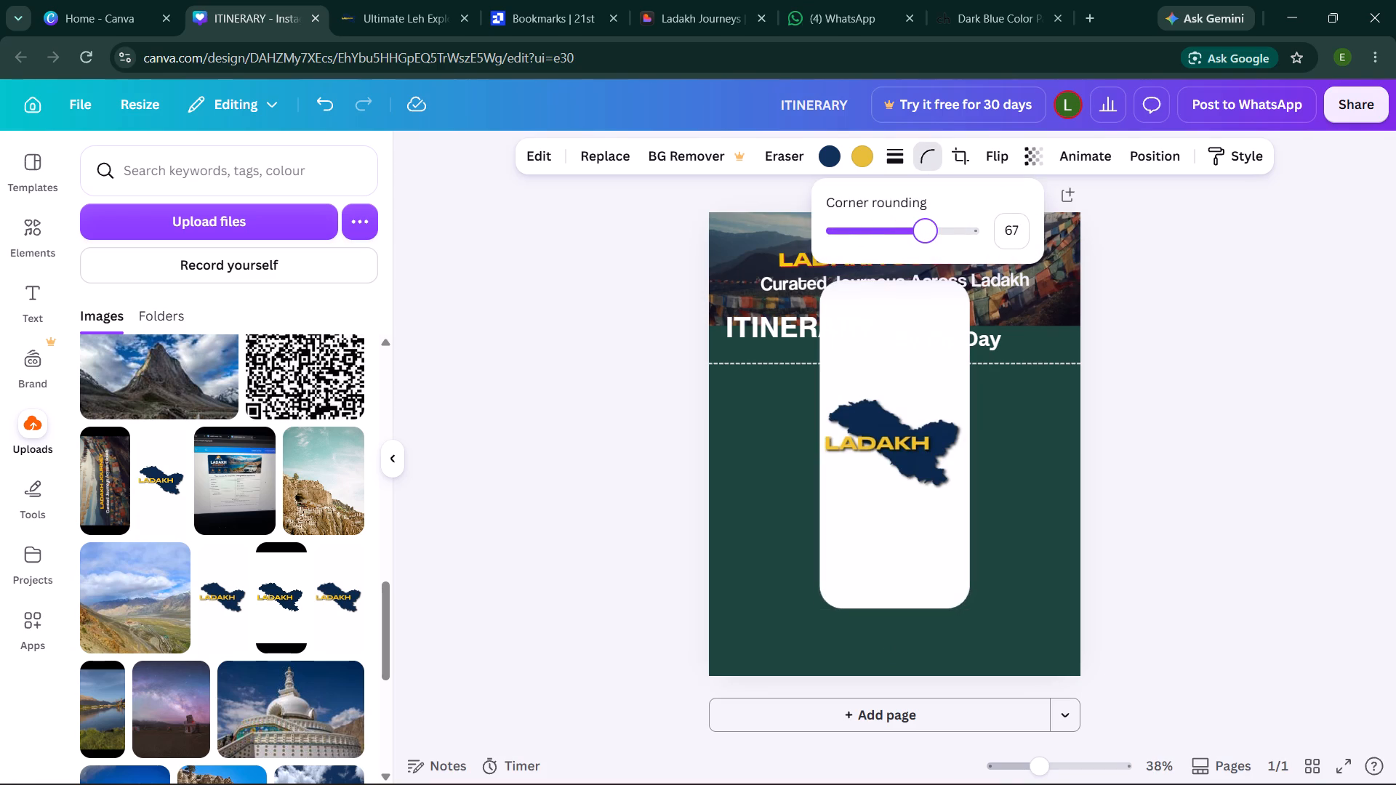
drag(926, 262, 903, 265)
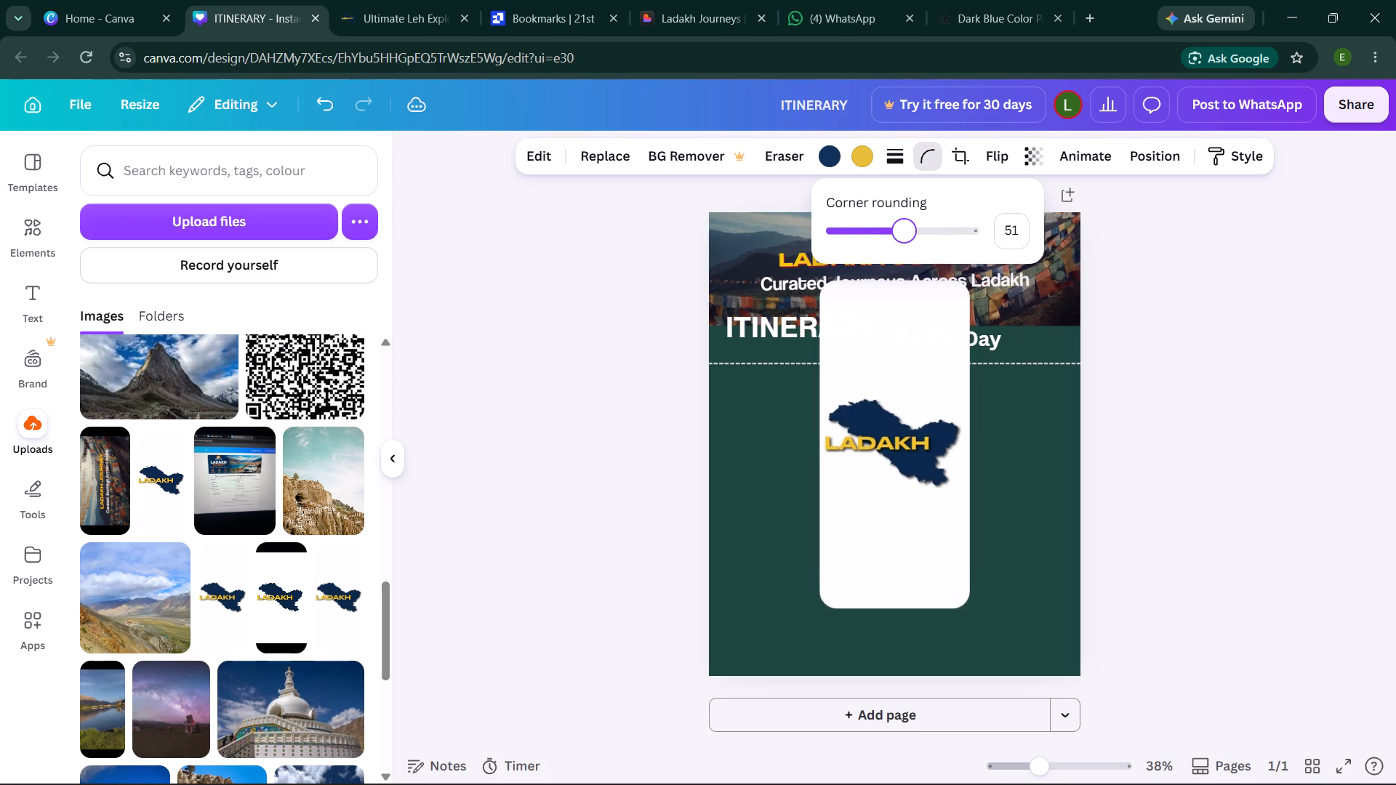
drag(903, 265, 896, 267)
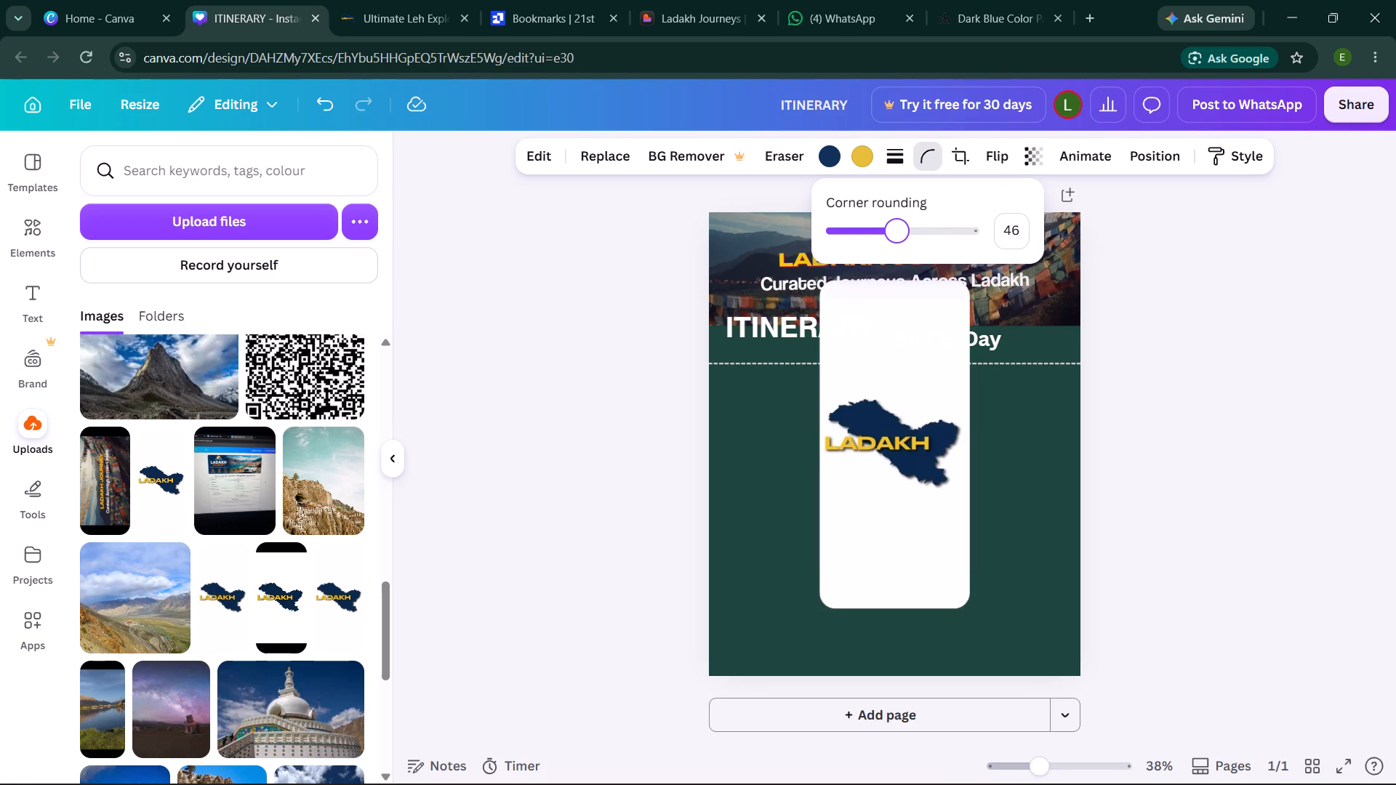
drag(896, 267, 892, 269)
drag(892, 269, 889, 270)
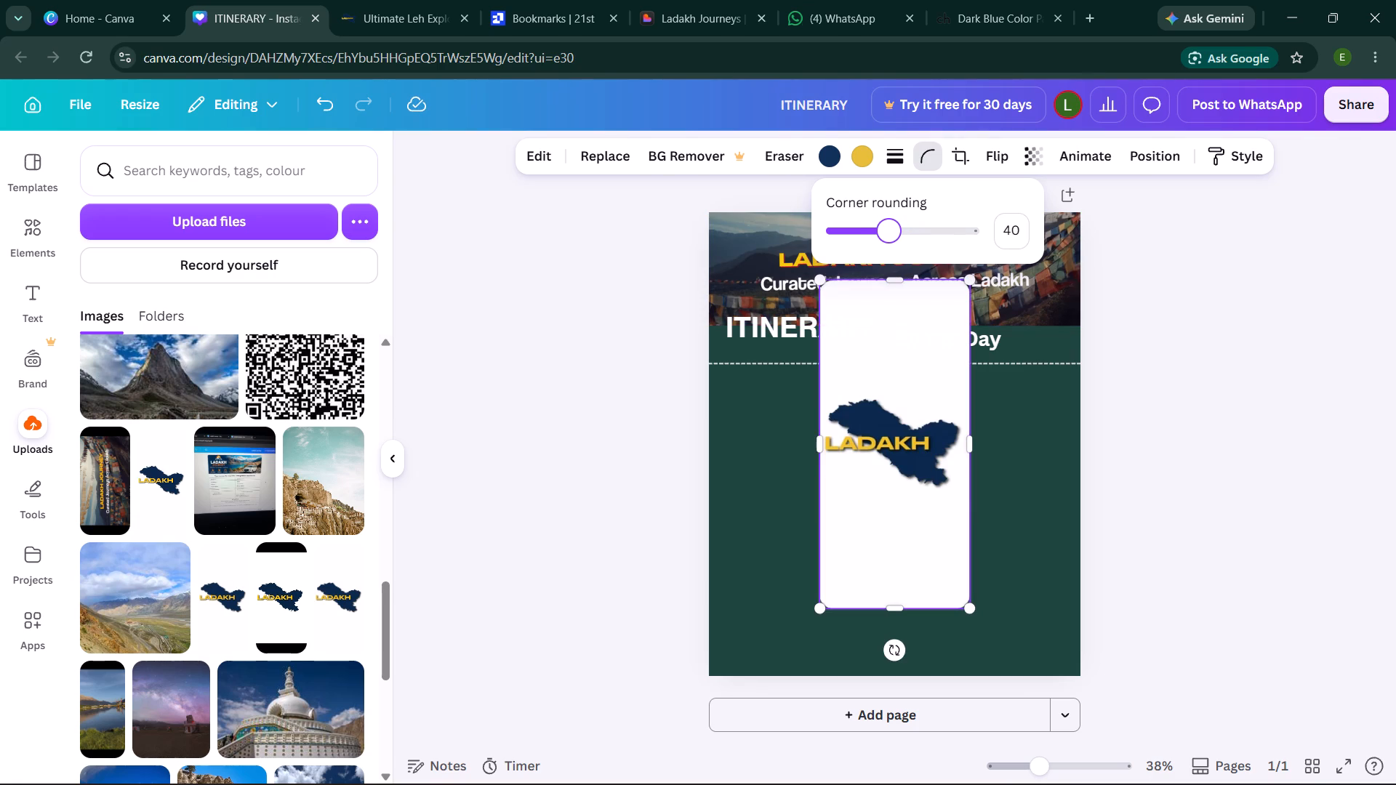
Move the Ladakh logo into the page's top-right corner and shrink it proportionally to about 189 wide.
drag(920, 417, 1043, 244)
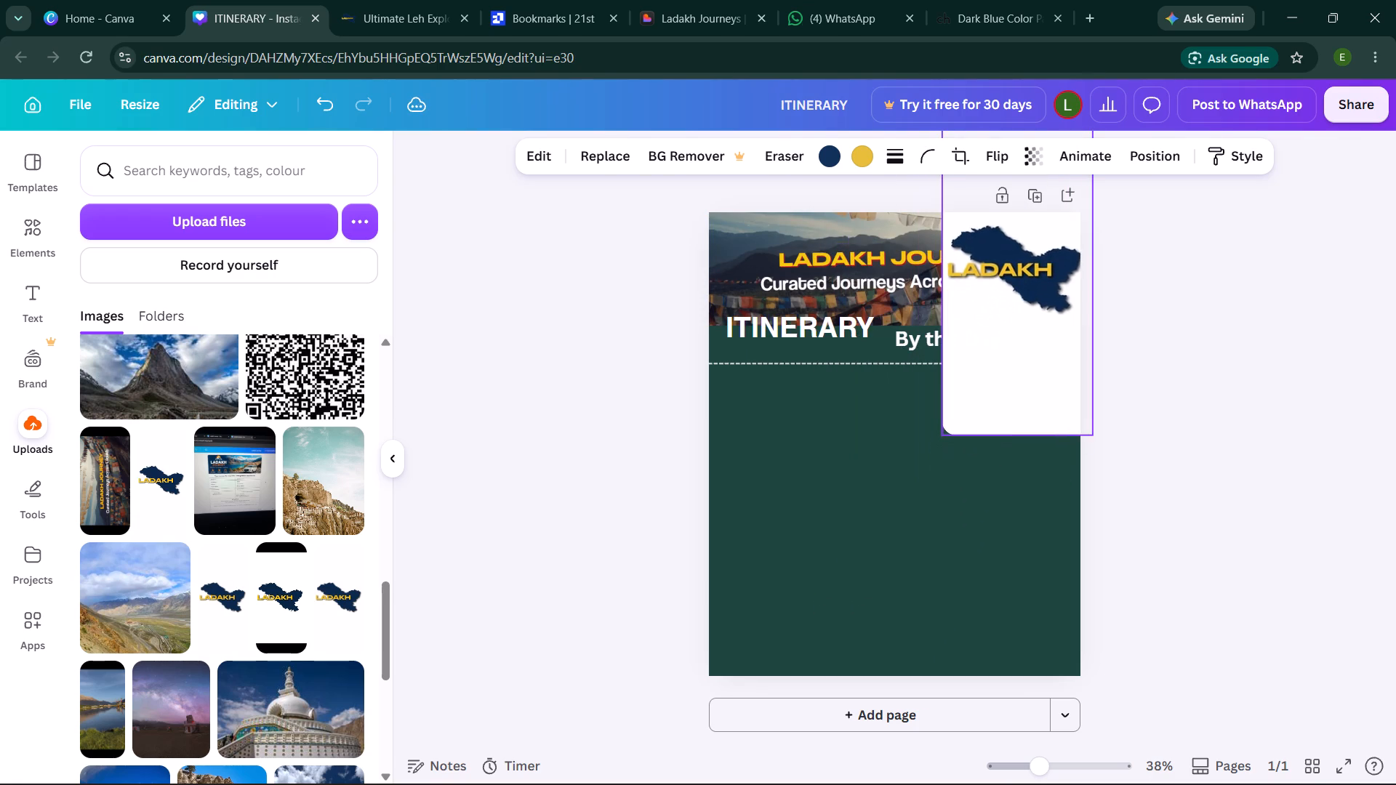
drag(1043, 244, 1030, 250)
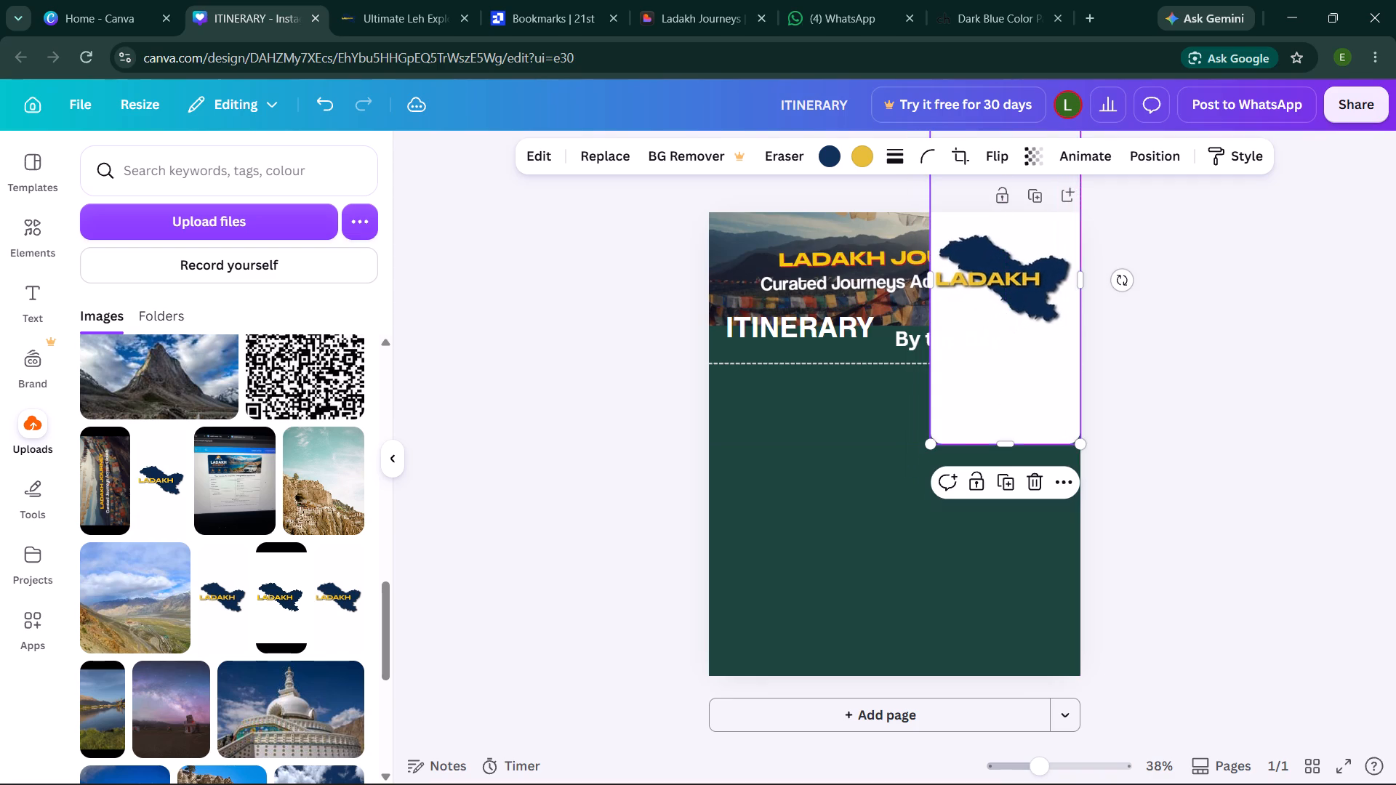
drag(934, 442, 985, 326)
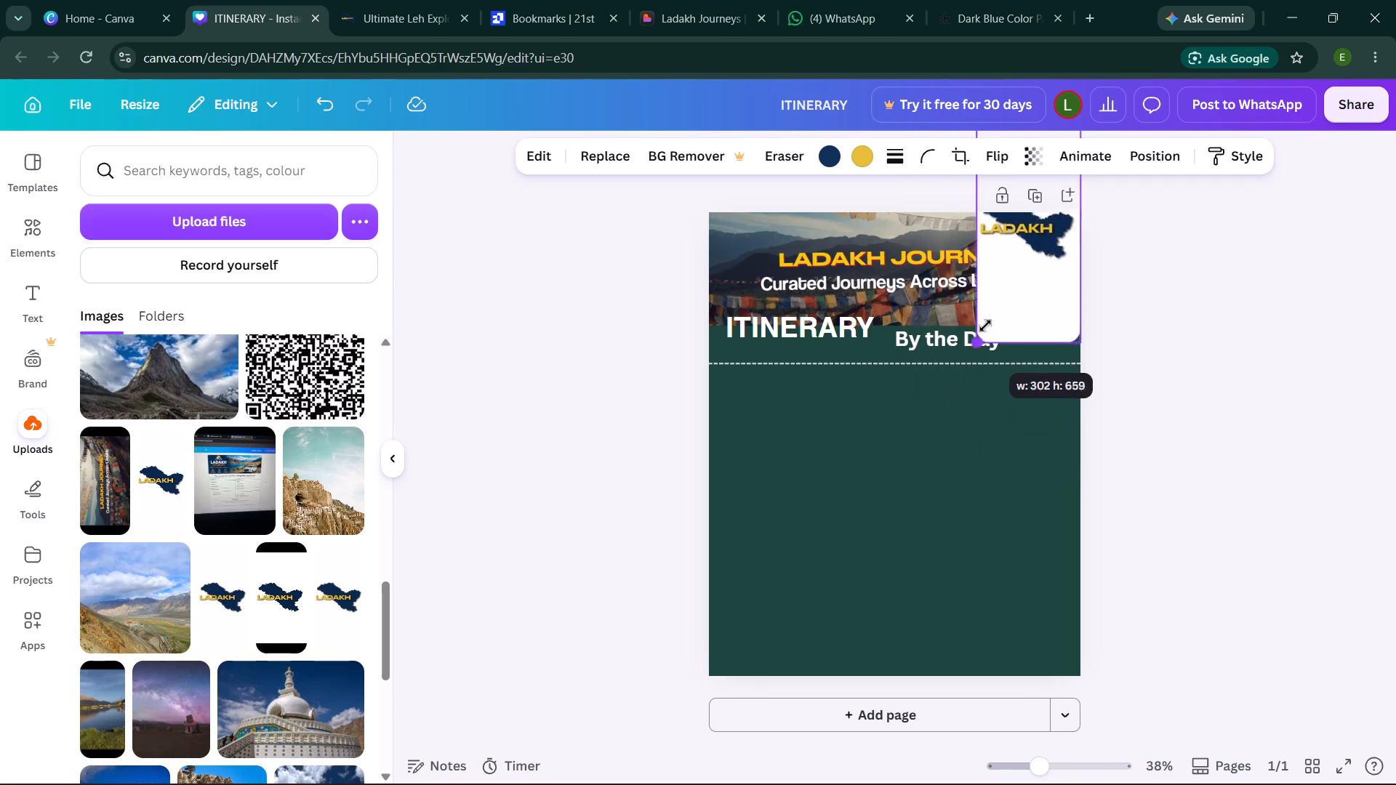
drag(985, 326, 1014, 273)
drag(1040, 230, 1040, 265)
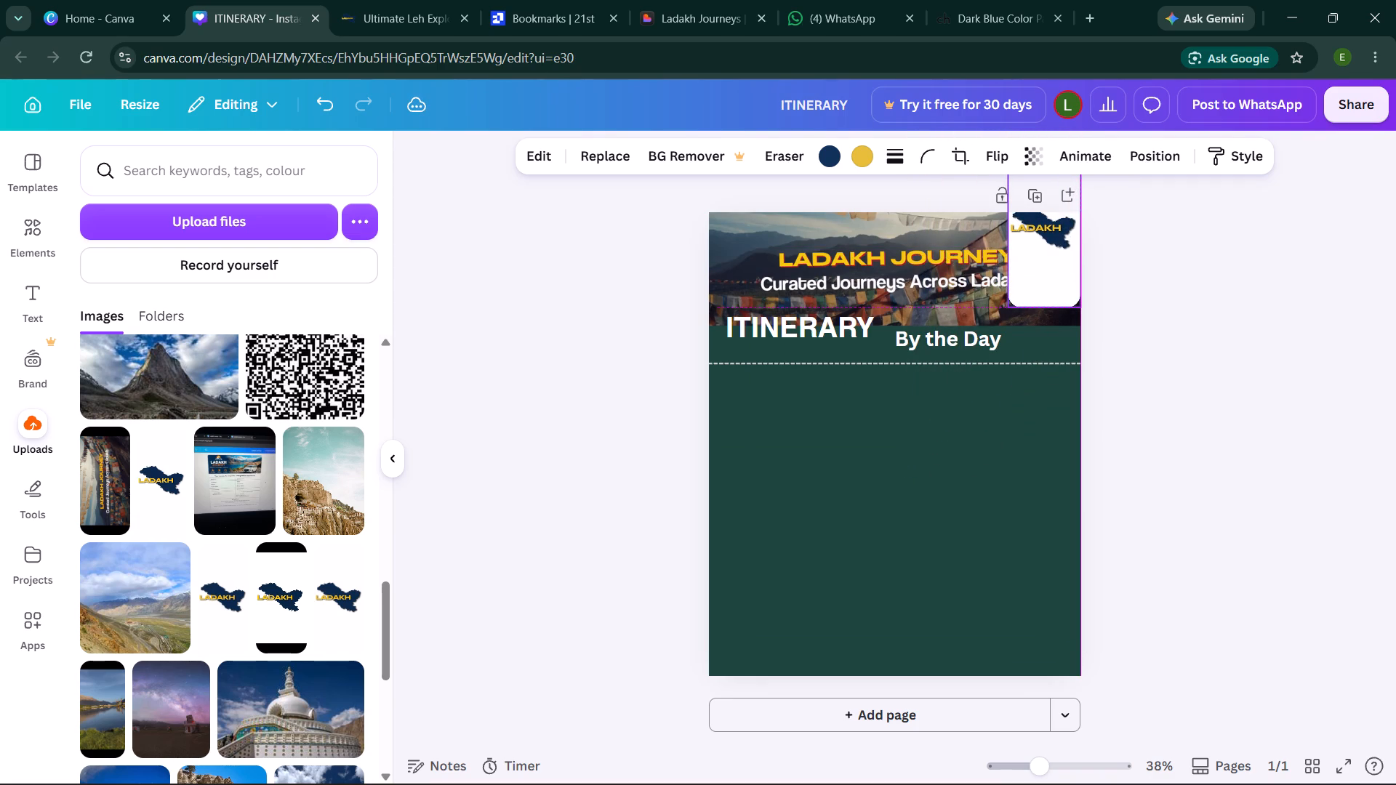
drag(1040, 265, 1041, 272)
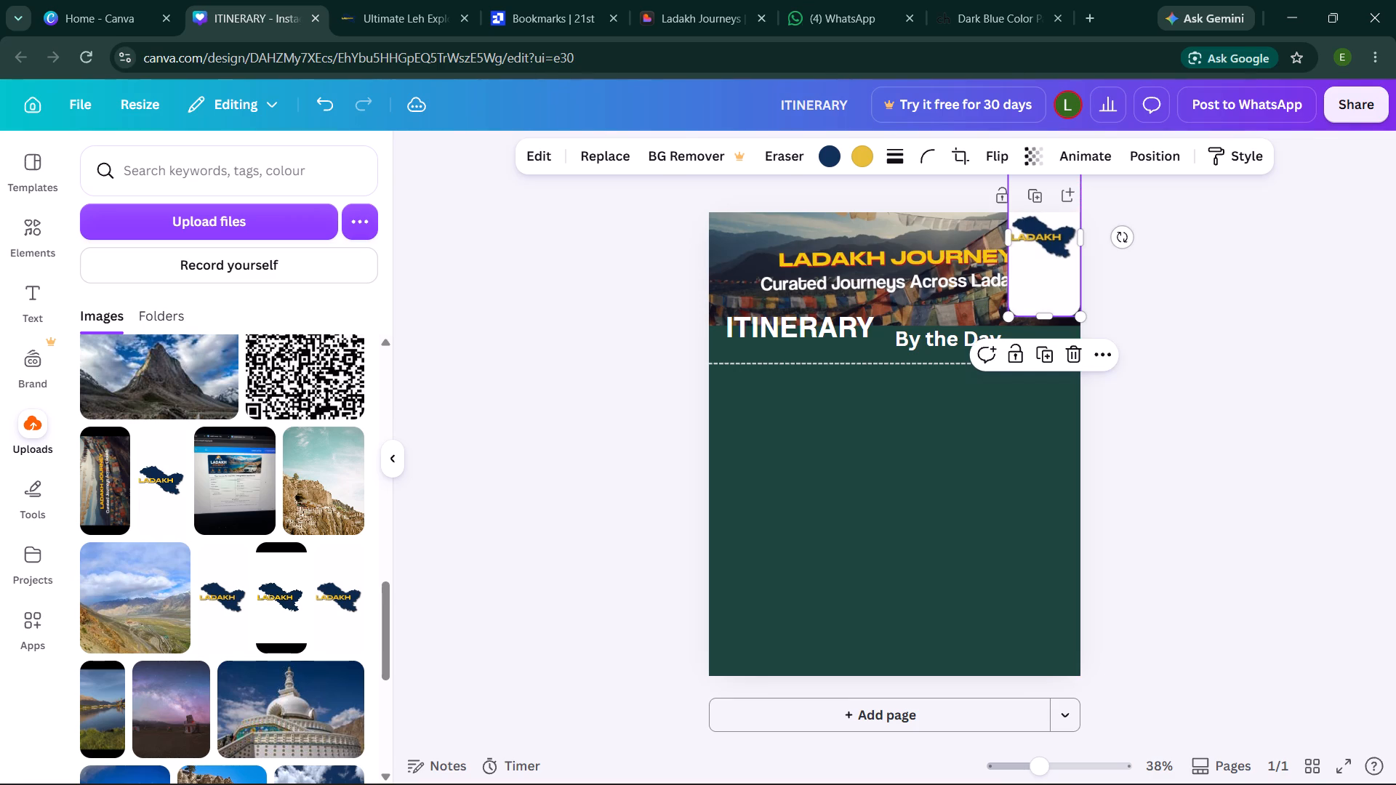
drag(1013, 315, 1017, 297)
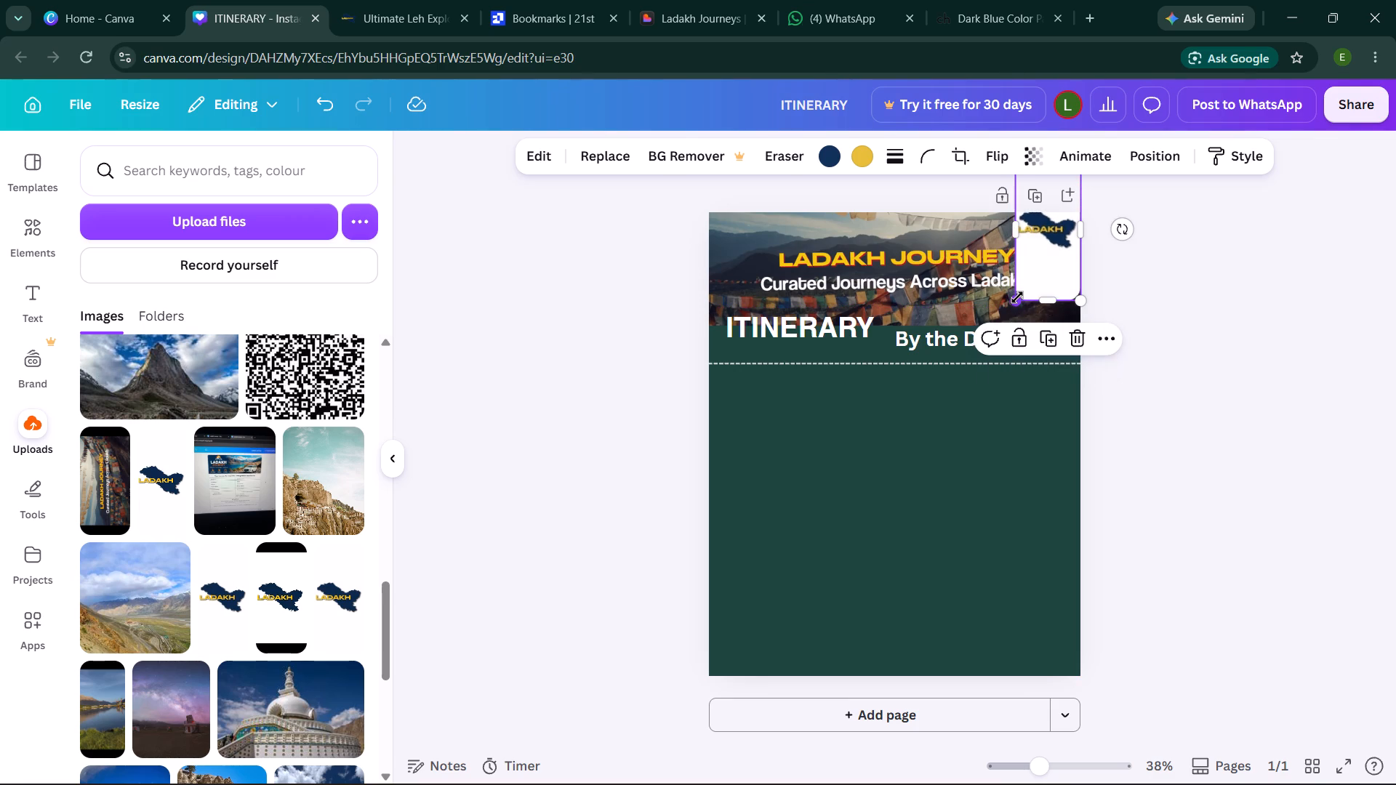
click(1035, 258)
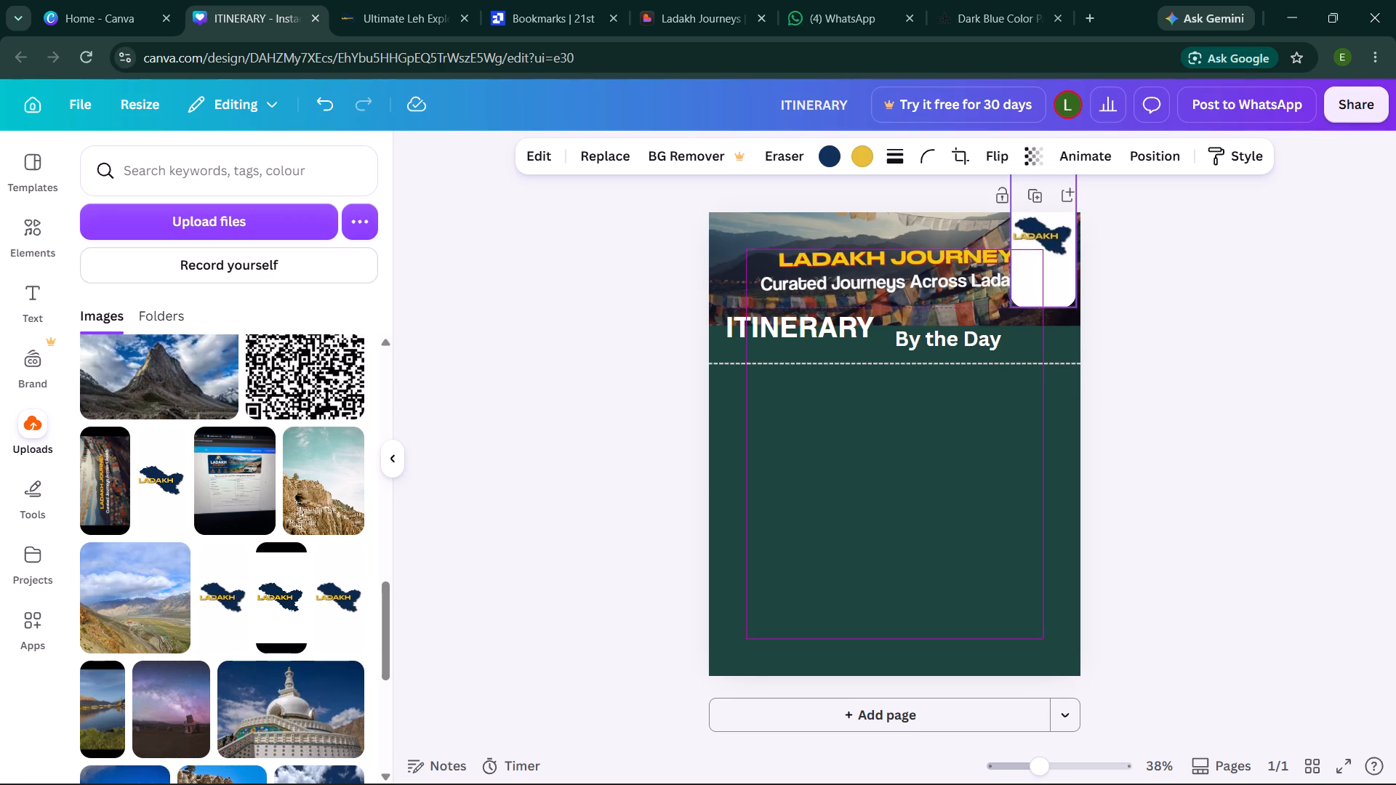
drag(1043, 307, 1043, 306)
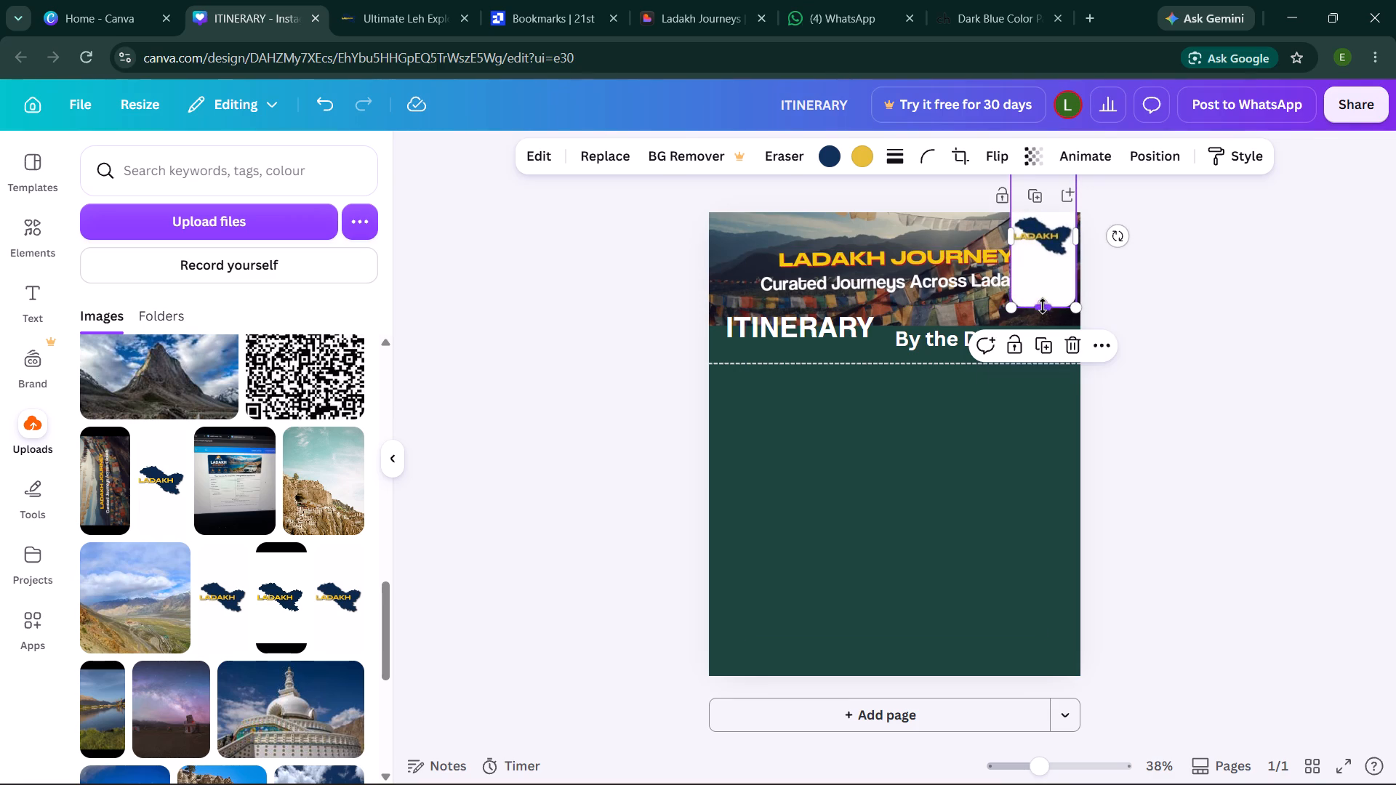
Crop the blank white area below the logo's map, shrink the logo slightly and fit it flush into the page's top-right corner.
drag(1043, 306, 1039, 265)
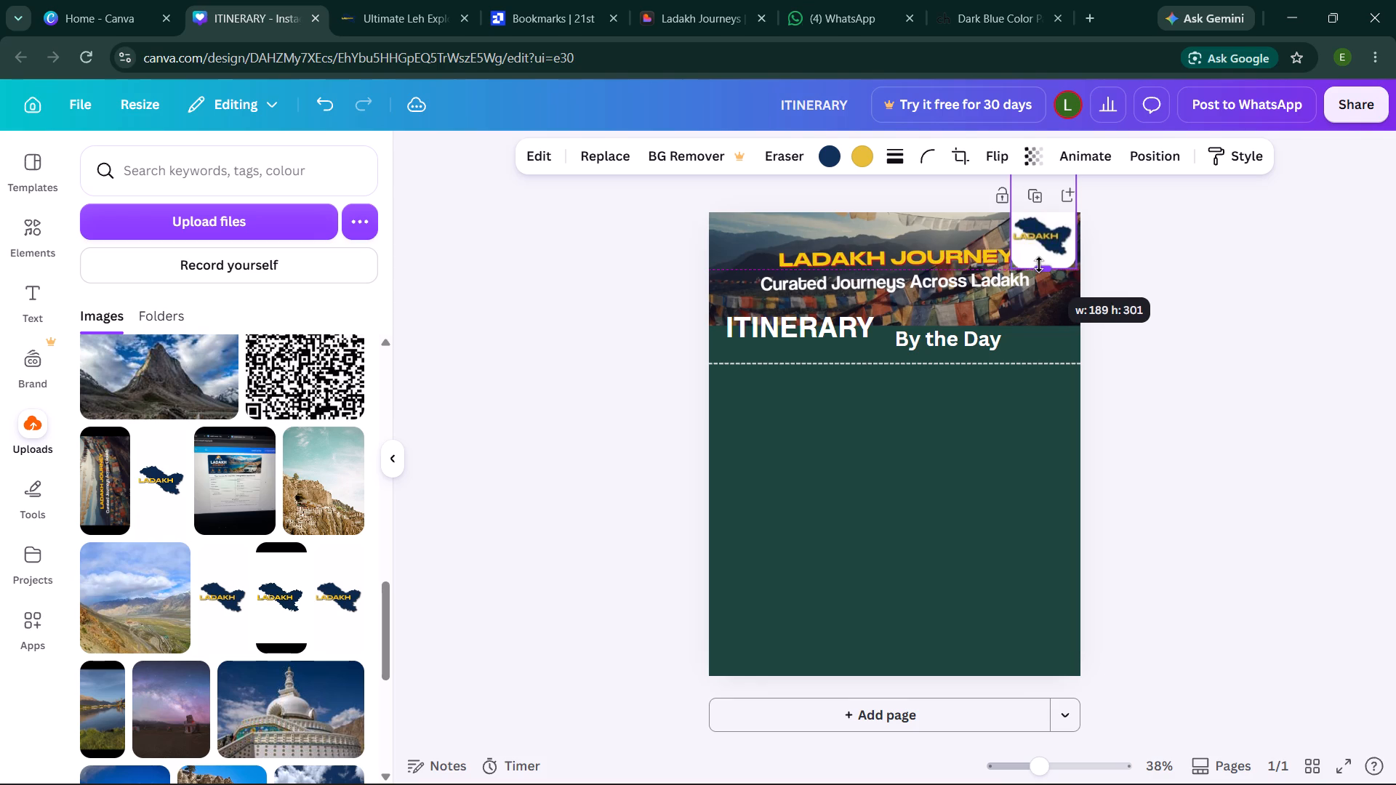
drag(1039, 265, 1039, 262)
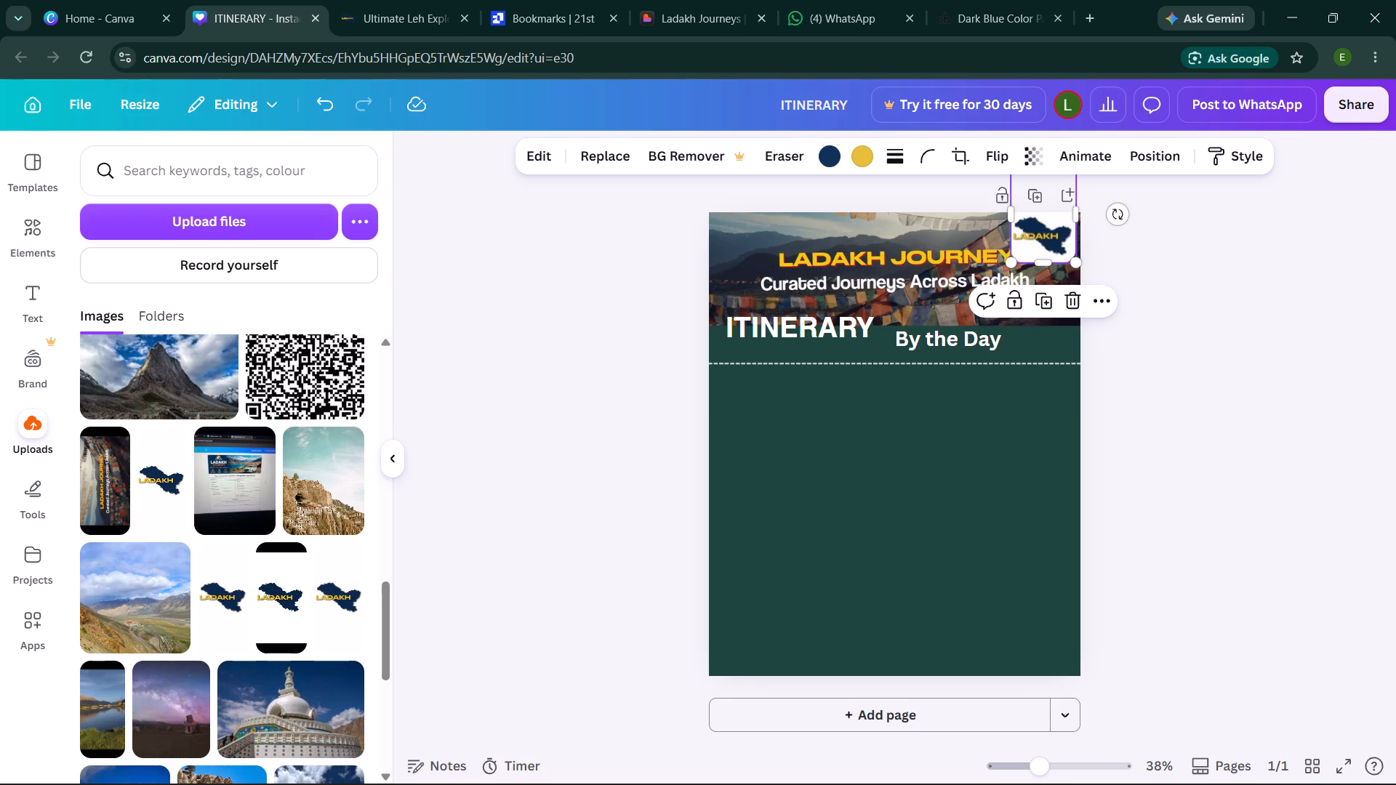
drag(1013, 259, 1019, 253)
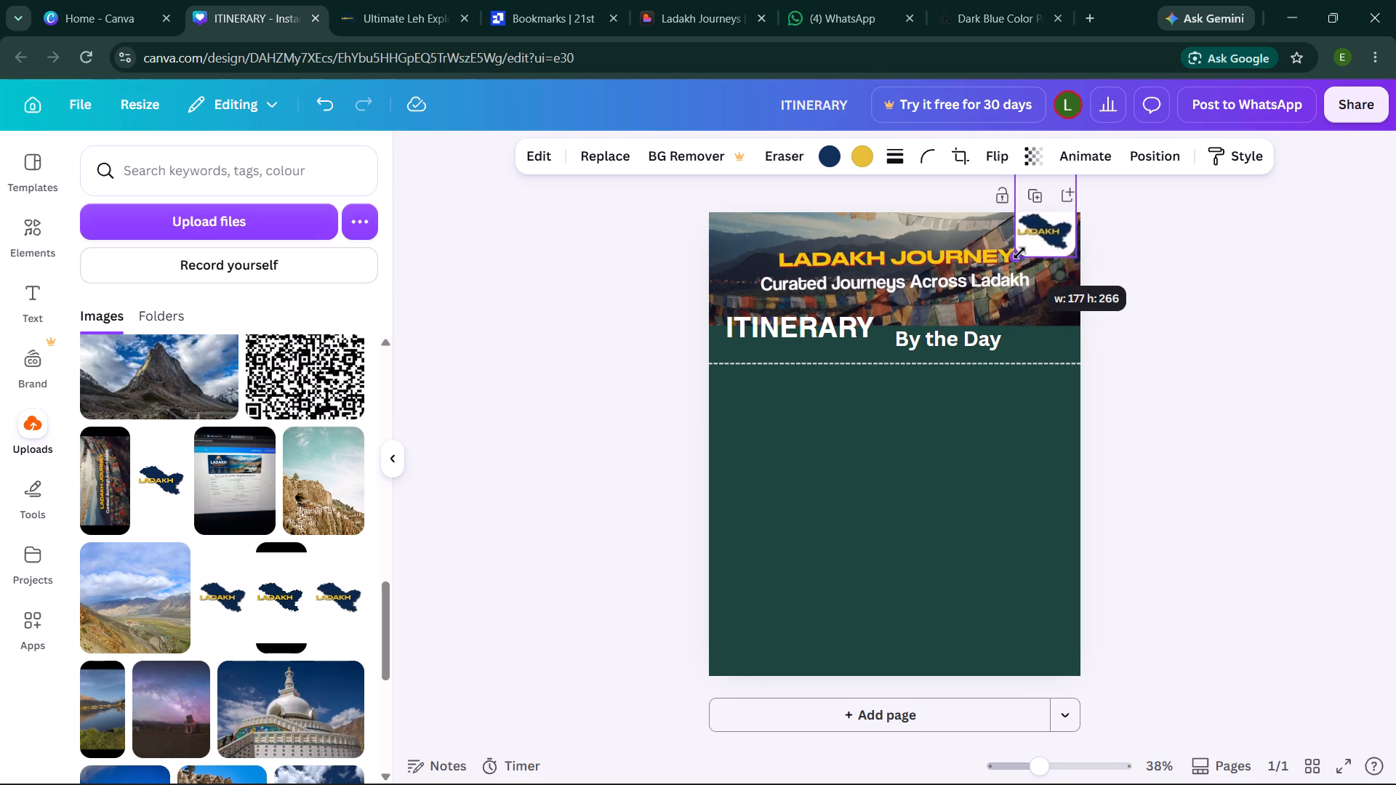
drag(1019, 253, 1023, 249)
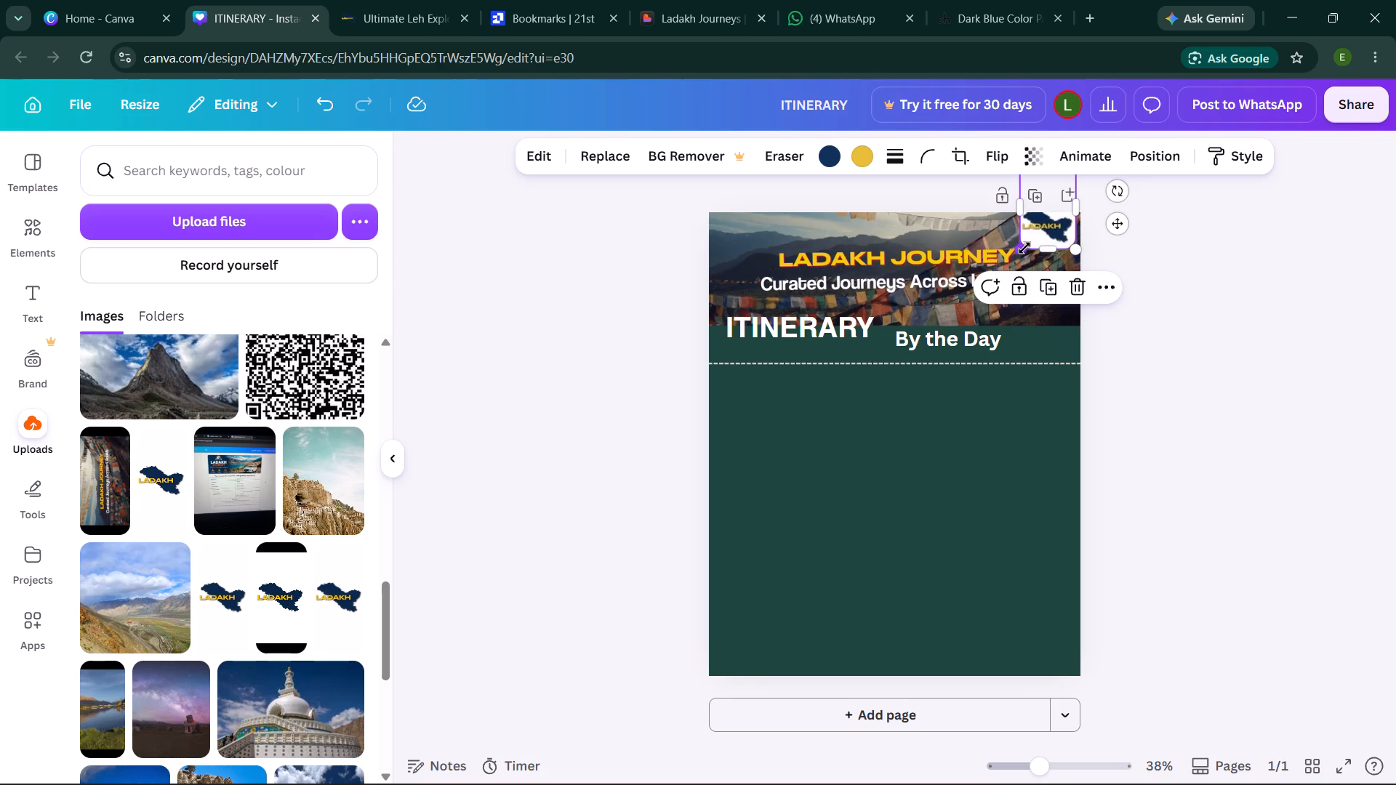
drag(1043, 232, 1044, 242)
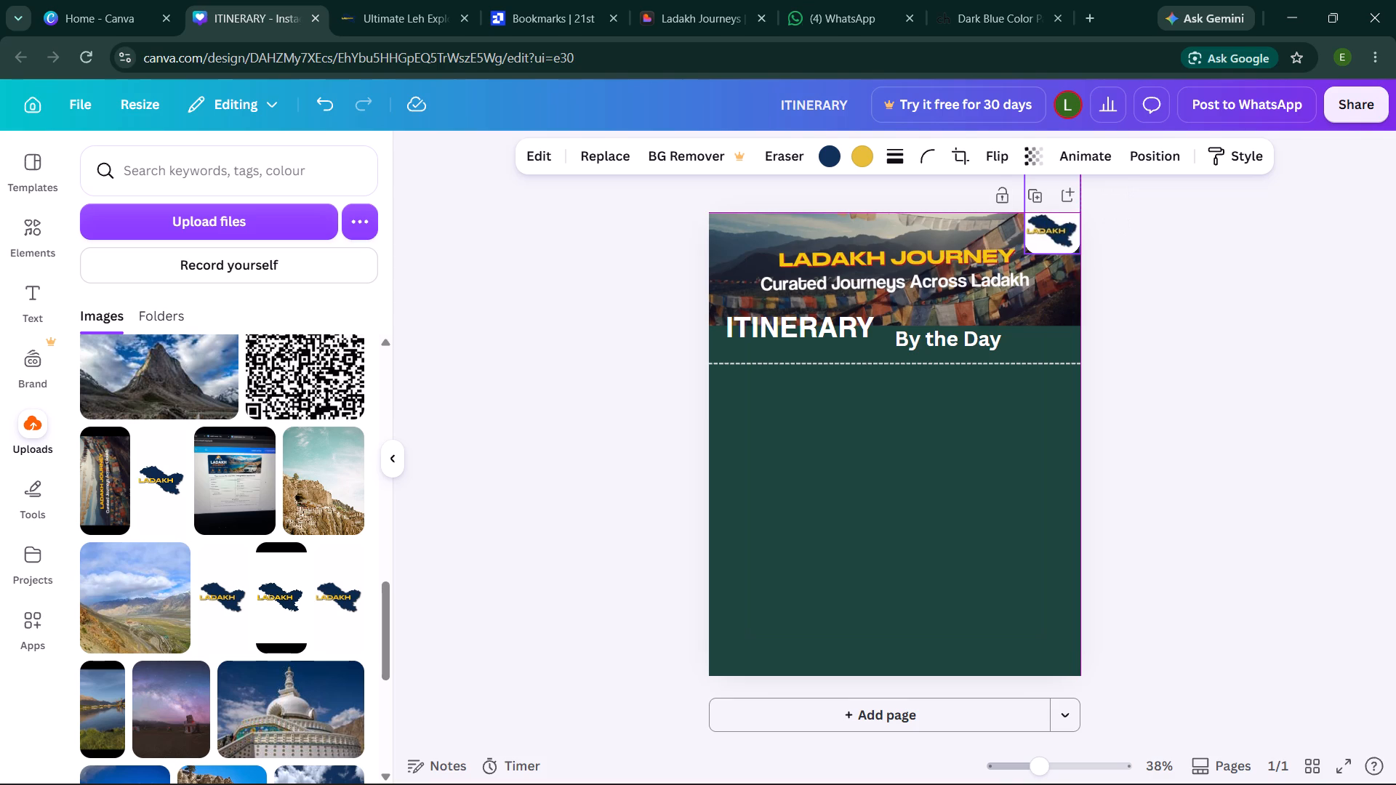
drag(1044, 242, 1046, 241)
drag(1046, 241, 1046, 243)
click(1161, 300)
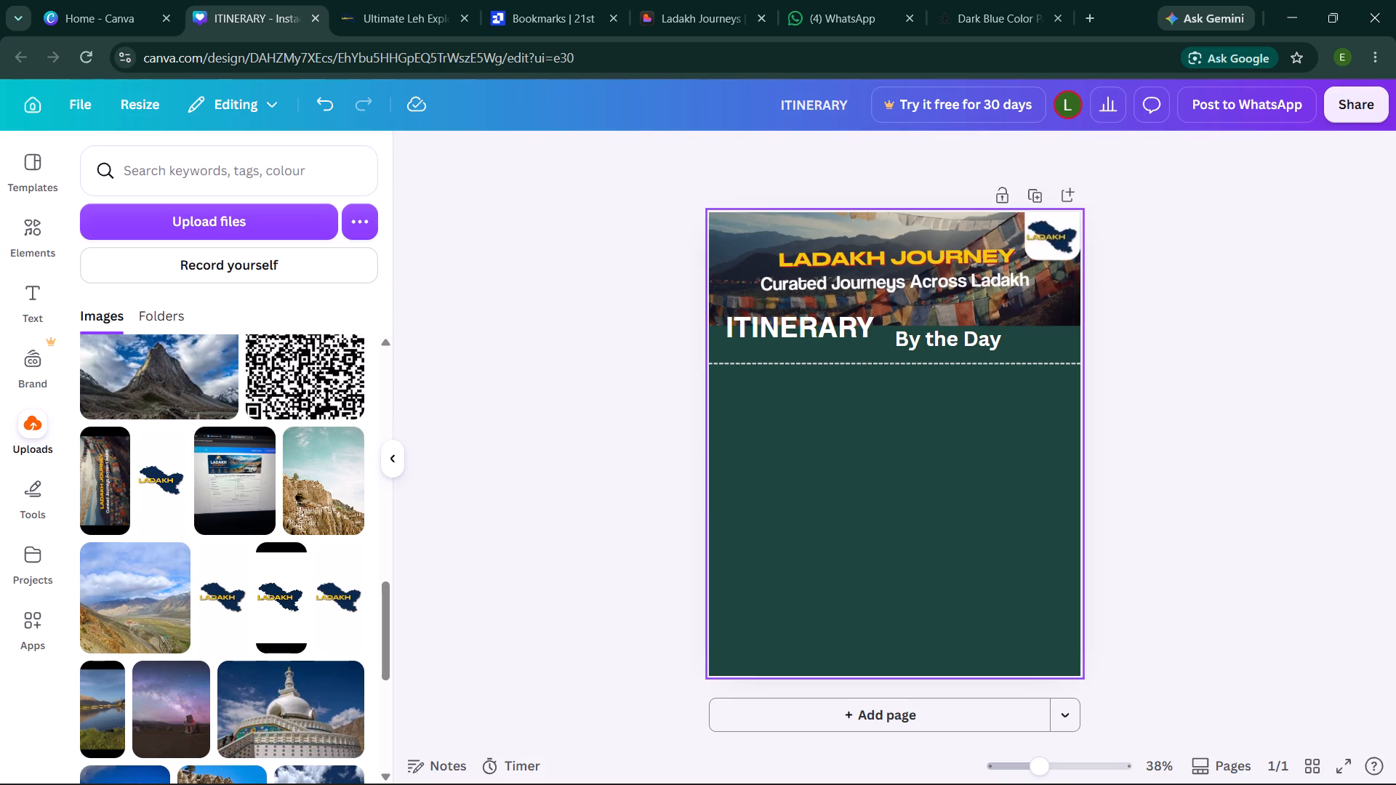
Move the Ladakh logo to the horizontal centre of the page's top edge, above the LADAKH JOURNEY title.
drag(1052, 238, 932, 233)
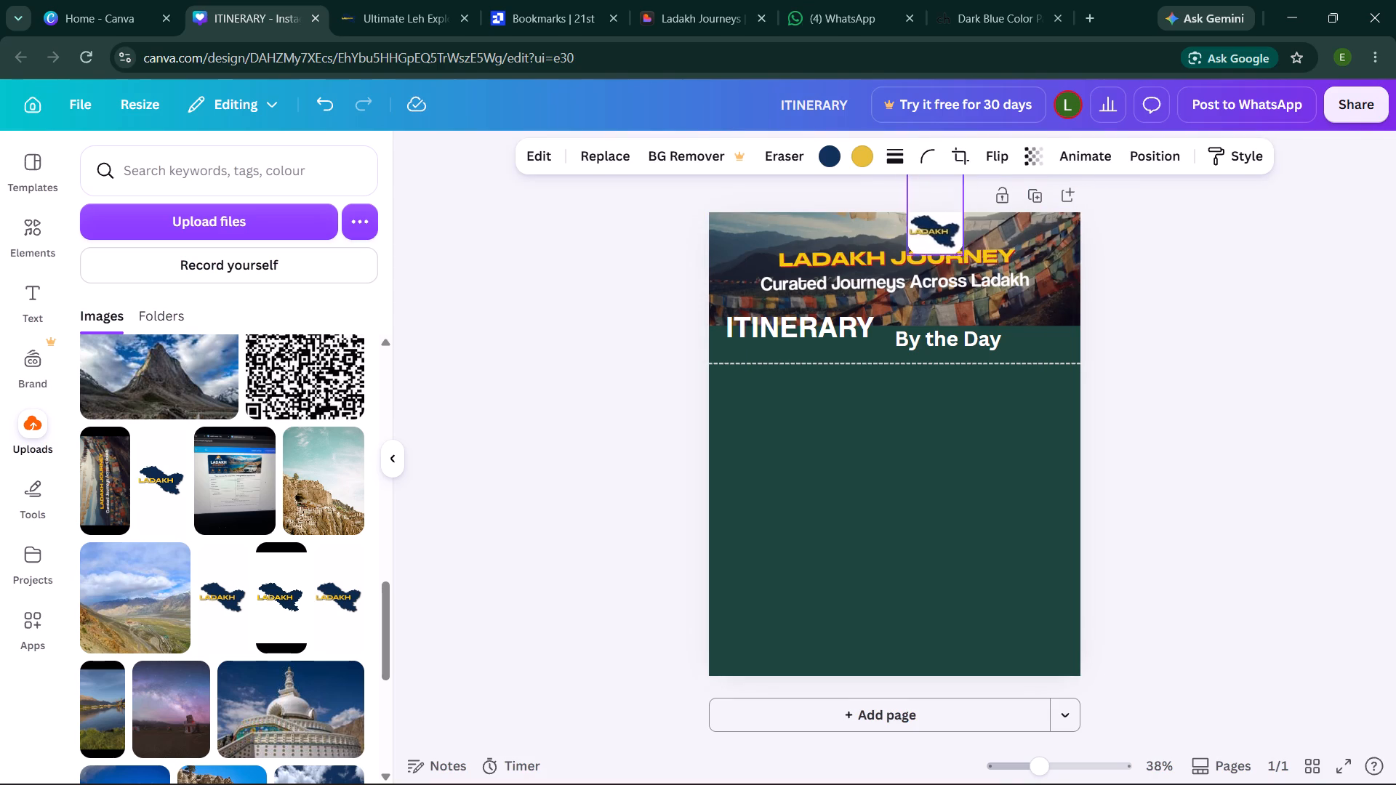
drag(932, 233, 888, 237)
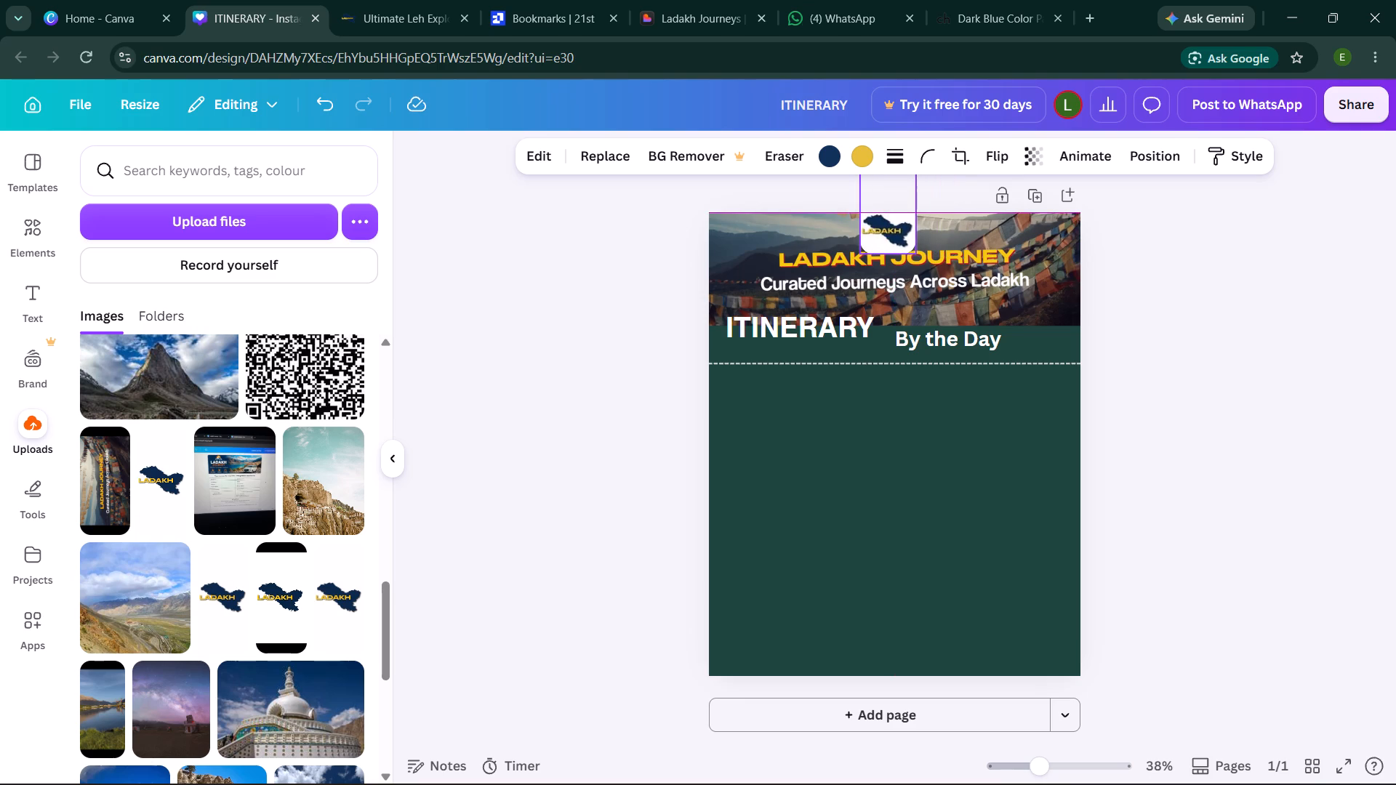
drag(888, 237, 895, 233)
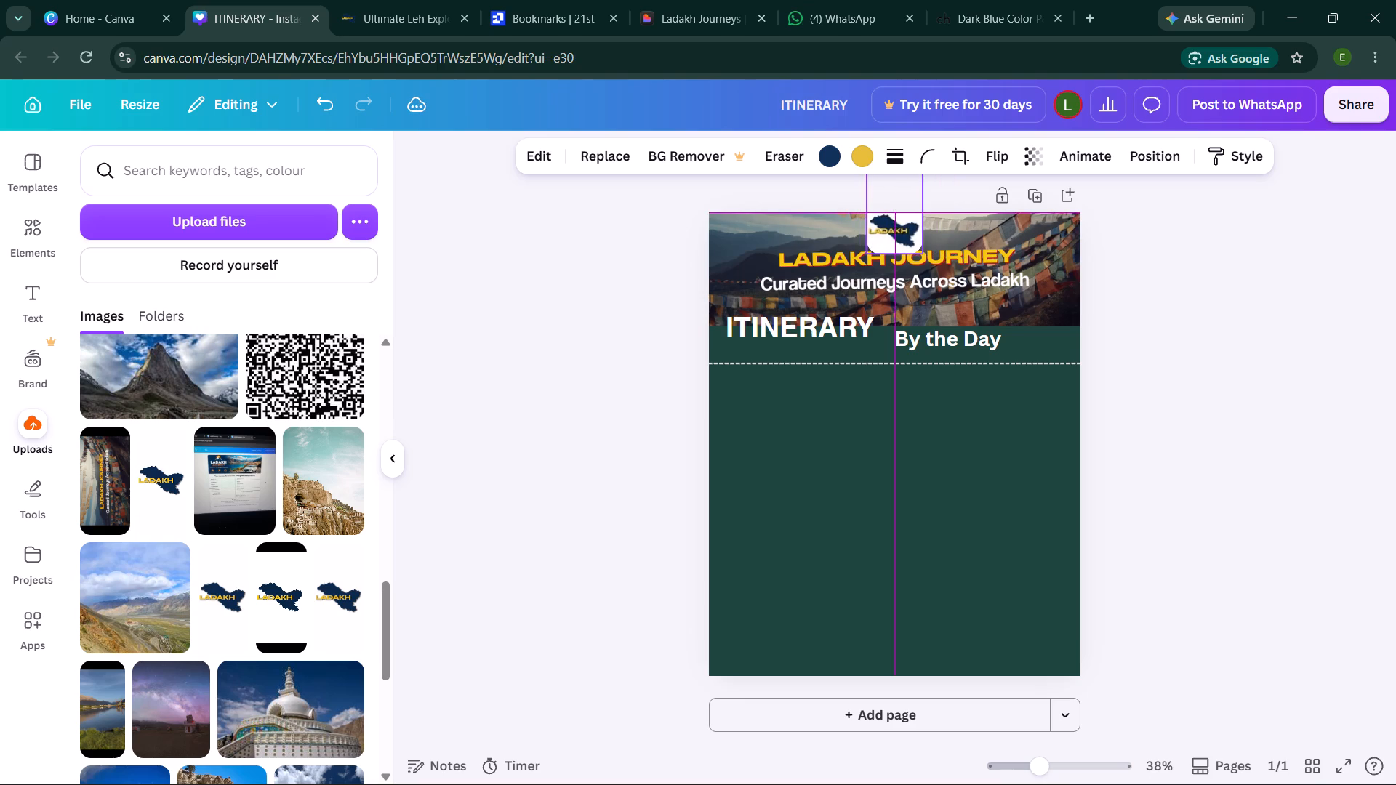
Shift the prayer-flag banner down below the logo and extend its upper edge back to the page top, about 366 tall.
drag(1010, 294, 1011, 303)
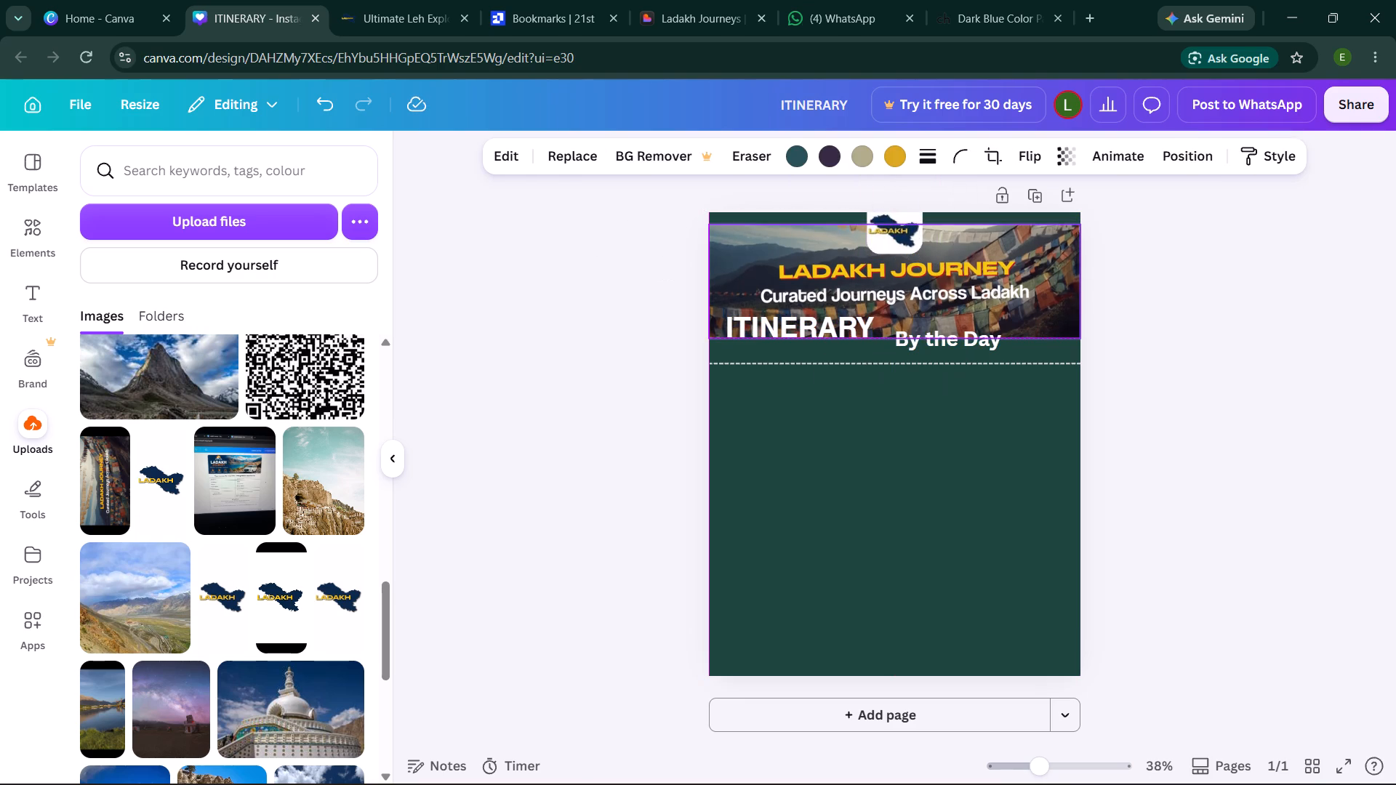
drag(1011, 303, 1011, 304)
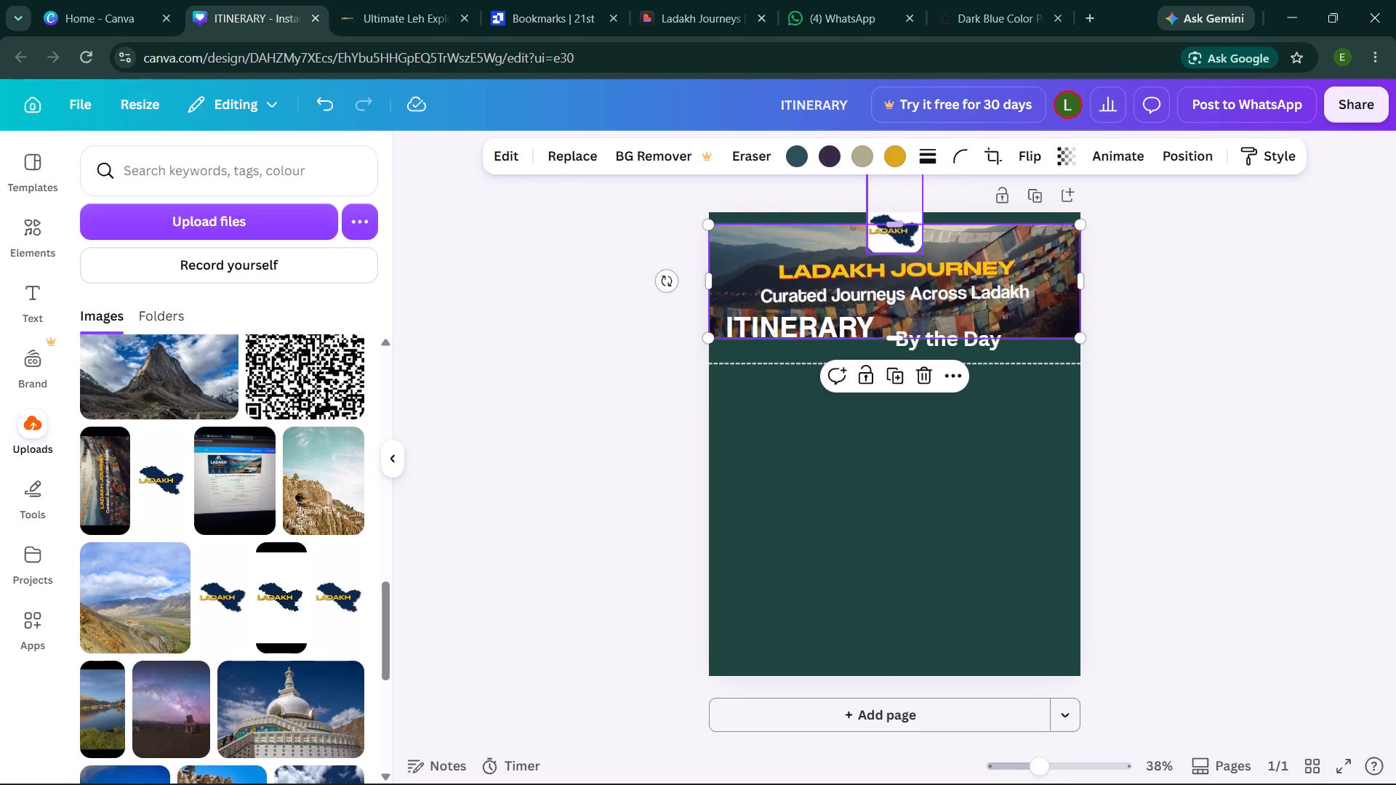
drag(894, 219, 894, 208)
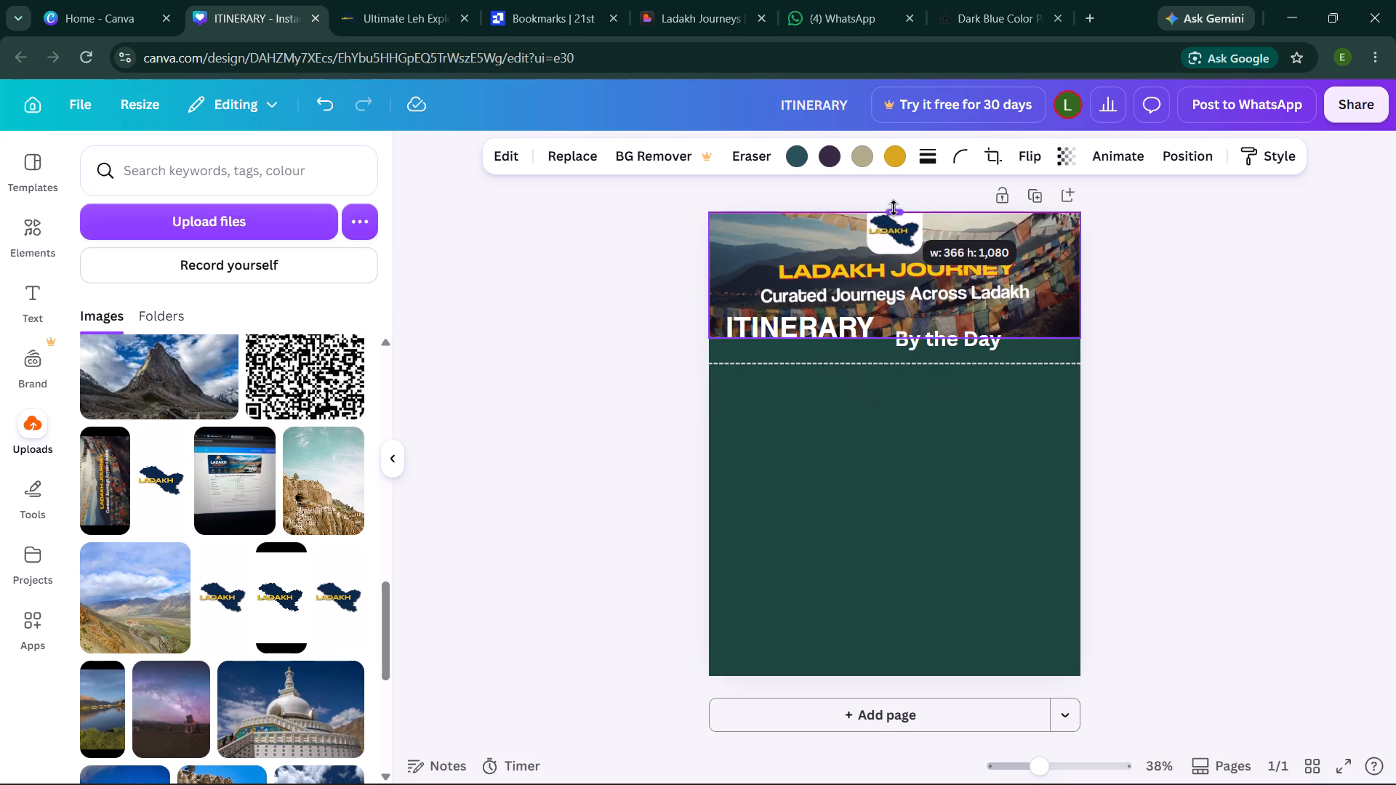
drag(894, 208, 897, 207)
click(1158, 367)
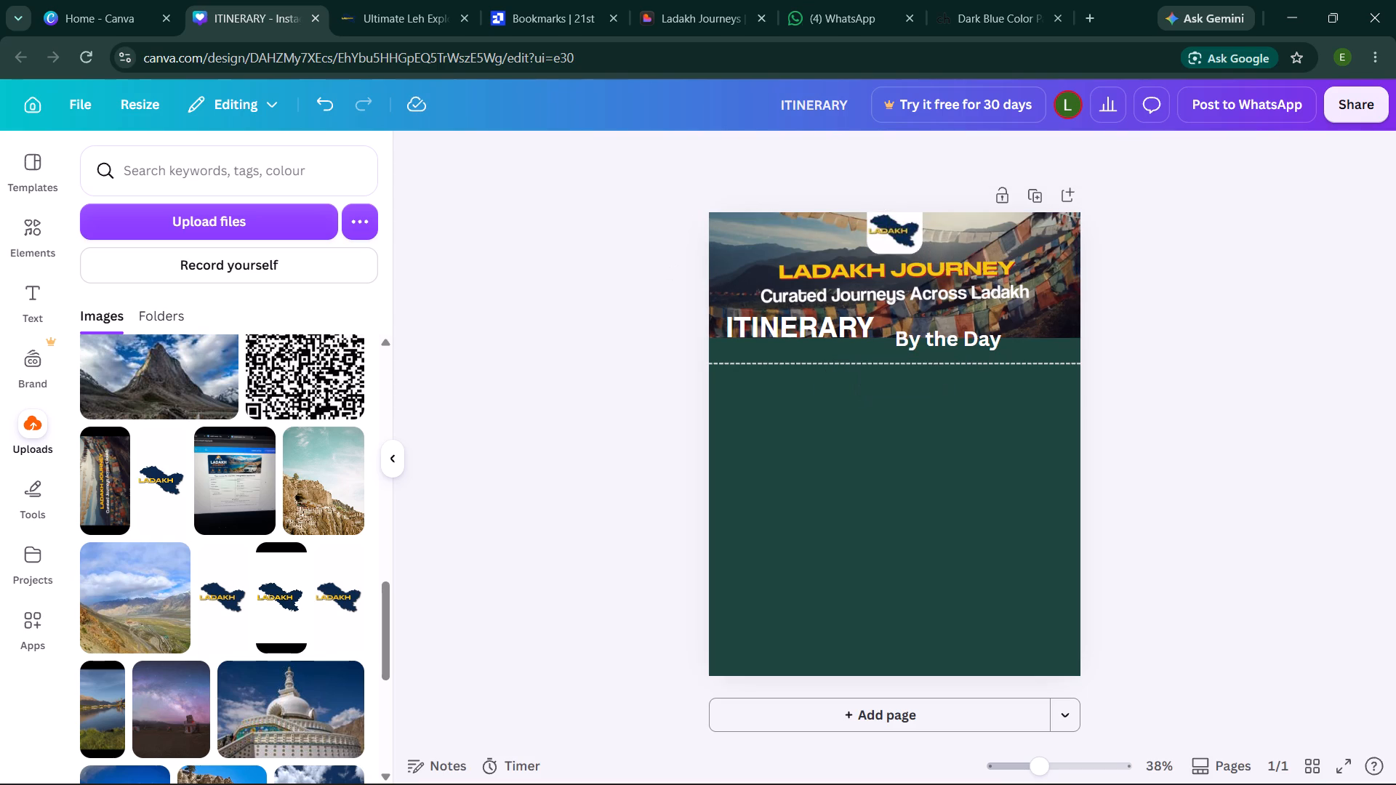
Move the ITINERARY heading down beside "By the Day", just above the dashed line.
click(814, 339)
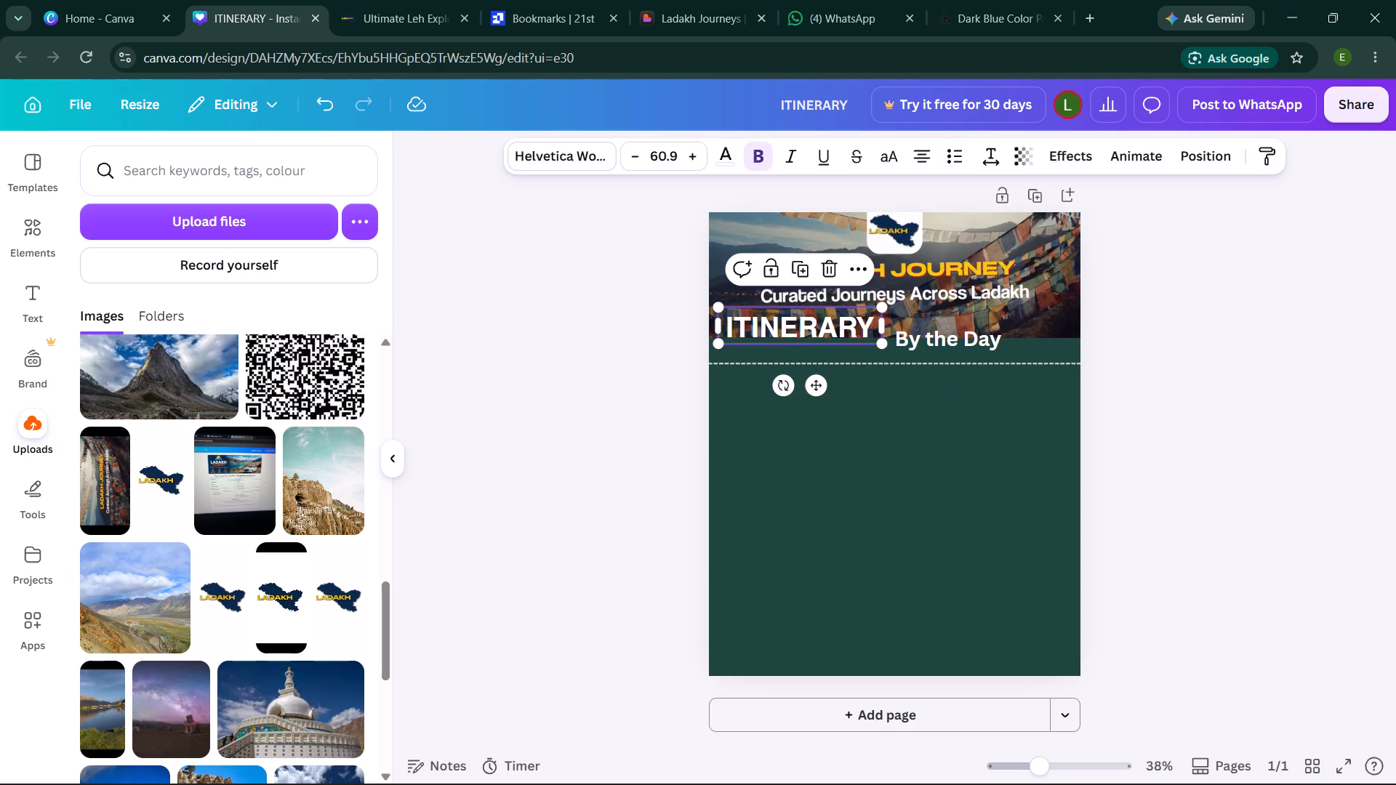
drag(814, 339, 813, 351)
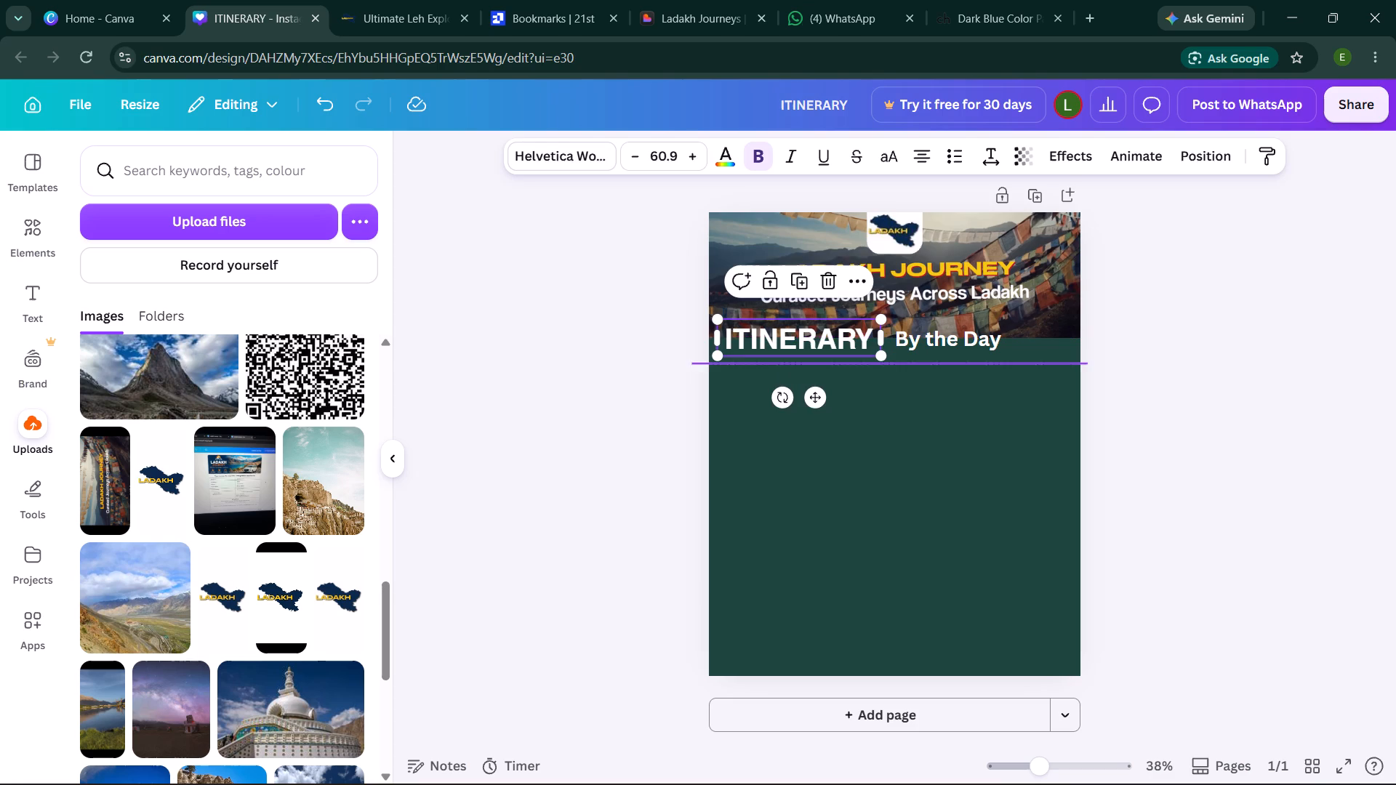
click(914, 443)
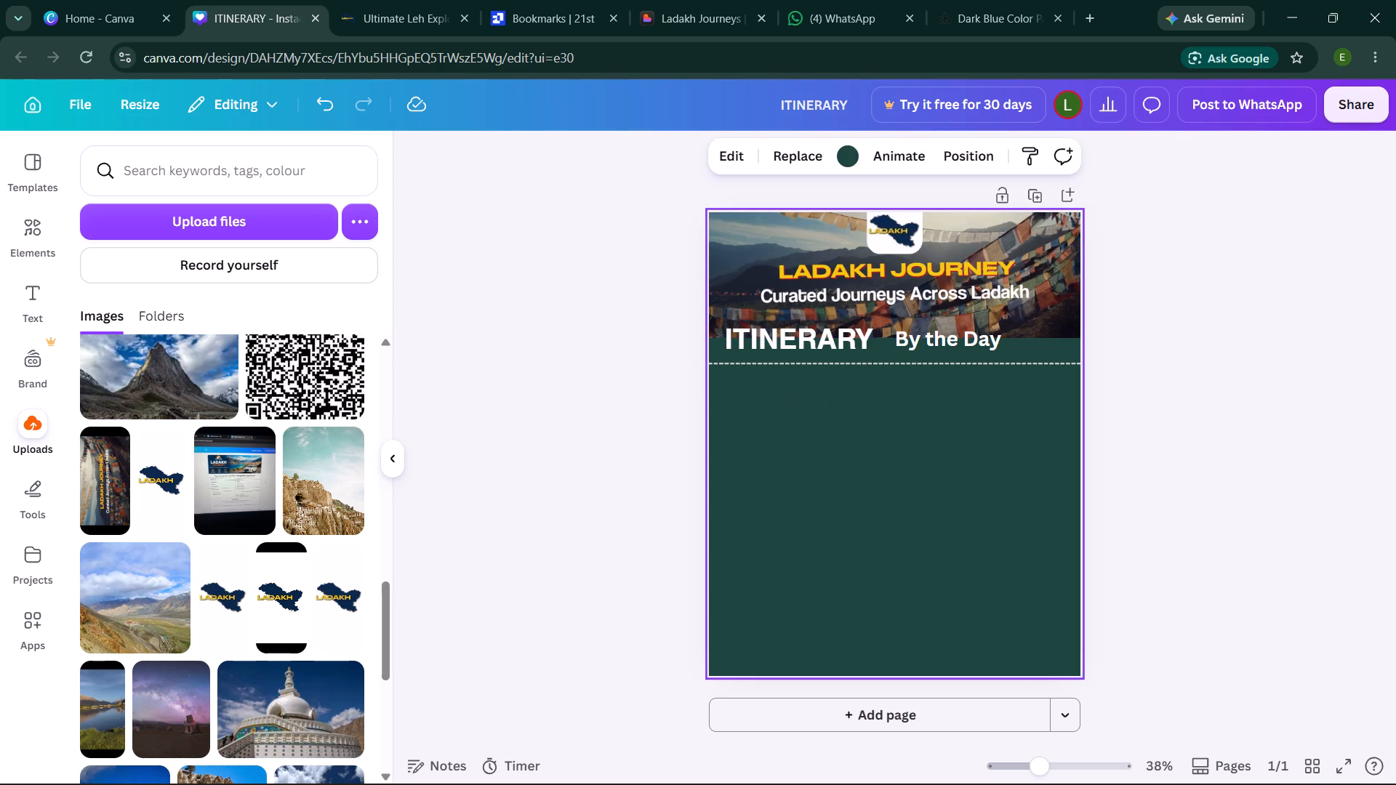
click(1139, 421)
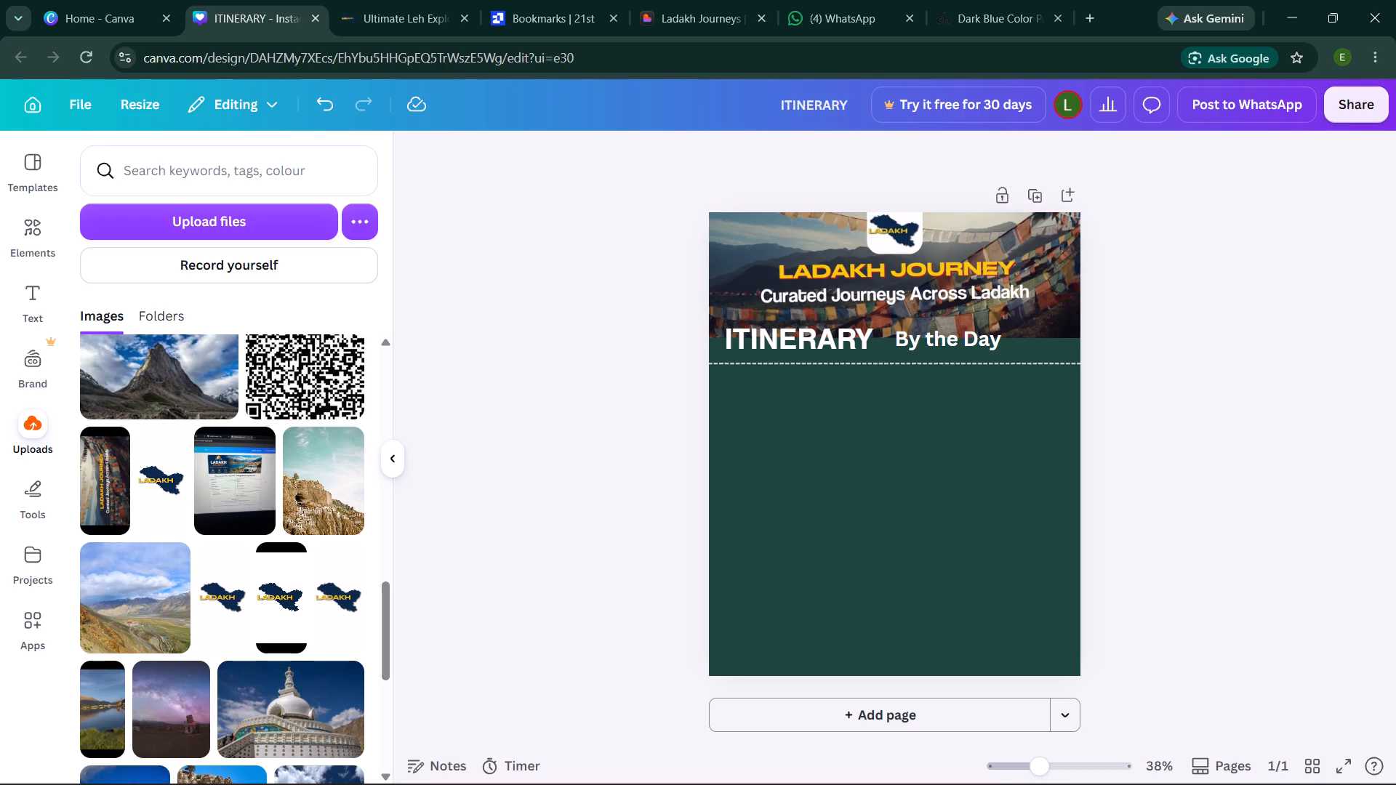
Switch to the Ultimate Leh Explore package page and review the destination photos and the start of the Day-wise Itinerary.
click(401, 3)
scroll(406, 458, up, 1)
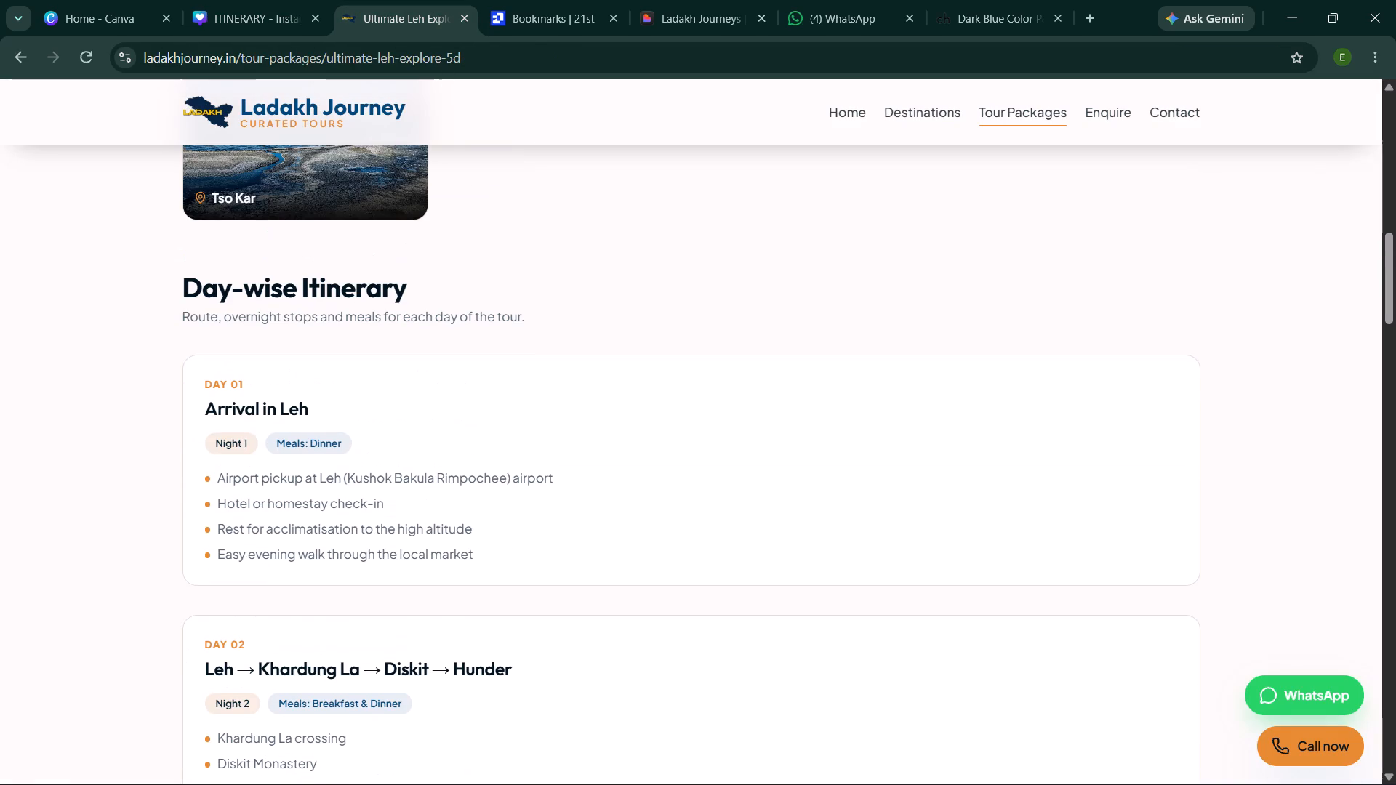
scroll(406, 458, up, 3)
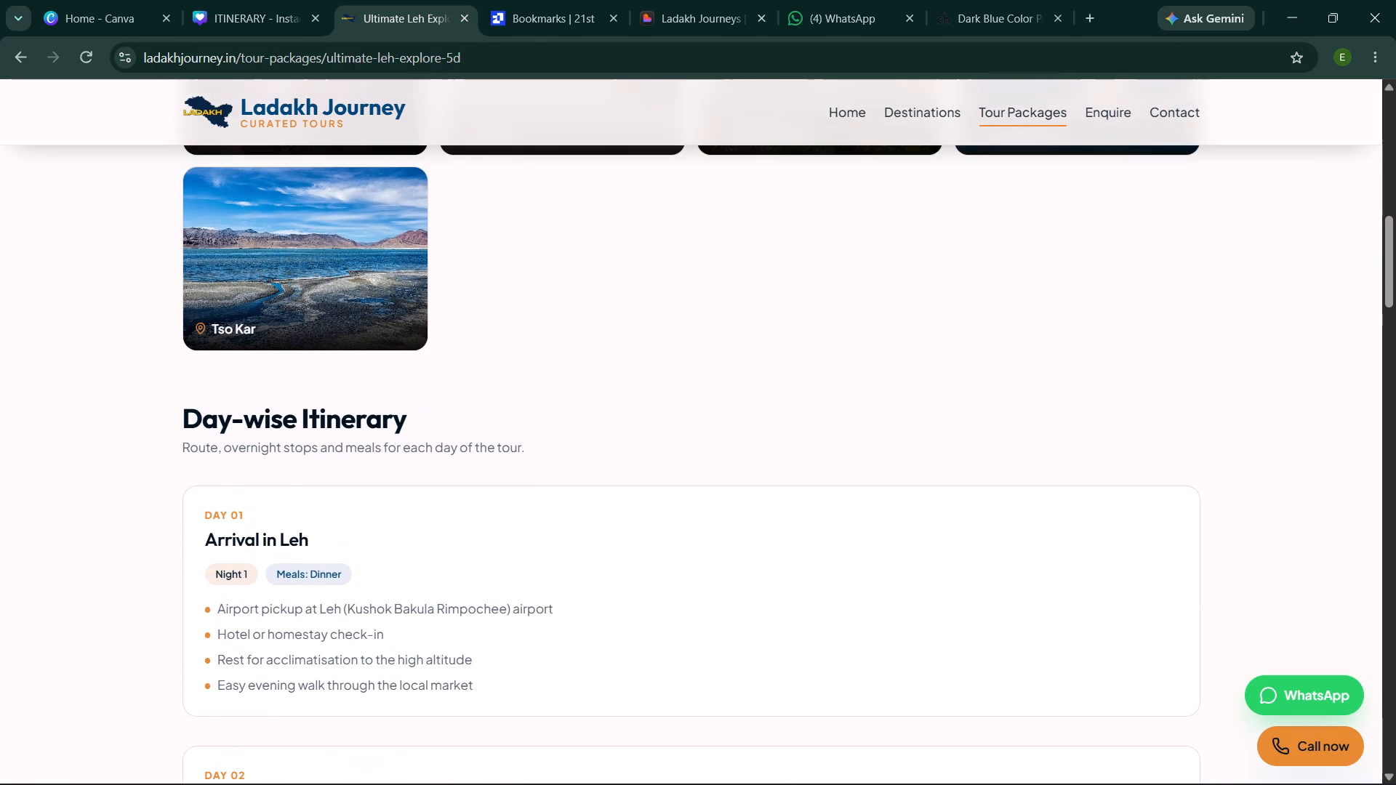
scroll(406, 458, up, 1)
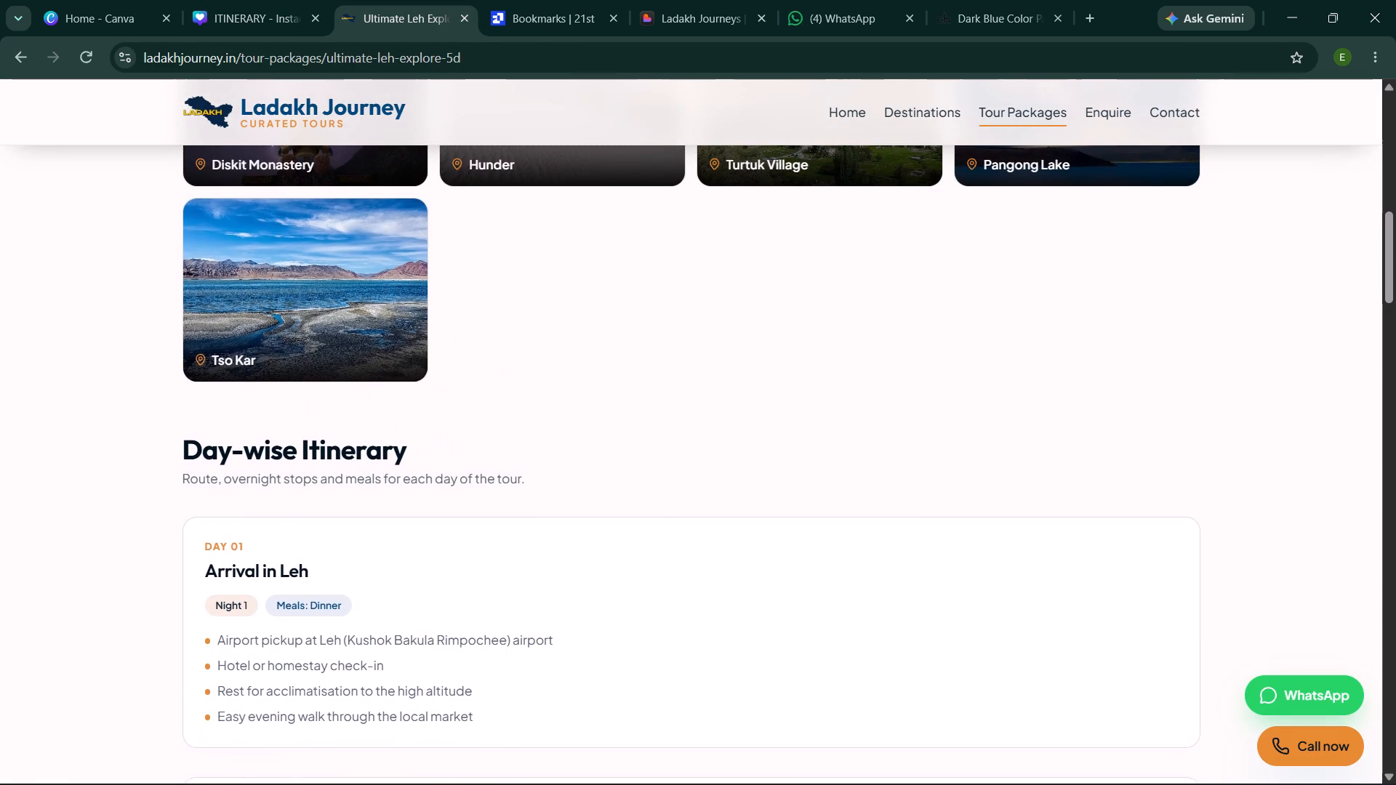
scroll(406, 458, up, 2)
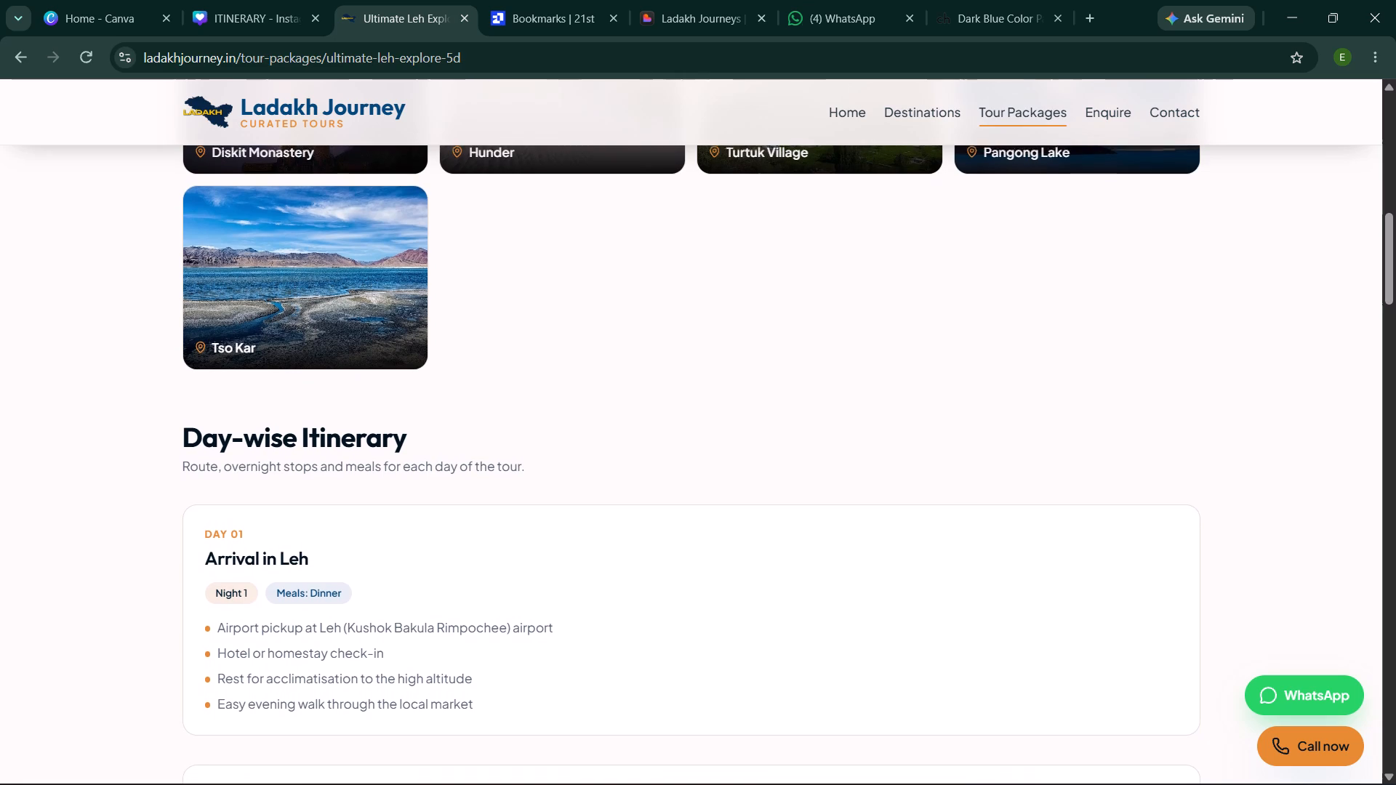
scroll(406, 458, up, 1)
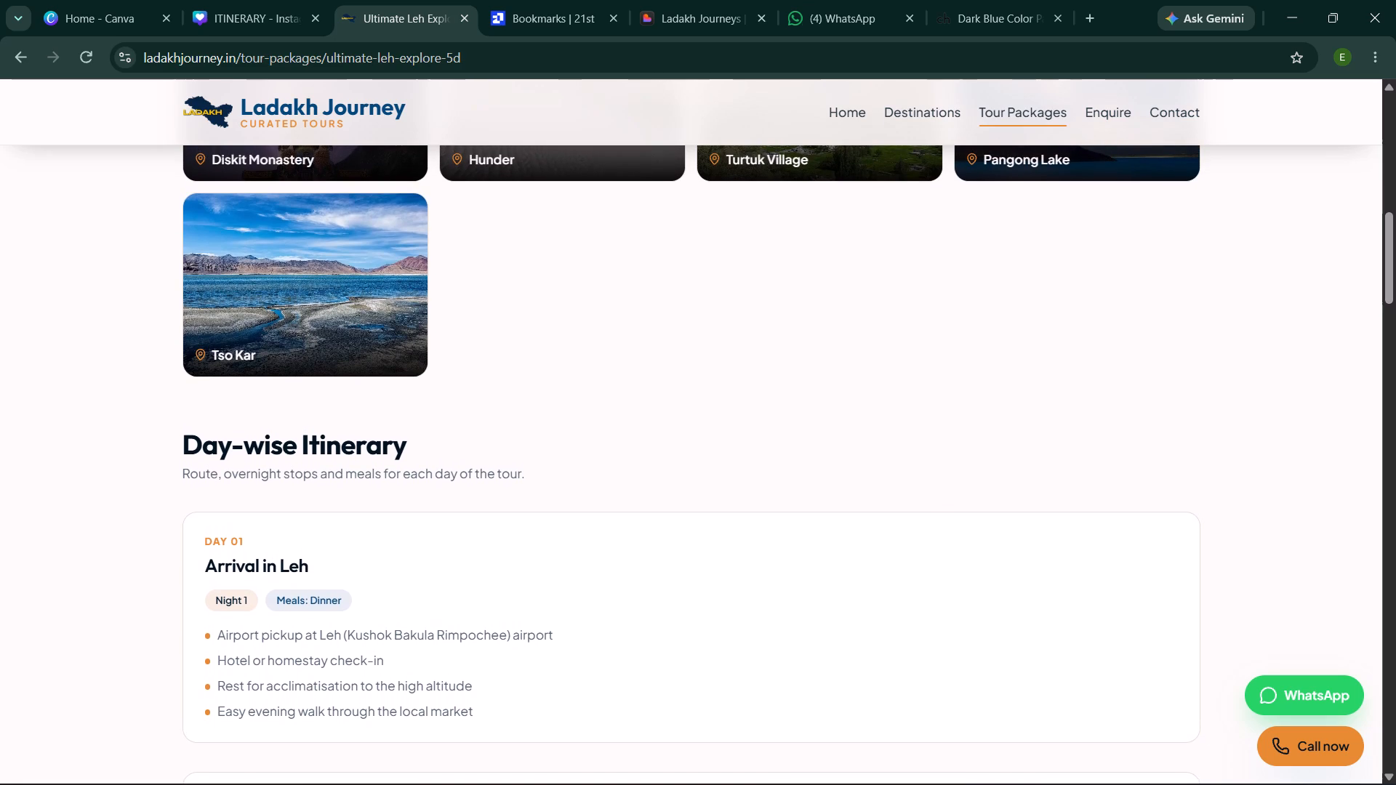
Back in the Canva design, add a rounded square photo frame and shrink it to a little over a third of the page width.
click(249, 9)
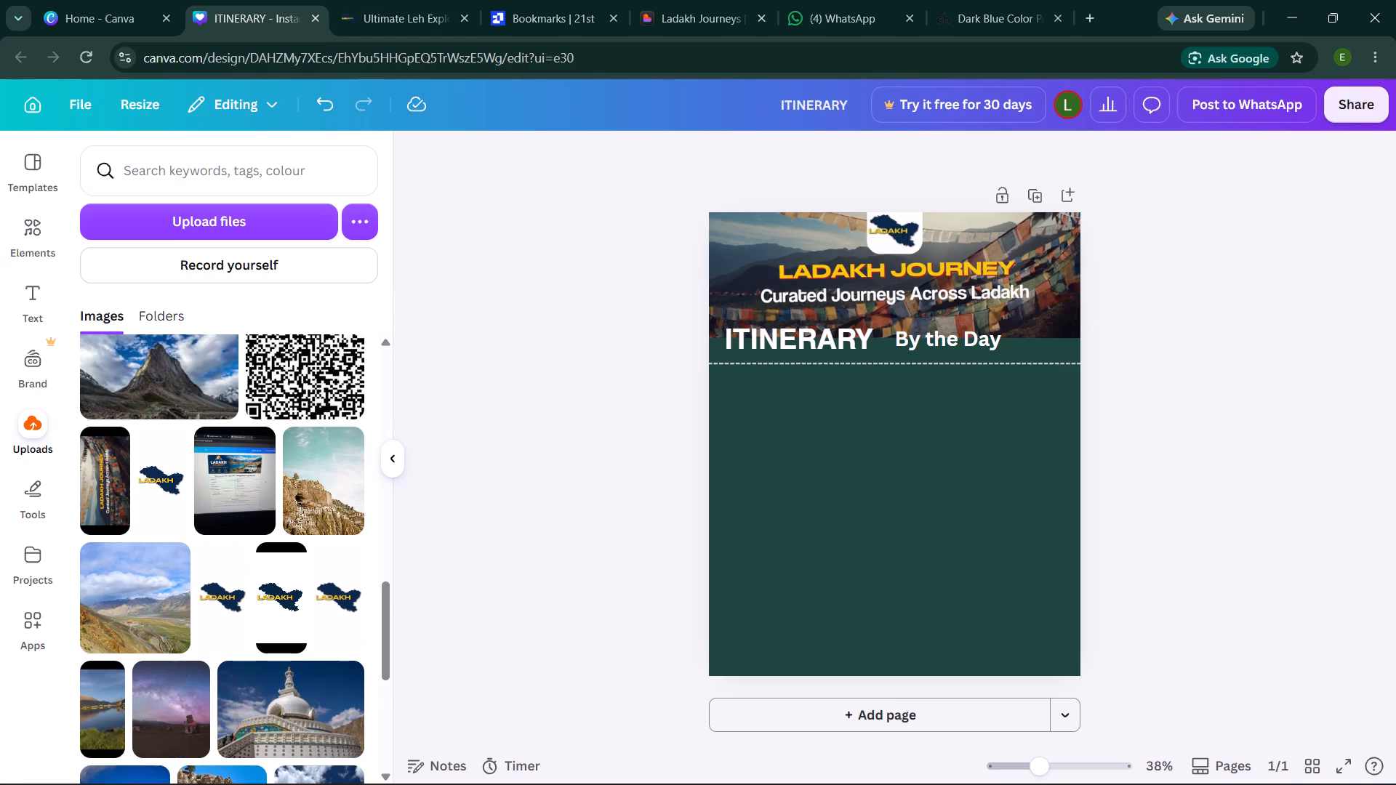
click(24, 237)
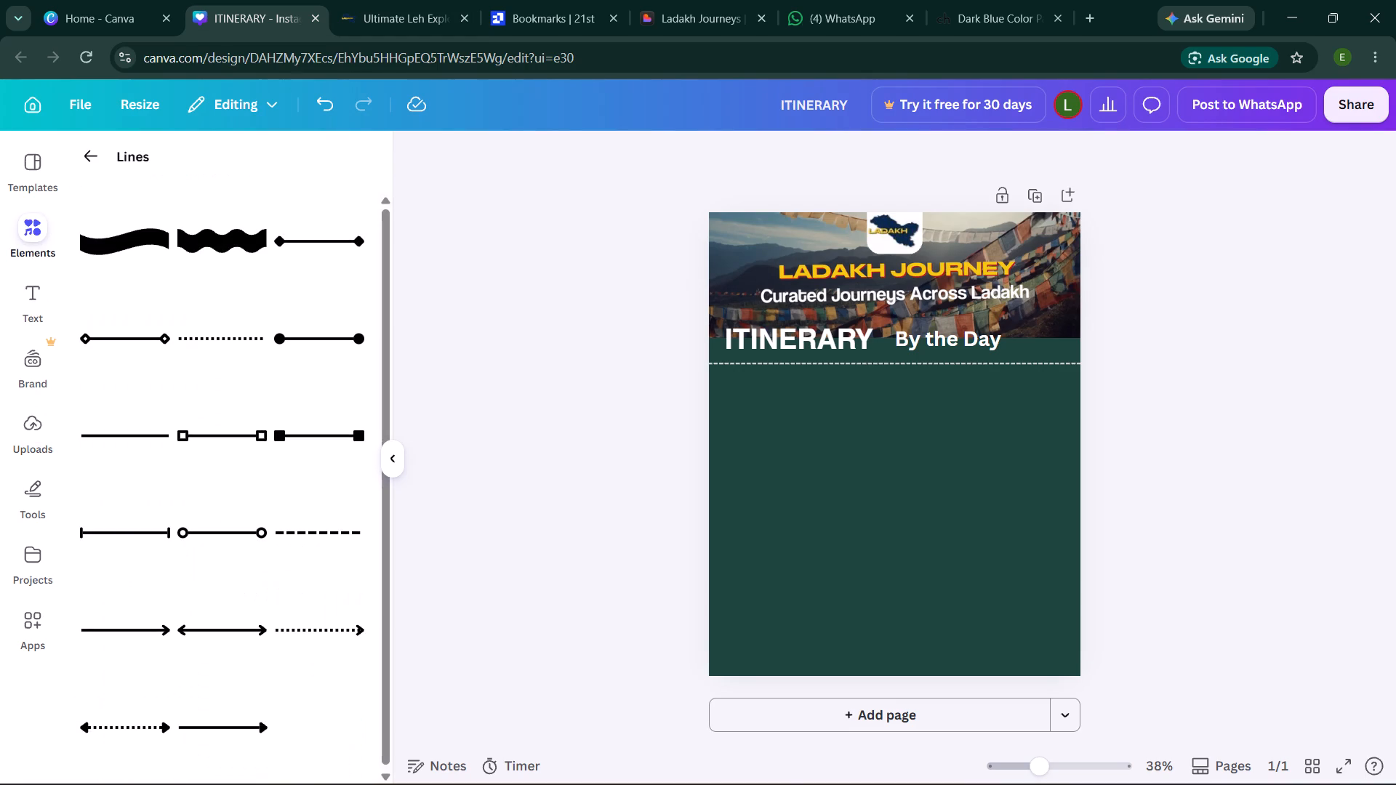
click(87, 159)
click(87, 159)
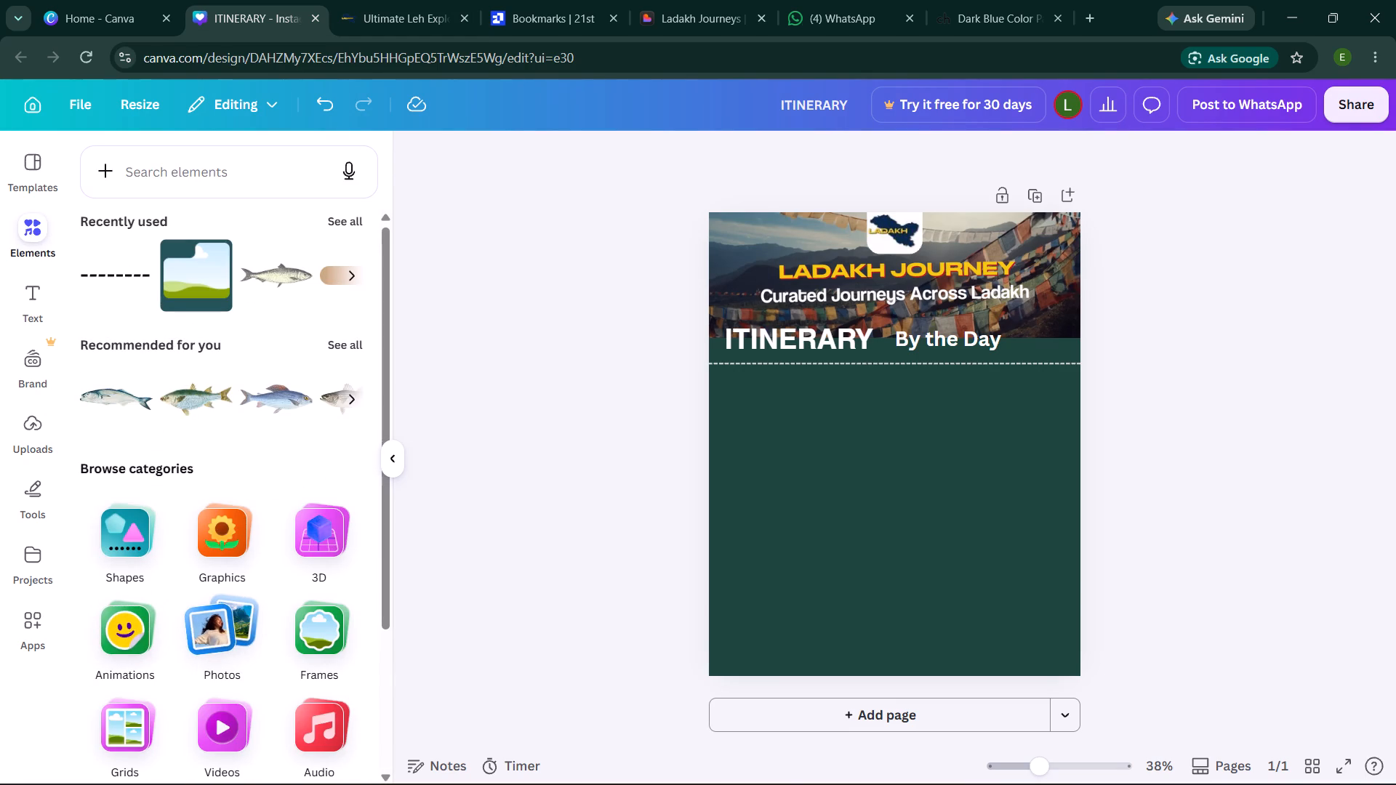
click(229, 637)
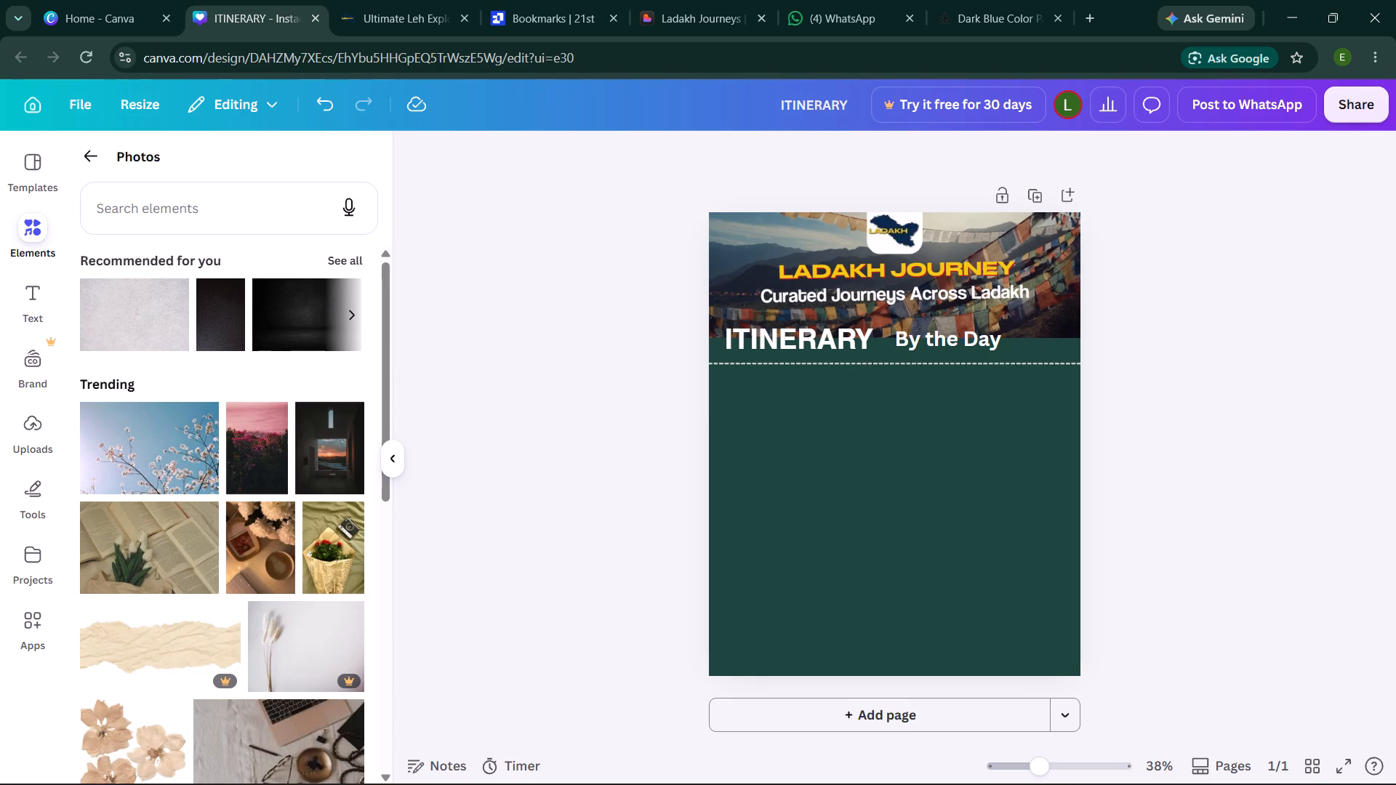
click(84, 167)
click(313, 635)
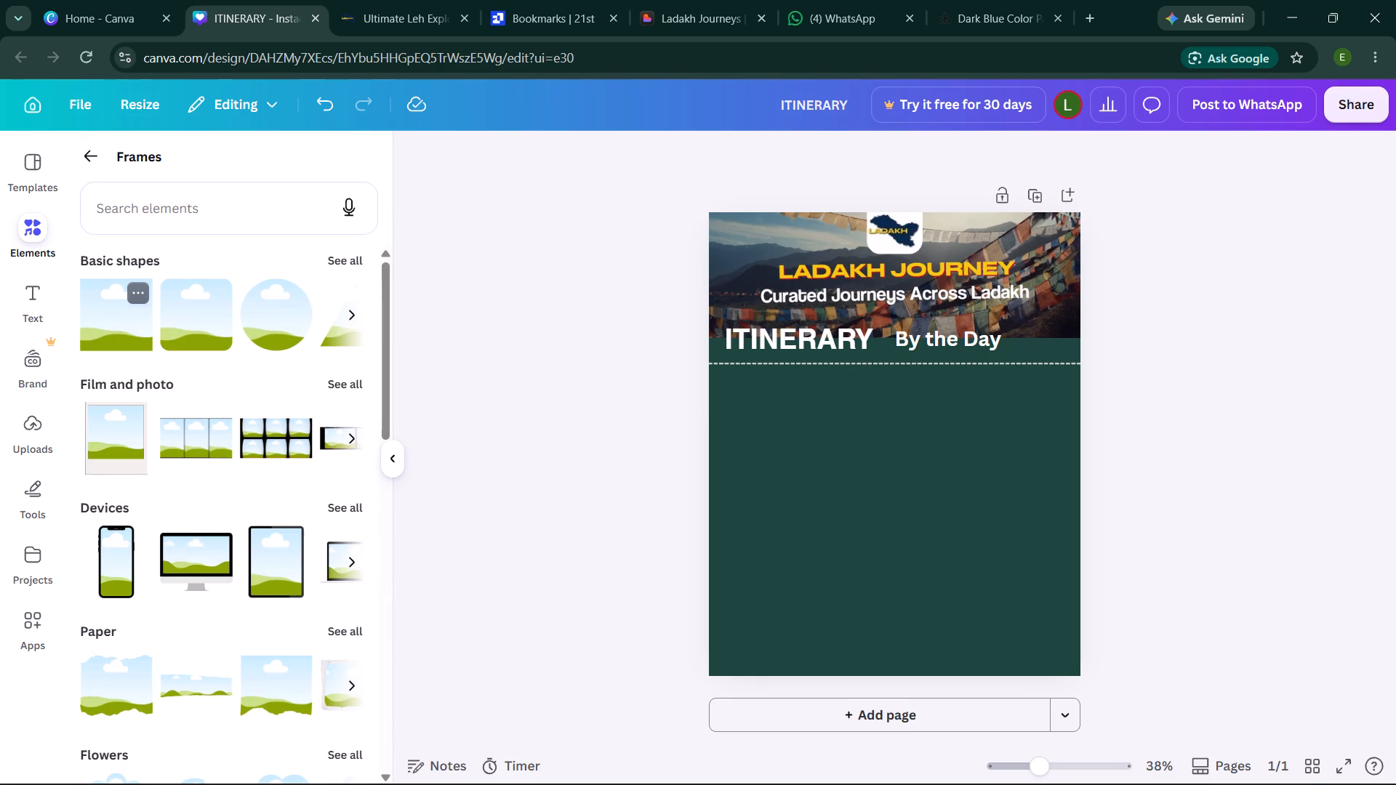
click(190, 330)
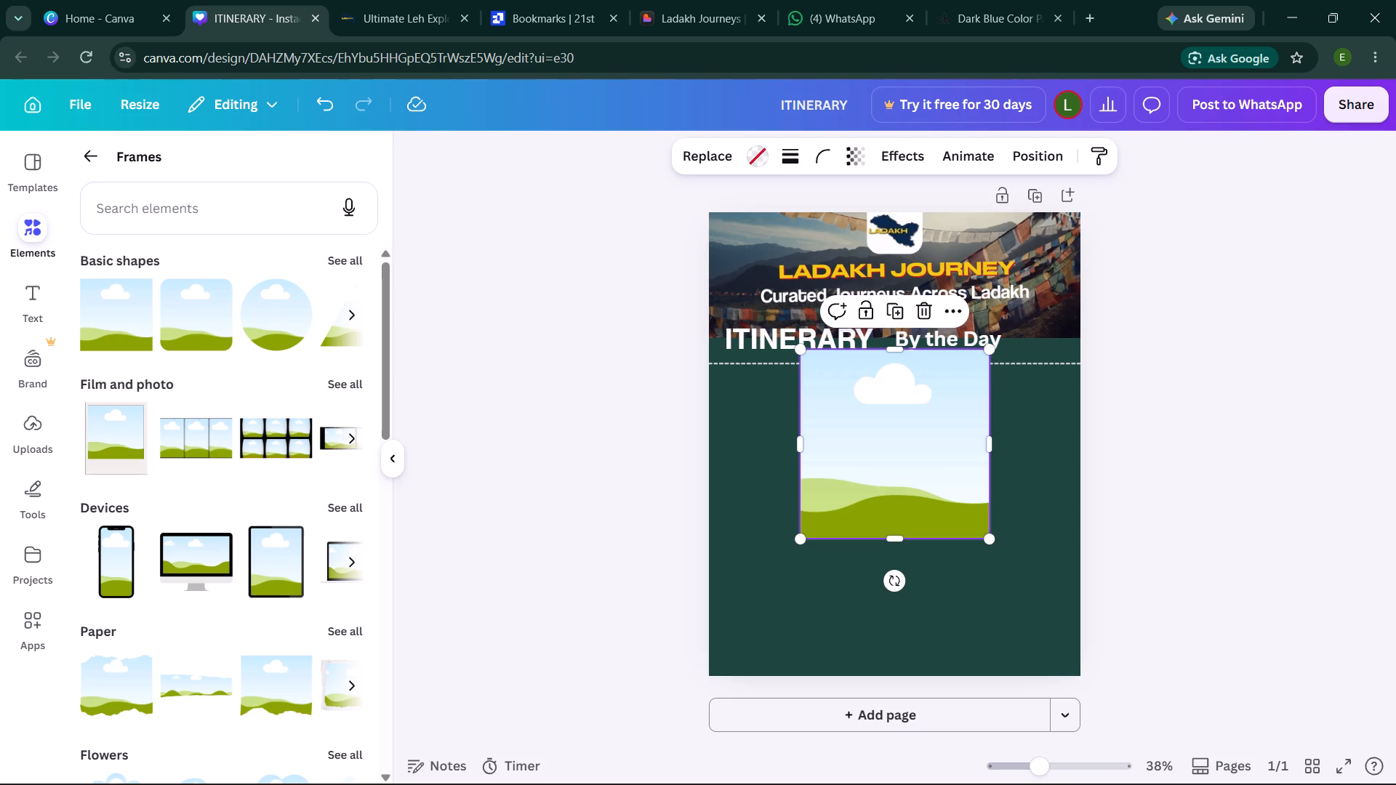
drag(803, 539, 872, 484)
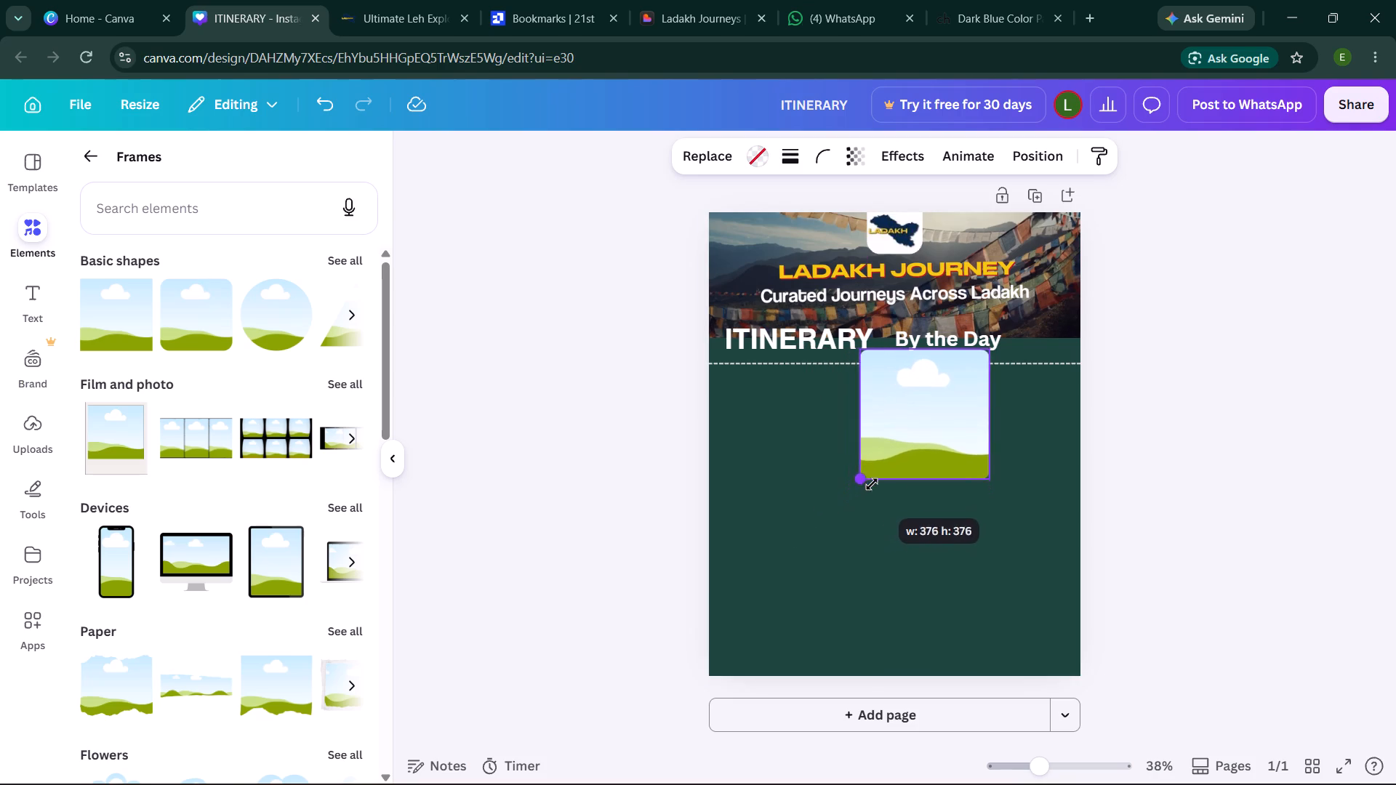
drag(872, 484, 870, 489)
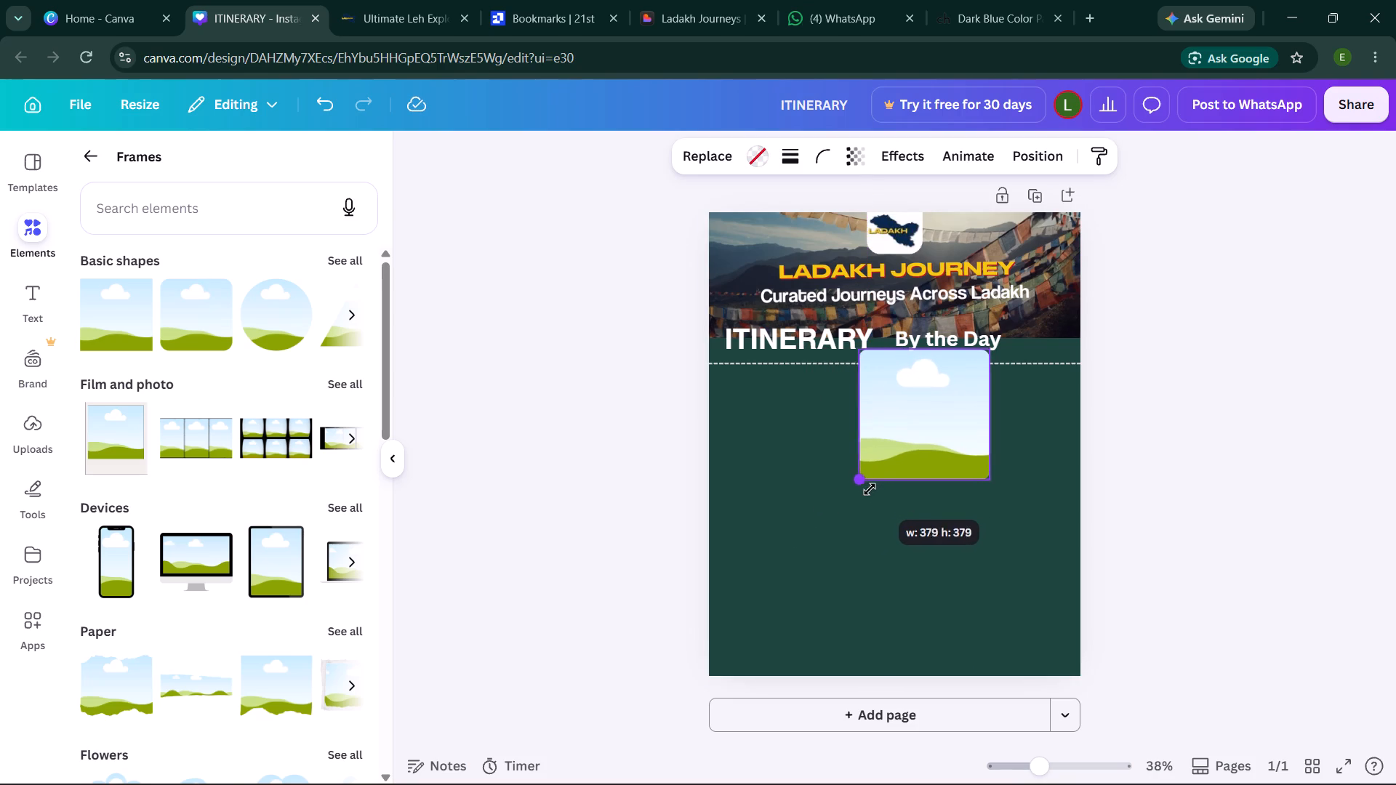
drag(870, 489, 867, 491)
drag(934, 420, 934, 422)
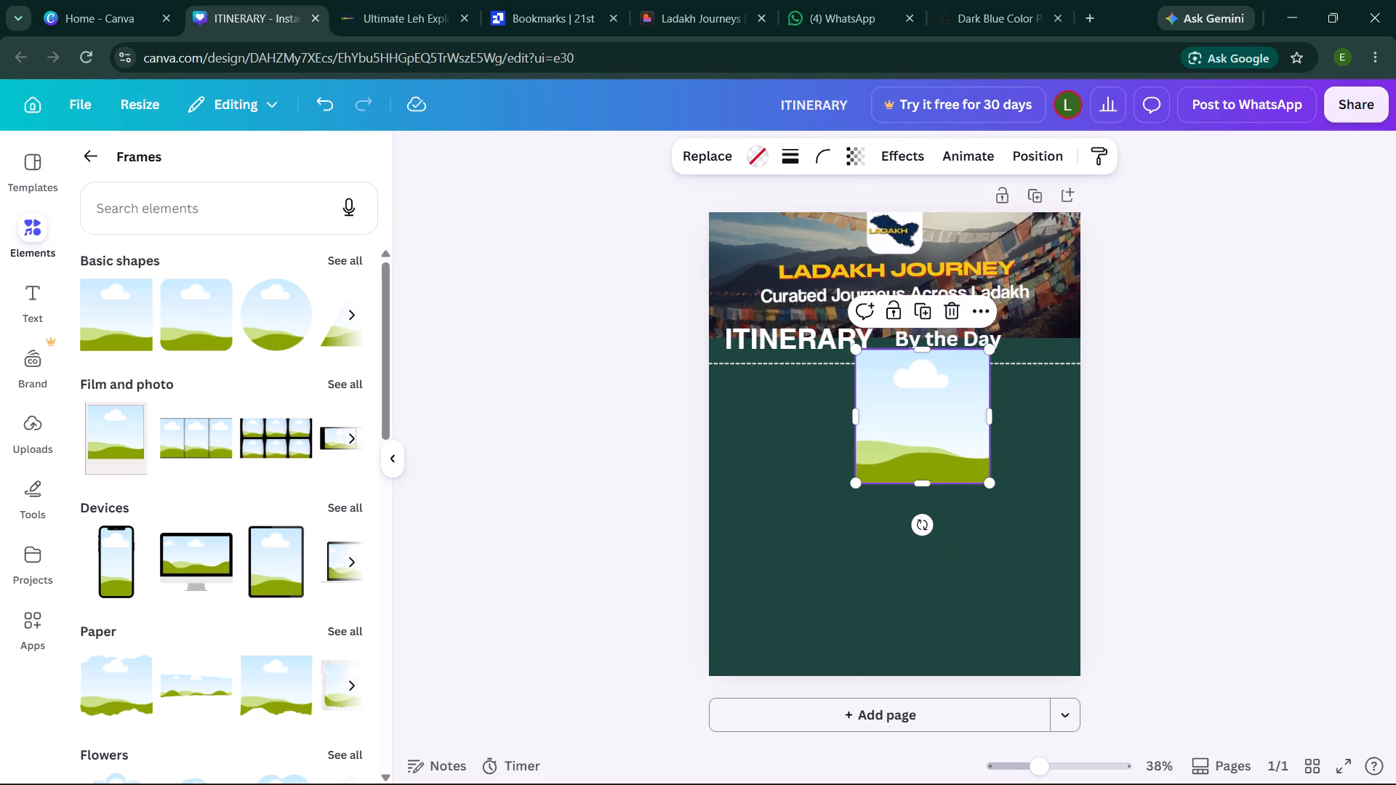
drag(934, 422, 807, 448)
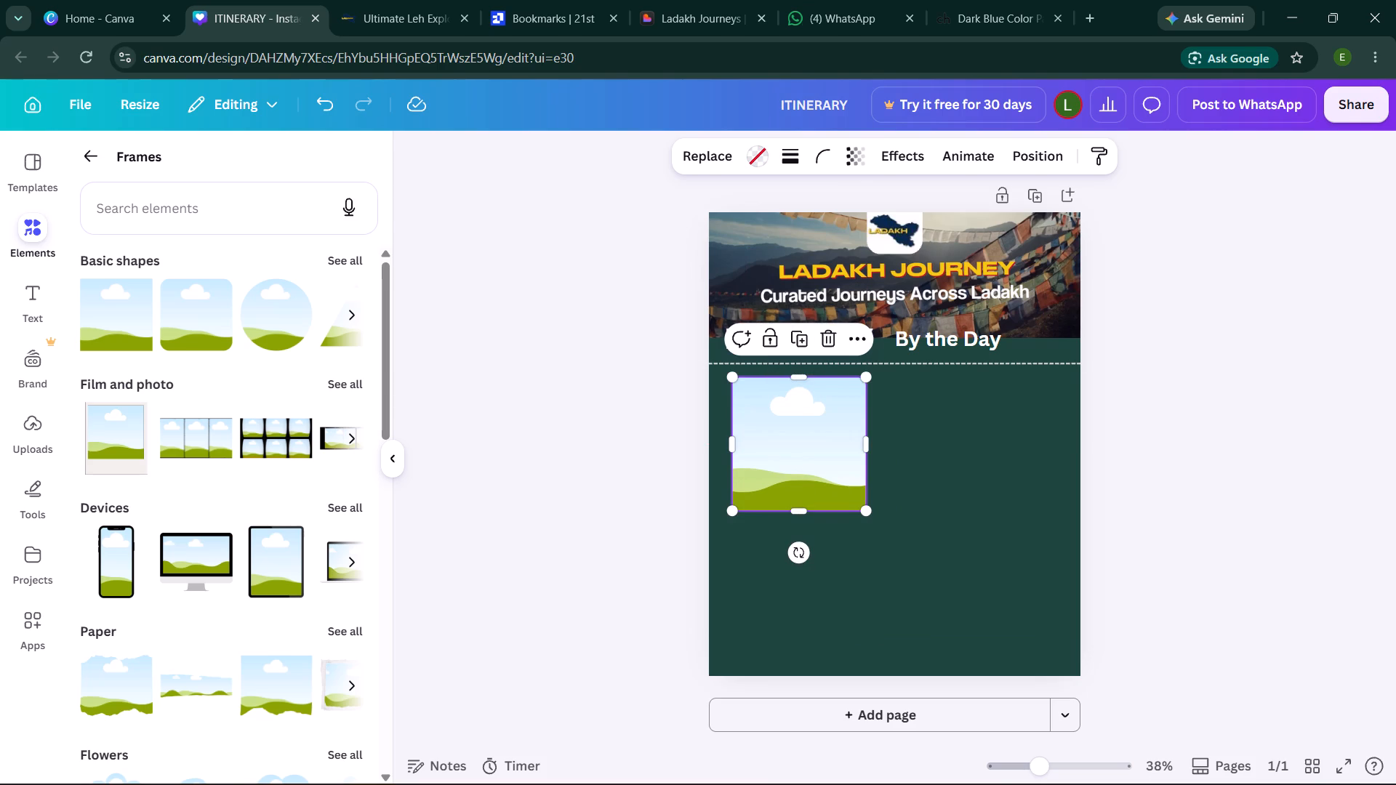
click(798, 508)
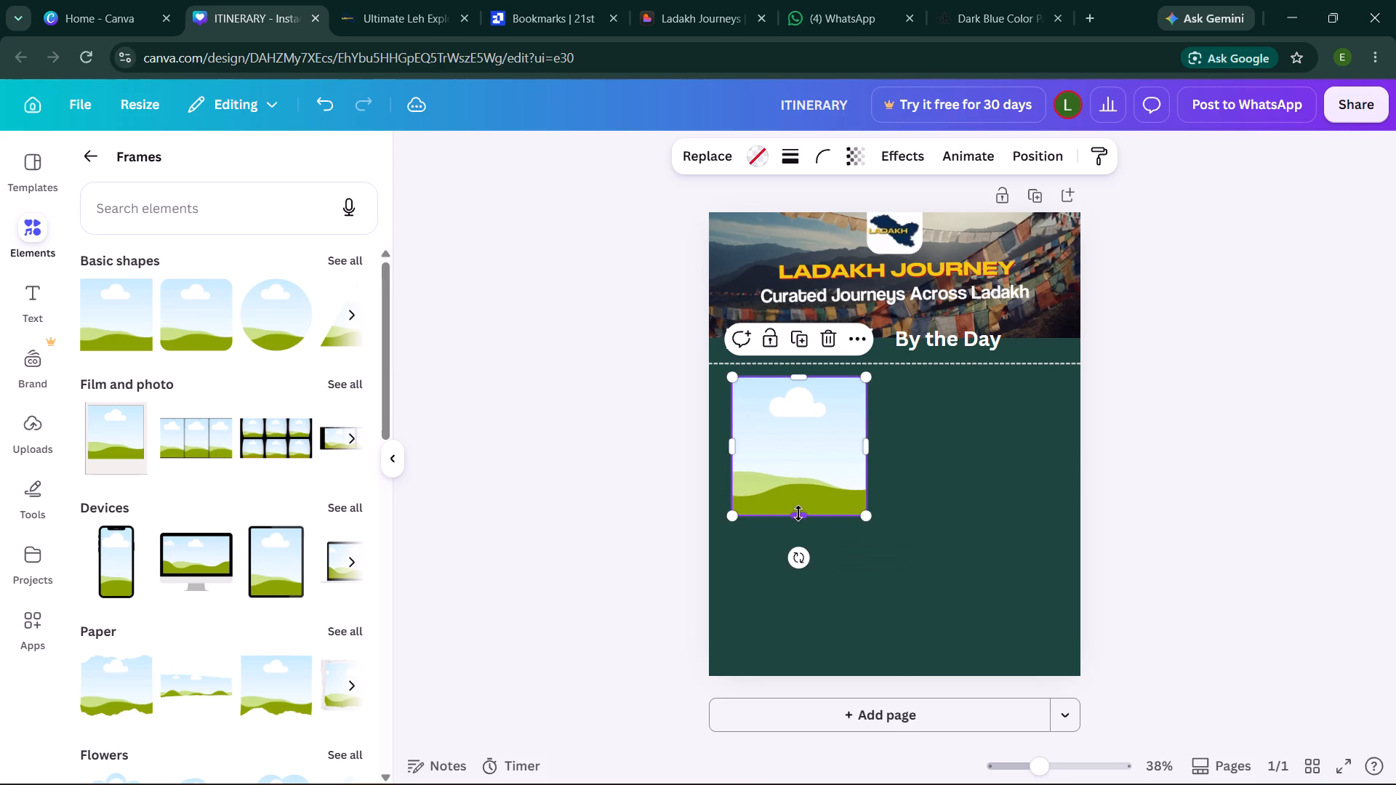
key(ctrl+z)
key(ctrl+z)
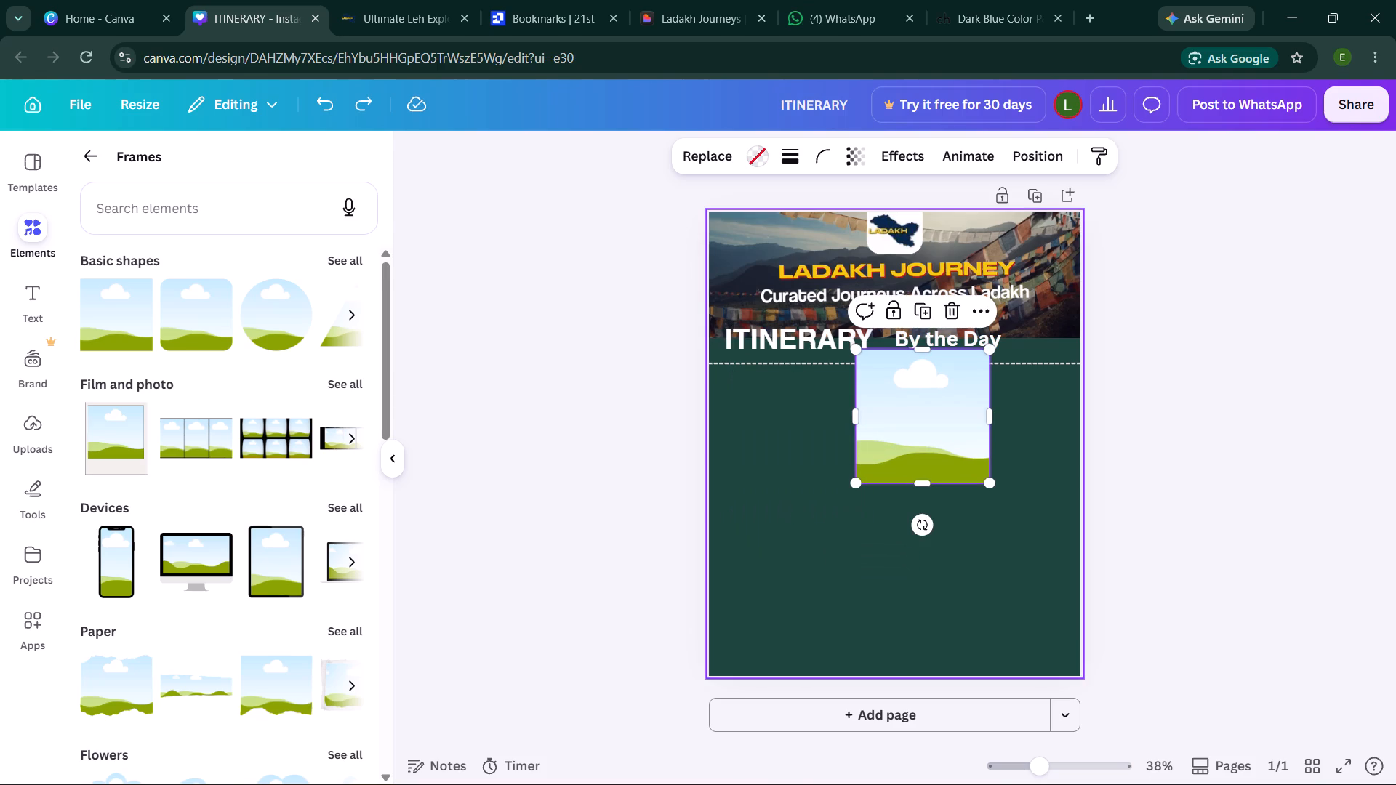
Move the rounded frame under the ITINERARY heading, just below the dashed line and near the page's left edge.
drag(927, 434, 816, 467)
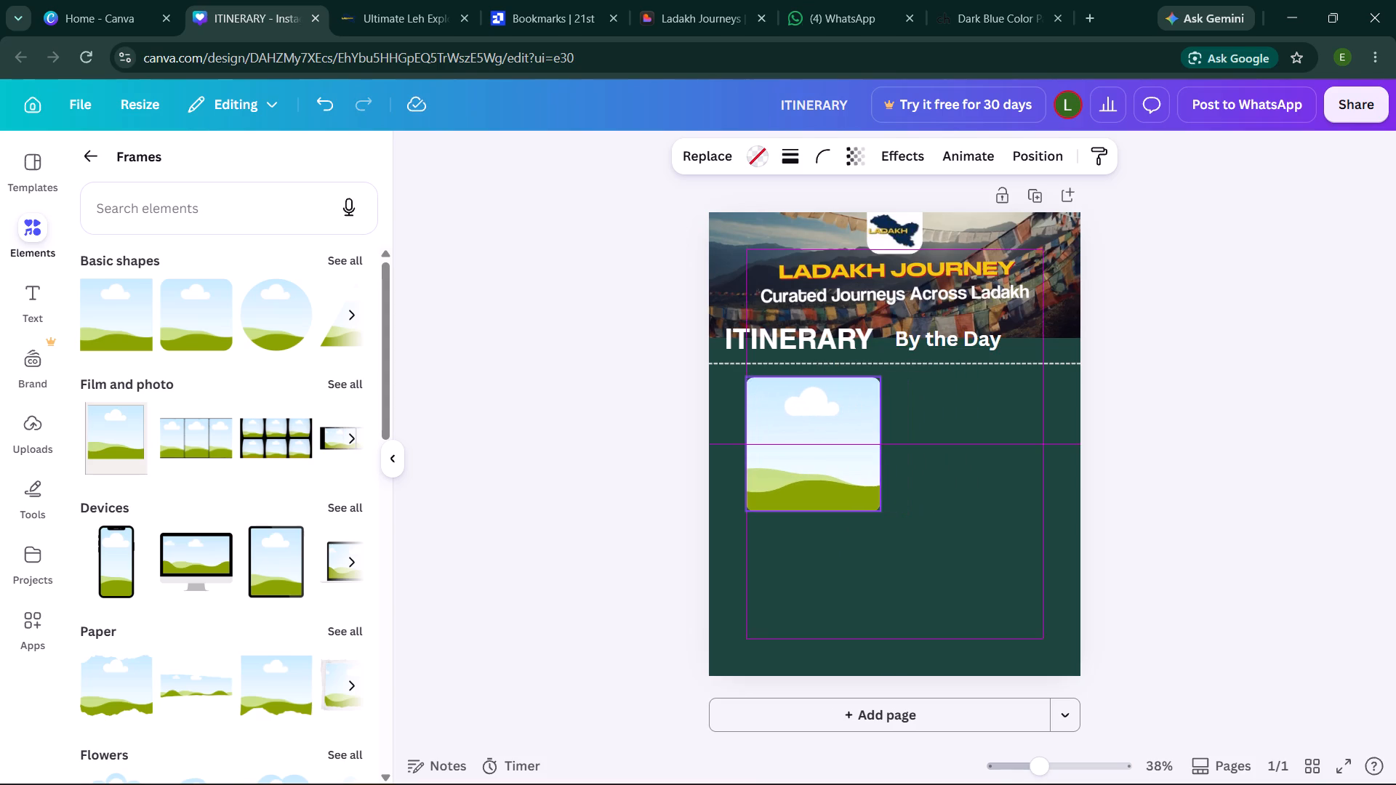
drag(816, 467, 799, 465)
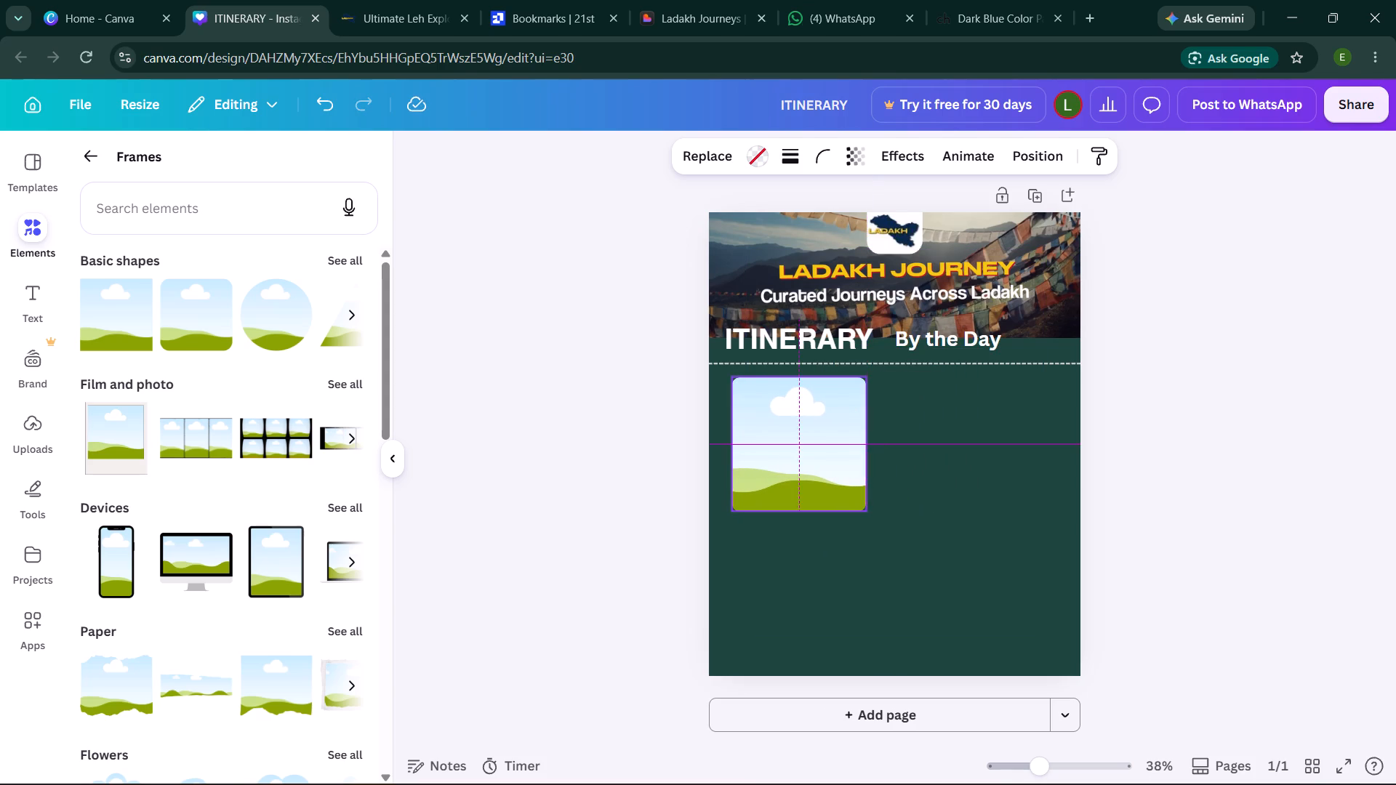
drag(799, 465, 790, 464)
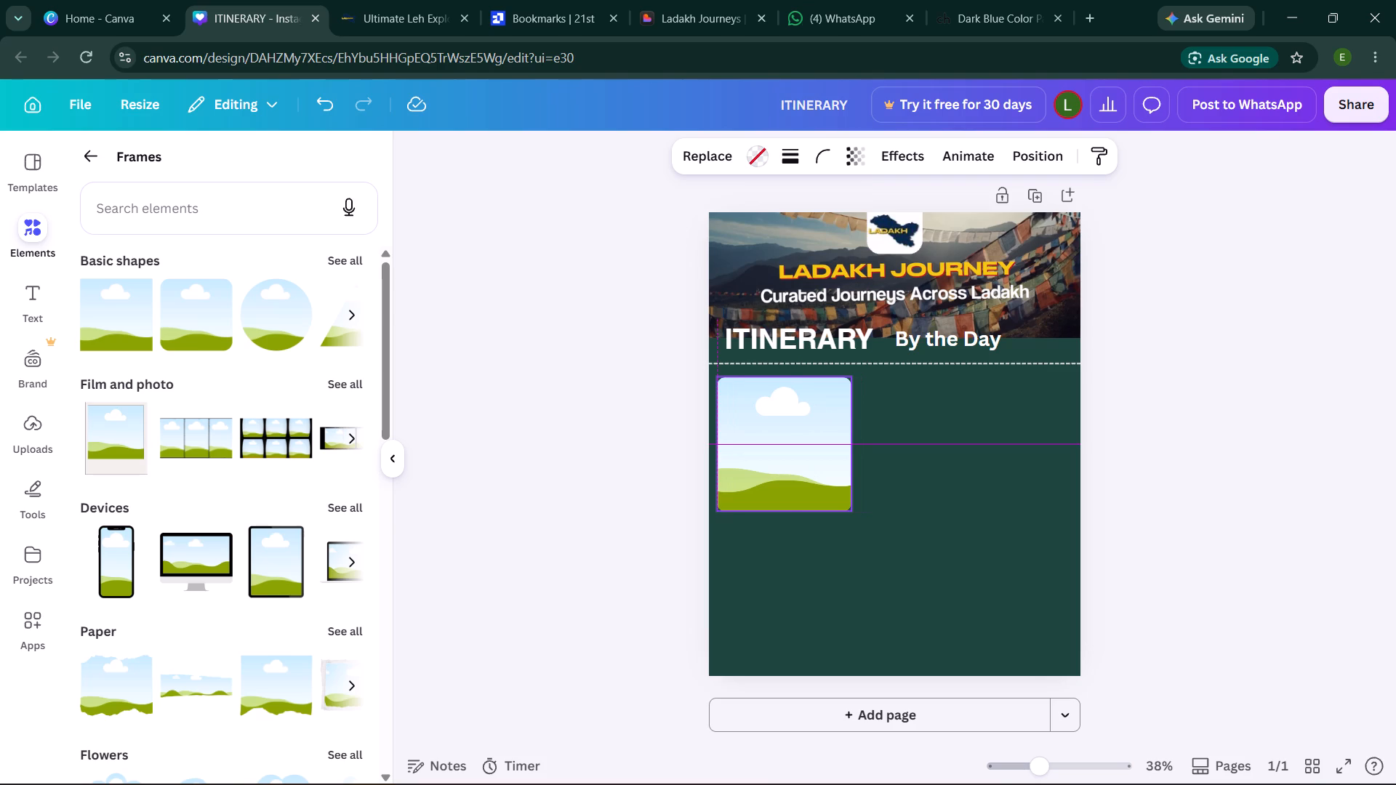
Duplicate the rounded frame and place the copy in the page's lower-right corner.
click(785, 345)
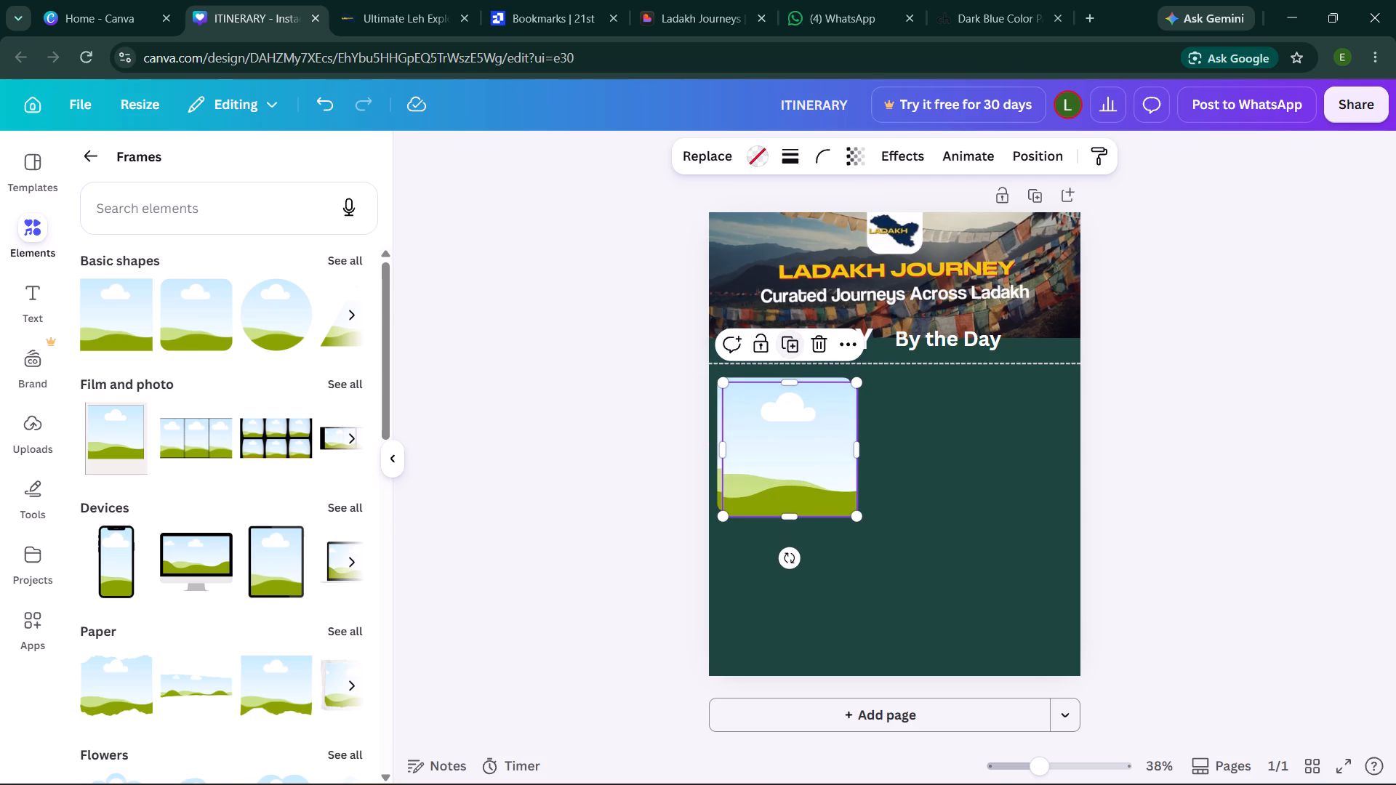
drag(814, 459, 1005, 589)
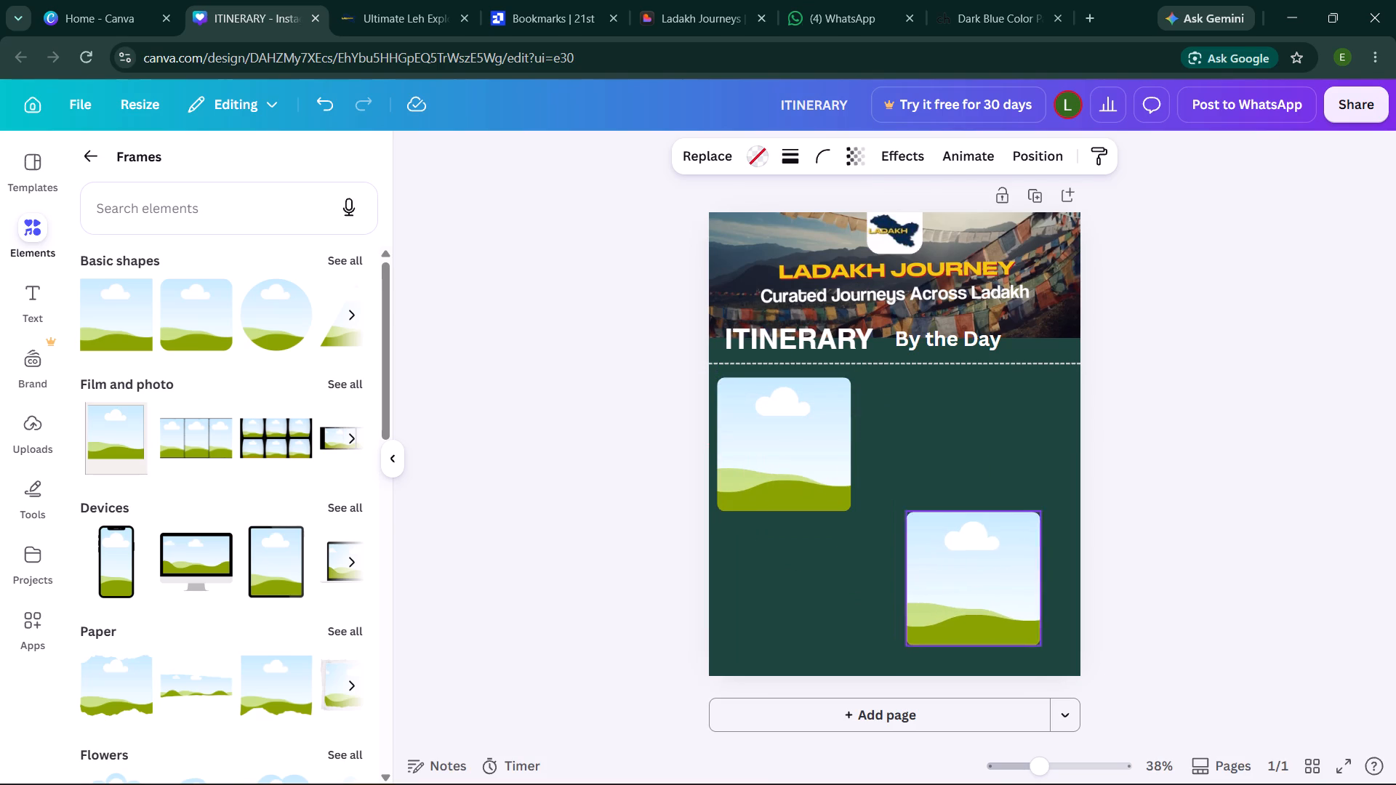
drag(1005, 589, 1022, 595)
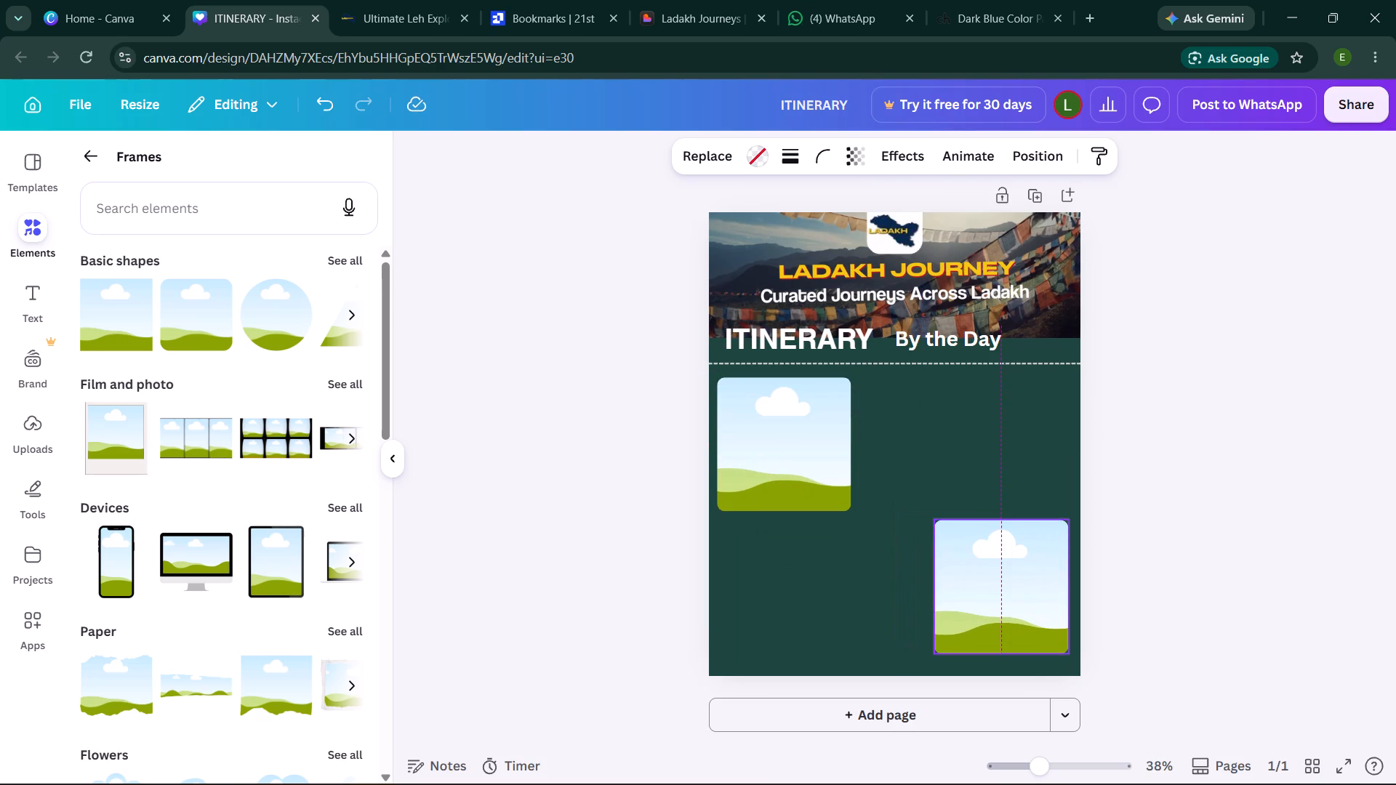
drag(1022, 595, 1024, 603)
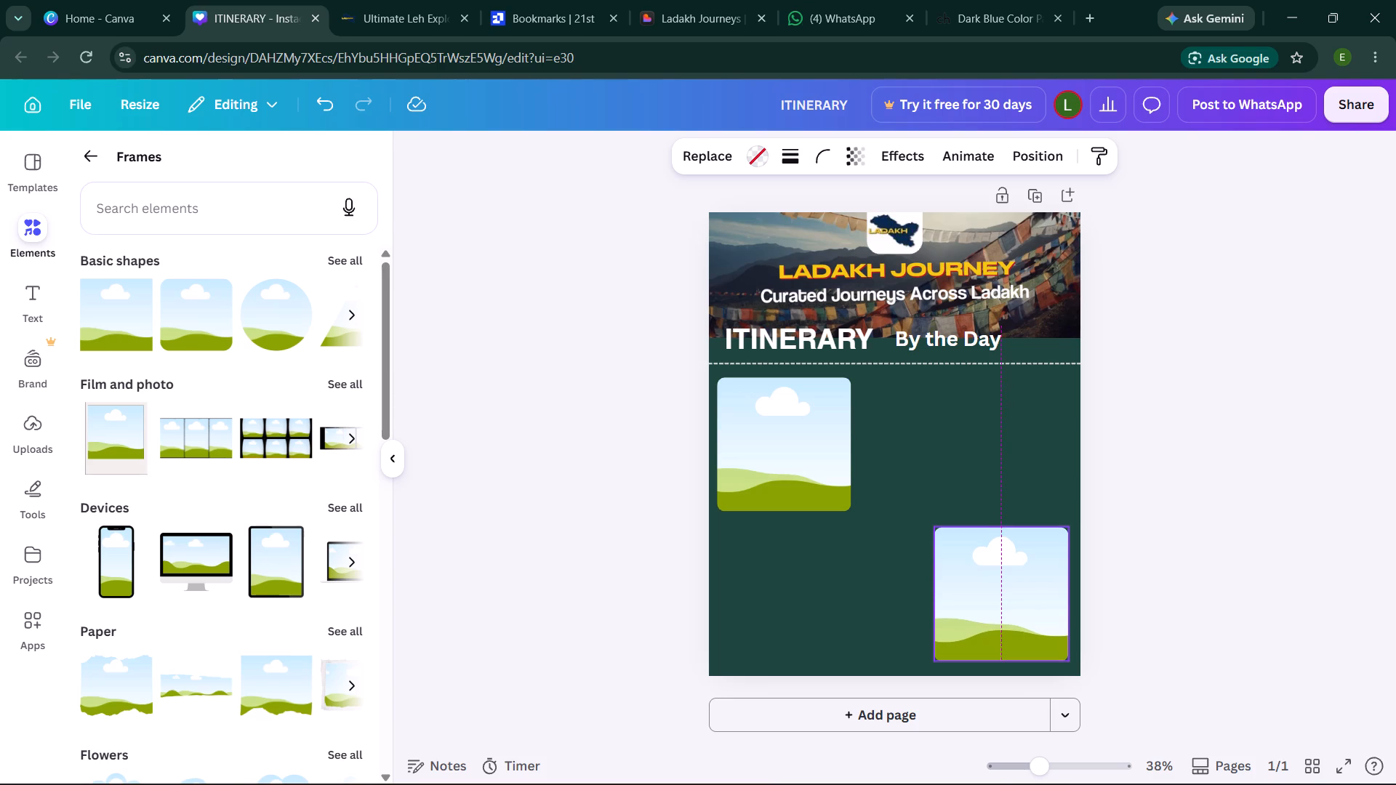
drag(1024, 603, 1024, 604)
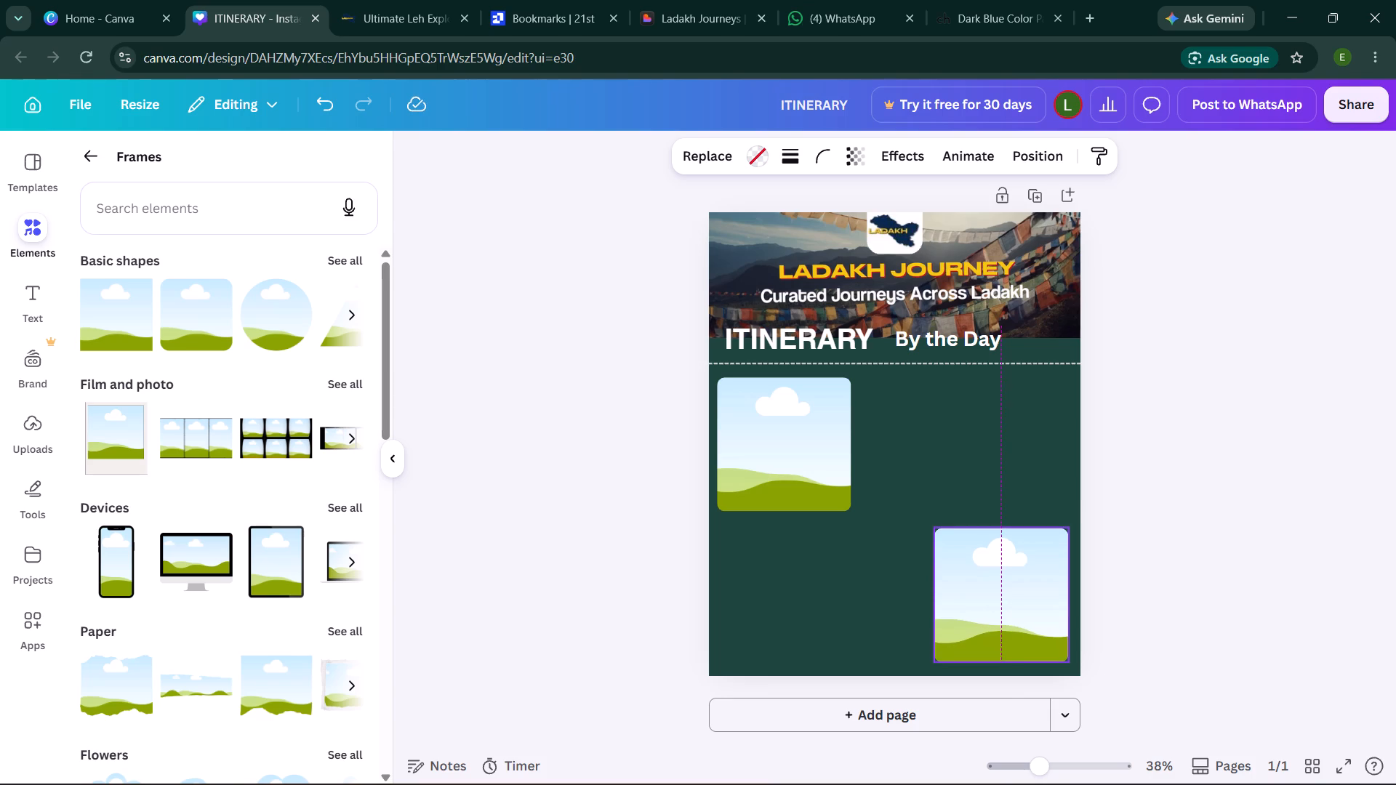
click(1200, 412)
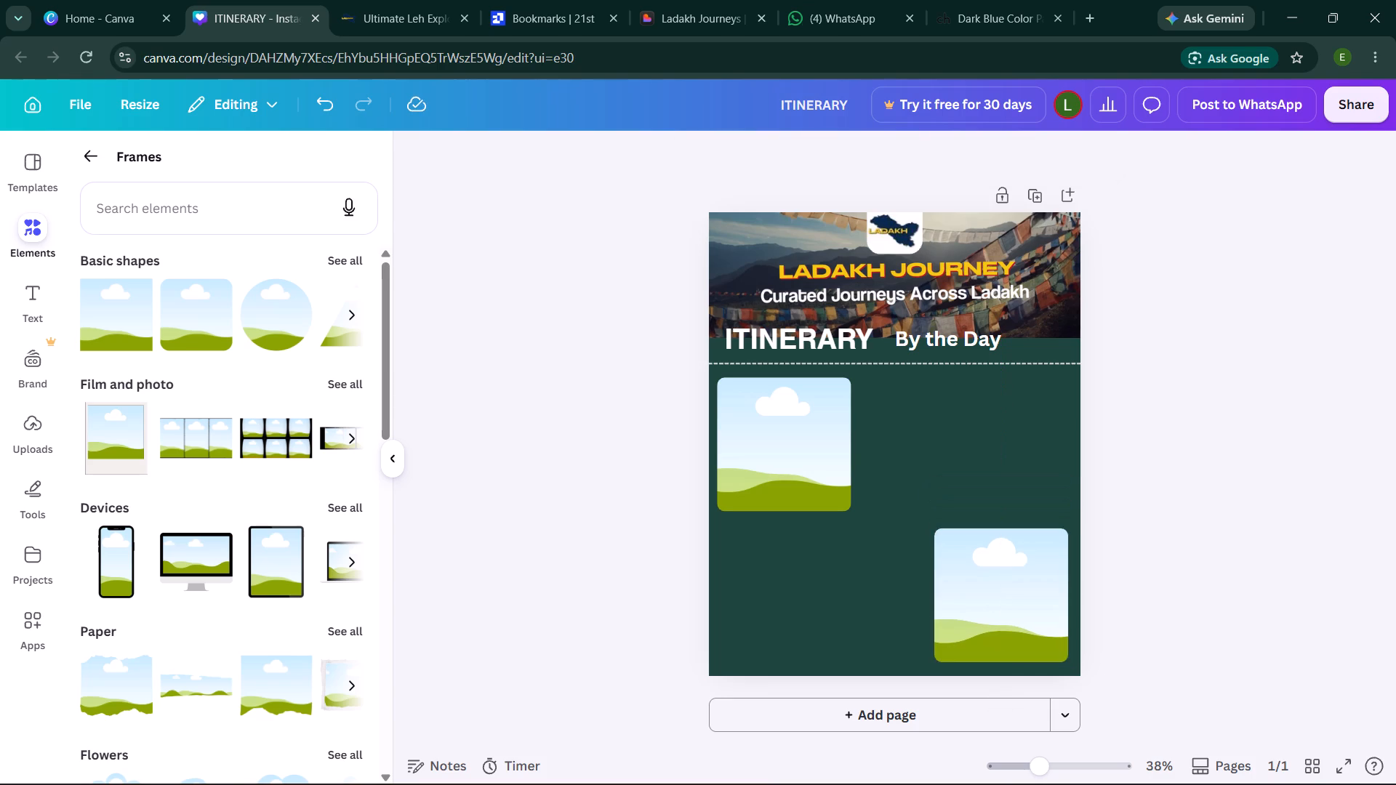
Nudge the lower frame slightly down and the upper frame slightly inward so their margins to the page edges look balanced.
click(1021, 586)
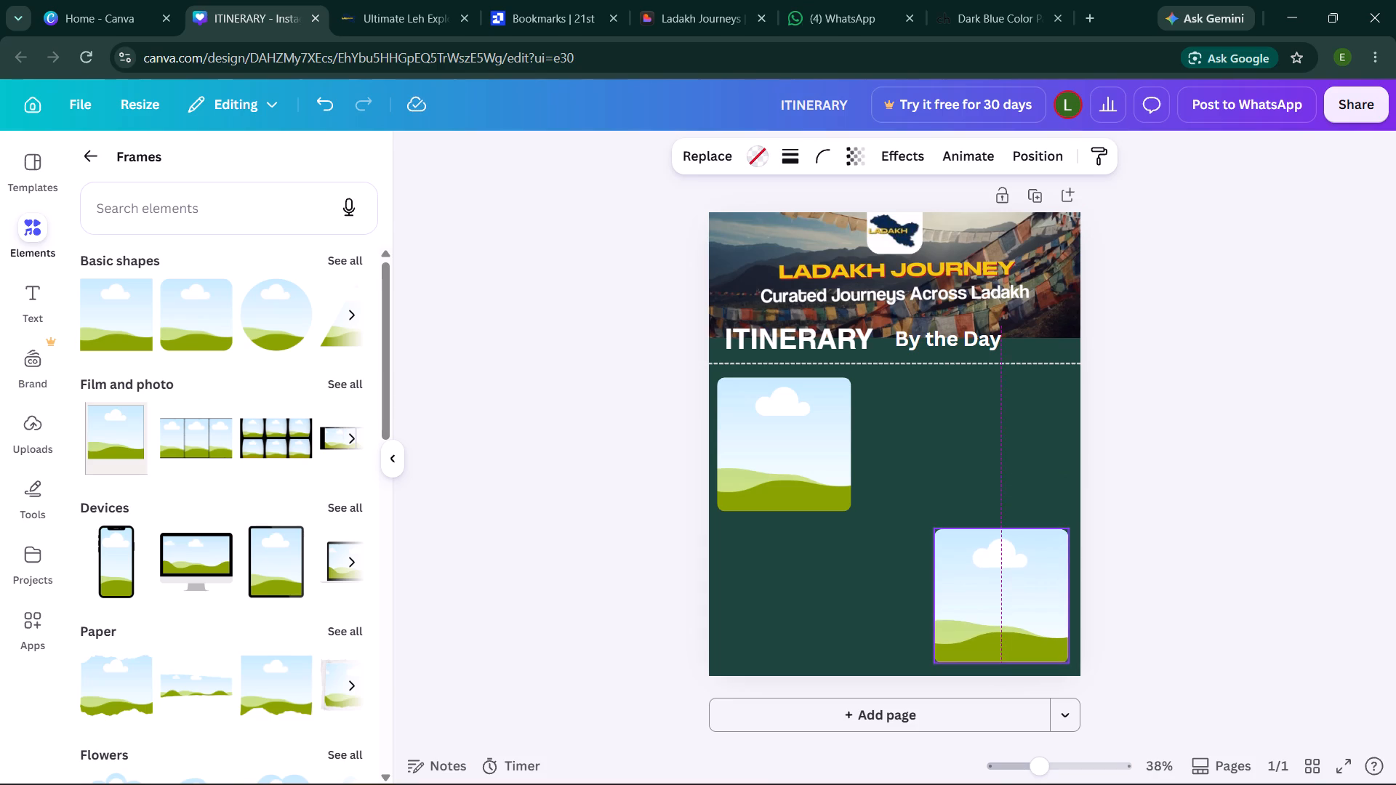
click(809, 488)
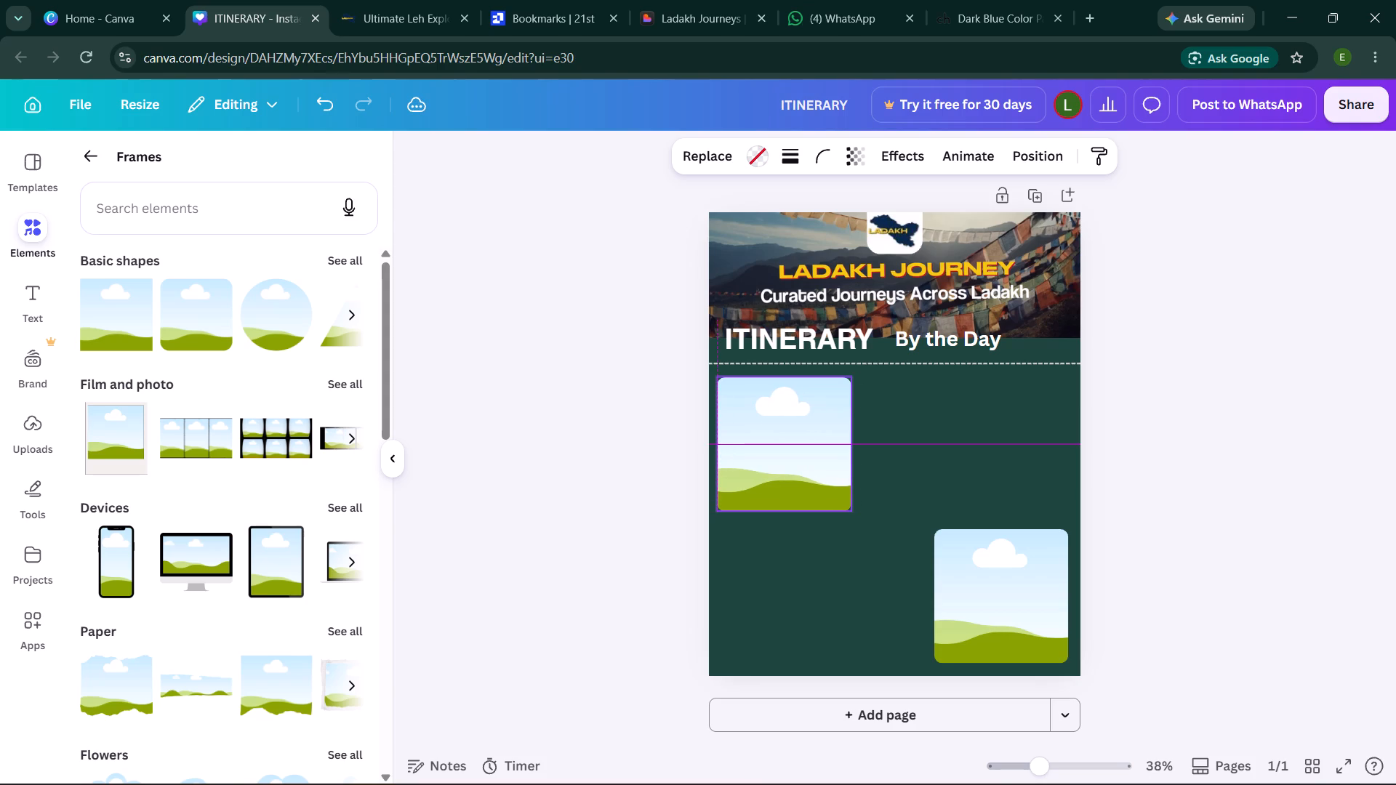
click(985, 618)
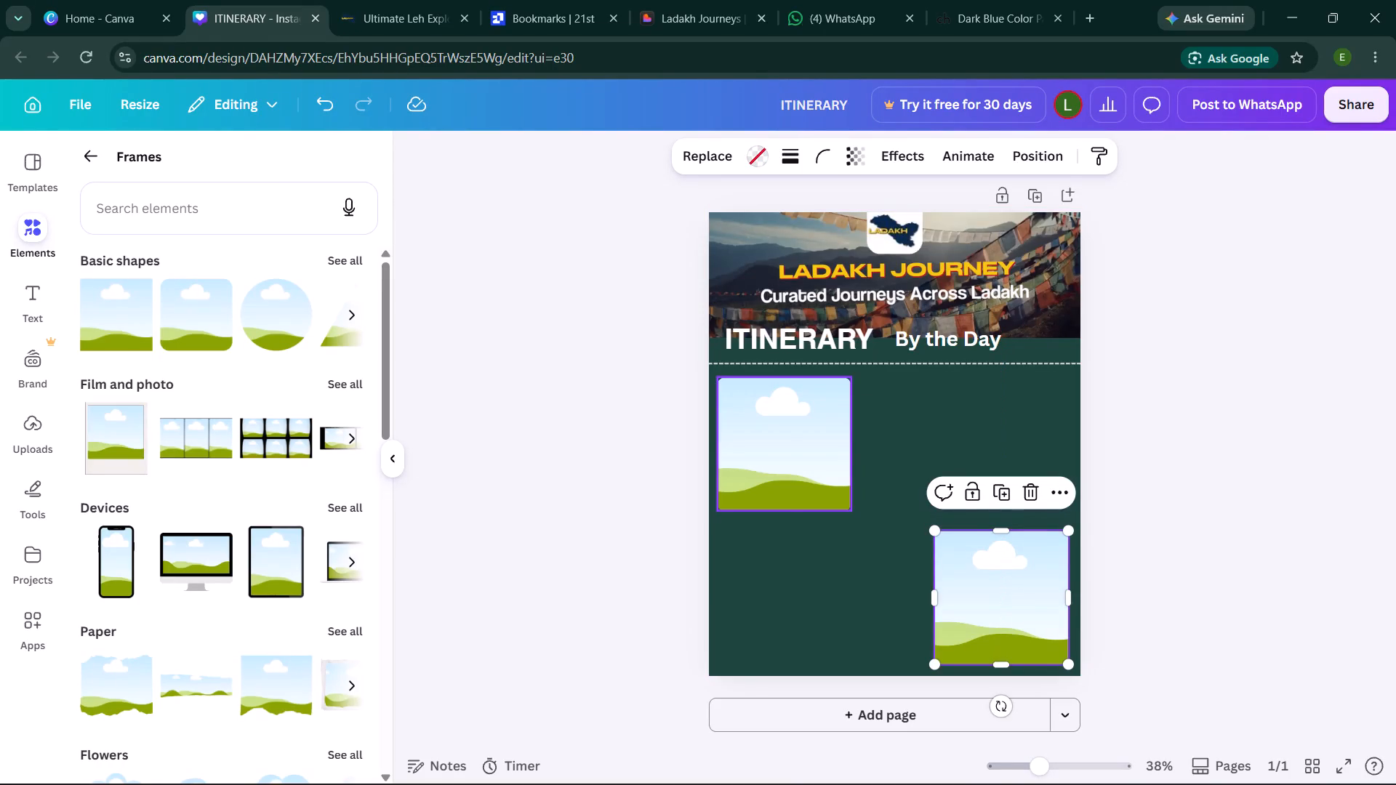
drag(805, 462, 812, 459)
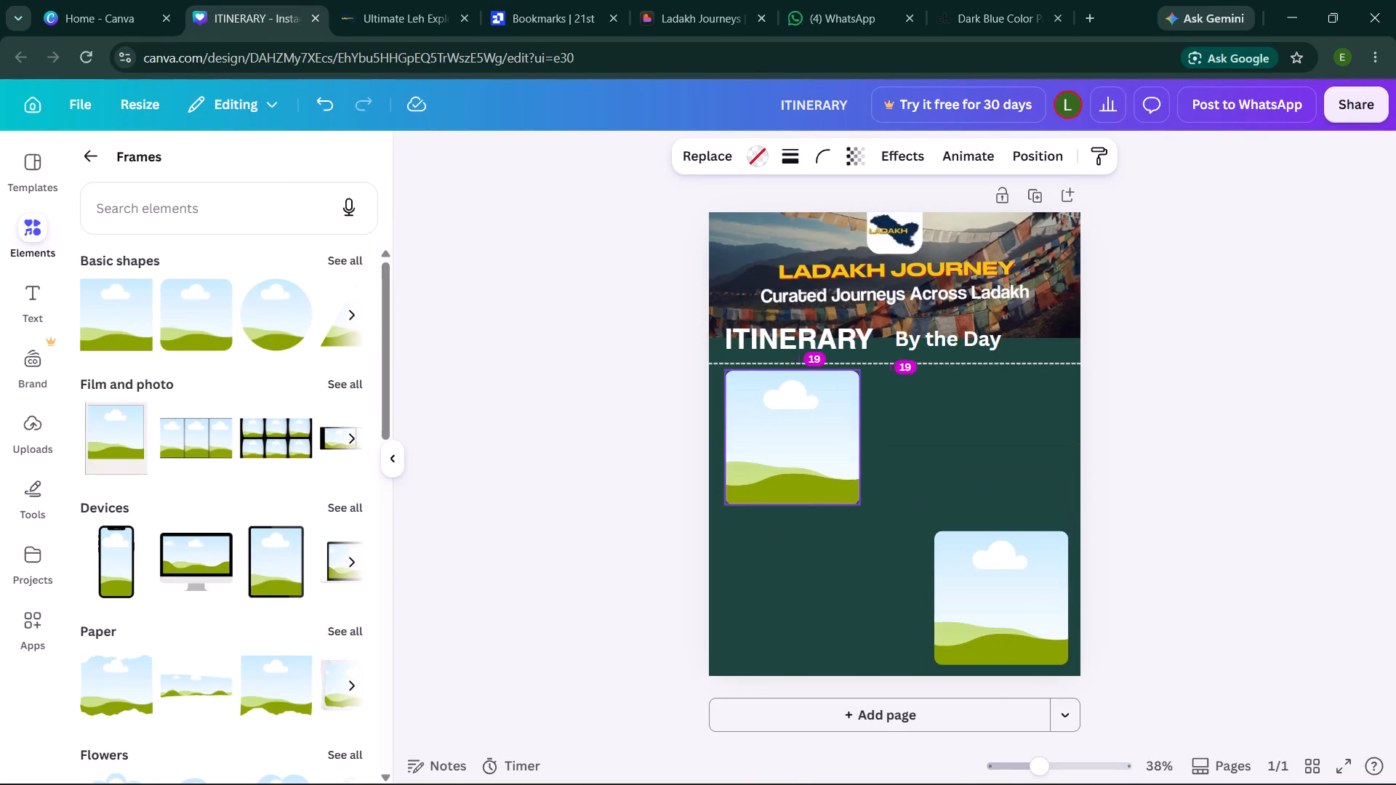
drag(812, 459, 811, 459)
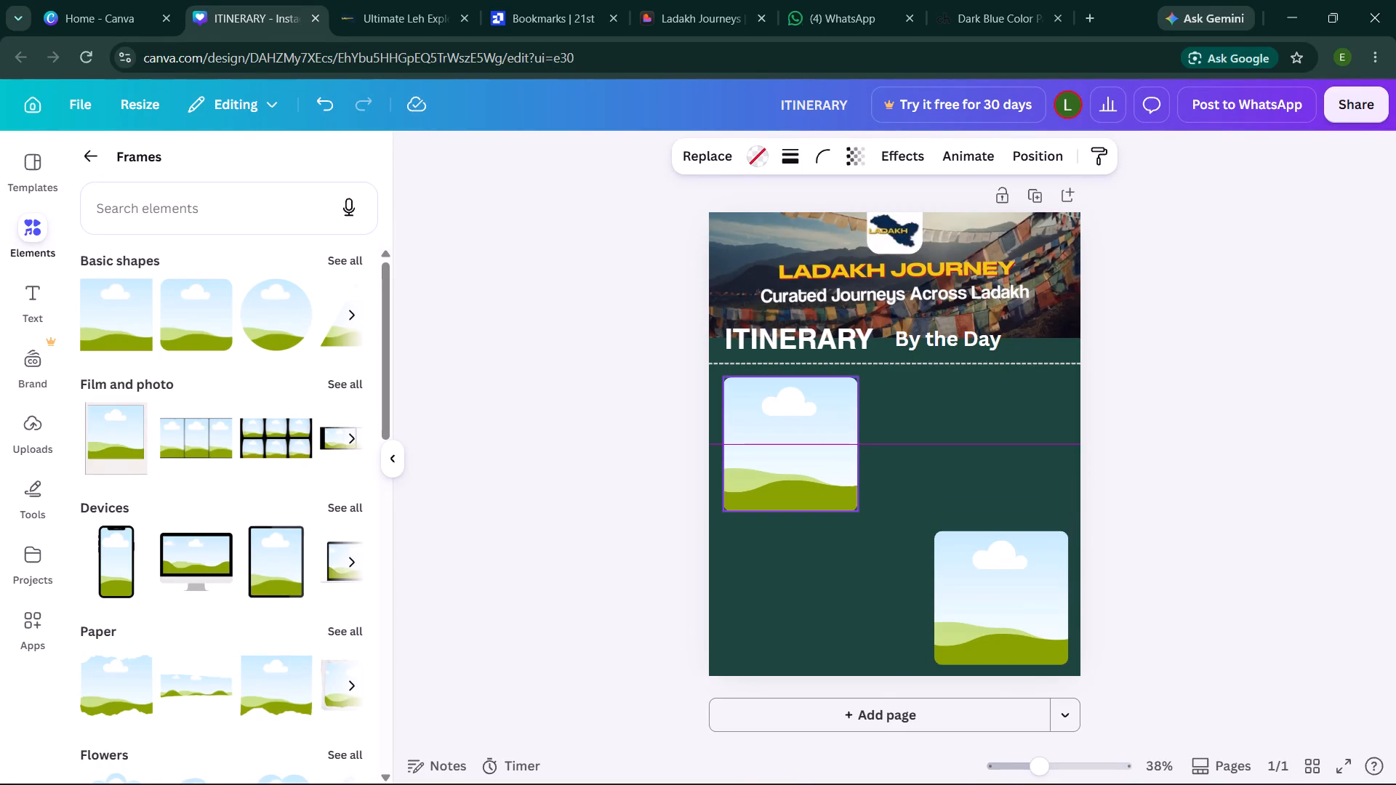
drag(811, 459, 811, 459)
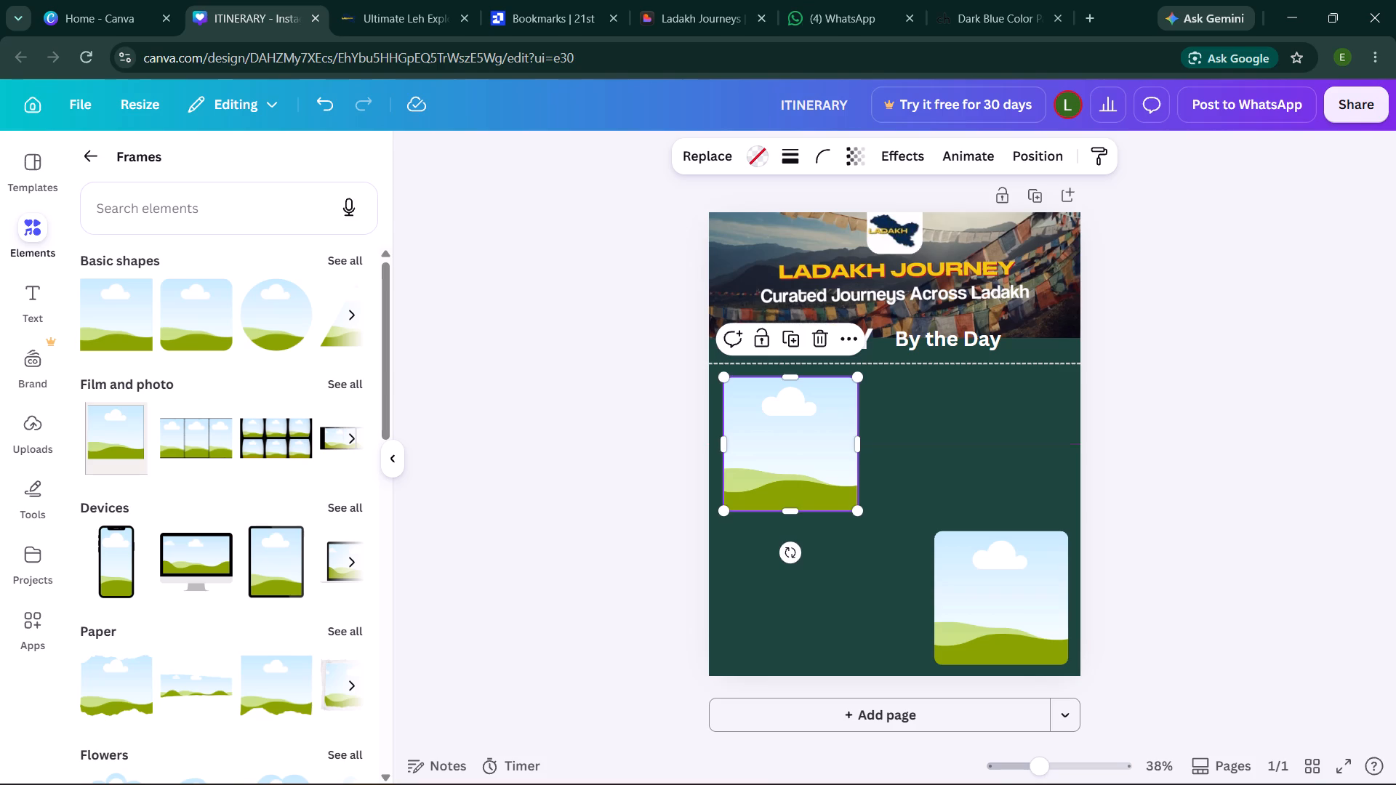
click(1155, 493)
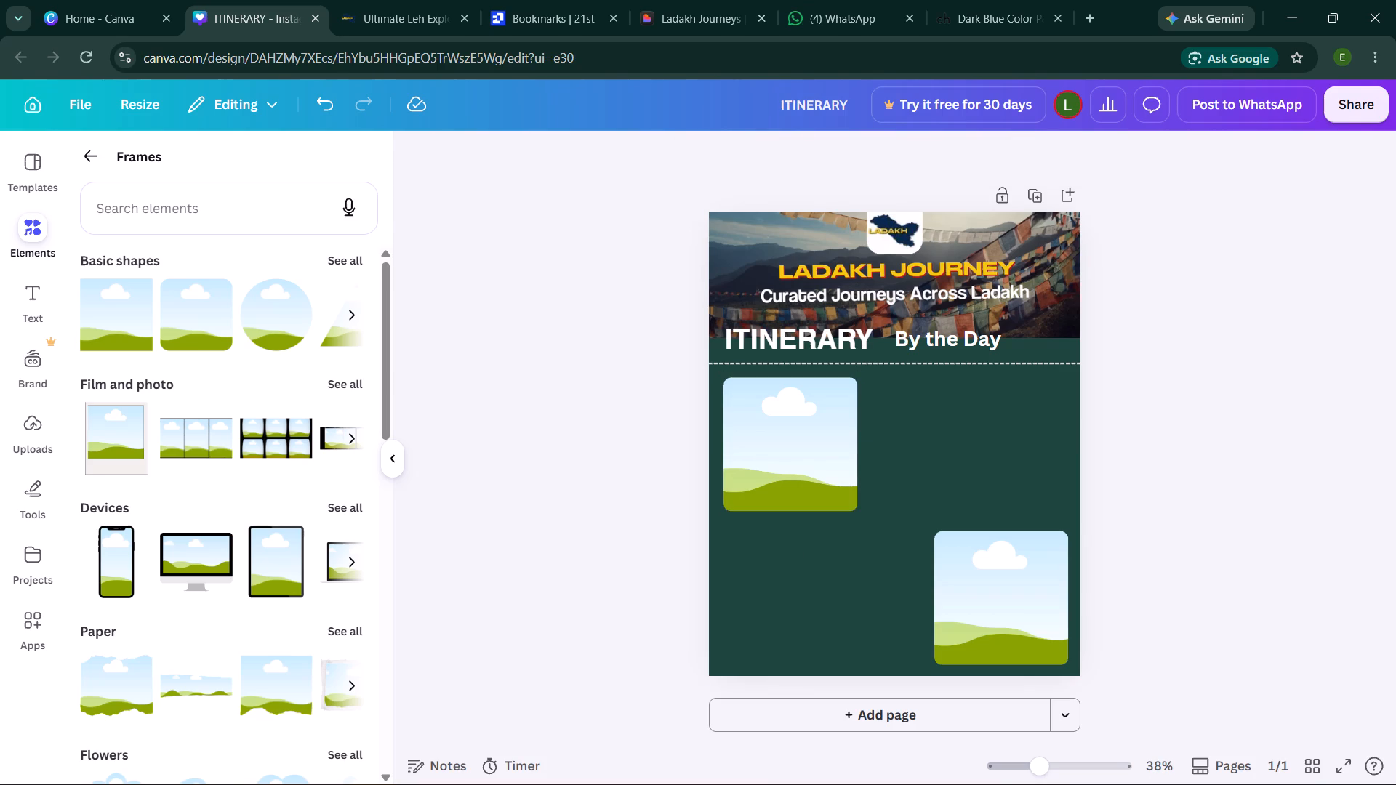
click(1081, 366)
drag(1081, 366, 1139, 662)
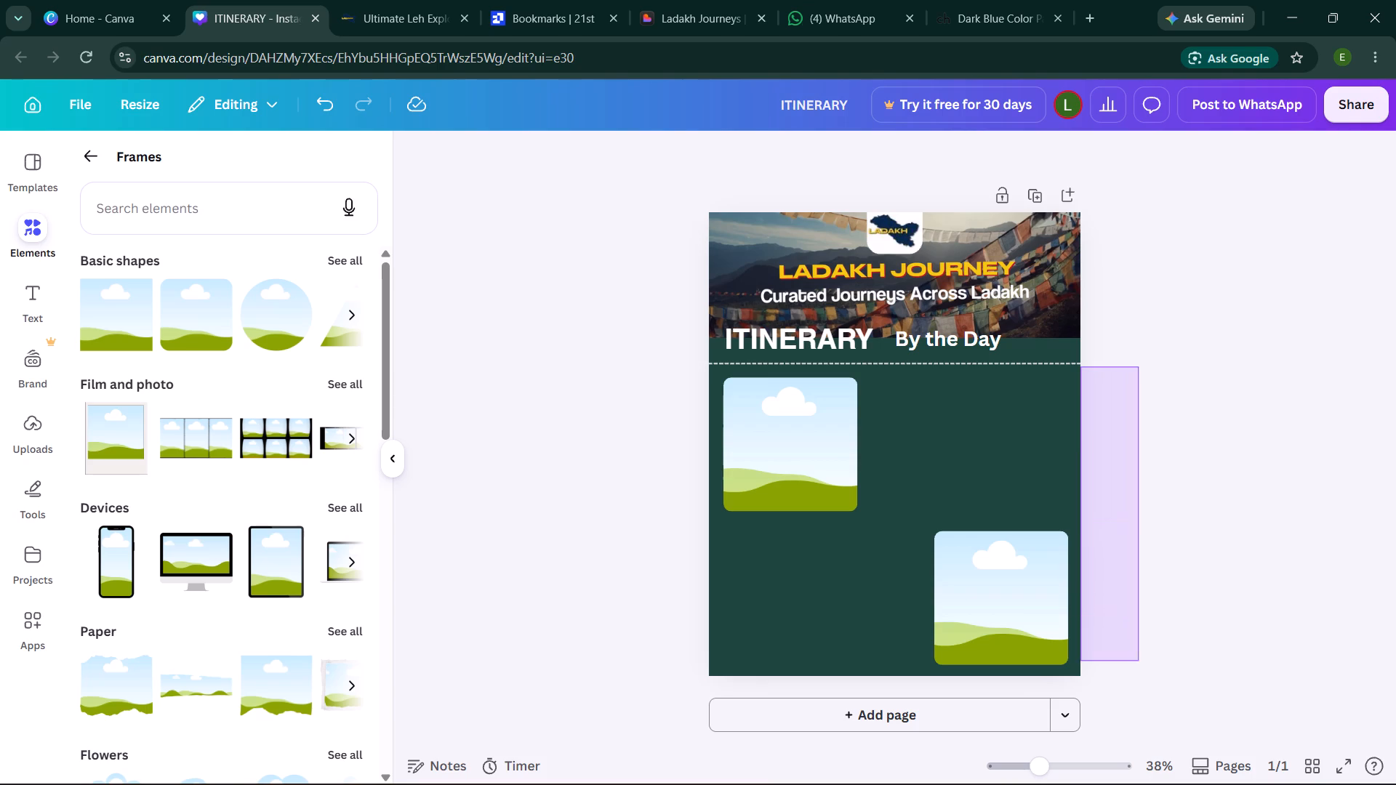
Duplicate the dashed line under the ITINERARY heading and centre the copy vertically in the gap between the two photo frames.
drag(1139, 662, 1143, 677)
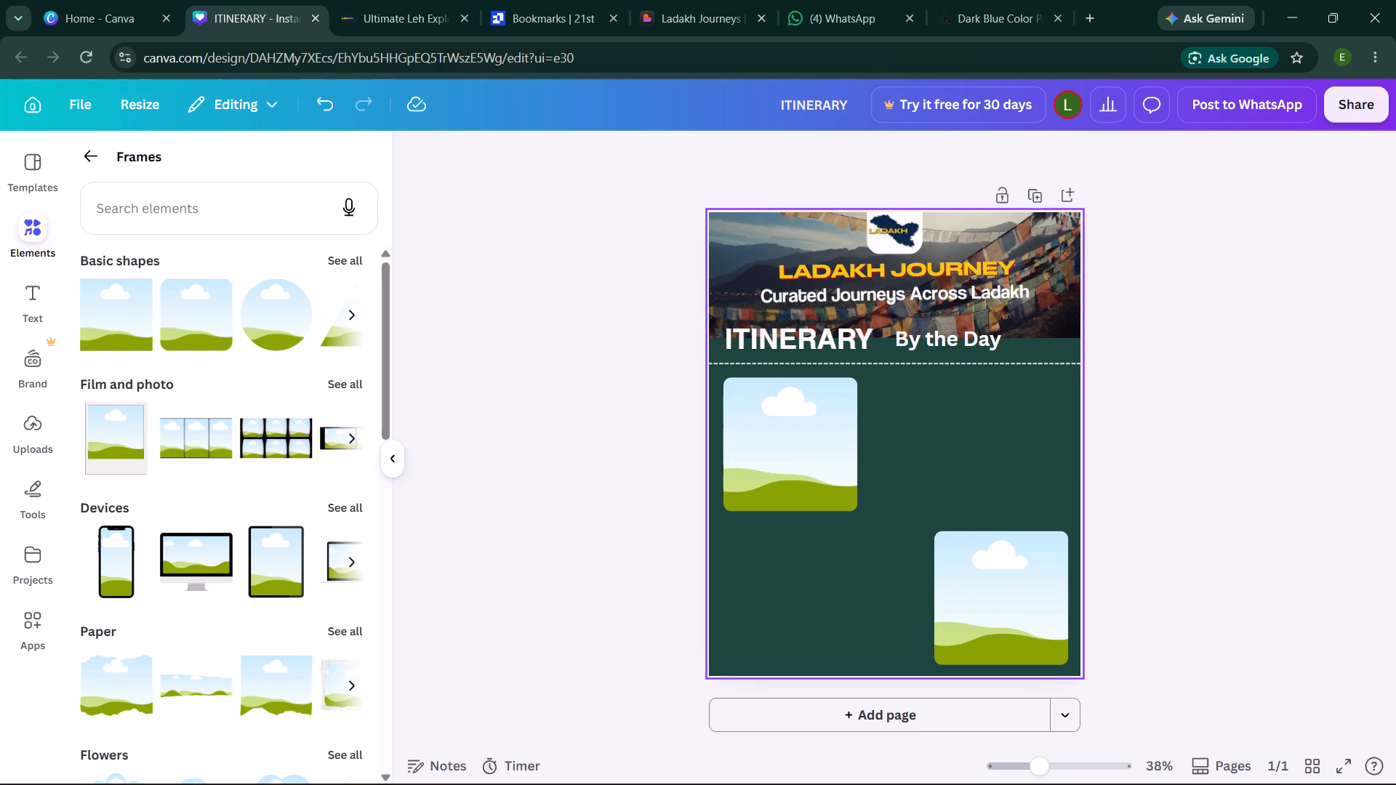
click(1169, 442)
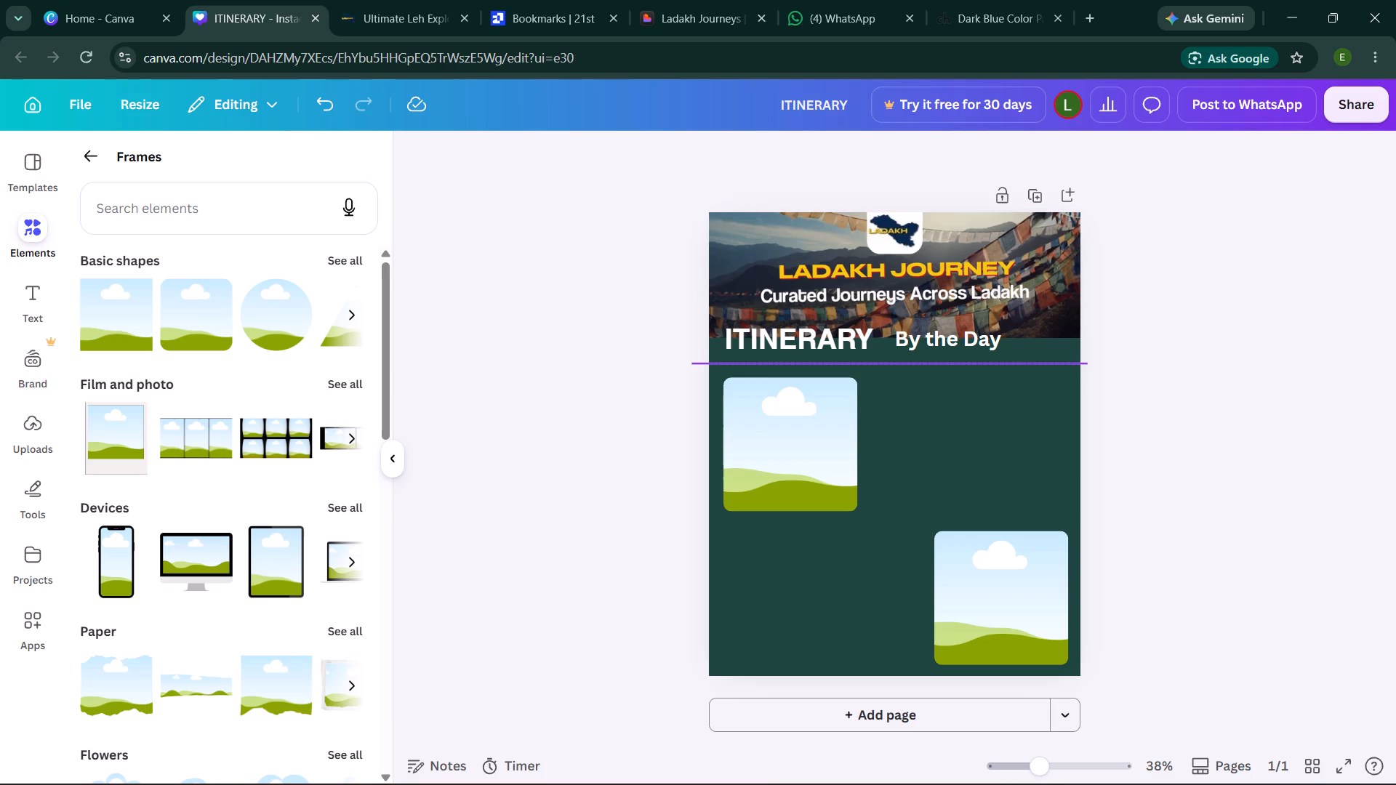
click(1030, 362)
click(896, 321)
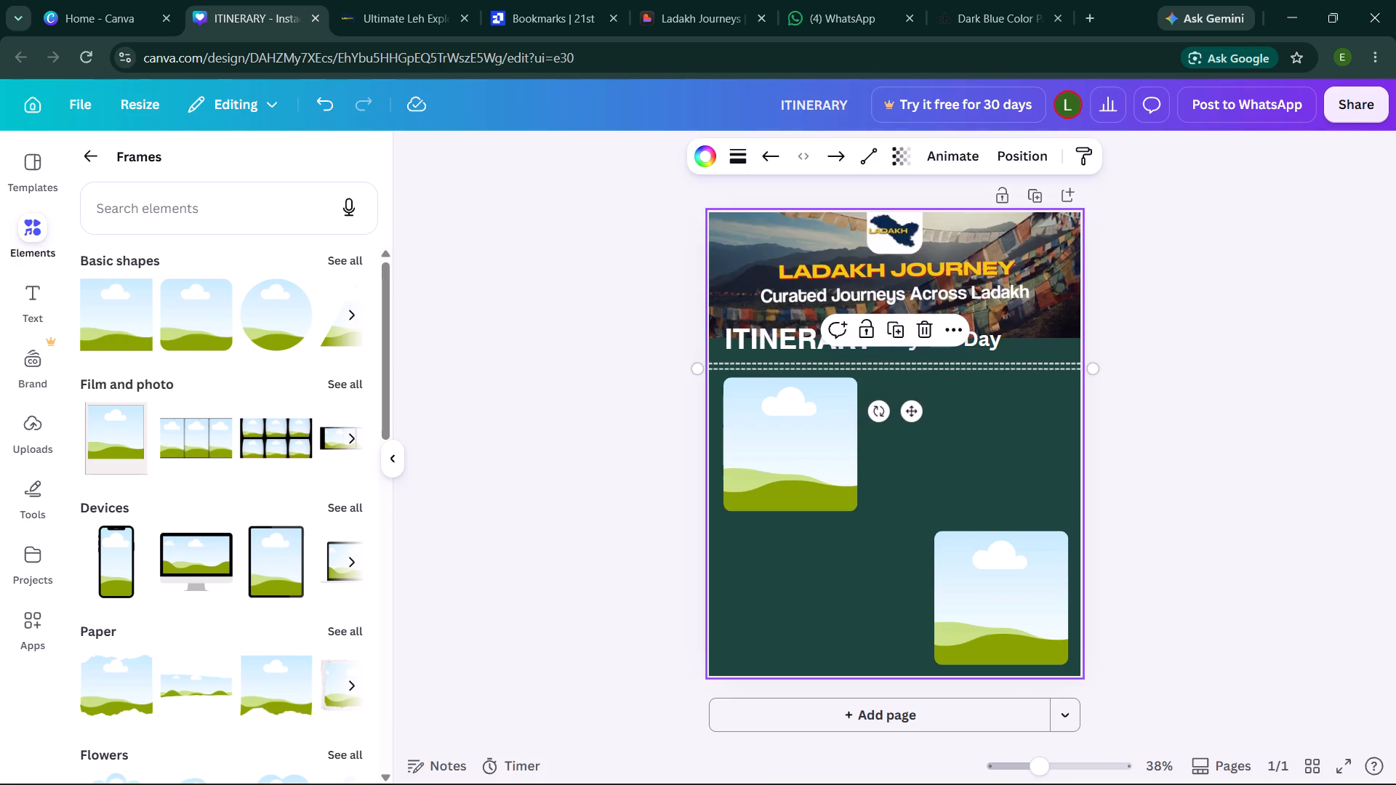
drag(924, 368, 936, 494)
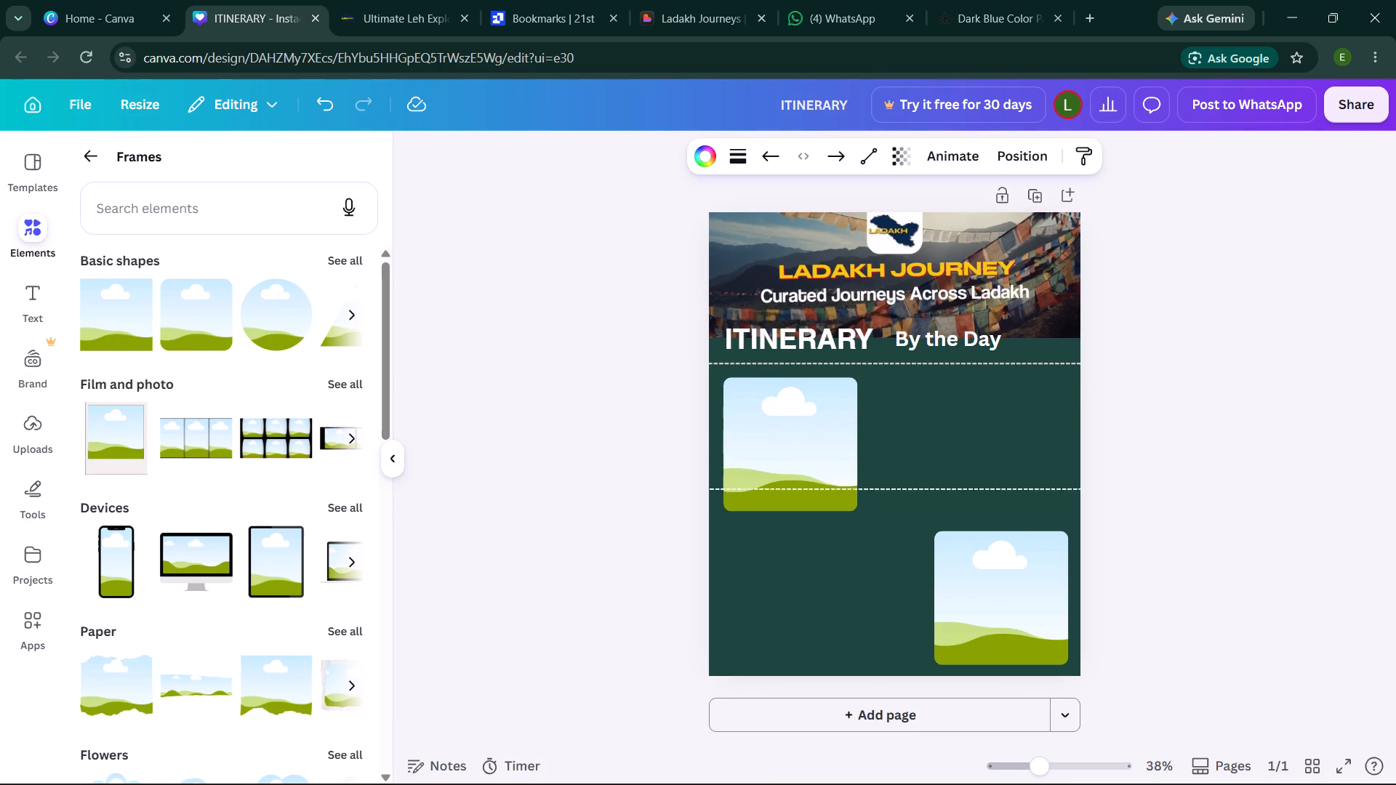
drag(936, 494, 936, 523)
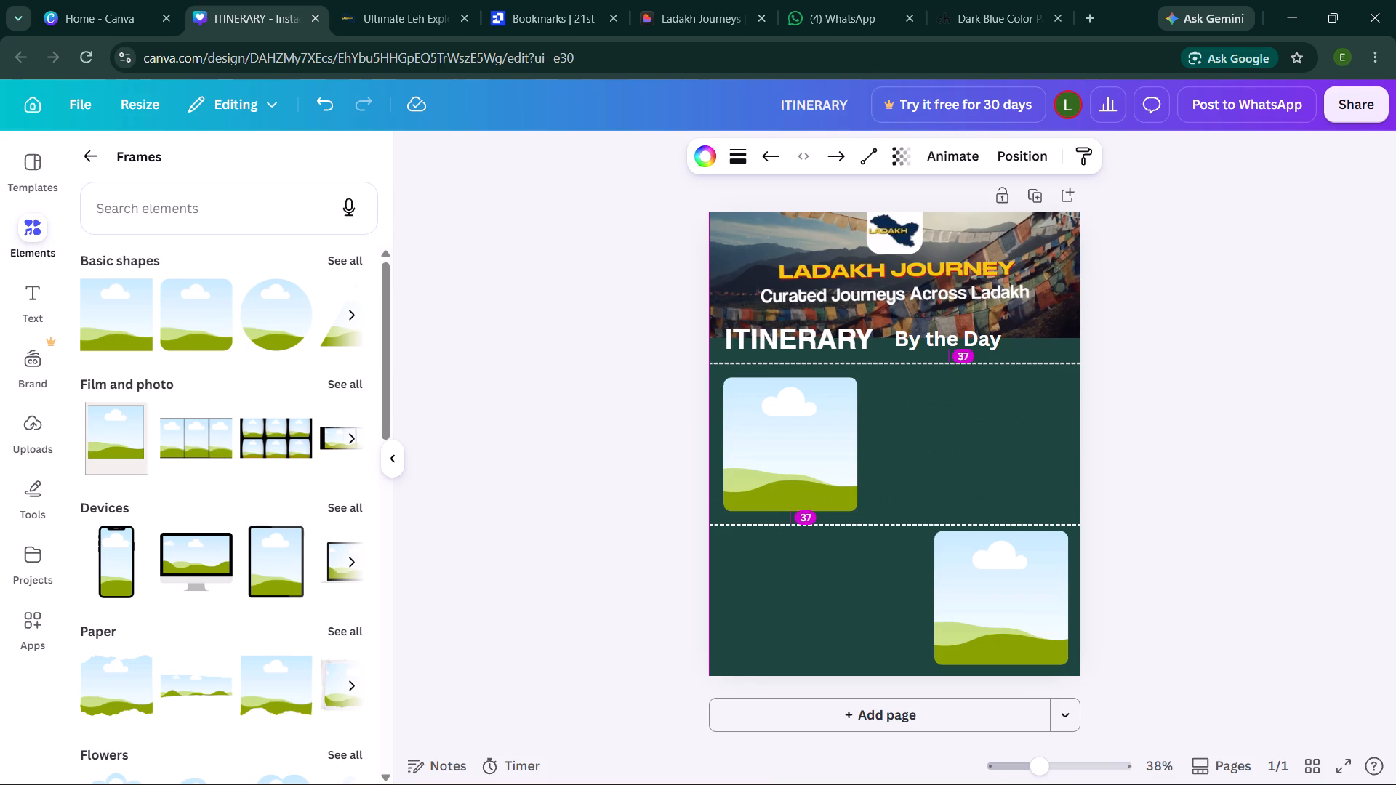
drag(936, 523, 935, 522)
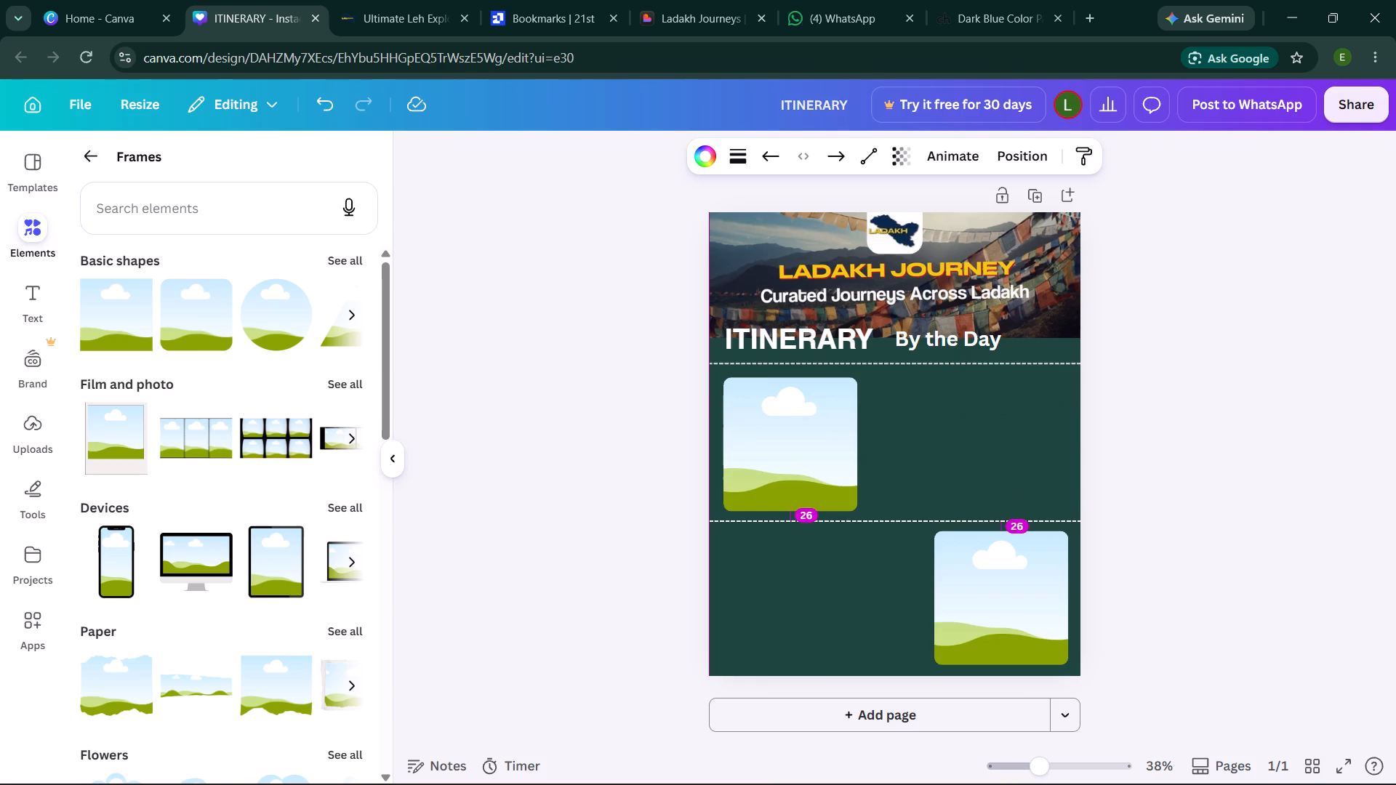
drag(935, 522, 935, 520)
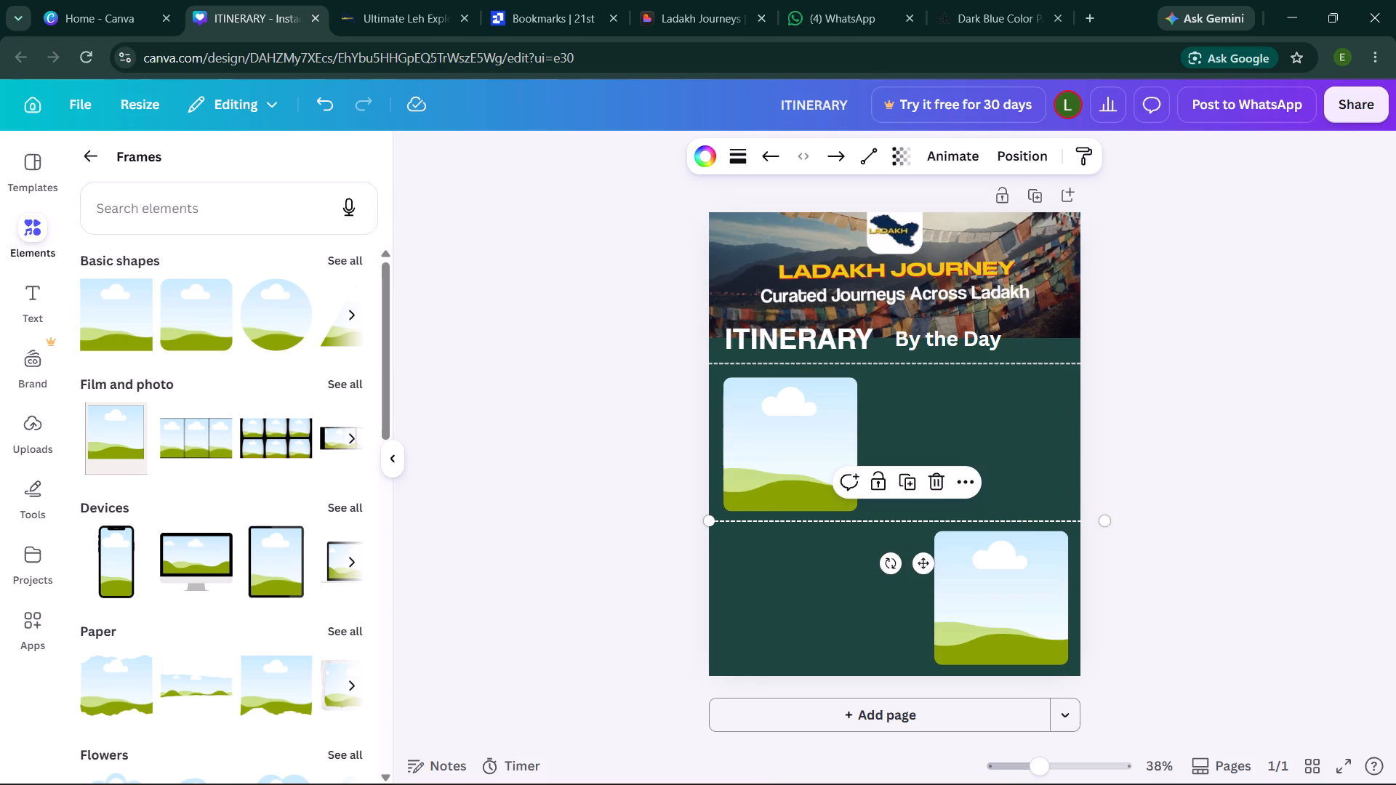
click(1163, 504)
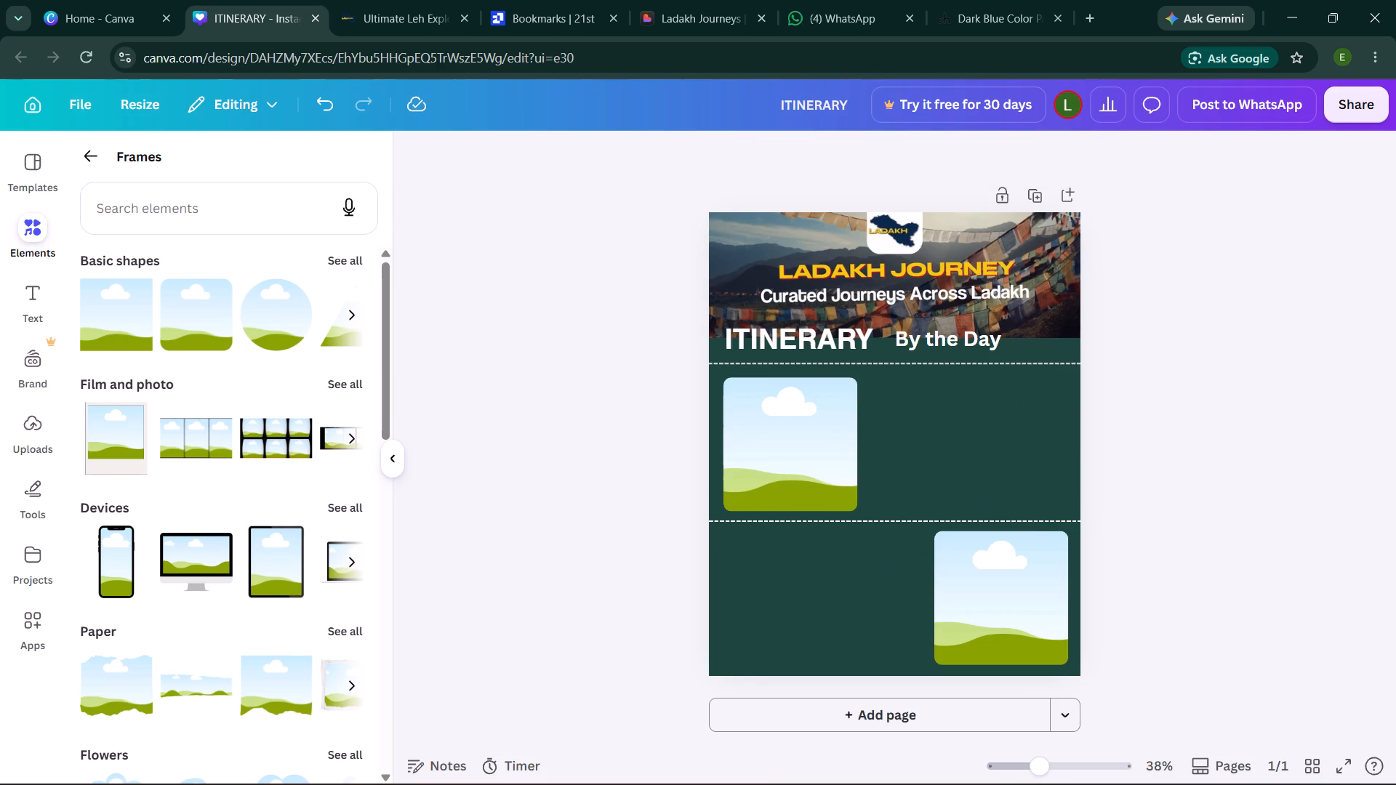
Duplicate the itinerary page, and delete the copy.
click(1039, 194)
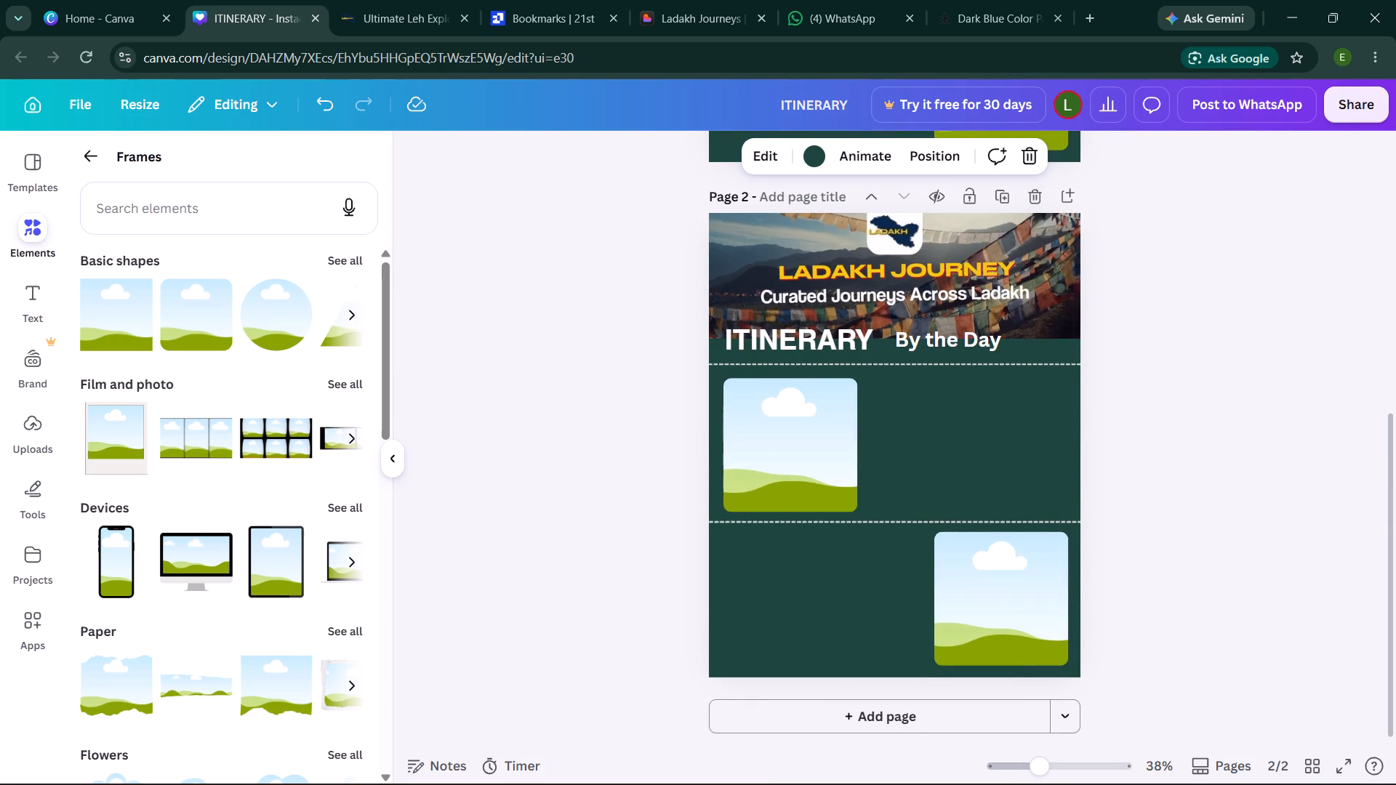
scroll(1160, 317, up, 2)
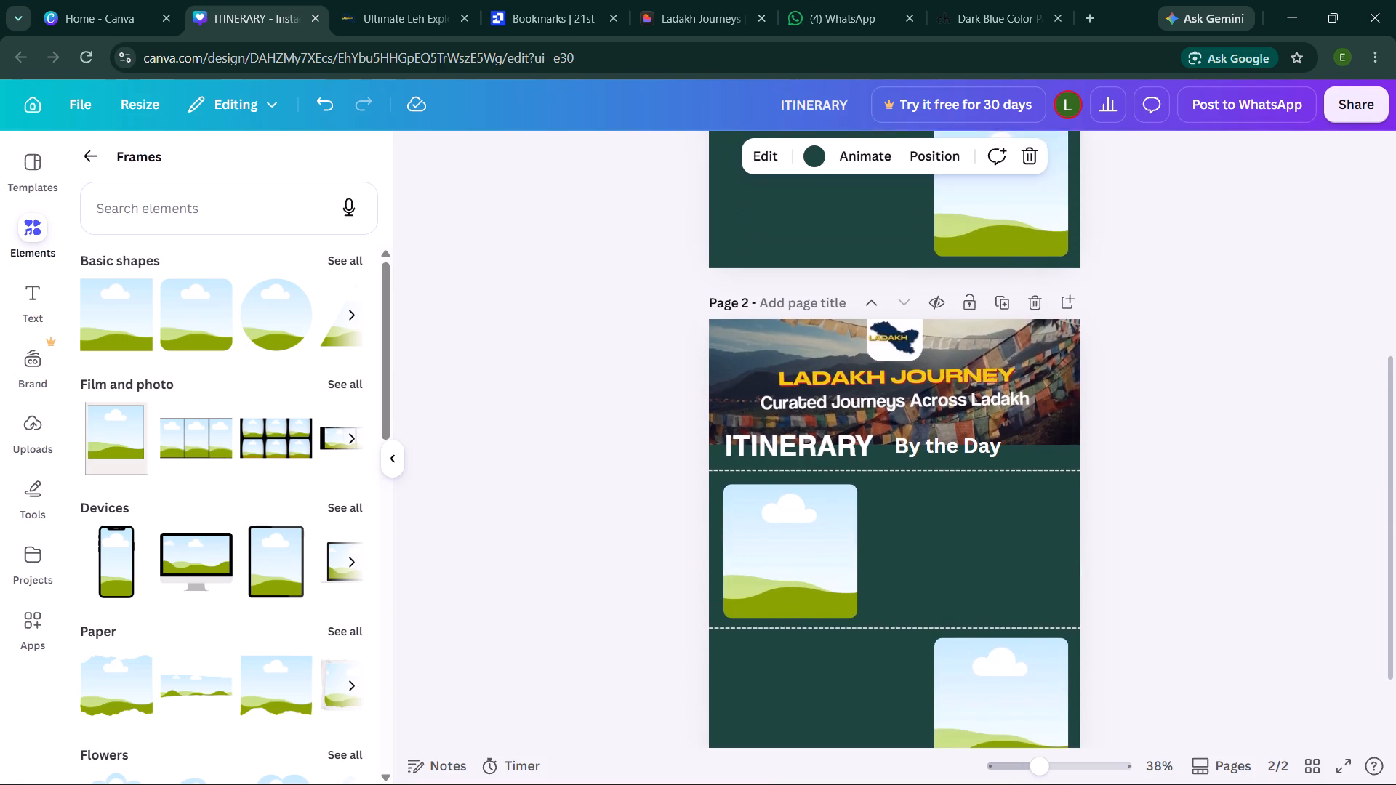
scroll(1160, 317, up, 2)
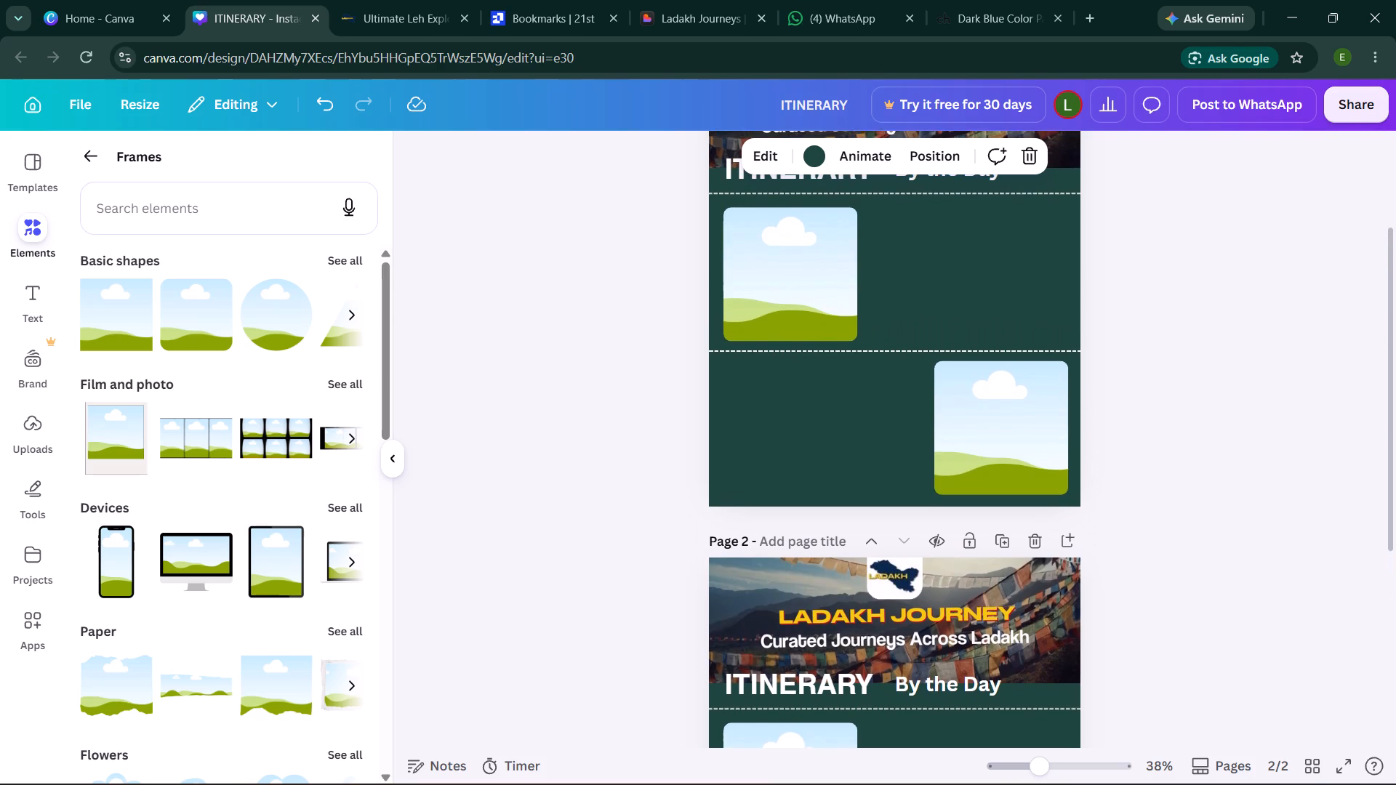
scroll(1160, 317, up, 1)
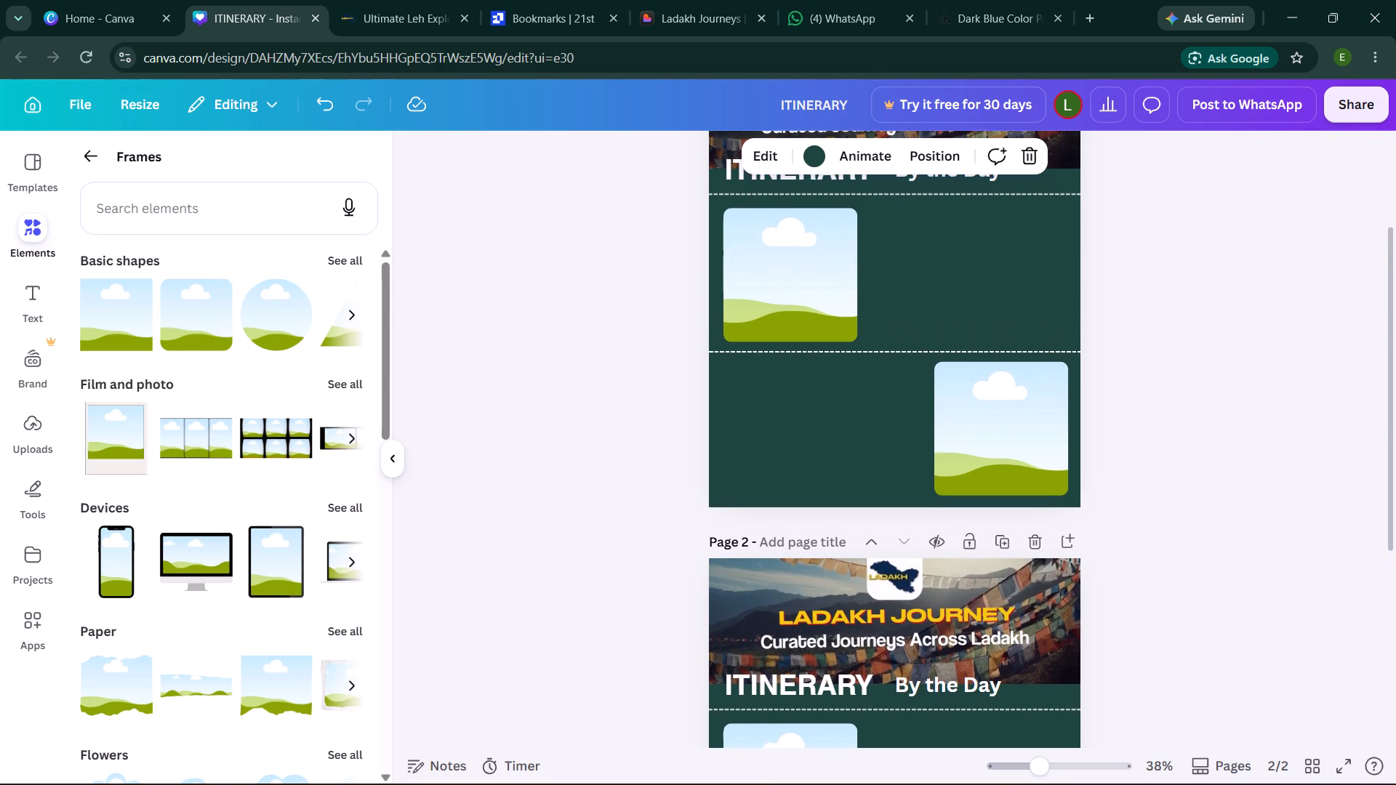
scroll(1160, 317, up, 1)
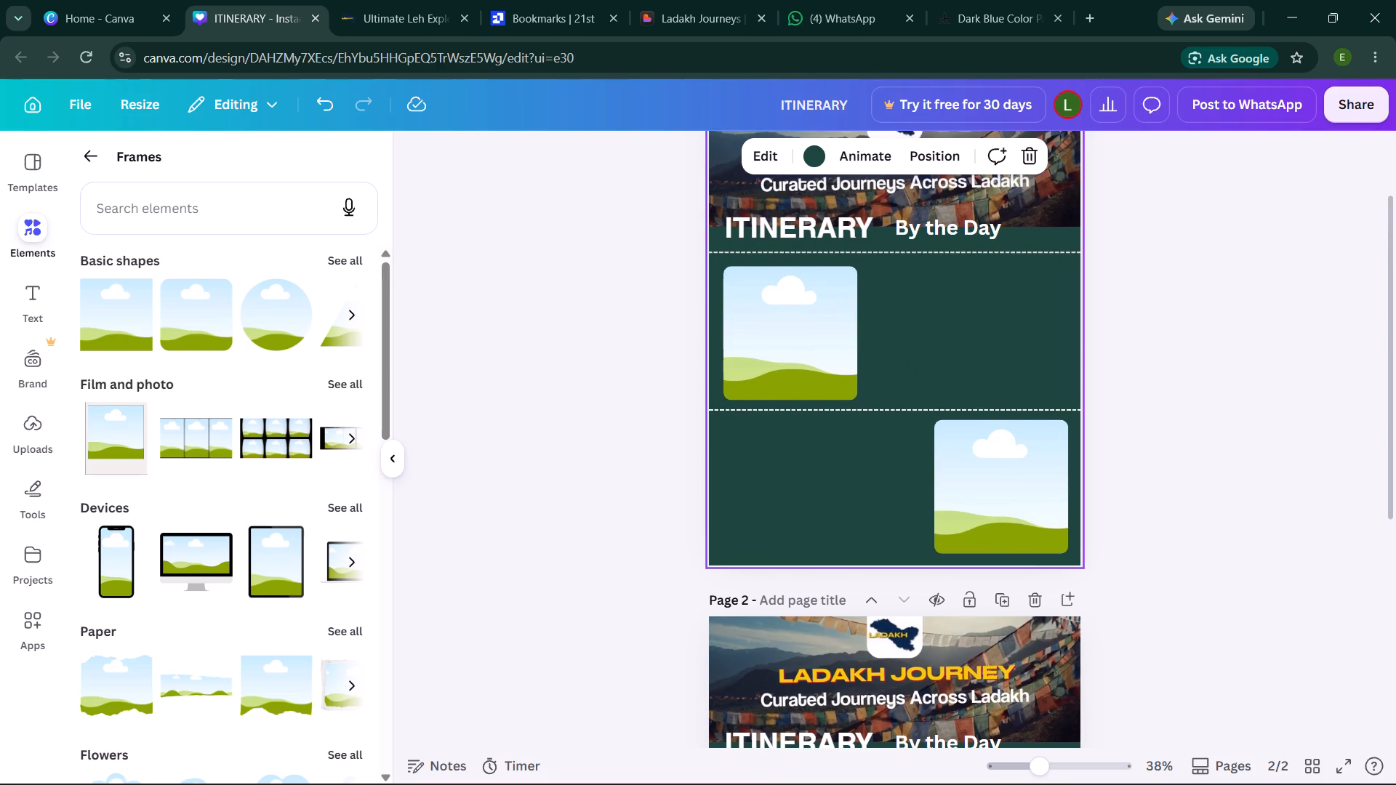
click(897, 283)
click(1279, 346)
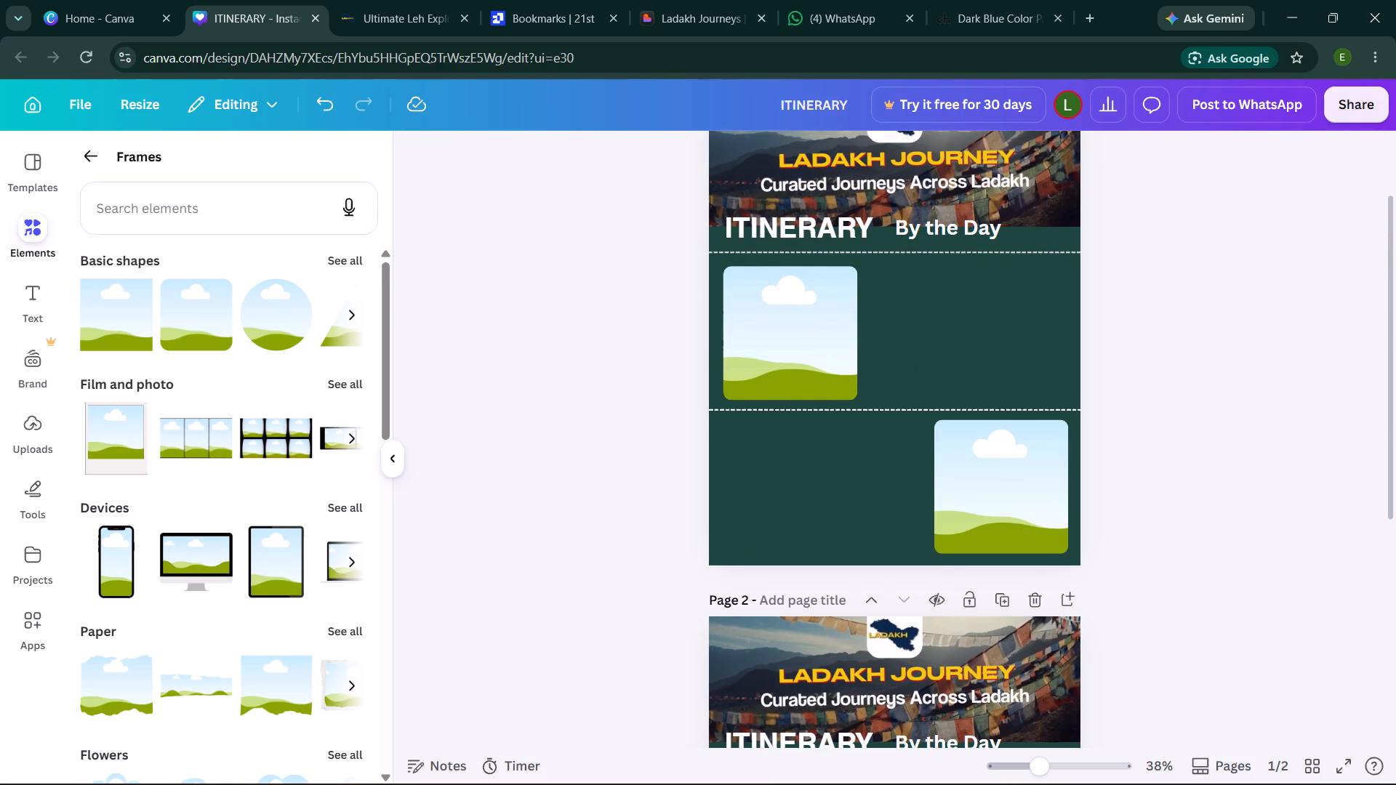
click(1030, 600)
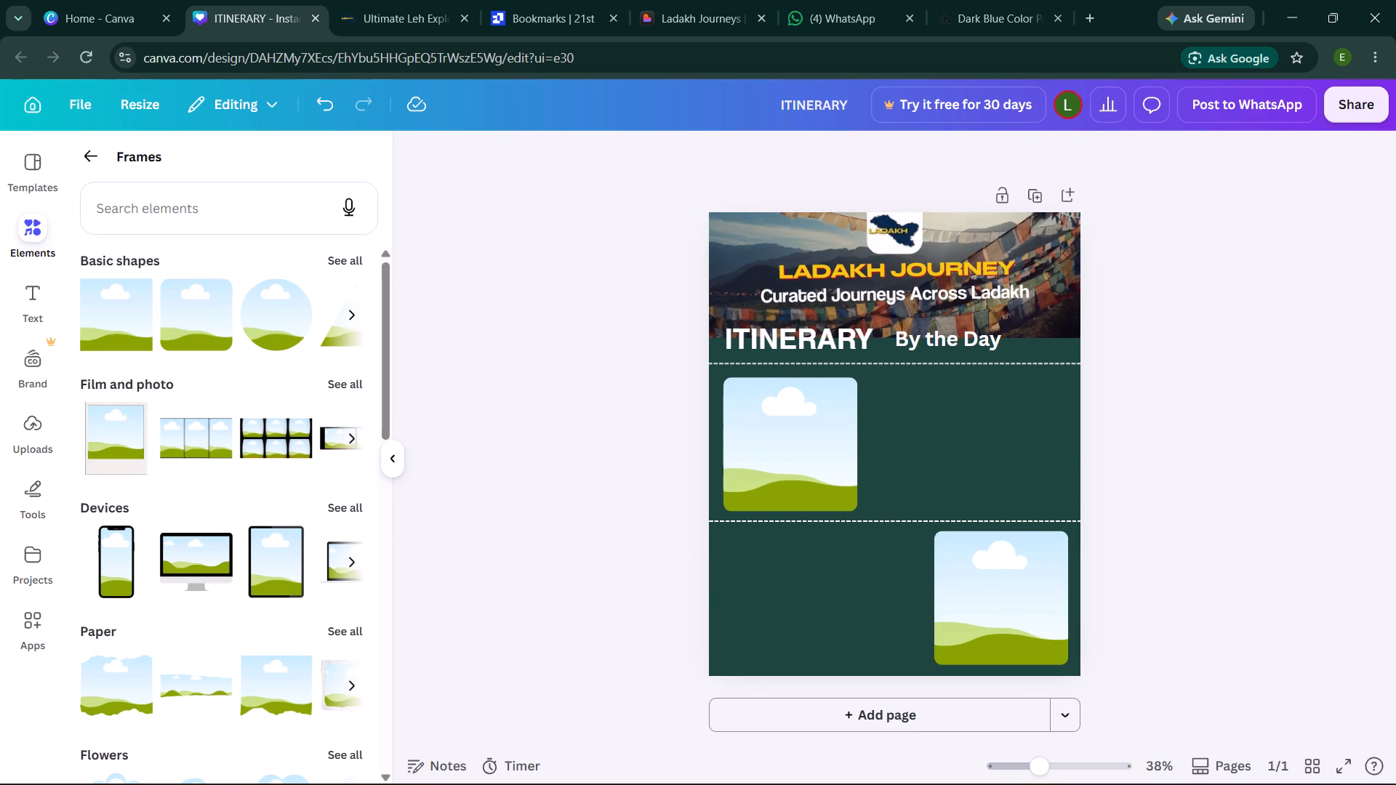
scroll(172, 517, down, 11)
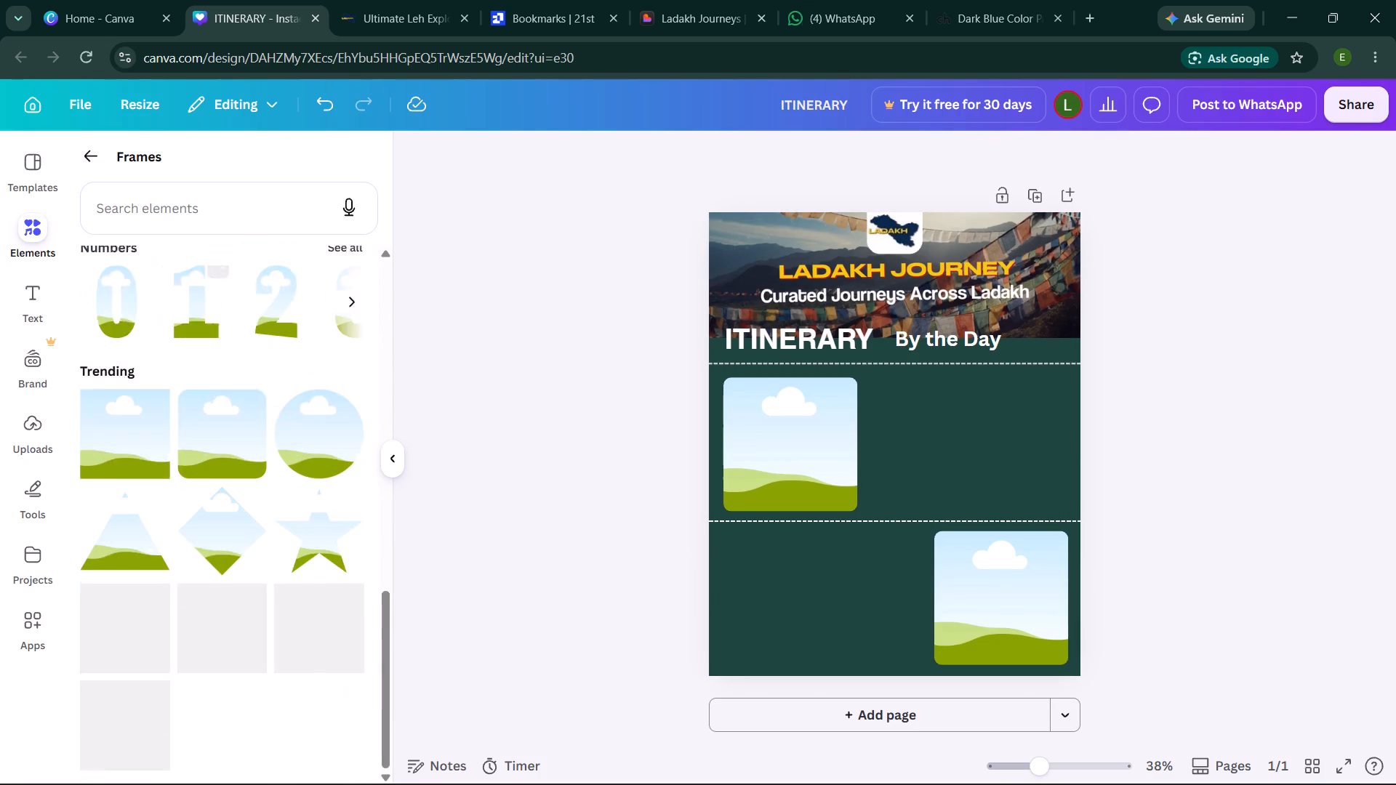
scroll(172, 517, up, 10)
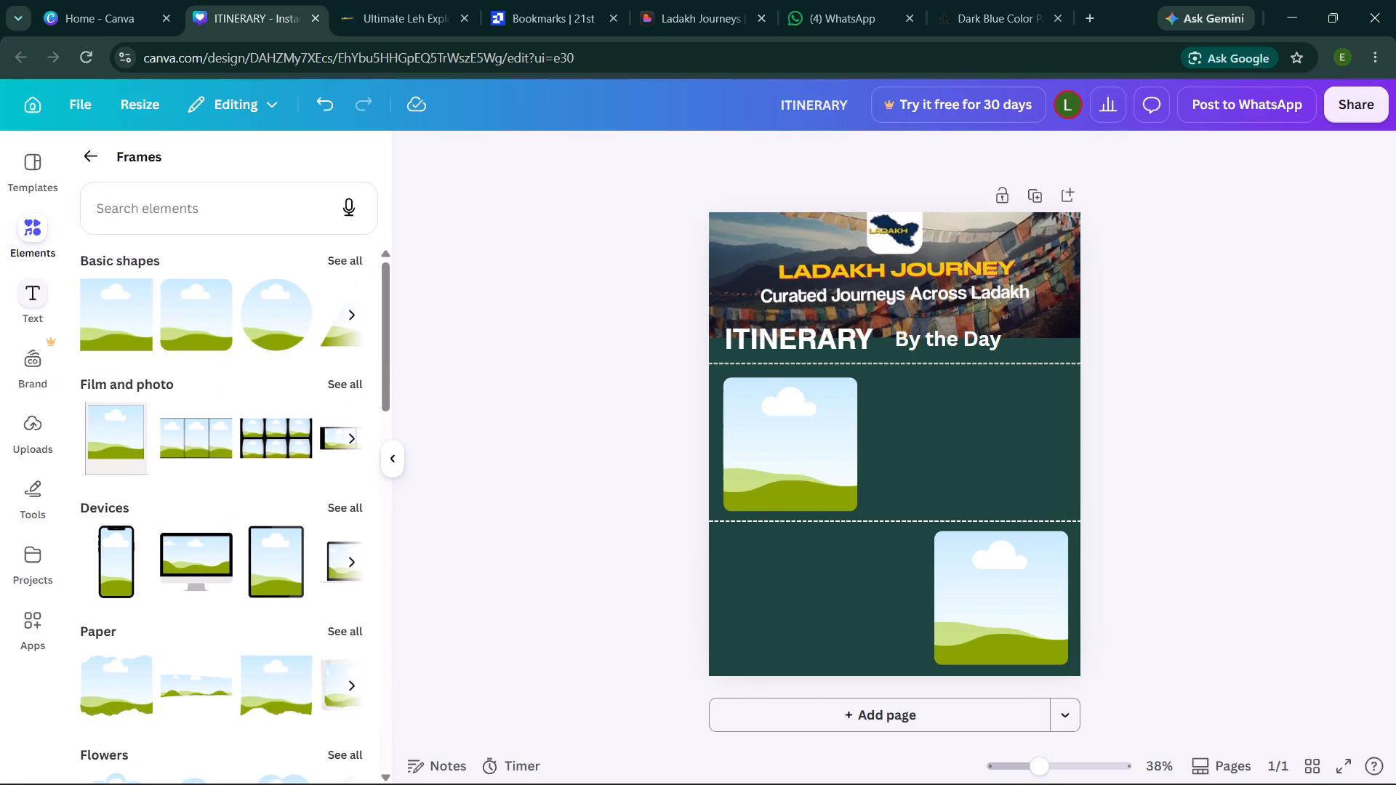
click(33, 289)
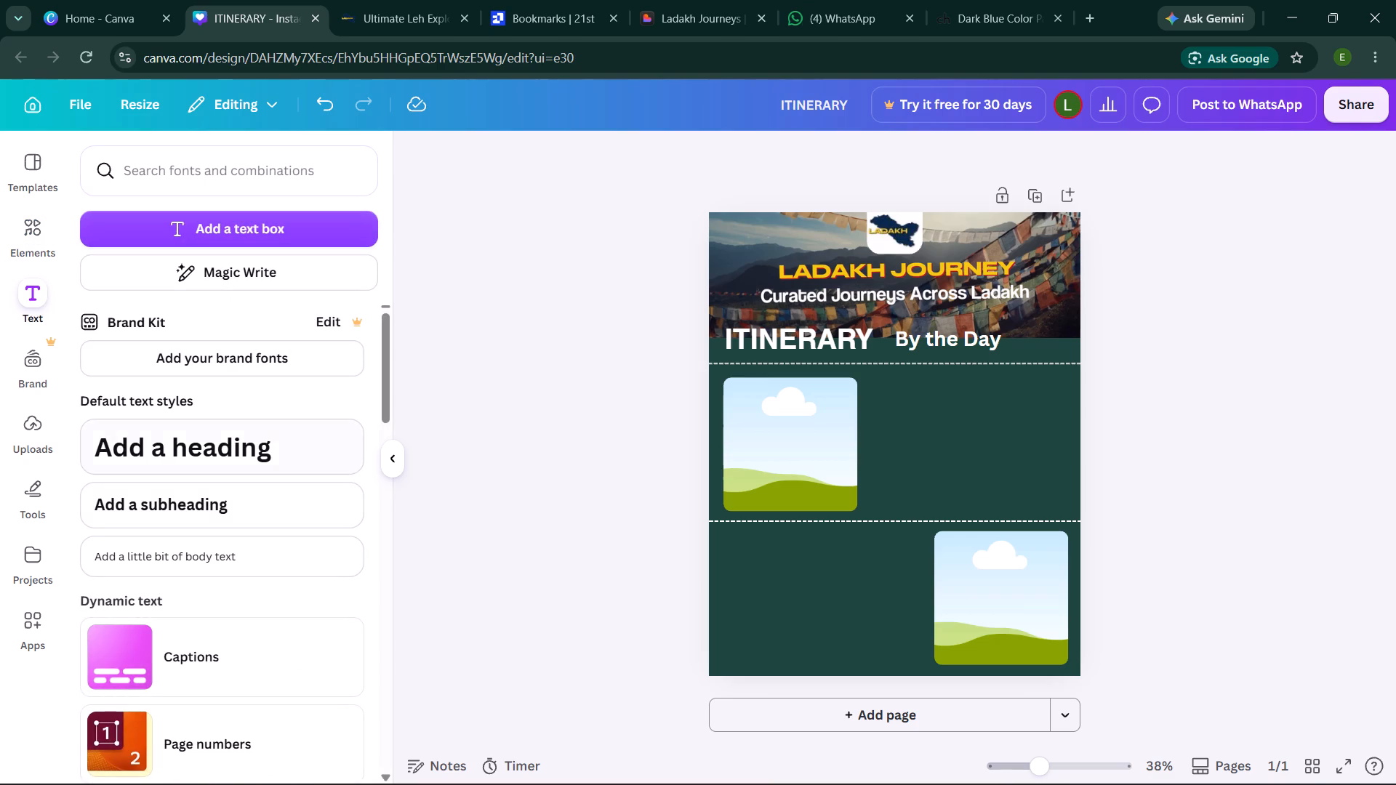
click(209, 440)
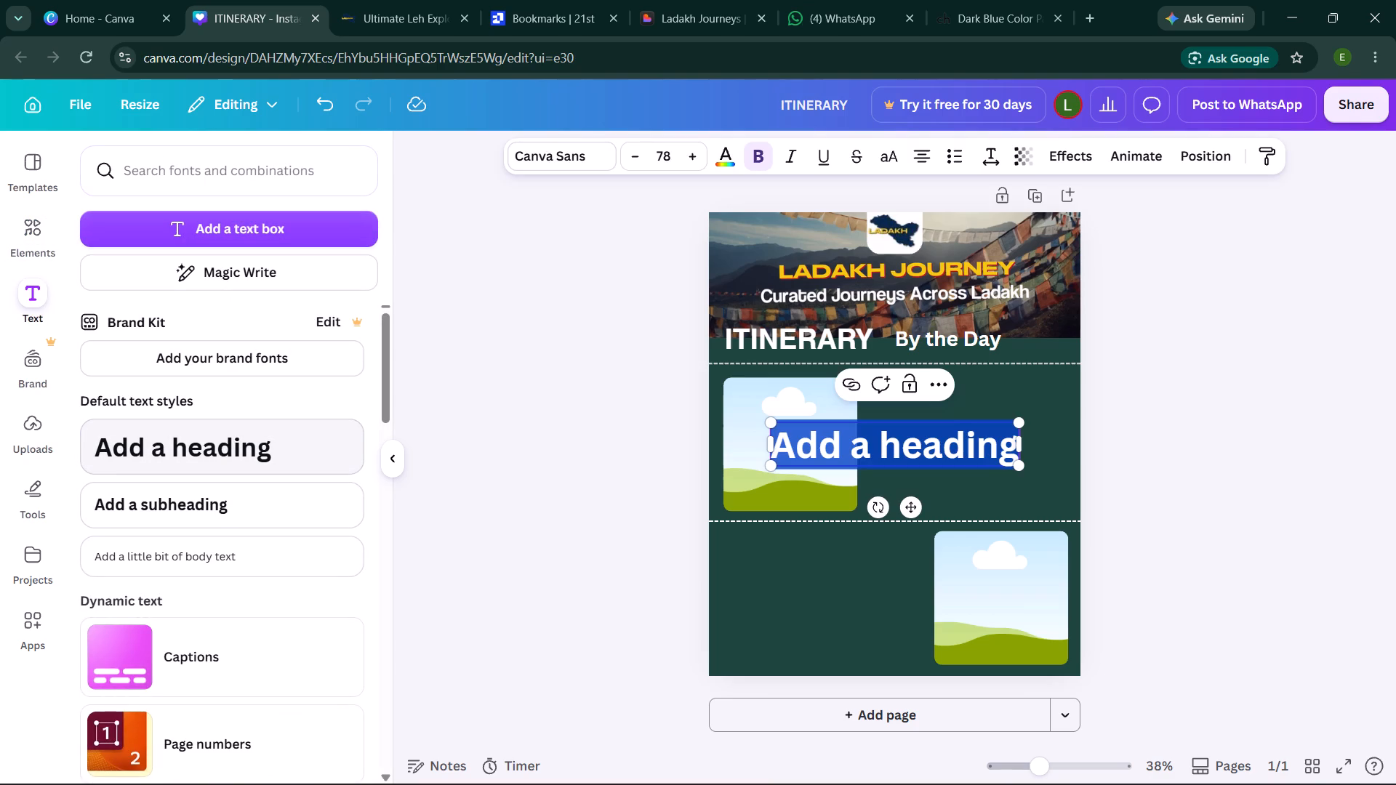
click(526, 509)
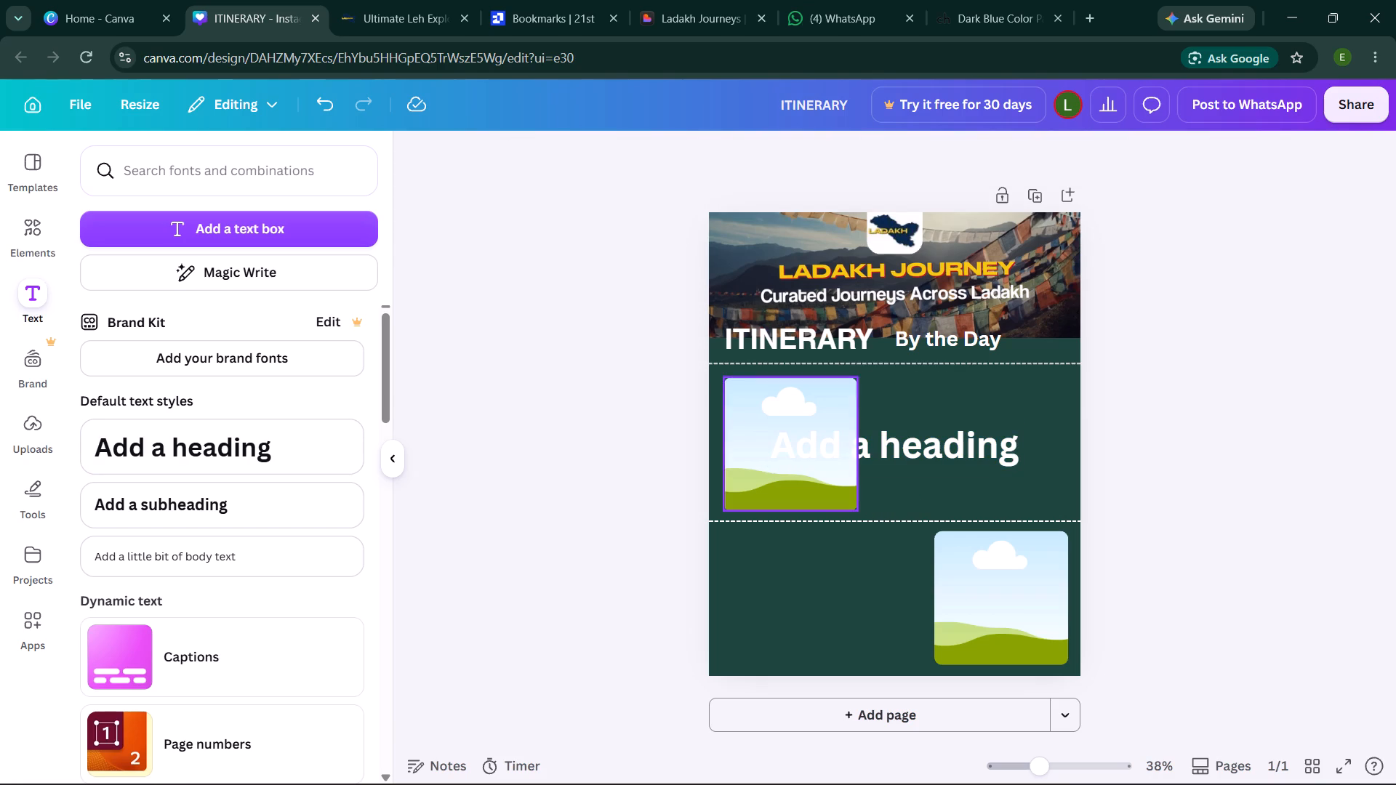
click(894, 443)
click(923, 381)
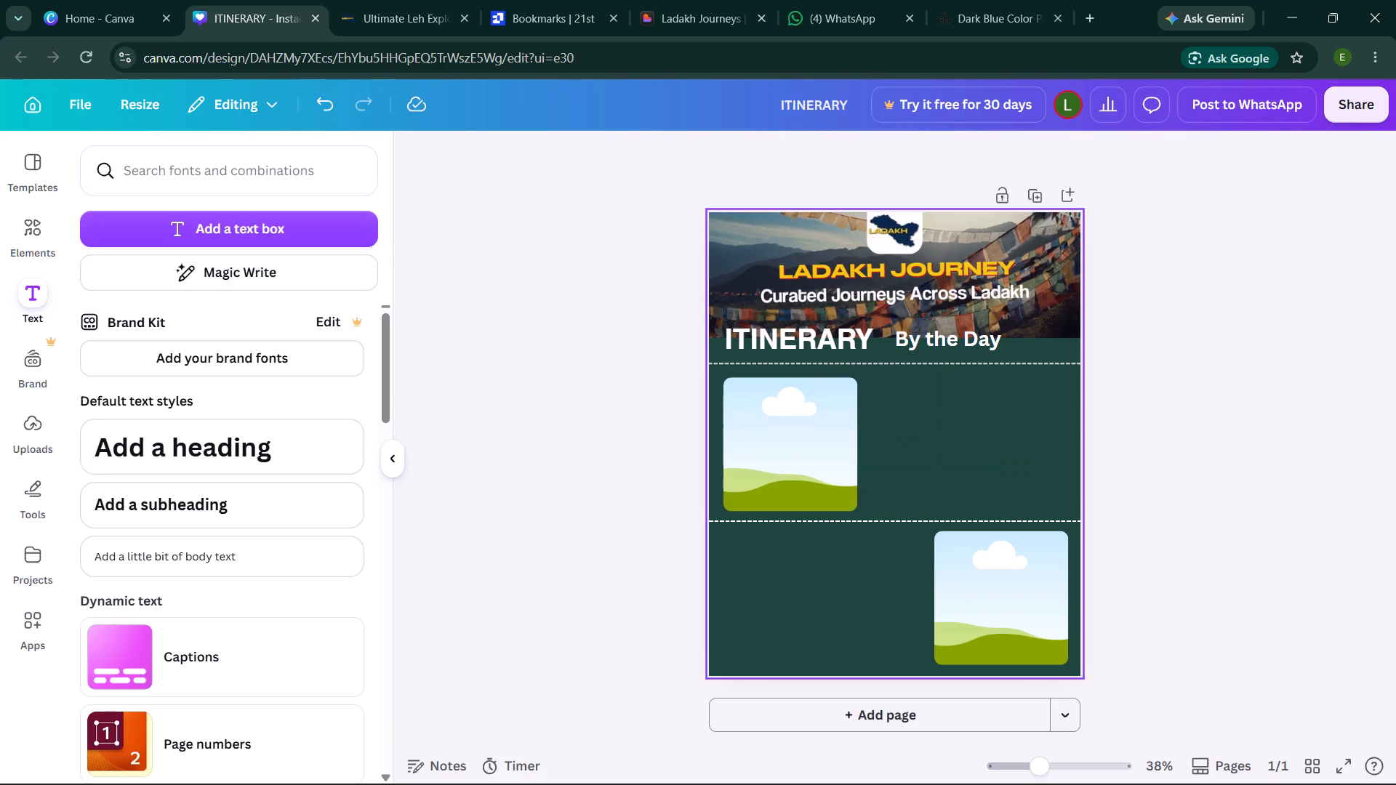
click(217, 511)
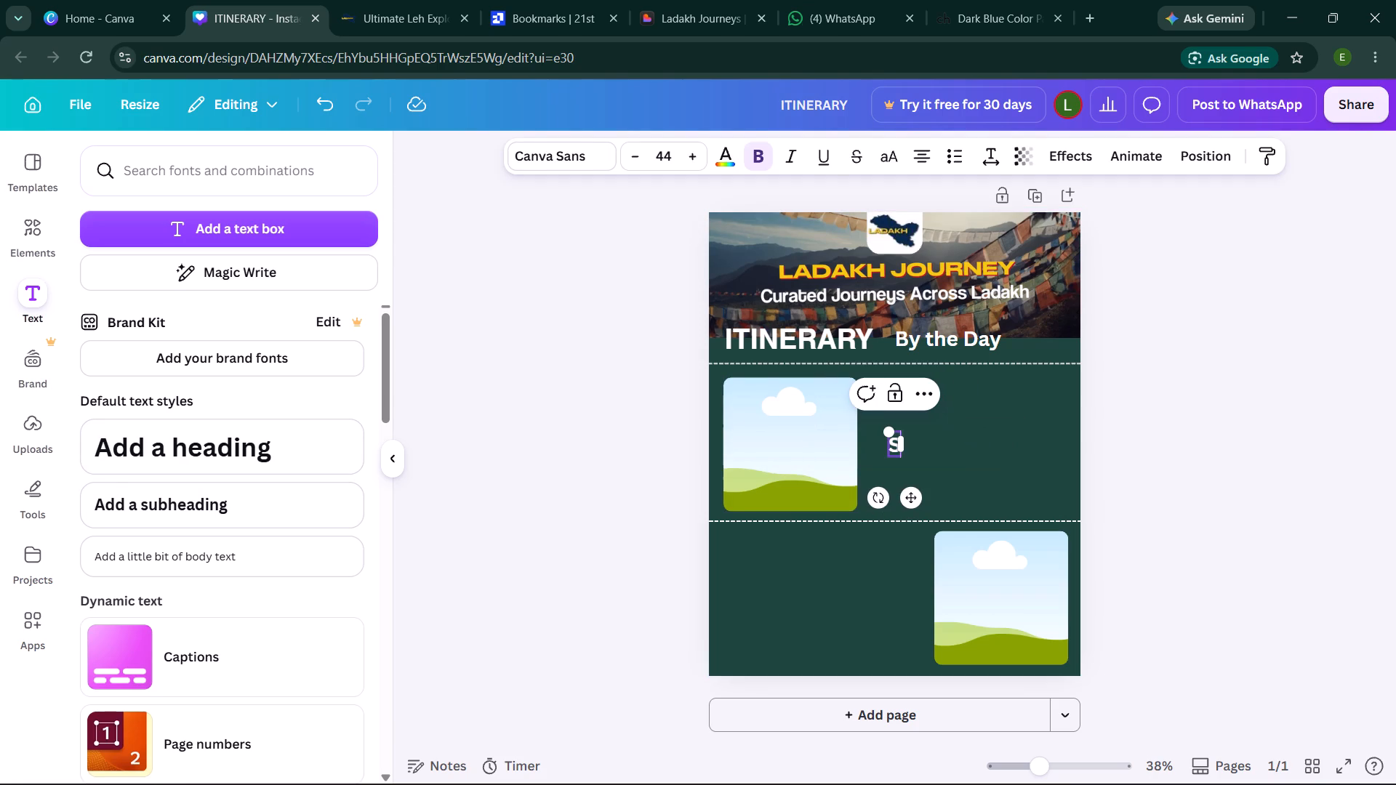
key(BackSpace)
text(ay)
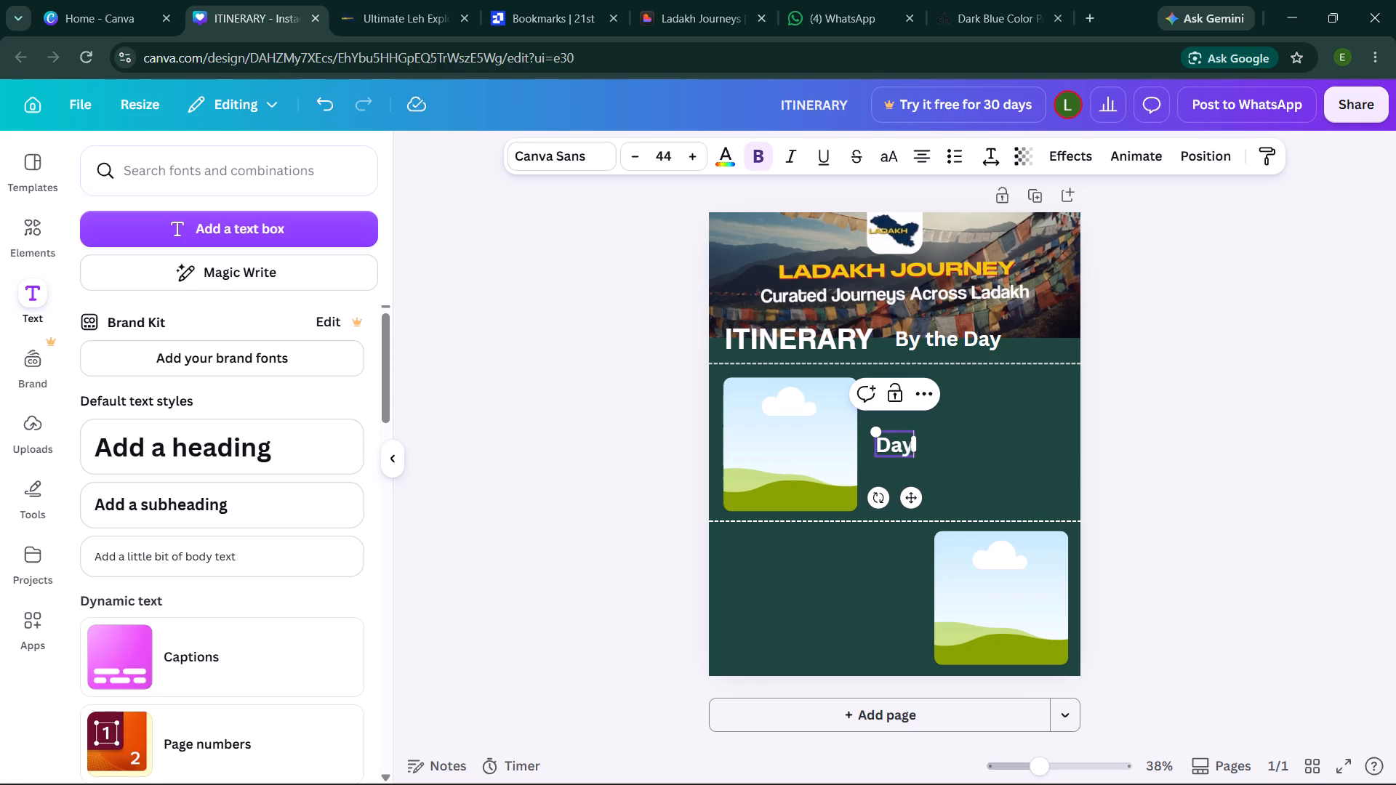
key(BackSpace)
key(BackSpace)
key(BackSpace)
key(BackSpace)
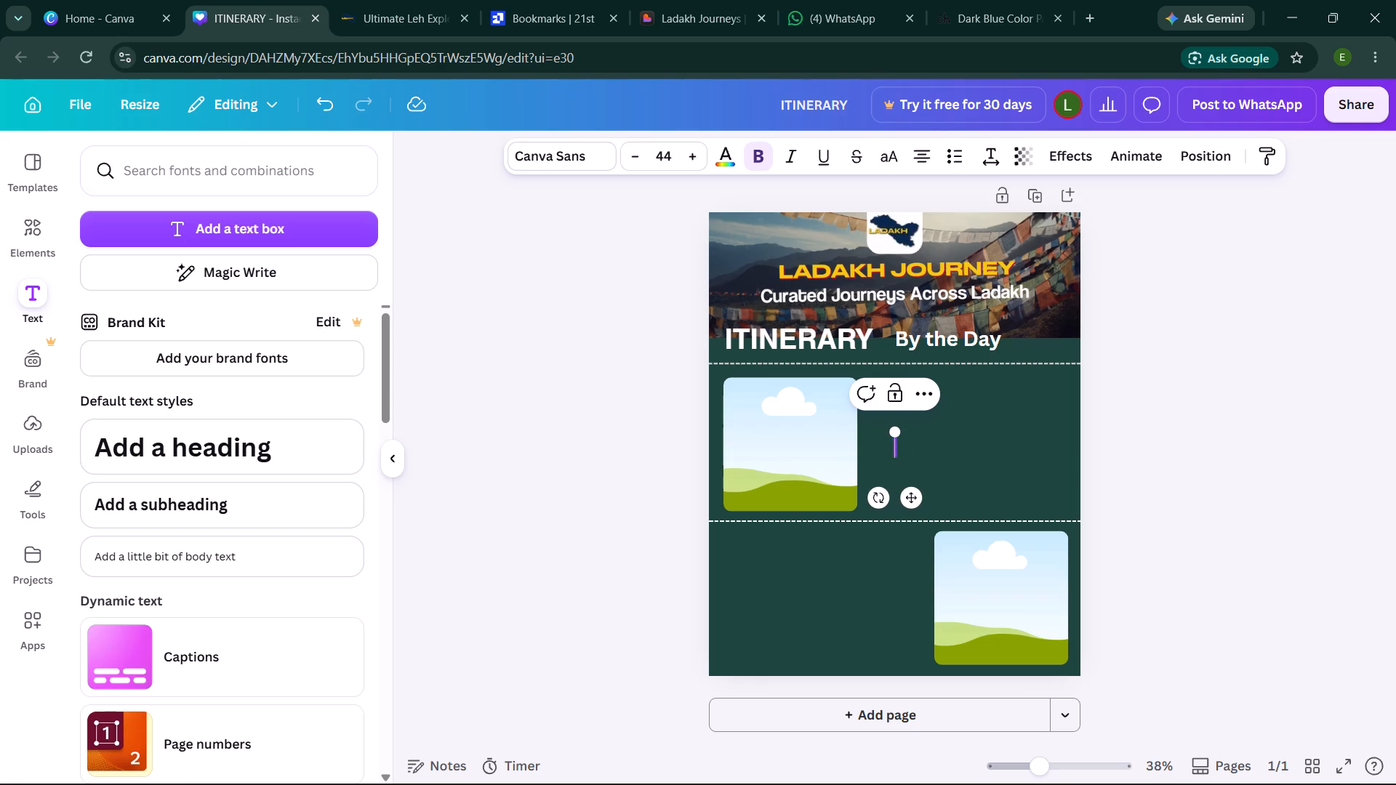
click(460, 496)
Add a heading text to the page reading "Day 01".
click(246, 464)
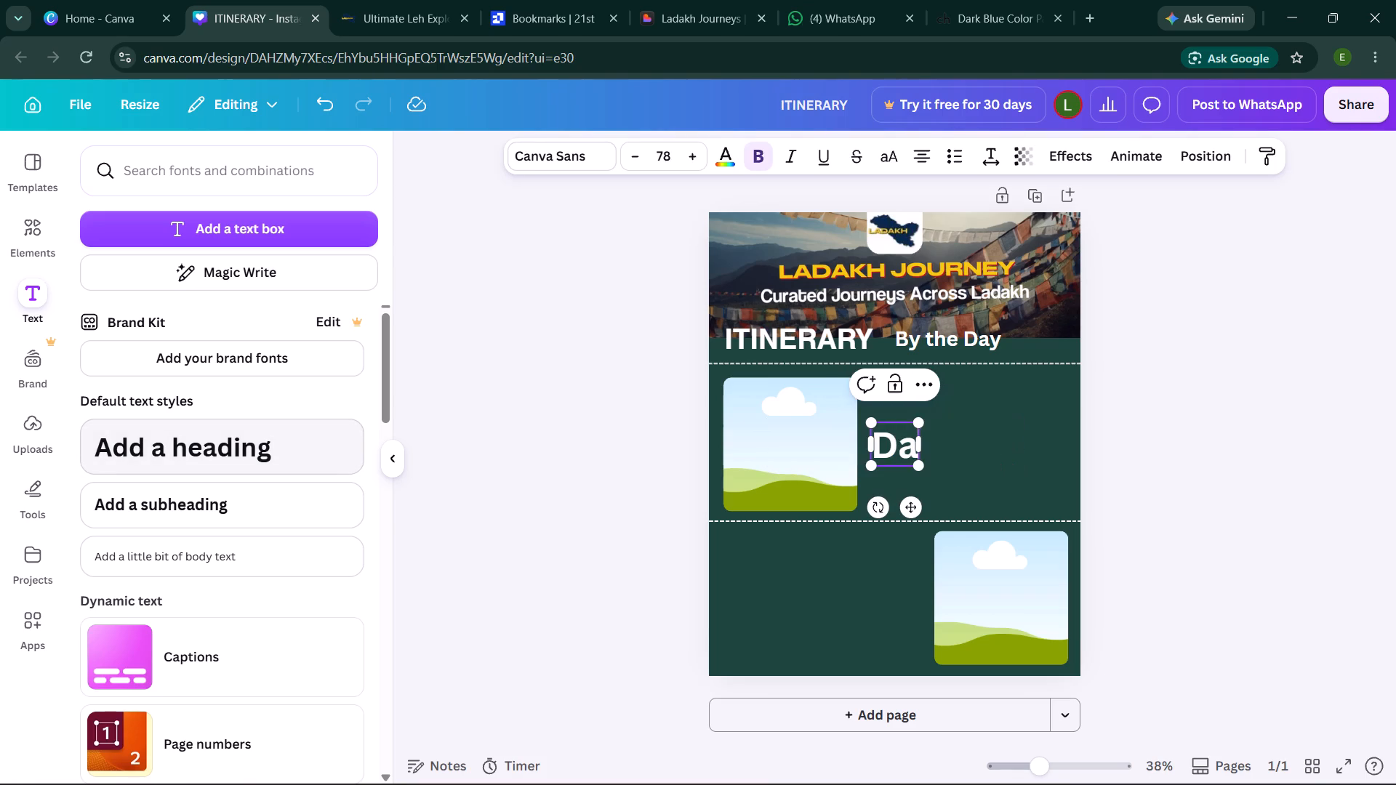
key(space)
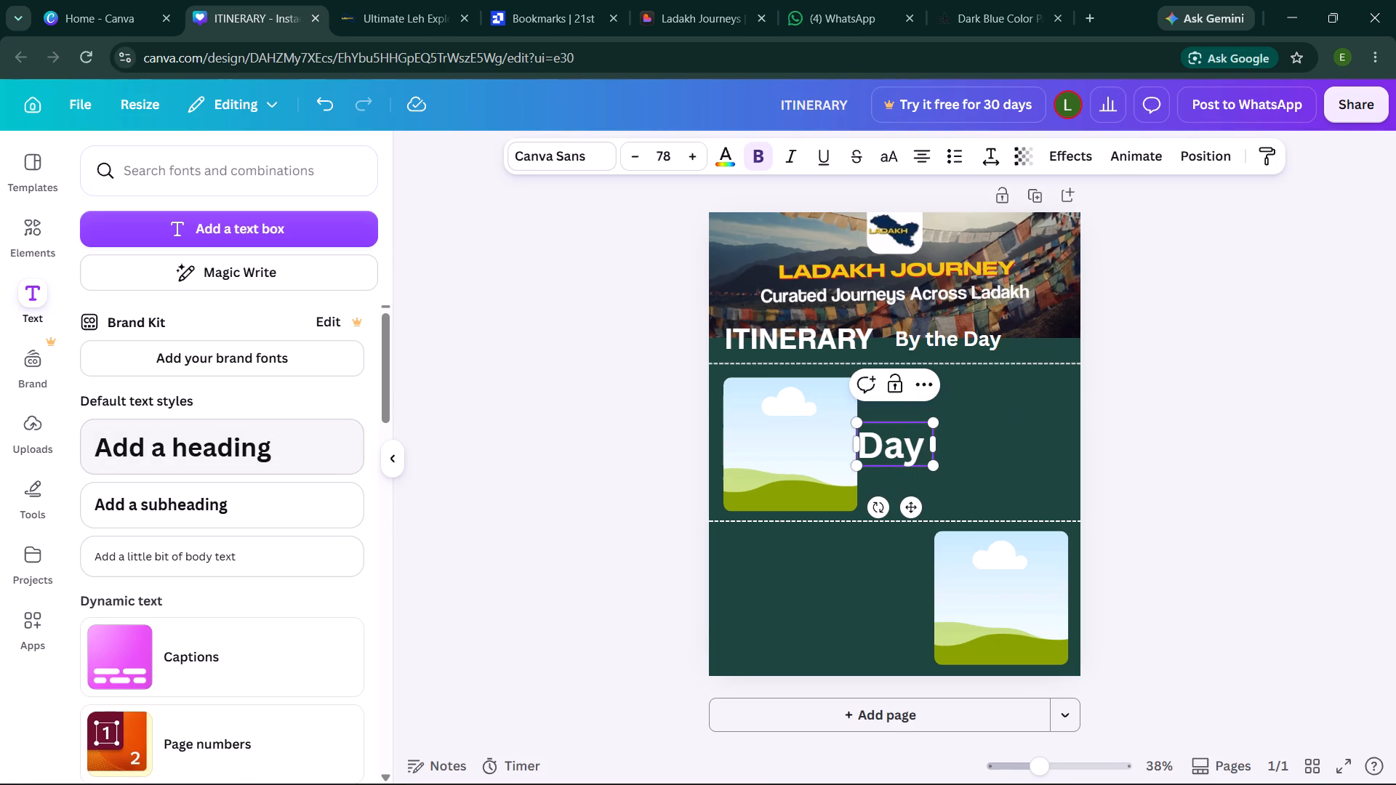
text(01)
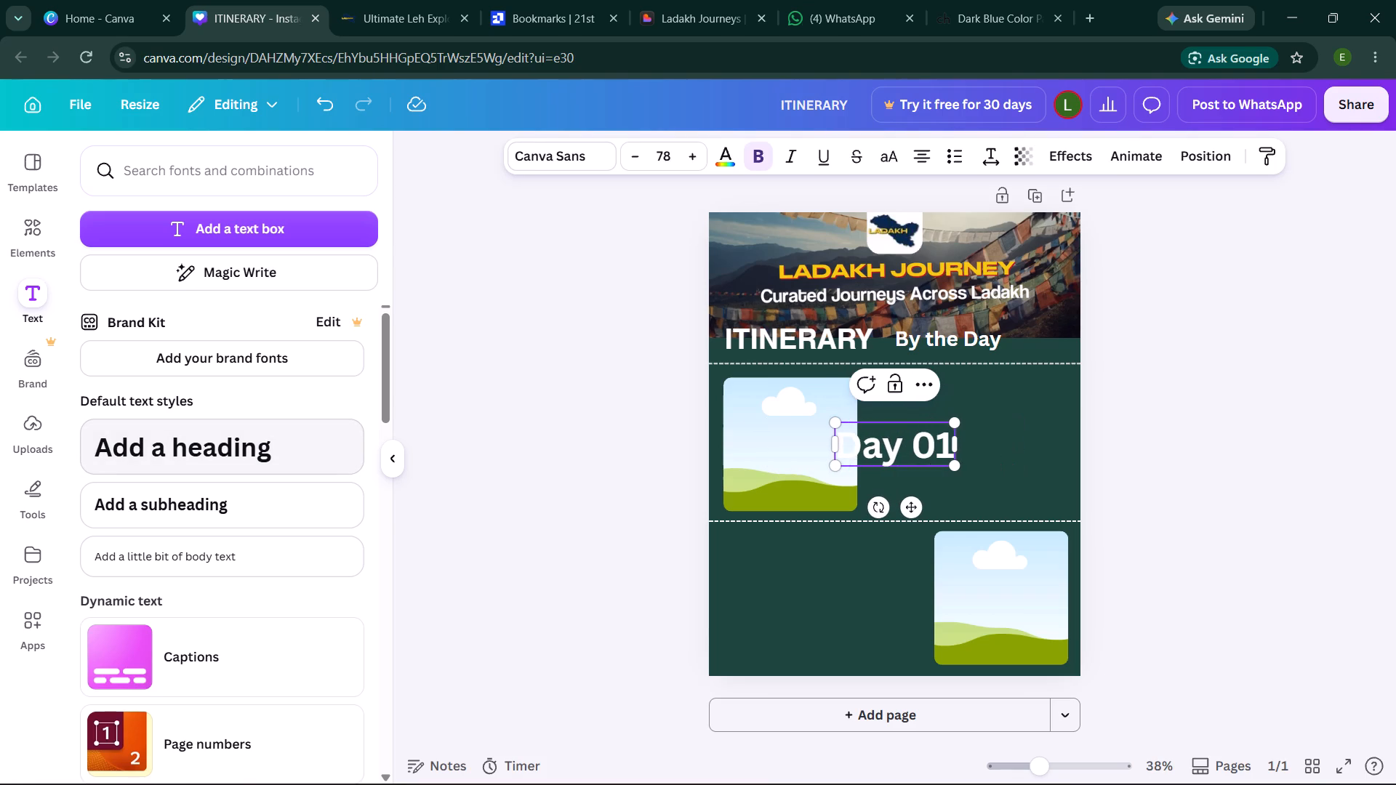
click(885, 459)
click(1072, 456)
Move the Day 01 heading just right of the upper photo frame, level with its top edge, and shrink it to size 60.2.
drag(884, 453, 891, 446)
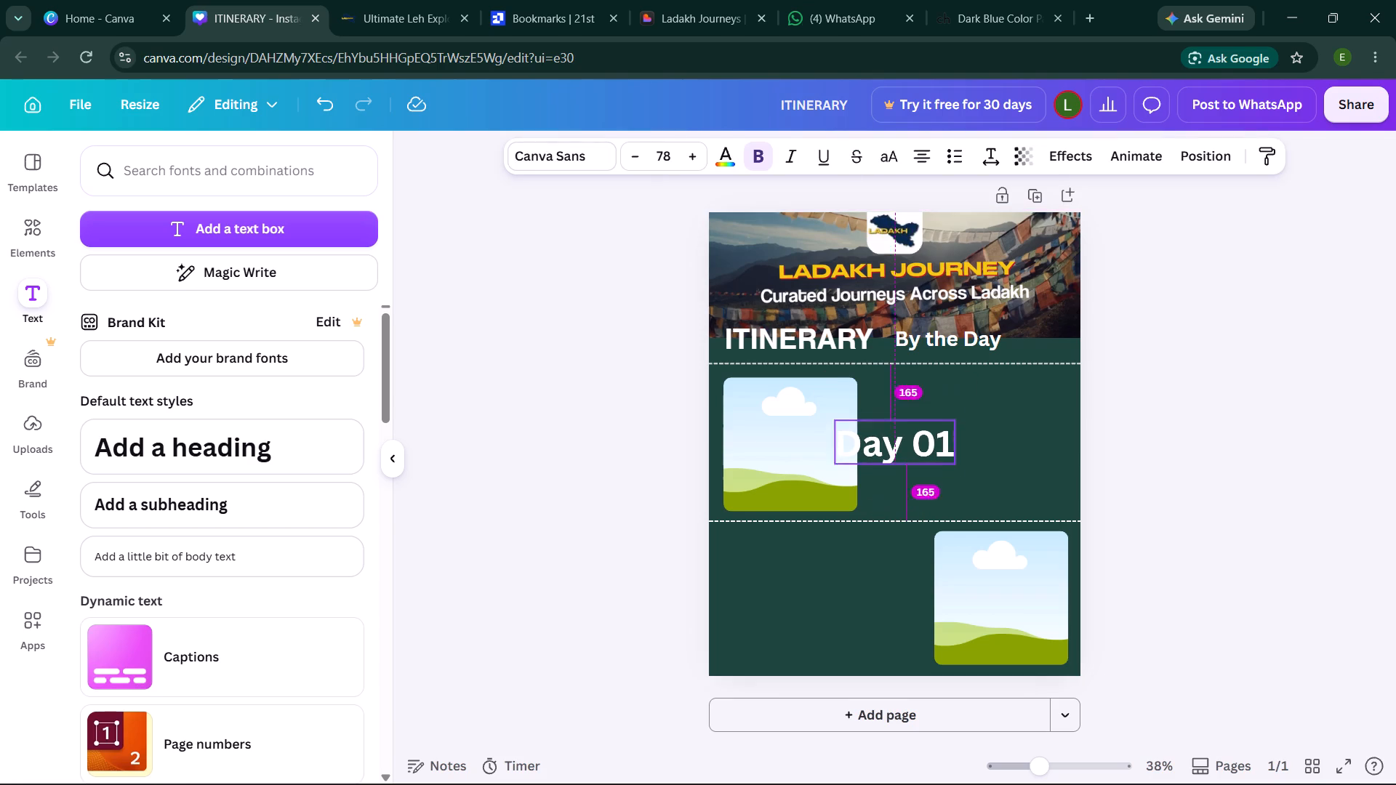
drag(891, 446, 911, 408)
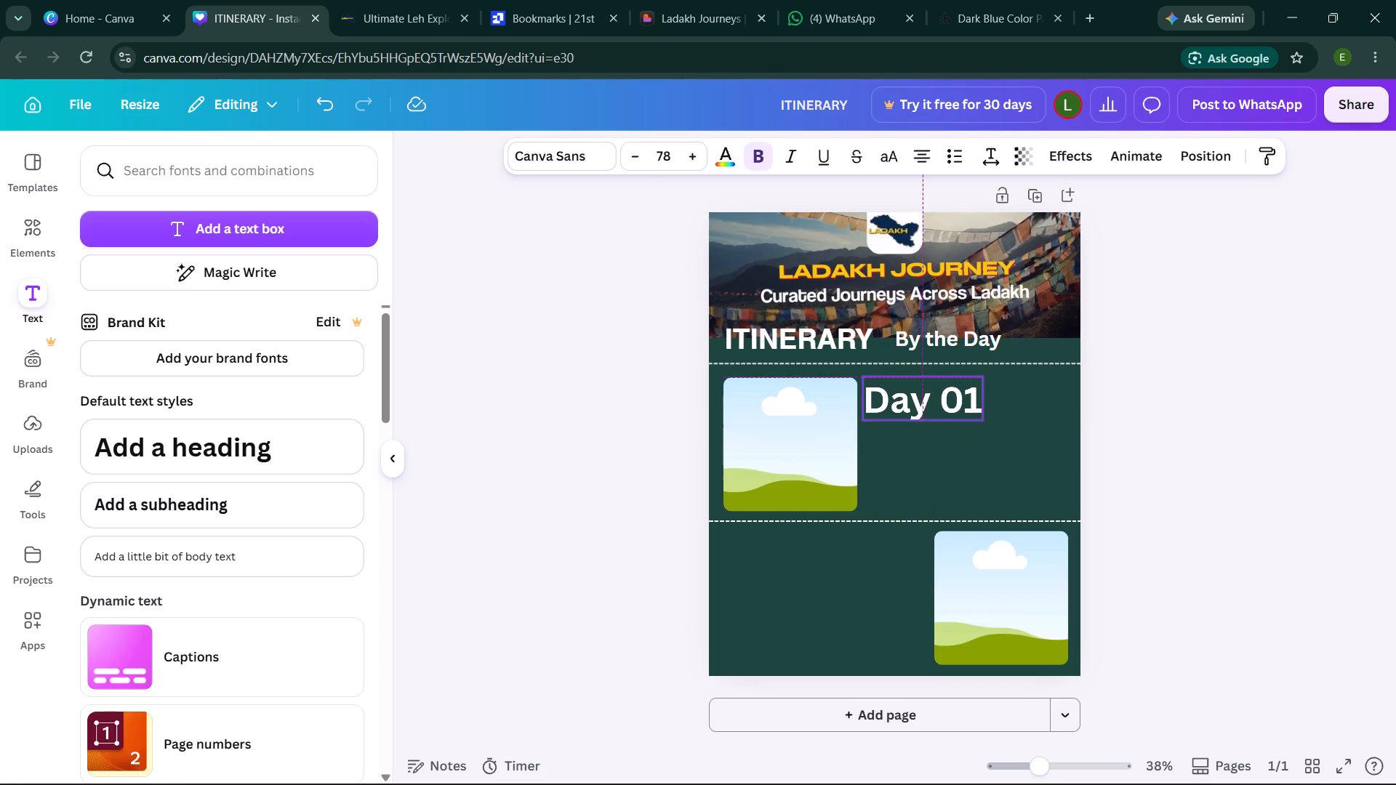
drag(911, 408, 910, 408)
drag(982, 416, 954, 409)
Change the Day 01 heading's font to Amarego from the starred fonts.
click(905, 391)
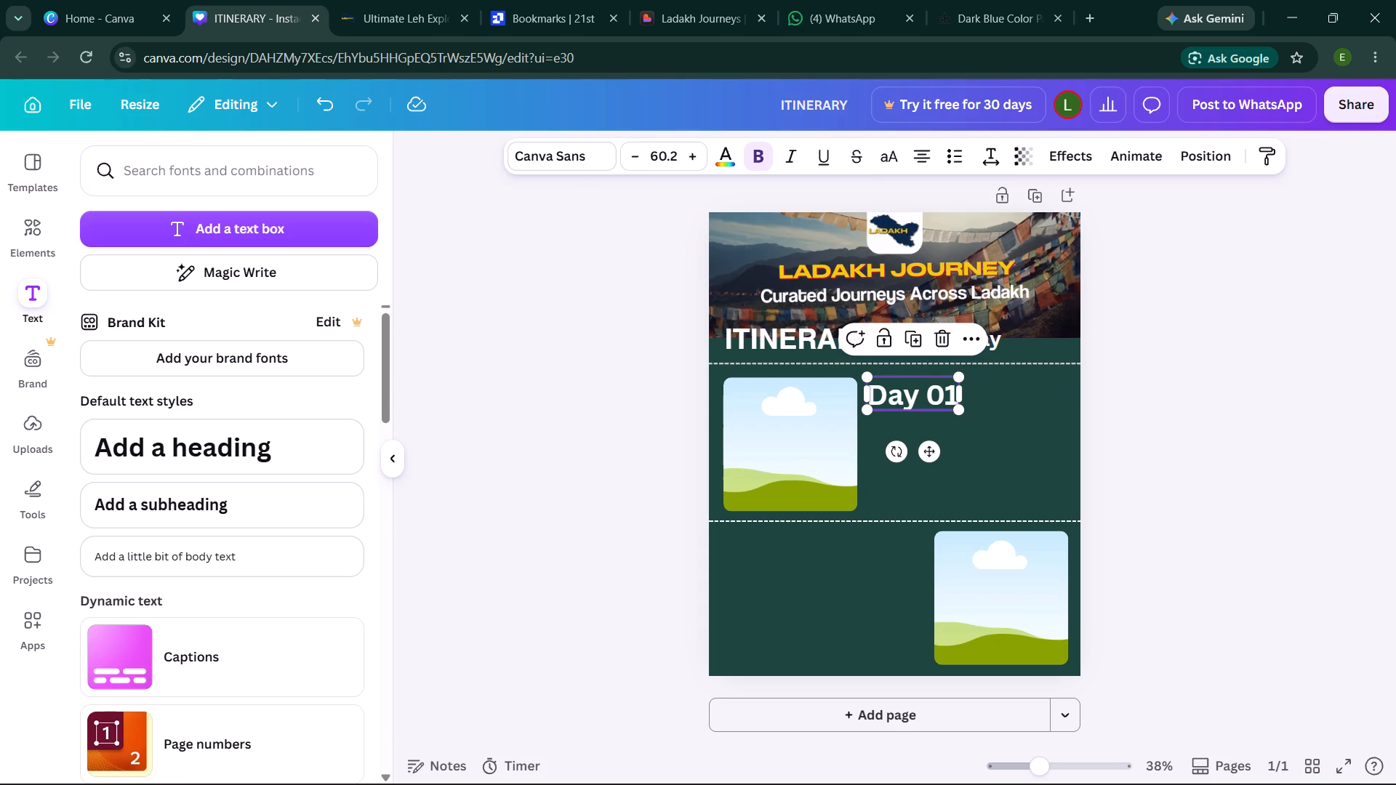
click(569, 156)
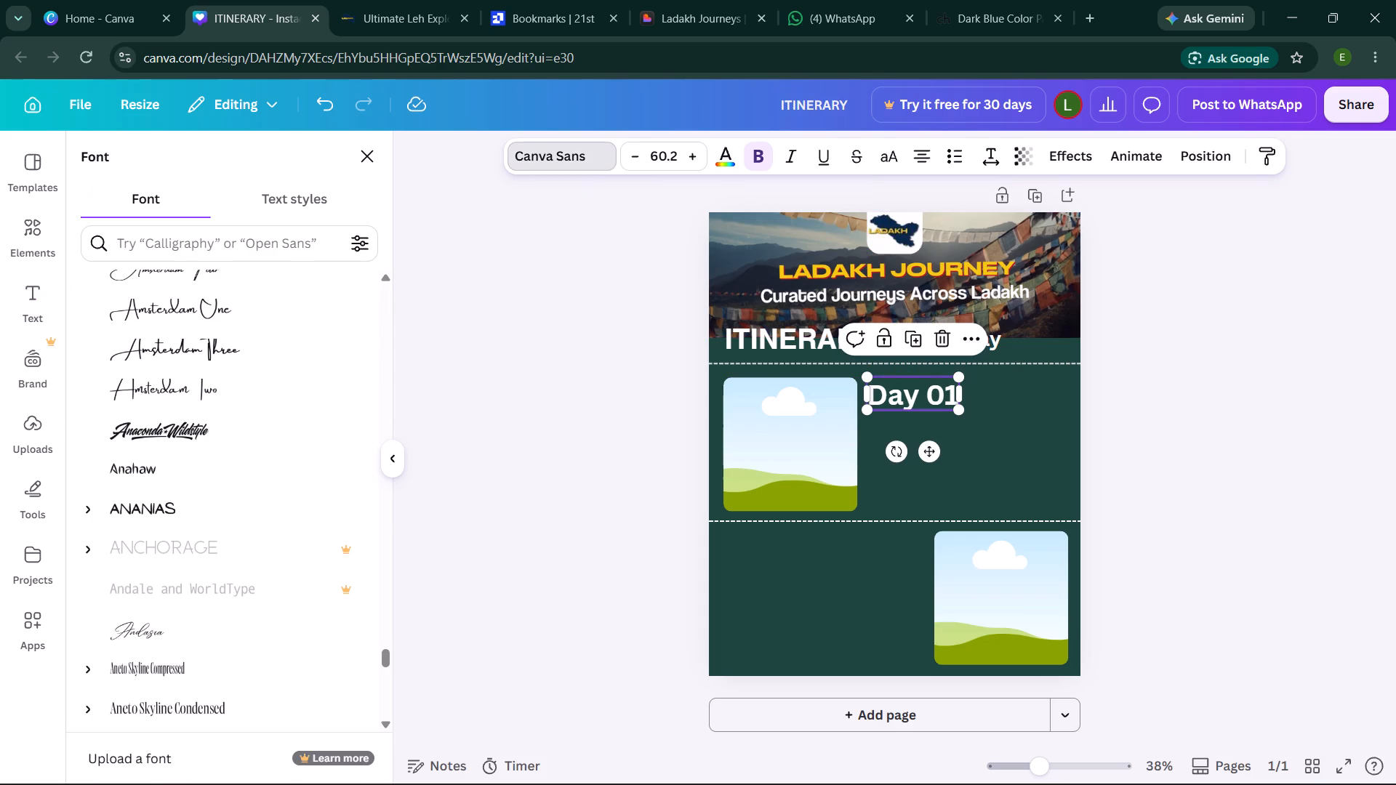
scroll(273, 422, up, 19)
scroll(273, 422, up, 5)
click(358, 330)
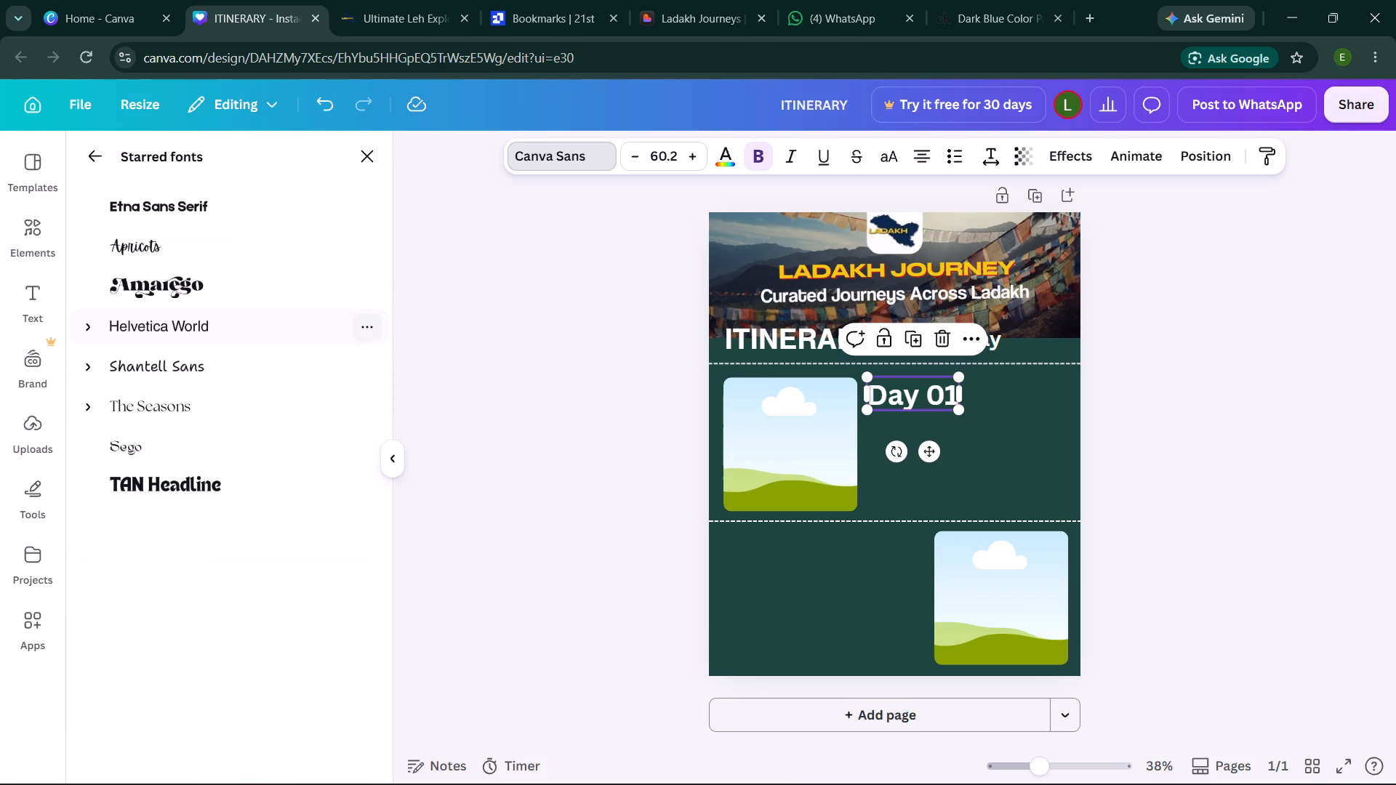
click(185, 279)
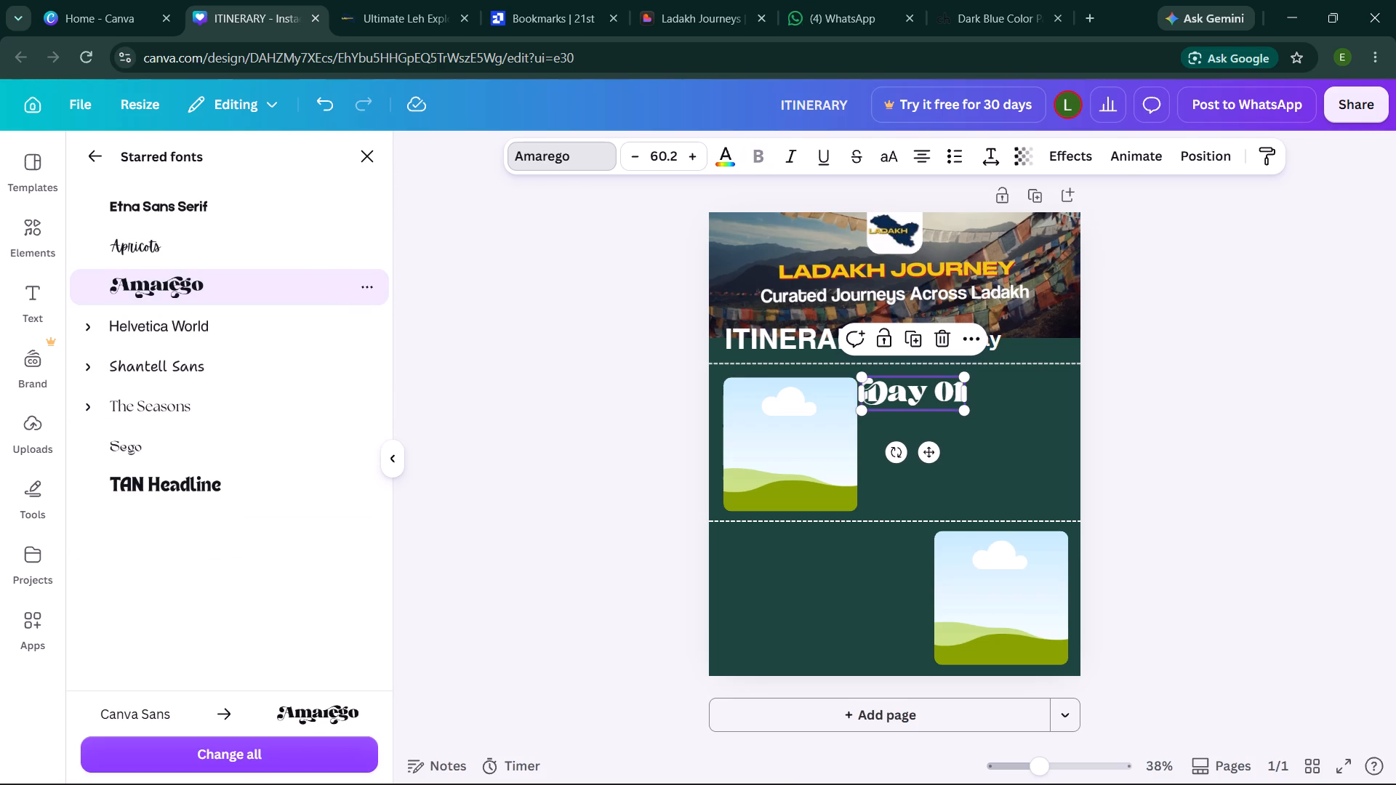
Change the Day 01 heading's font to The Seasons in the Bold weight, after trying Etna Sans Serif and Sego.
click(550, 406)
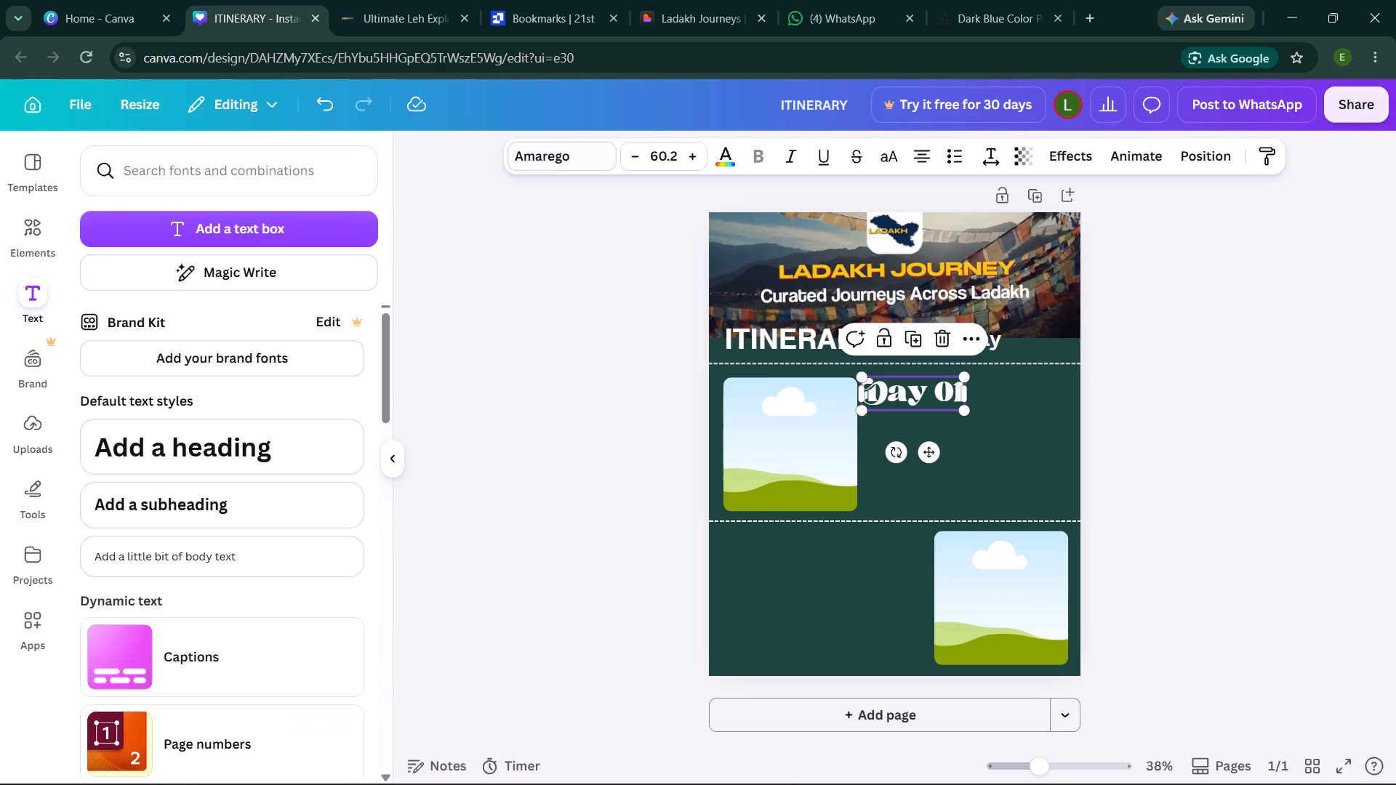
click(550, 406)
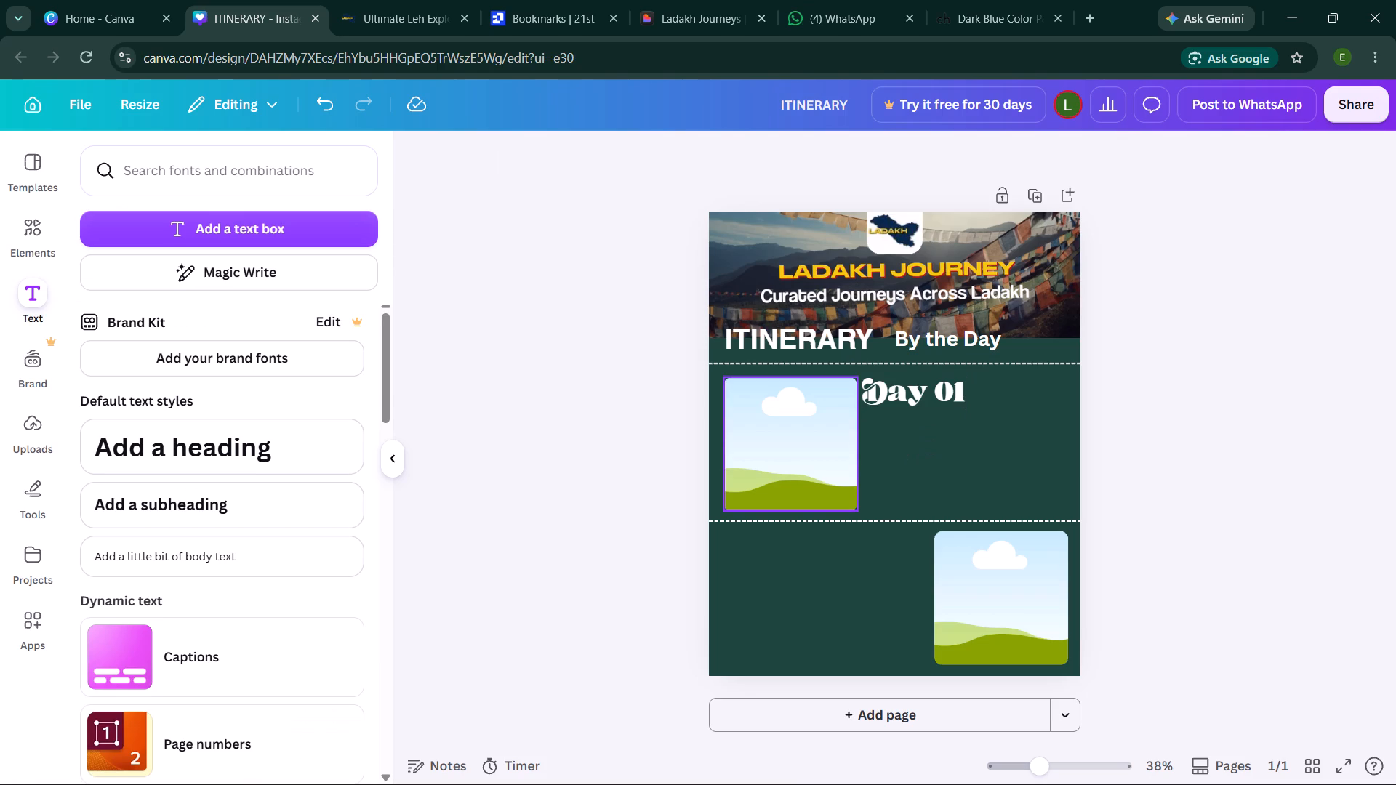
click(923, 396)
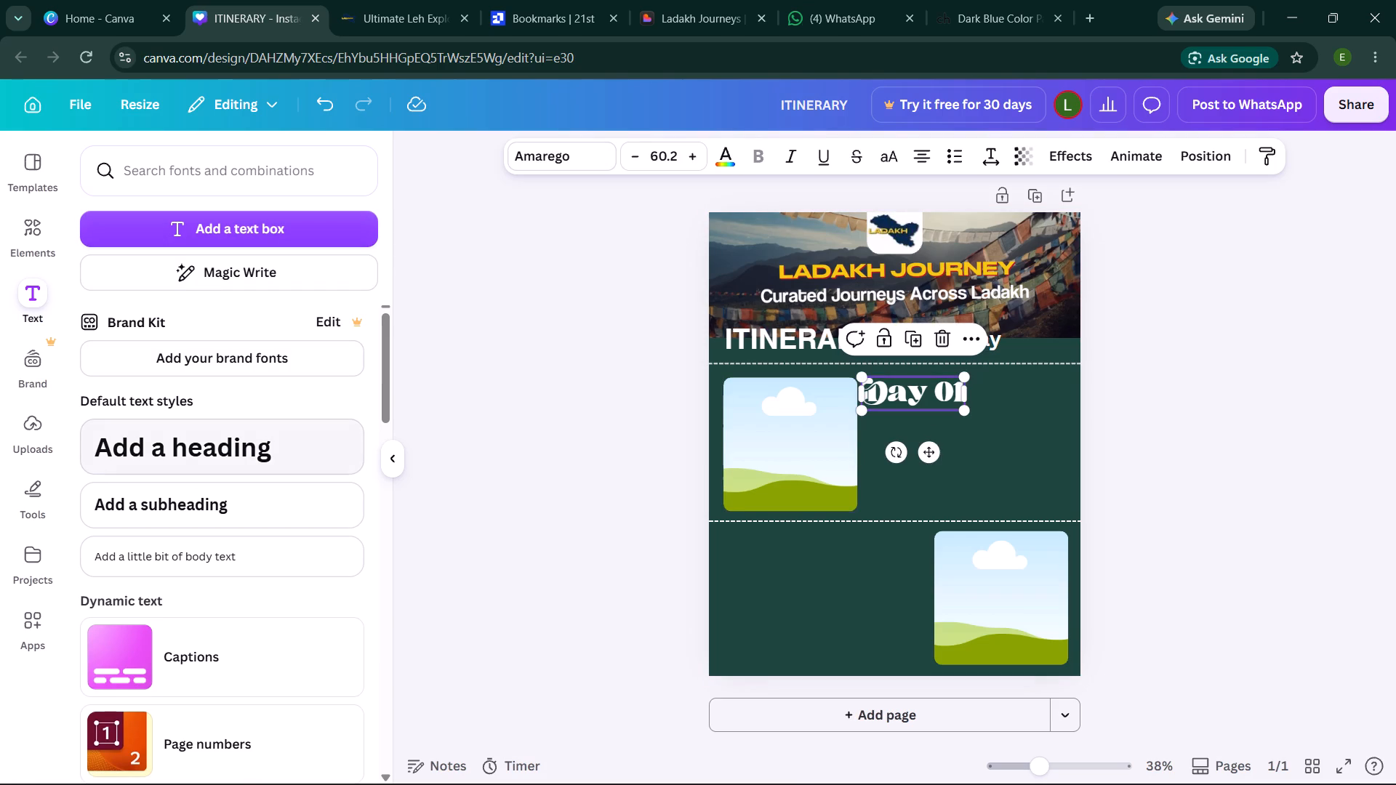
click(555, 153)
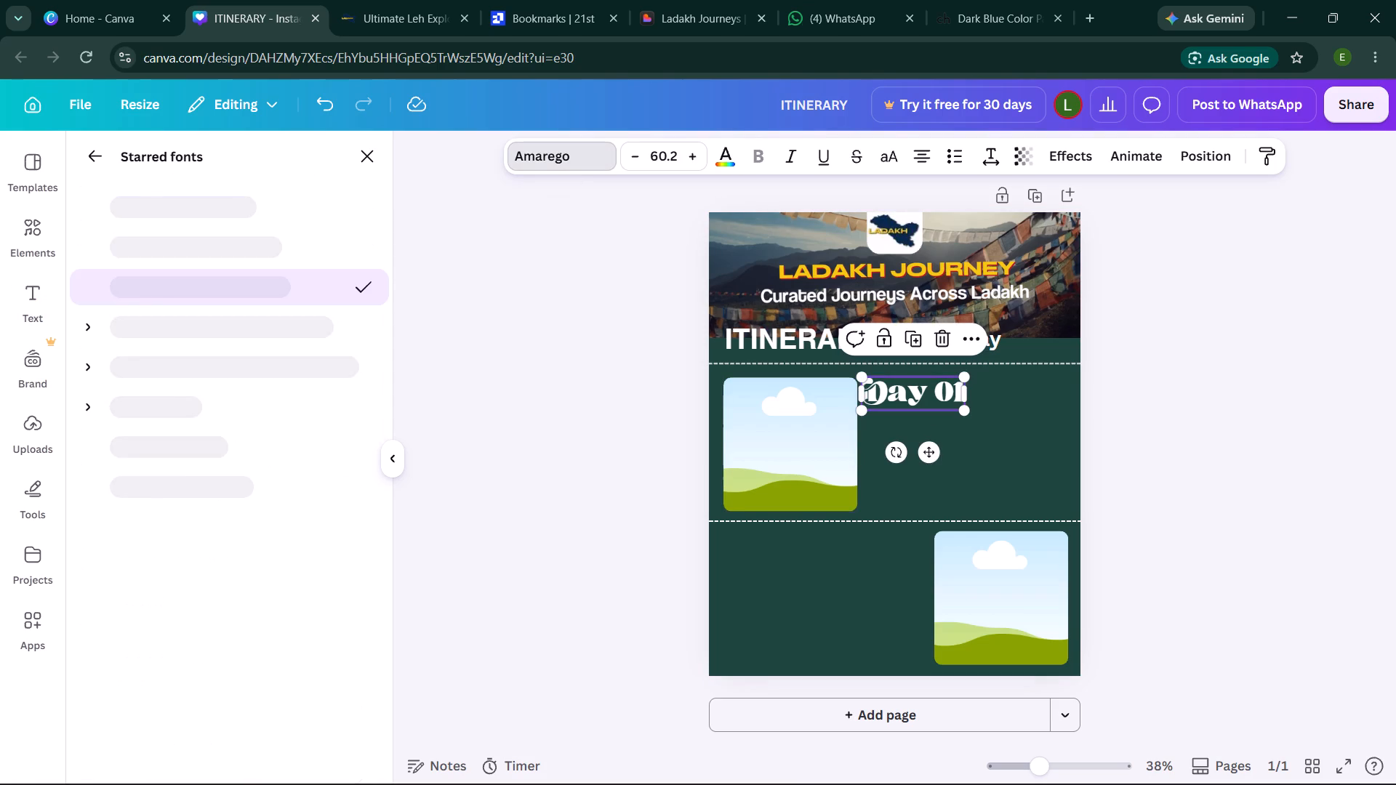
click(222, 204)
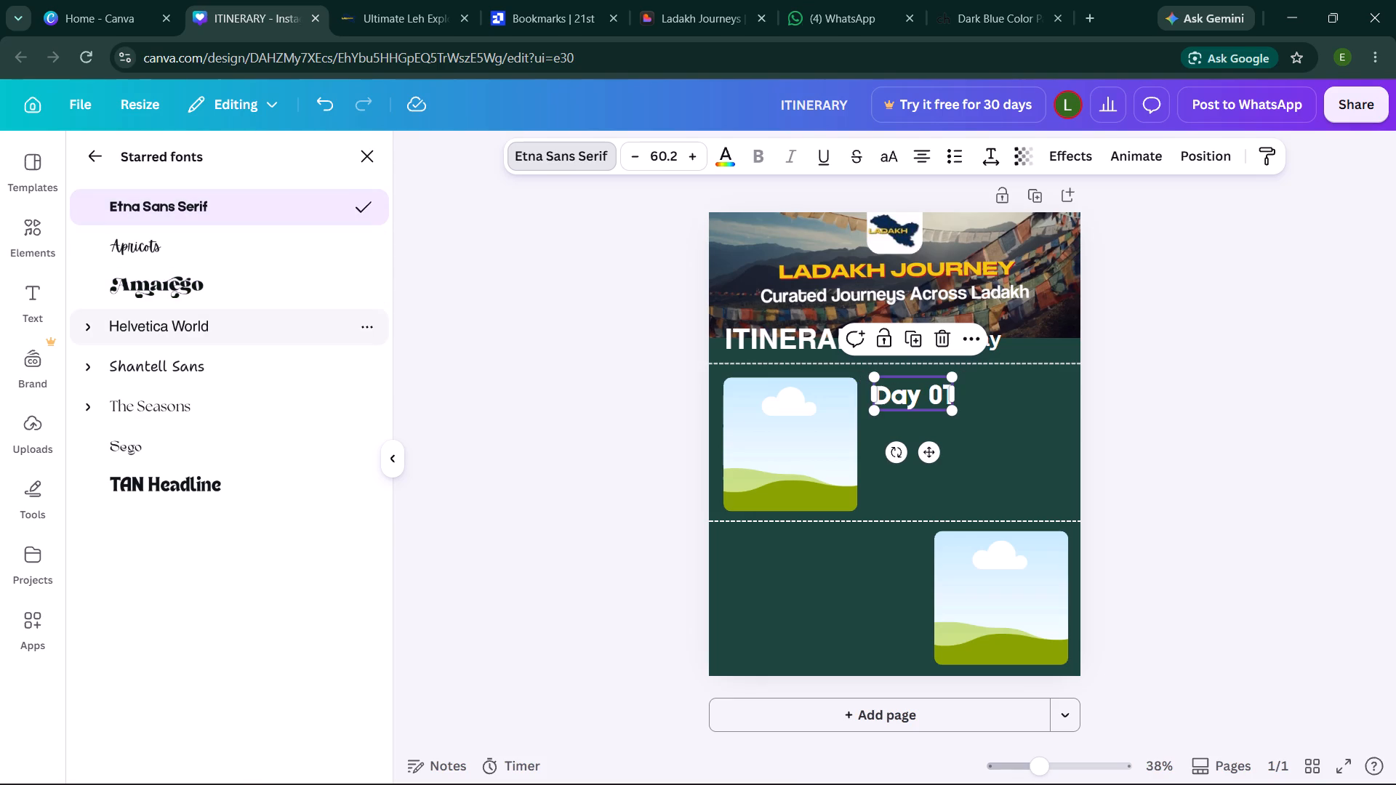
click(179, 407)
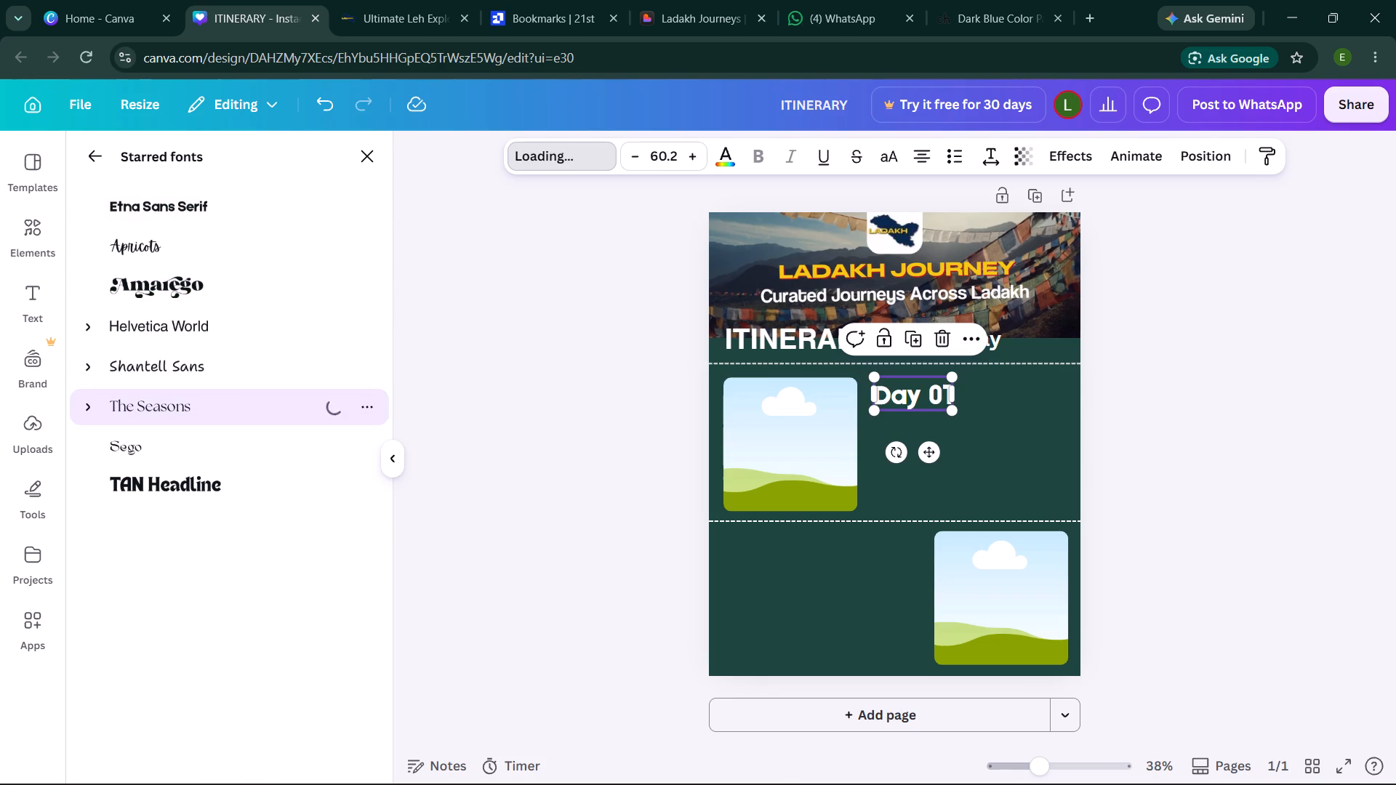
click(157, 440)
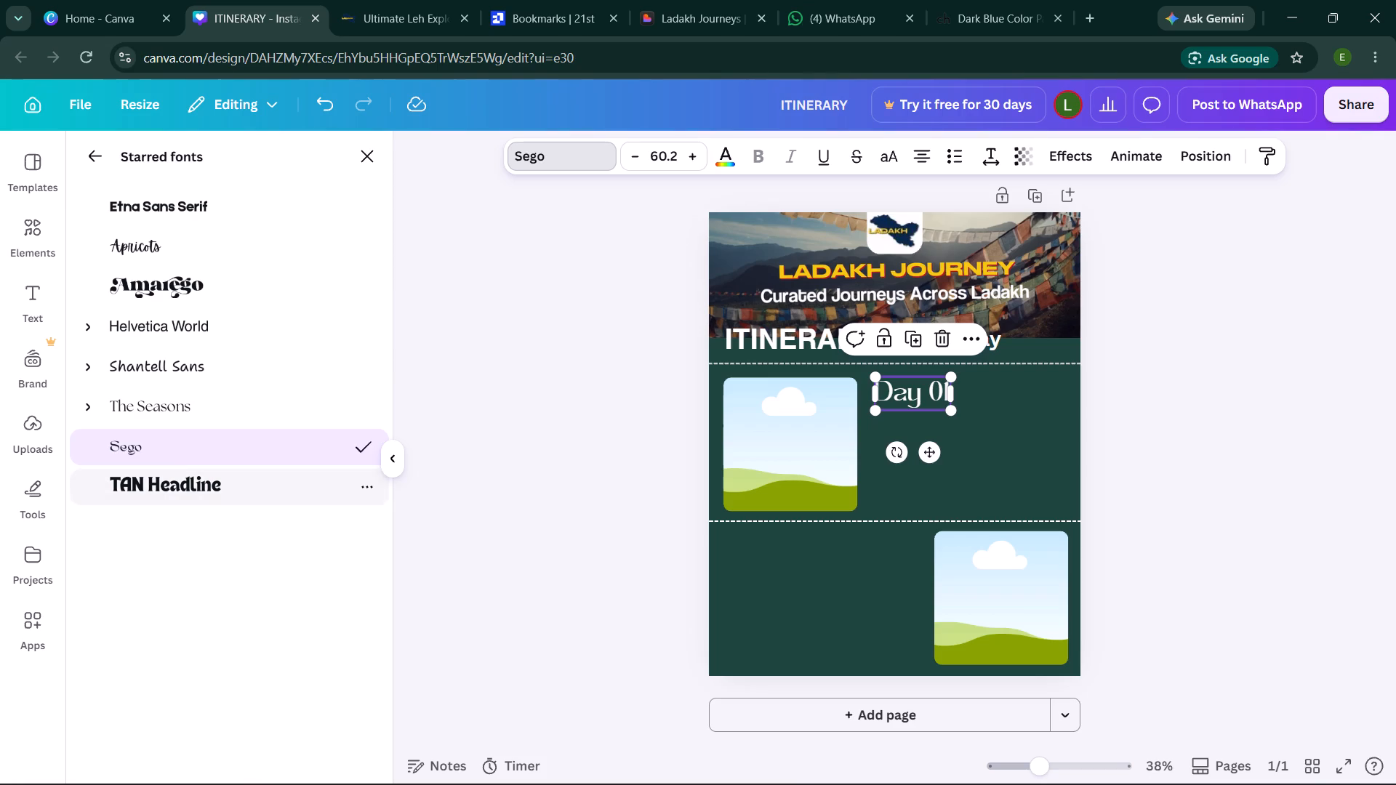
click(186, 408)
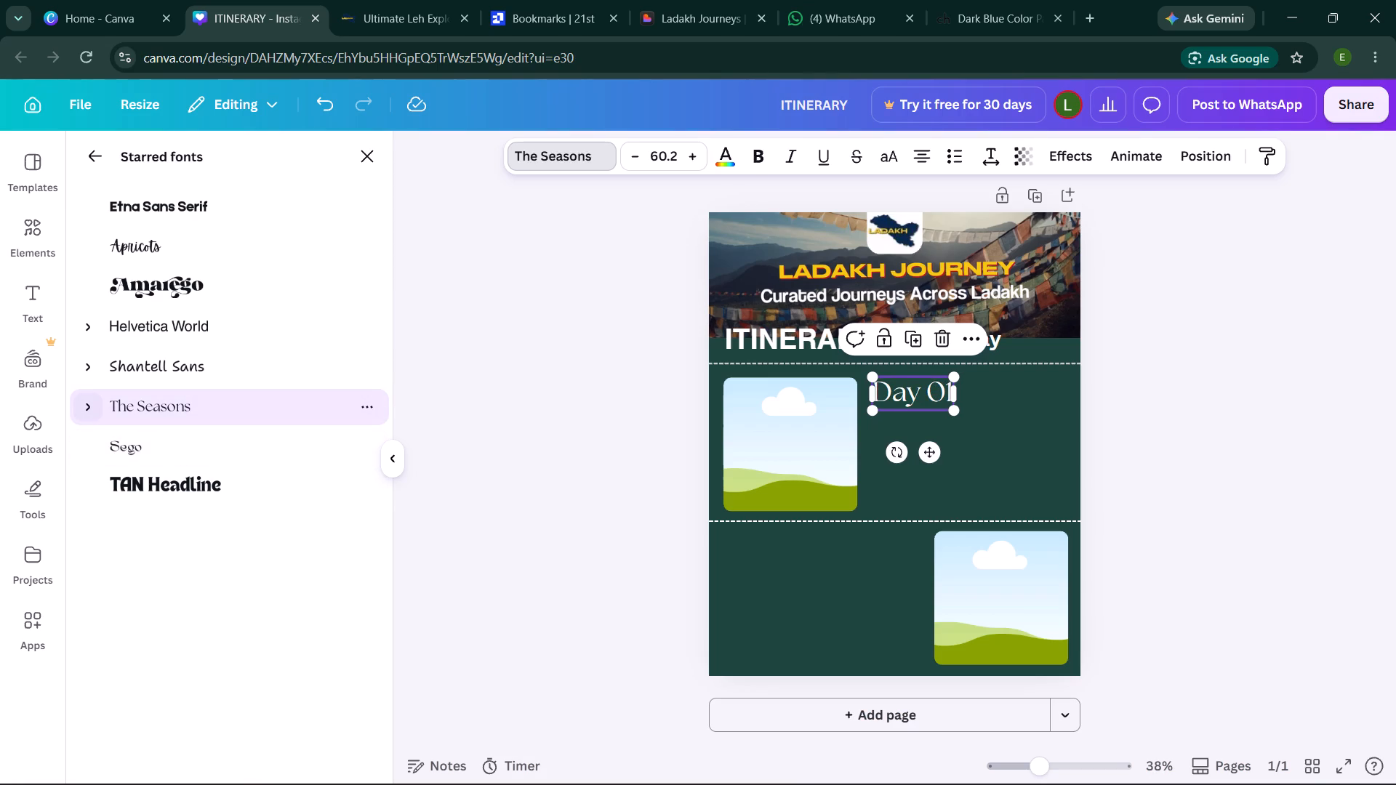
click(91, 403)
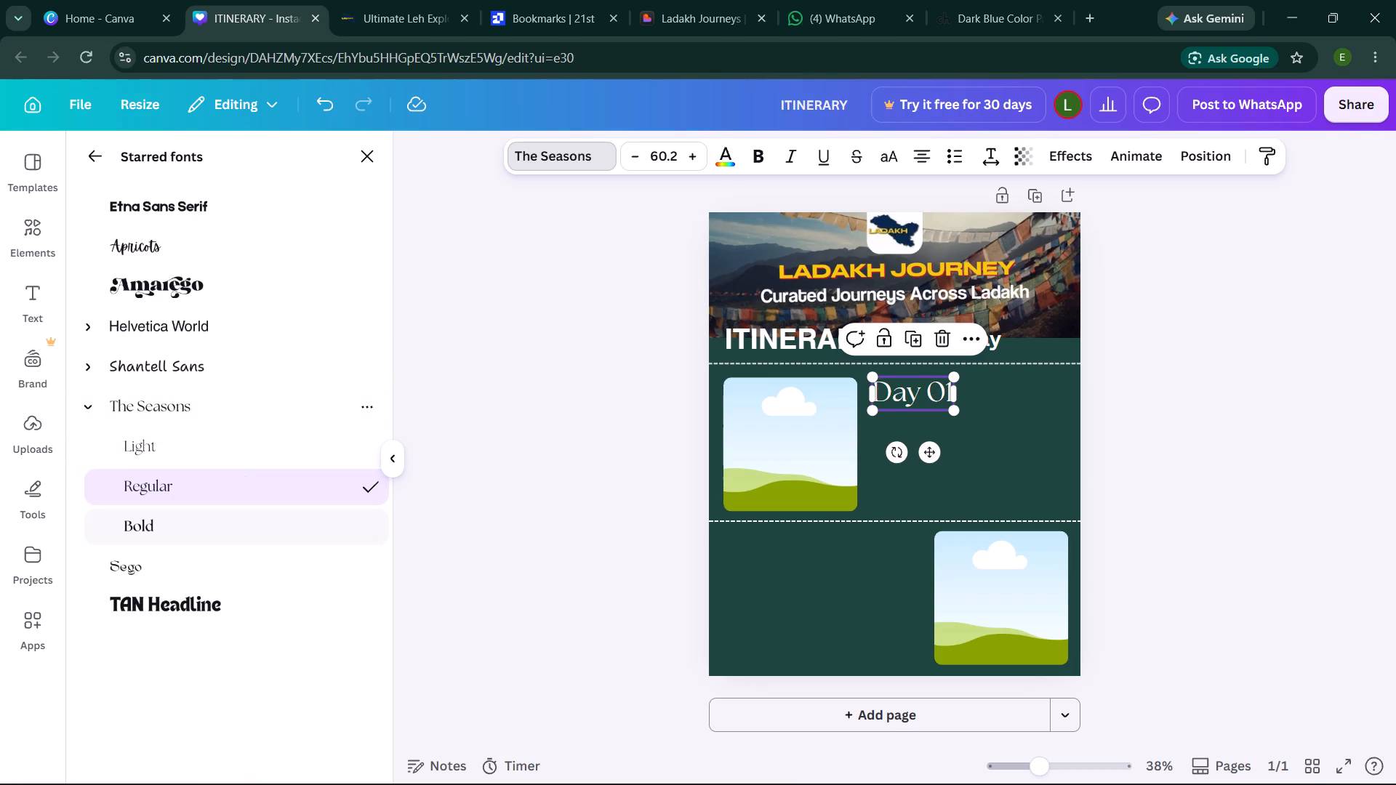
click(148, 517)
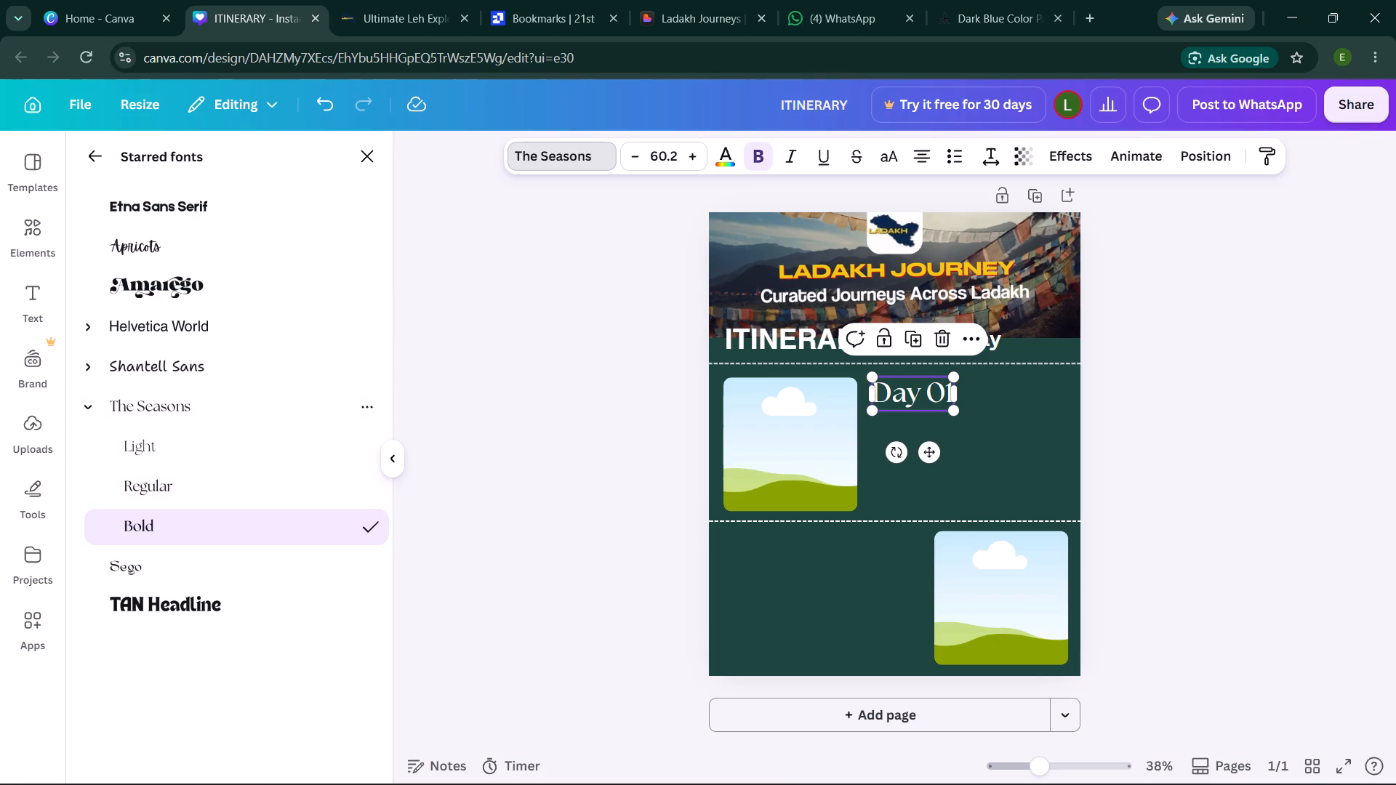
click(500, 501)
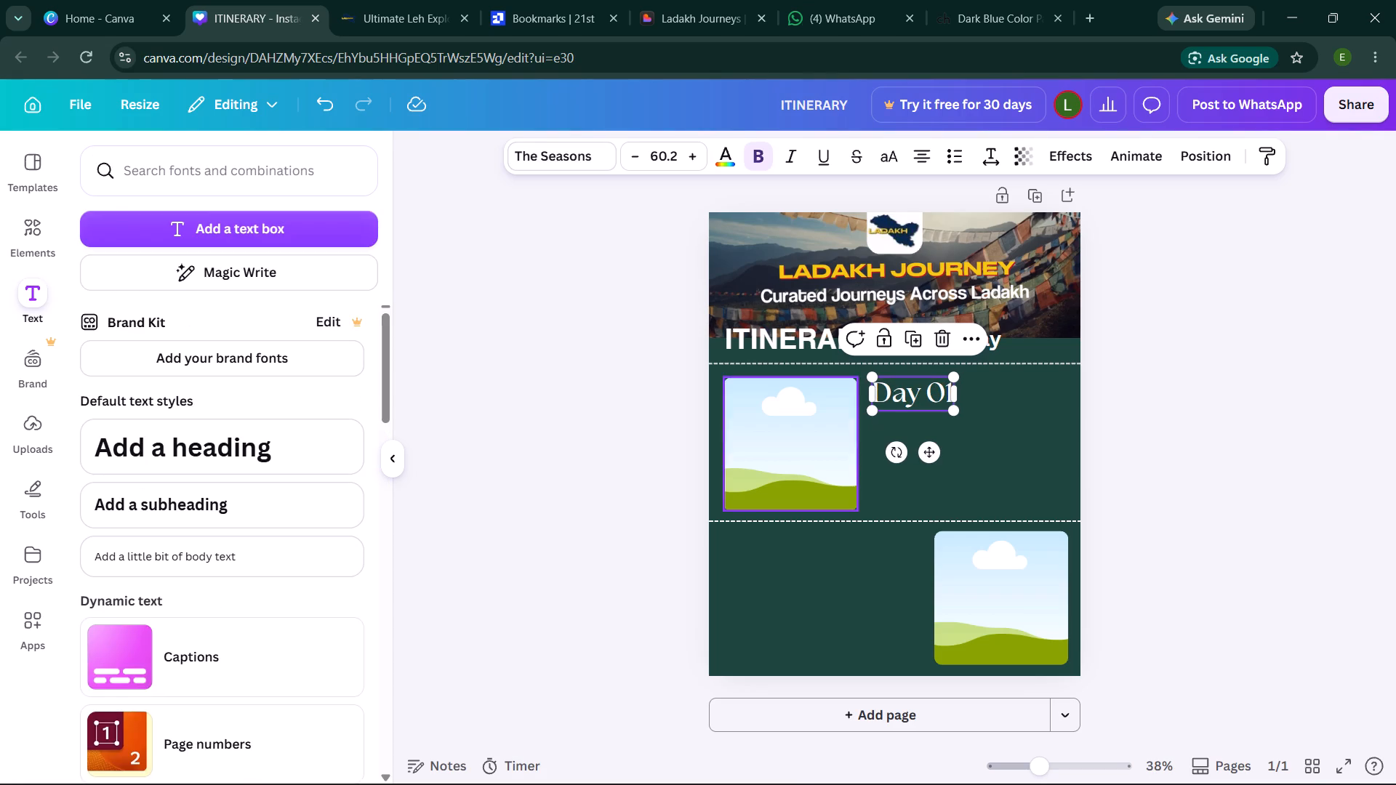
click(1154, 403)
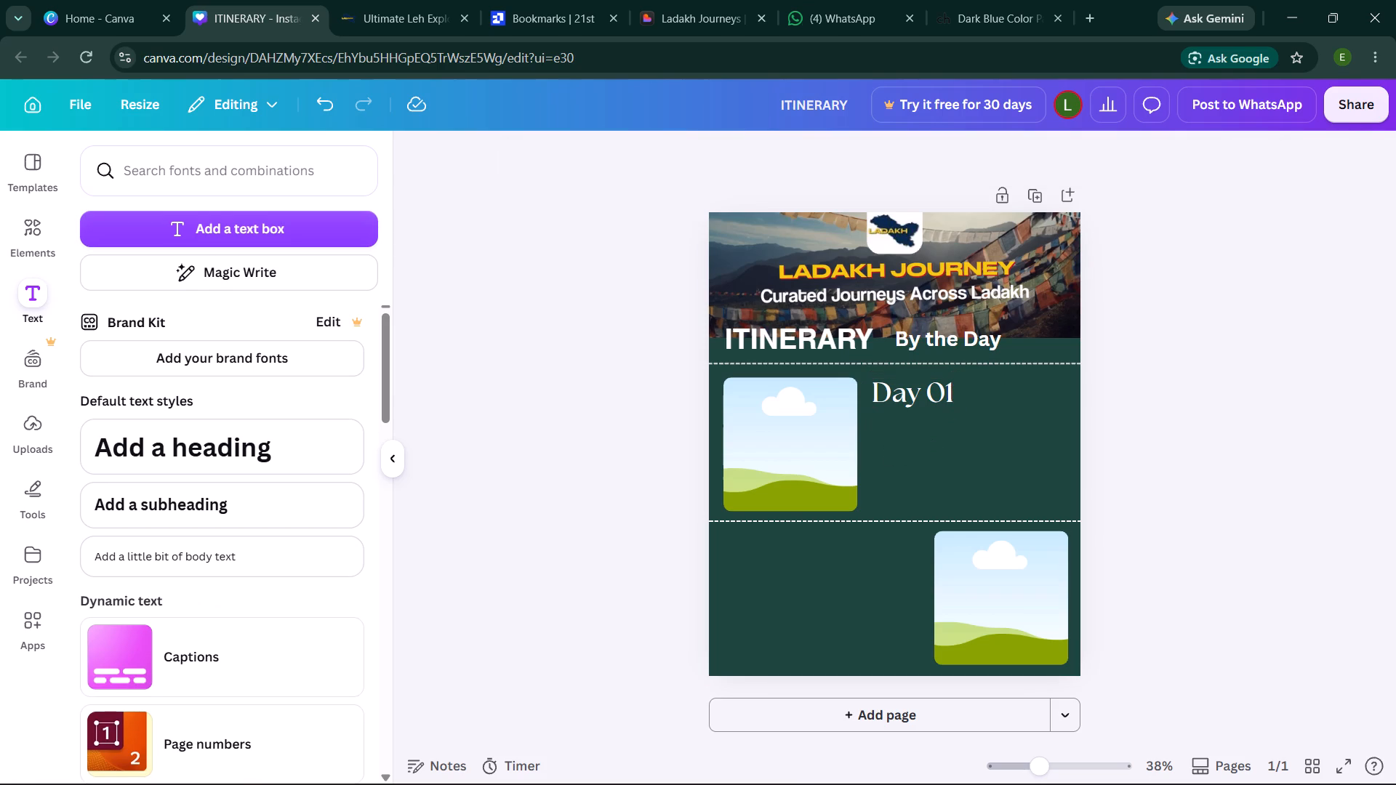
Move the Day 01 heading slightly closer to the upper photo frame and shrink it to size 54.9.
click(922, 395)
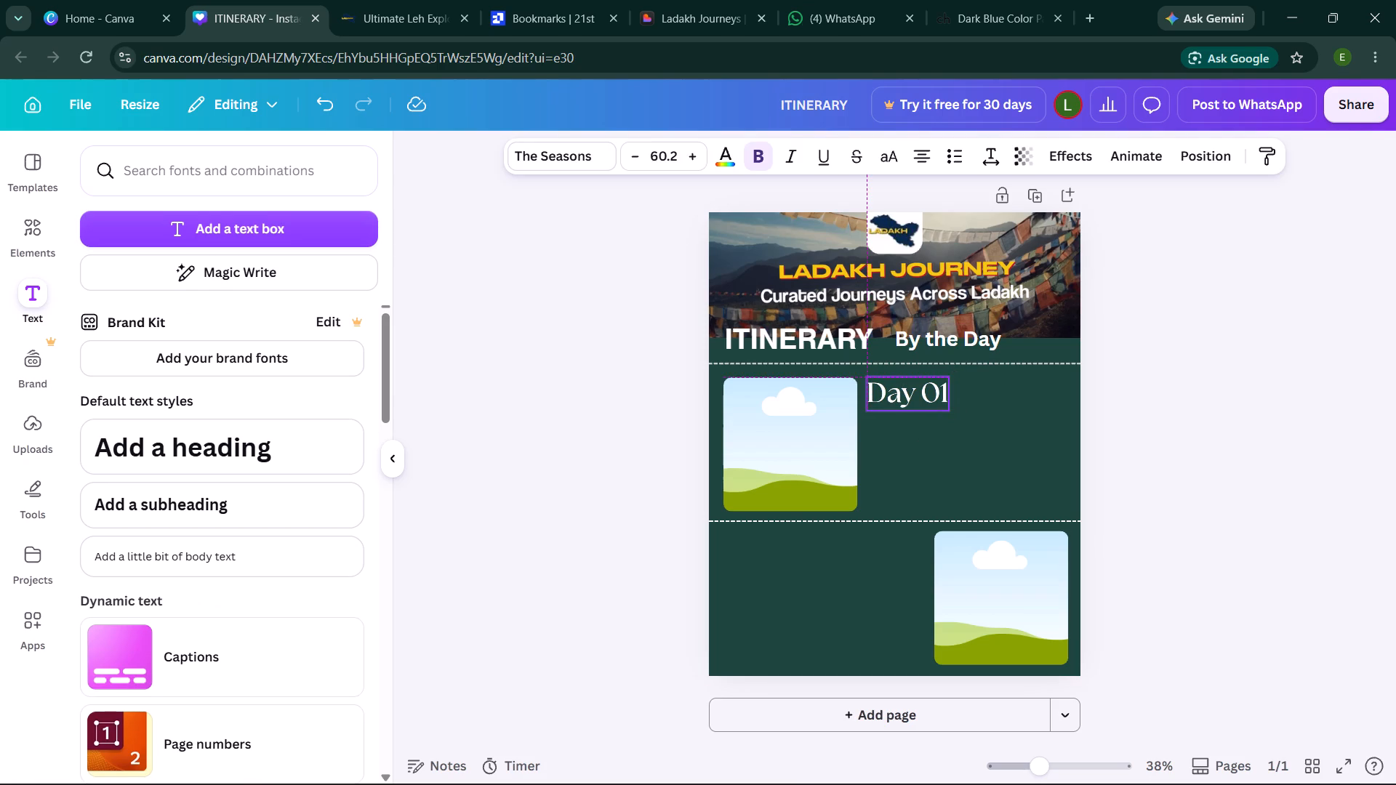
drag(946, 409, 943, 407)
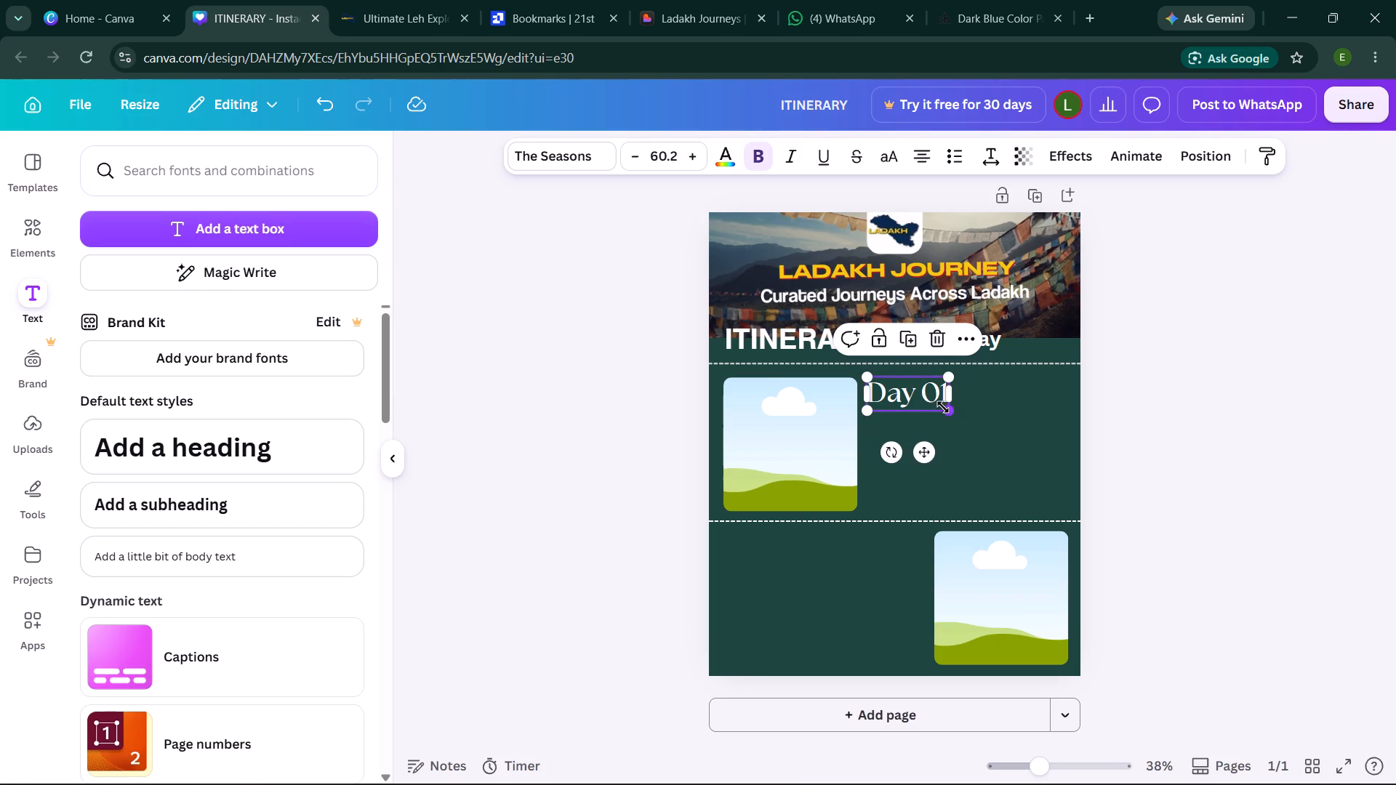
drag(943, 407, 938, 406)
Duplicate the Day 01 heading and place the copy at the left of the lower section, level with the lower photo frame's top.
click(899, 393)
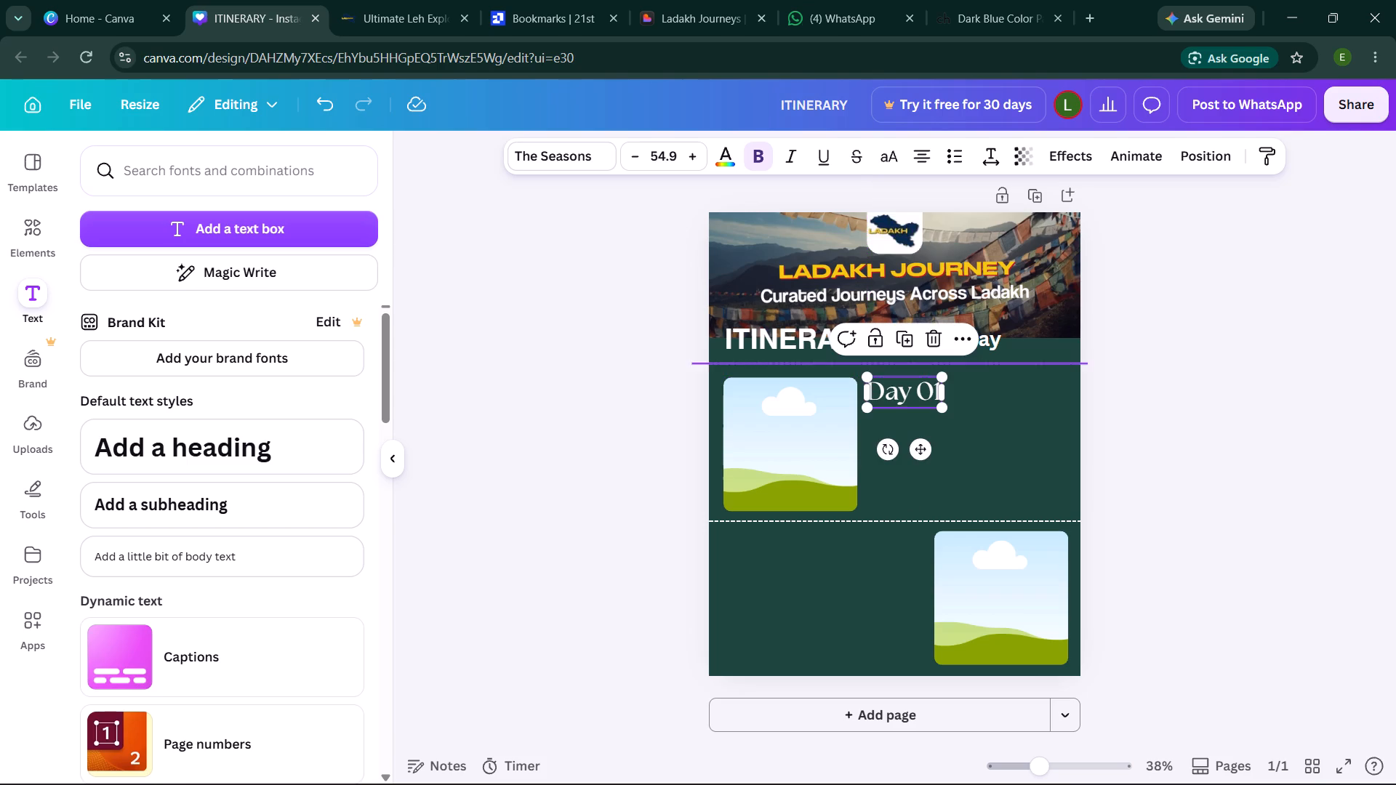
click(907, 338)
drag(909, 402, 902, 499)
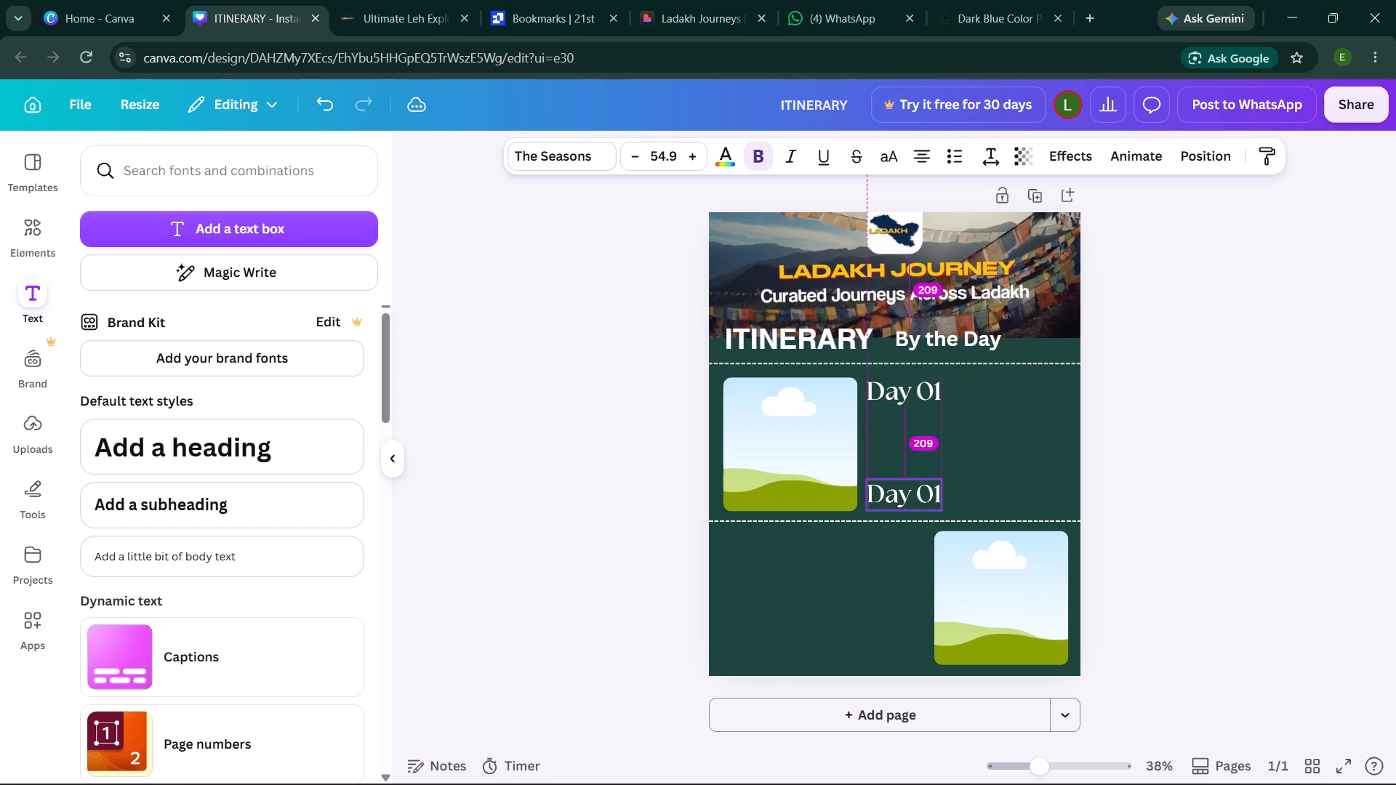
drag(902, 499, 872, 553)
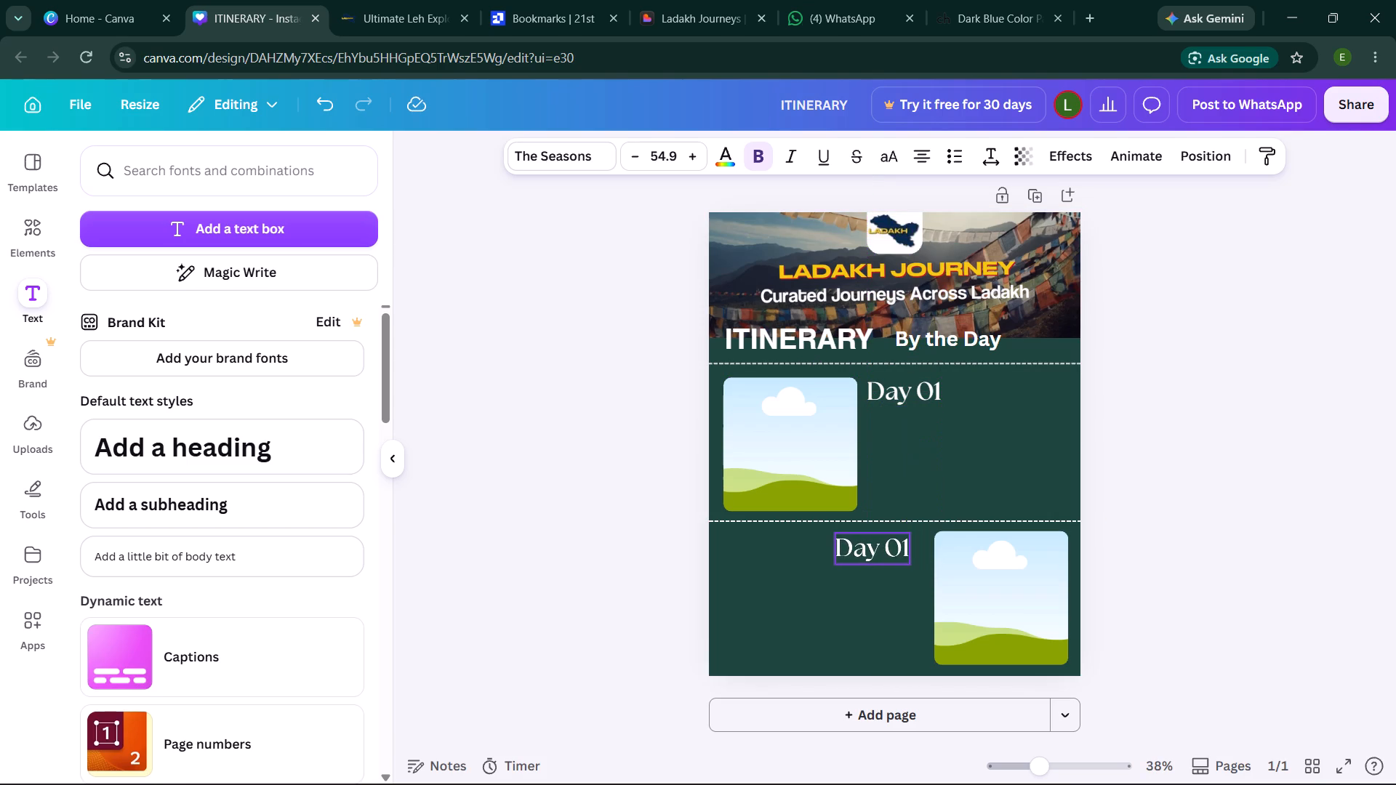
drag(872, 553, 817, 555)
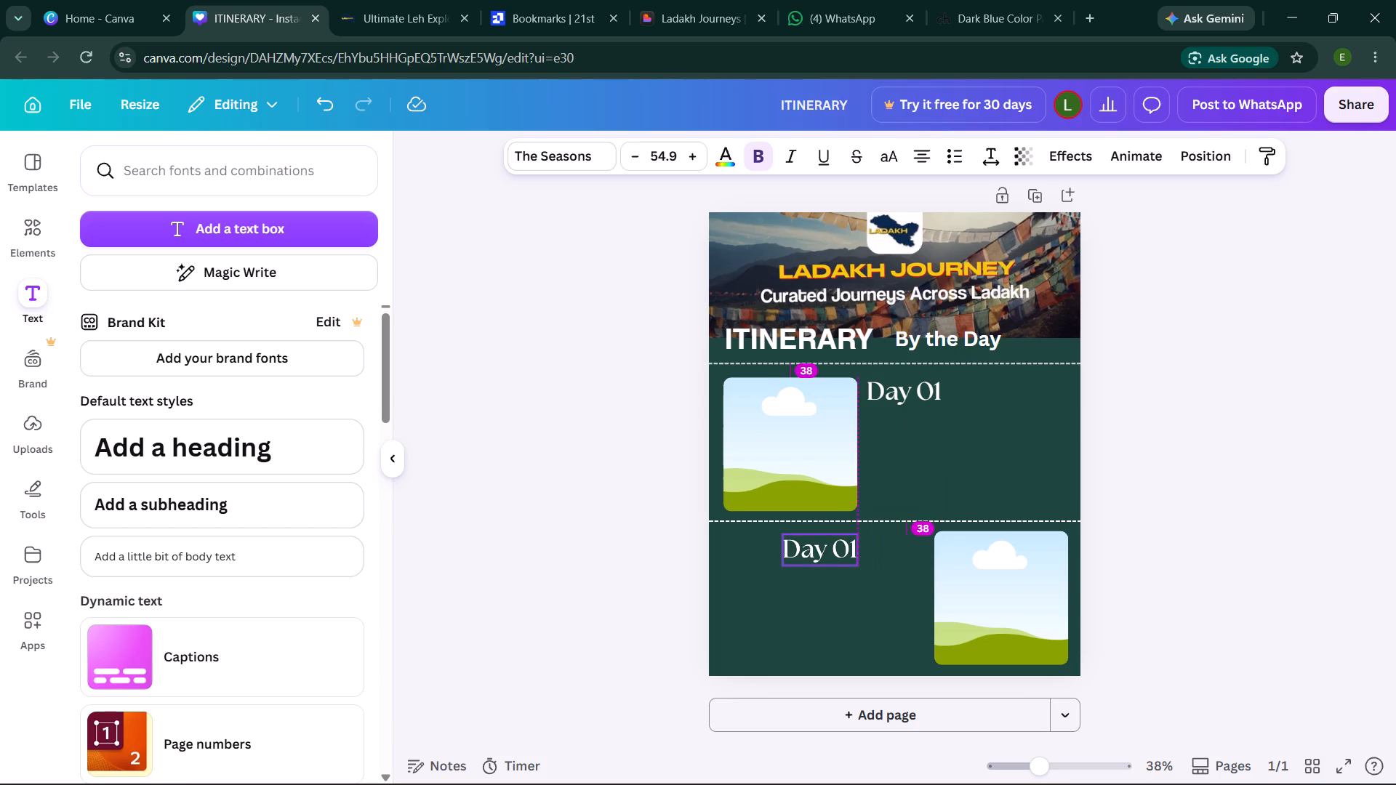
drag(817, 555, 770, 557)
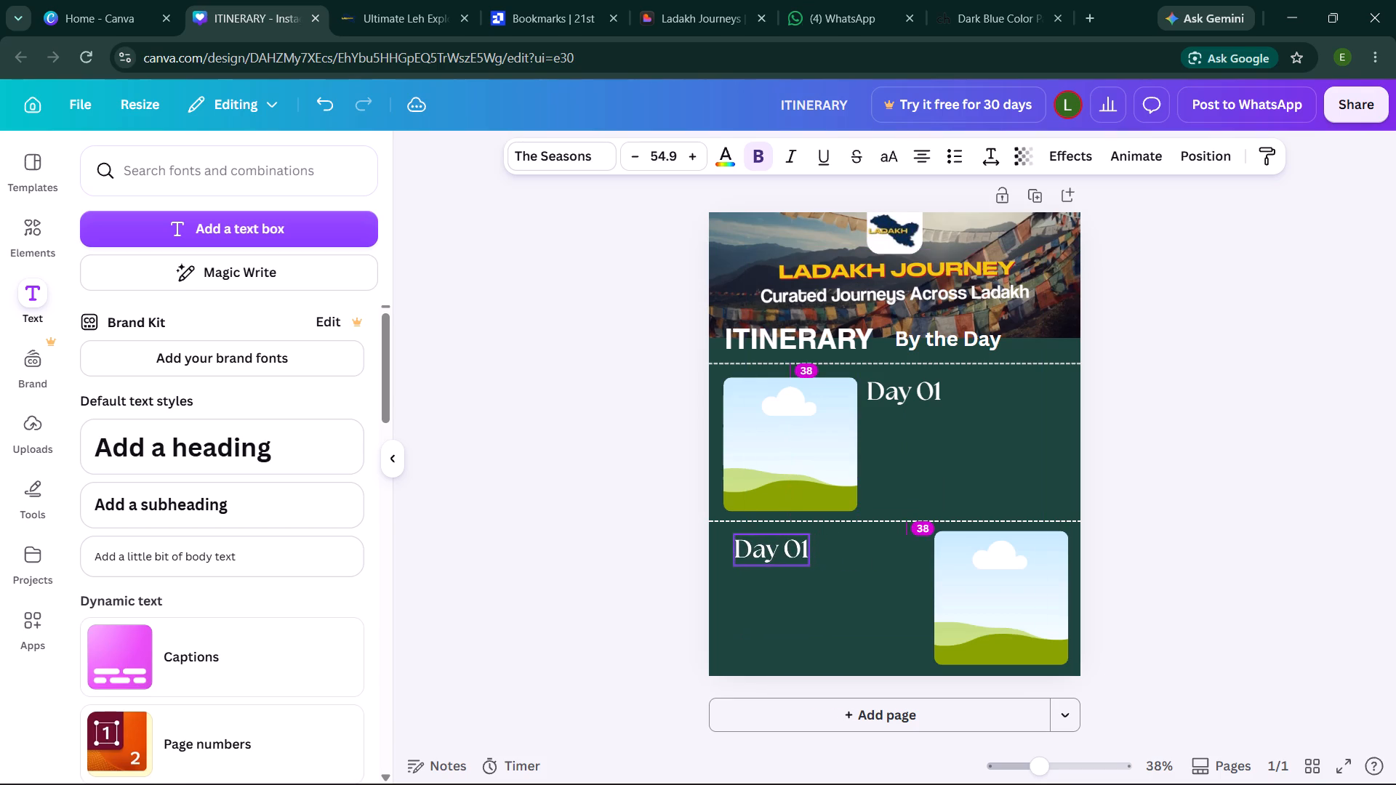
drag(770, 557, 769, 557)
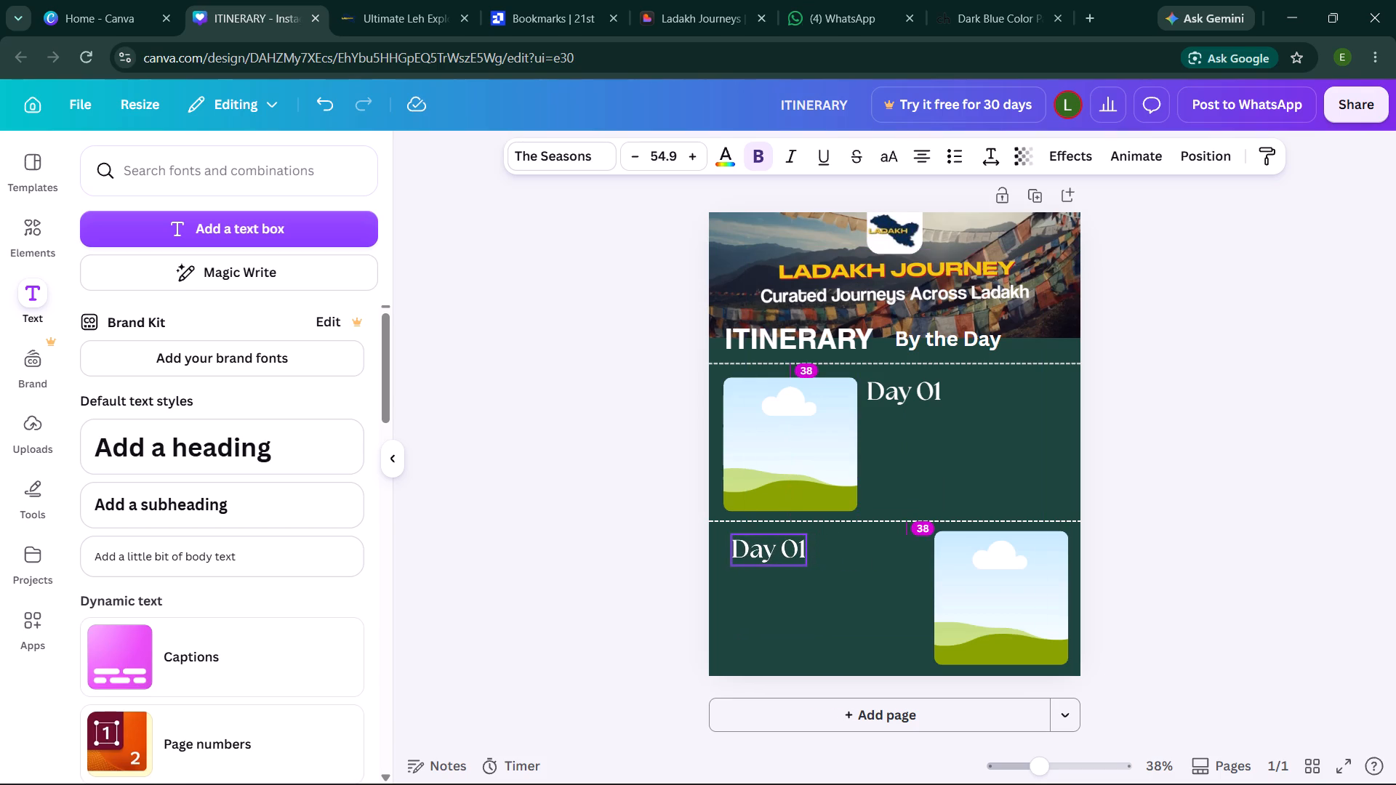
drag(769, 557, 763, 552)
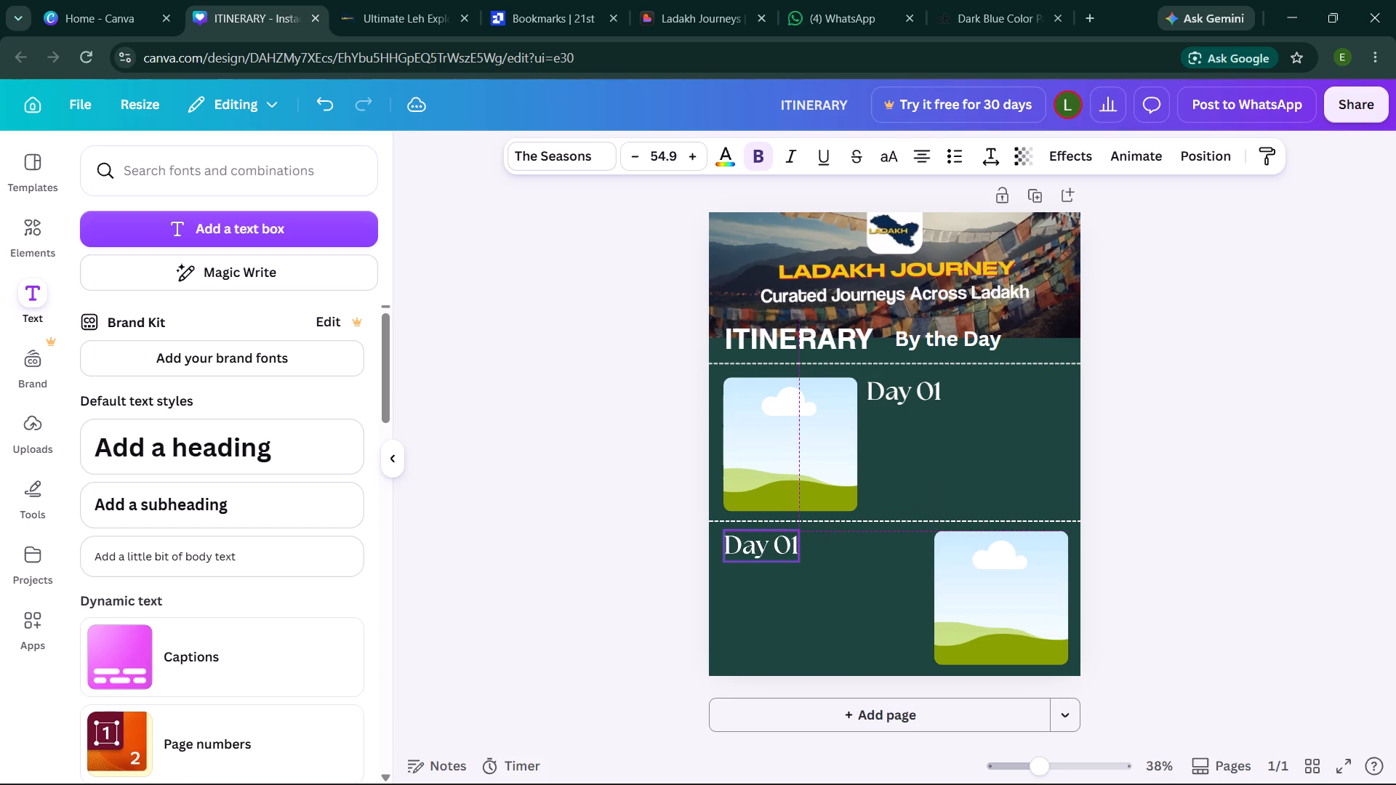
drag(763, 552, 764, 550)
drag(764, 550, 763, 551)
click(1200, 488)
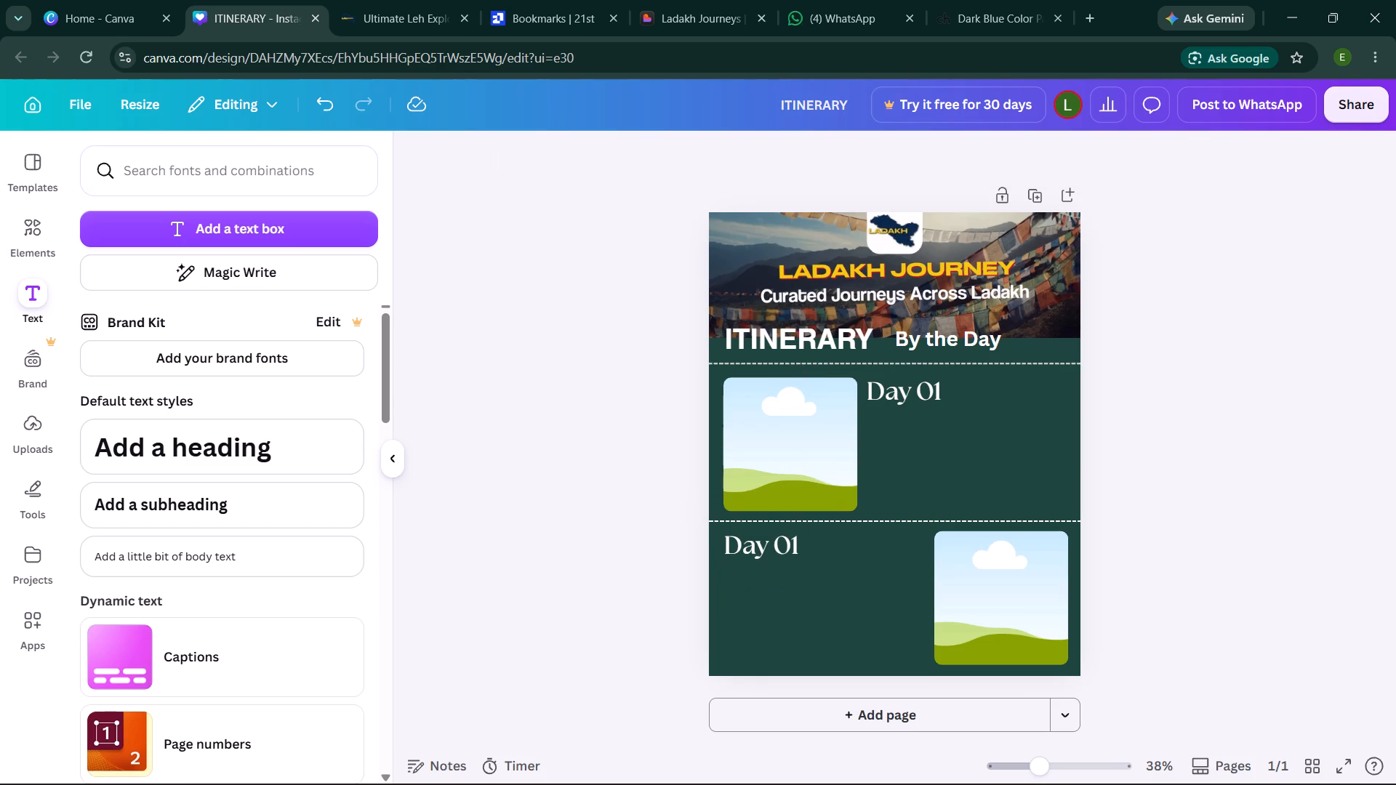
Change the duplicated heading in the lower section to read "Day 02".
click(795, 547)
click(795, 547)
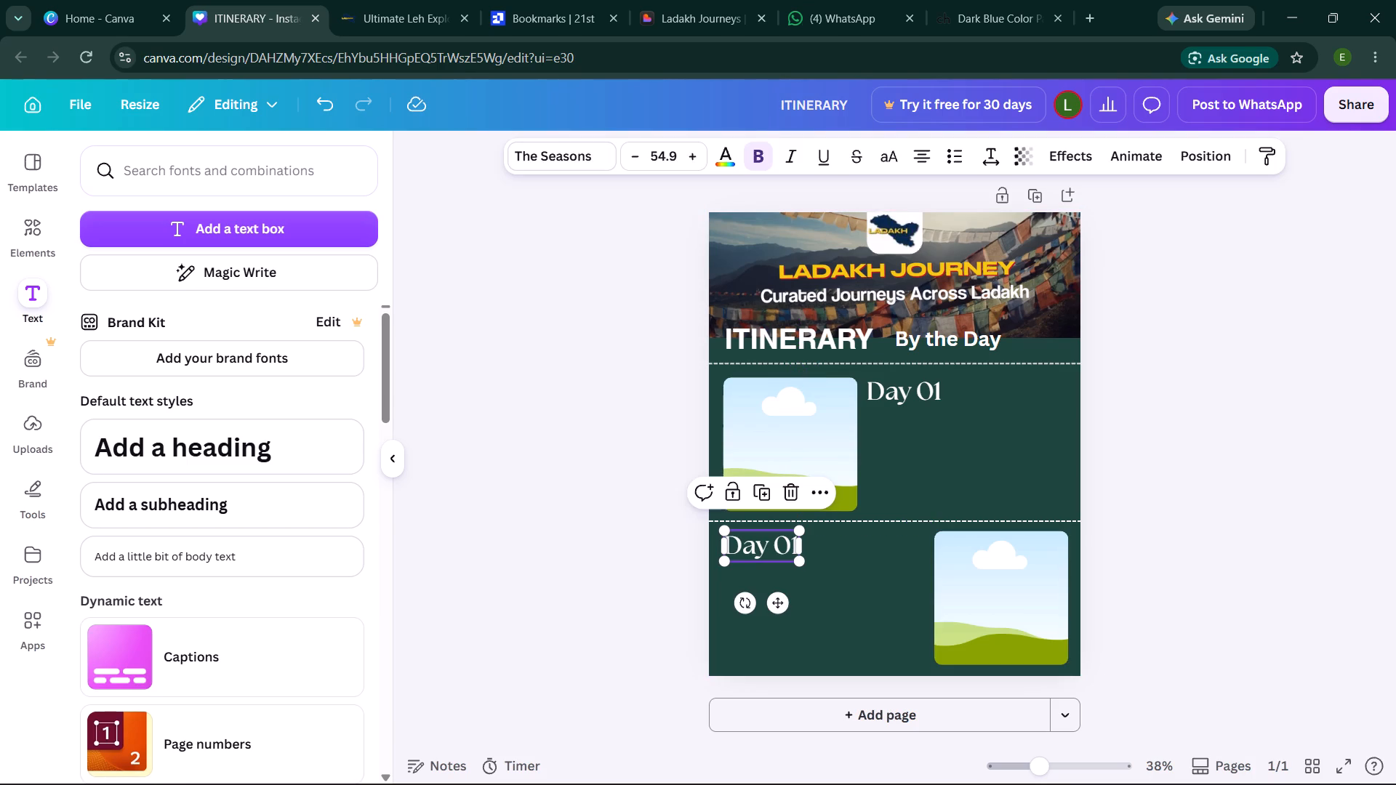
click(795, 547)
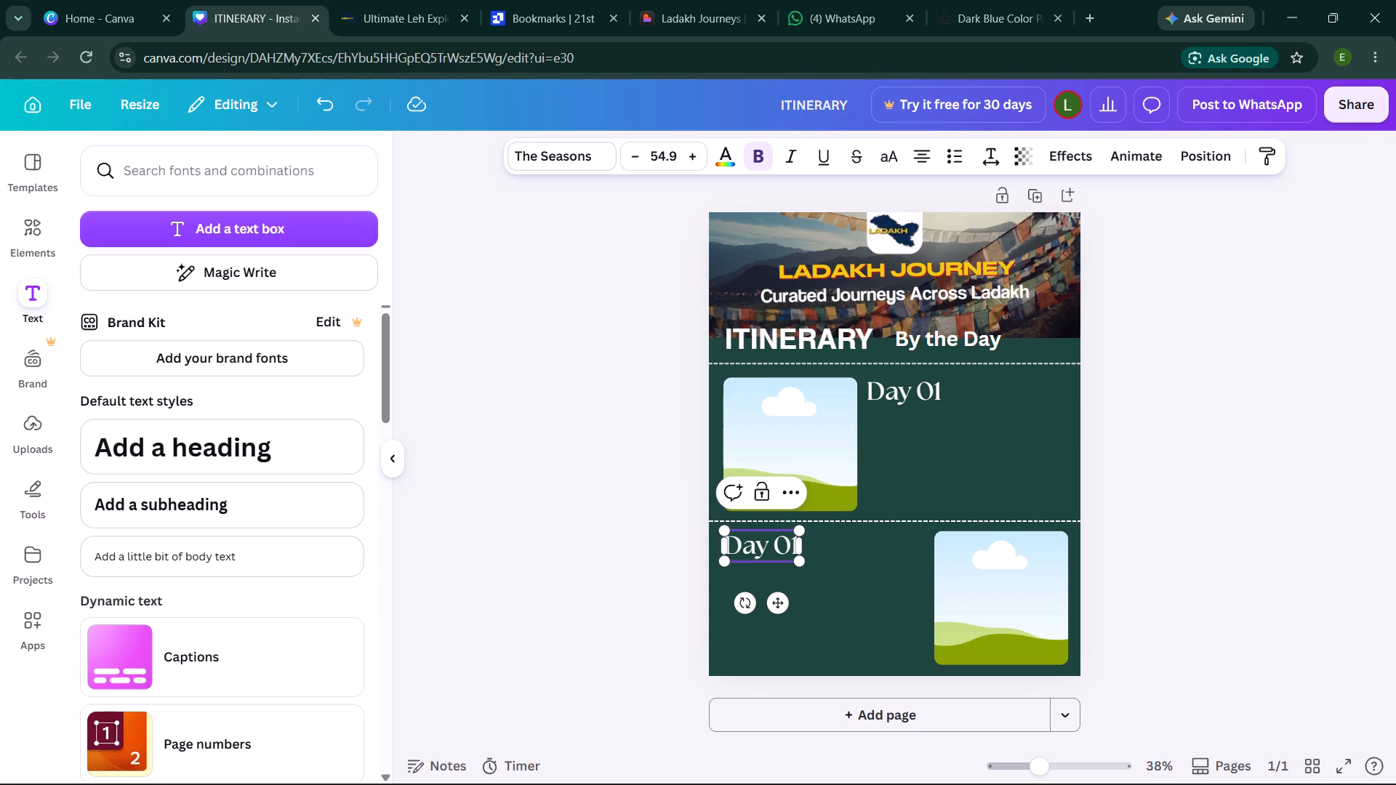
key(Right)
key(BackSpace)
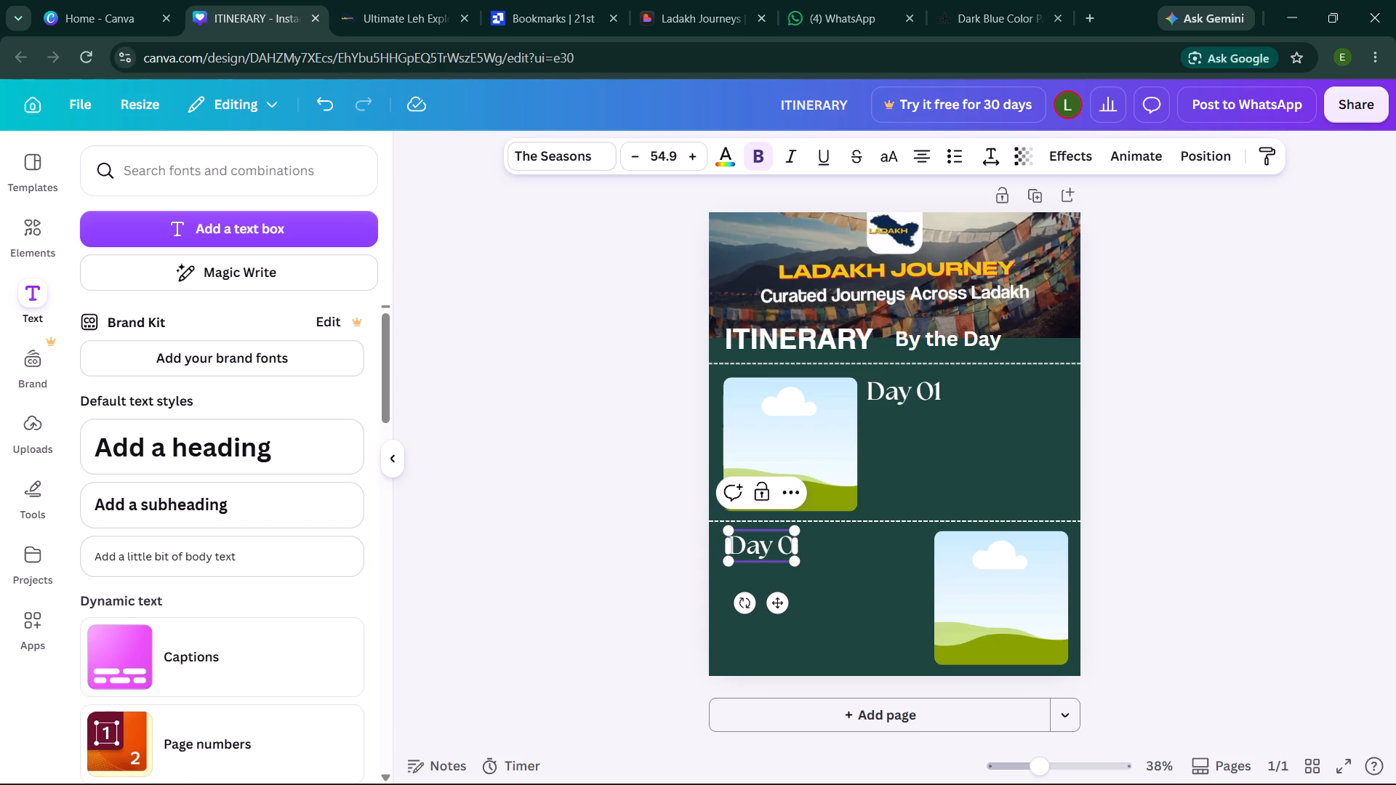
key(2)
click(1219, 448)
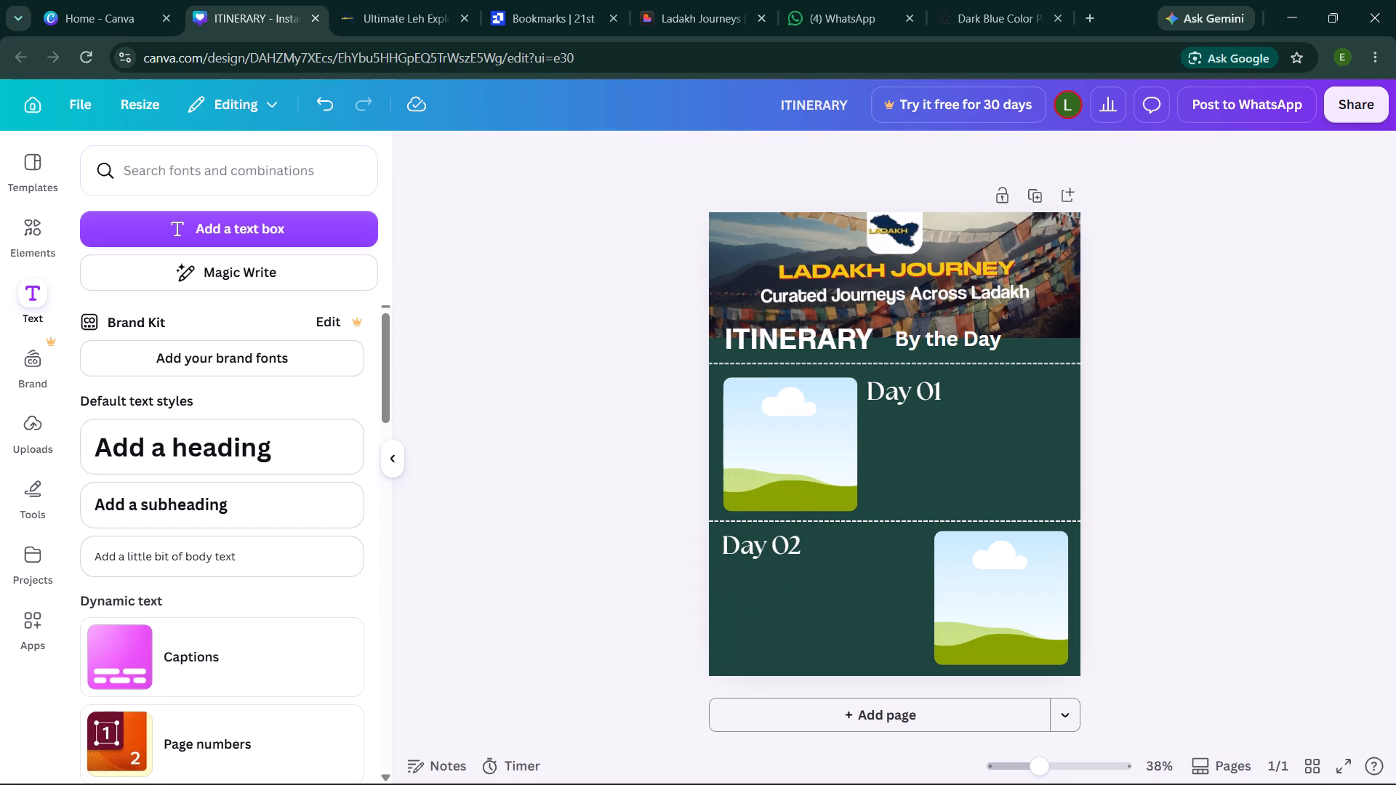
Align the Day 02 heading with the upper photo frame's left edge and the lower photo frame's top edge.
click(779, 551)
click(779, 551)
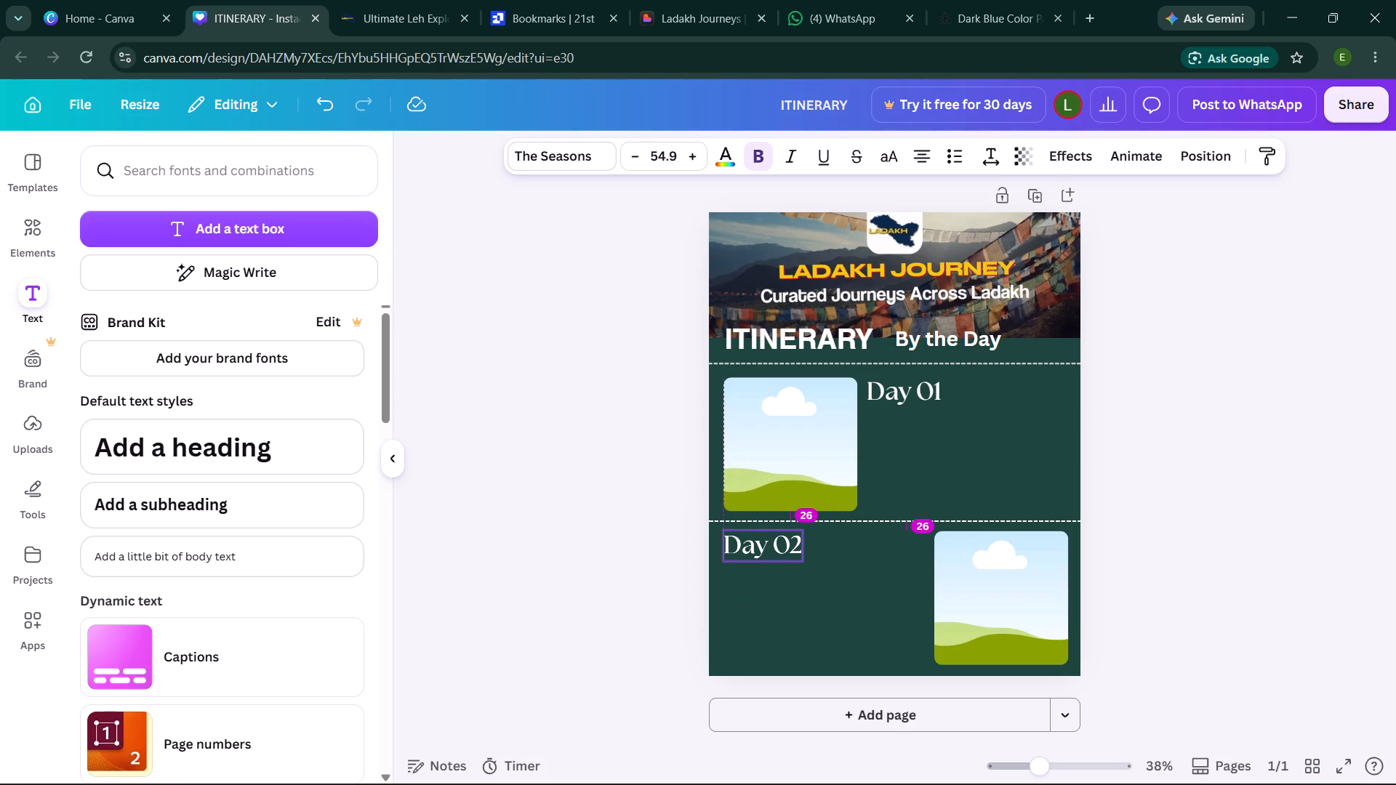
click(1158, 491)
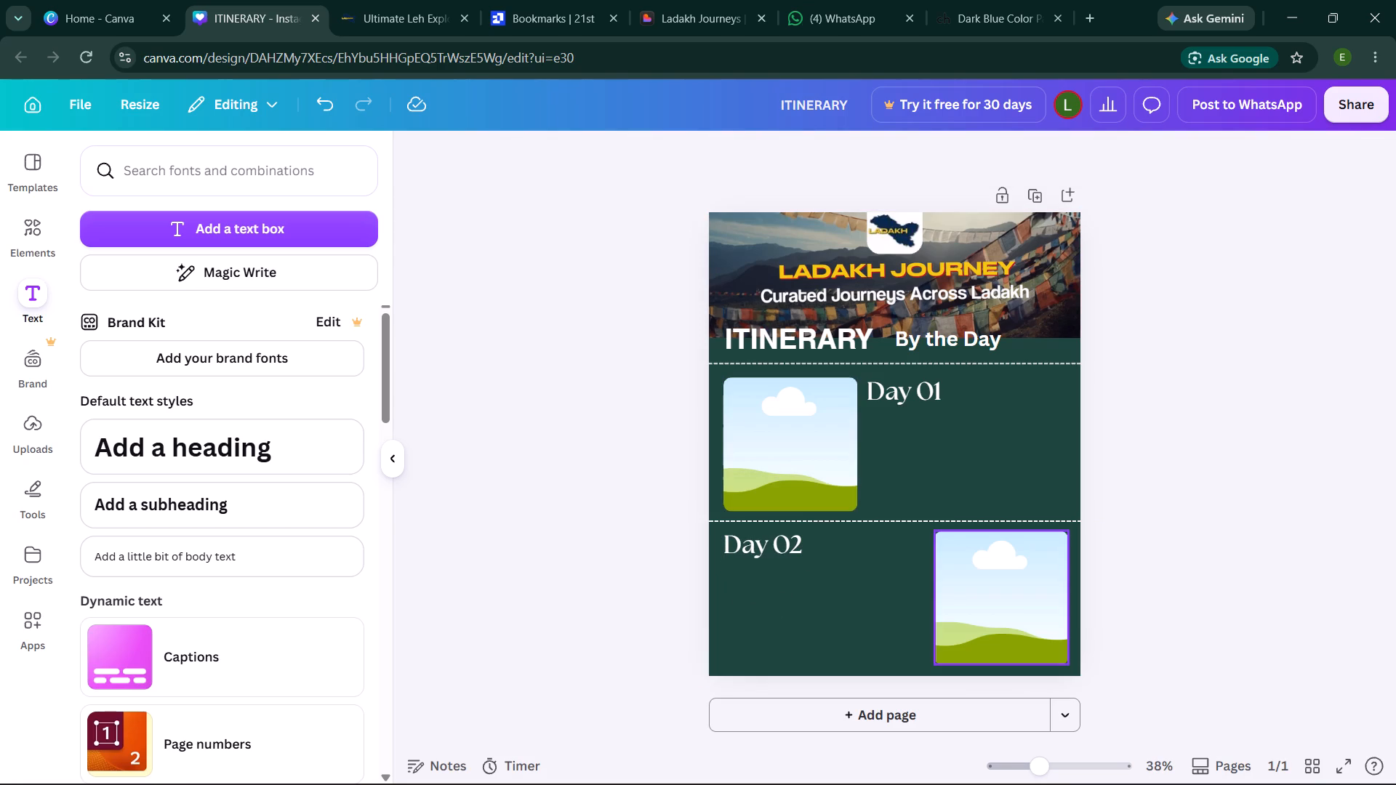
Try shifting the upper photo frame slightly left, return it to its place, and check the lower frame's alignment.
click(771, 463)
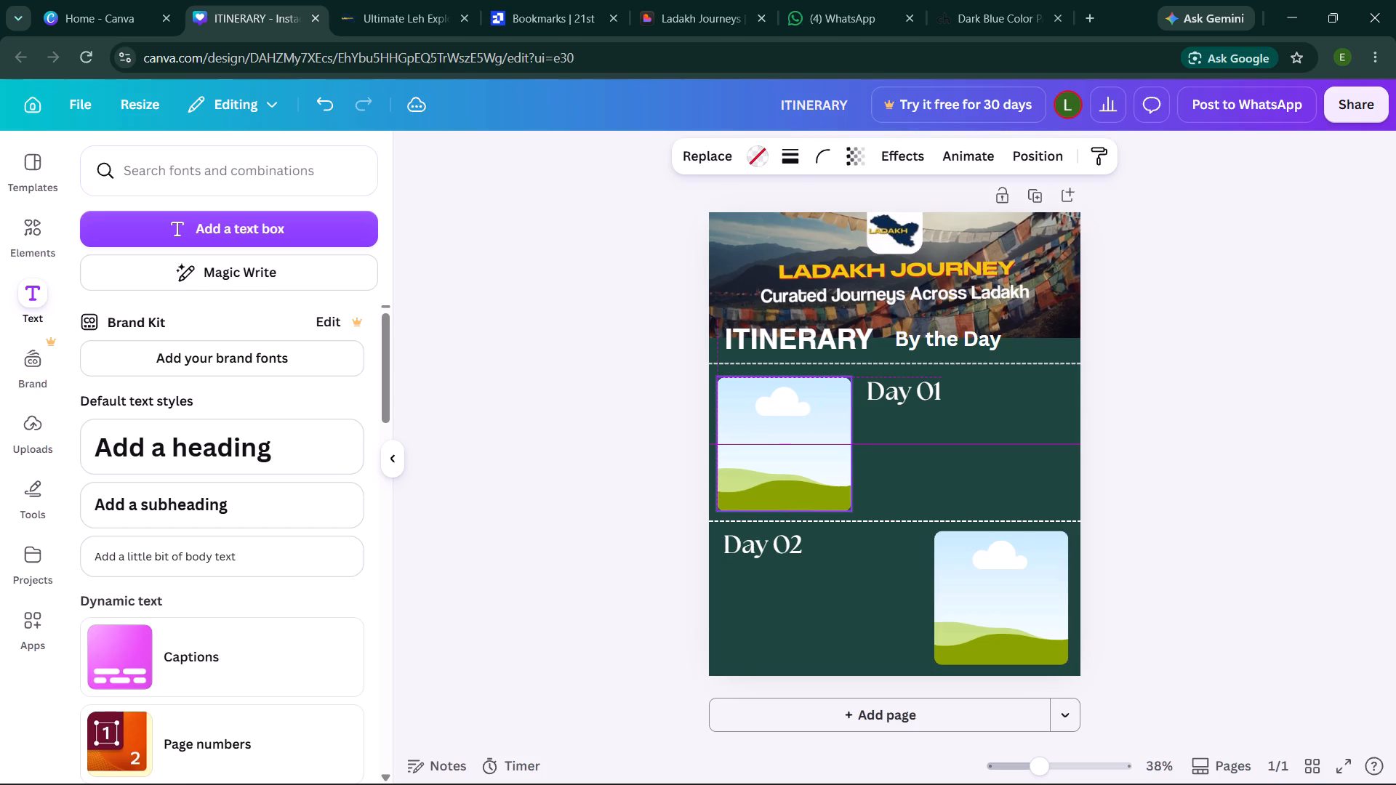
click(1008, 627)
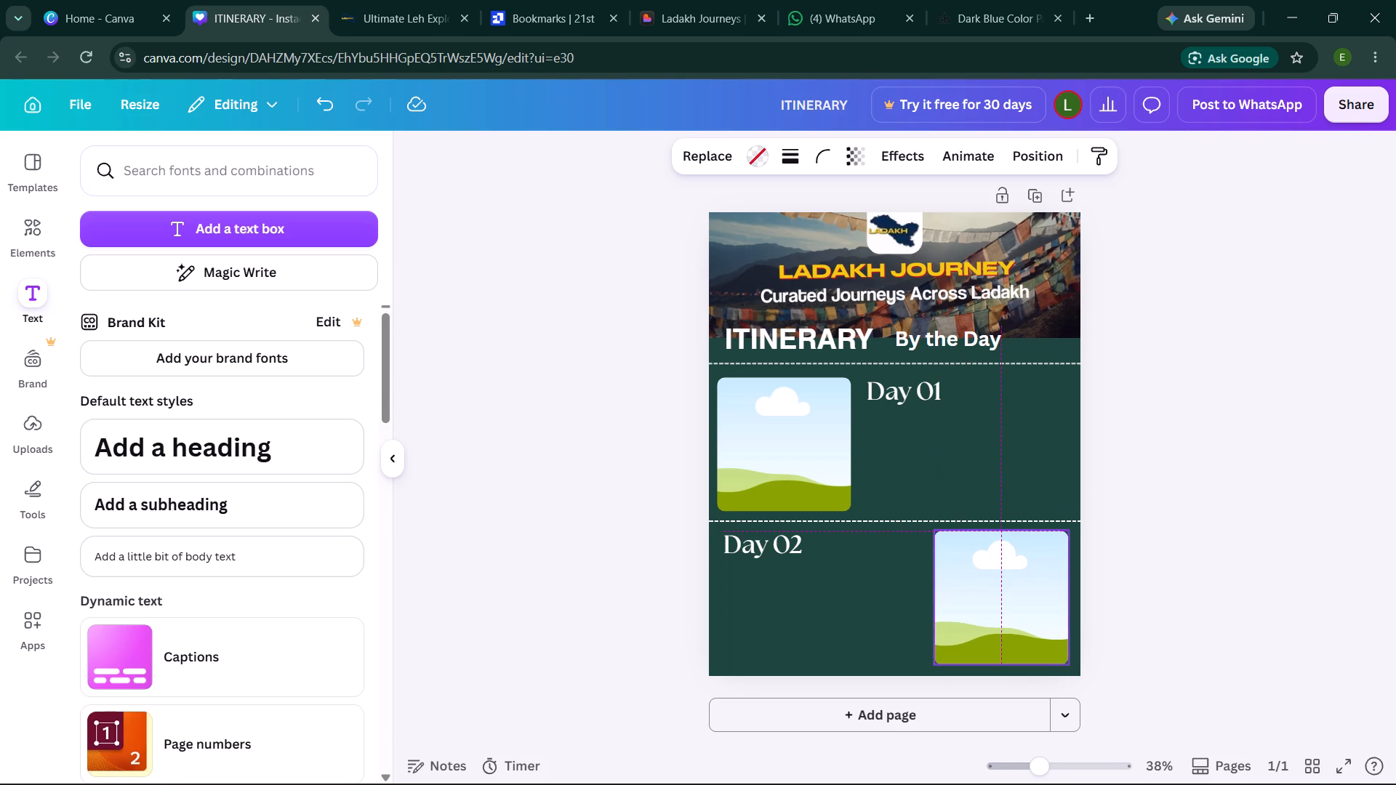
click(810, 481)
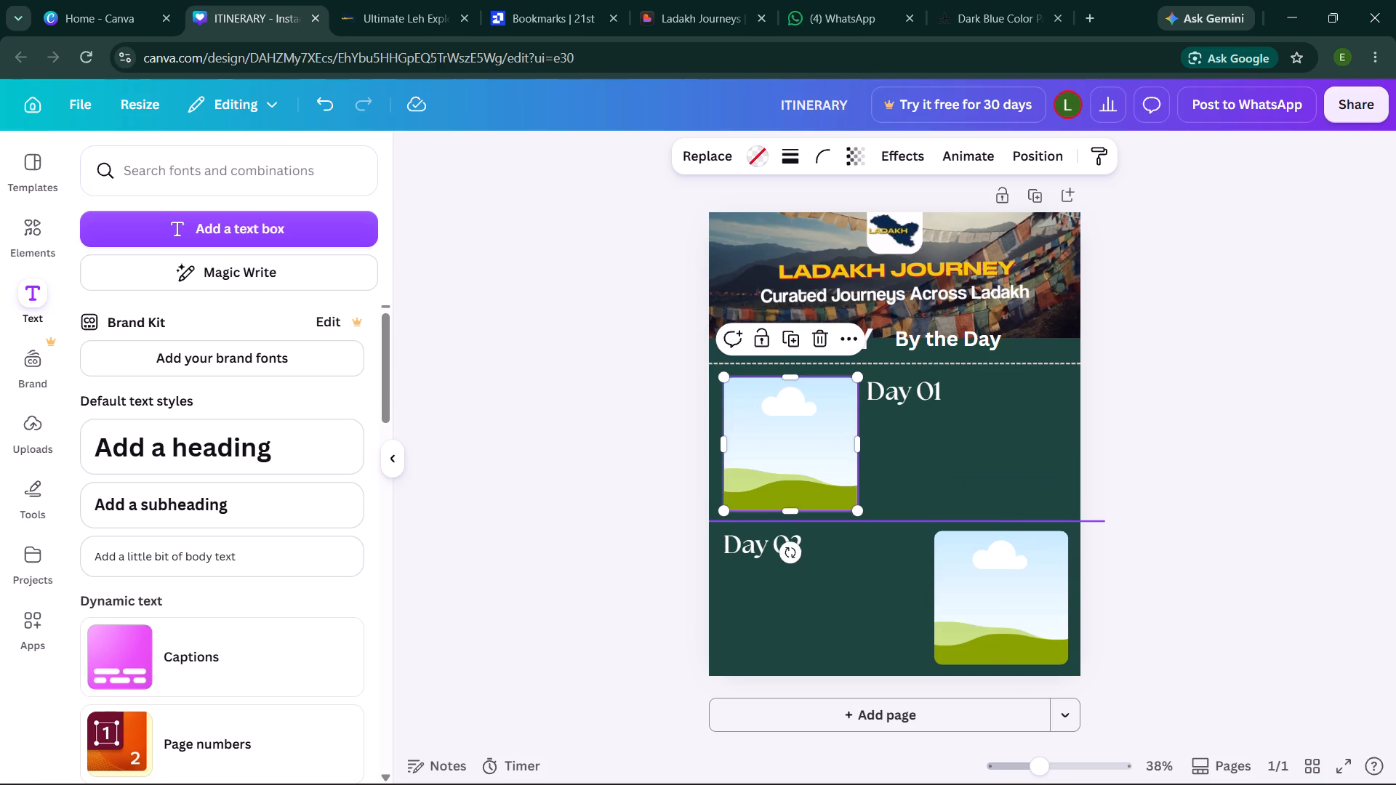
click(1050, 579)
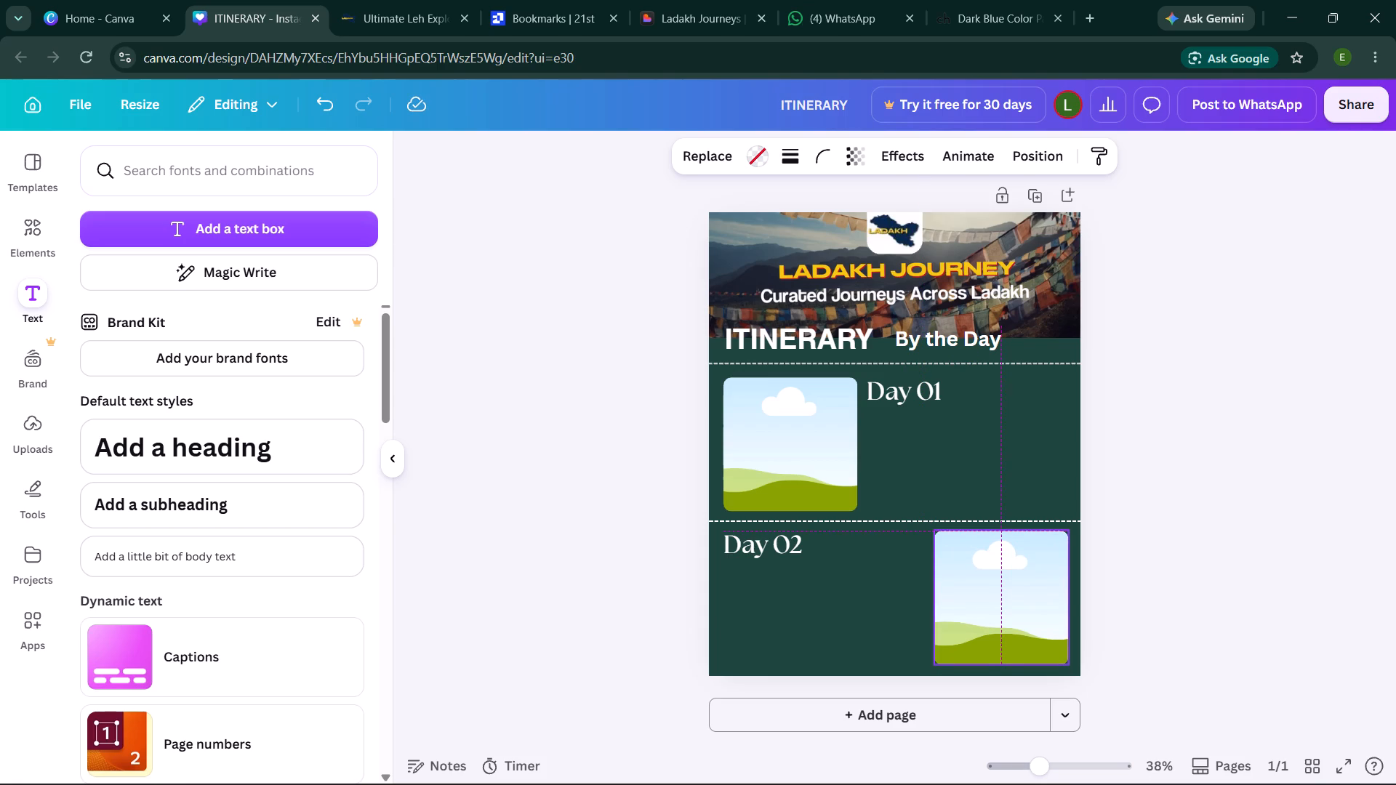
Move the "By the Day" text slightly right, farther from the ITINERARY title and on the same line.
drag(960, 338, 993, 339)
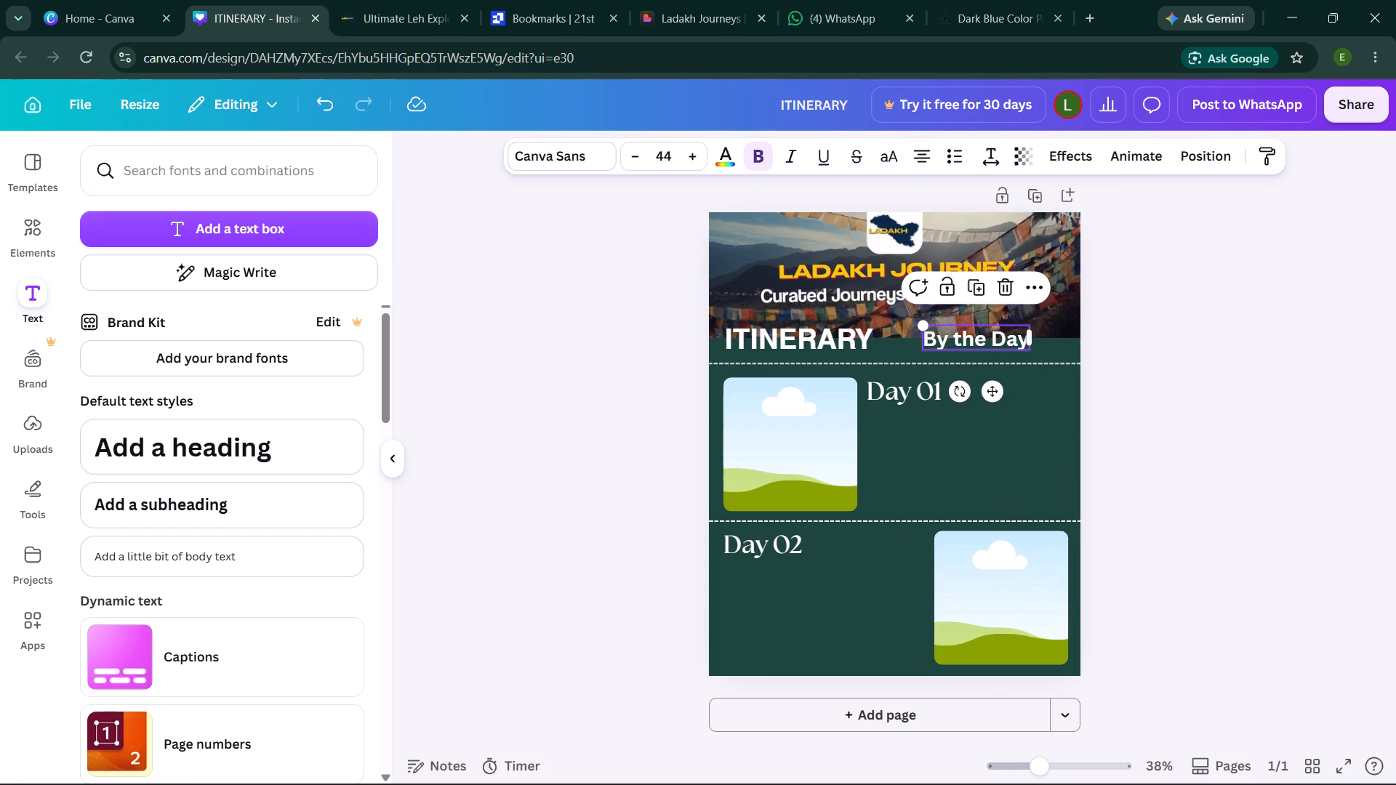
Shift the Day 02 photo frame slightly left so its right page margin matches the Day 01 frame's left margin.
click(1016, 581)
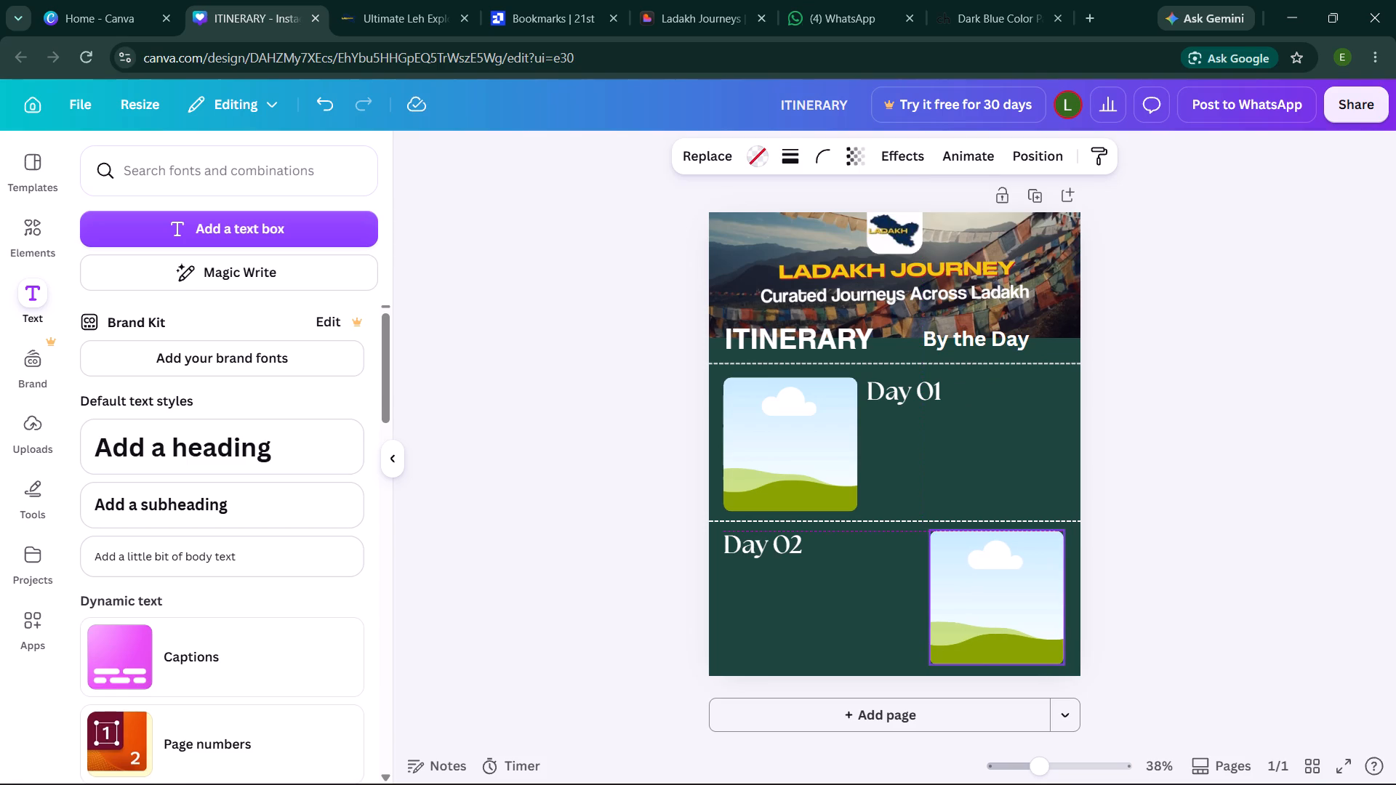
click(1135, 540)
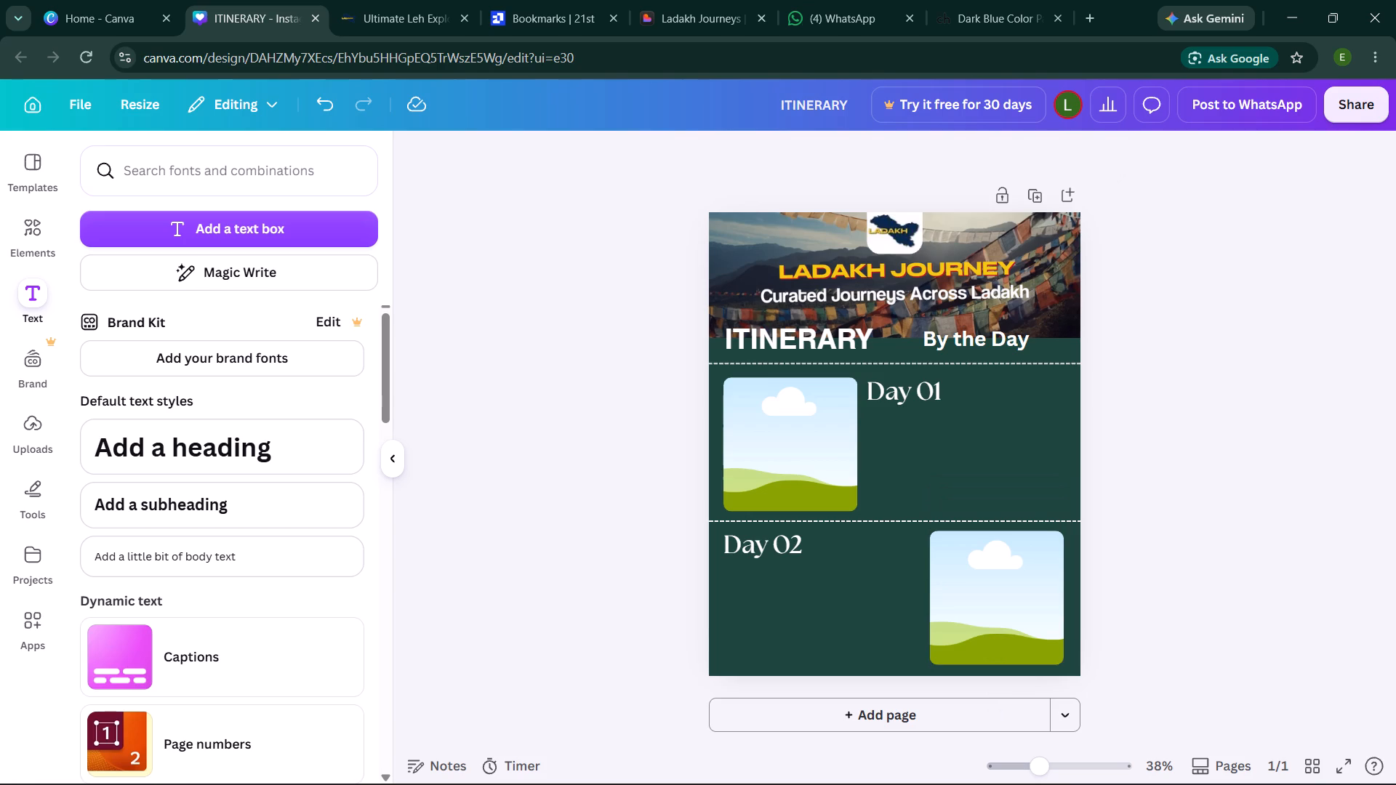
click(1019, 587)
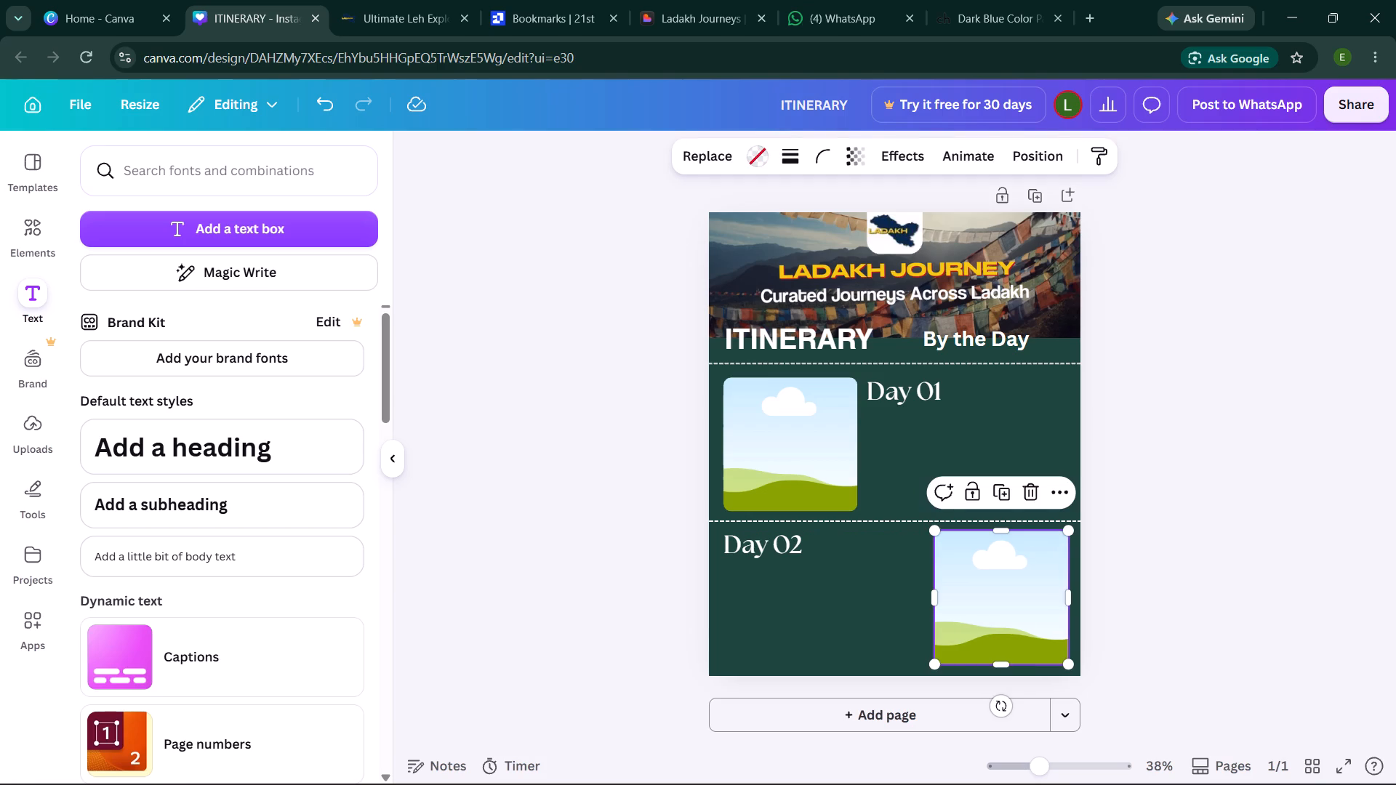
click(1139, 542)
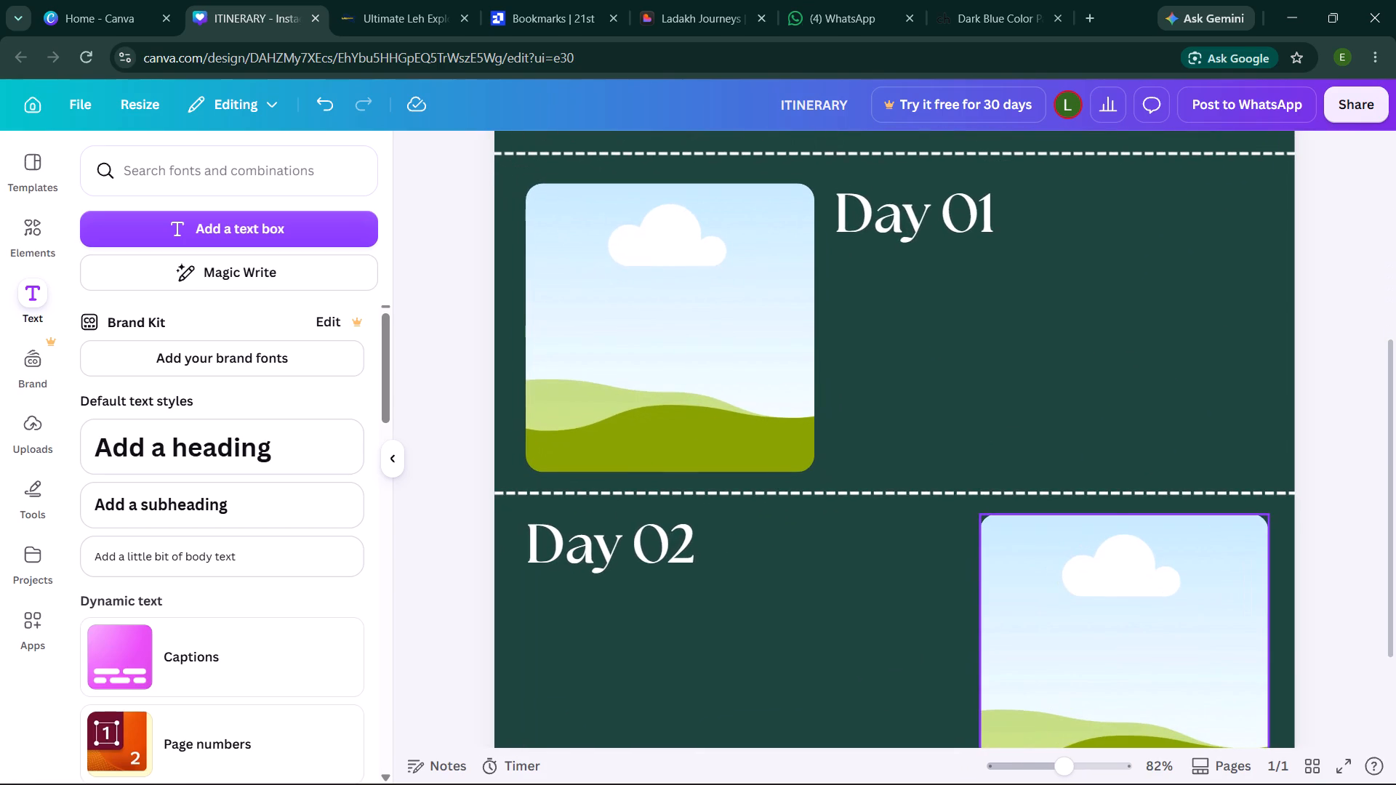
click(1154, 615)
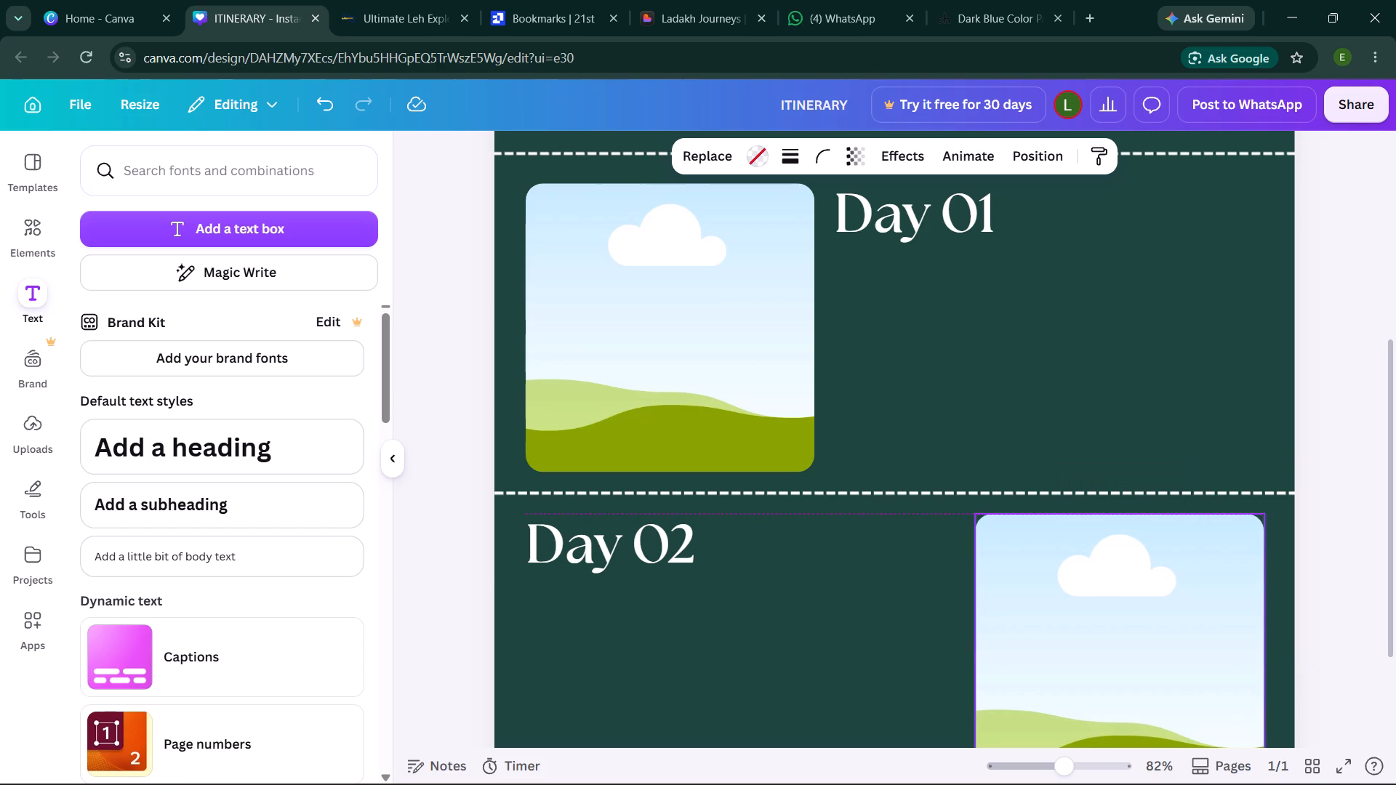
click(1342, 409)
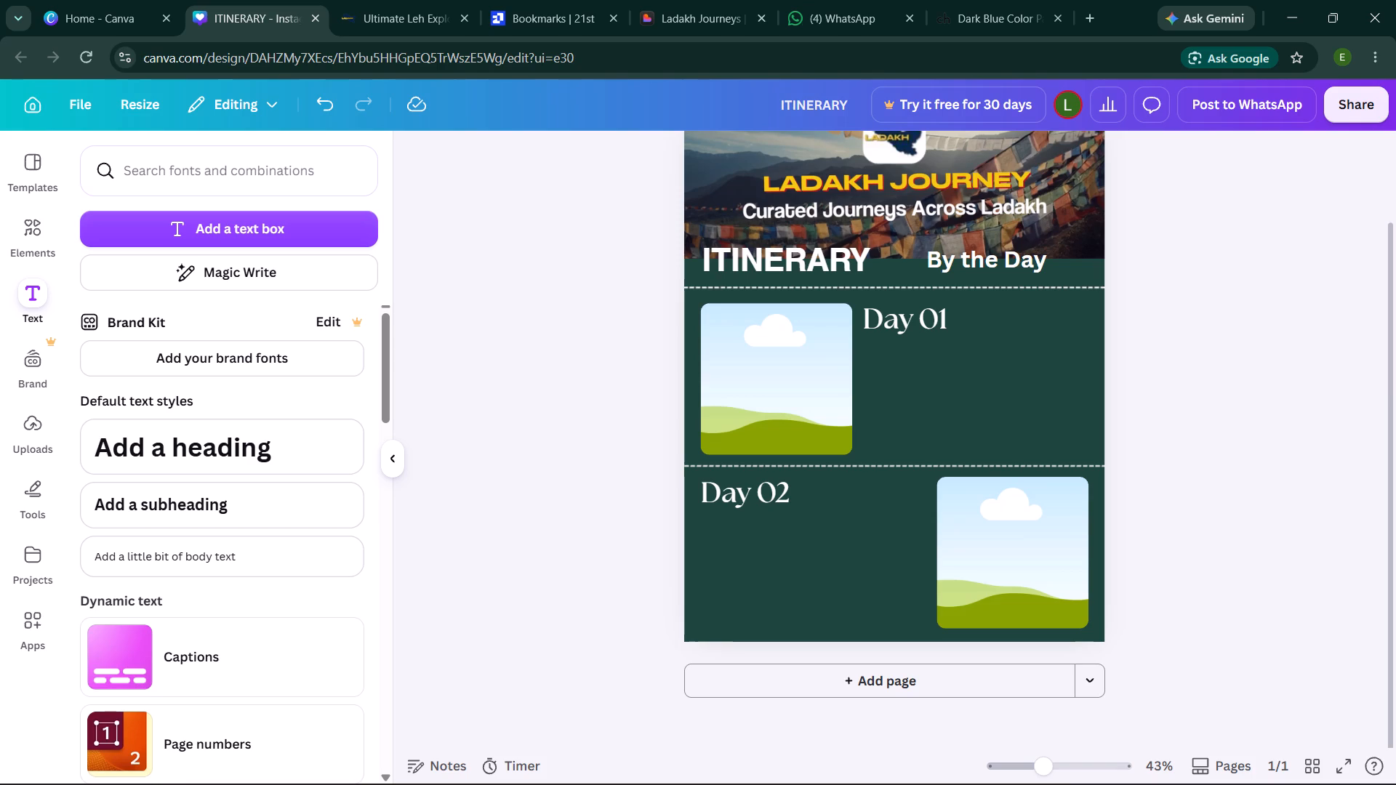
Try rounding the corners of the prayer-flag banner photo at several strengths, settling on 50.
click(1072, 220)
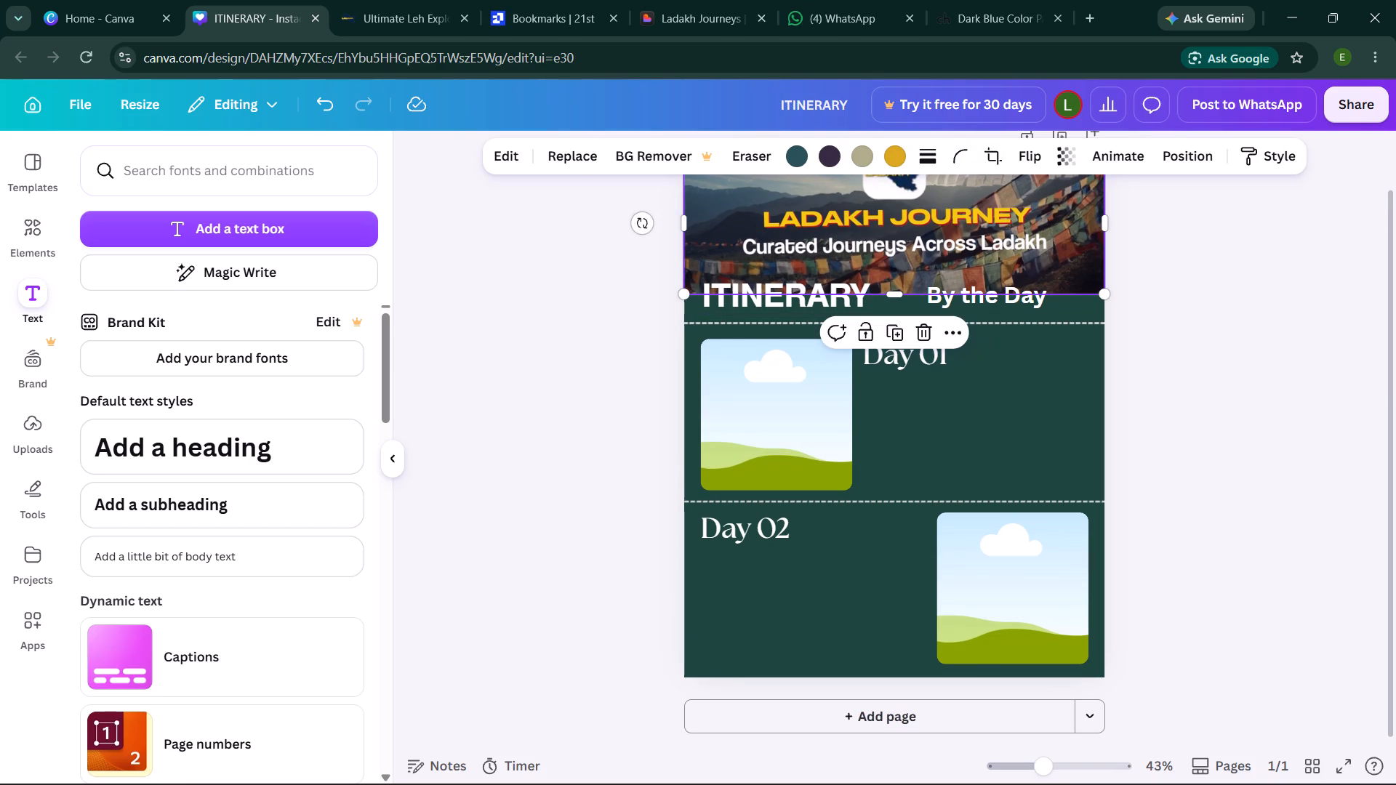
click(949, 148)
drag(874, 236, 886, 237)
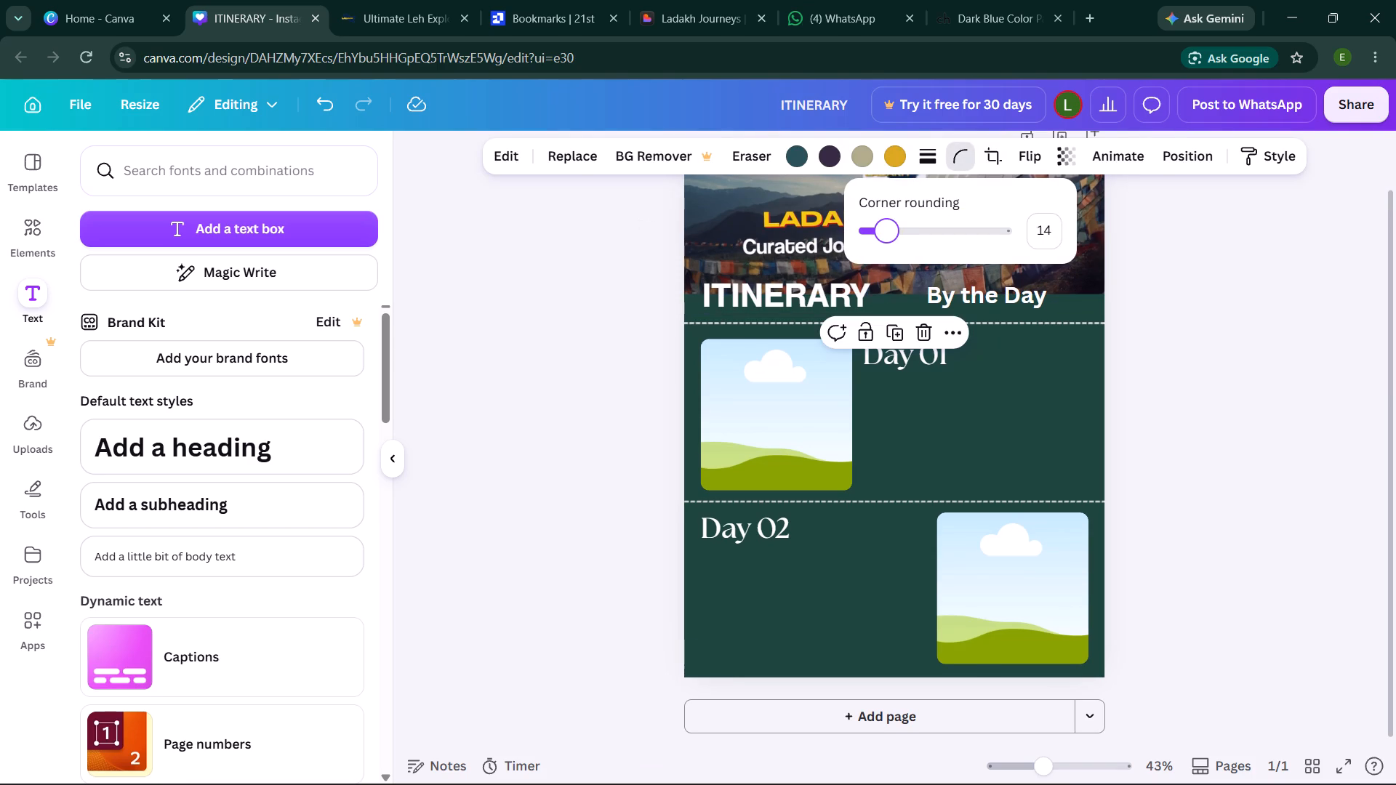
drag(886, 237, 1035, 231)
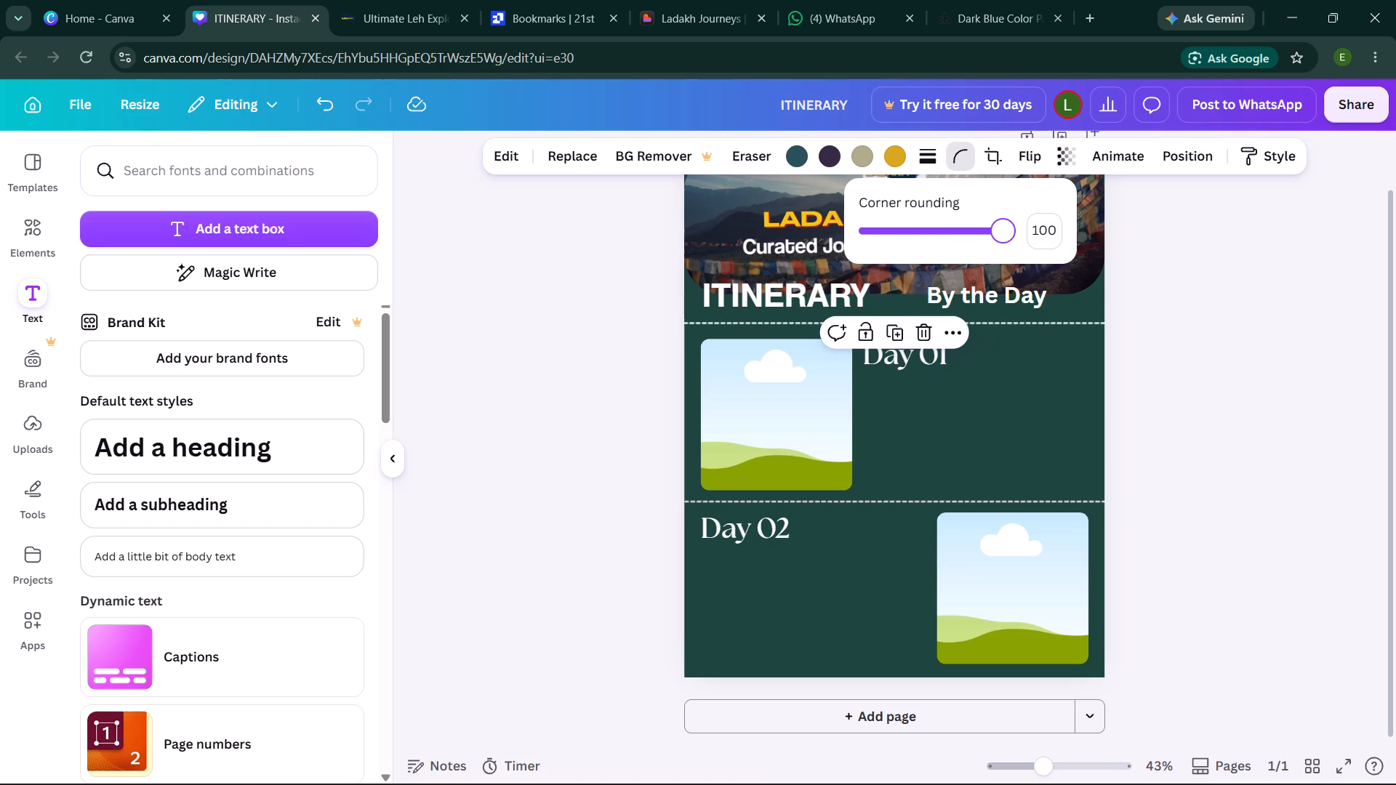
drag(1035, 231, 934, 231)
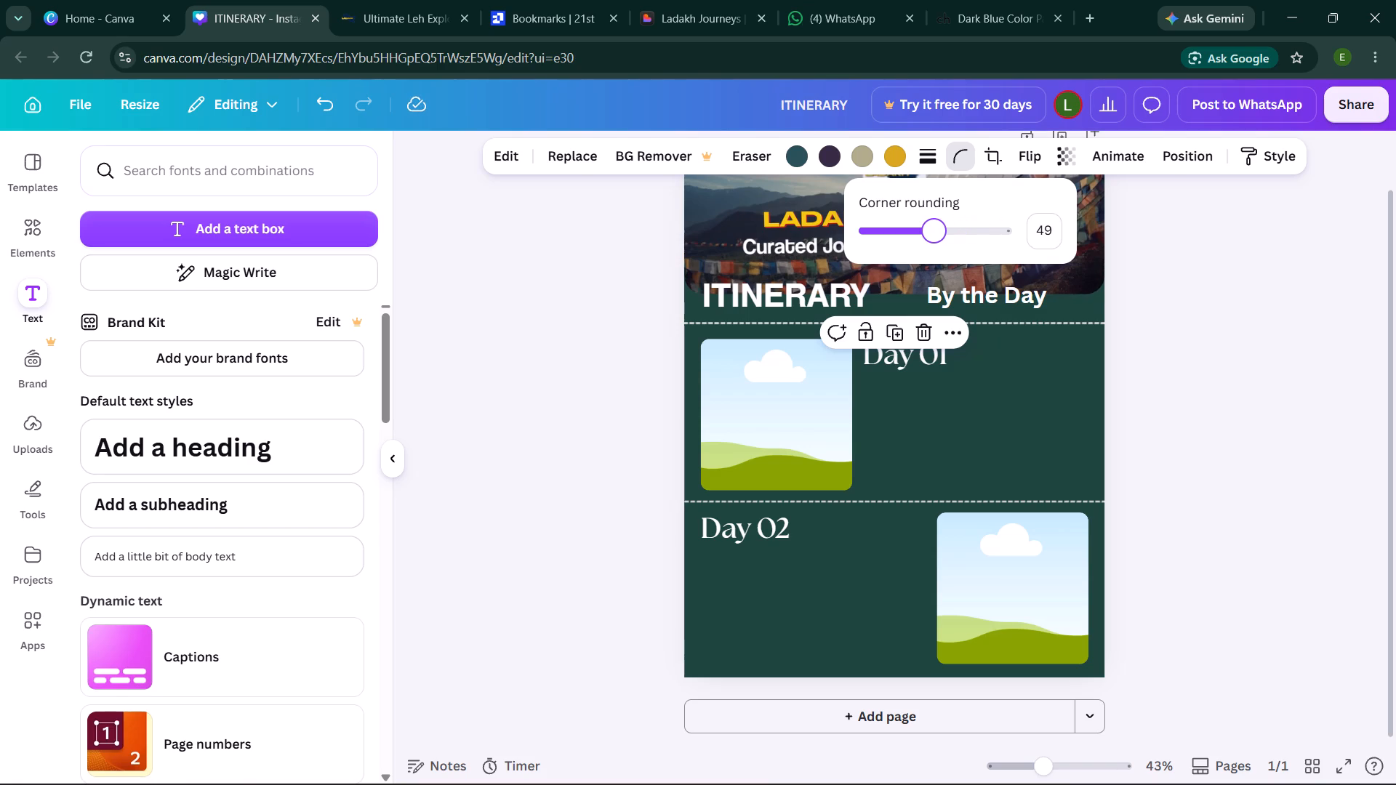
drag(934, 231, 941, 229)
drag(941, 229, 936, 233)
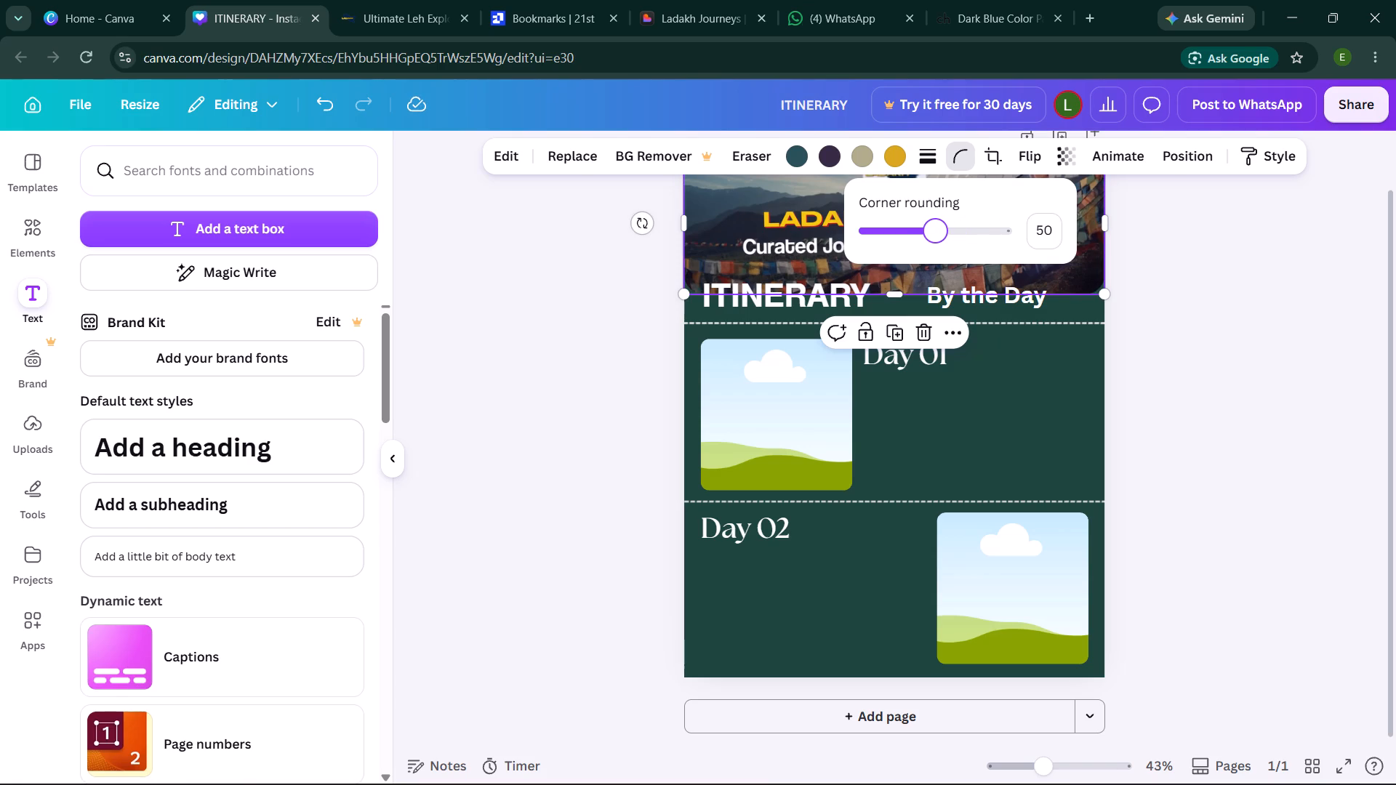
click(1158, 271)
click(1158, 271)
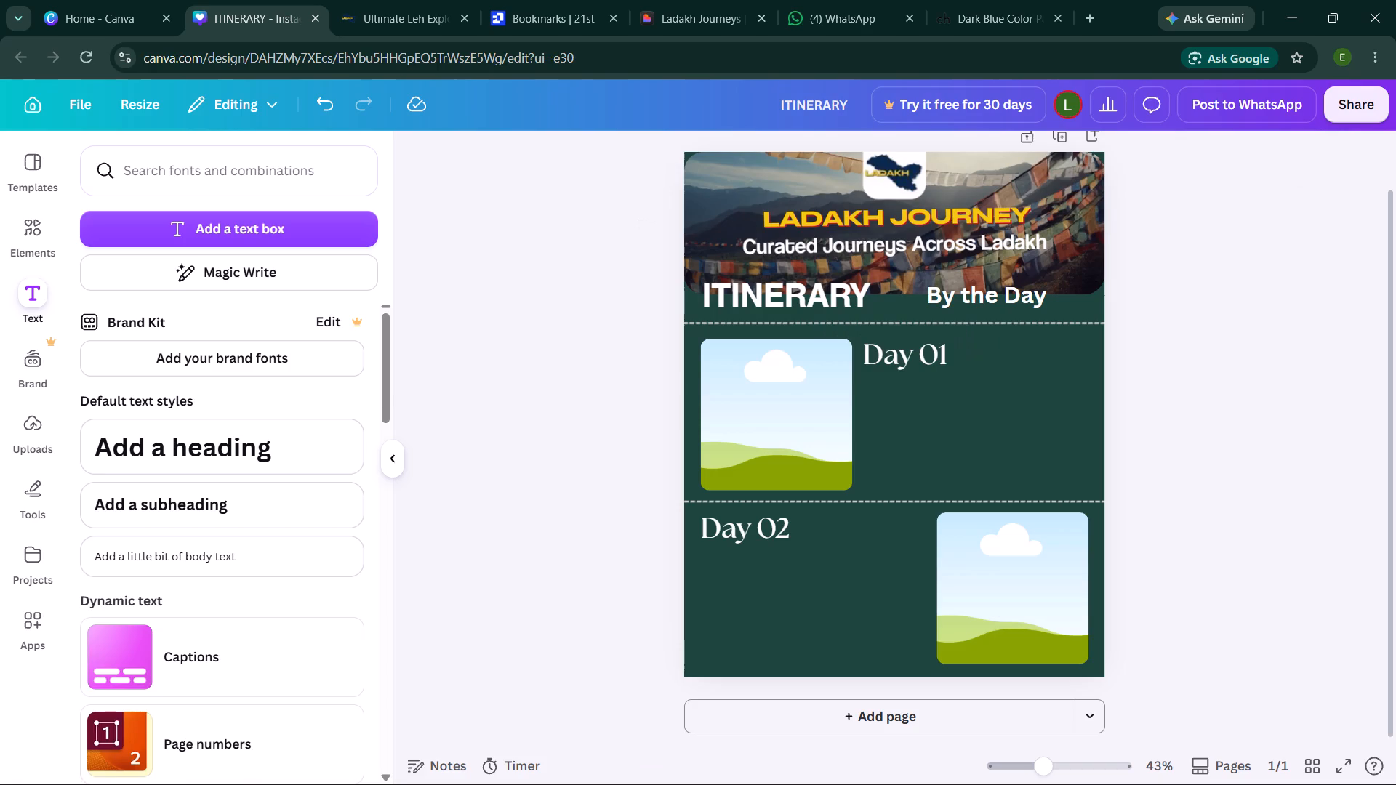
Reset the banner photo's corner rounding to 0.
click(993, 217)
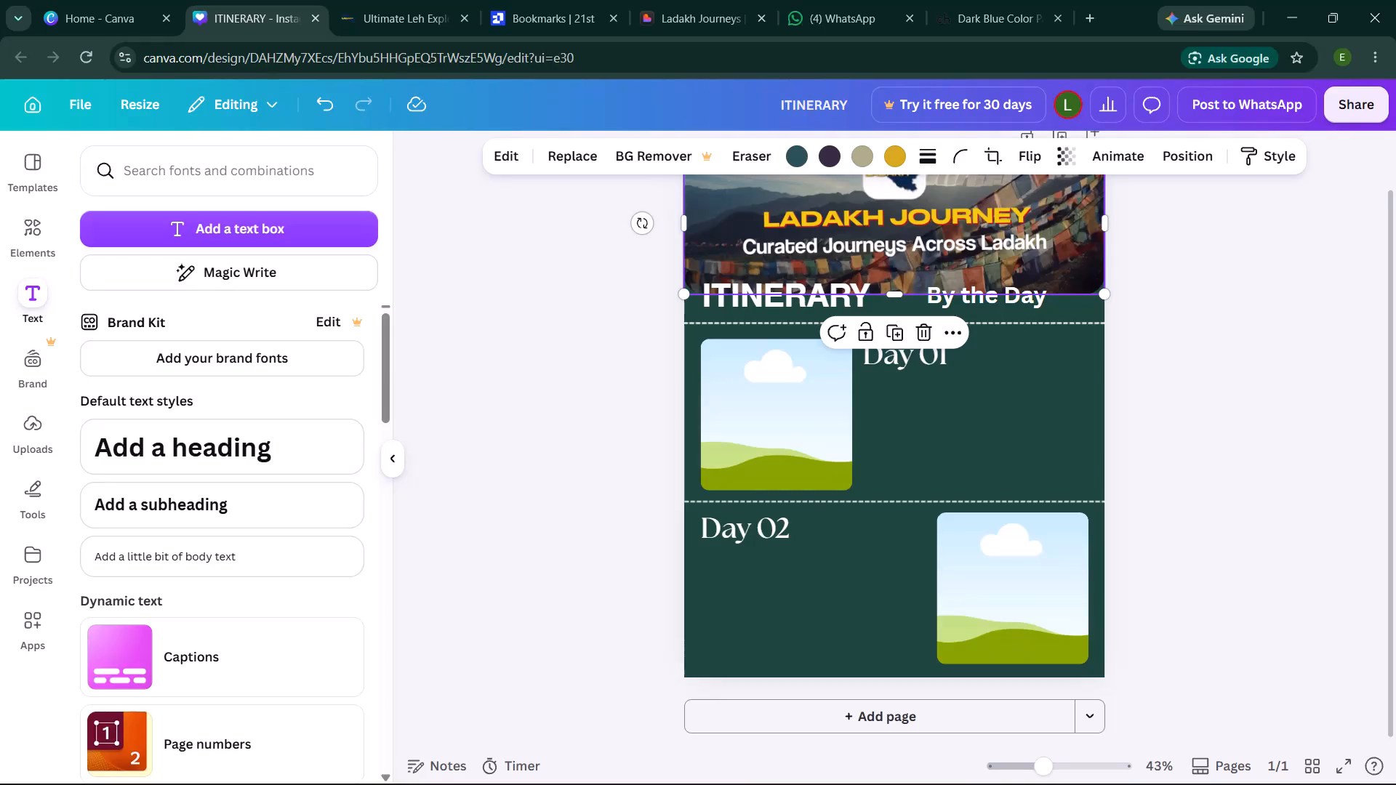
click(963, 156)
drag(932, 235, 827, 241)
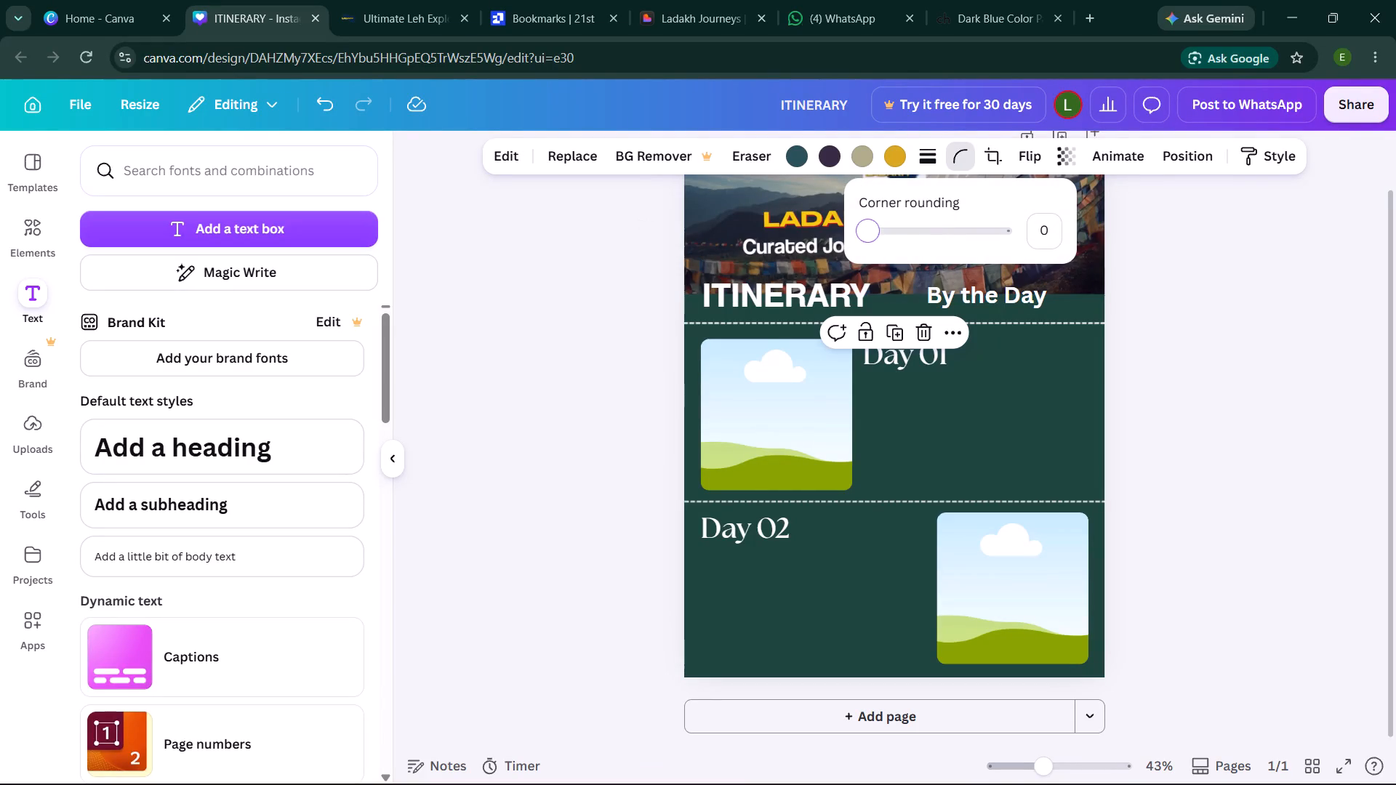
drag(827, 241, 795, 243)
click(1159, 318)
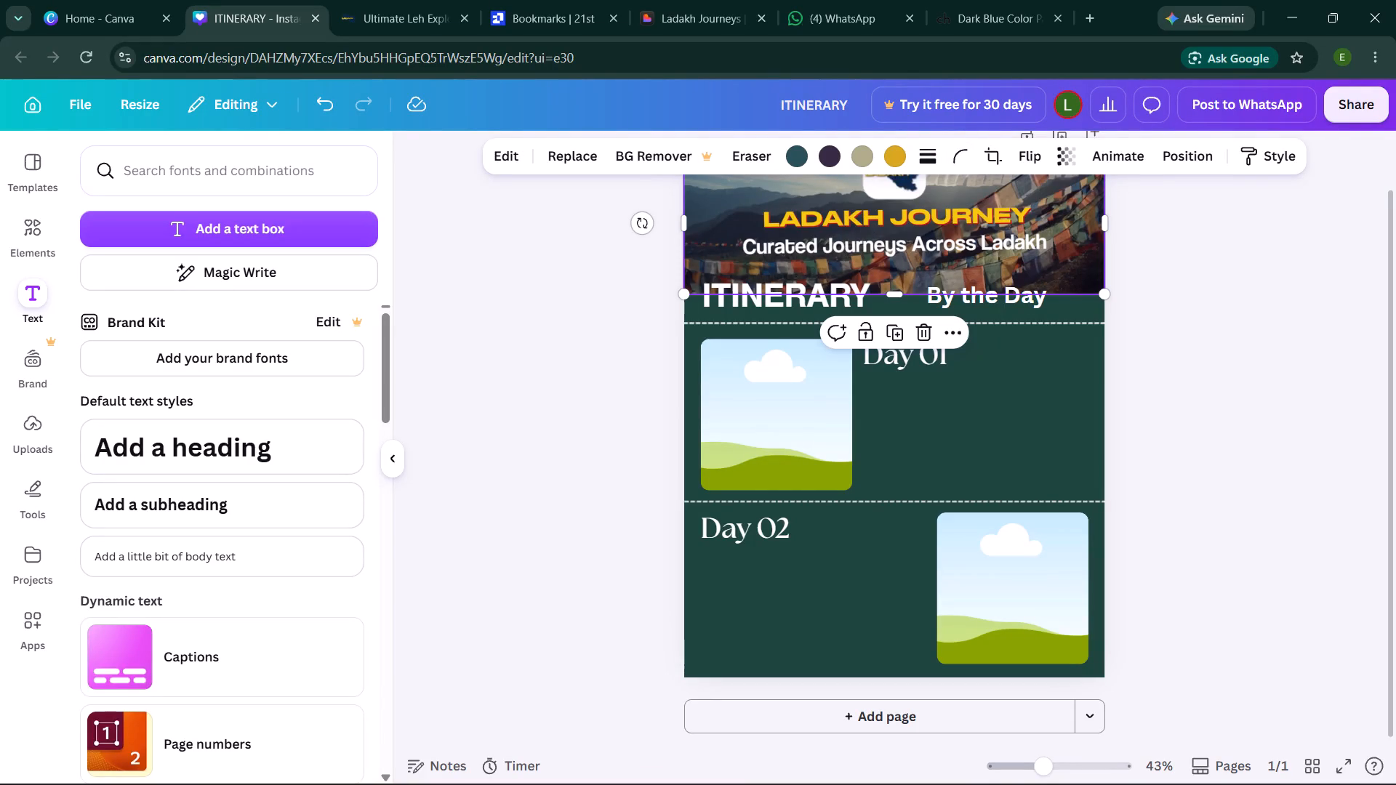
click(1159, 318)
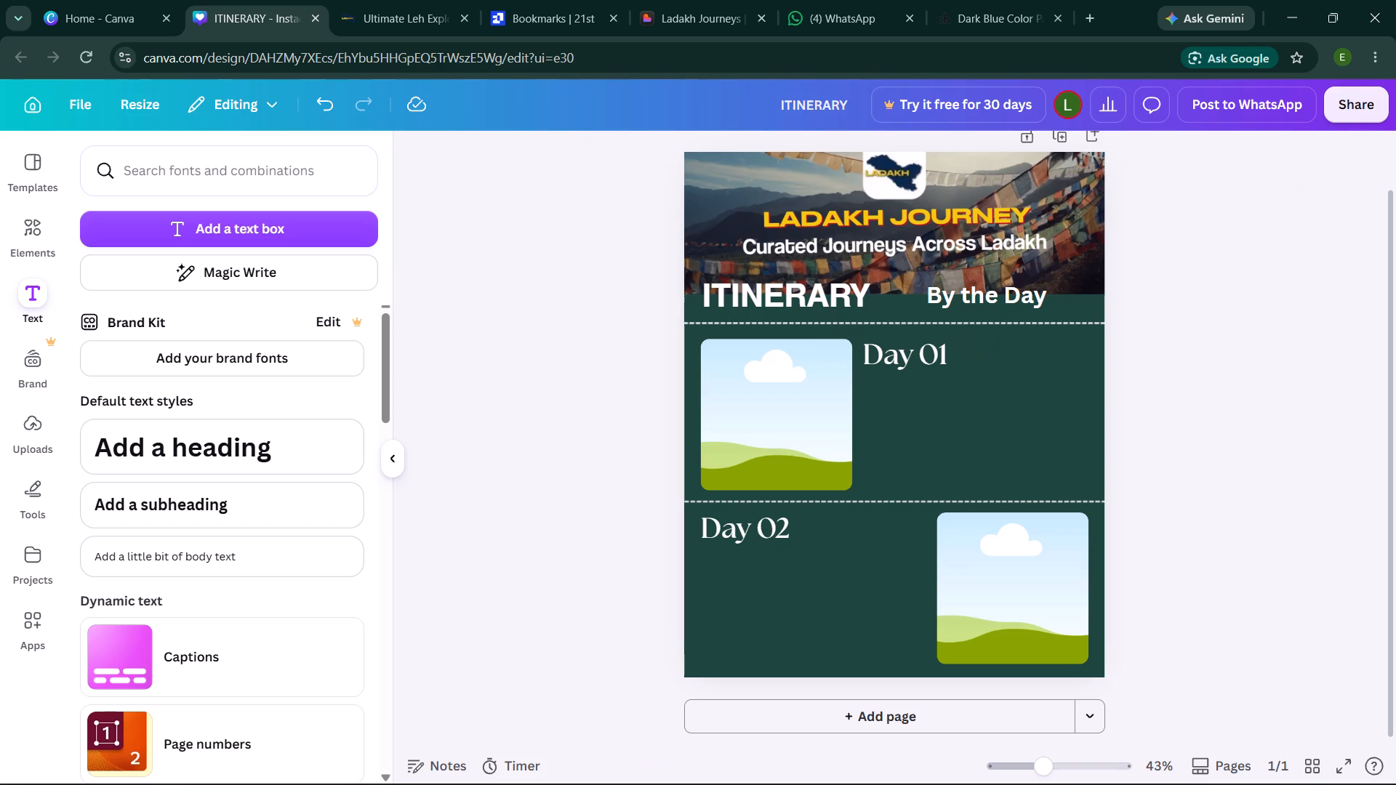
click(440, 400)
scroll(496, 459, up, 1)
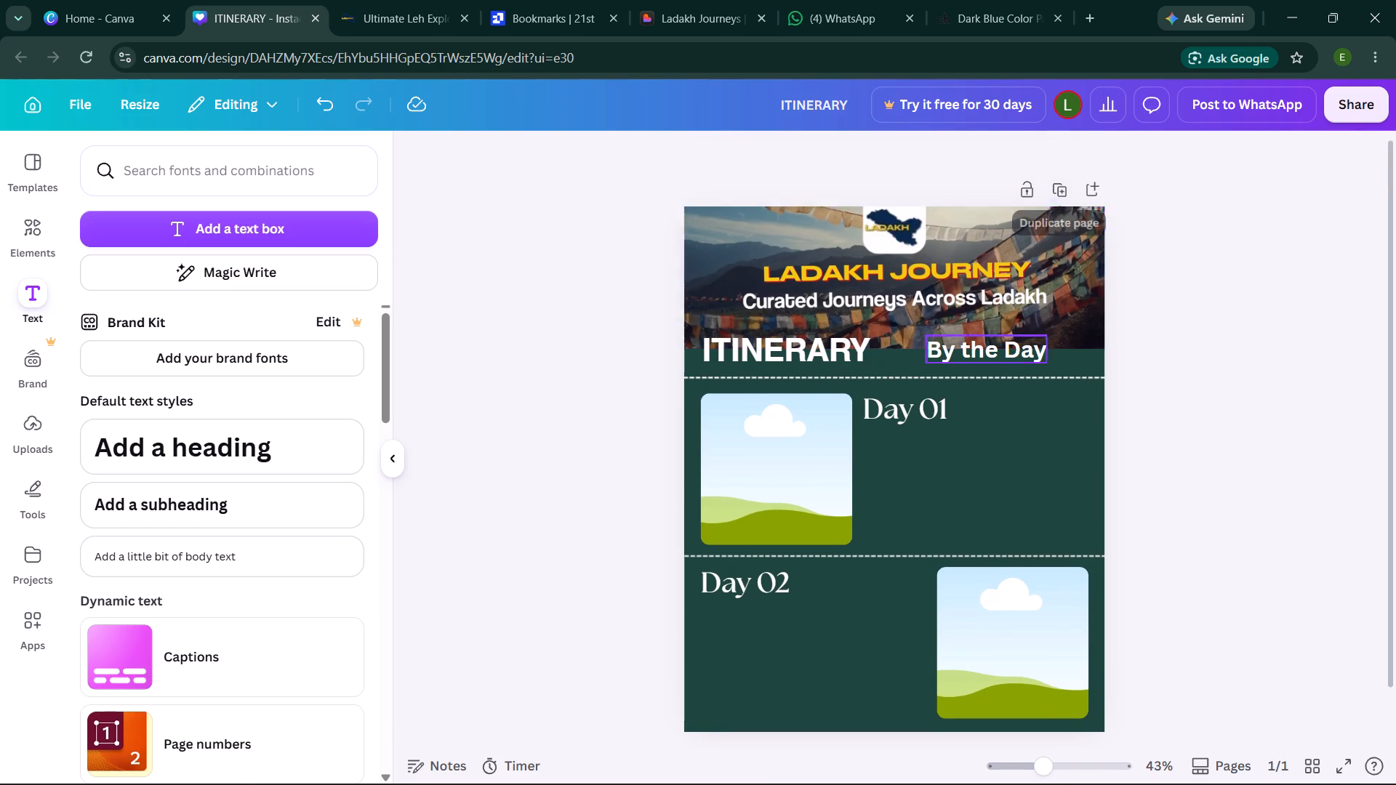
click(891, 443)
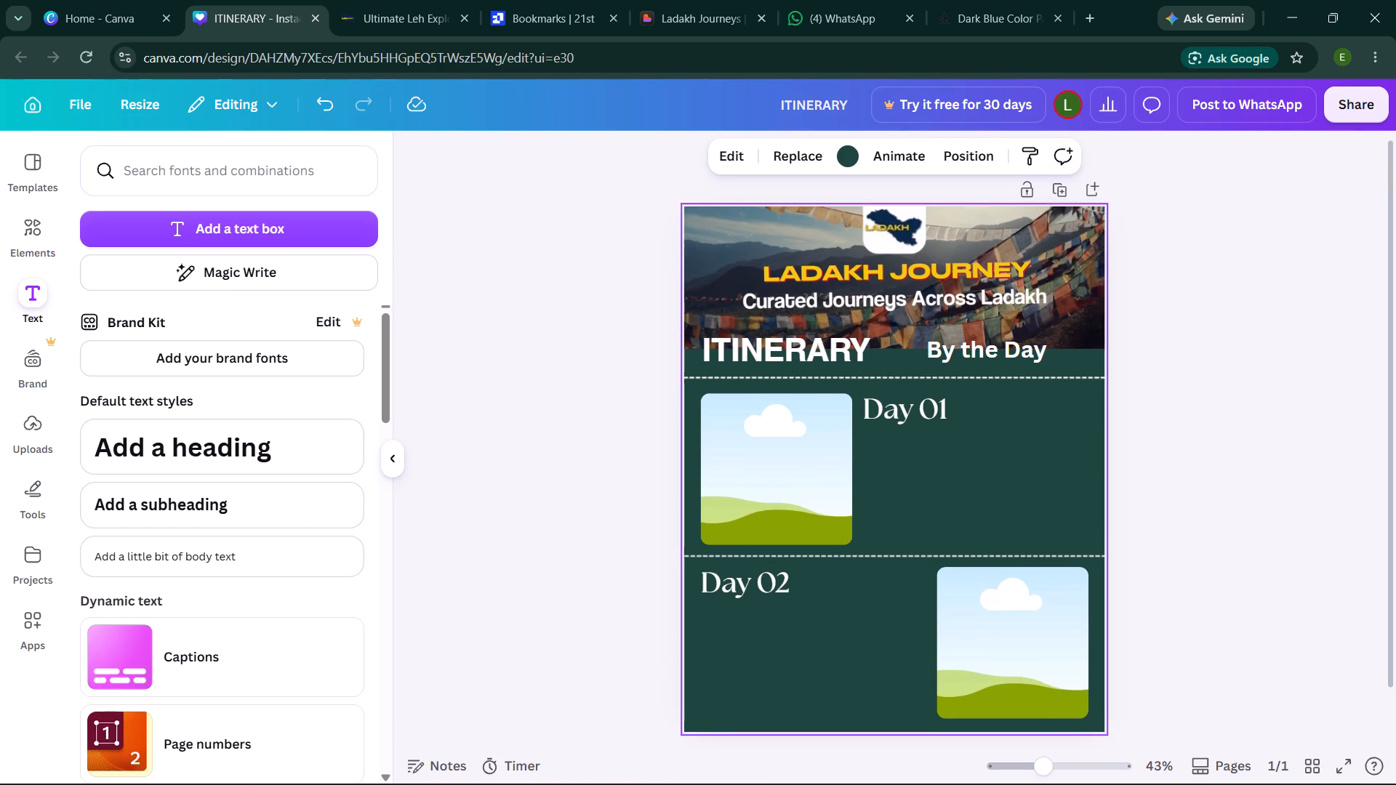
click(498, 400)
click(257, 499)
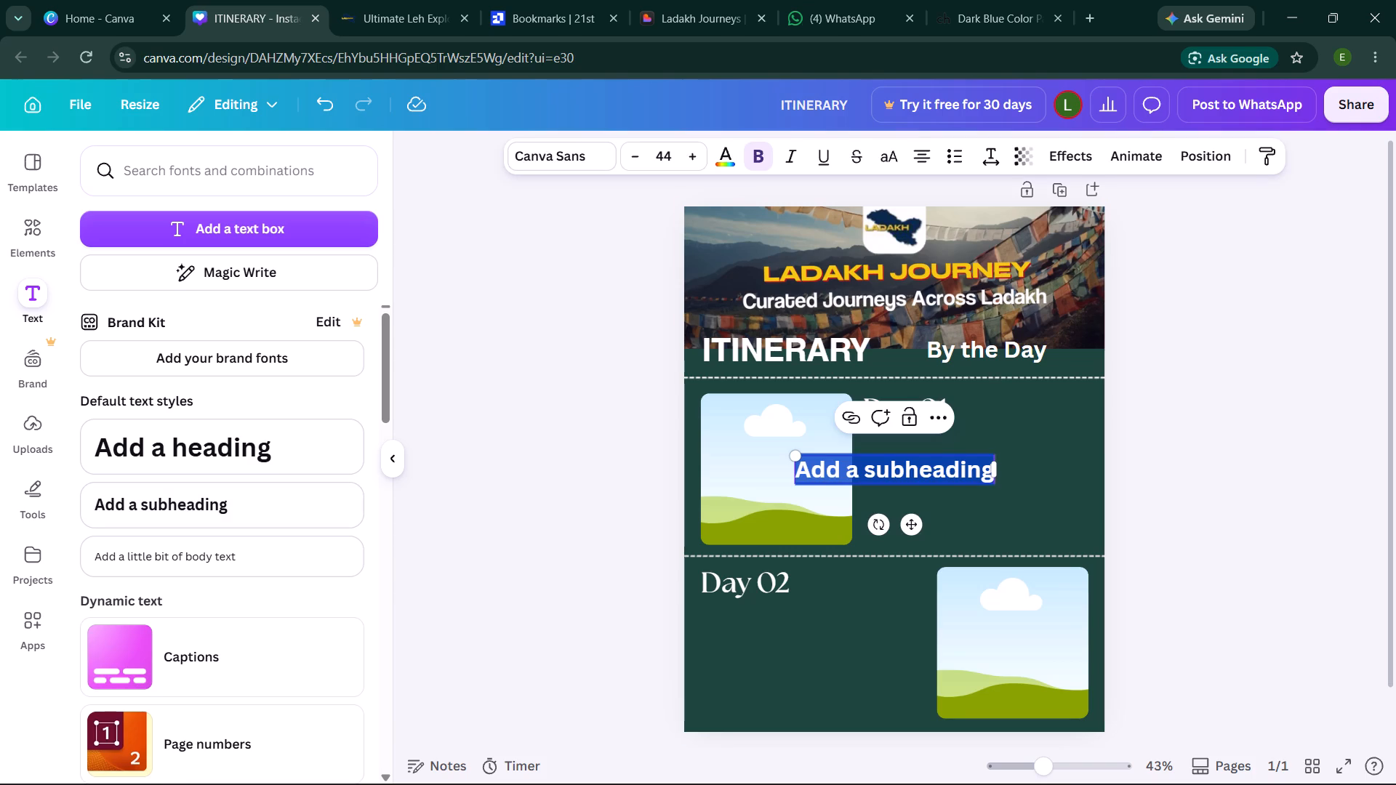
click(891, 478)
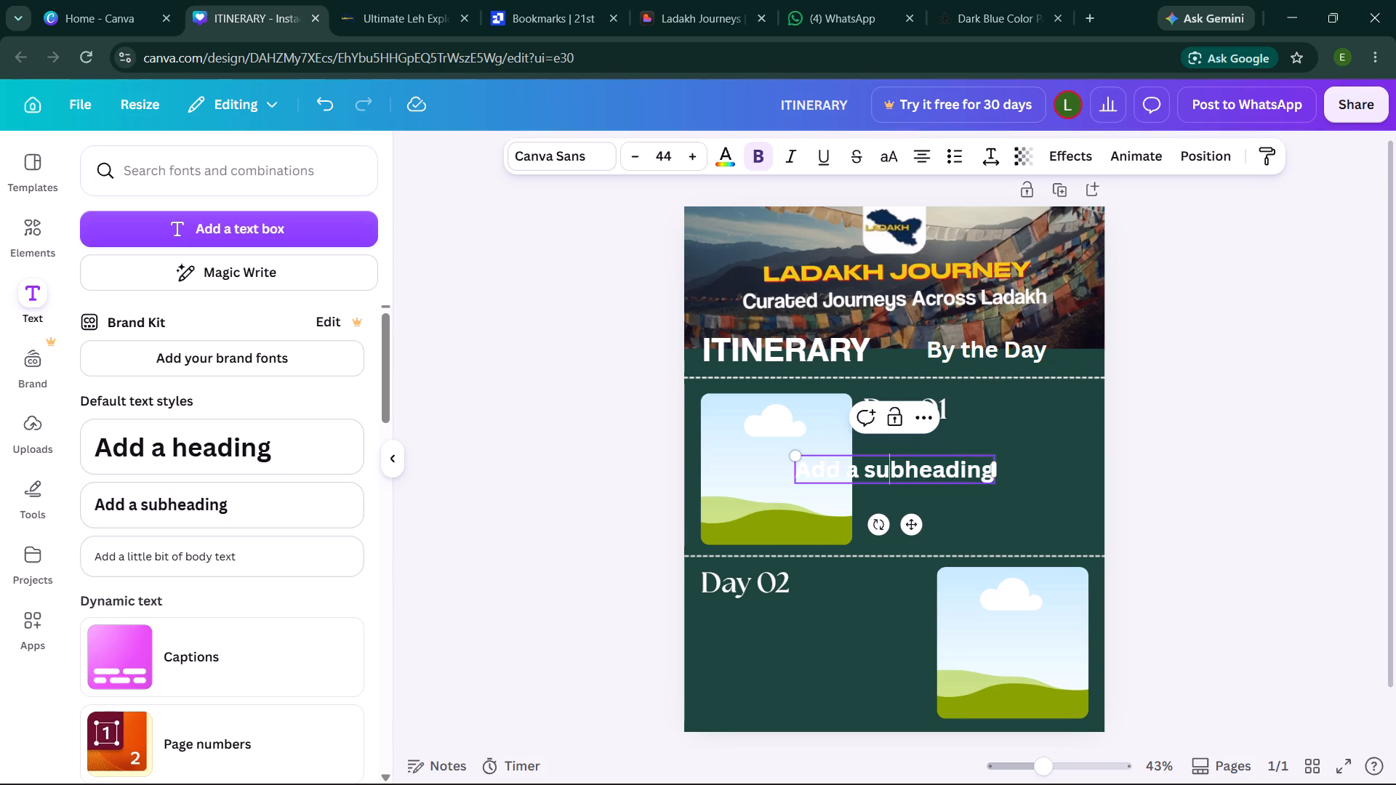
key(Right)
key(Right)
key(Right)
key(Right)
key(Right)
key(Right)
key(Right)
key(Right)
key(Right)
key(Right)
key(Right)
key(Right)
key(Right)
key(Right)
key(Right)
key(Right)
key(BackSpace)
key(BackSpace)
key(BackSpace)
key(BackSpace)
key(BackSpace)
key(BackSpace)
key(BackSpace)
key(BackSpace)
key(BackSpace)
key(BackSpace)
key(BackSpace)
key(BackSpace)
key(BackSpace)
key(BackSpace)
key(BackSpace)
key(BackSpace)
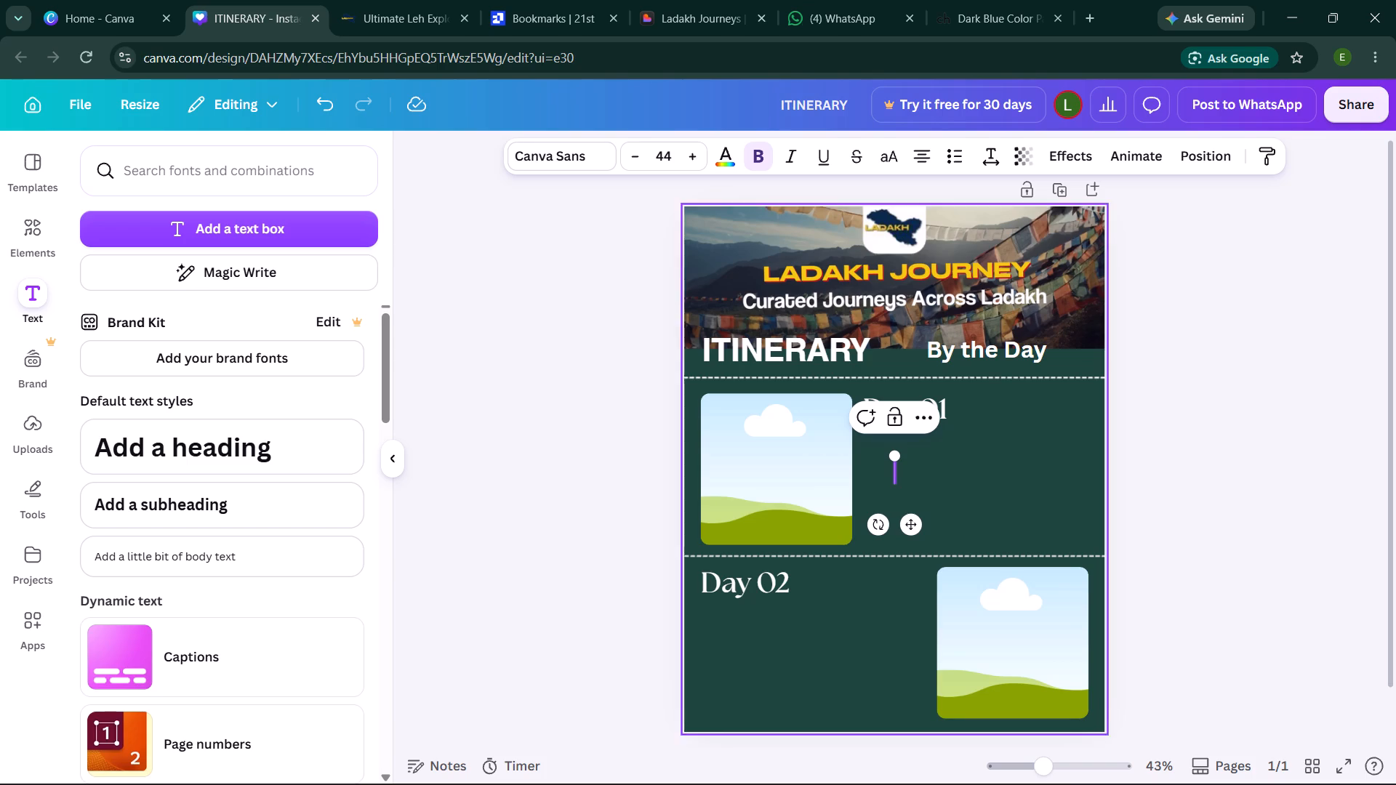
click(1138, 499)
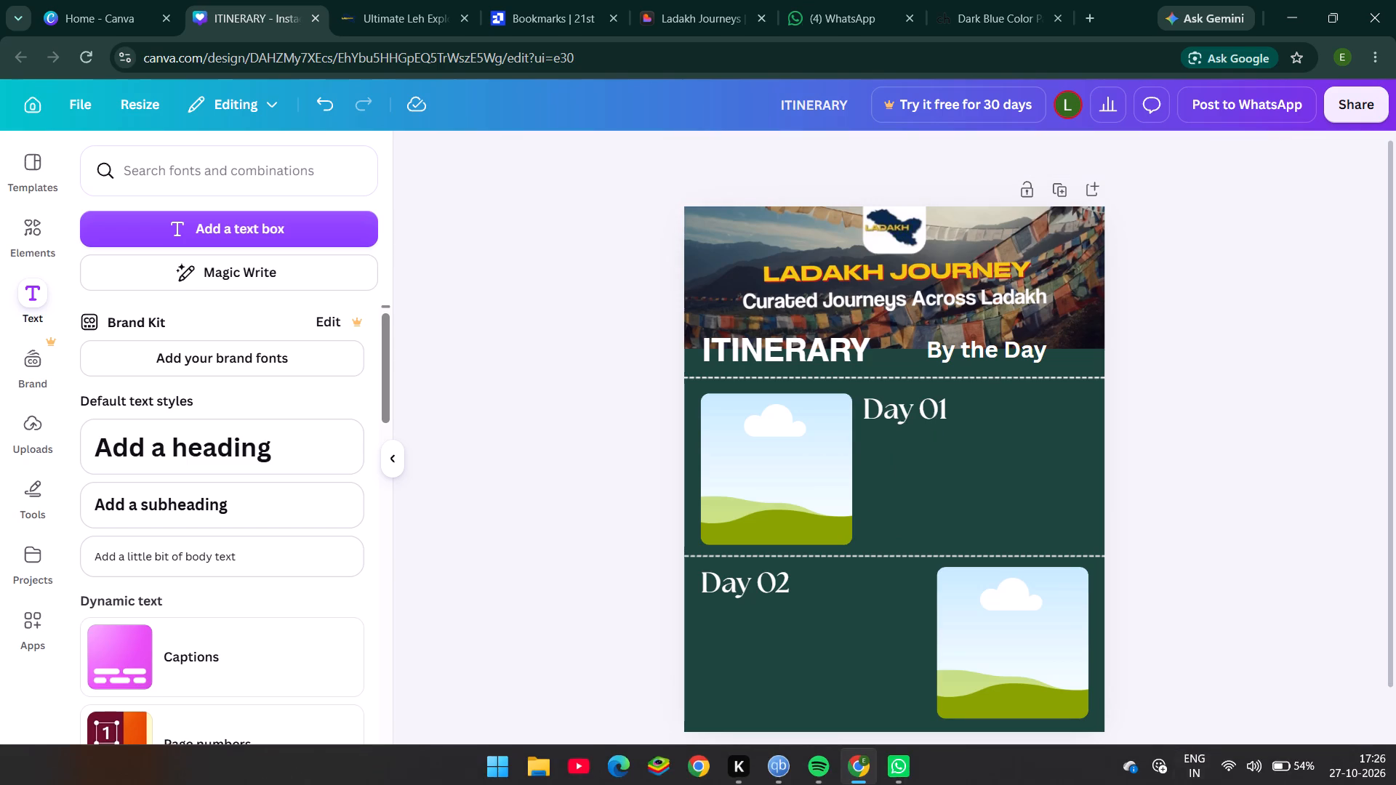
Add a subheading reading "Arrival in Leh" directly beneath the Day 01 heading, with their left edges aligned.
click(244, 513)
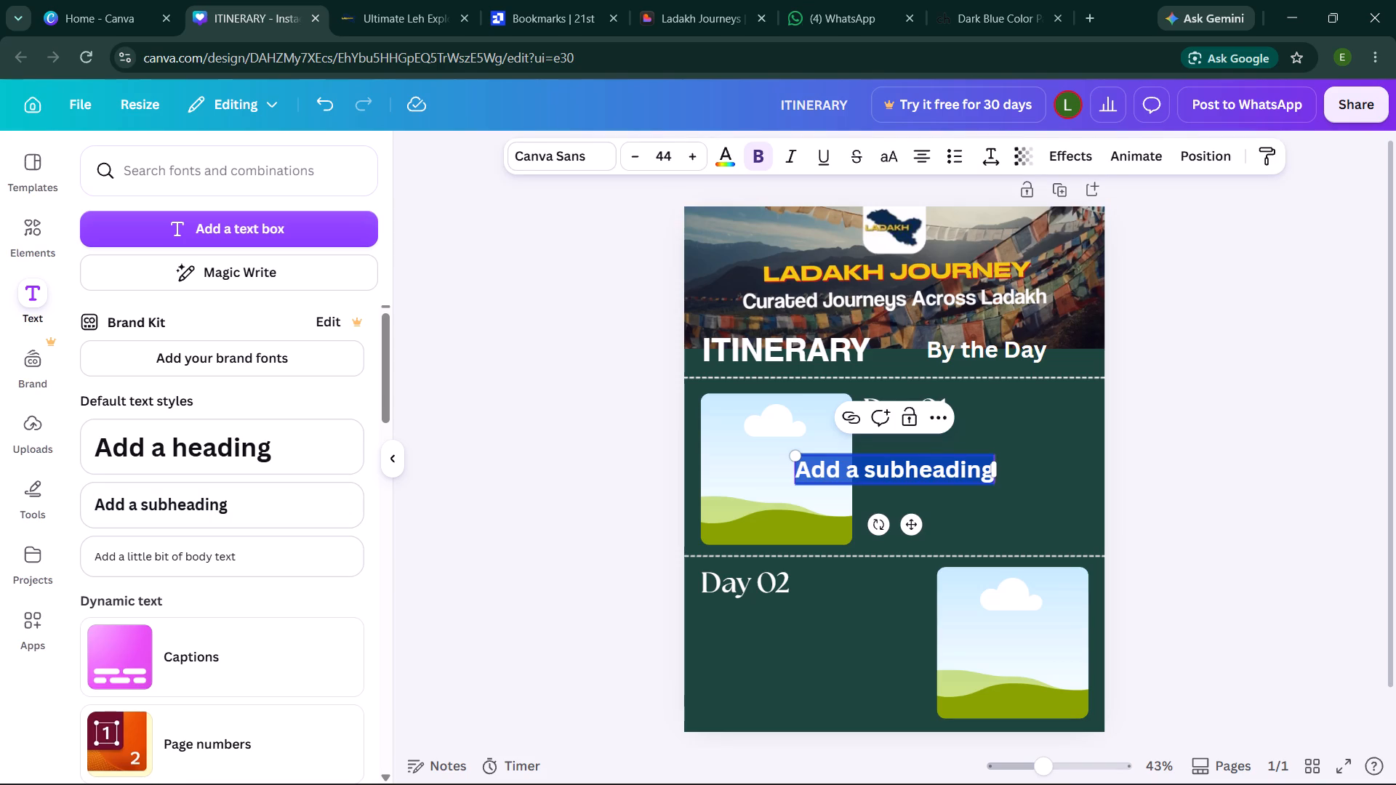
text(rrival)
key(space)
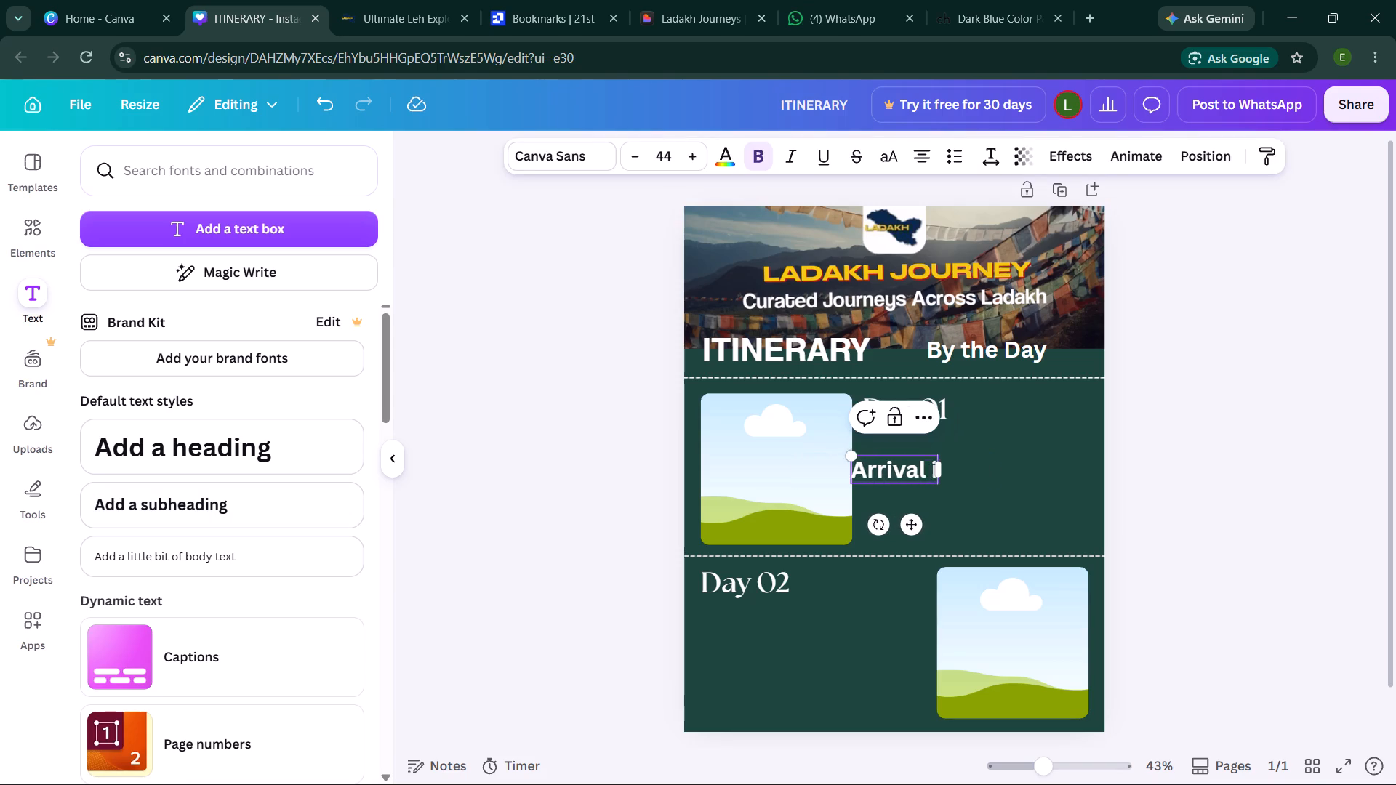
text(eh)
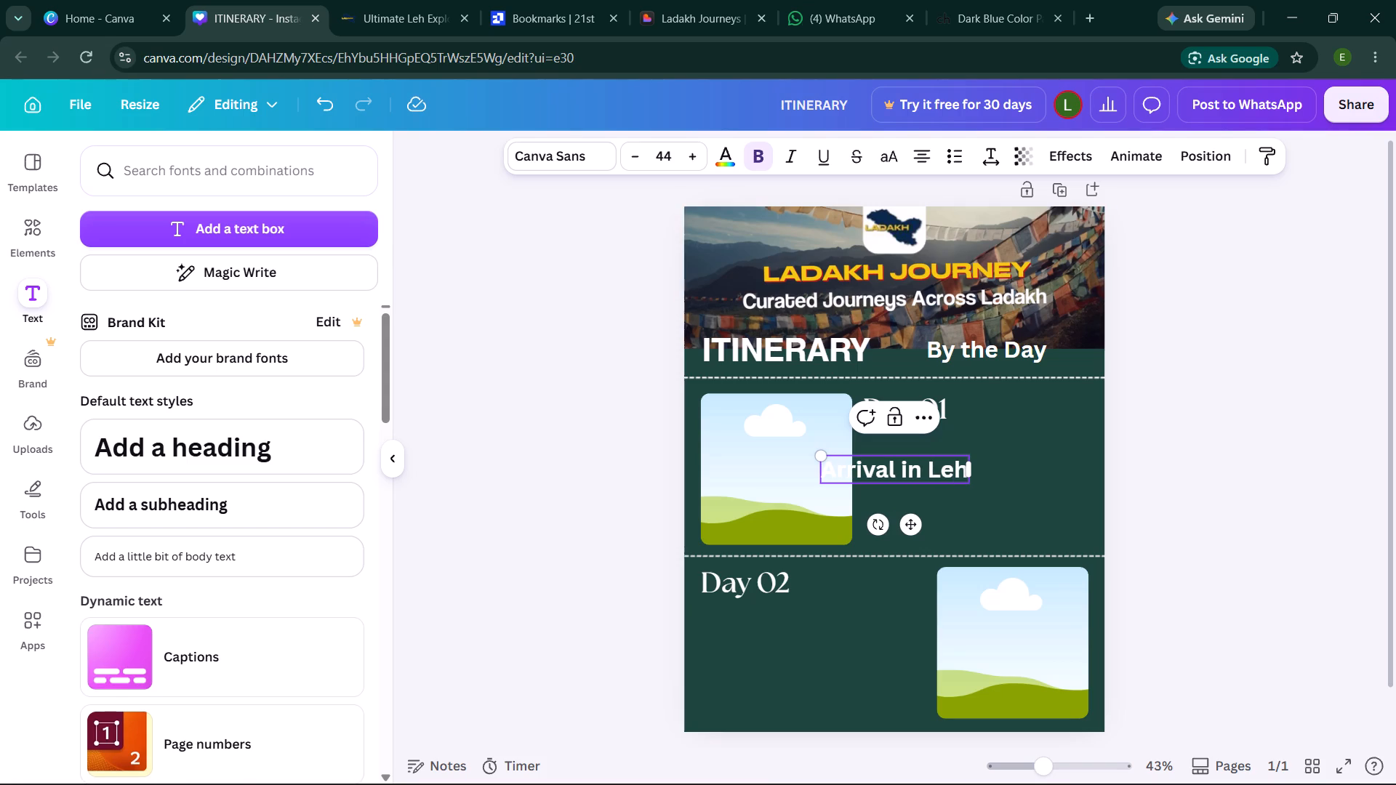
click(1039, 458)
drag(920, 472, 963, 450)
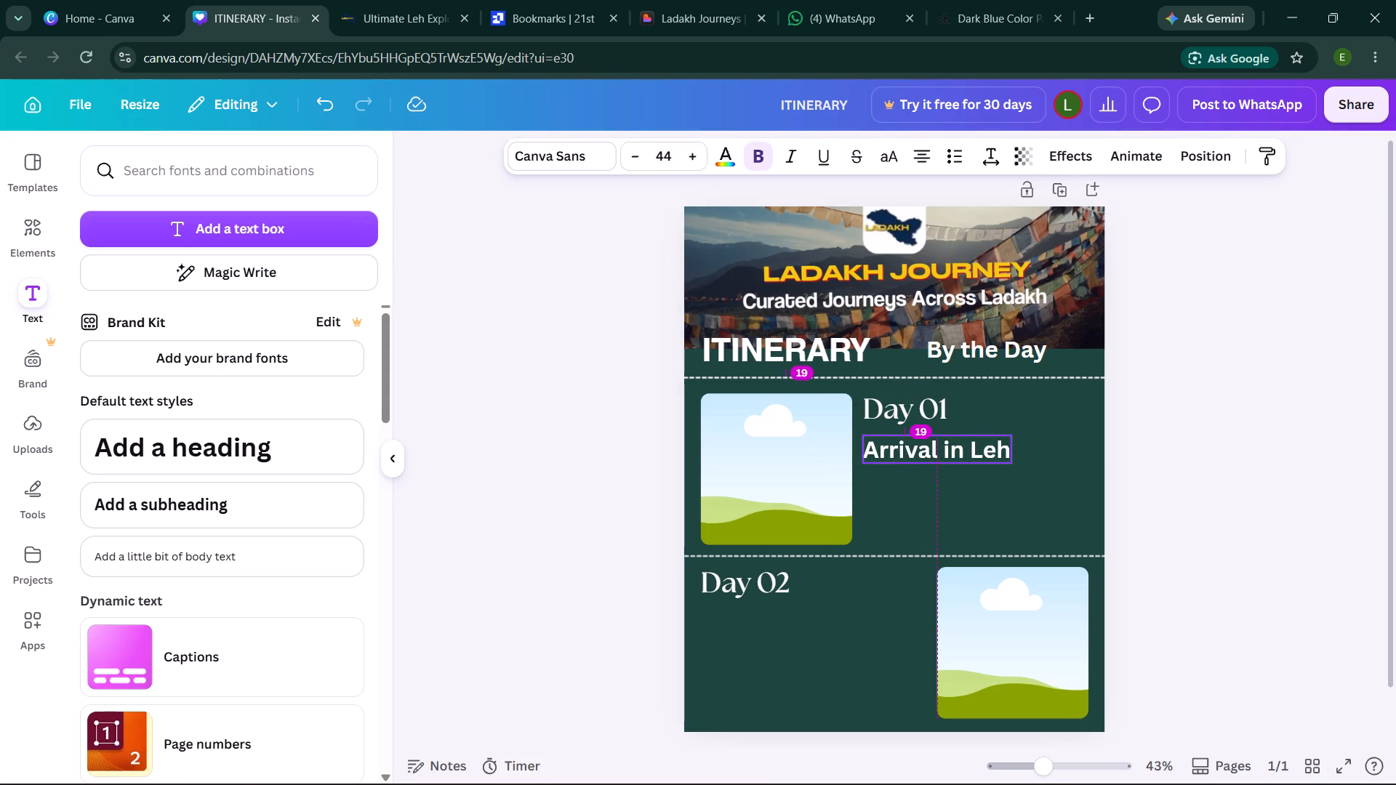
drag(963, 450, 962, 443)
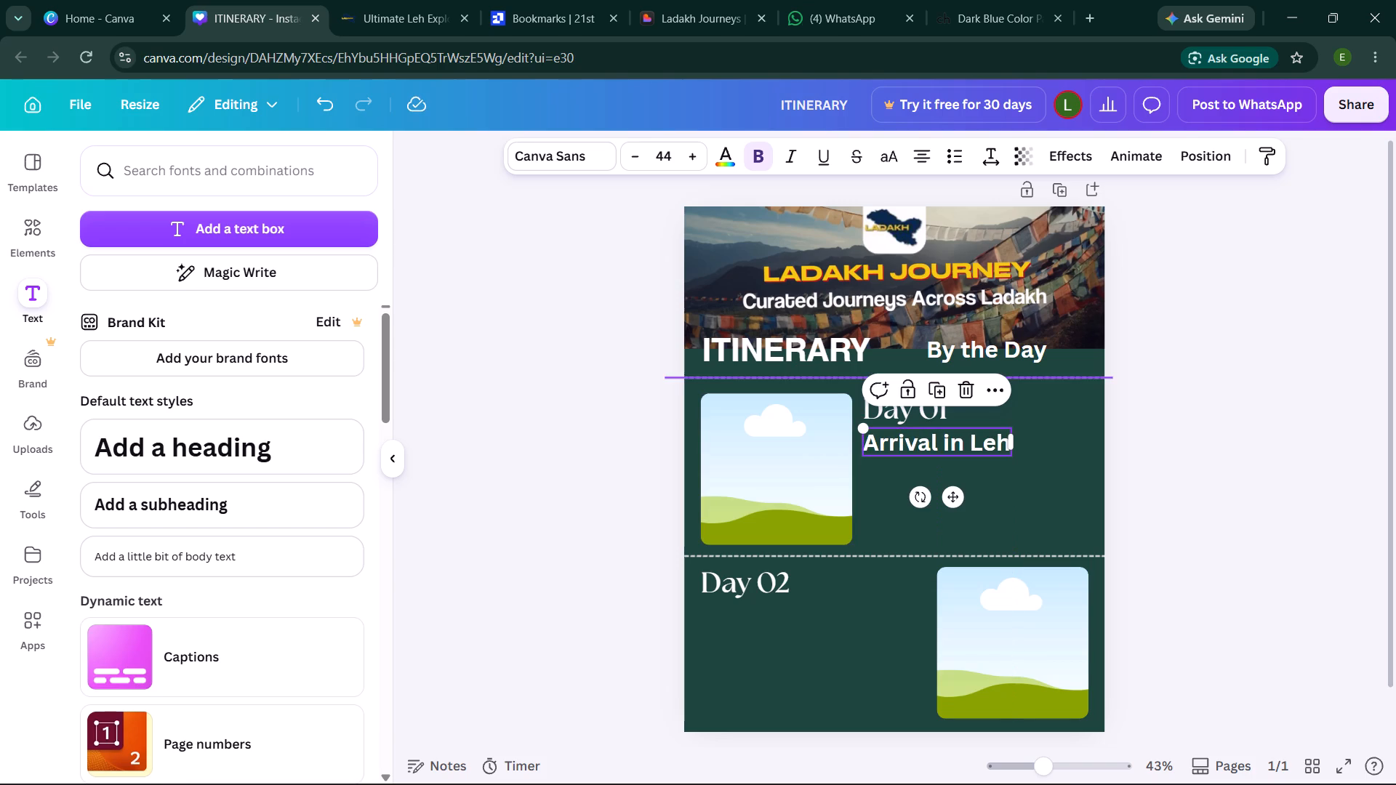
Change the "Arrival in Leh" subheading's font to The Seasons, trying the Regular weight before settling on Bold.
click(571, 169)
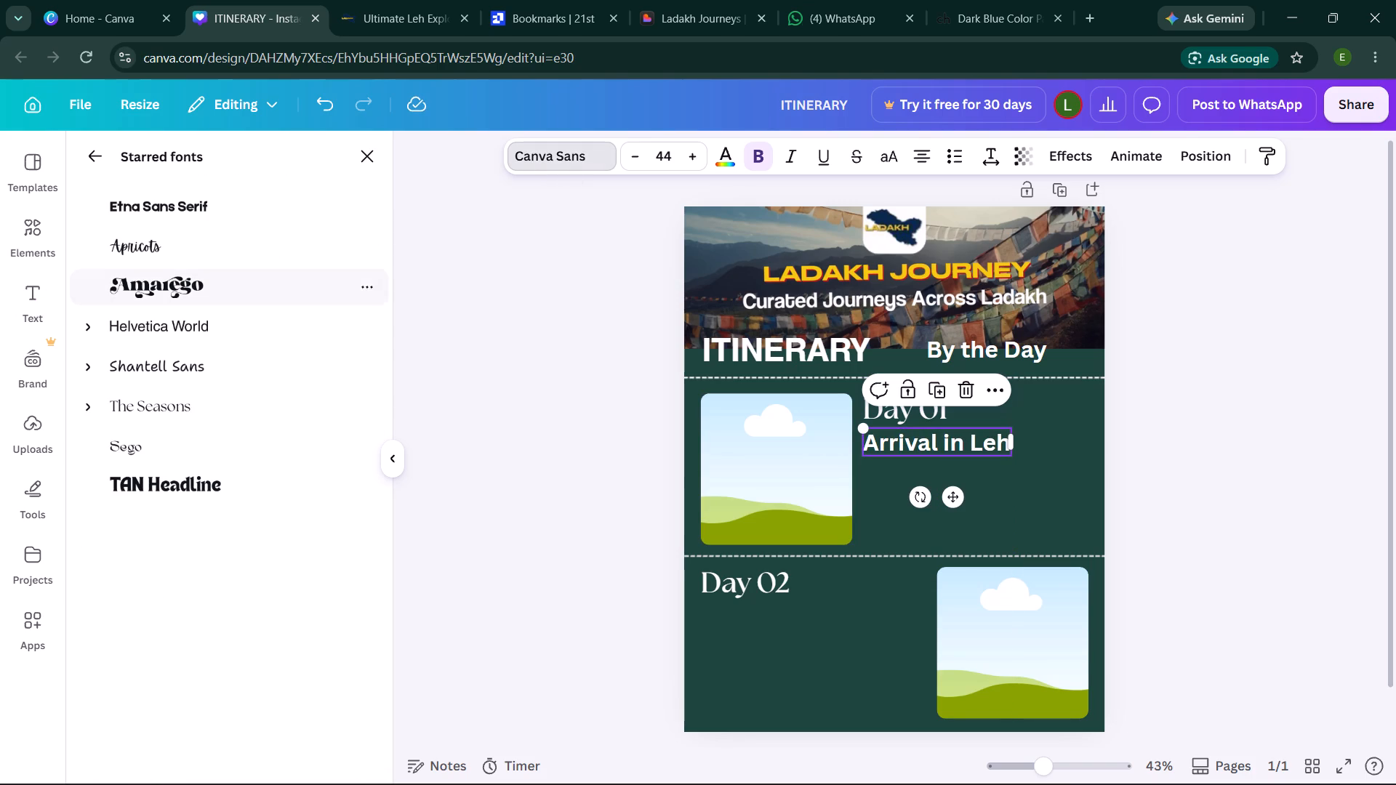
click(182, 408)
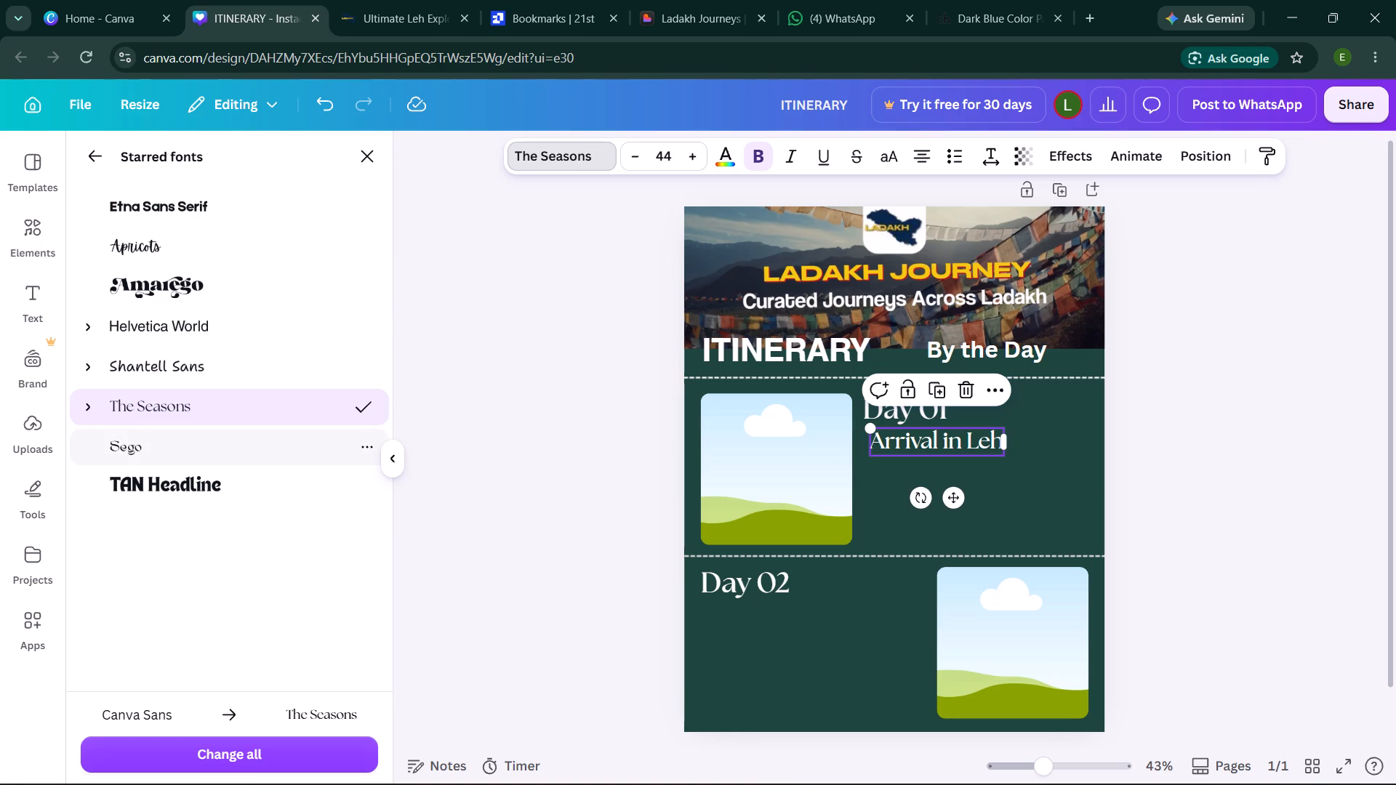
click(80, 407)
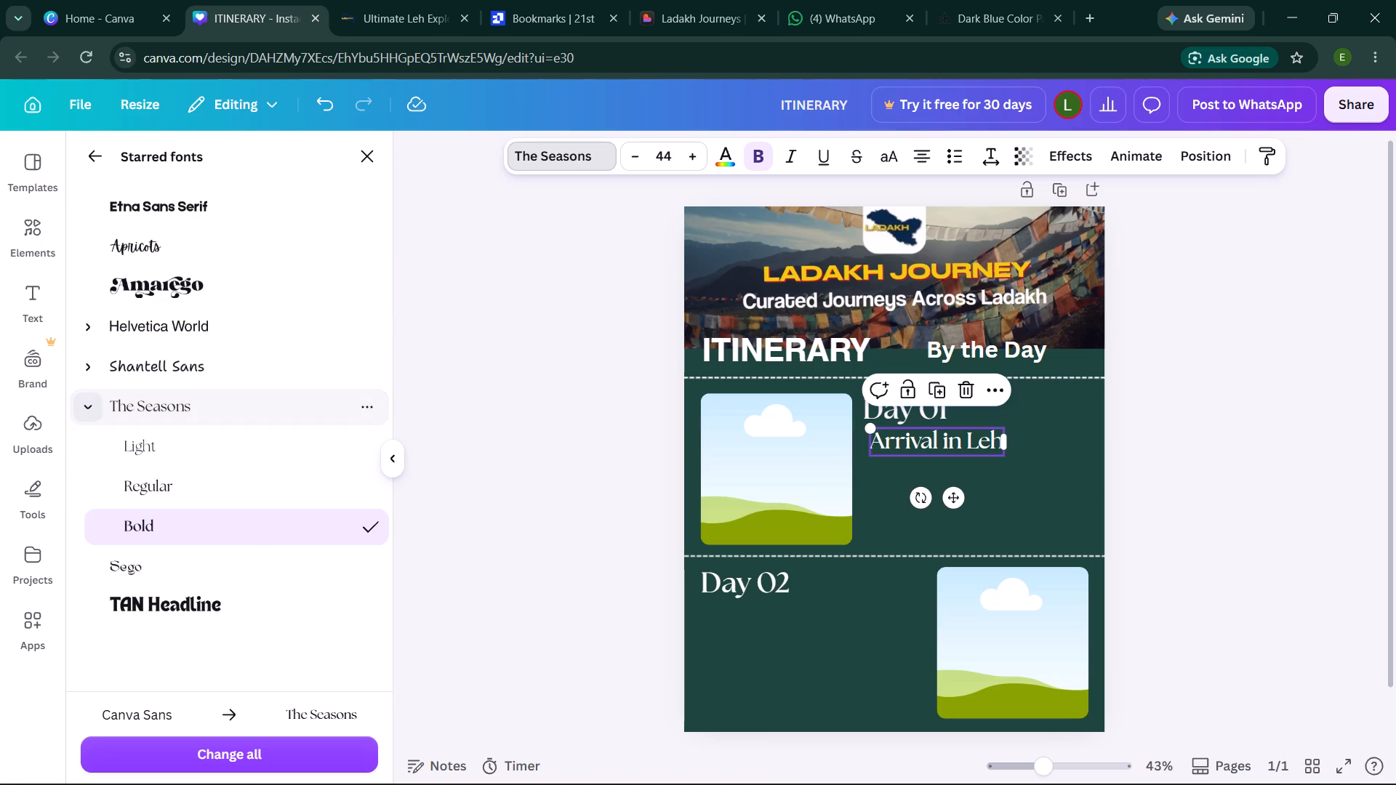
click(180, 484)
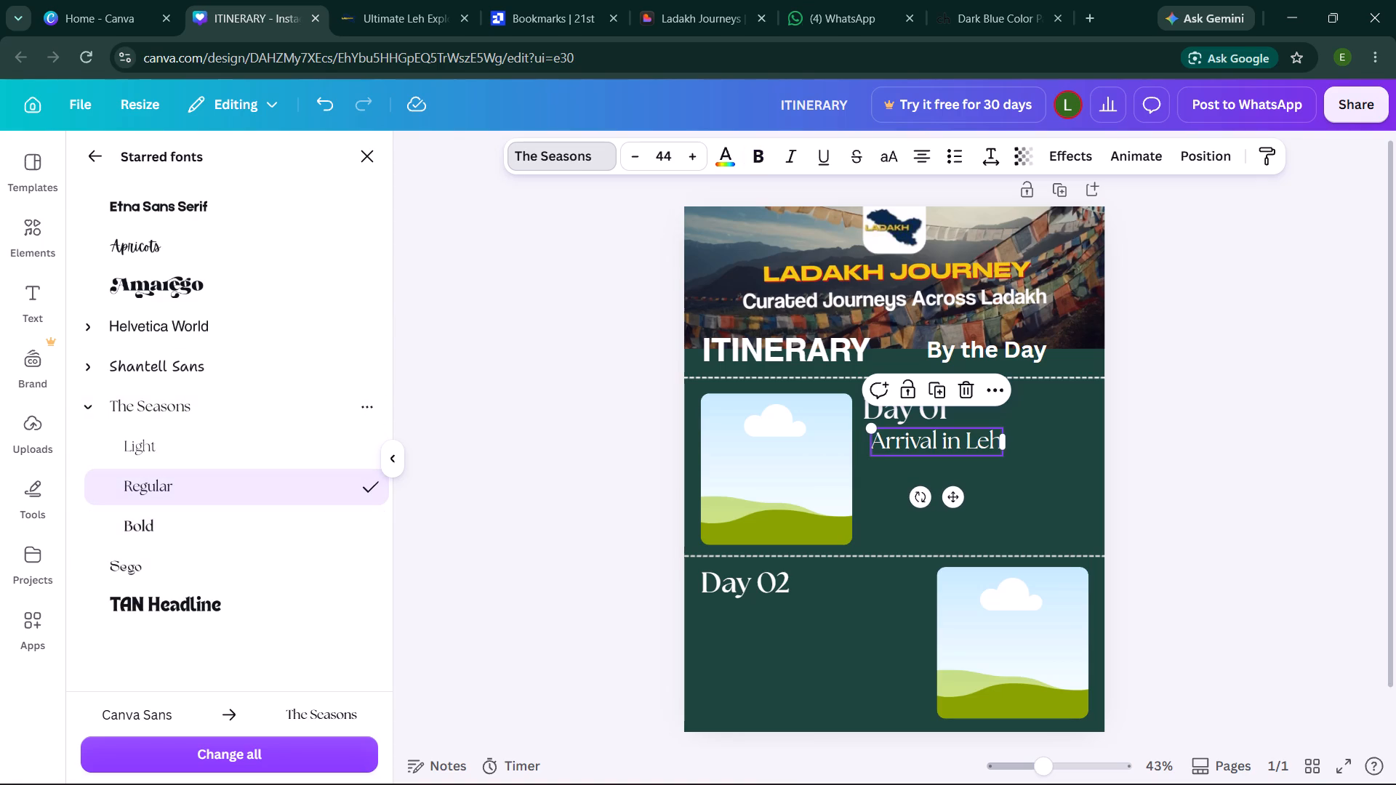
click(171, 522)
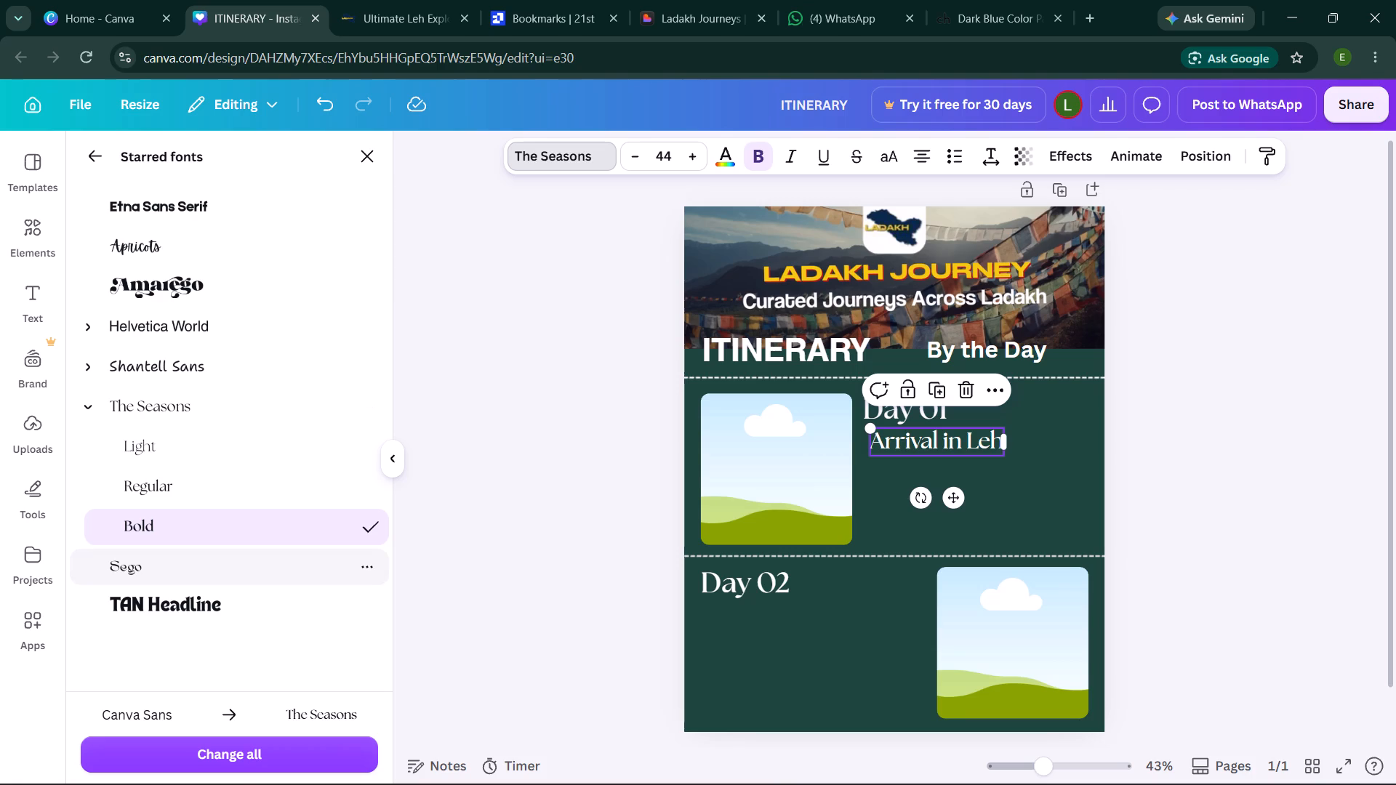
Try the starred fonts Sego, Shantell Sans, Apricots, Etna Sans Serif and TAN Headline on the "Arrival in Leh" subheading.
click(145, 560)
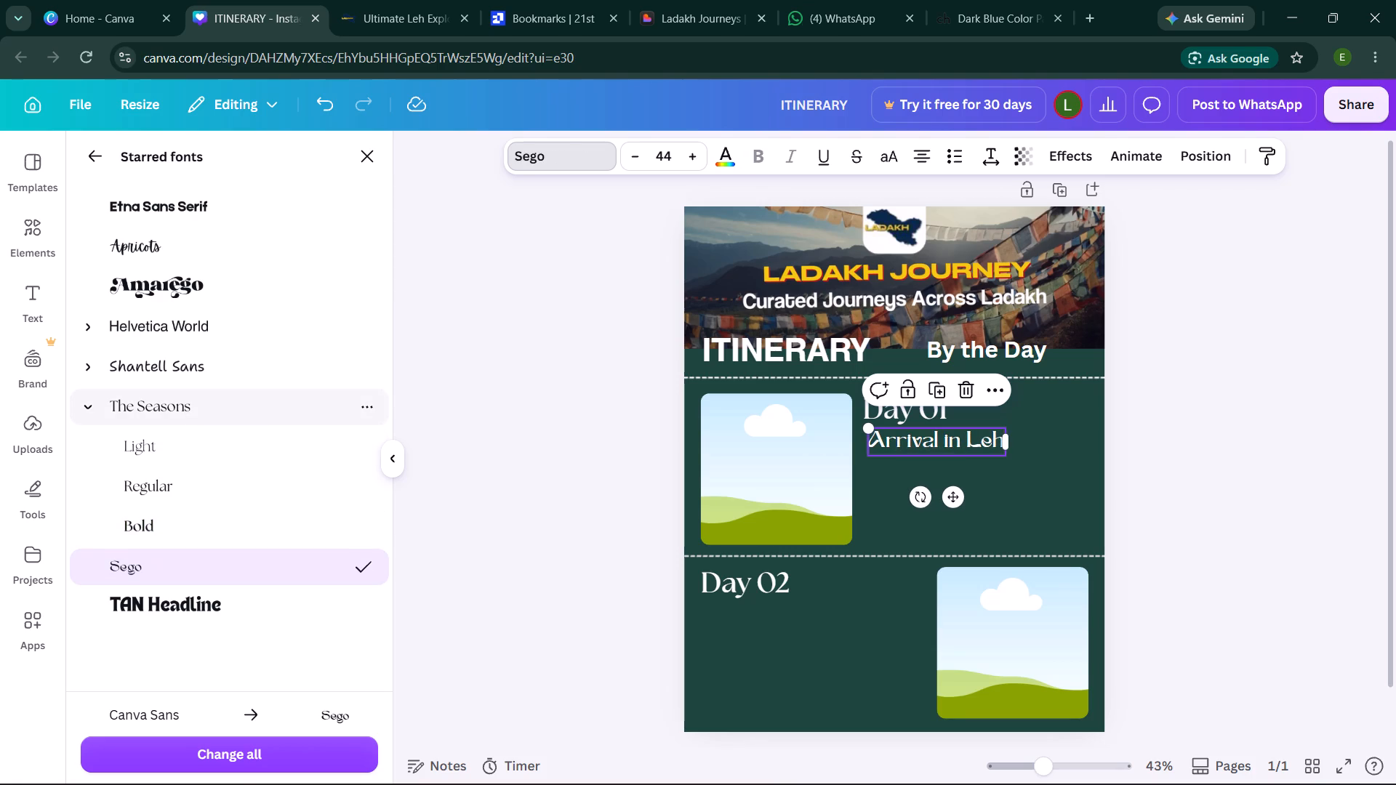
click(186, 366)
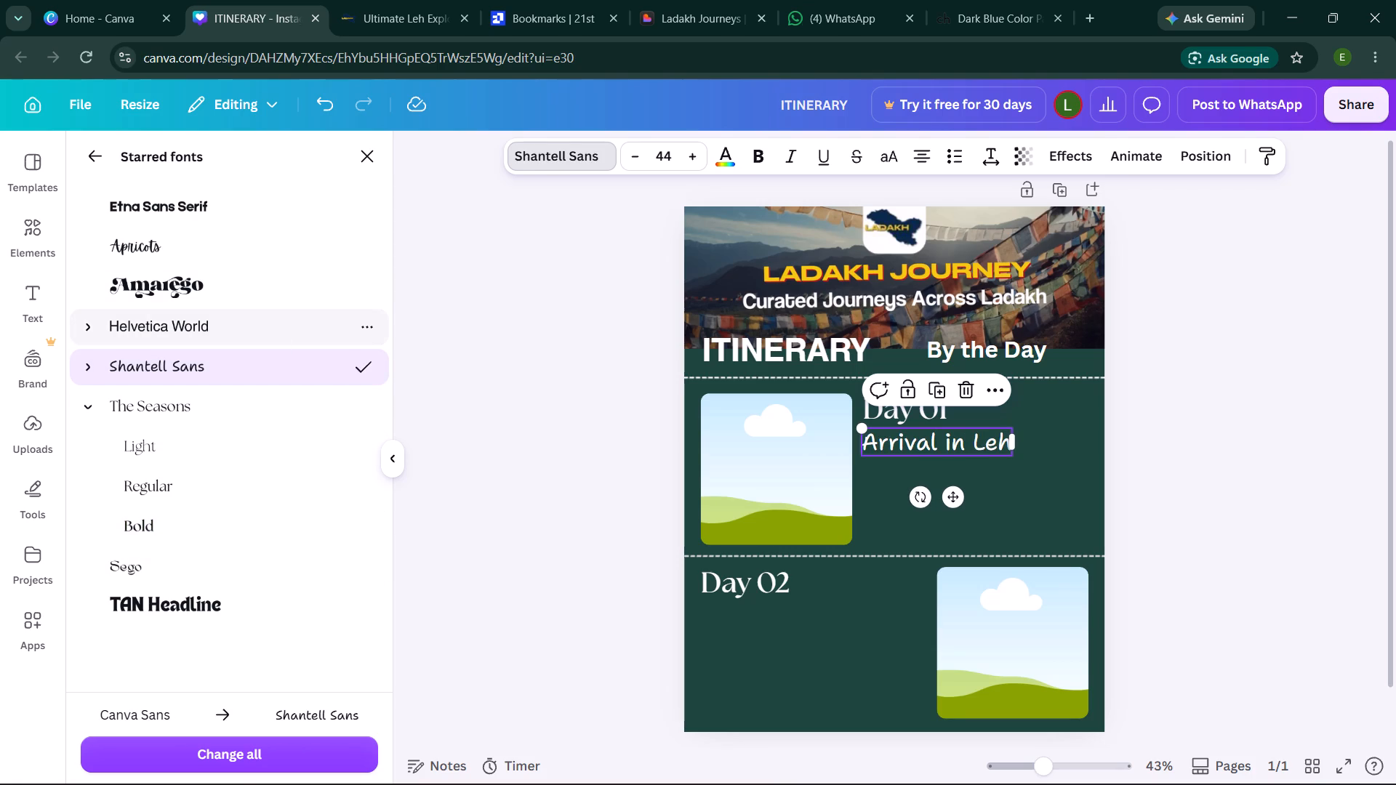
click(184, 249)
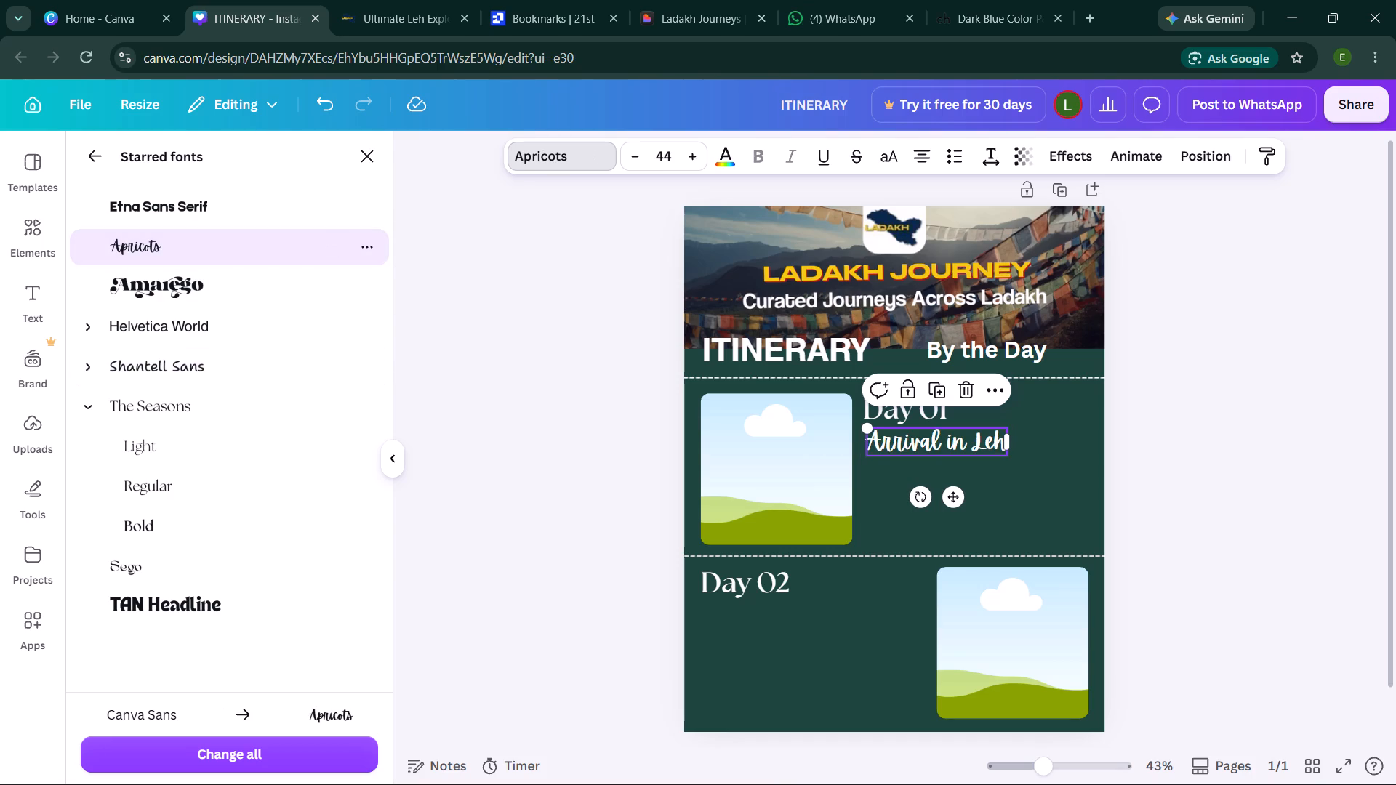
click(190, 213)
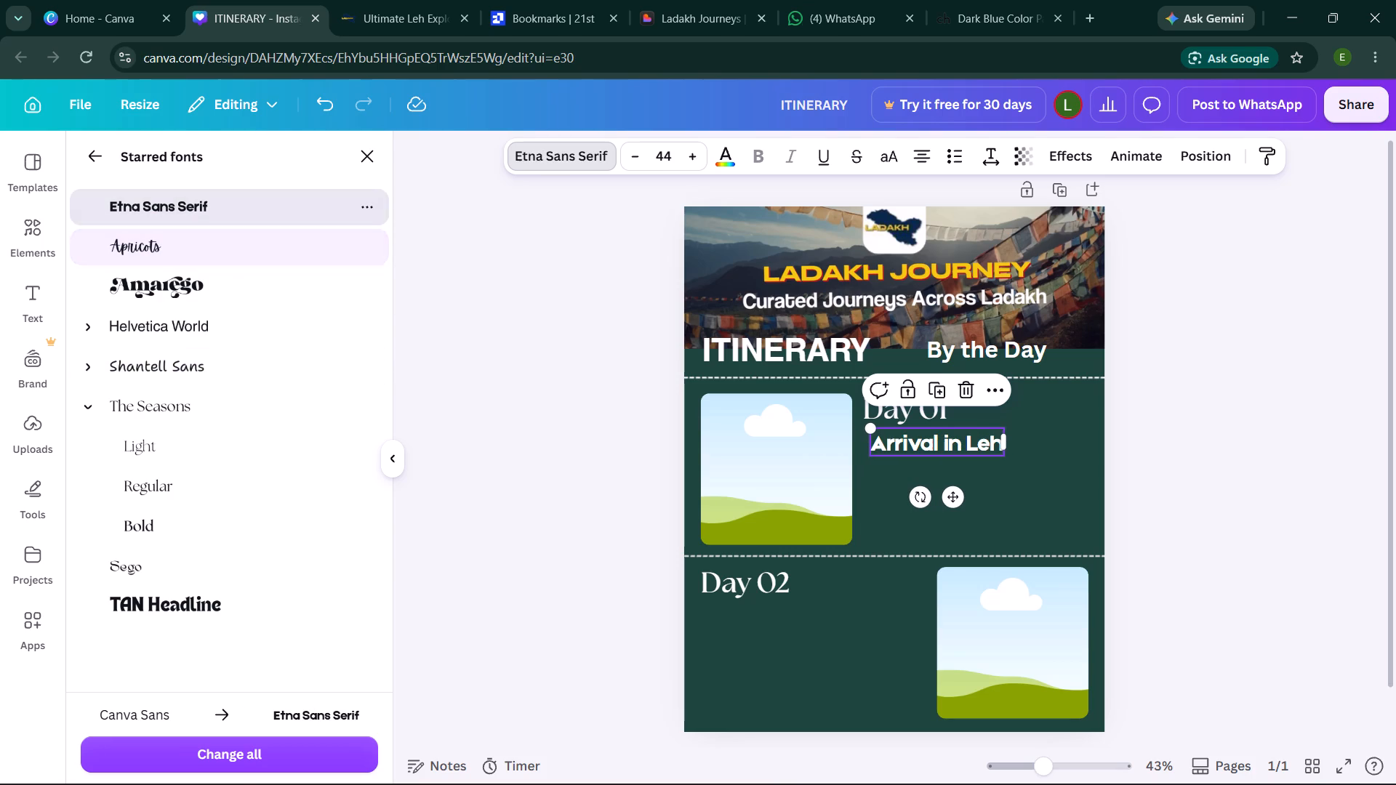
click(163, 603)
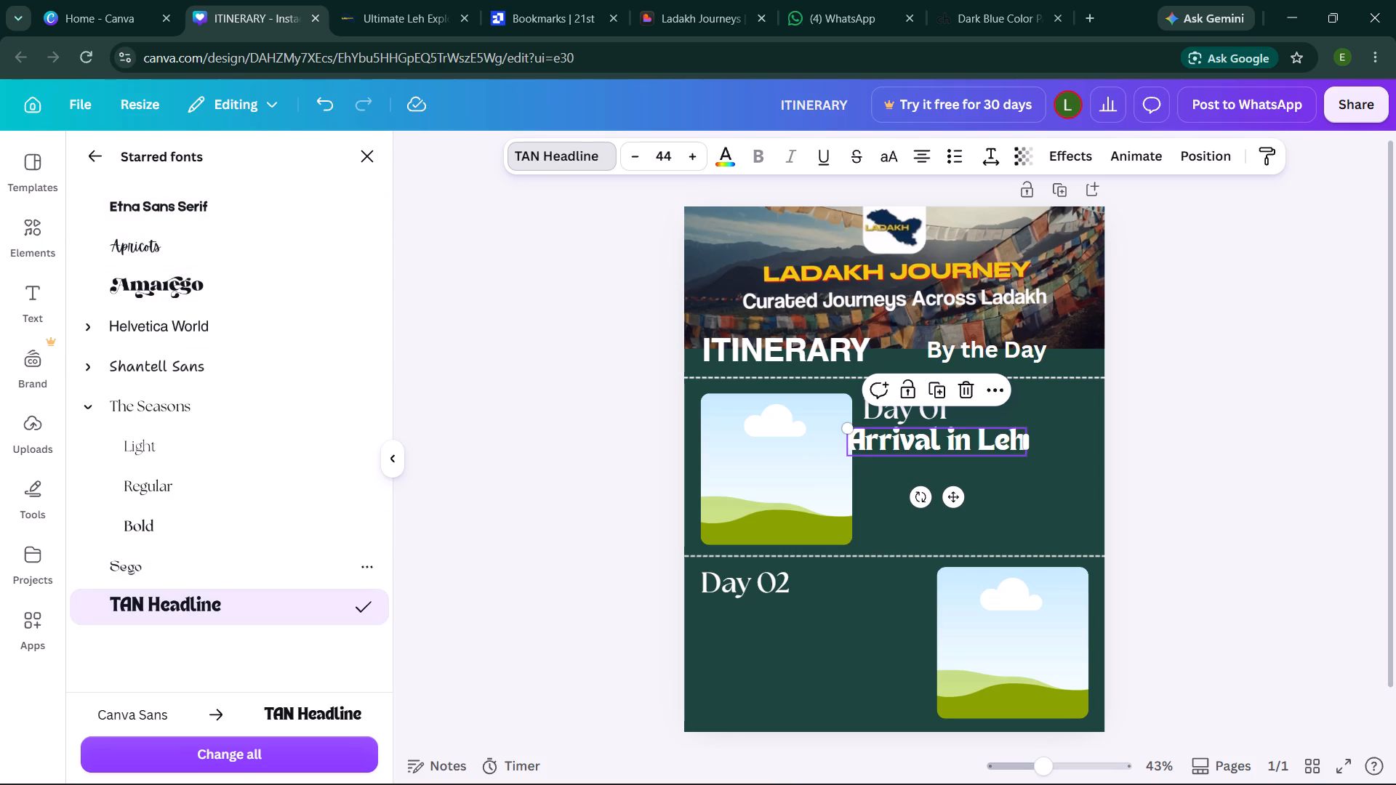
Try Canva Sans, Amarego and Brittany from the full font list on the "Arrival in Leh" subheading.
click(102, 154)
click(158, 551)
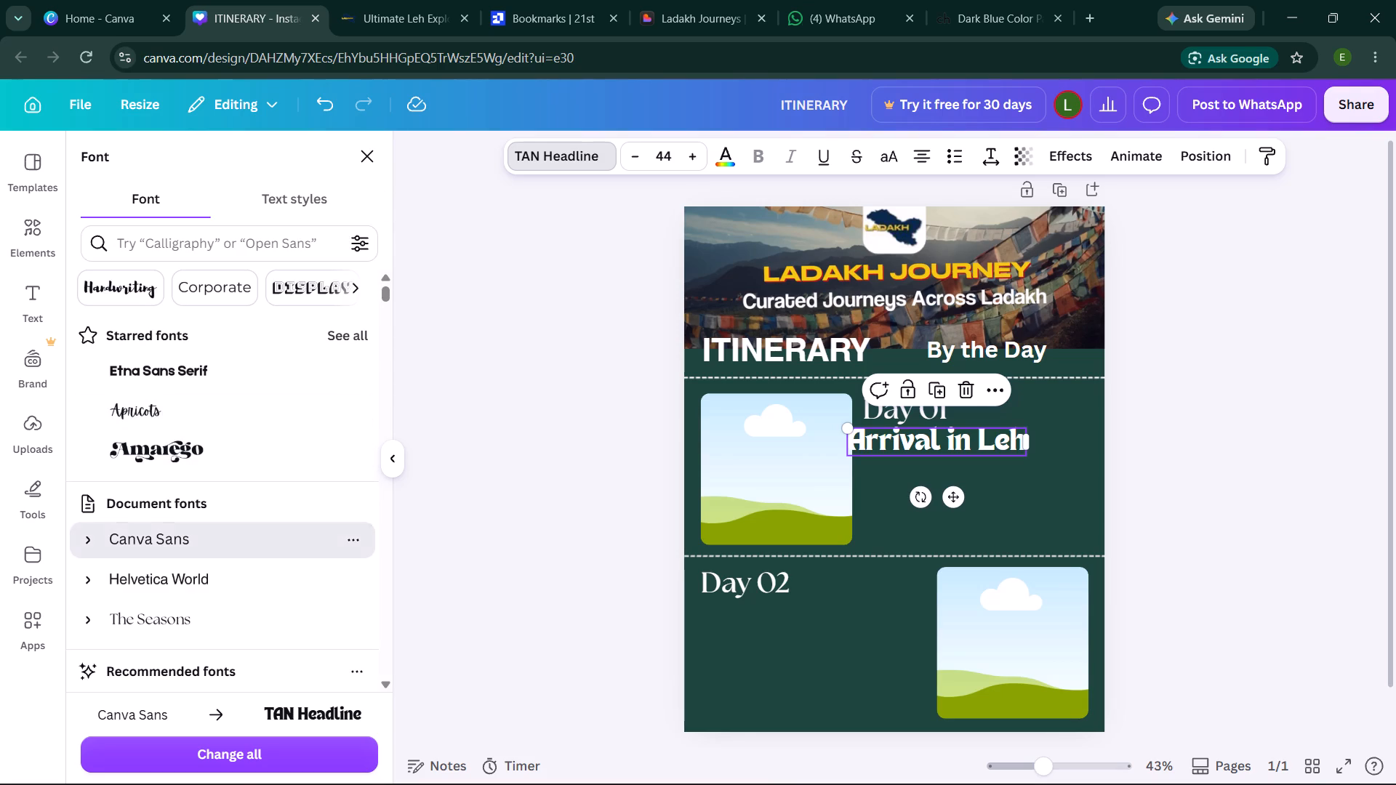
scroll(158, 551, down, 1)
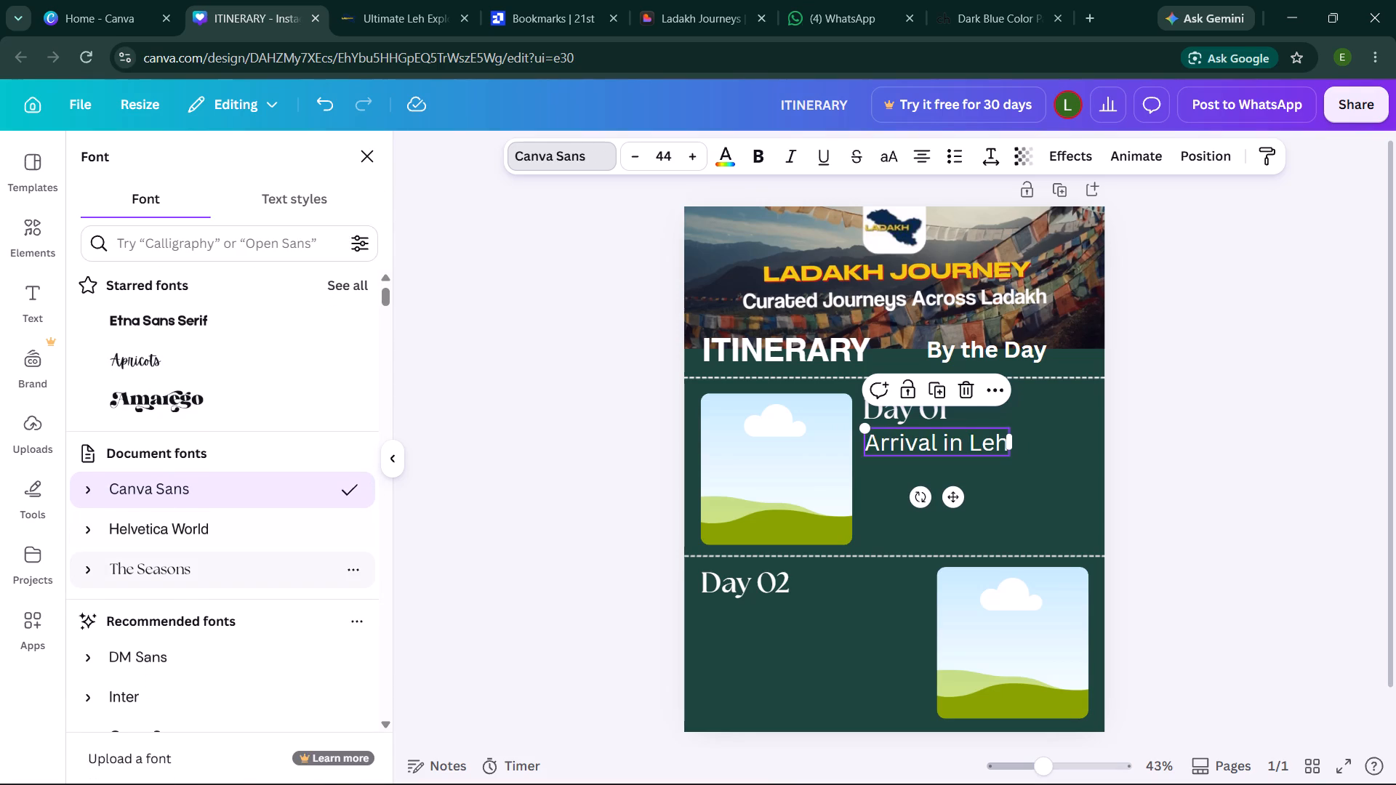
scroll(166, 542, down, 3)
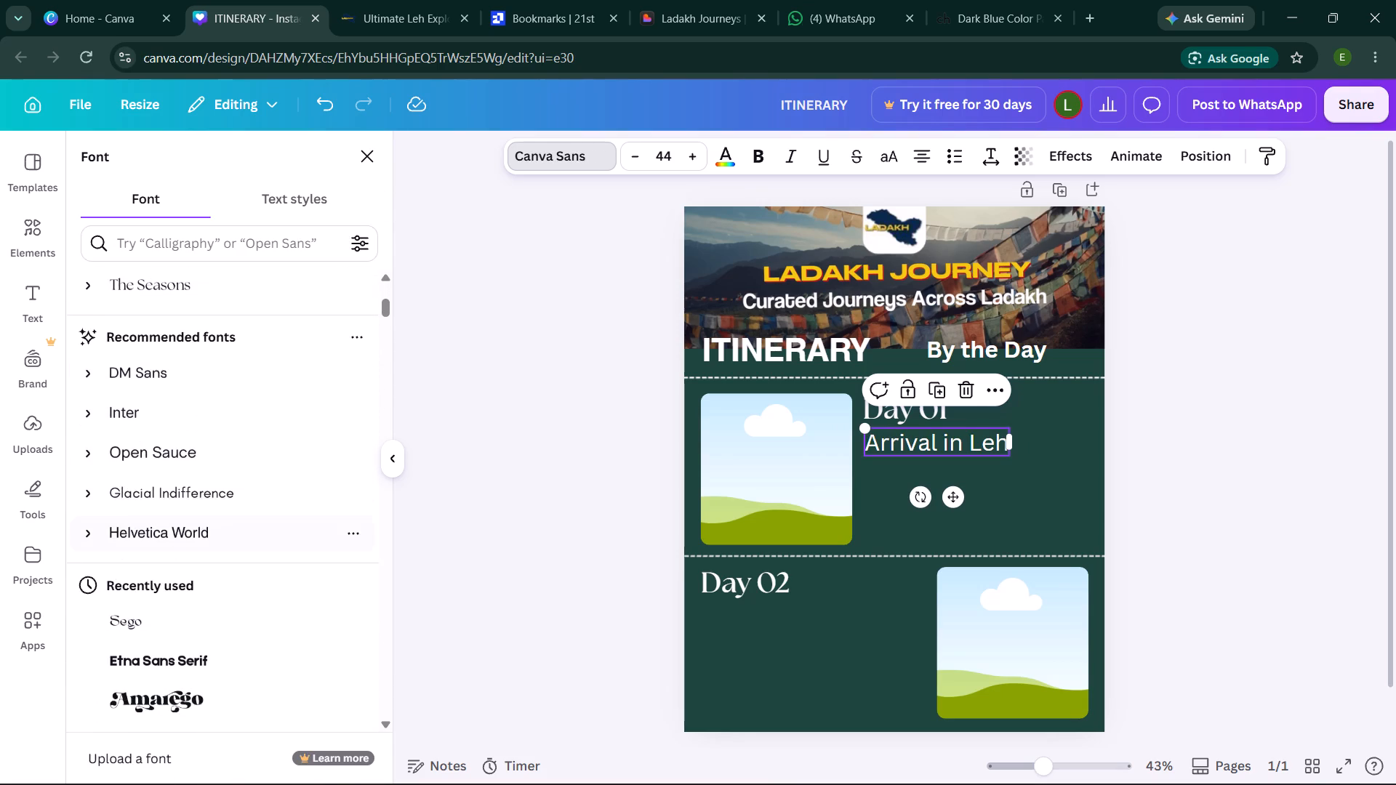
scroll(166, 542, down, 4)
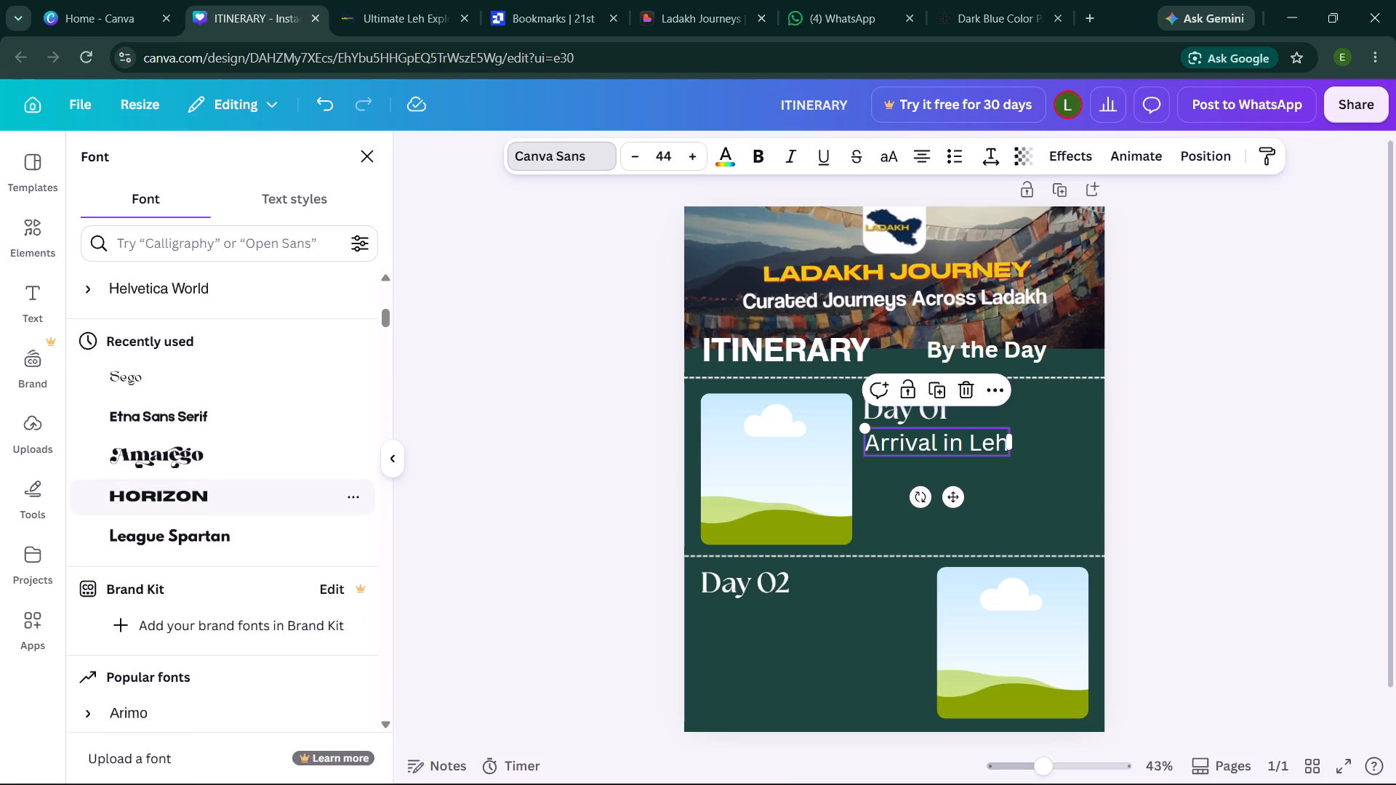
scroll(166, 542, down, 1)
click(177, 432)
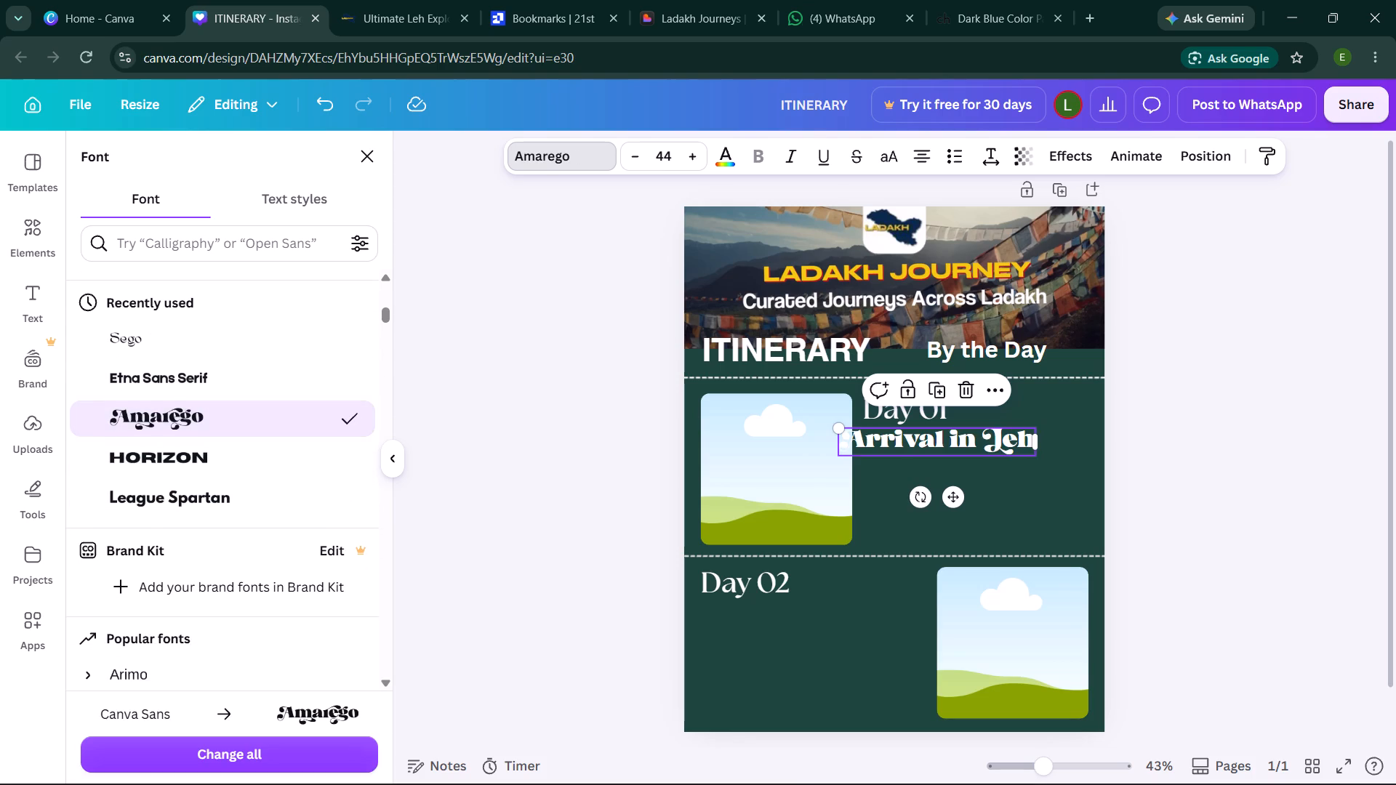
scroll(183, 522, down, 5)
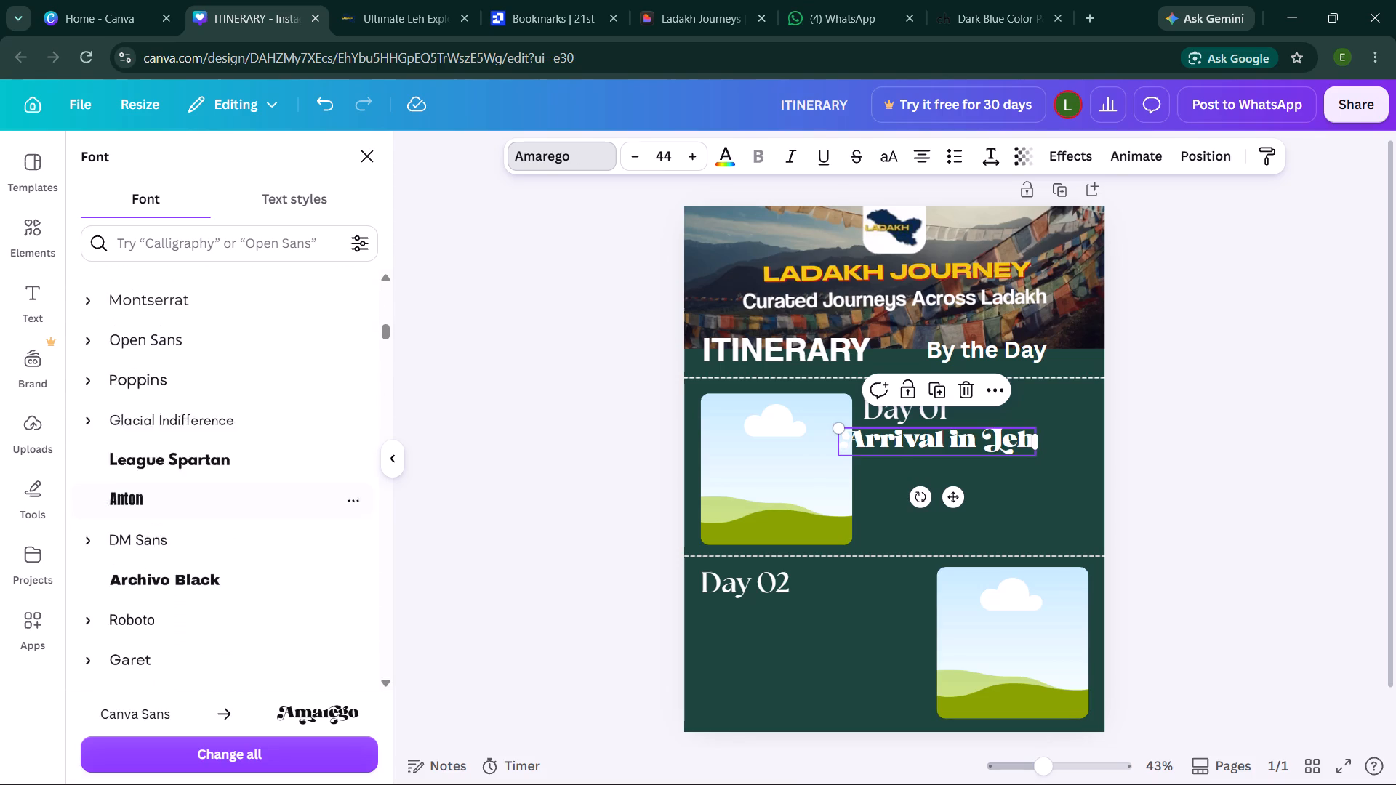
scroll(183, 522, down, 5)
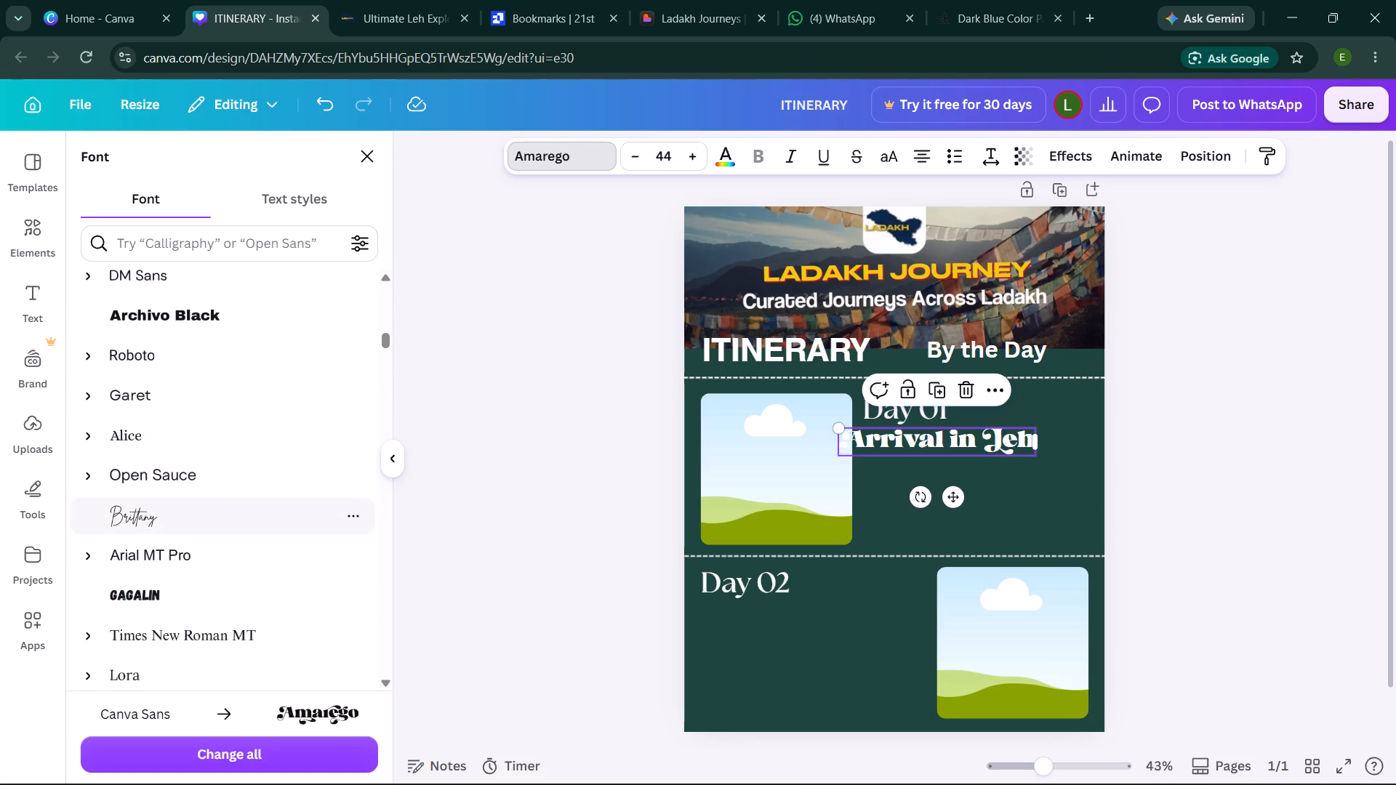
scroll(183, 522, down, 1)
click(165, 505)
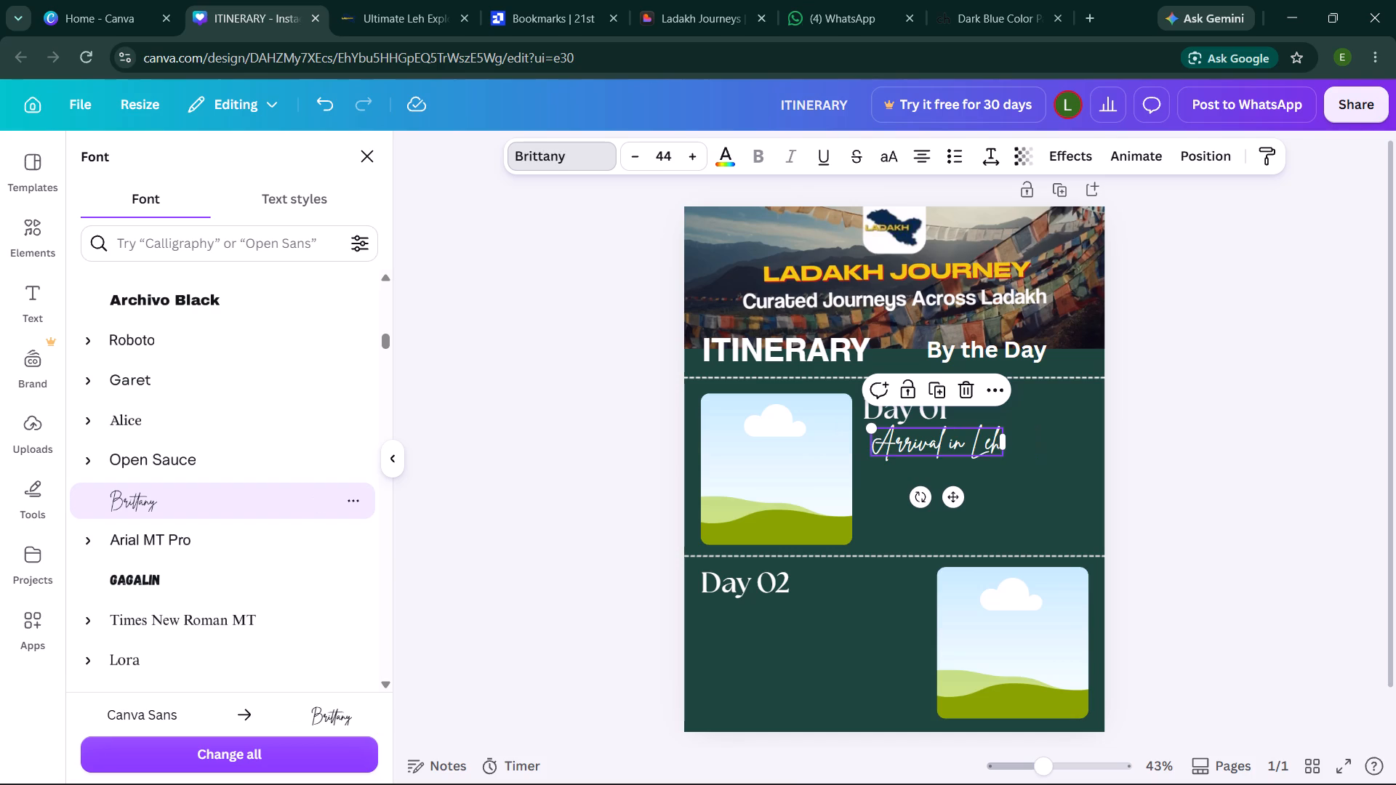
Search the fonts for calligraphy and apply Charm to the "Arrival in Leh" subheading.
scroll(223, 526, down, 2)
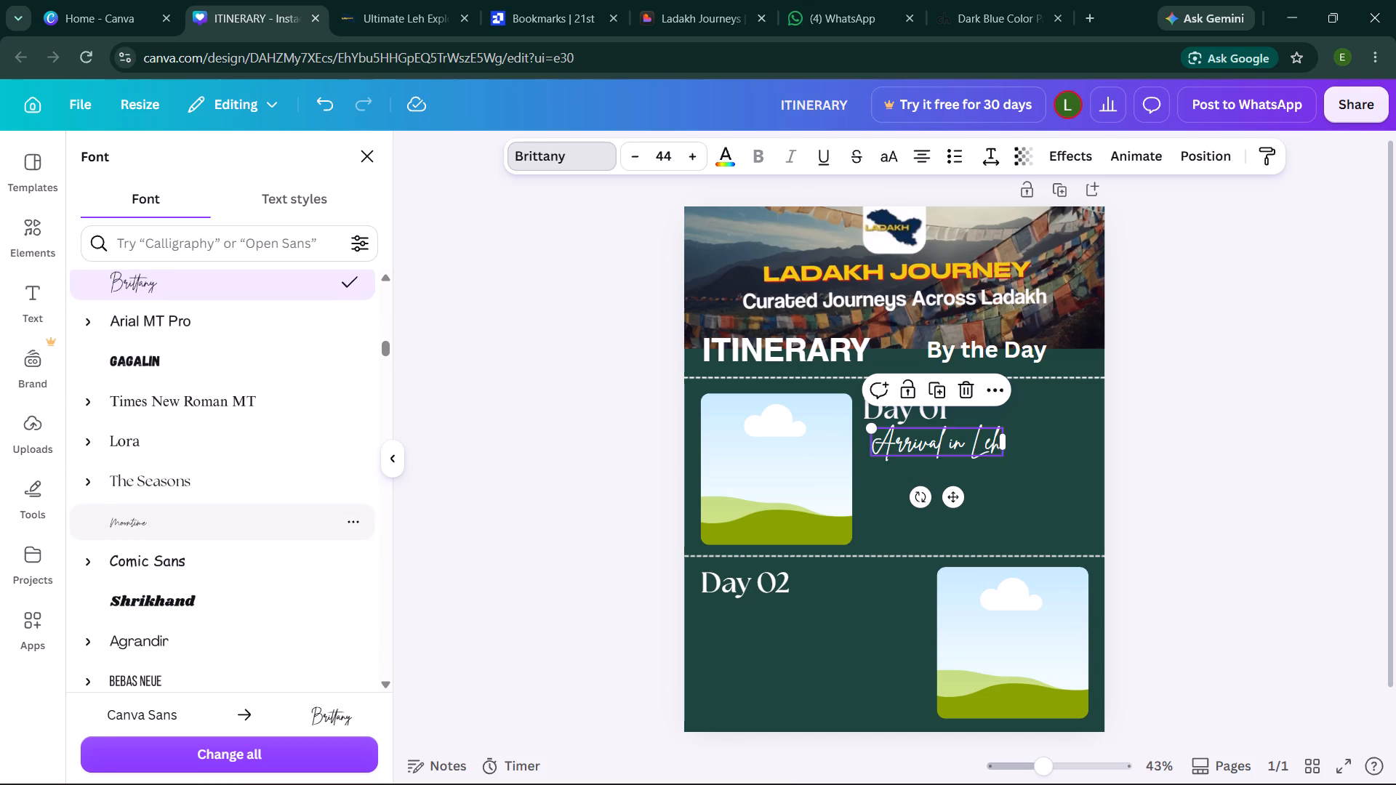
scroll(223, 526, down, 7)
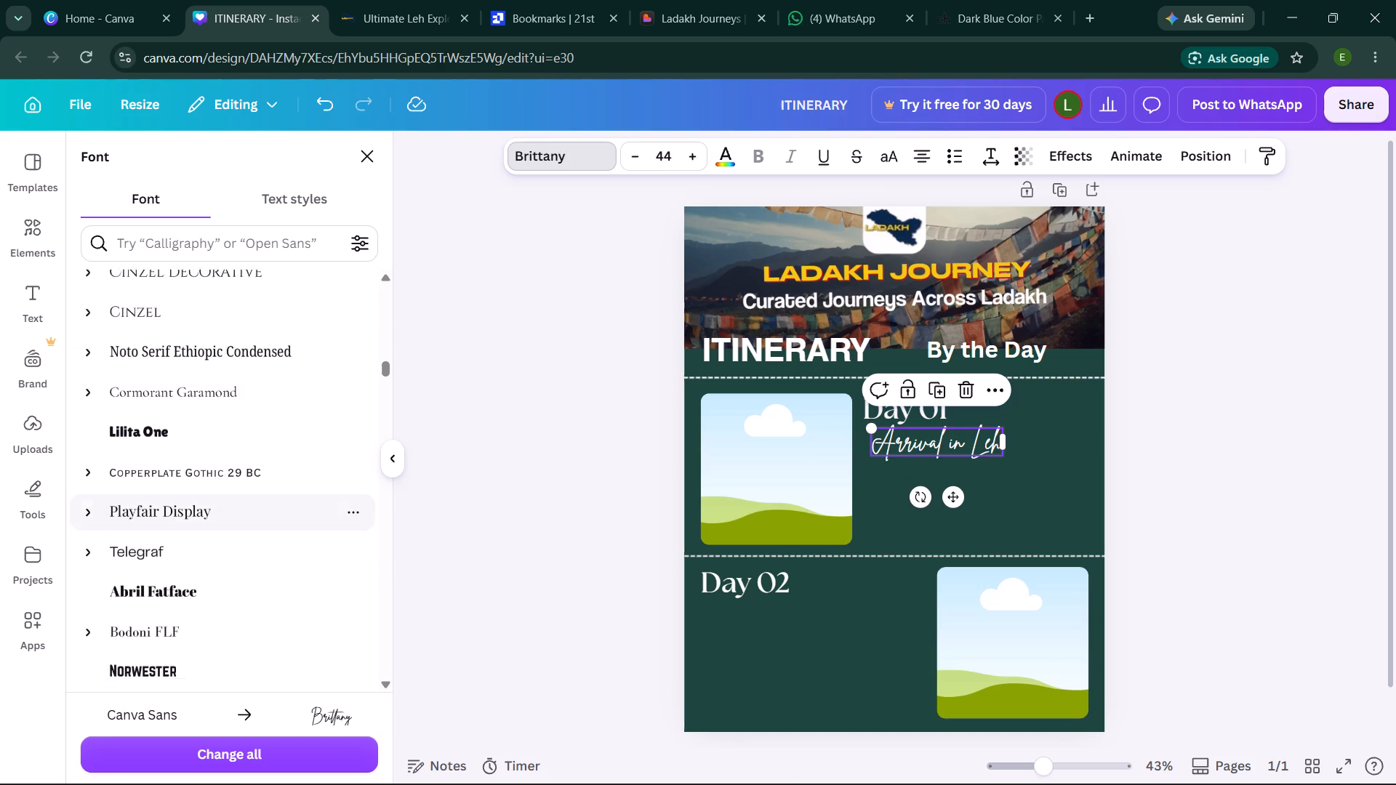
scroll(223, 526, down, 2)
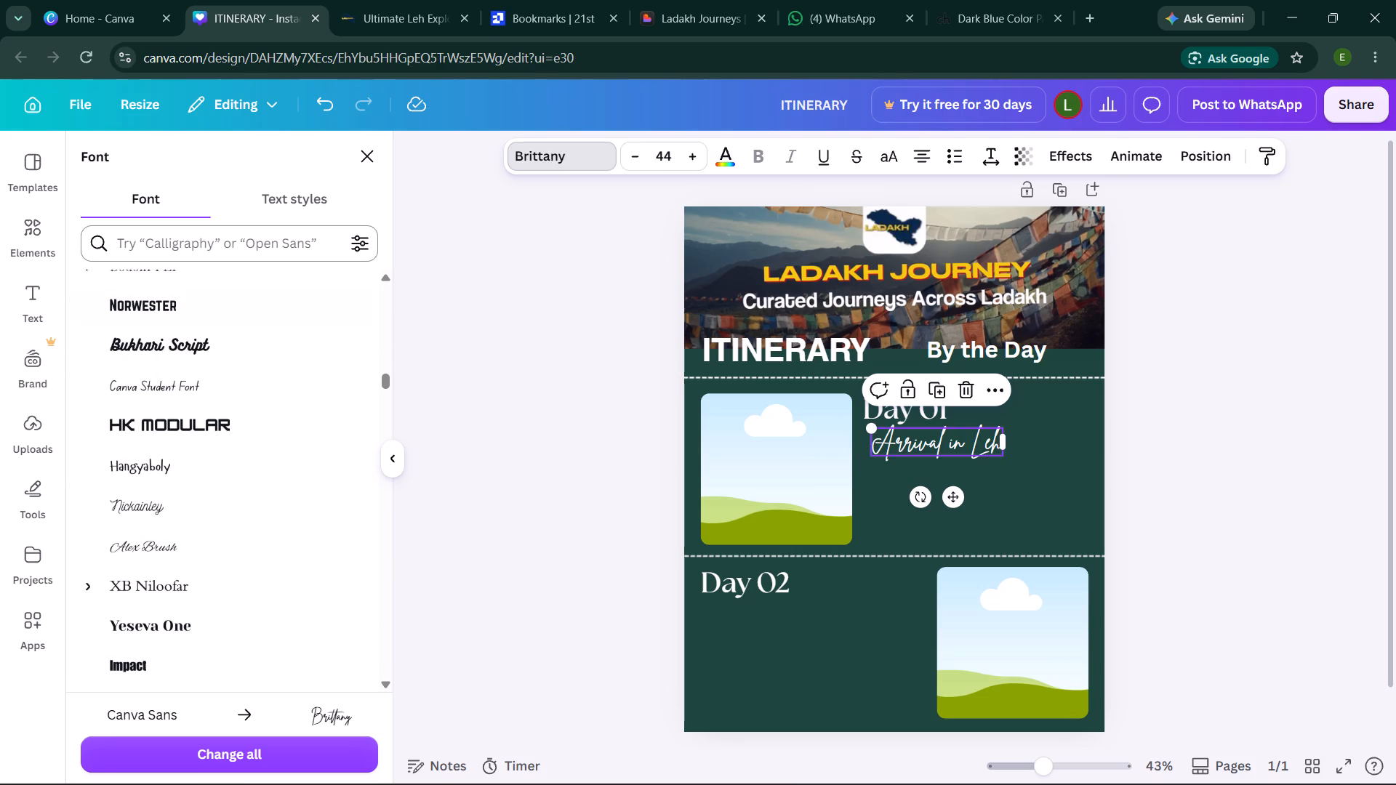
click(246, 246)
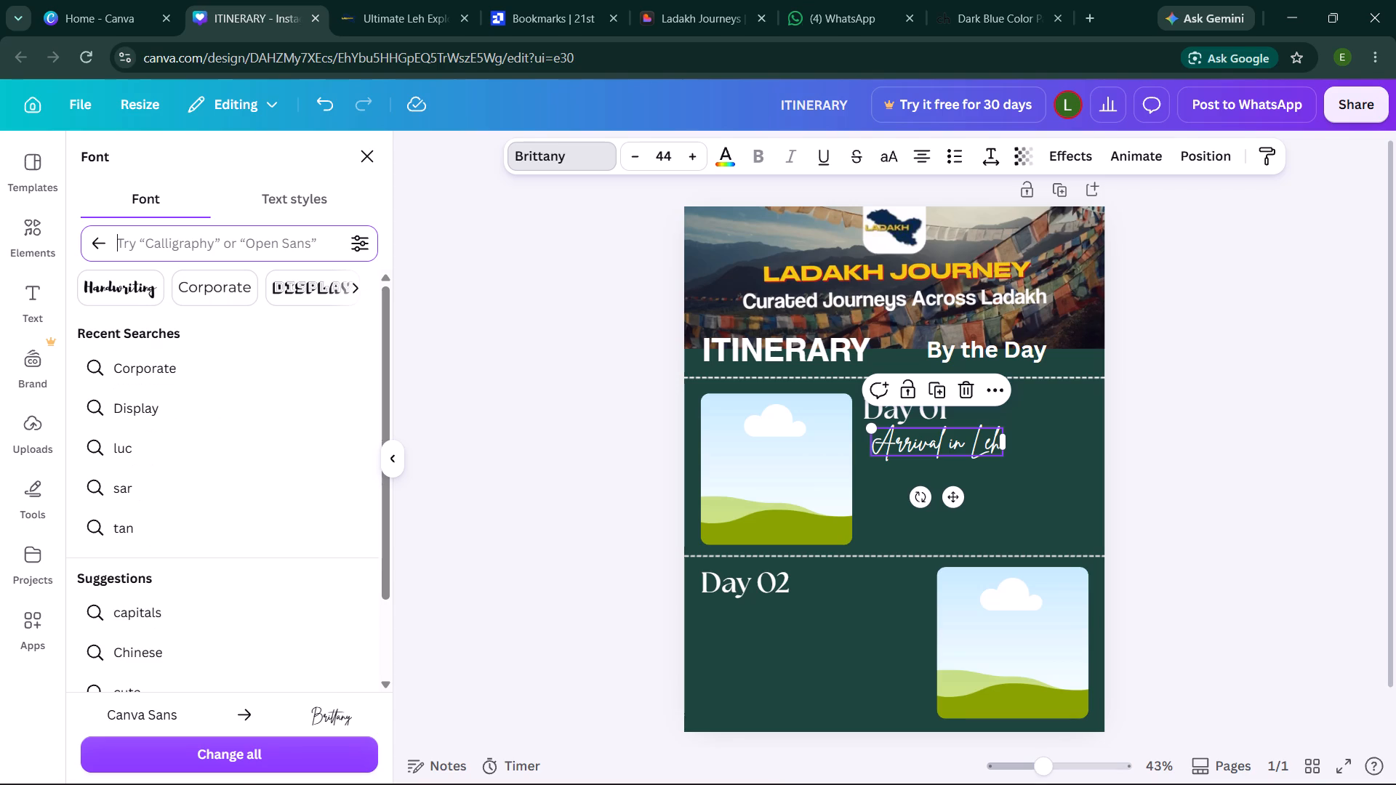
text(ca)
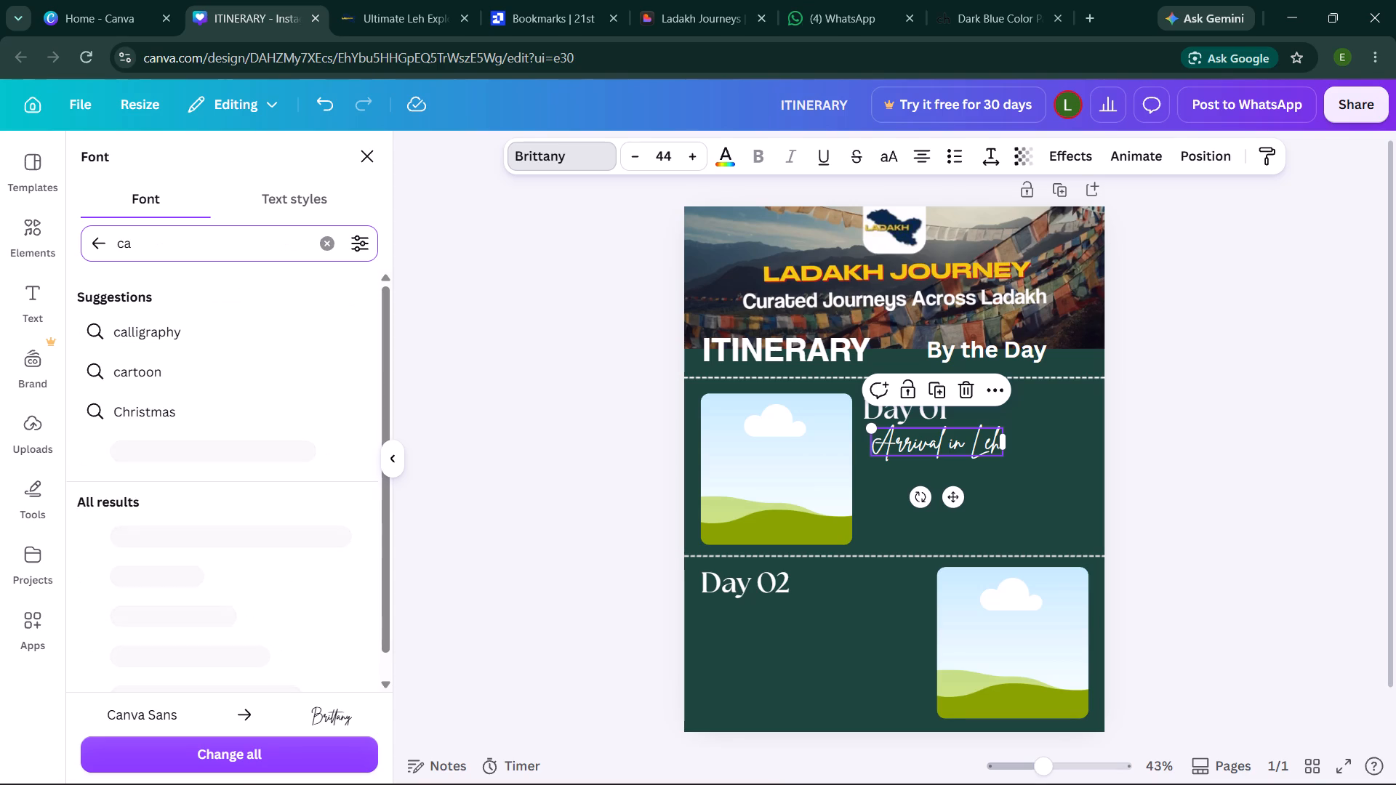
click(170, 329)
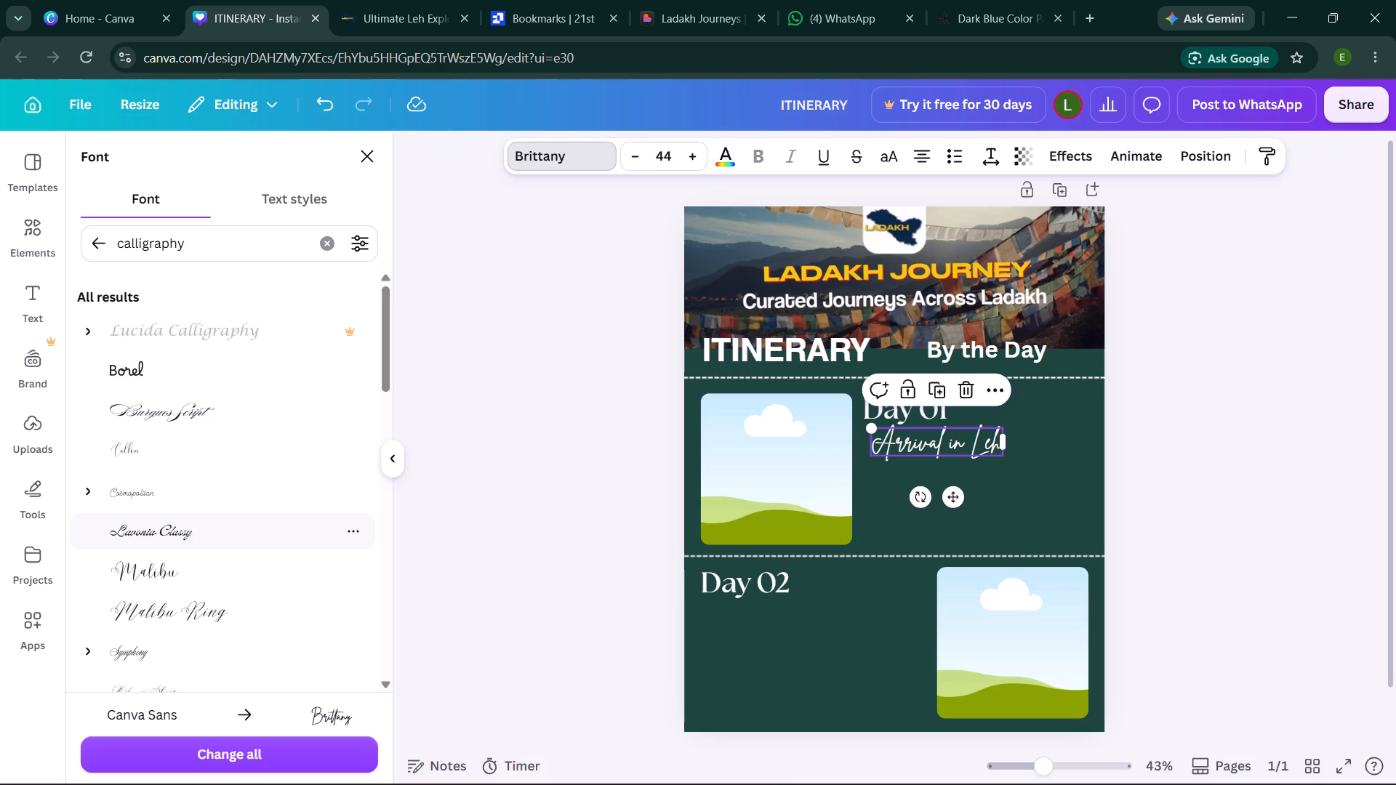
scroll(174, 528, down, 5)
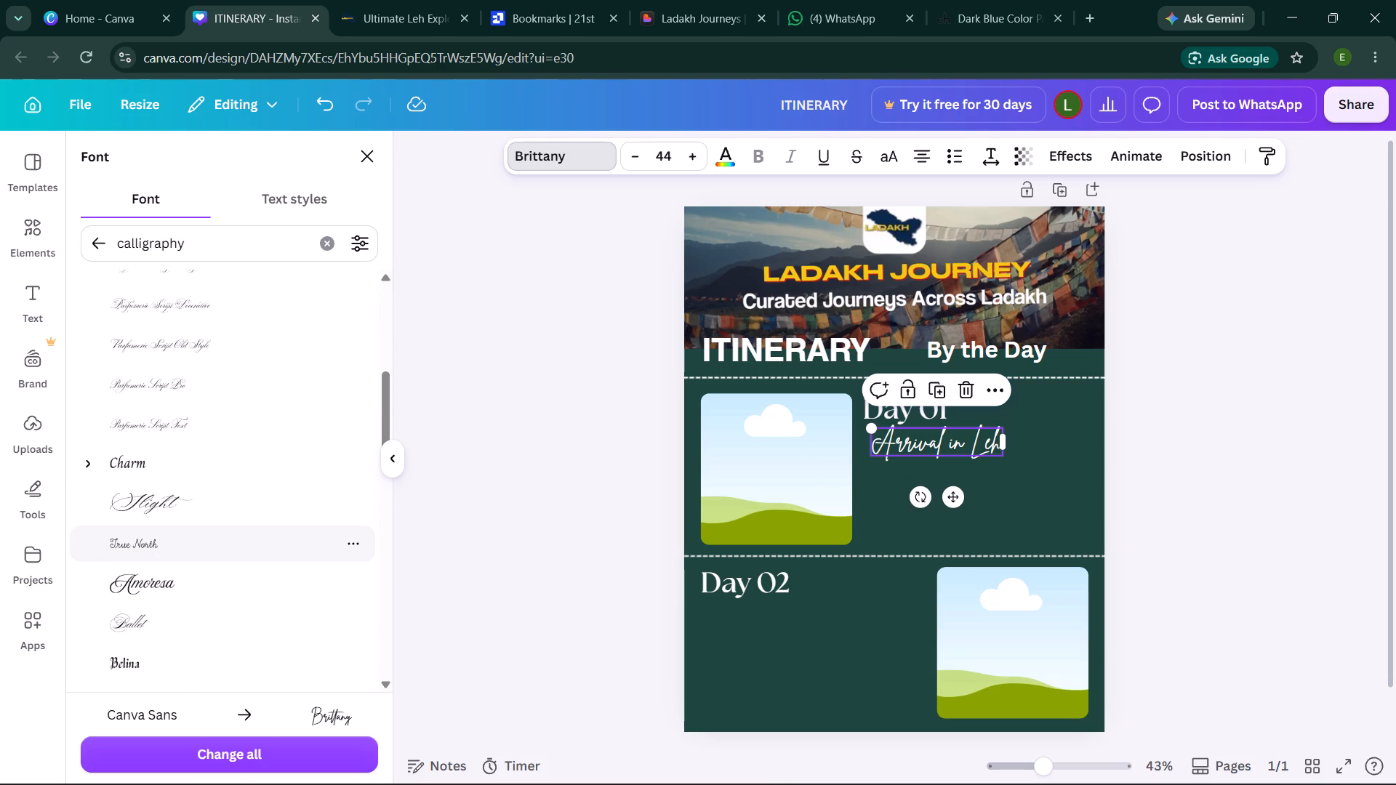
scroll(174, 528, down, 1)
click(172, 409)
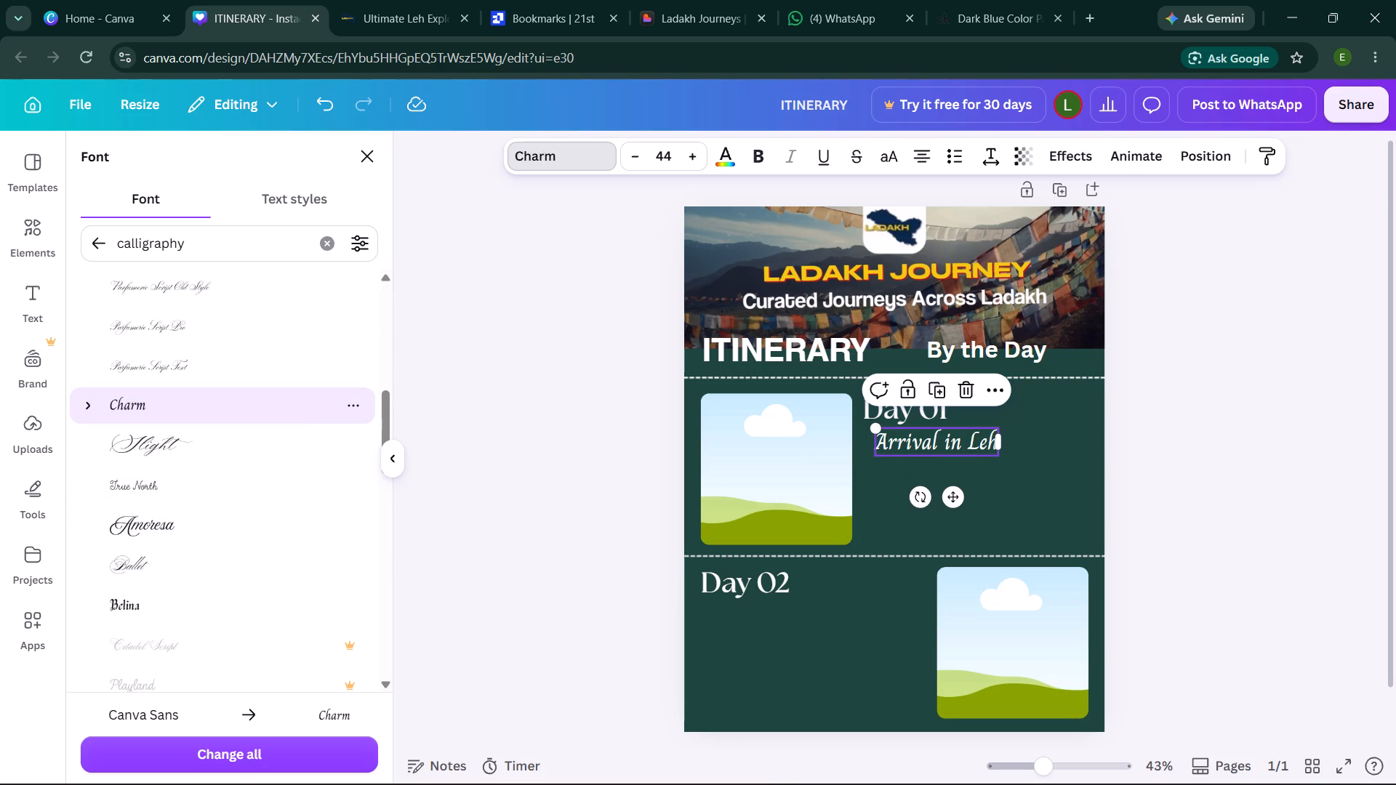
Add the Charm font to the starred fonts.
click(357, 400)
click(366, 462)
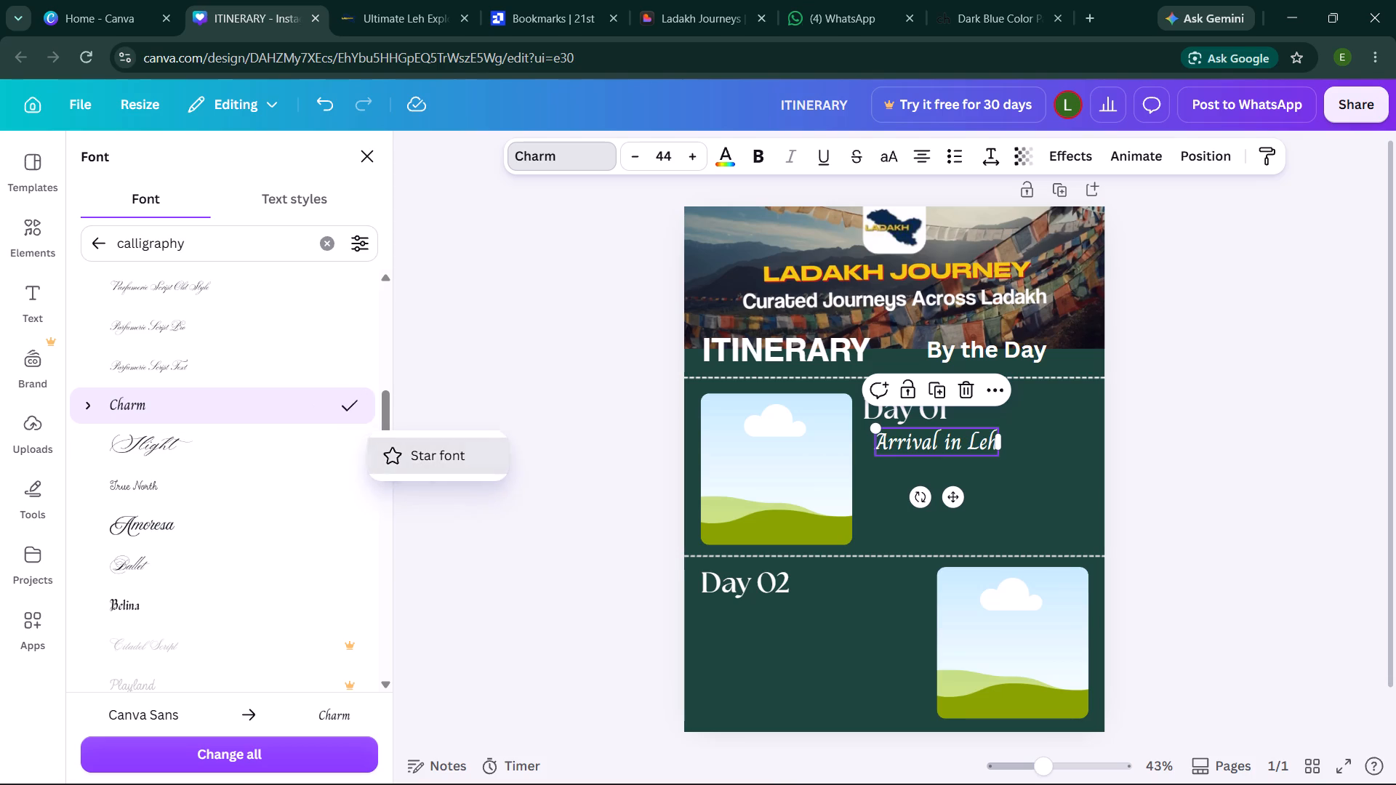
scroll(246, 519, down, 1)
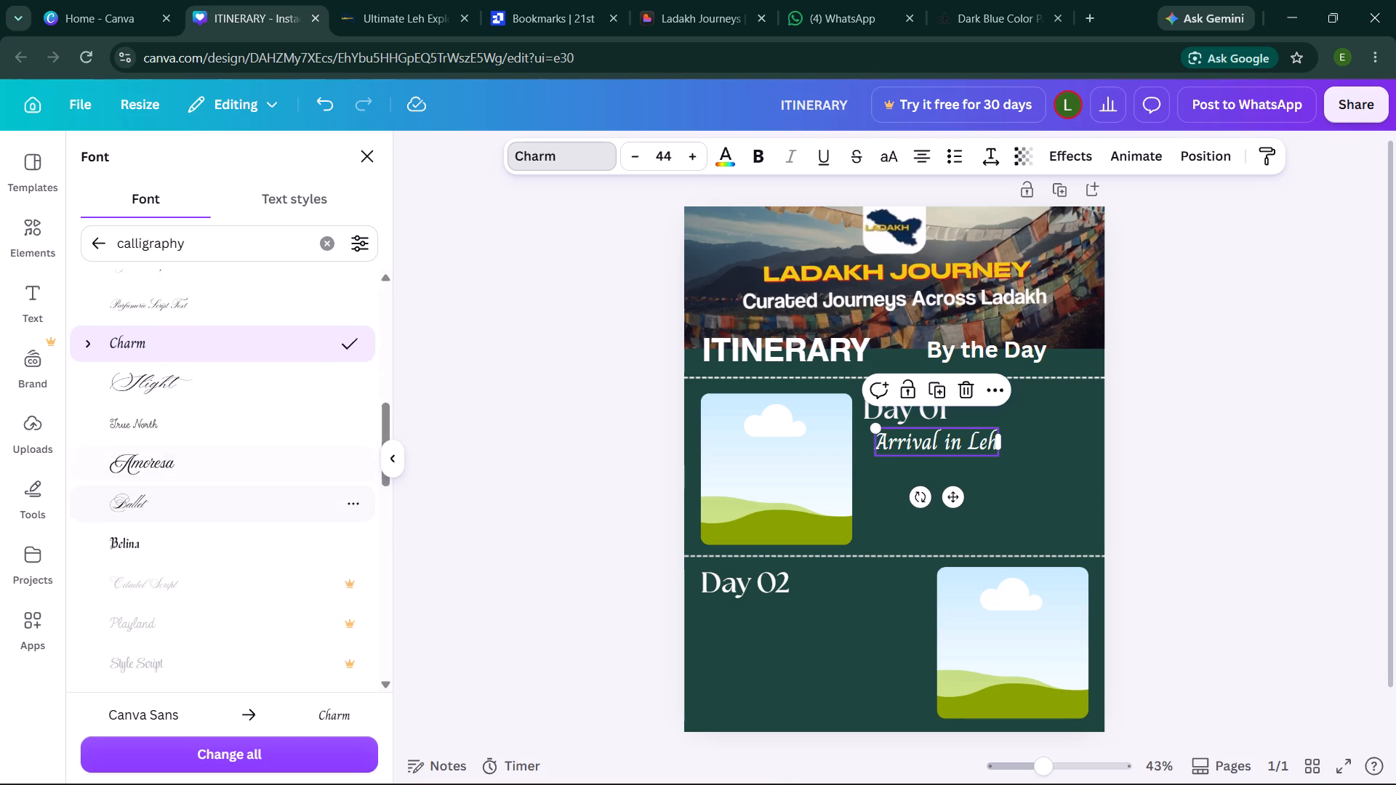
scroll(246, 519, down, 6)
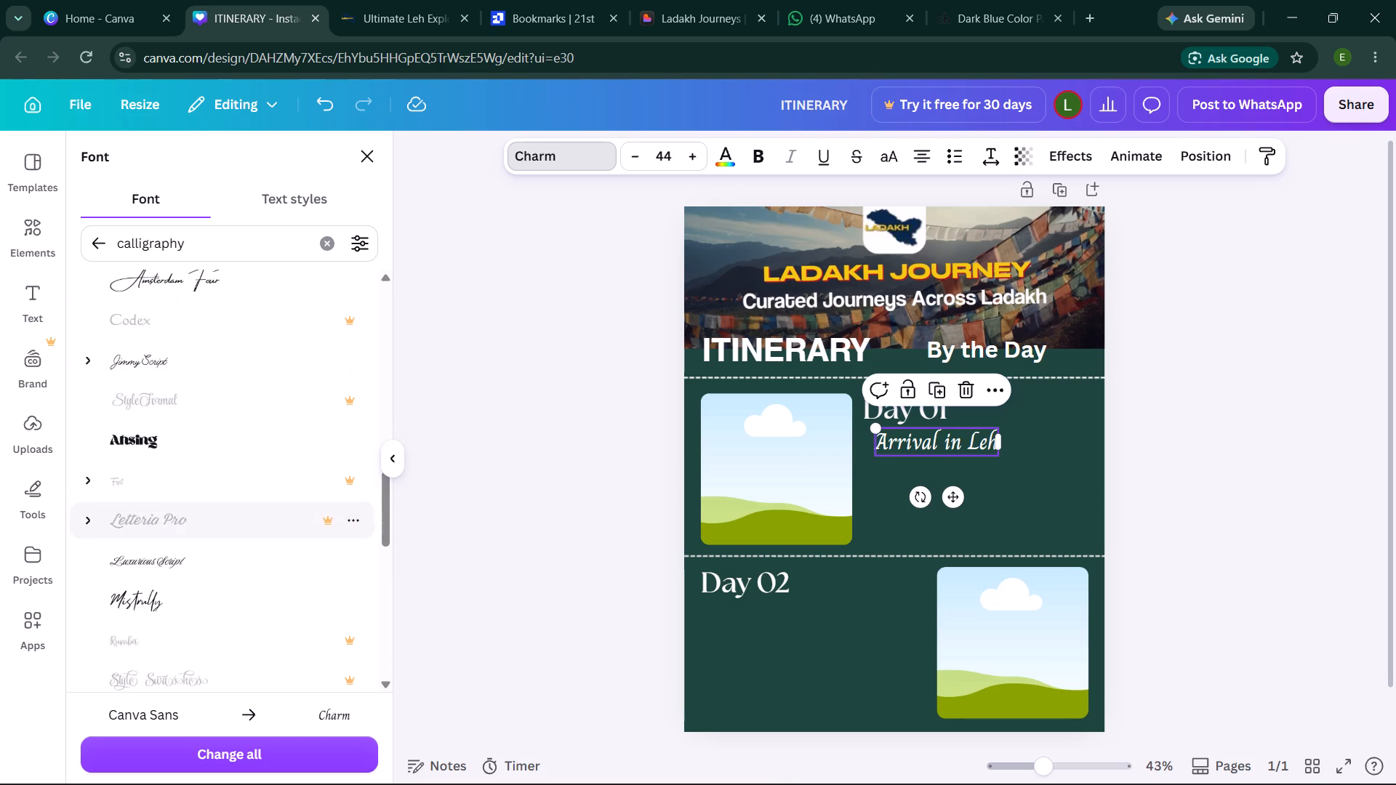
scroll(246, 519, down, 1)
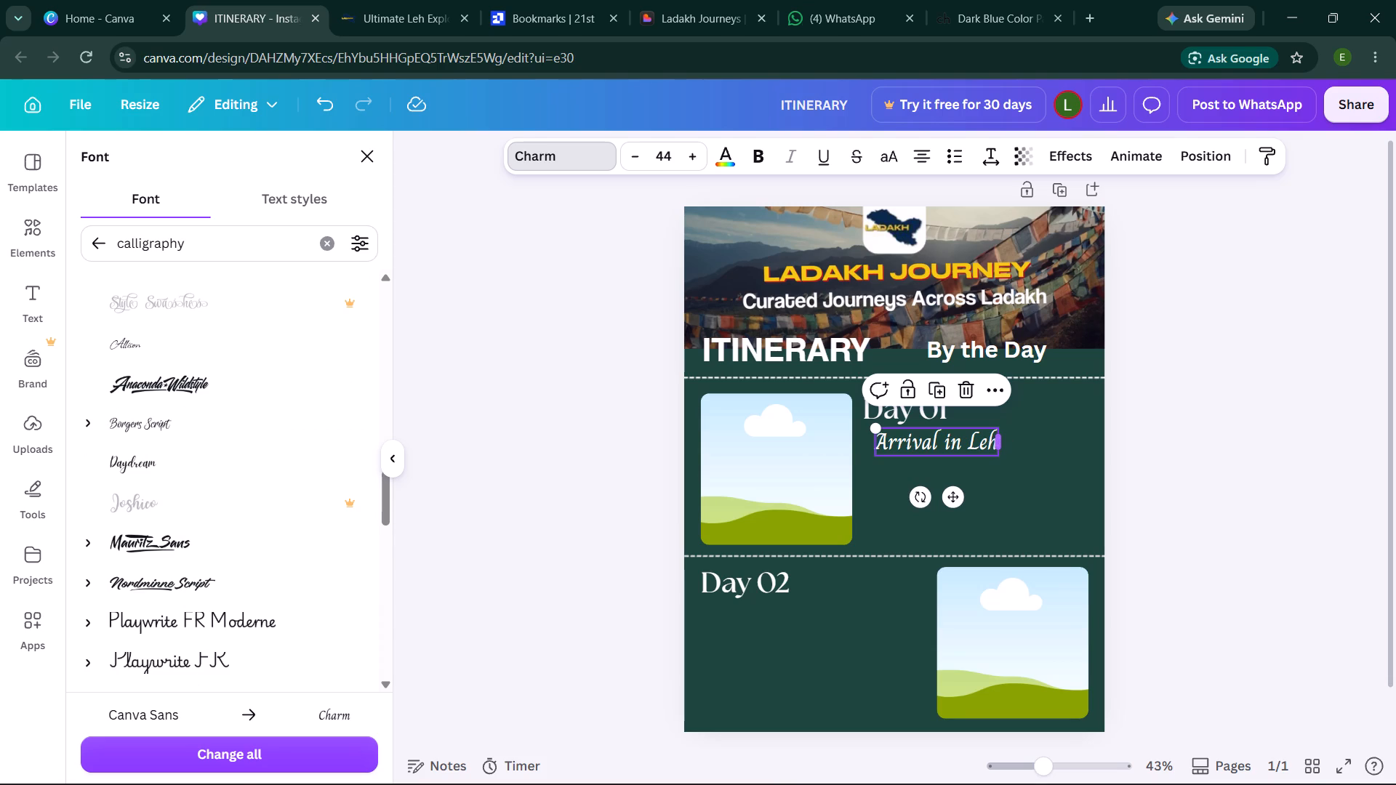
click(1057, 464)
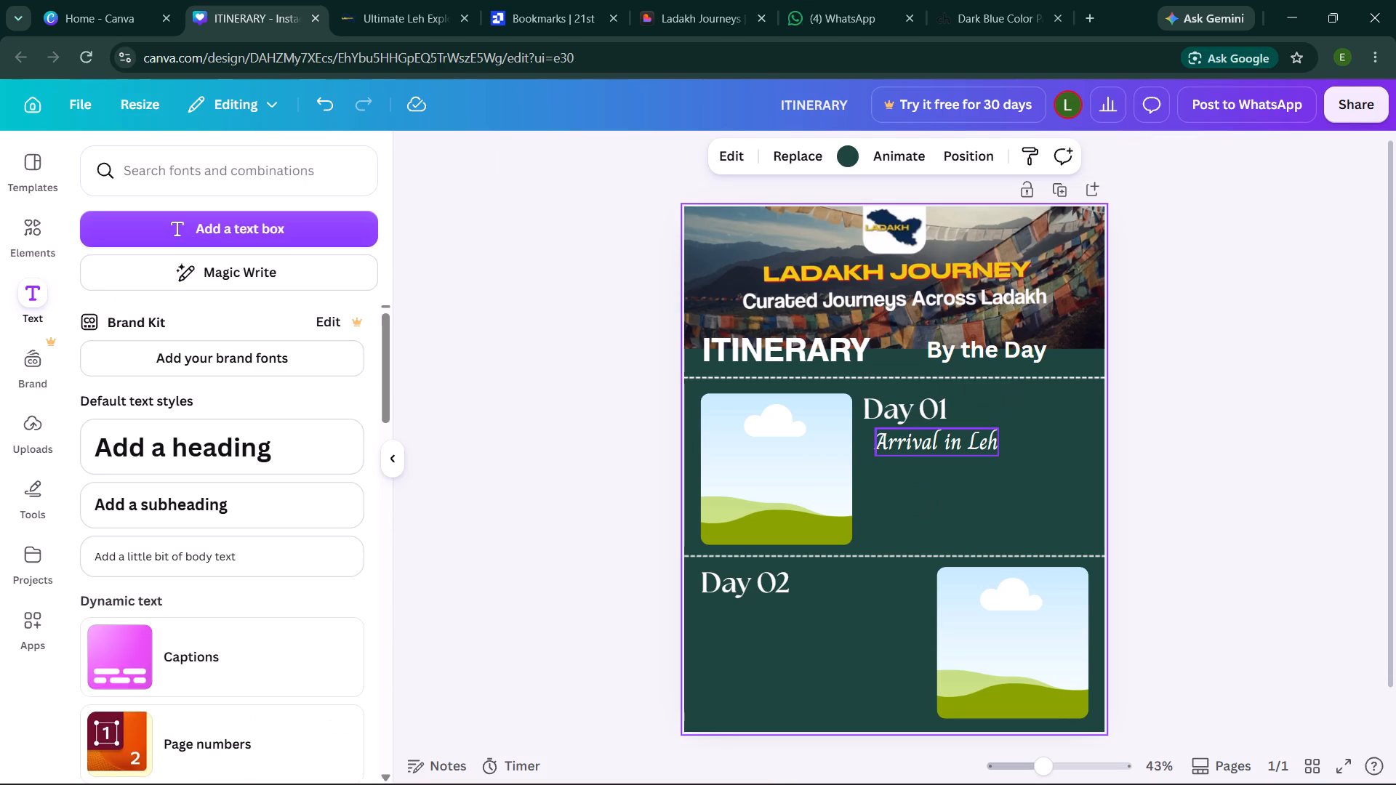
Shrink the "Arrival in Leh" subheading to size 39 and place it under the Day 01 heading with left edges aligned.
drag(950, 451, 1033, 419)
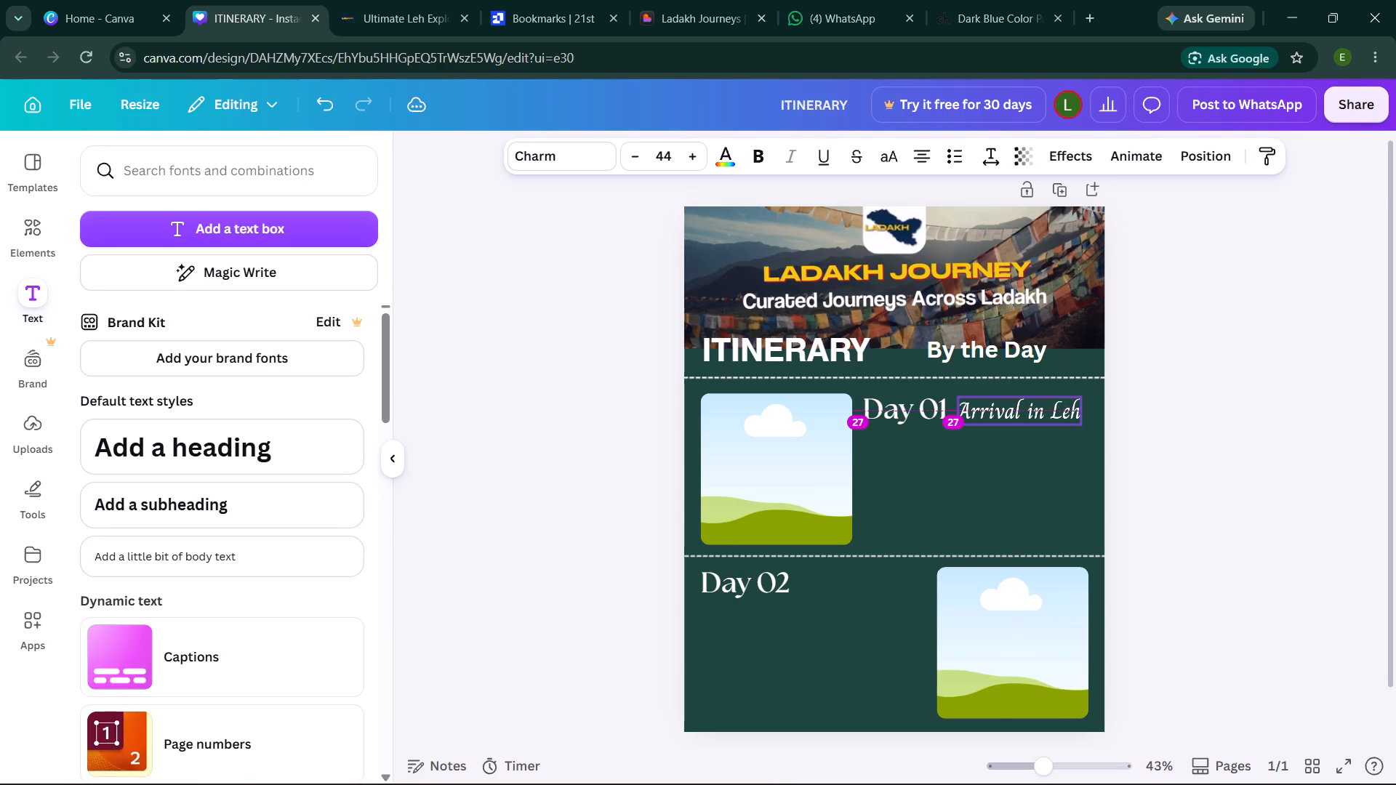
drag(1033, 419, 938, 450)
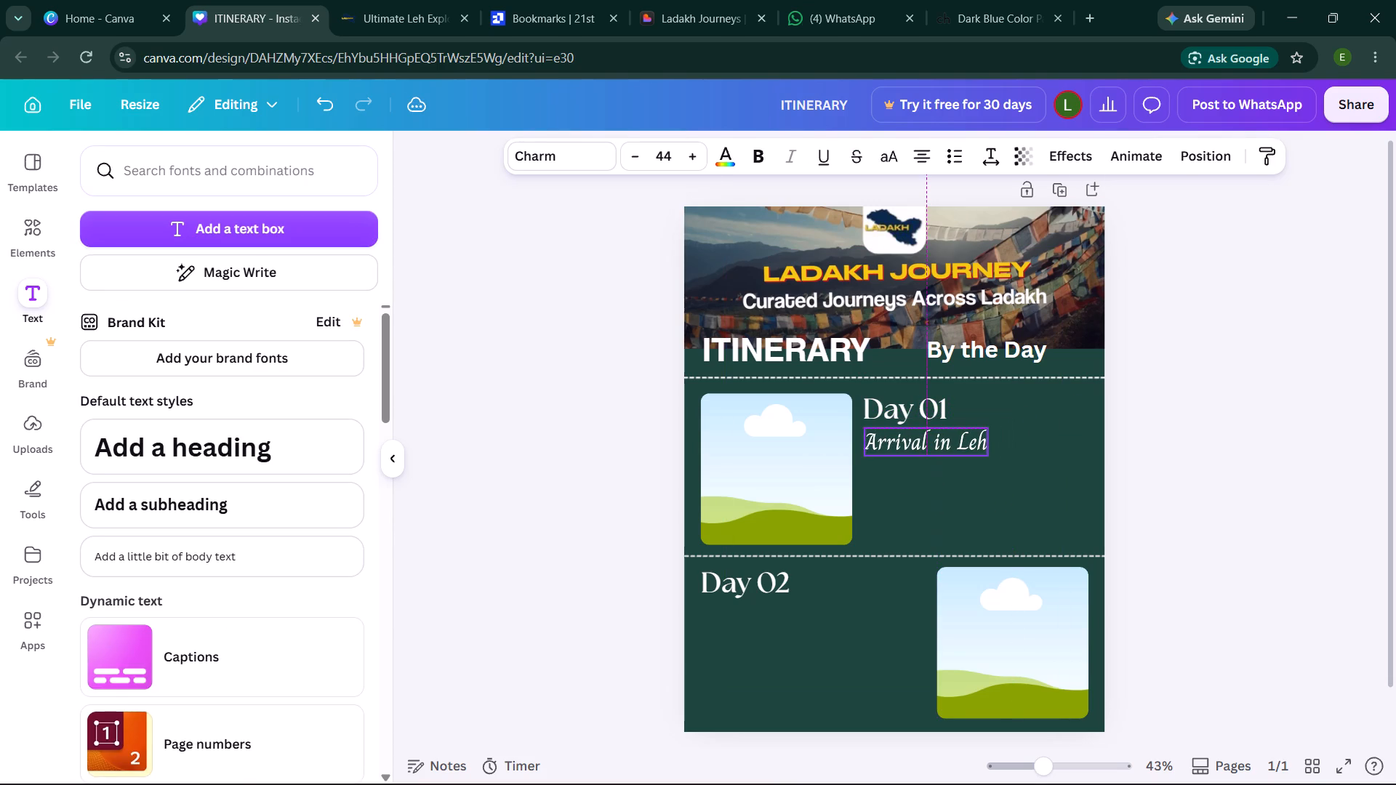
drag(938, 450, 939, 449)
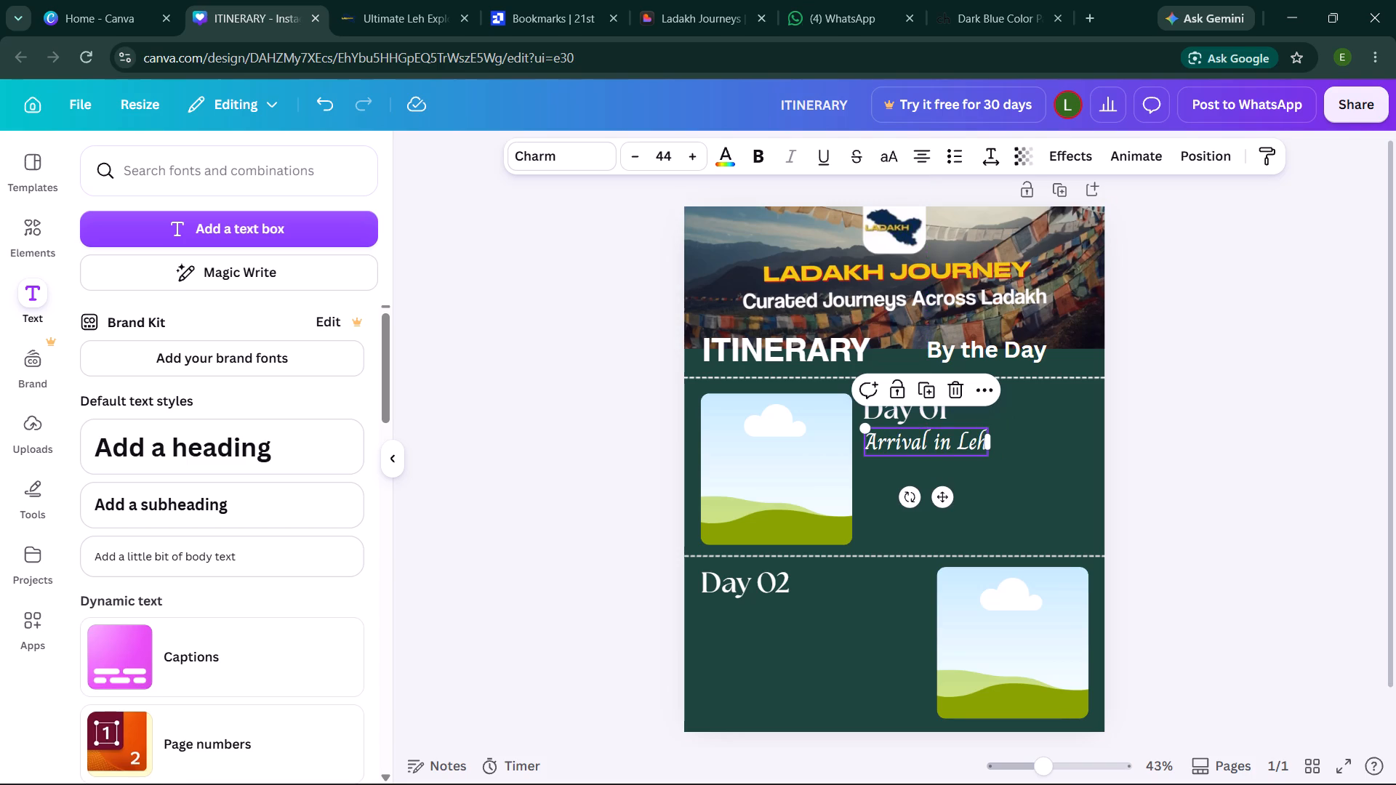
drag(867, 428, 880, 433)
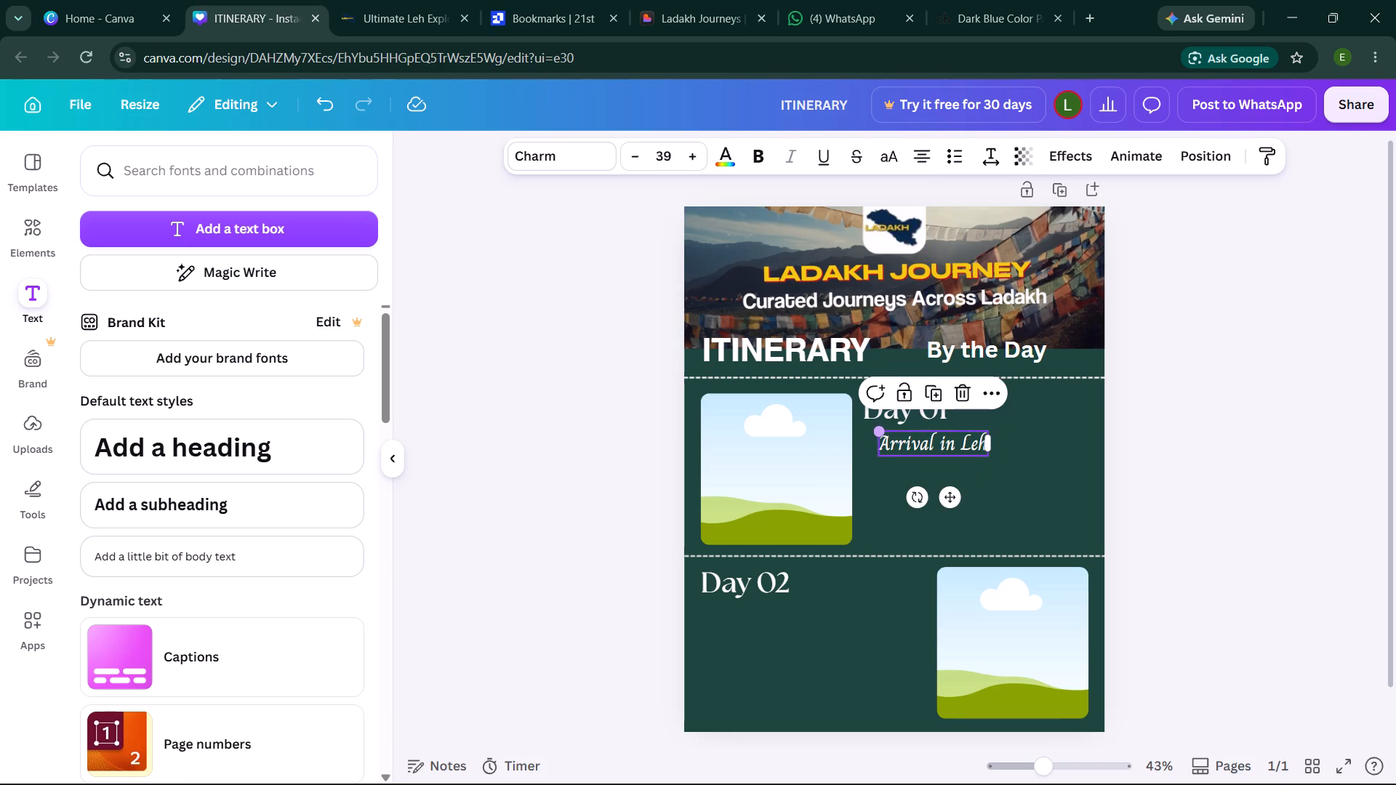
drag(942, 441, 924, 438)
click(1174, 432)
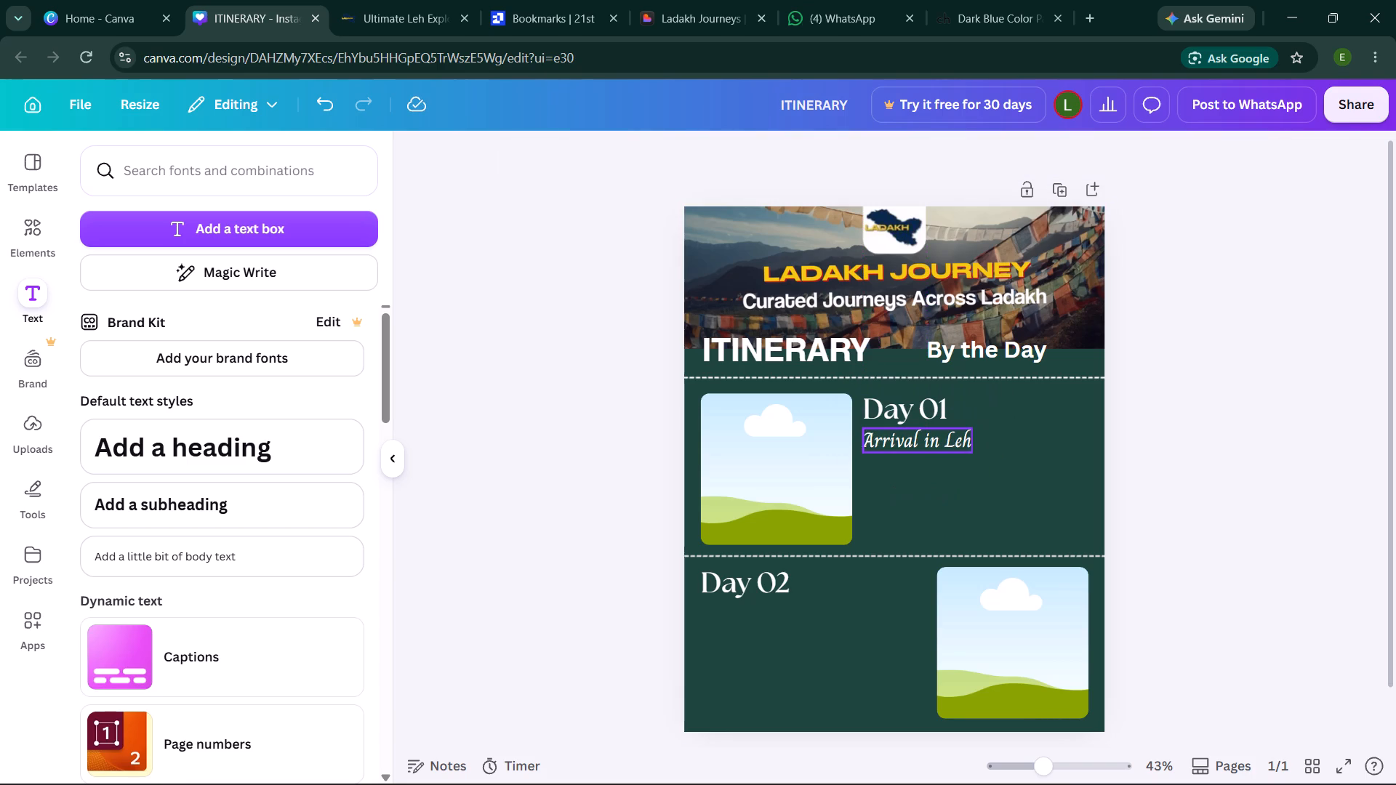
Duplicate the "Arrival in Leh" subheading and place the copy directly beneath the Day 02 heading, with left edges aligned.
click(953, 443)
click(918, 390)
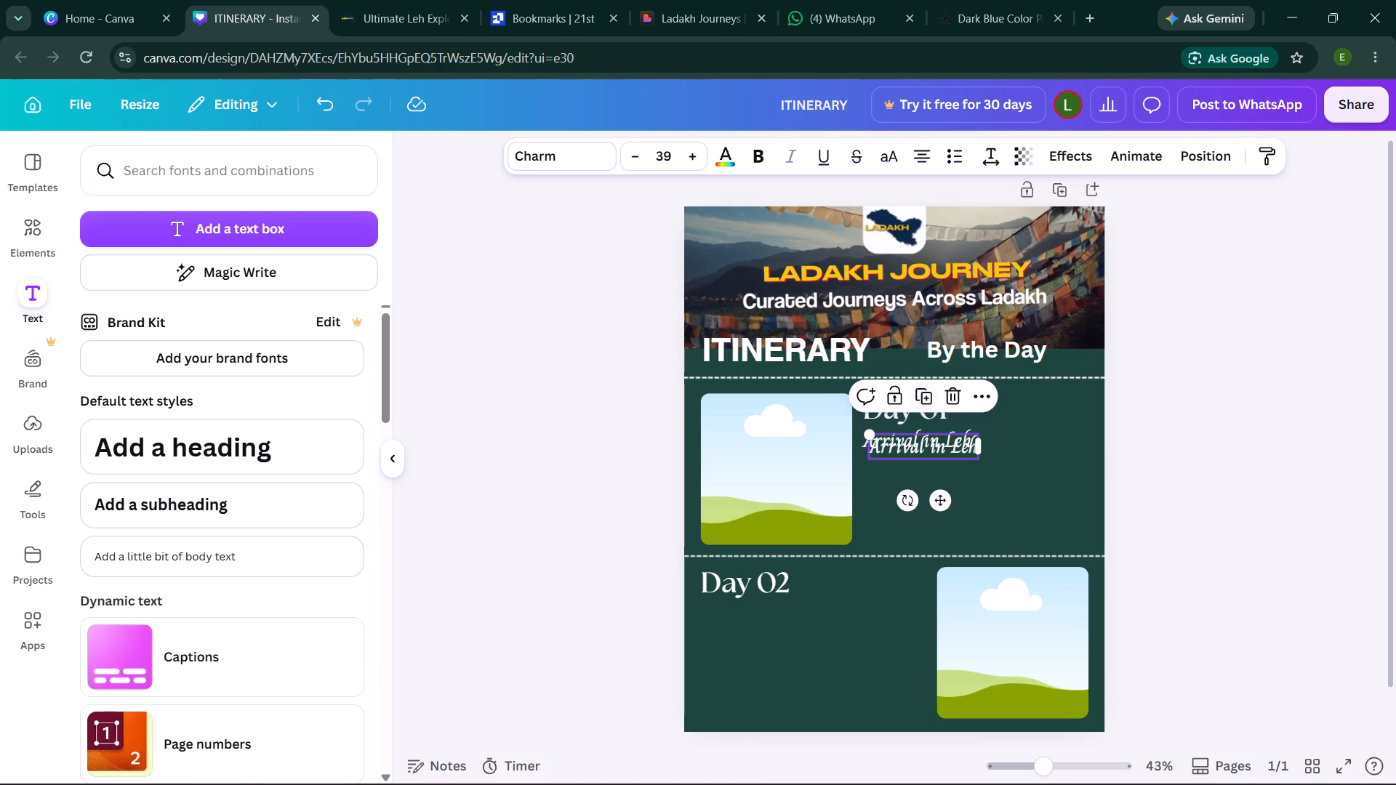
drag(924, 447, 842, 584)
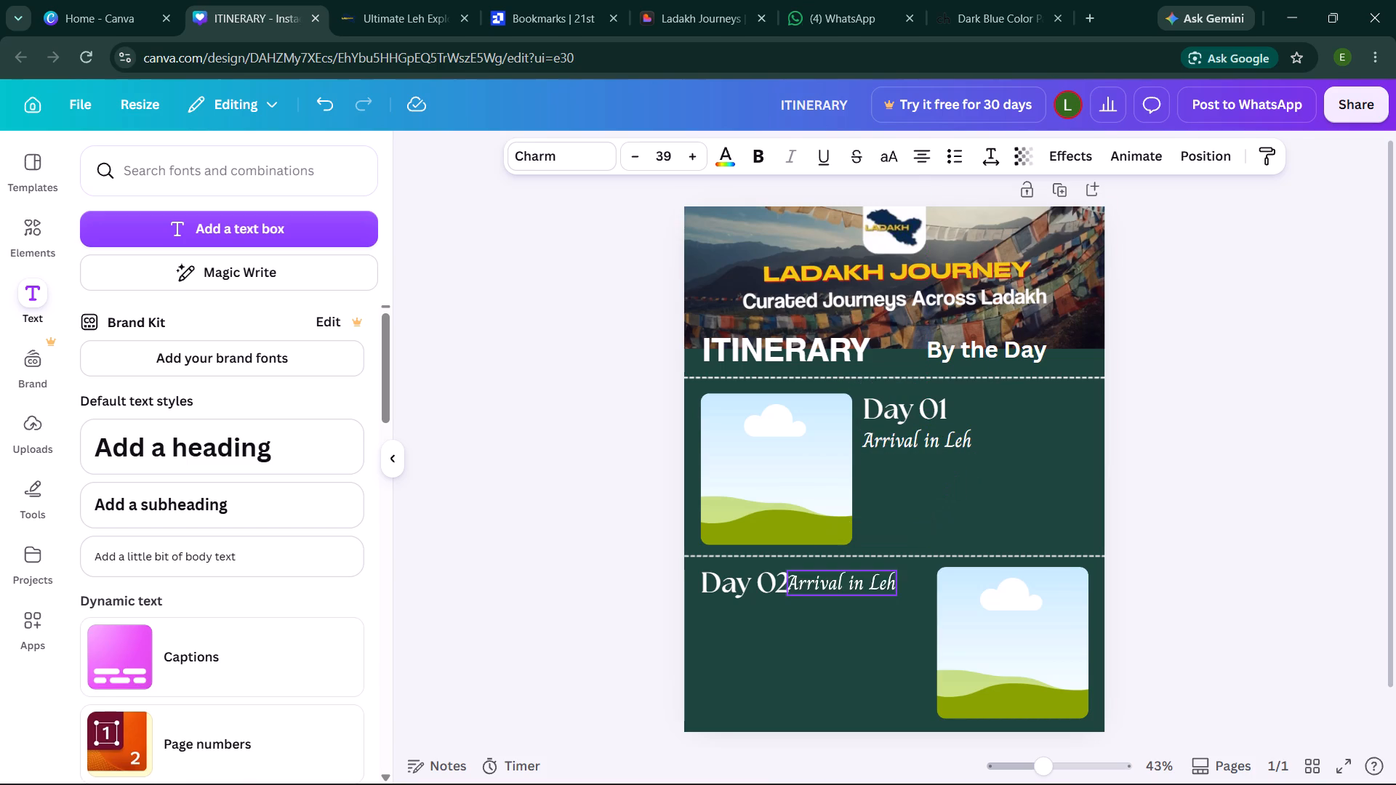
drag(842, 584, 759, 621)
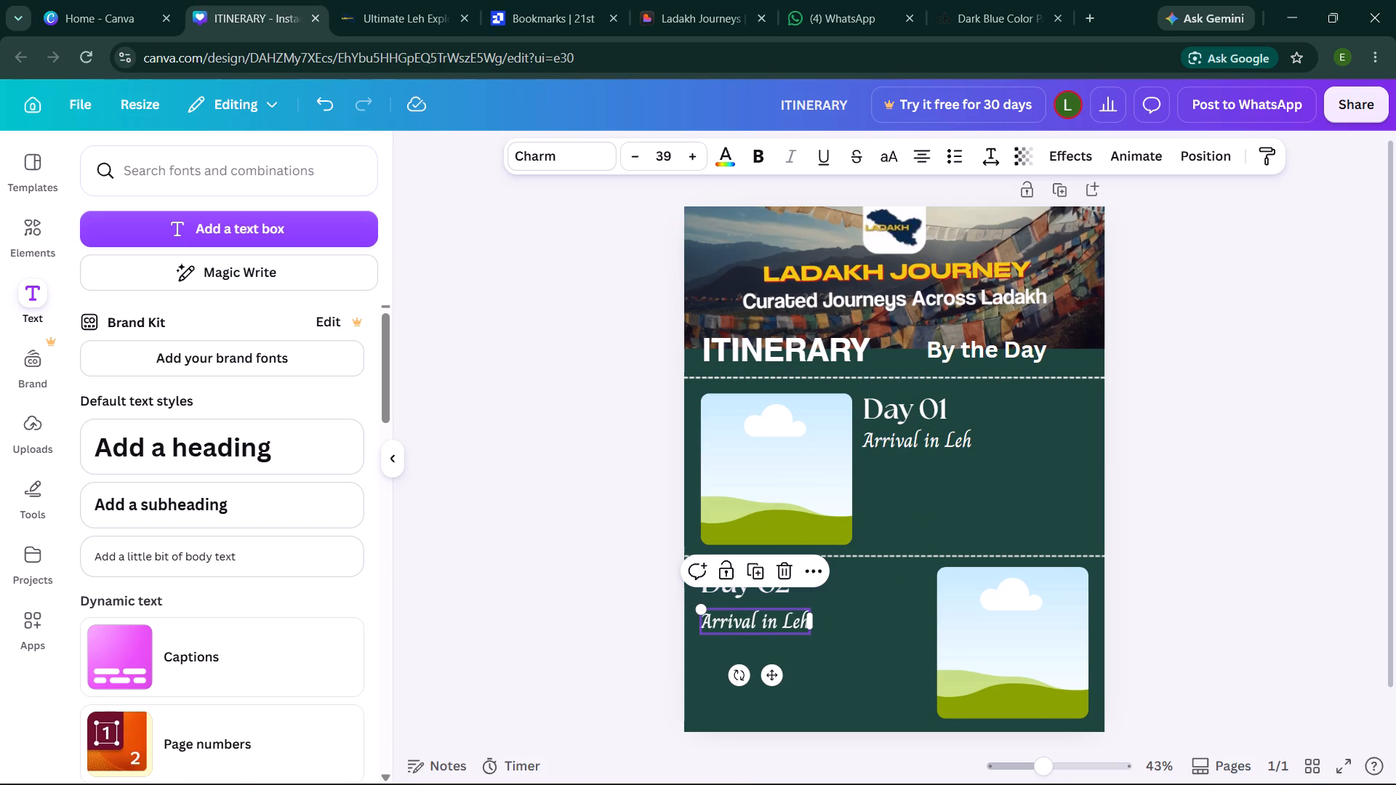
Check the Day 02 route on the Ultimate Leh Explore web page and replace the duplicated subheading's text with "Leh to Nubra via Khardung La".
click(774, 624)
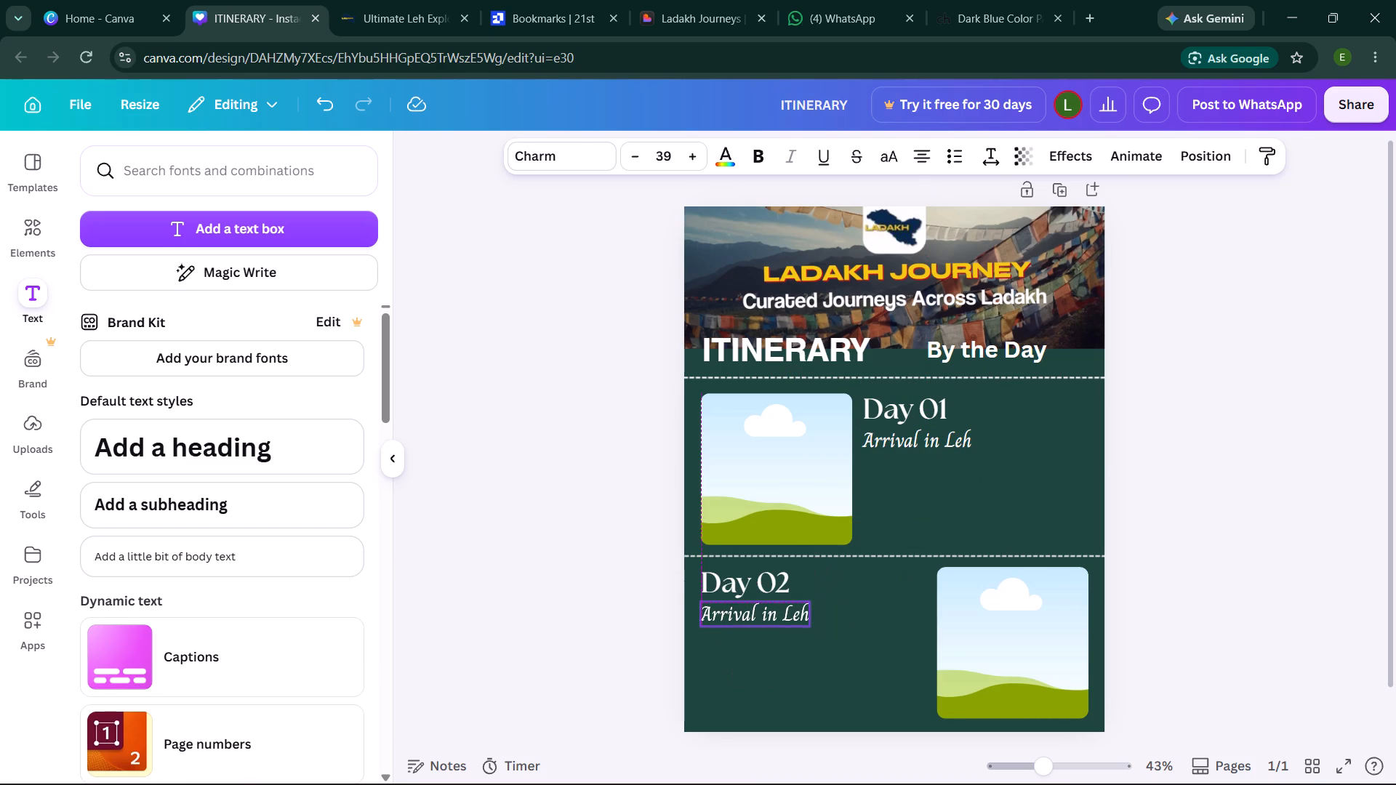
click(774, 619)
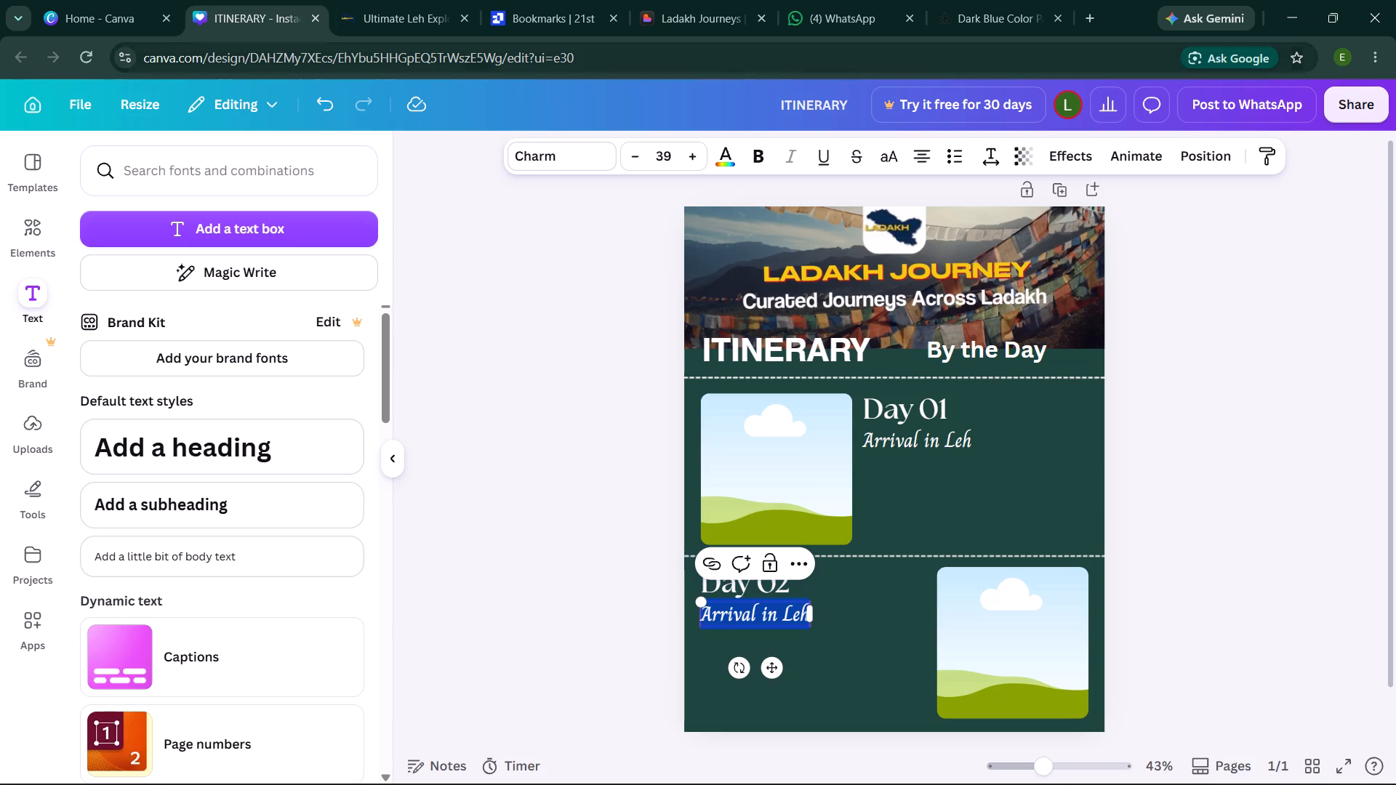
click(393, 1)
scroll(436, 542, down, 1)
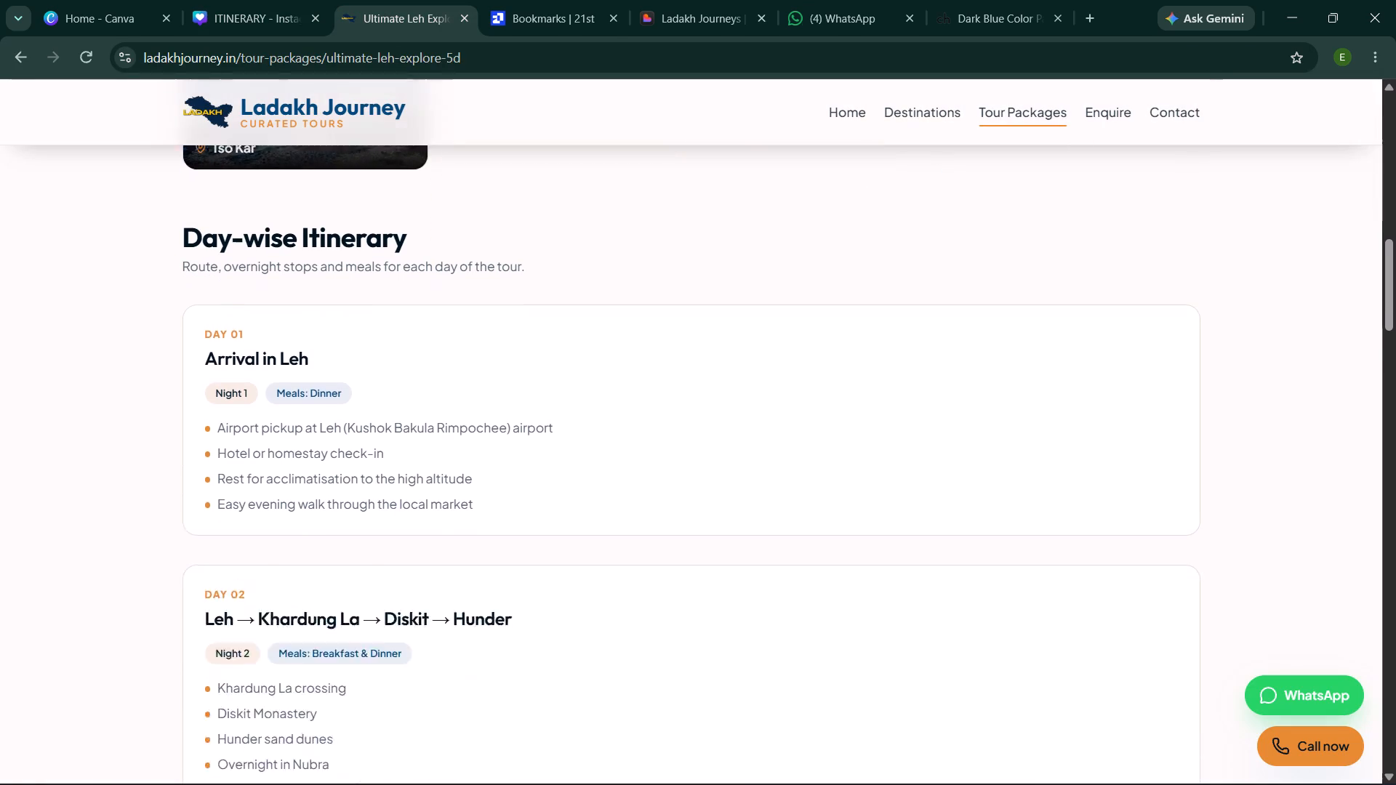
scroll(436, 542, down, 2)
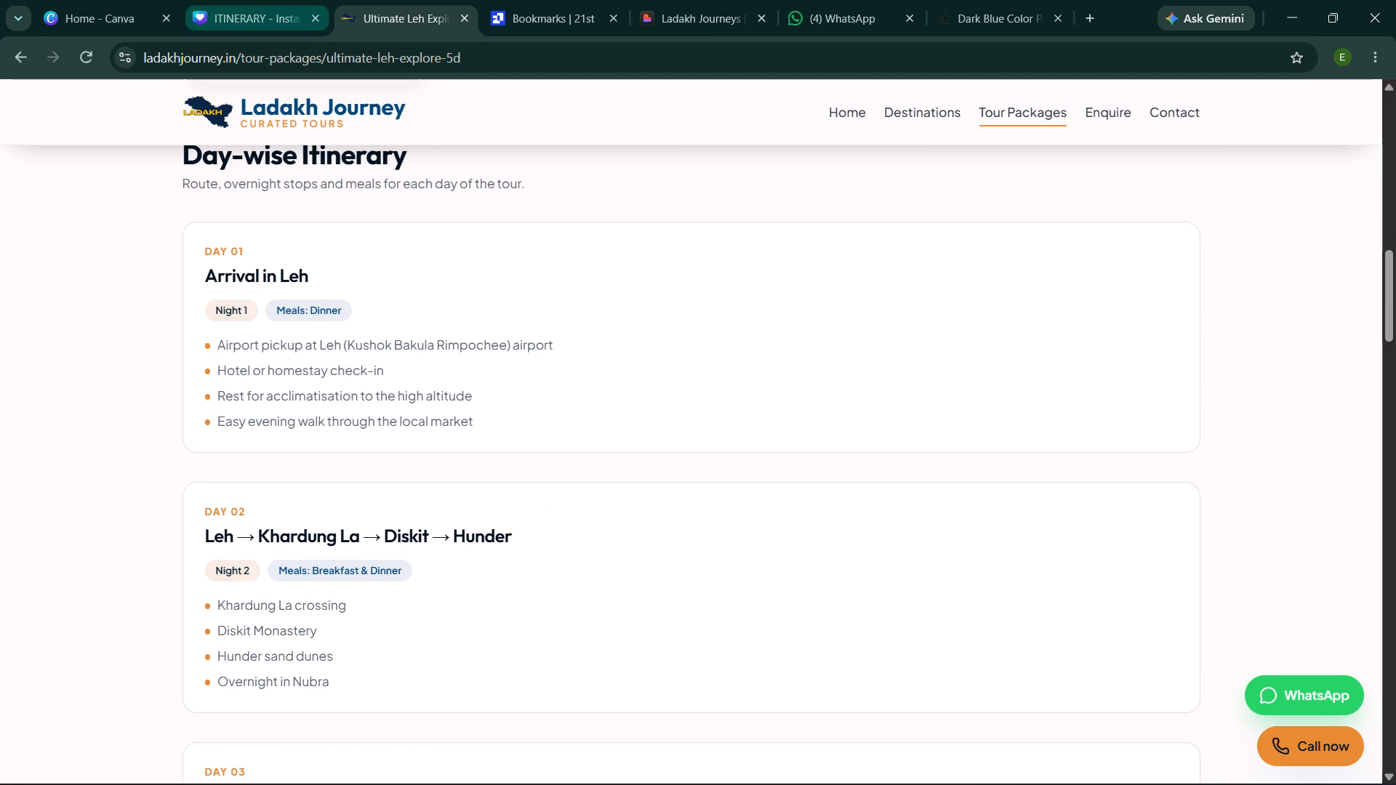
click(257, 19)
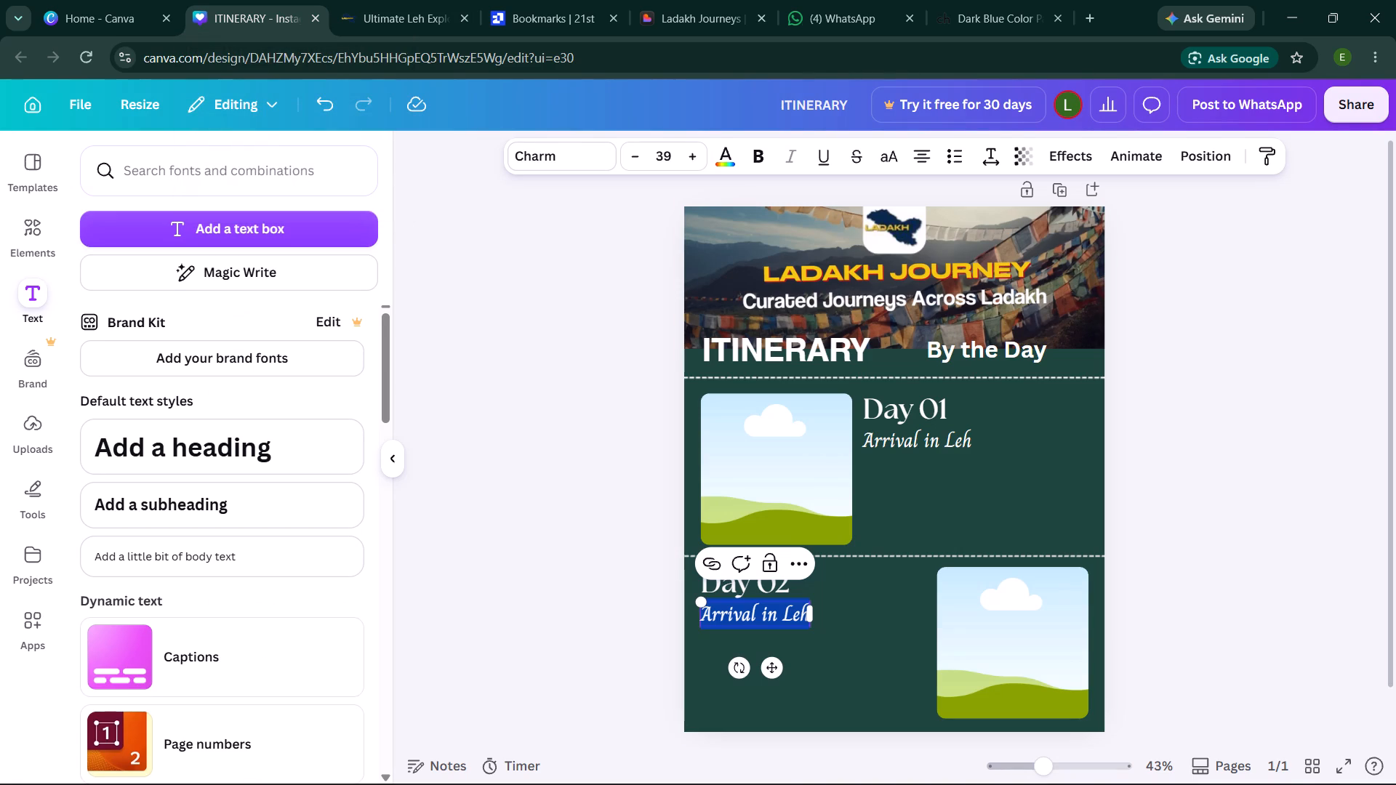
text(eh)
key(space)
text(to)
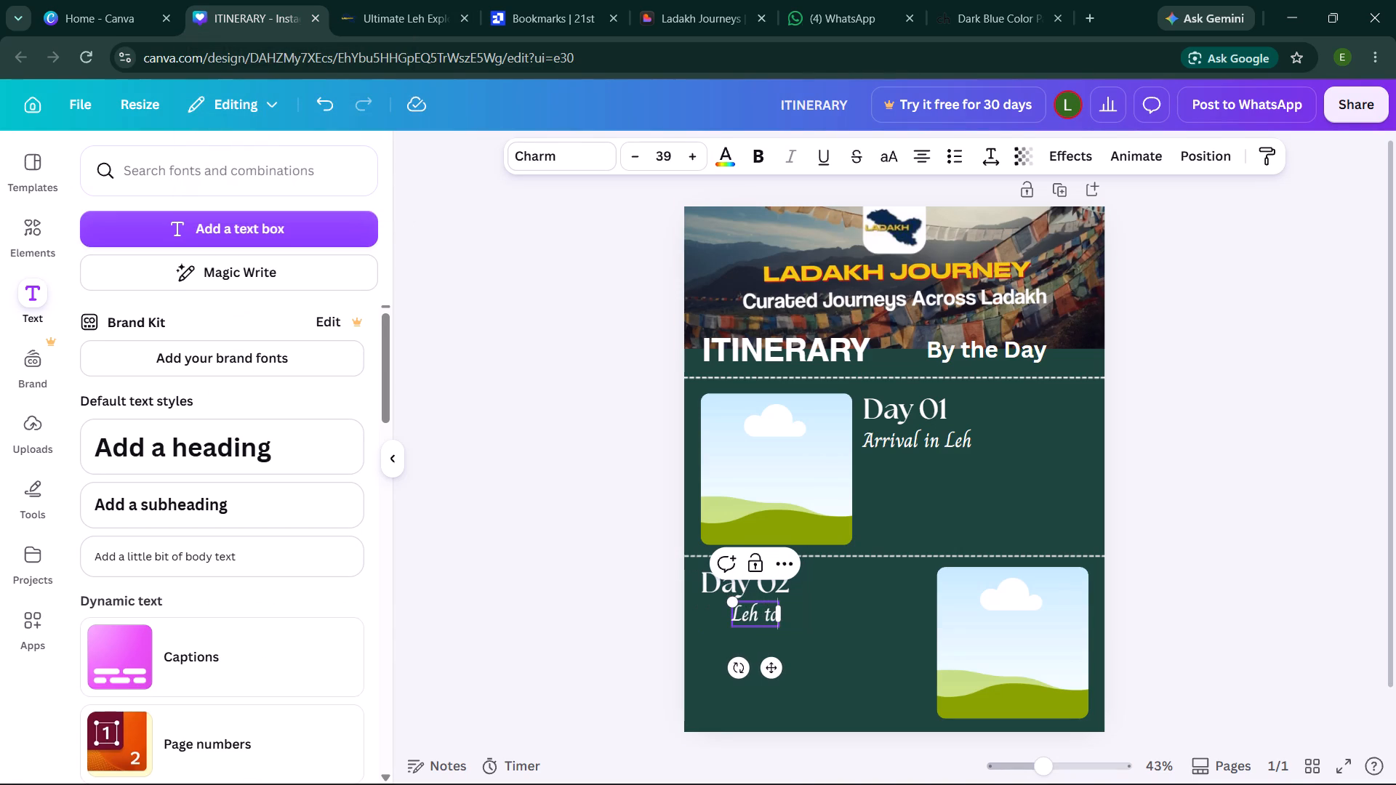
key(space)
key(n)
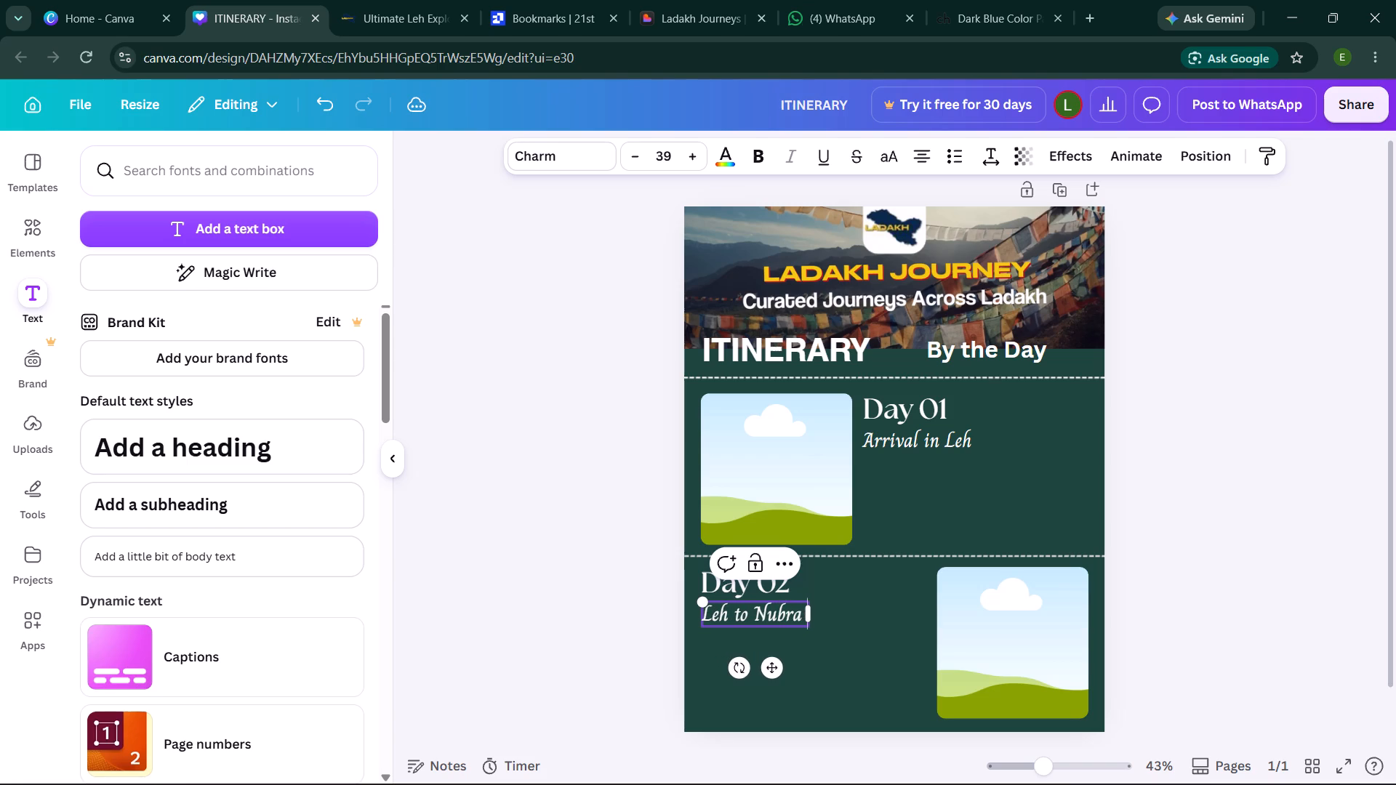
text(vi)
text(a)
key(space)
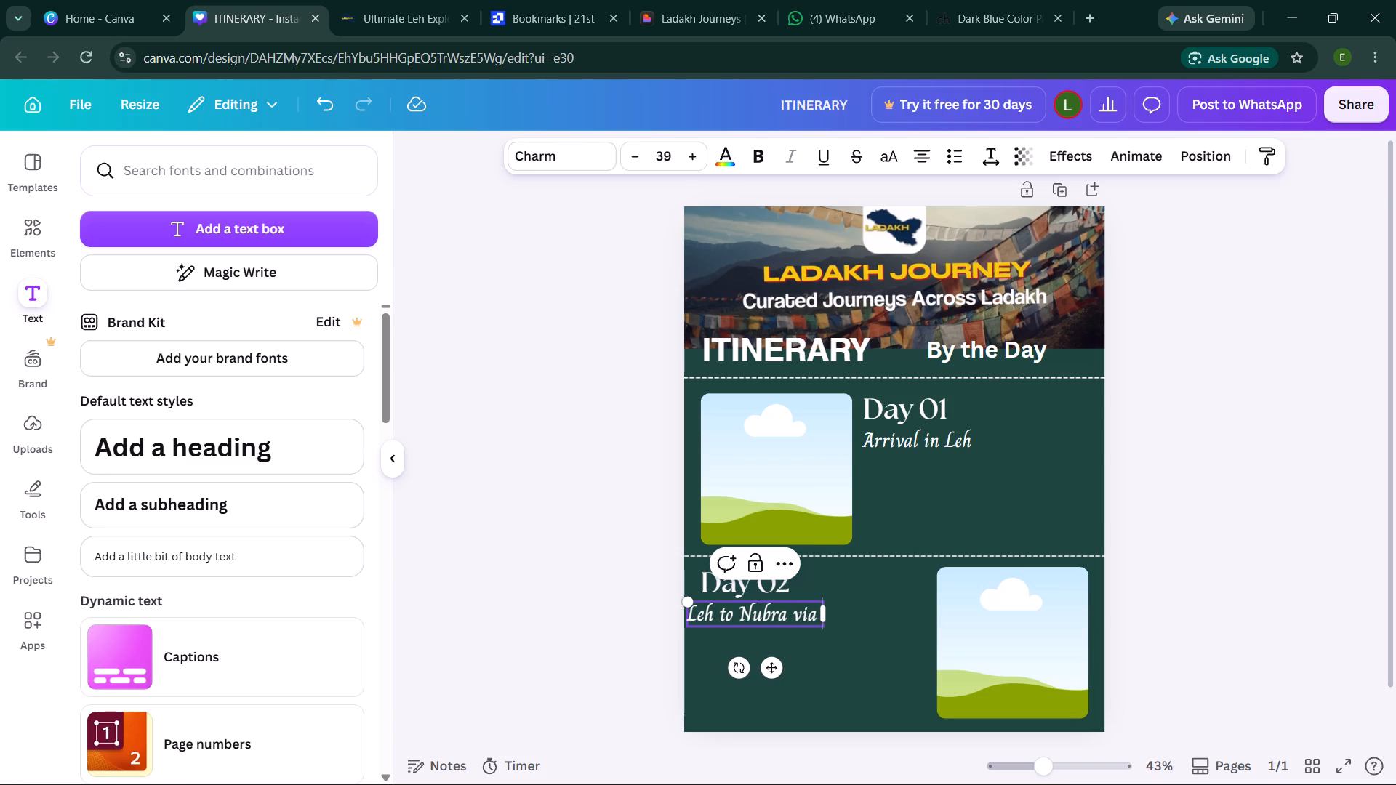
text(hardung)
key(space)
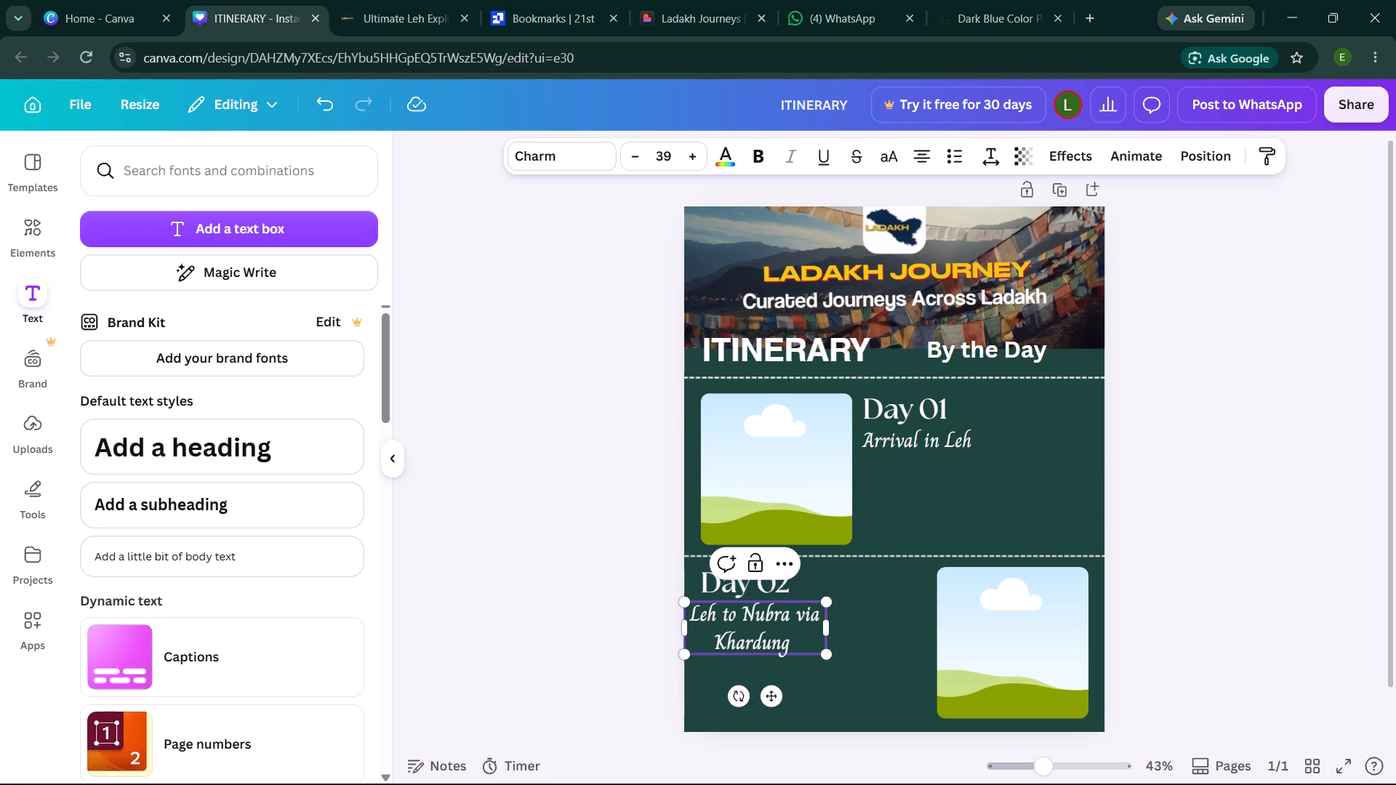
key(a)
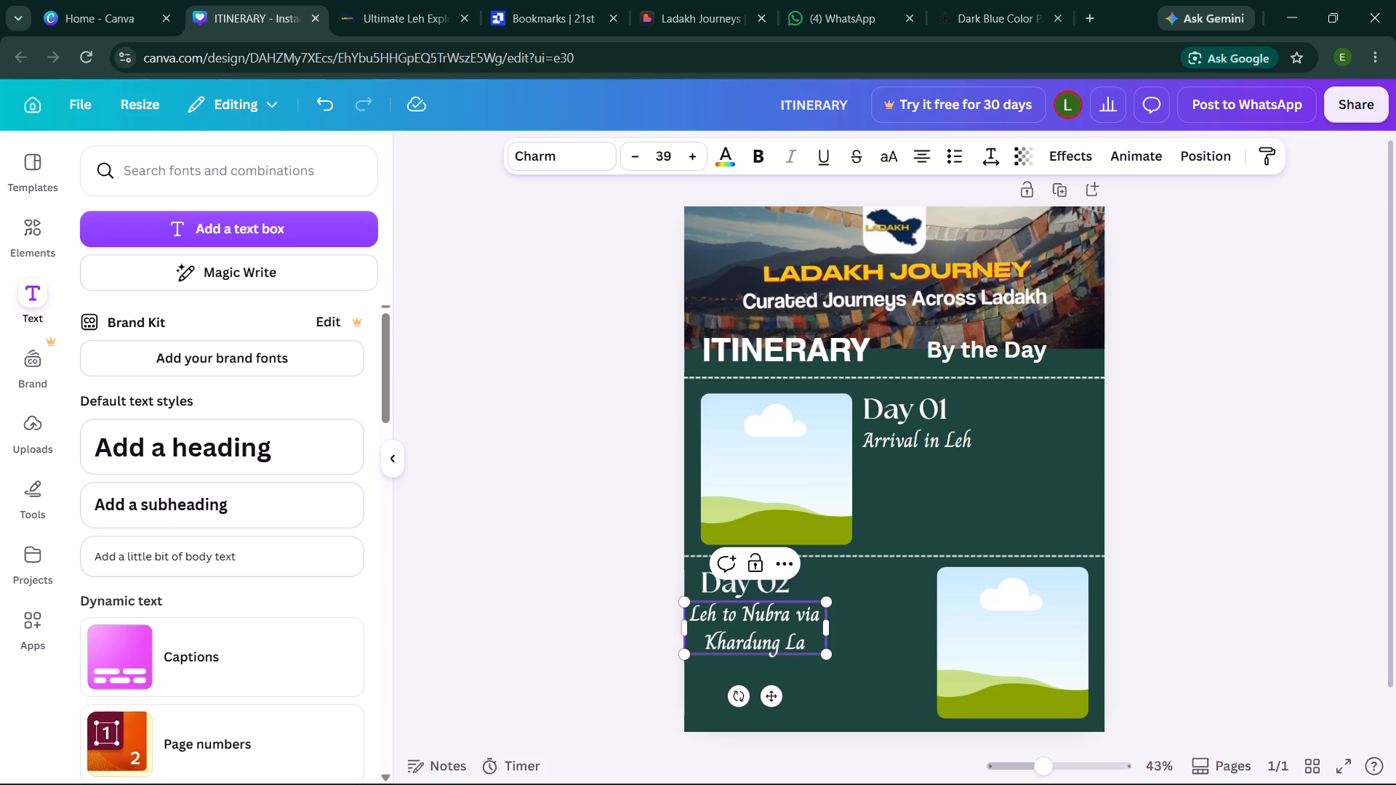
Widen the Day 02 subheading's text box so "Leh to Nubra via Khardung La" fits on a single line under the heading.
drag(829, 628, 851, 628)
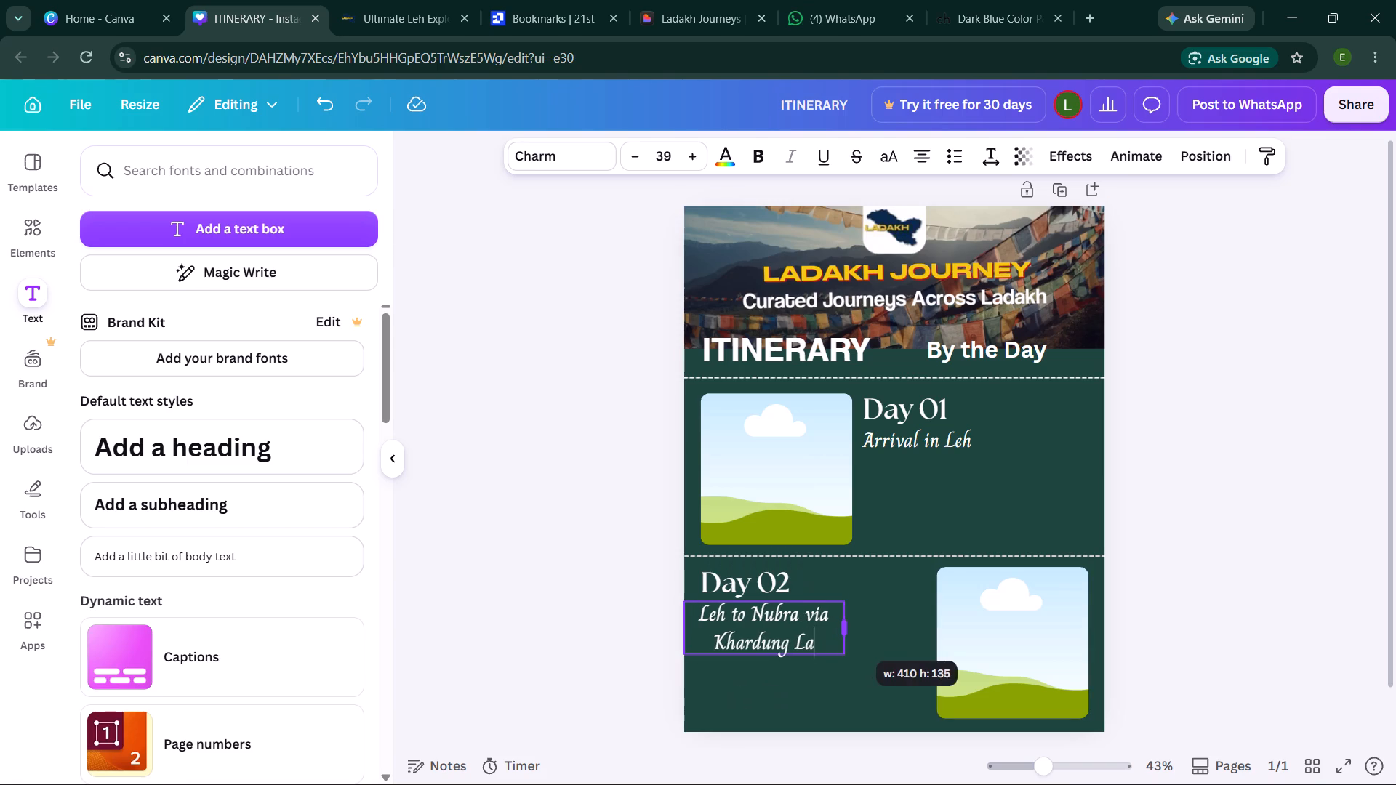
drag(851, 628, 949, 616)
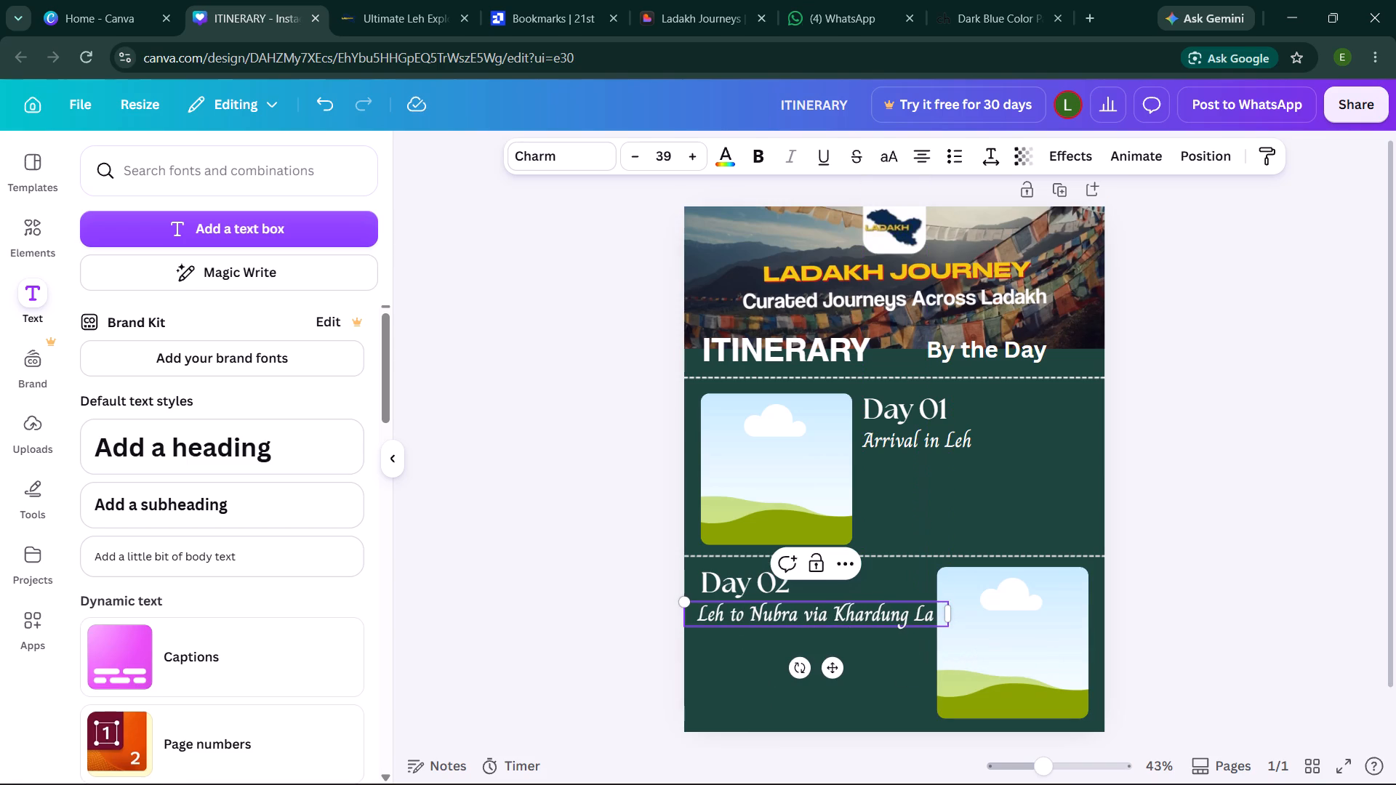
click(880, 653)
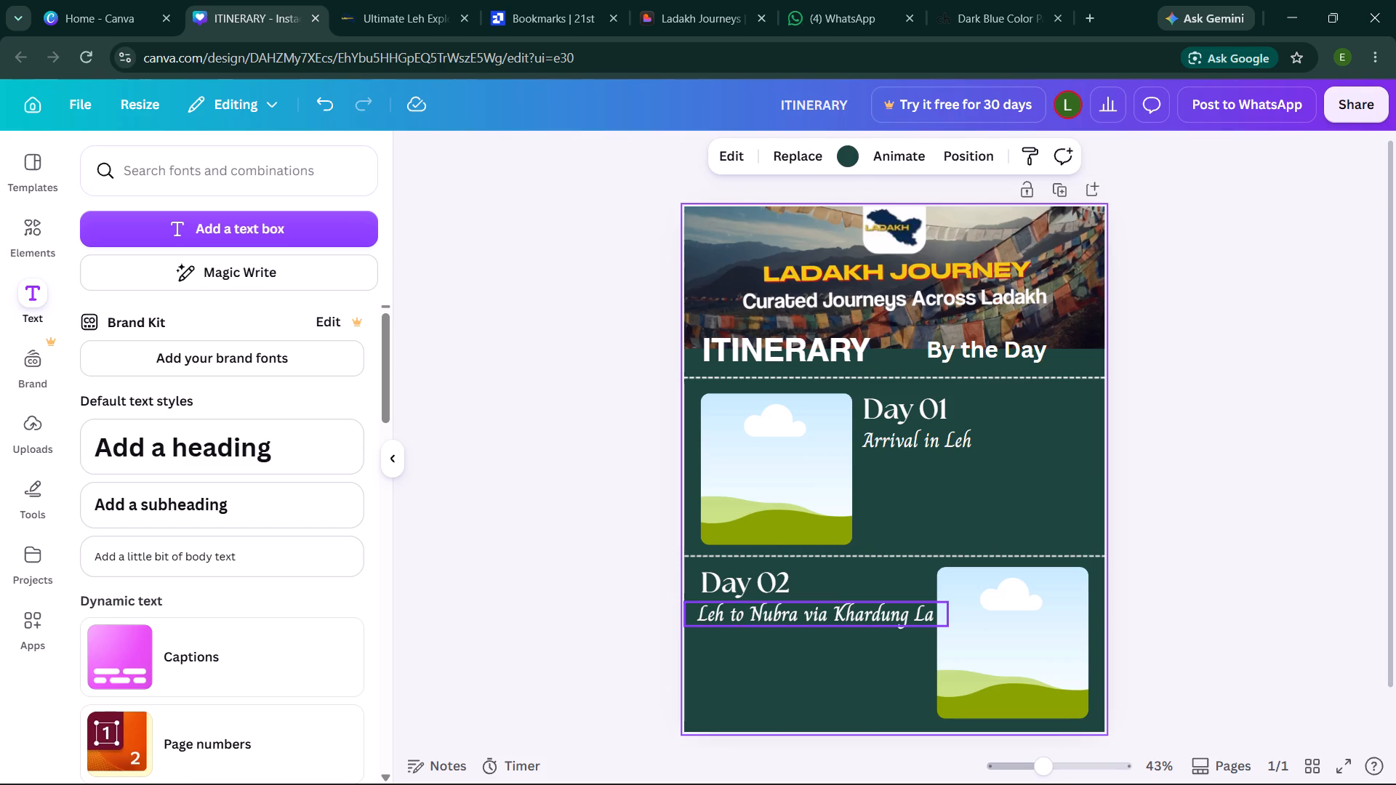
click(875, 616)
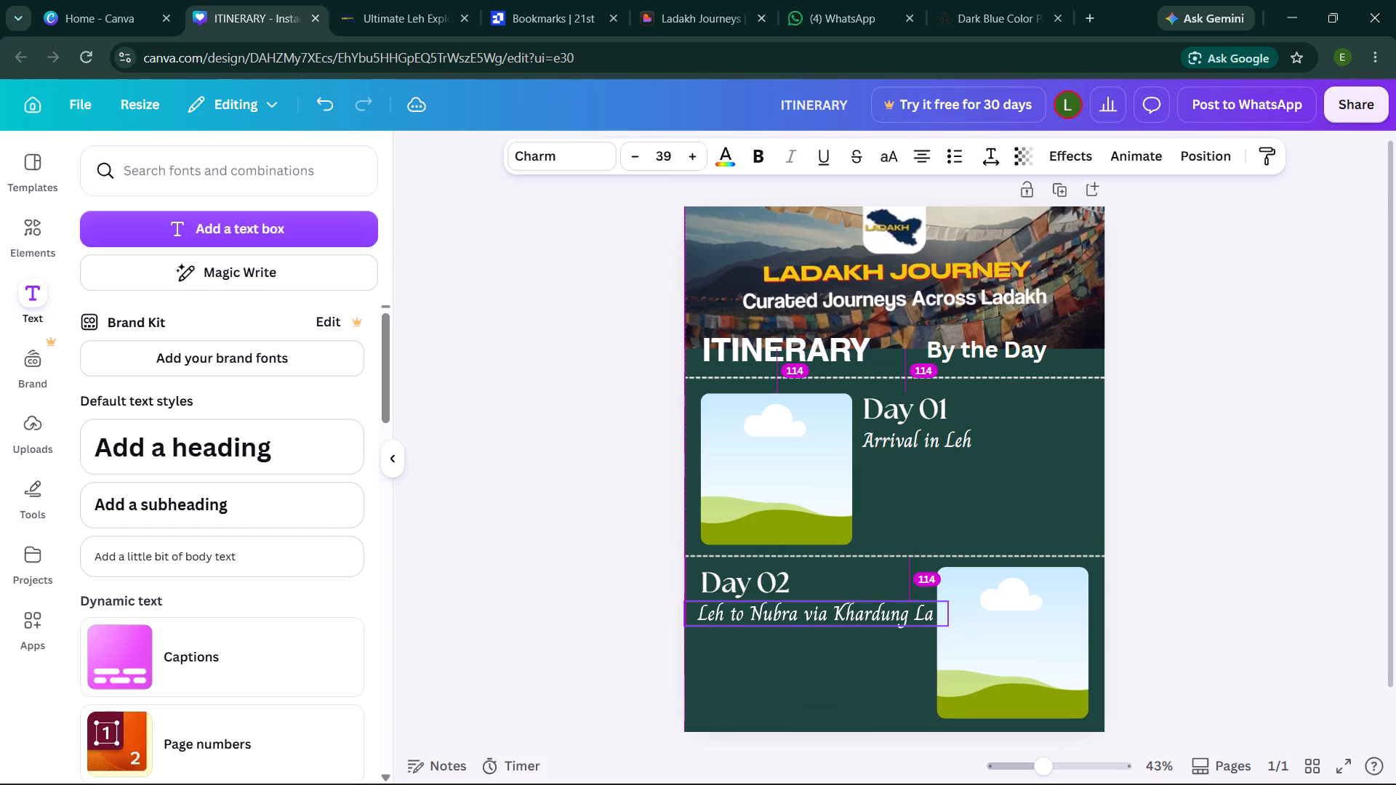
click(883, 676)
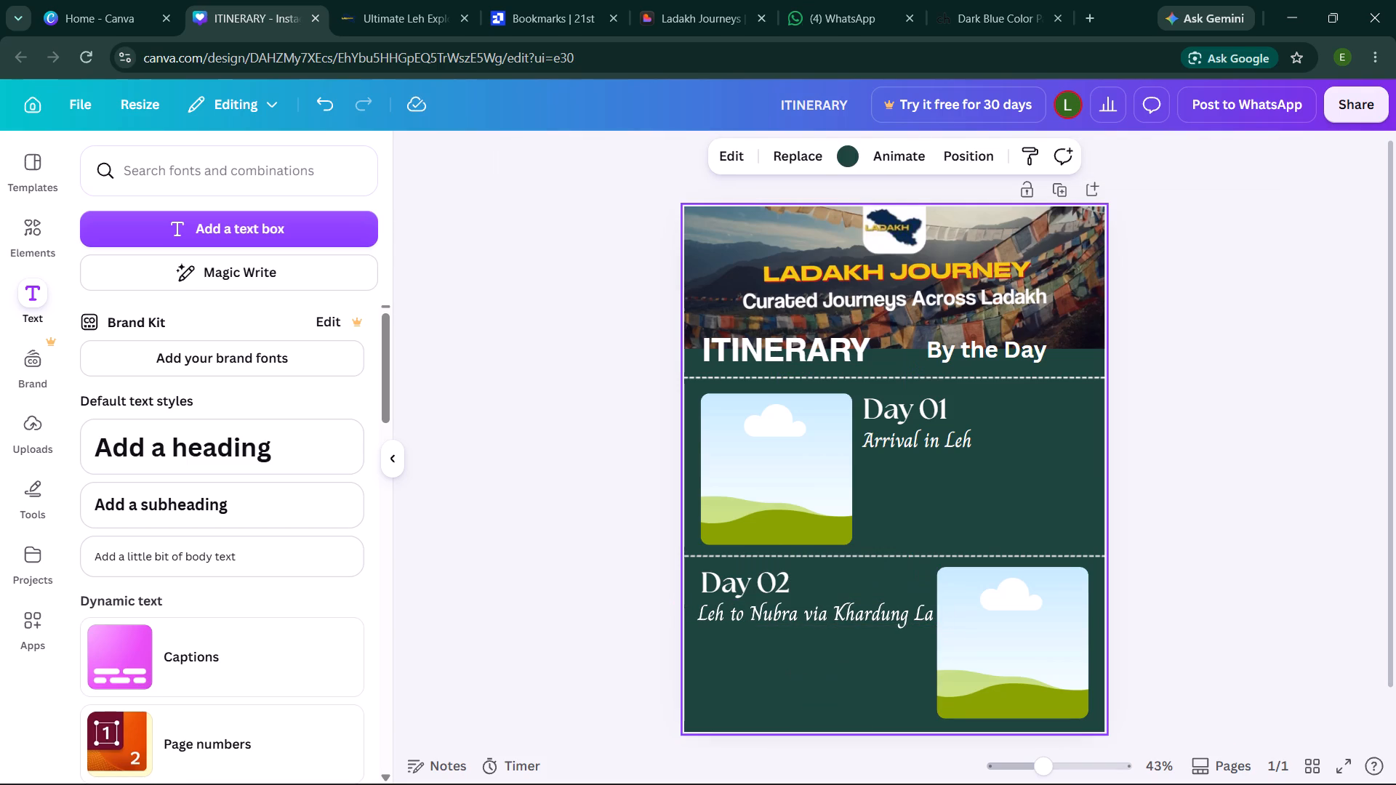
click(875, 624)
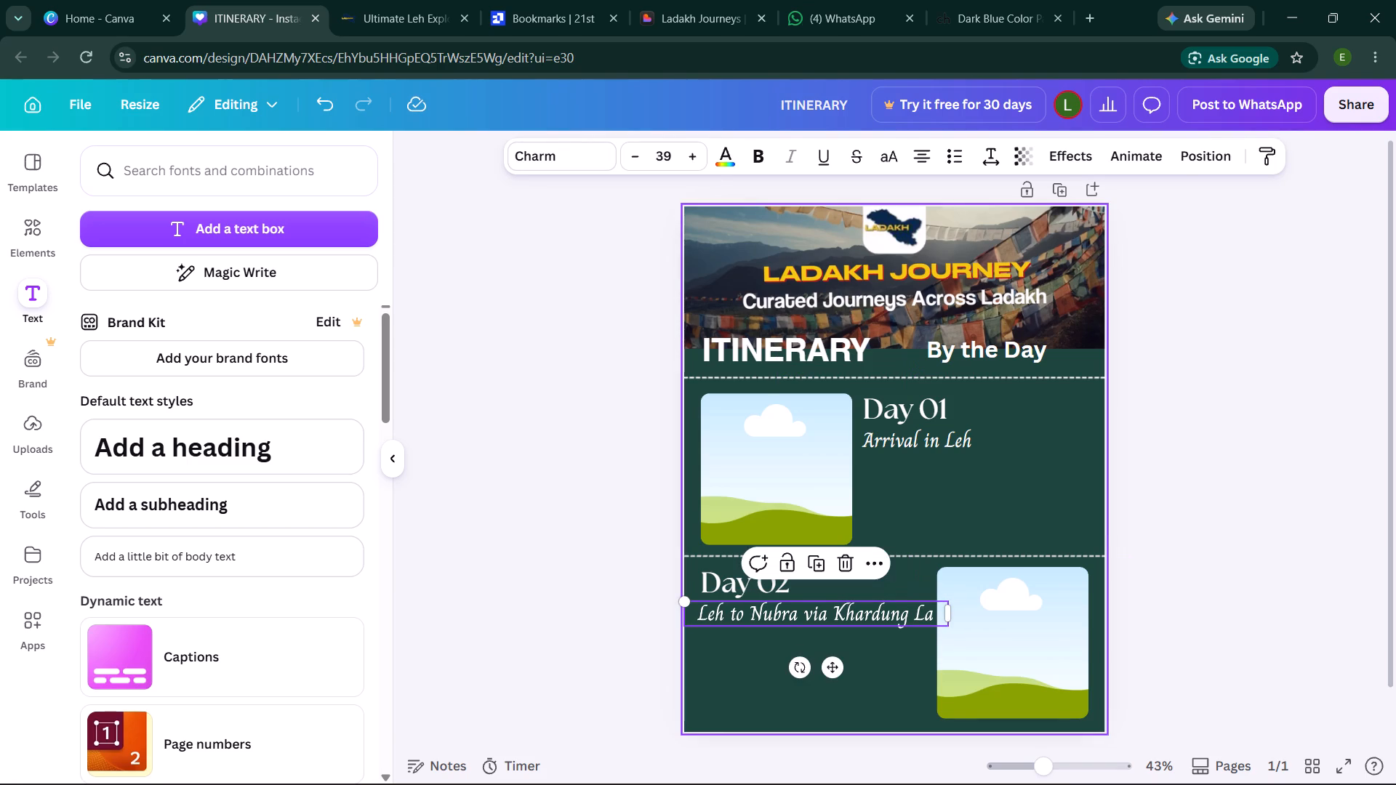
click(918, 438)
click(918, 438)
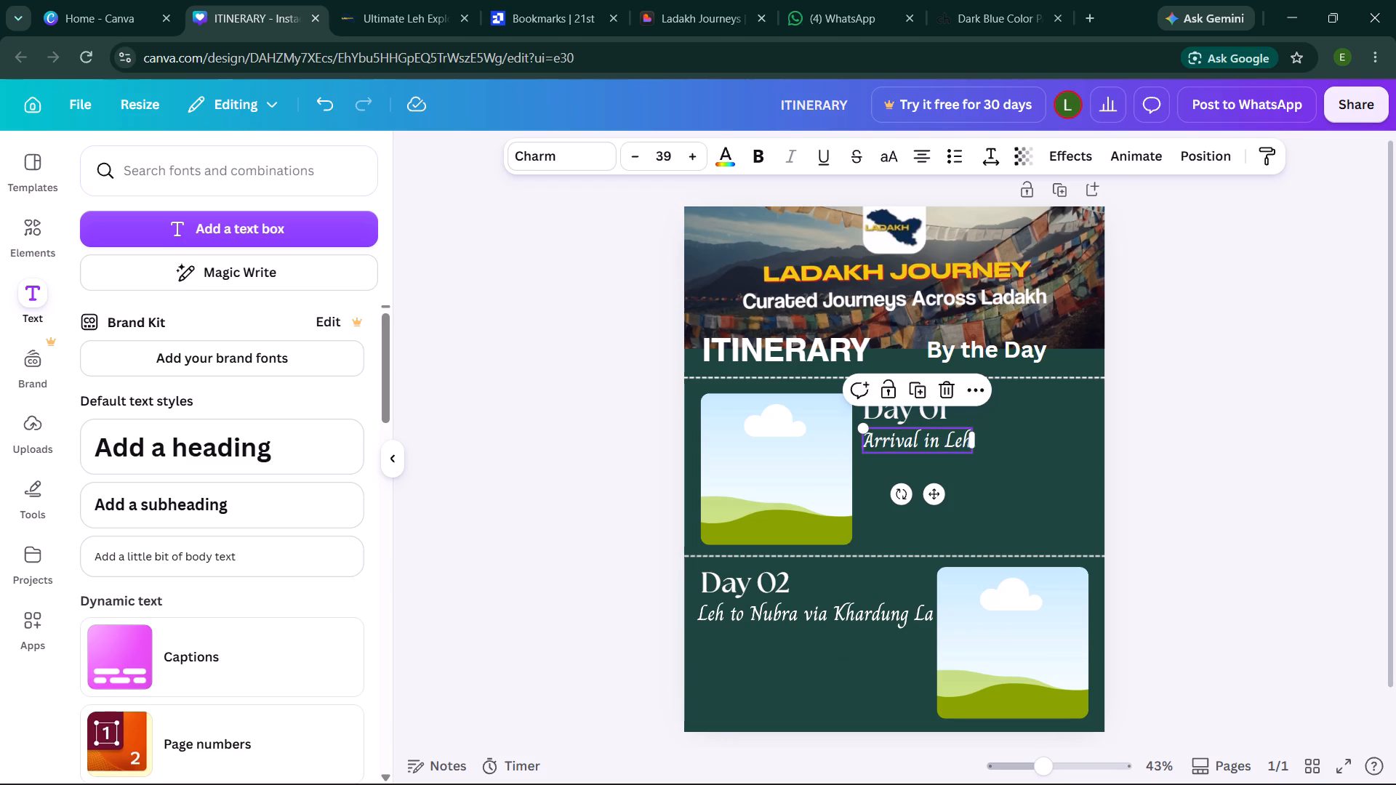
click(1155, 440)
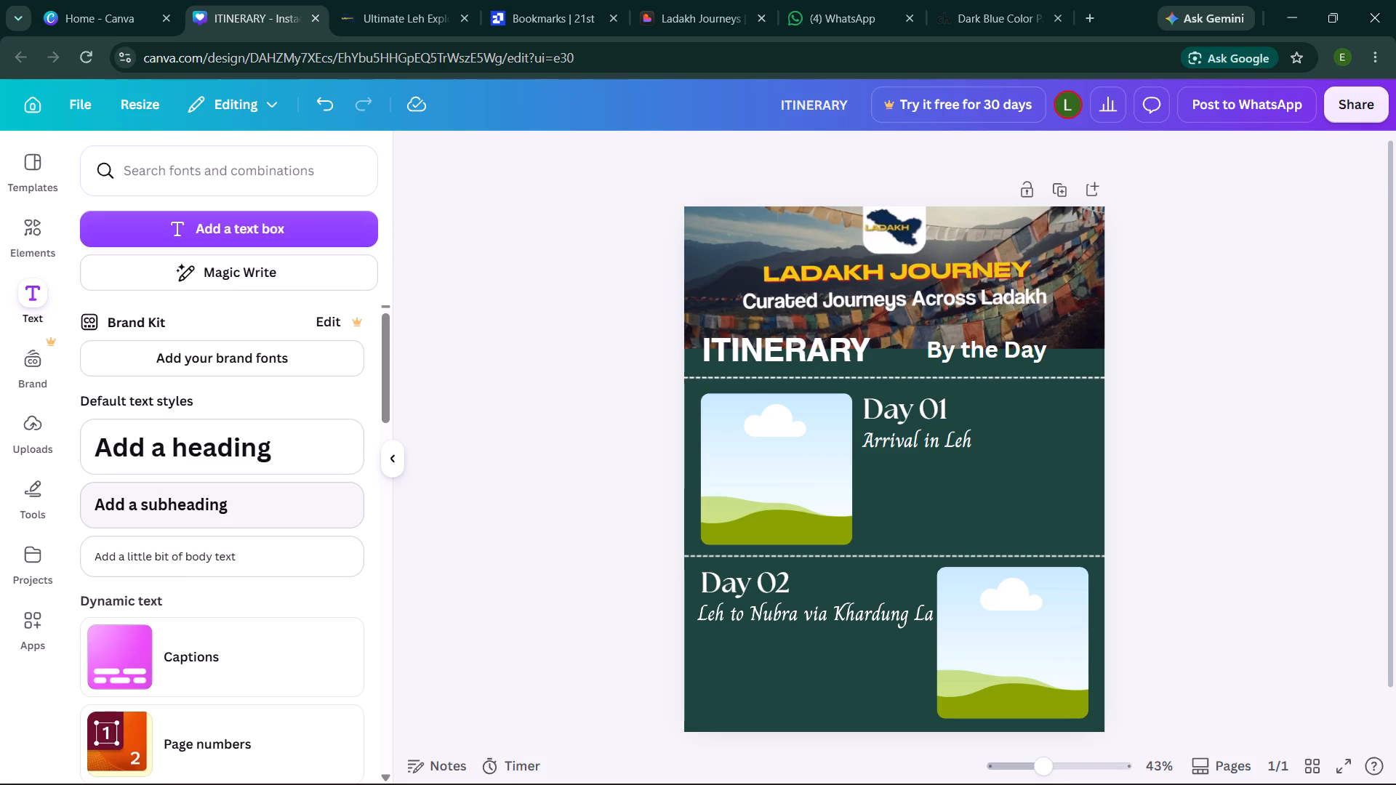
click(897, 480)
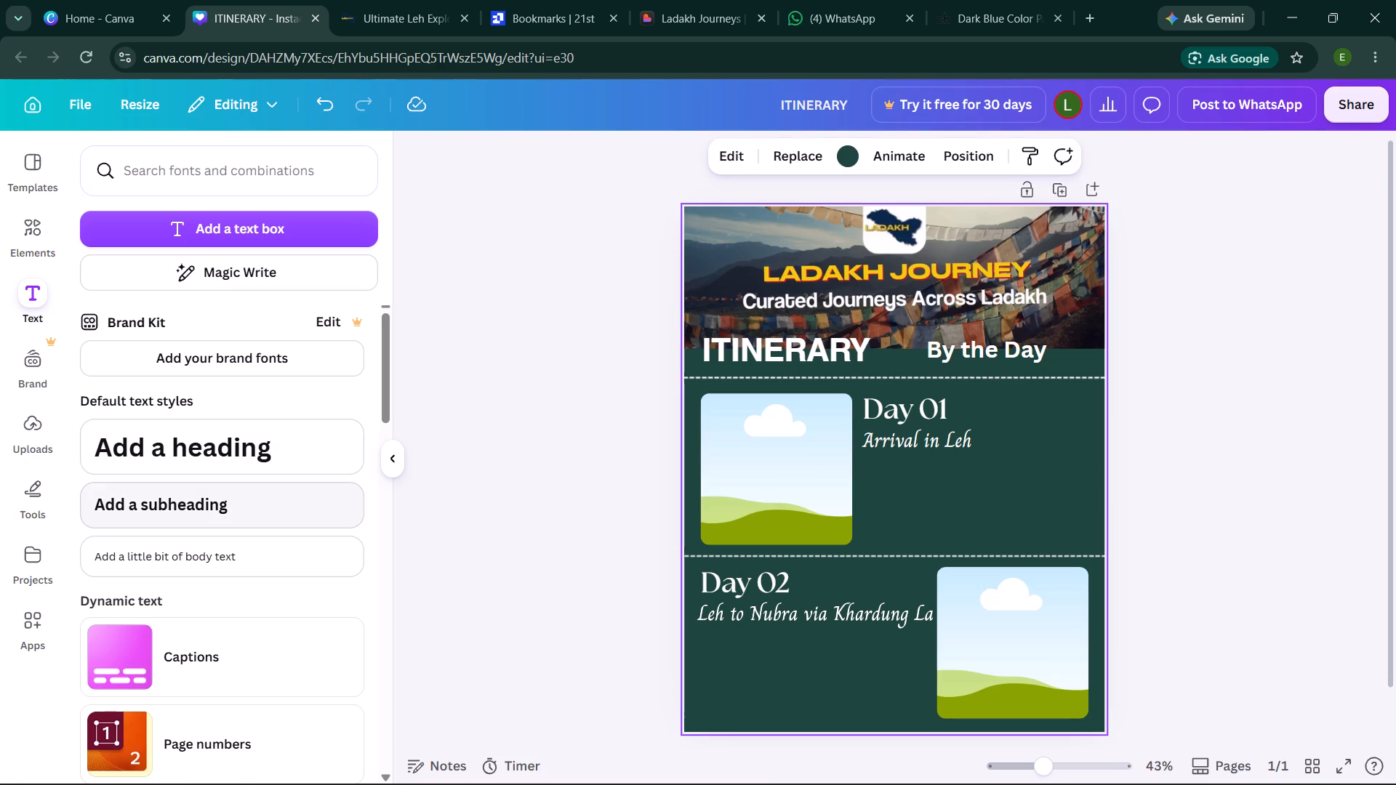
click(256, 504)
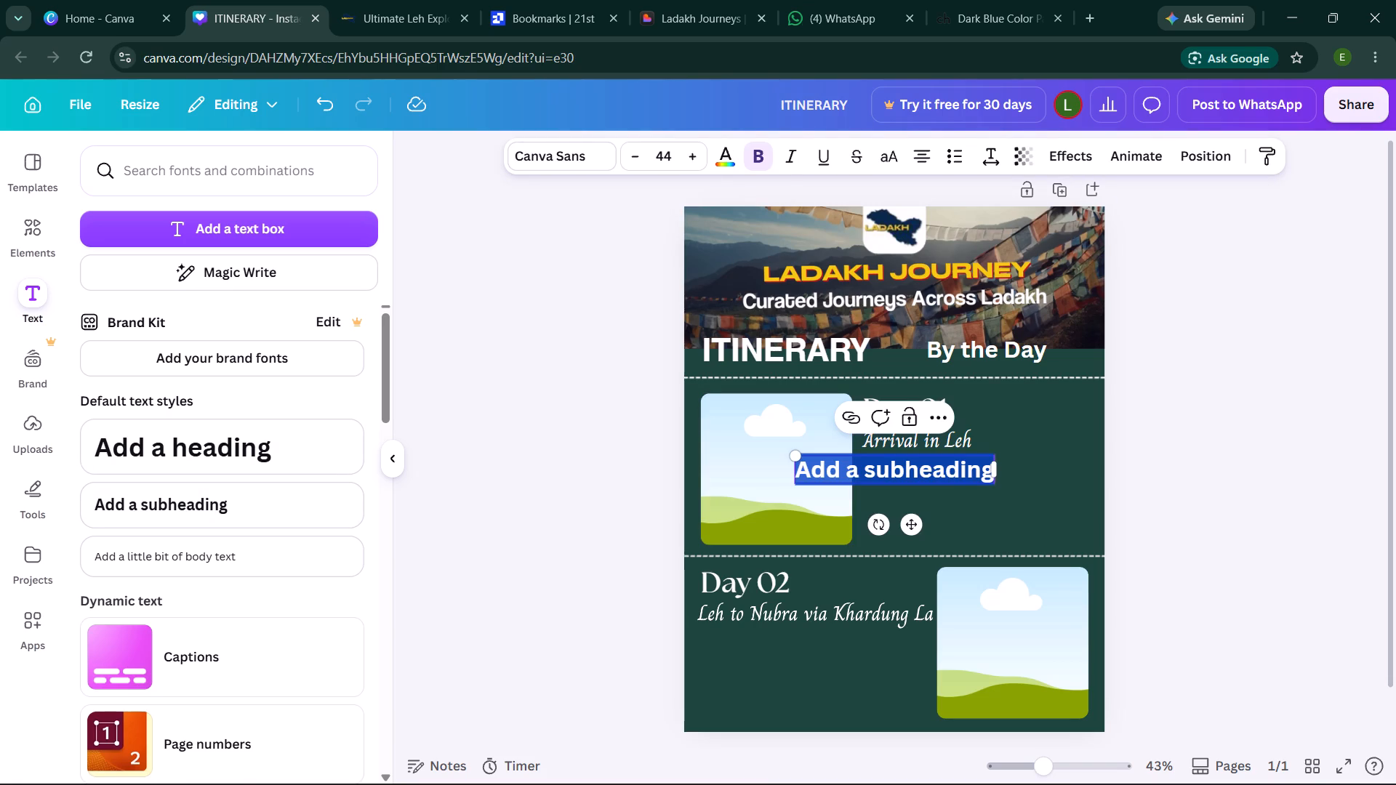
click(899, 475)
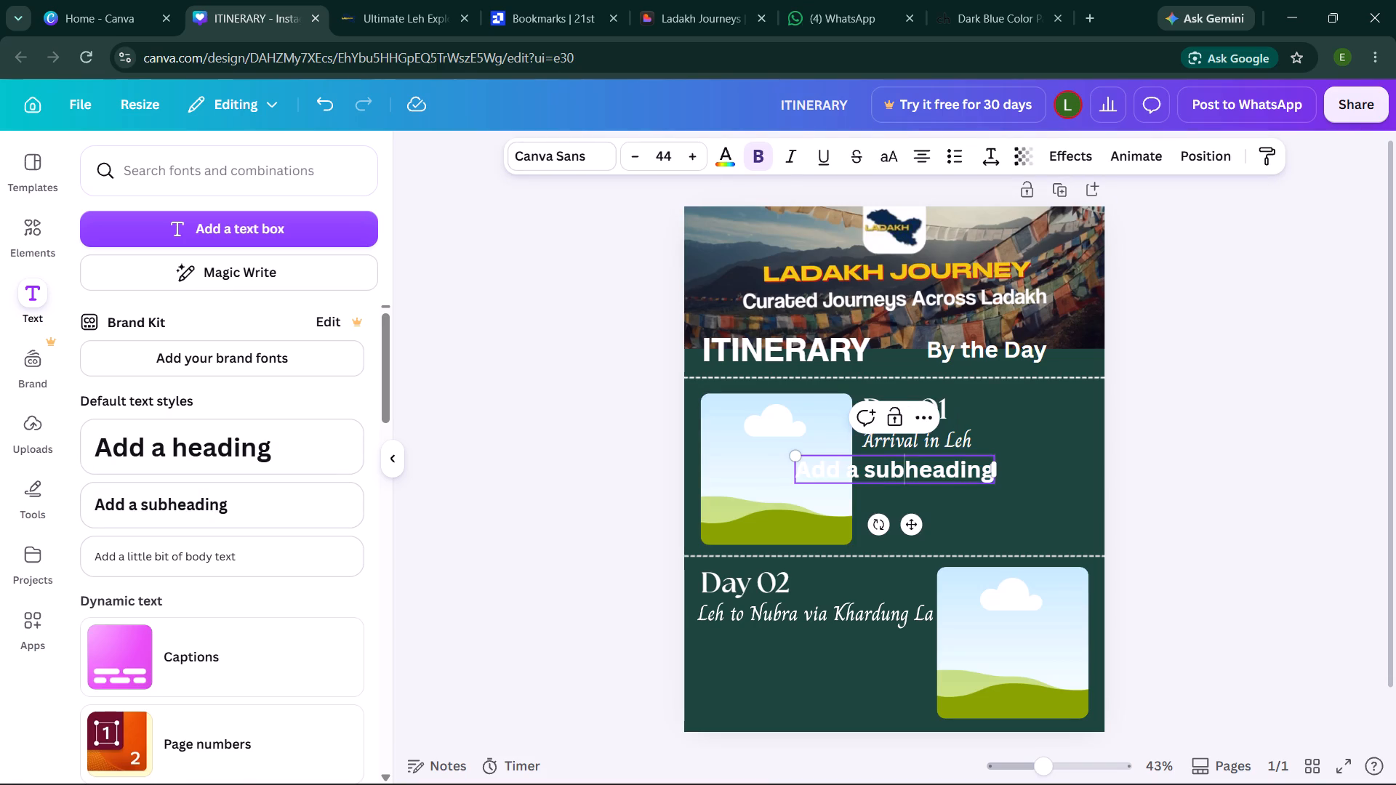
drag(988, 473, 828, 464)
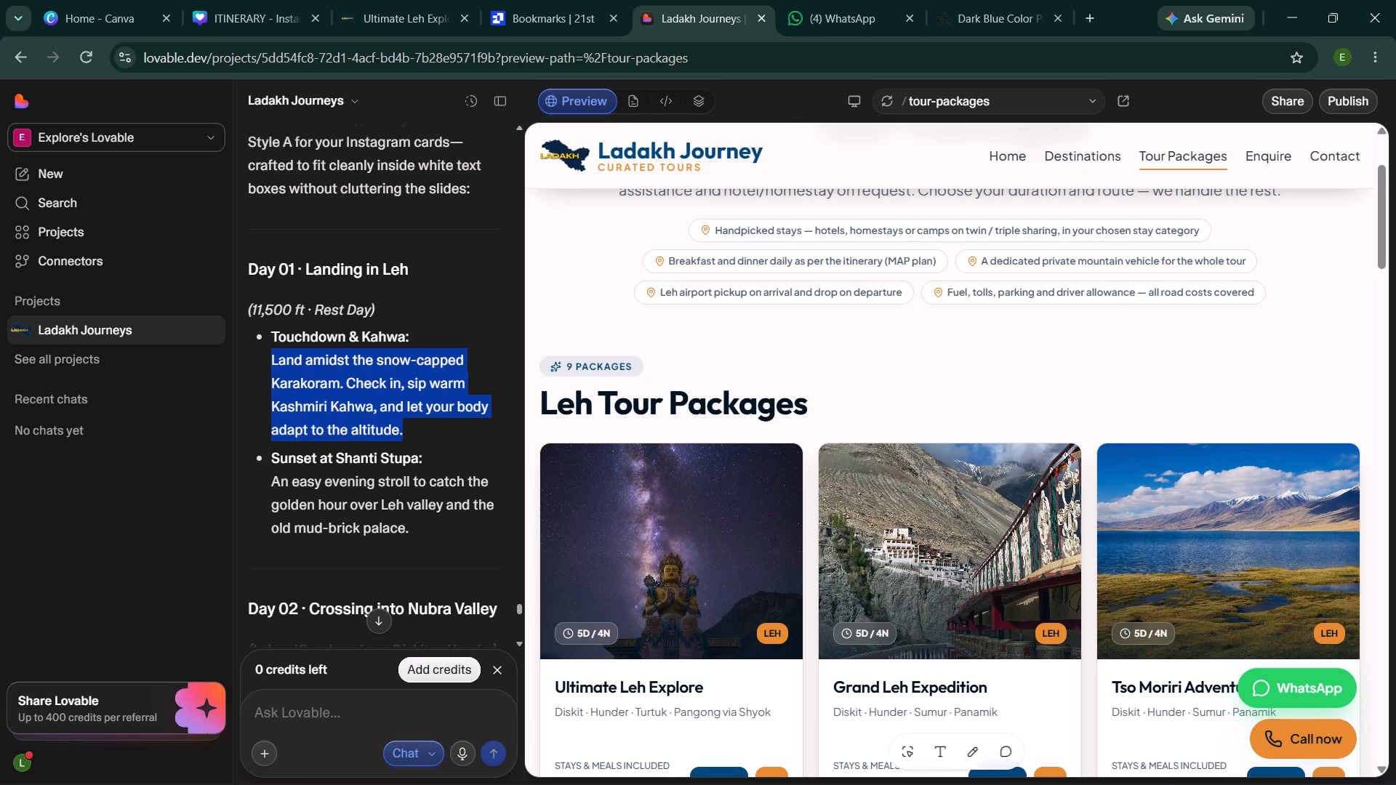
key(ctrl+c)
click(292, 25)
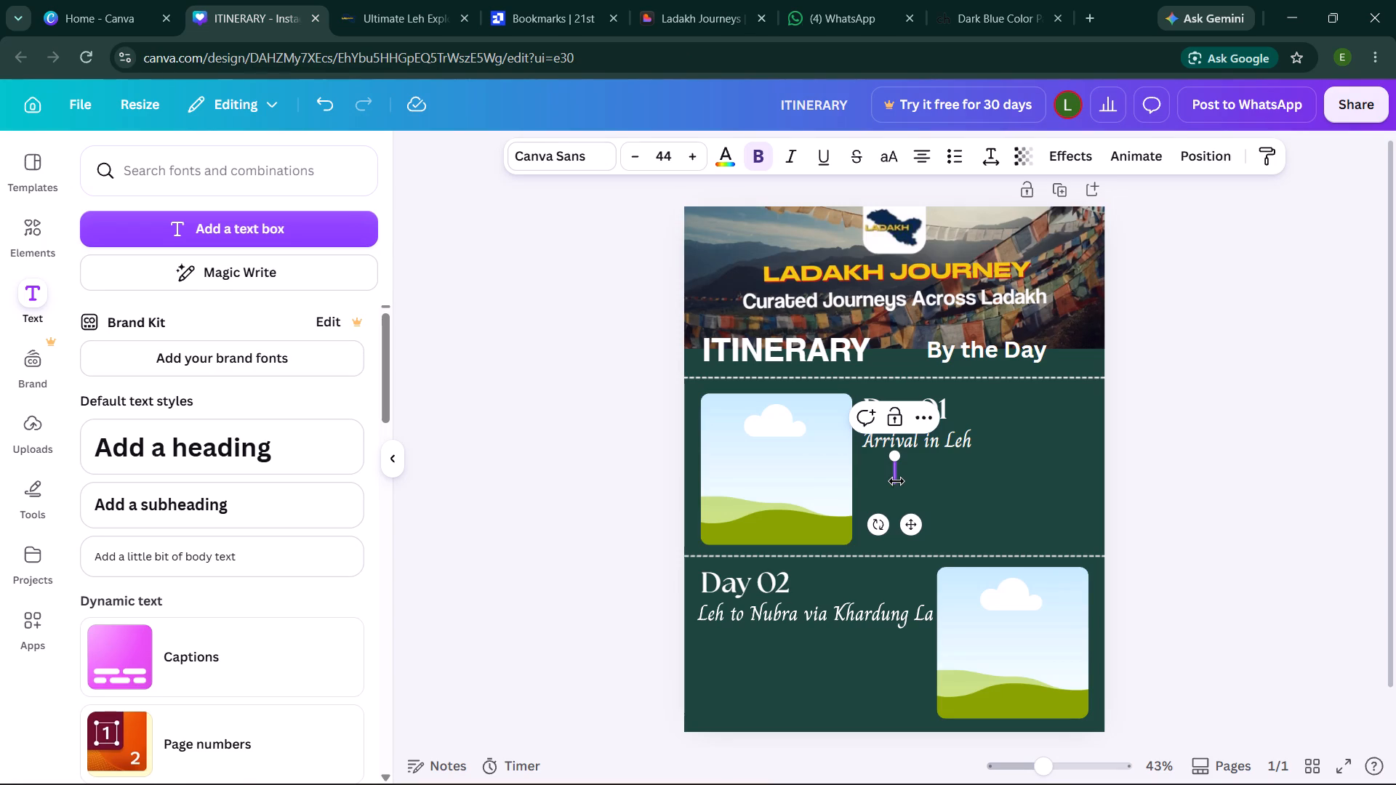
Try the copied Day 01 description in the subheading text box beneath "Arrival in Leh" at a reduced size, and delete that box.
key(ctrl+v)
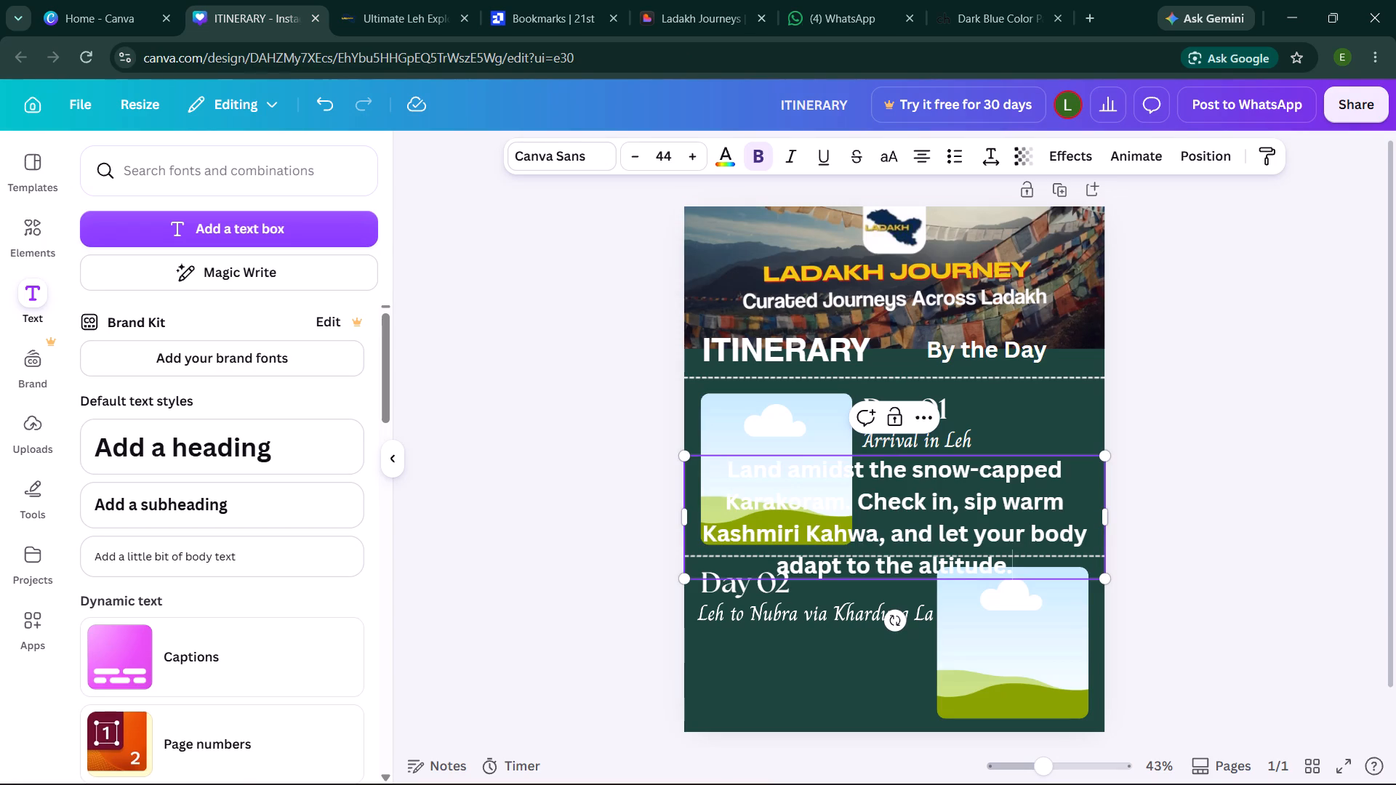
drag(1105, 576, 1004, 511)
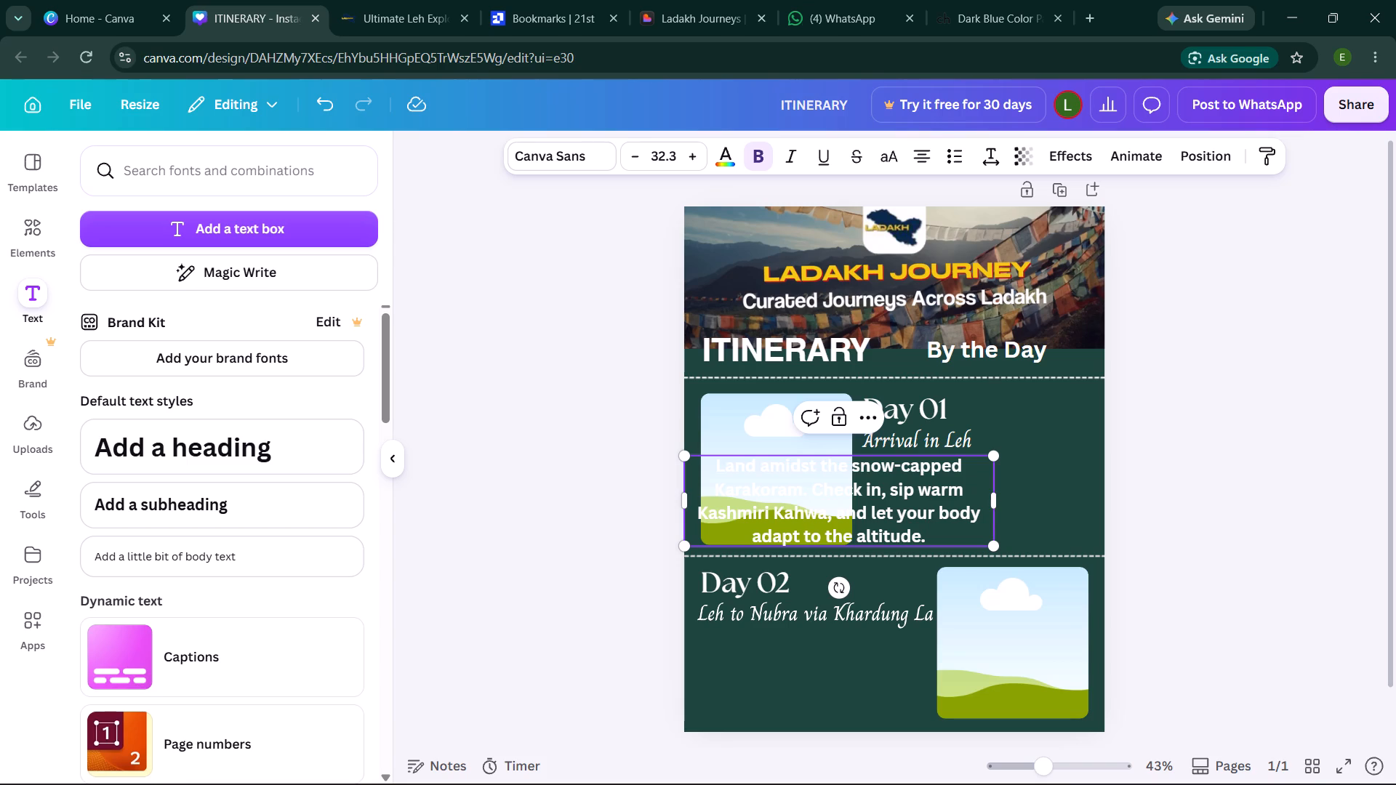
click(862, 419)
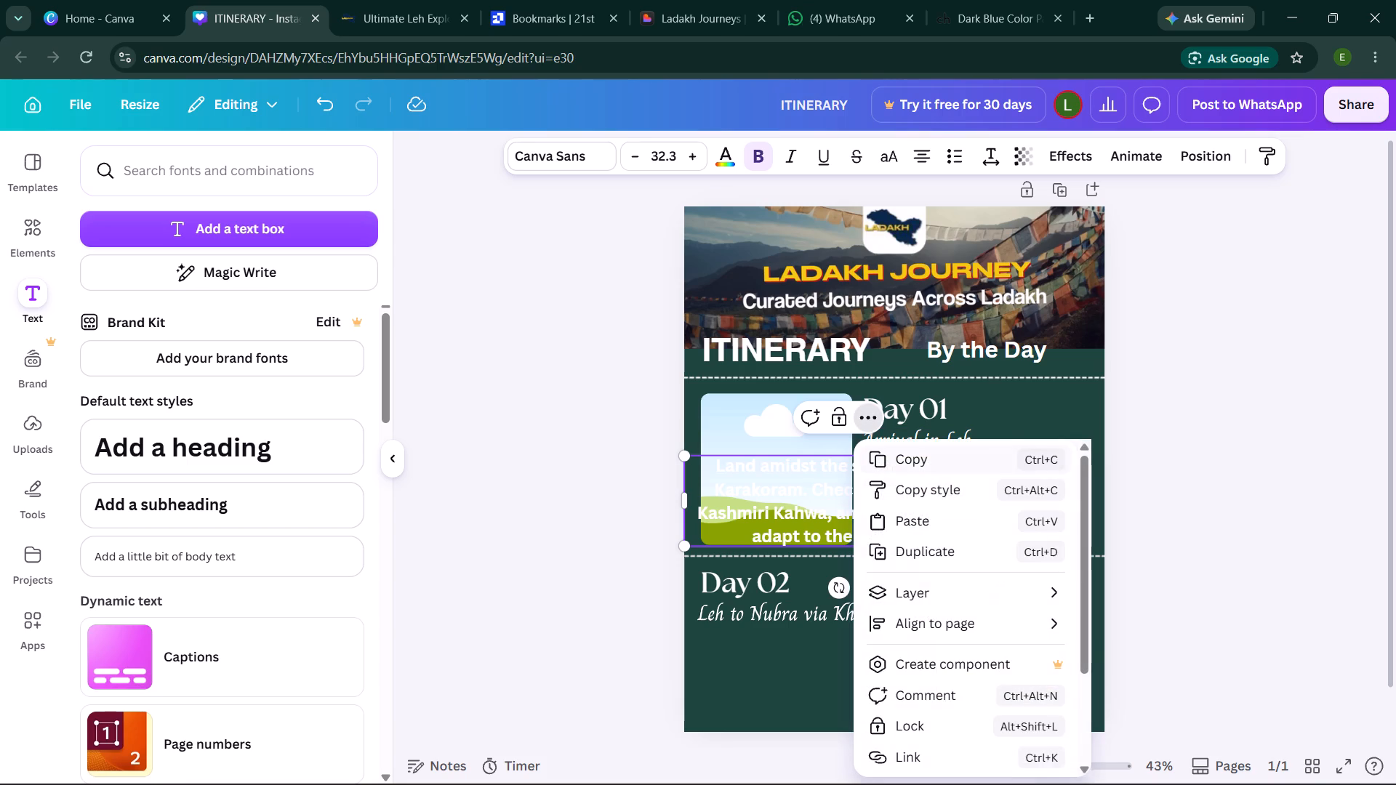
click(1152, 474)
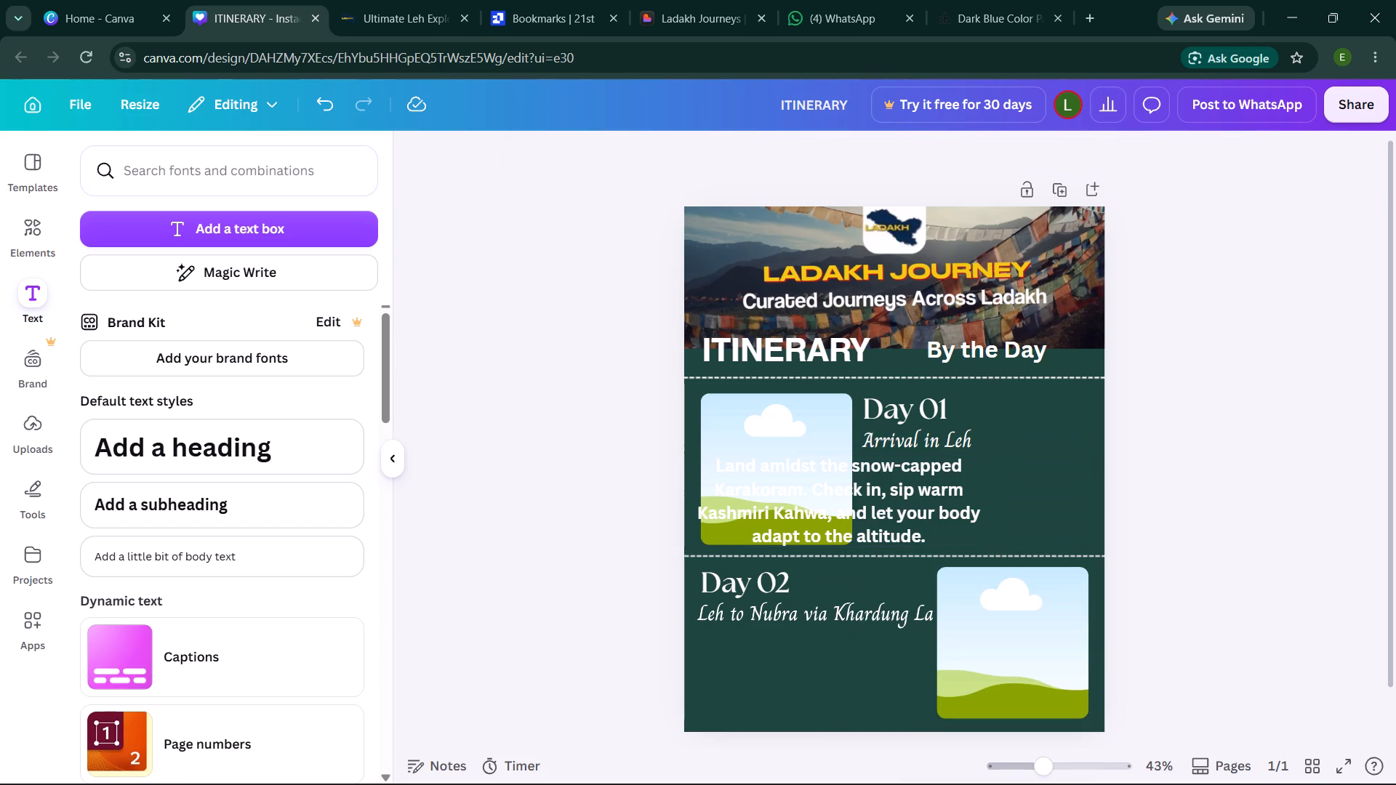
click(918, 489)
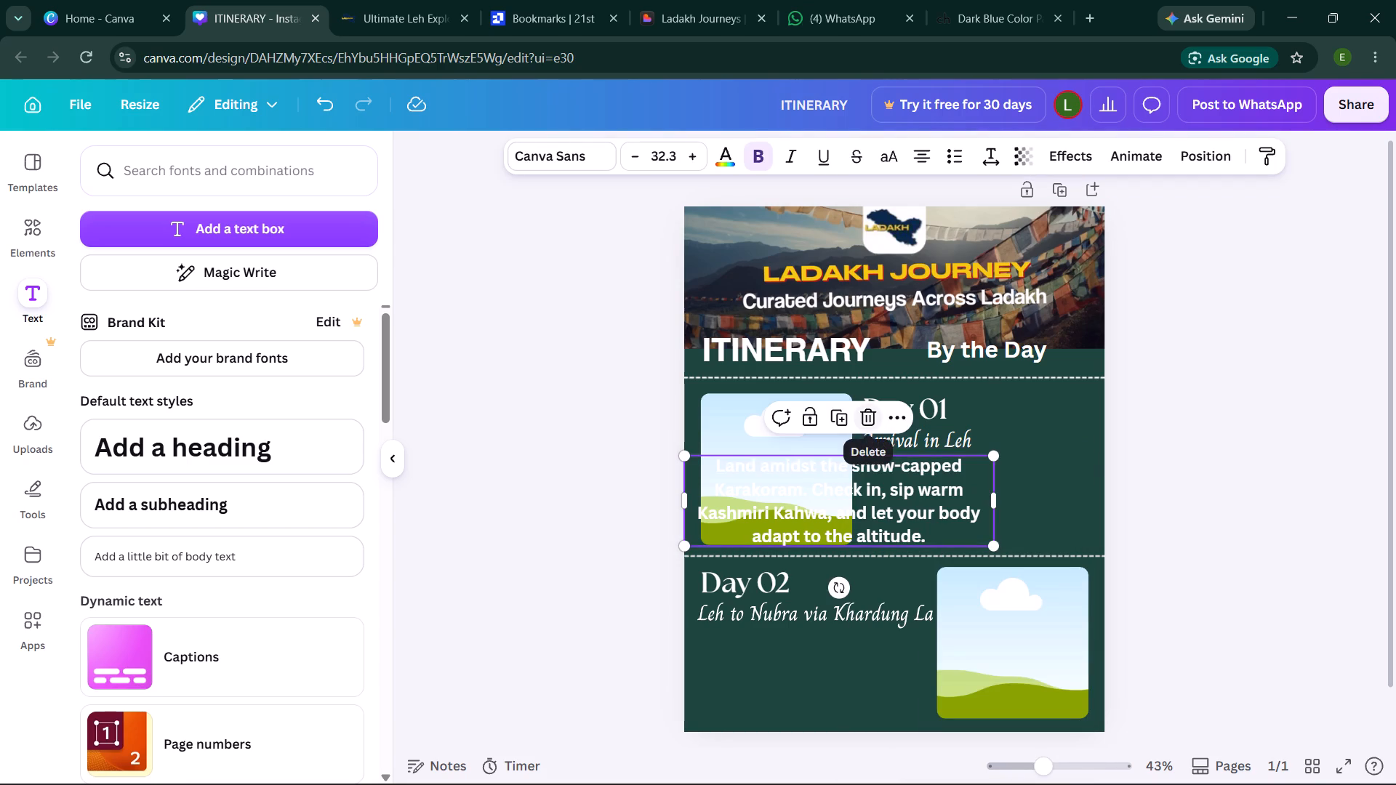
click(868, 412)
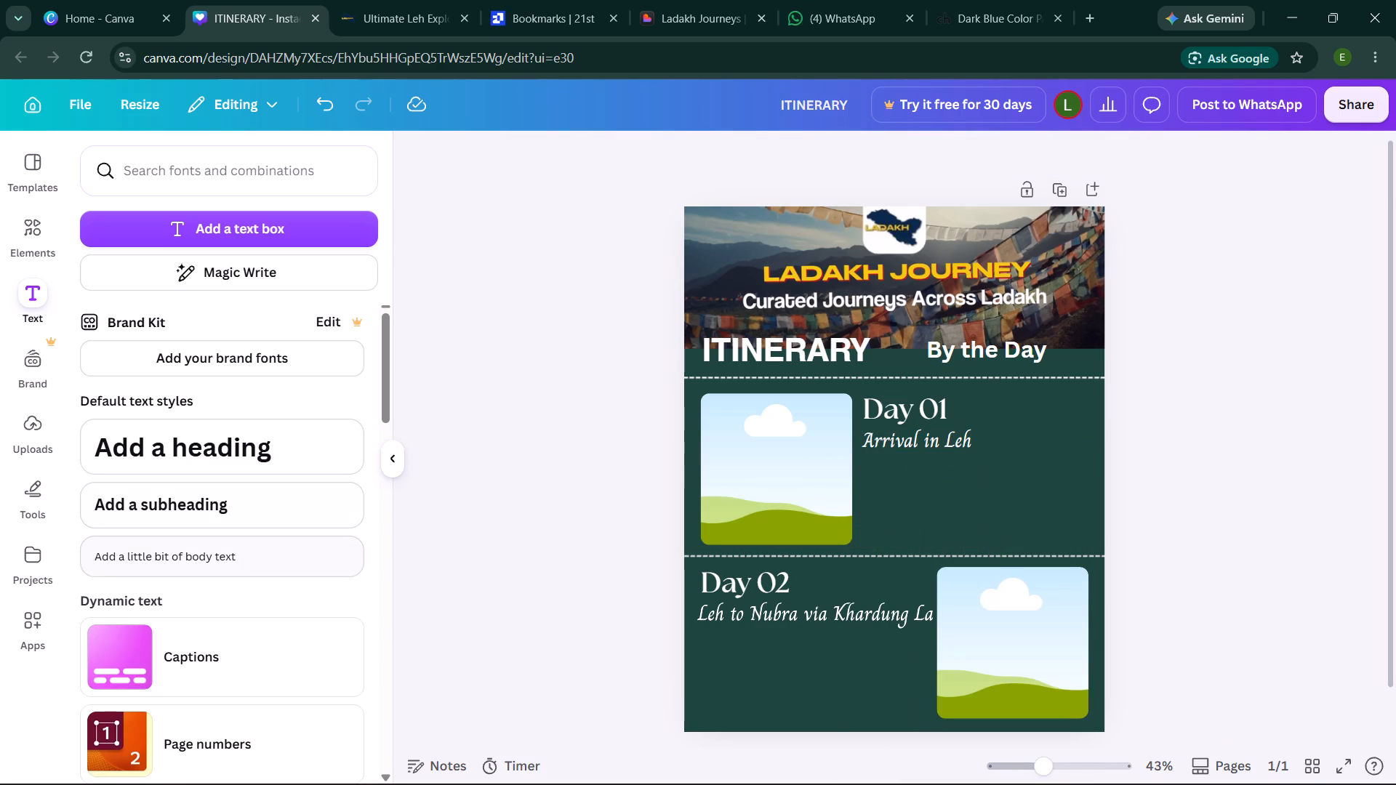
Add a body text box containing the copied "Land amidst the snow-capped Karakoram" description and scale it down to about size 22.7.
click(241, 555)
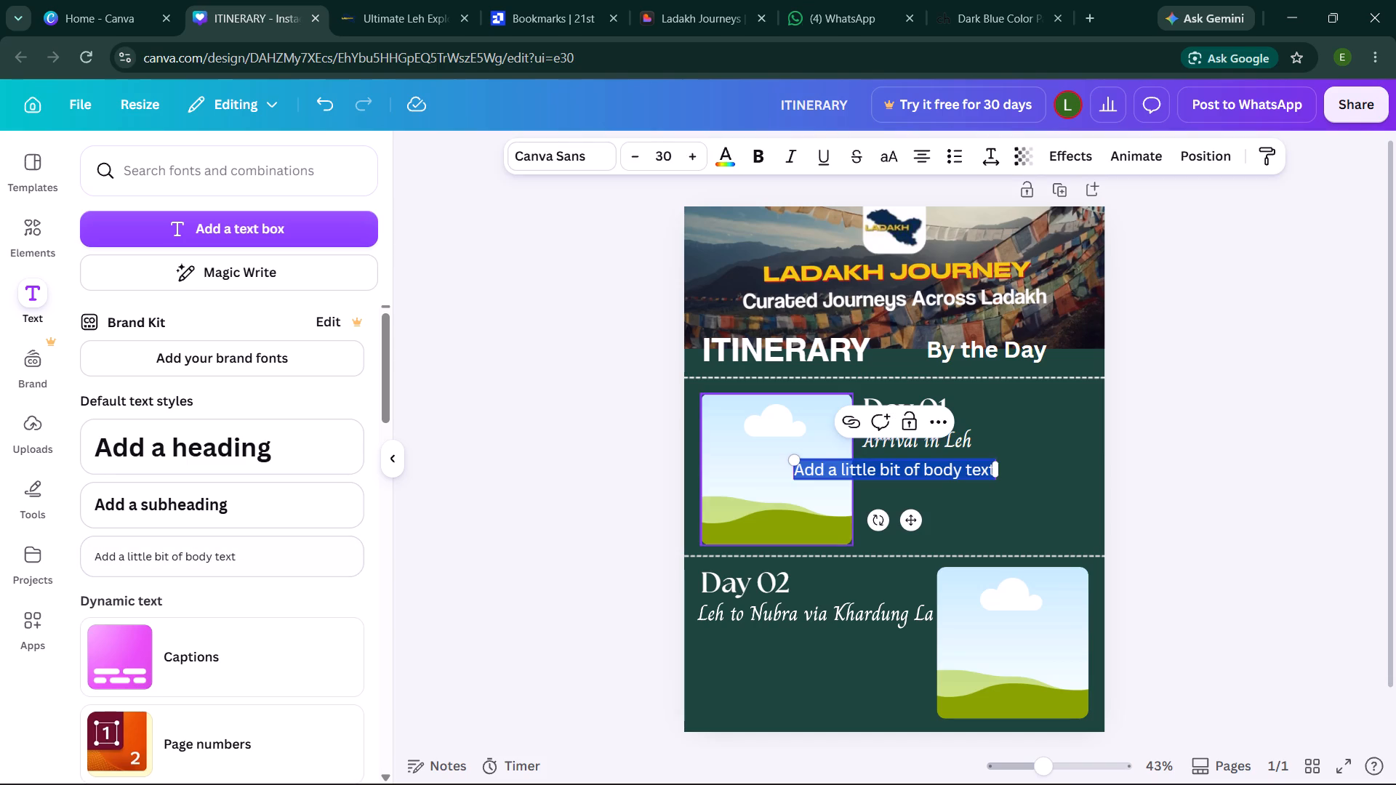
key(ctrl+v)
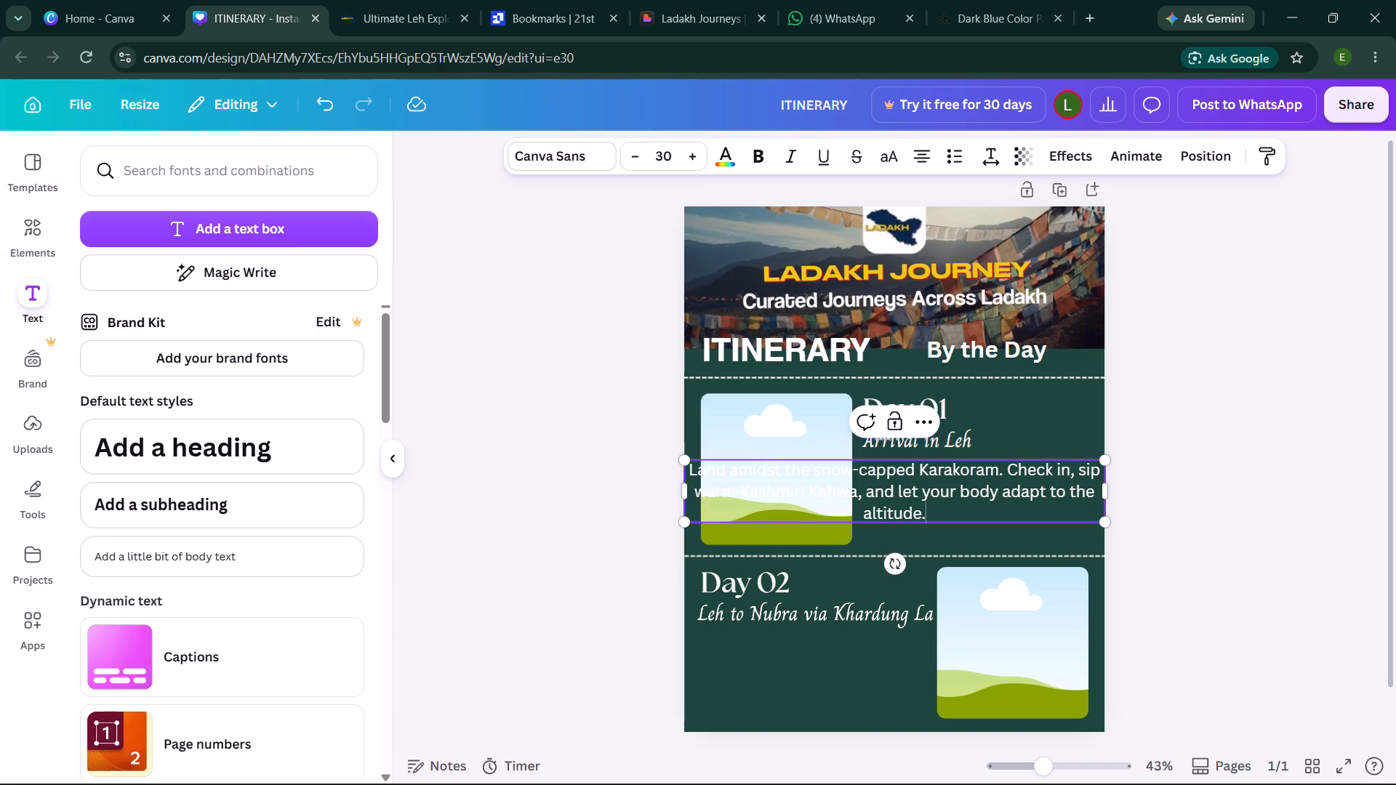
drag(1107, 526, 1046, 502)
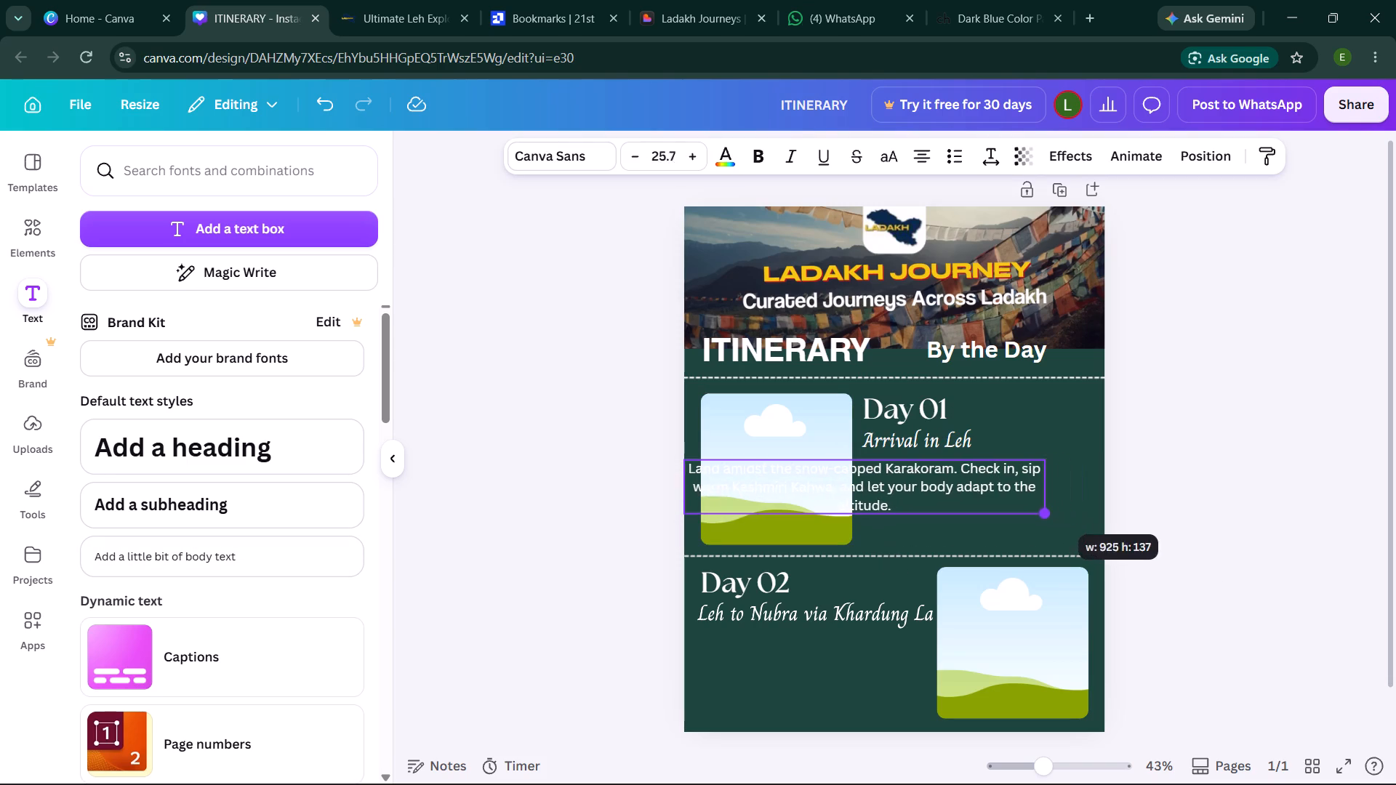
drag(1046, 502, 1008, 491)
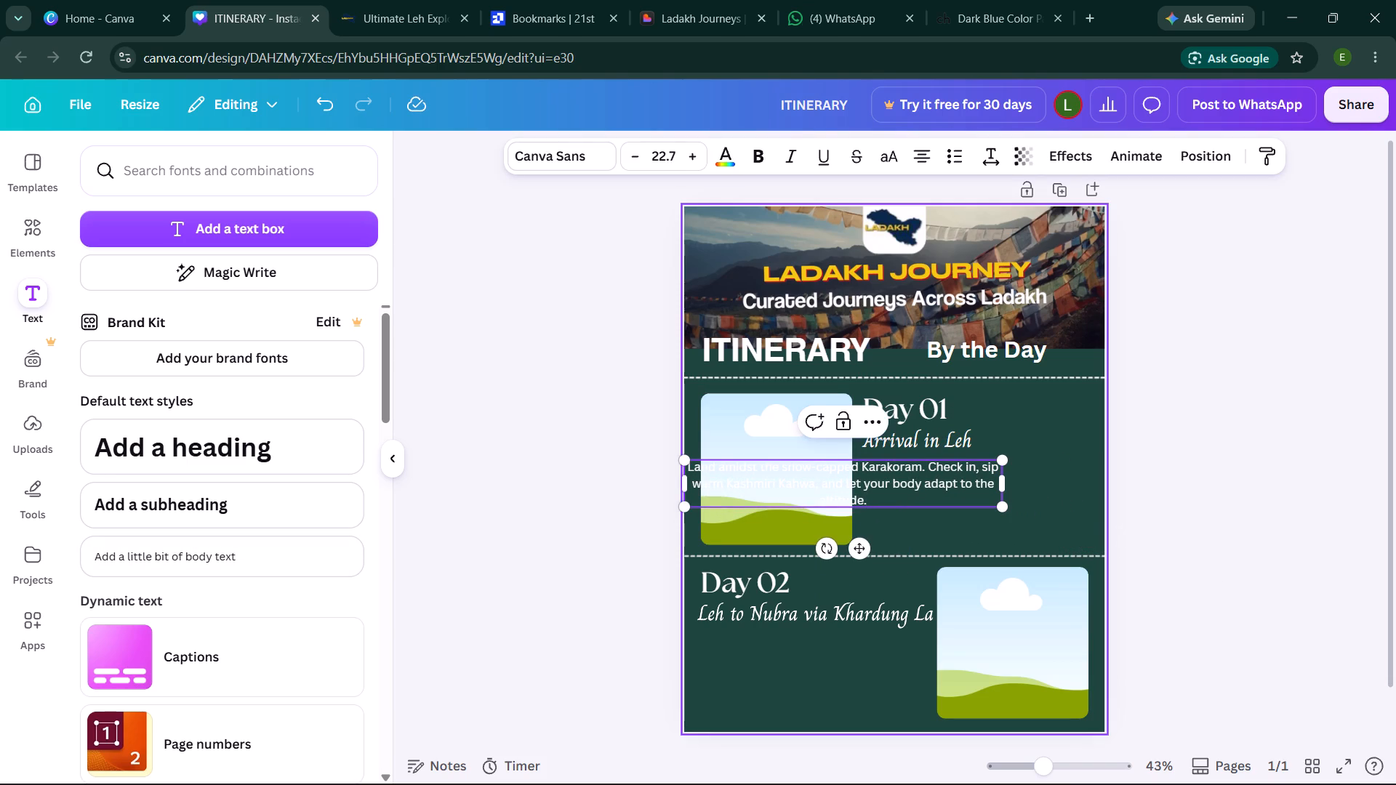
Place the description beside the Day 01 image under "Arrival in Leh", left-align it, and shrink it to about size 16.9 to fit the page.
click(1036, 493)
drag(941, 485, 1079, 477)
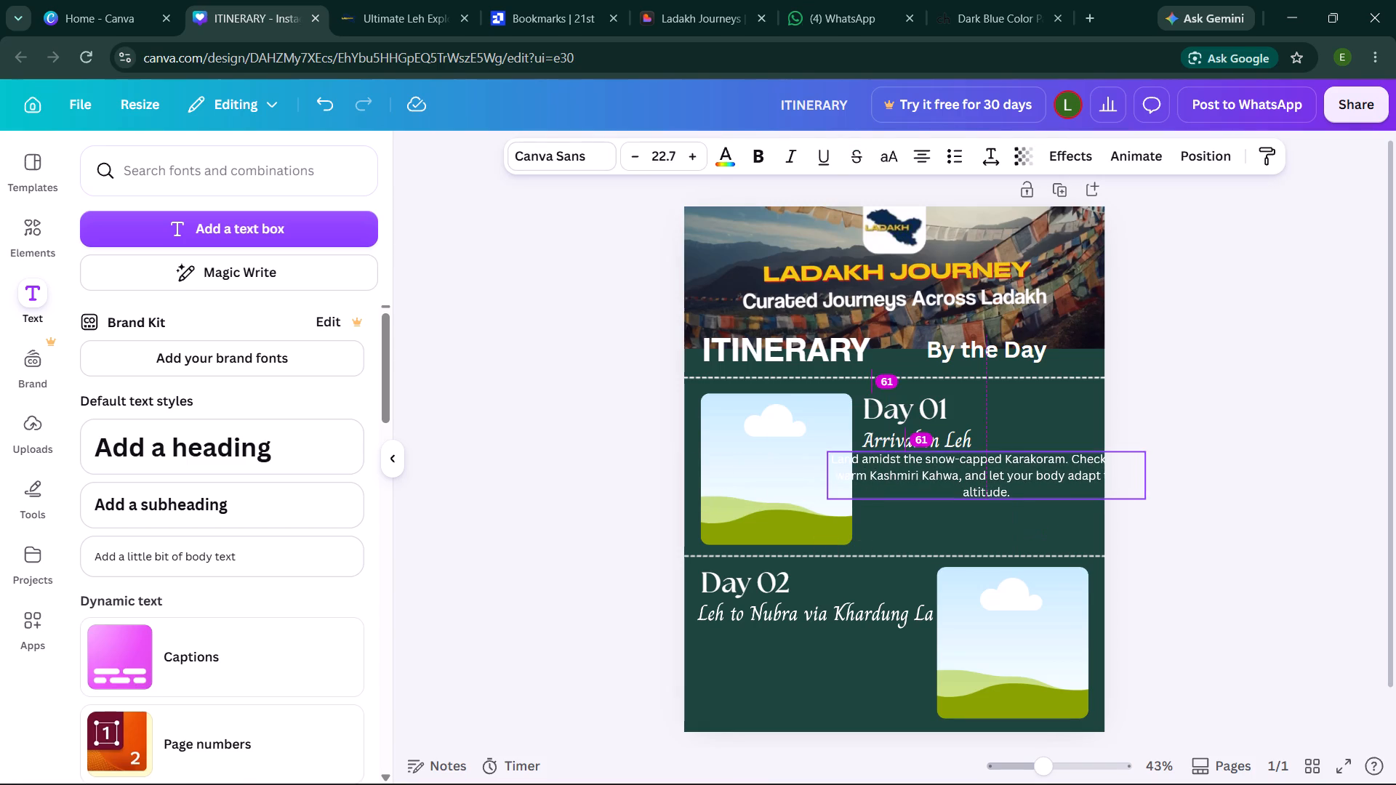
drag(1079, 477, 1087, 478)
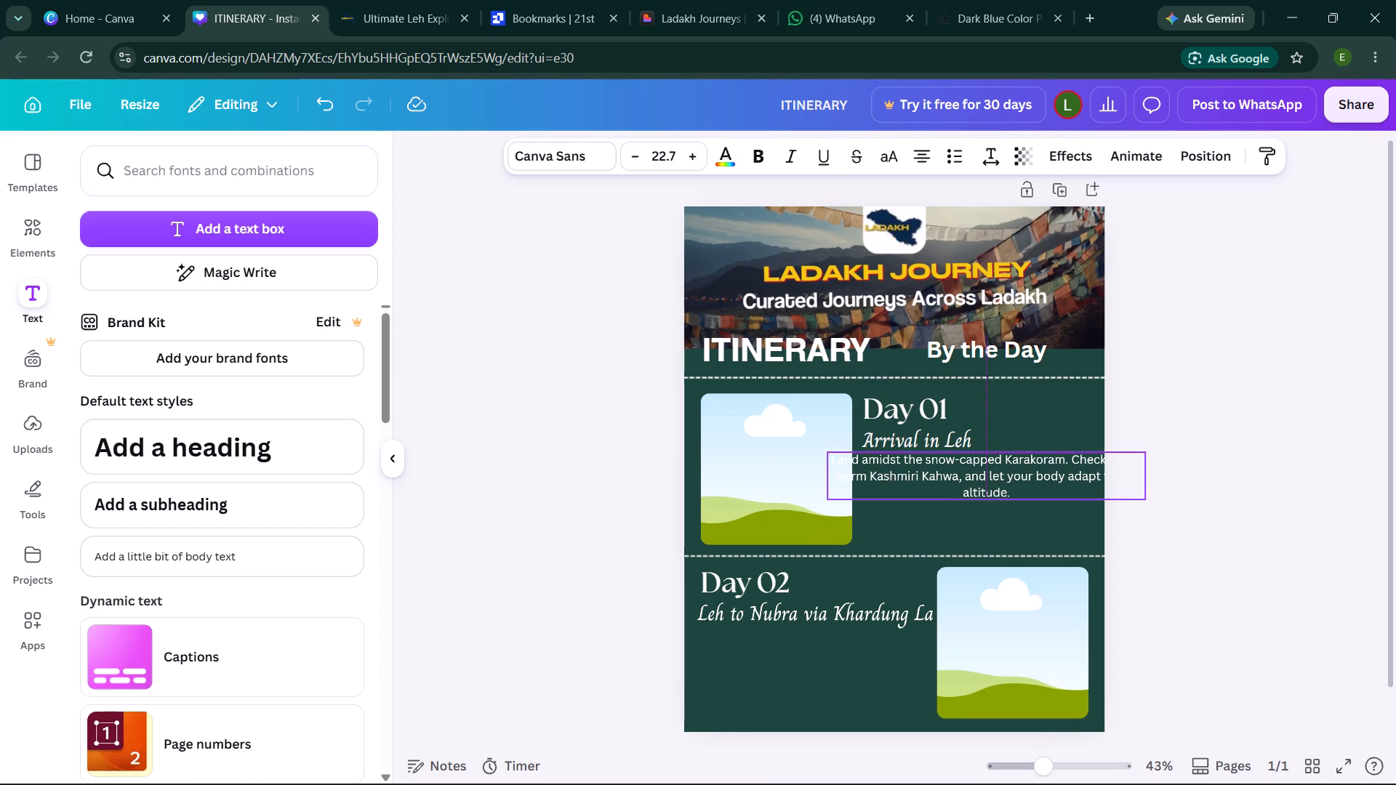
drag(1087, 478, 1110, 475)
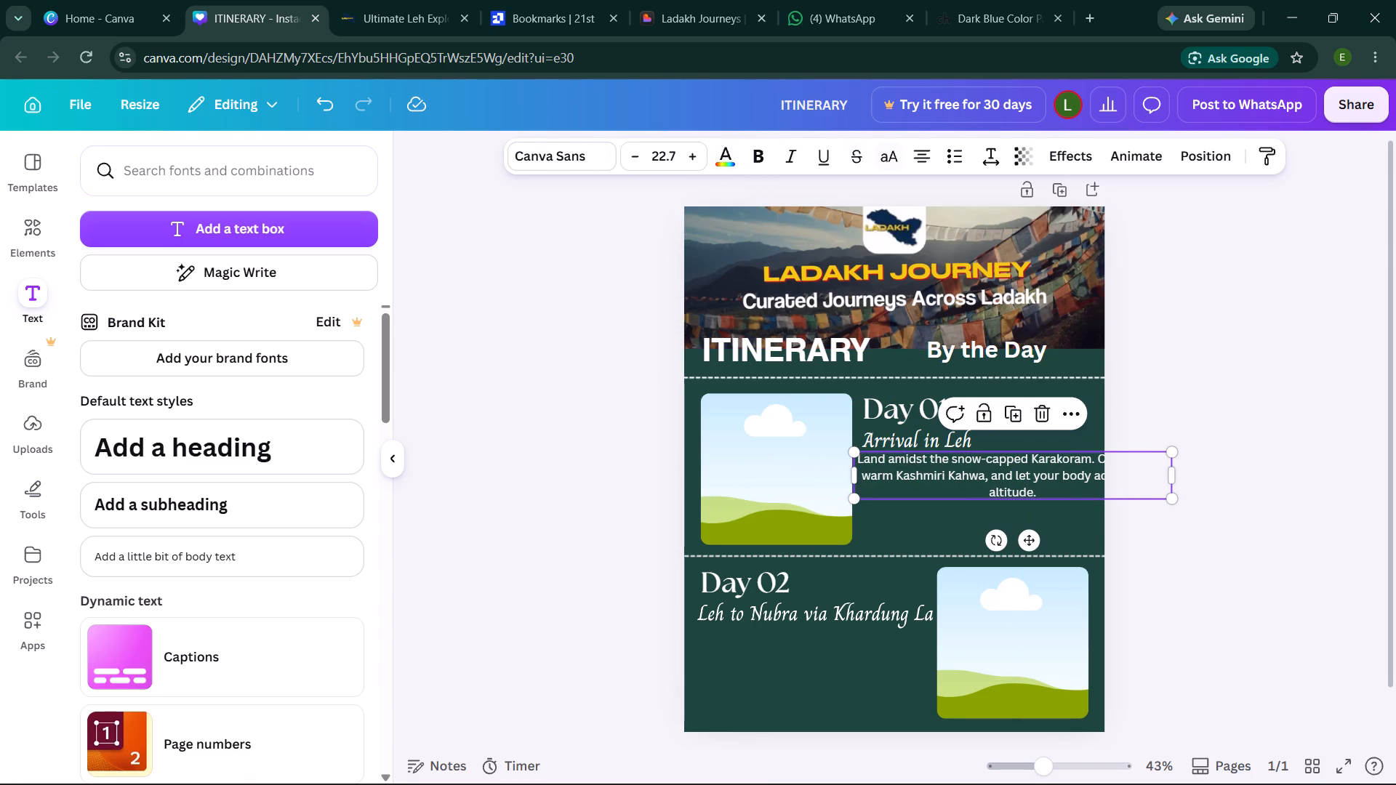
click(912, 155)
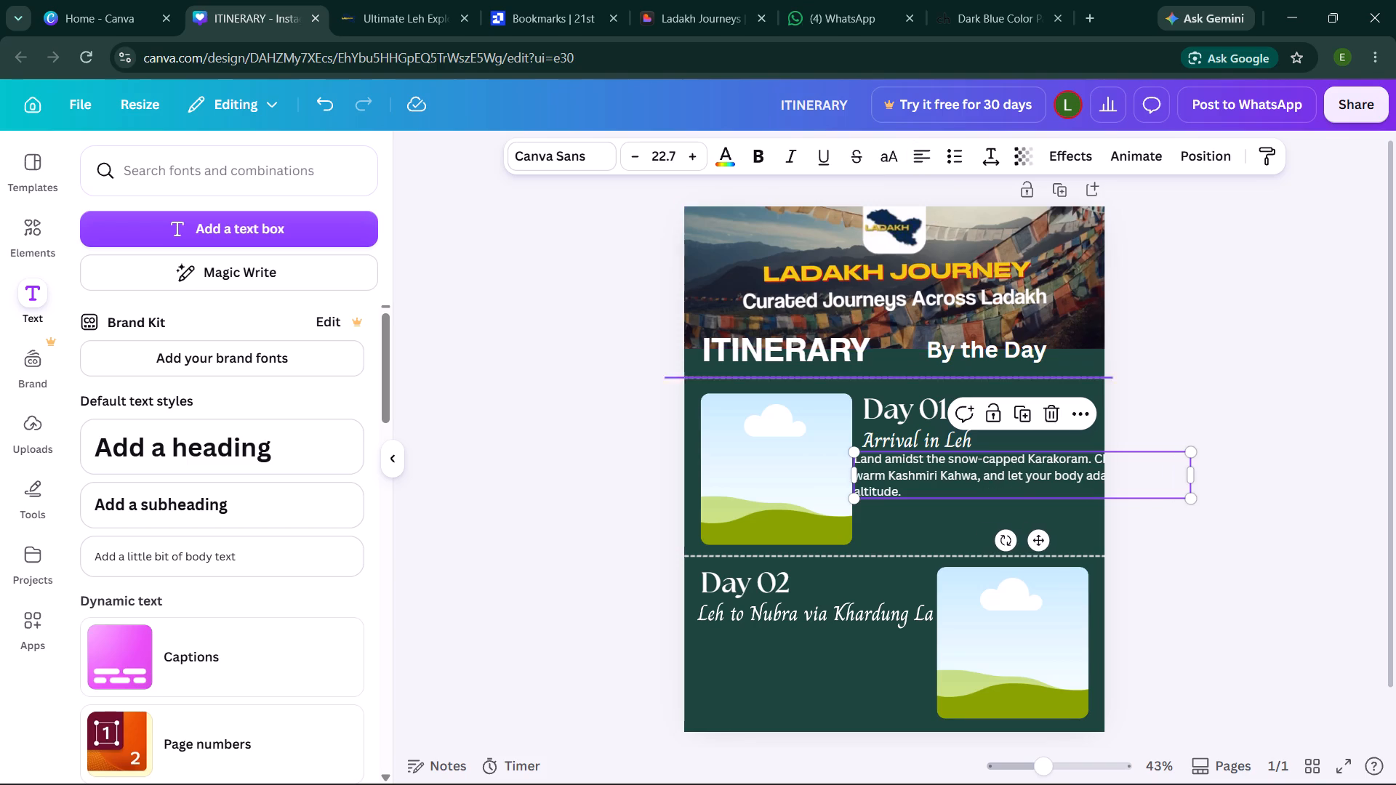
drag(1190, 496, 1107, 478)
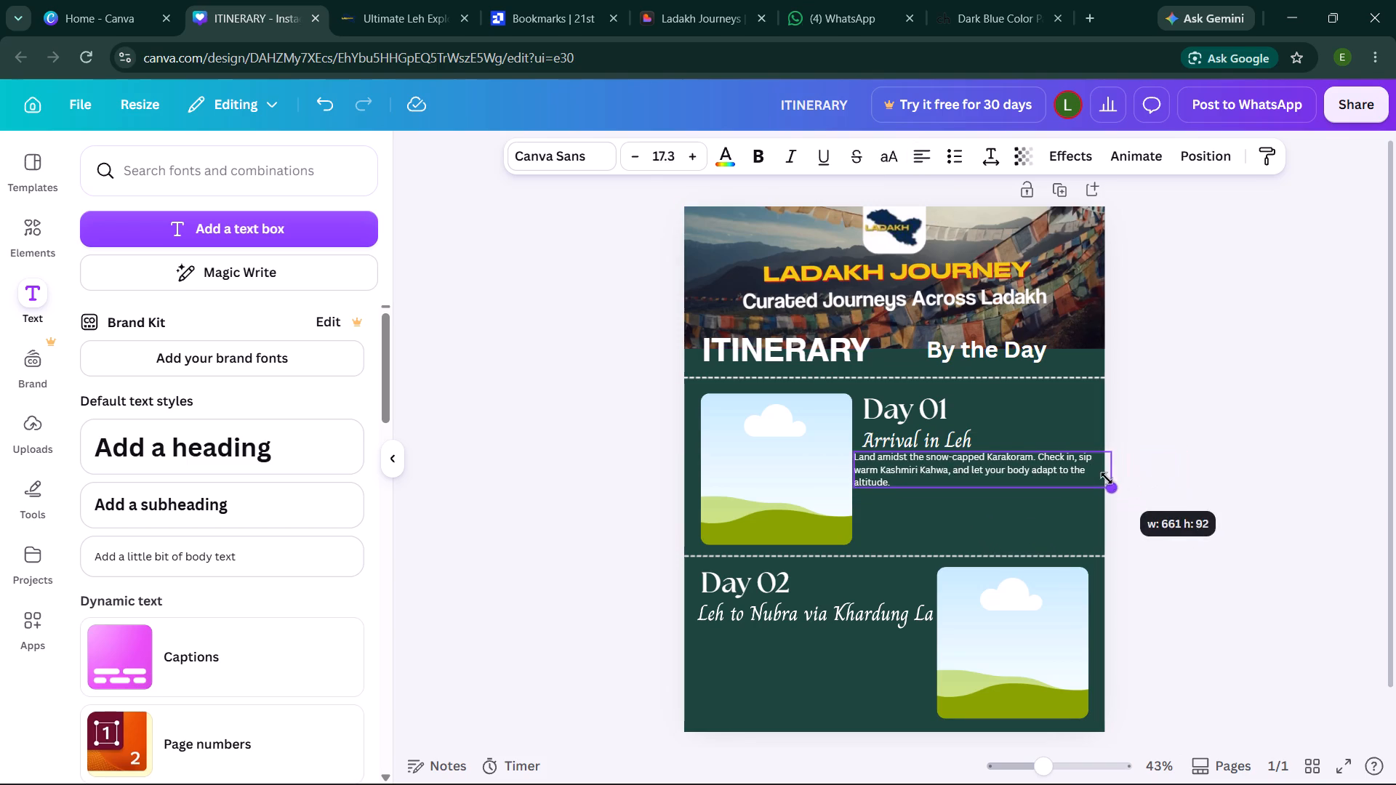
drag(1107, 478, 1102, 478)
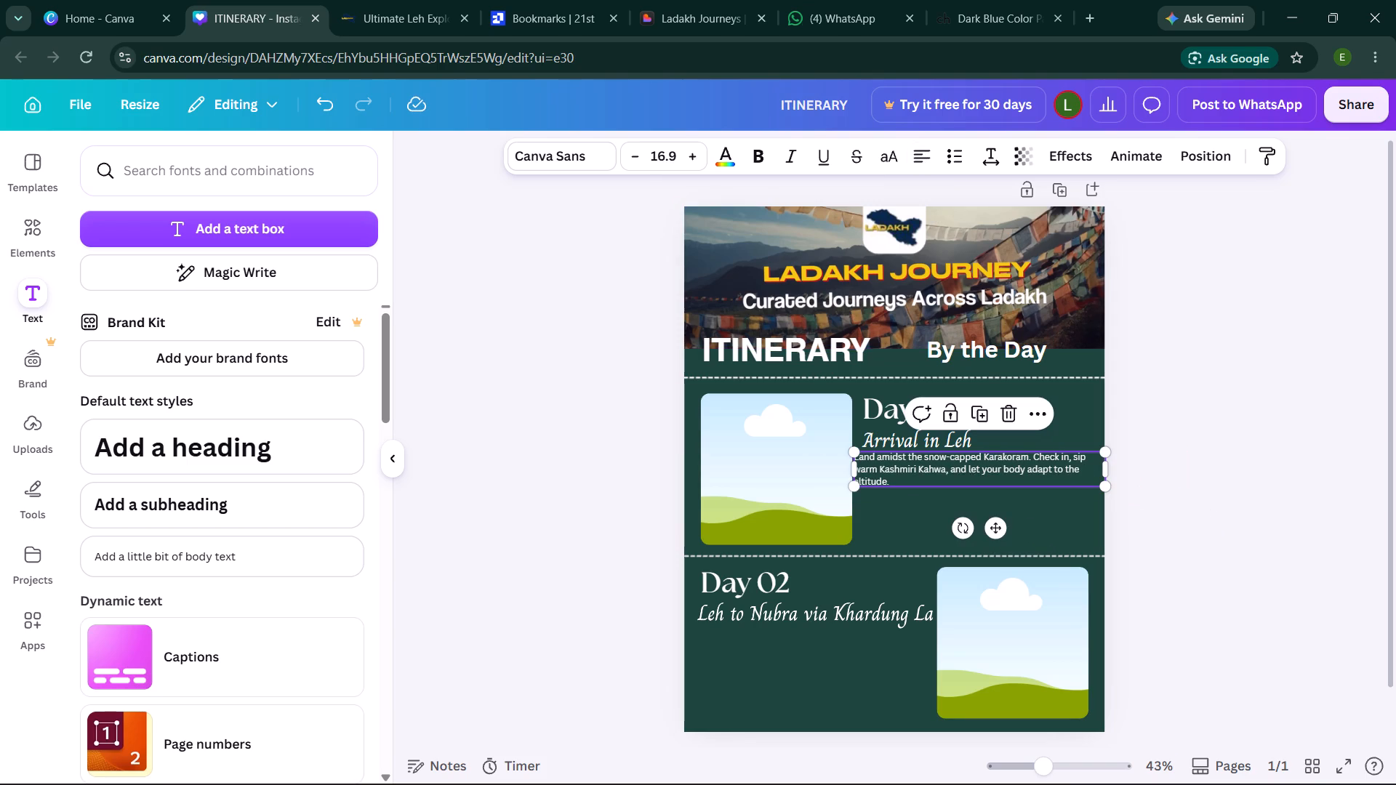
Remove "sip warm Kashmiri Kahwa," from the Day 01 description so it reads "Check in, and let your body adapt to the altitude.".
click(947, 467)
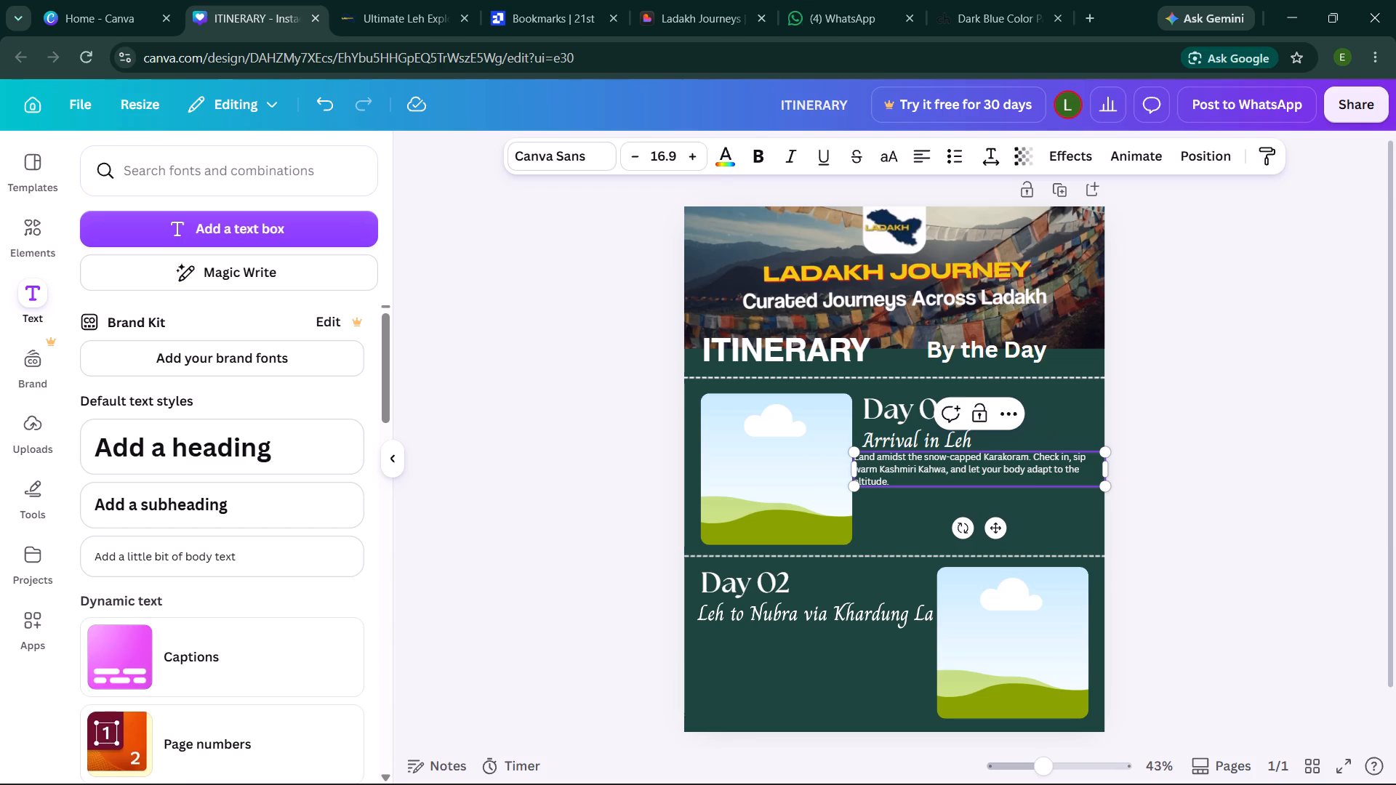
drag(947, 468, 879, 475)
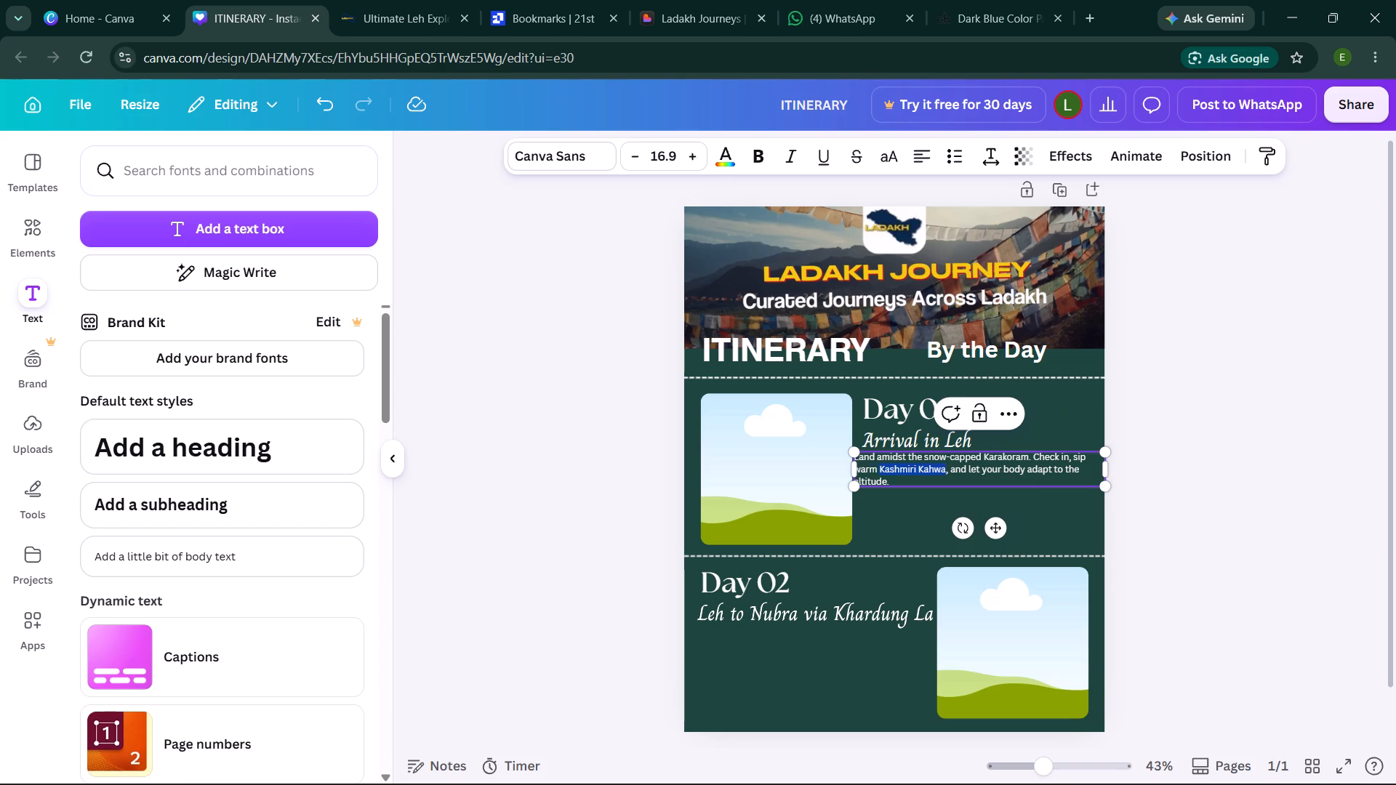
drag(879, 475, 857, 475)
key(BackSpace)
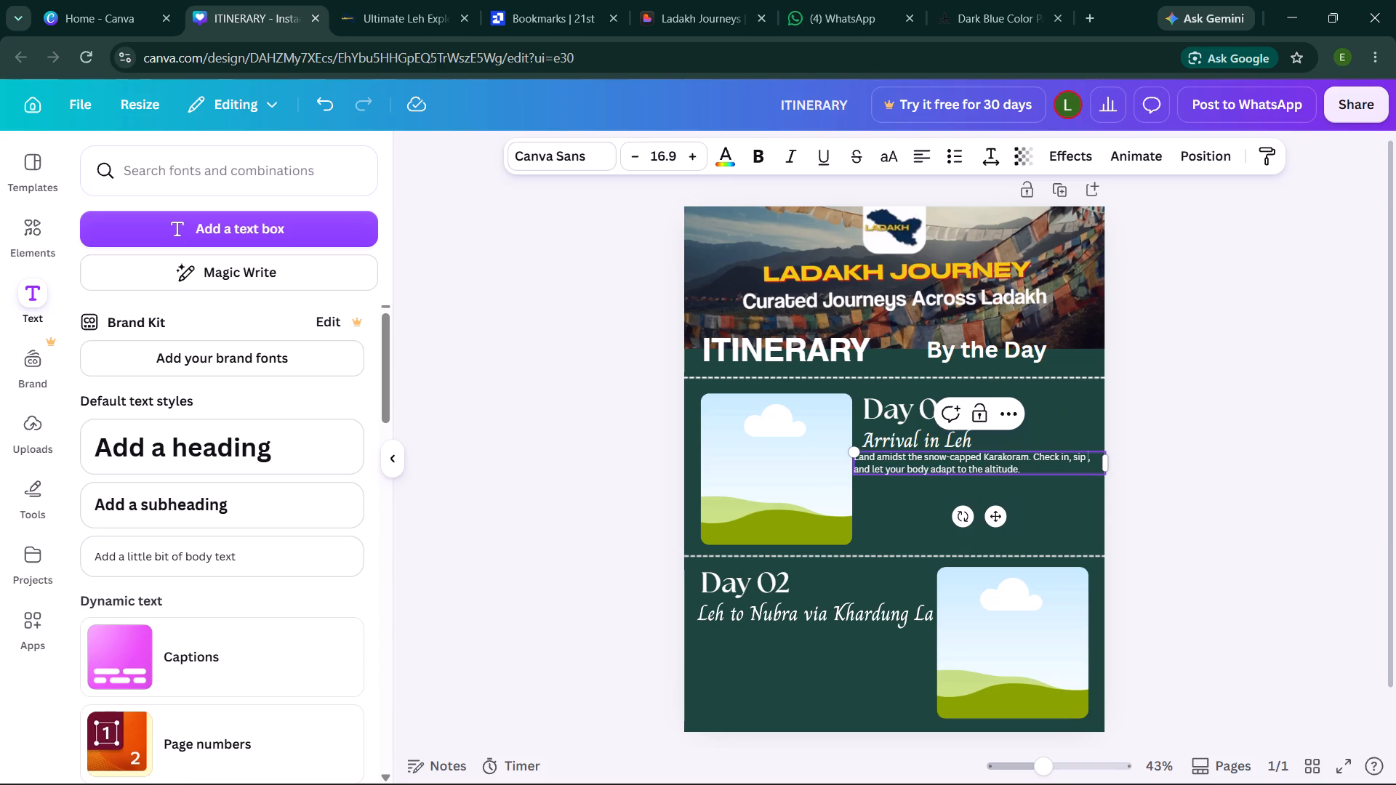
key(BackSpace)
key(BackSpace)
key(BackSpace)
key(BackSpace)
key(BackSpace)
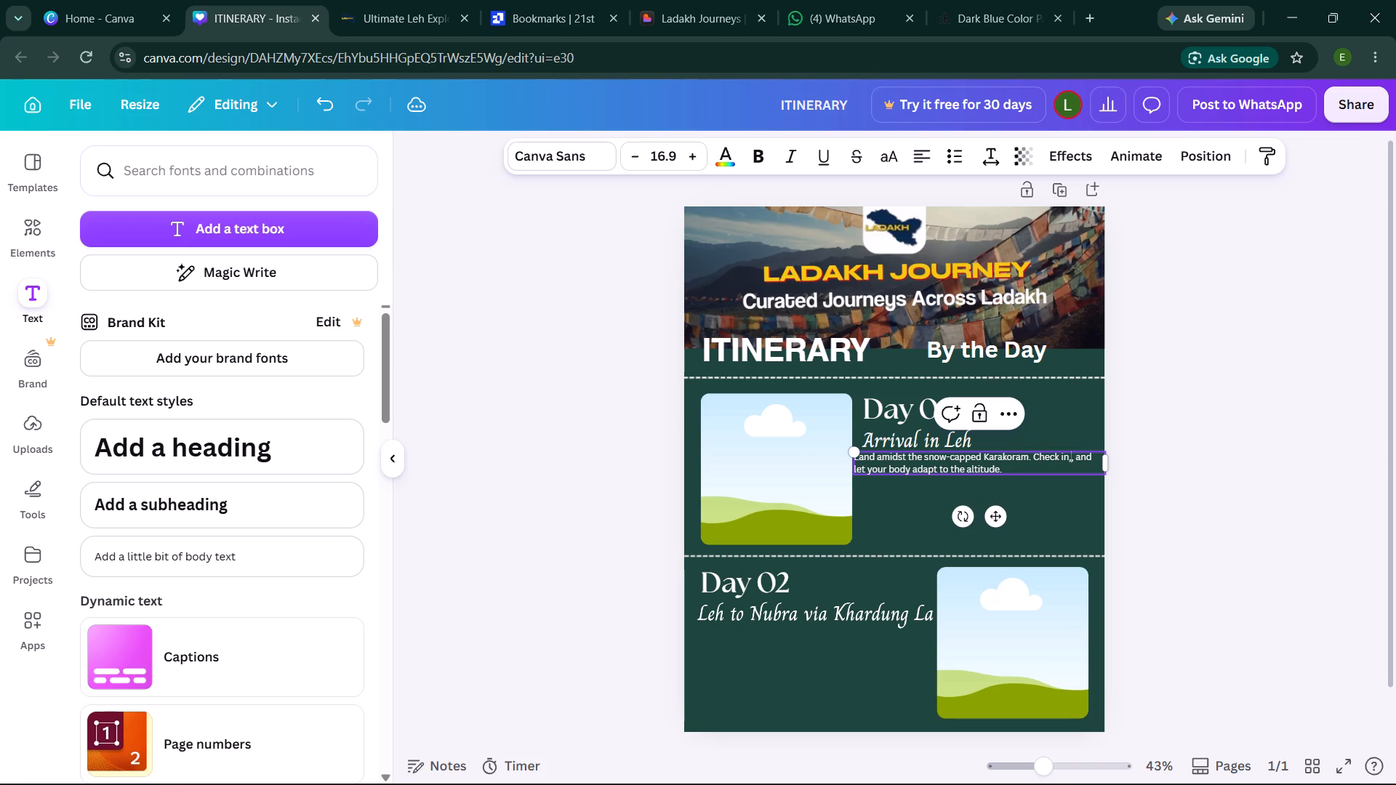
key(BackSpace)
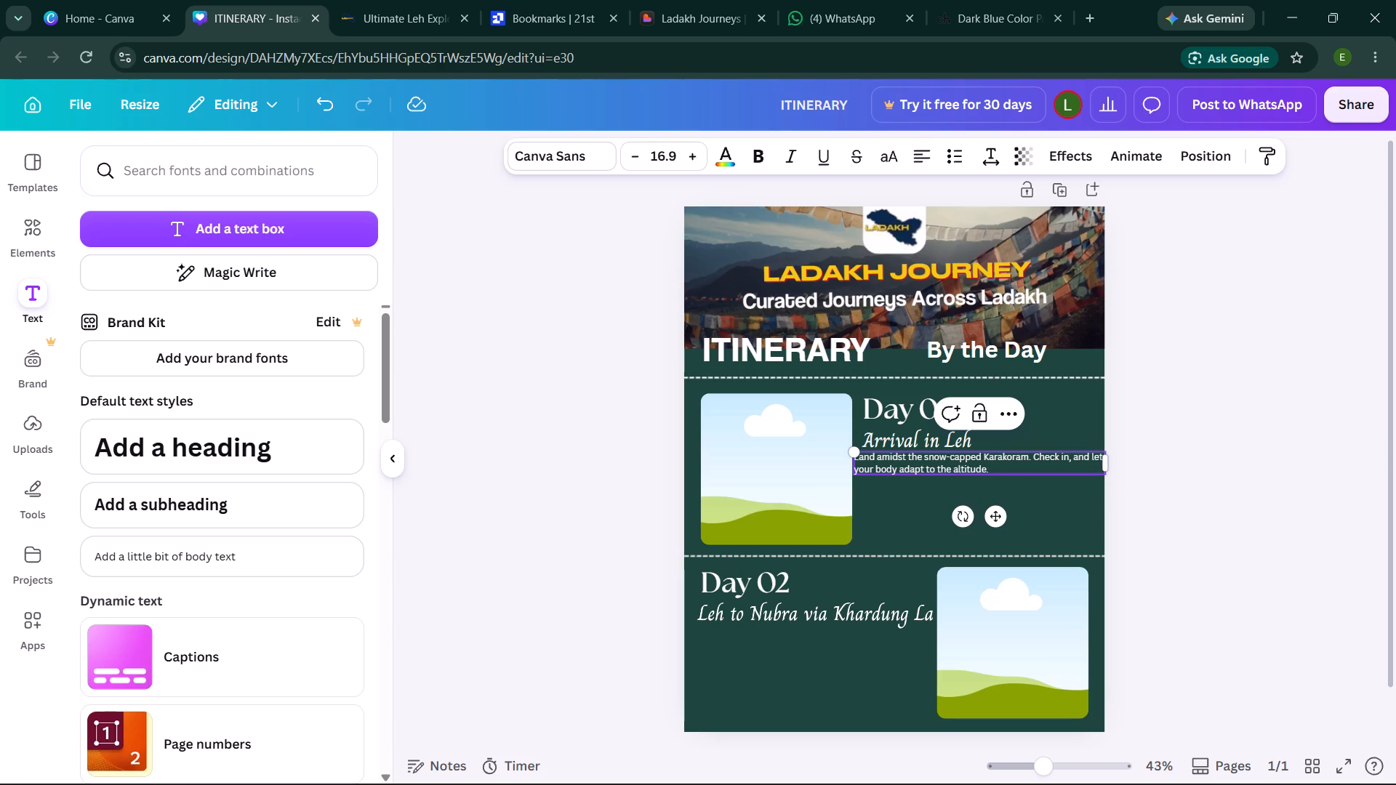
Narrow the Day 01 description box so its first line ends at "Check", and move it slightly indented beneath "Arrival in Leh".
drag(1099, 465, 1087, 466)
drag(1106, 466, 1070, 463)
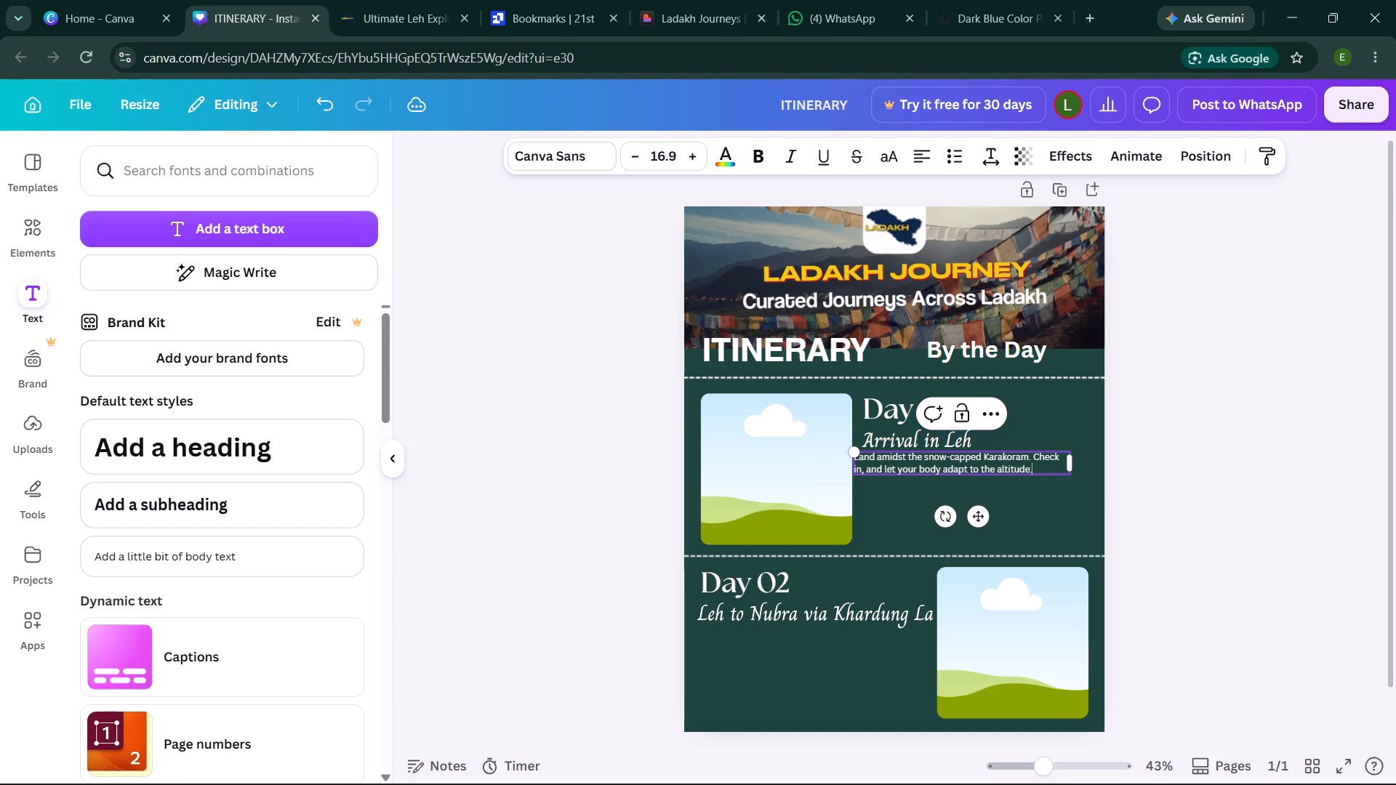
click(1157, 492)
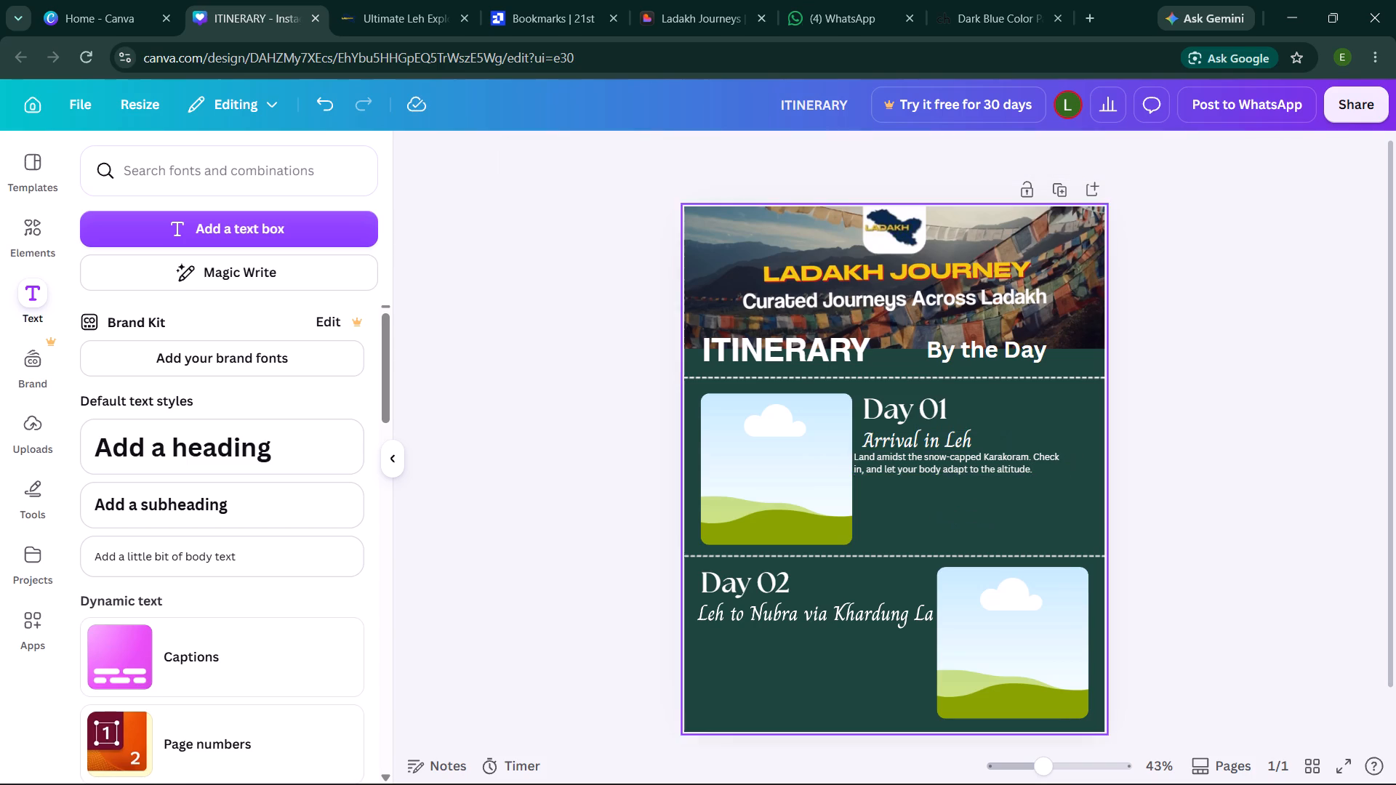
drag(998, 456, 1008, 464)
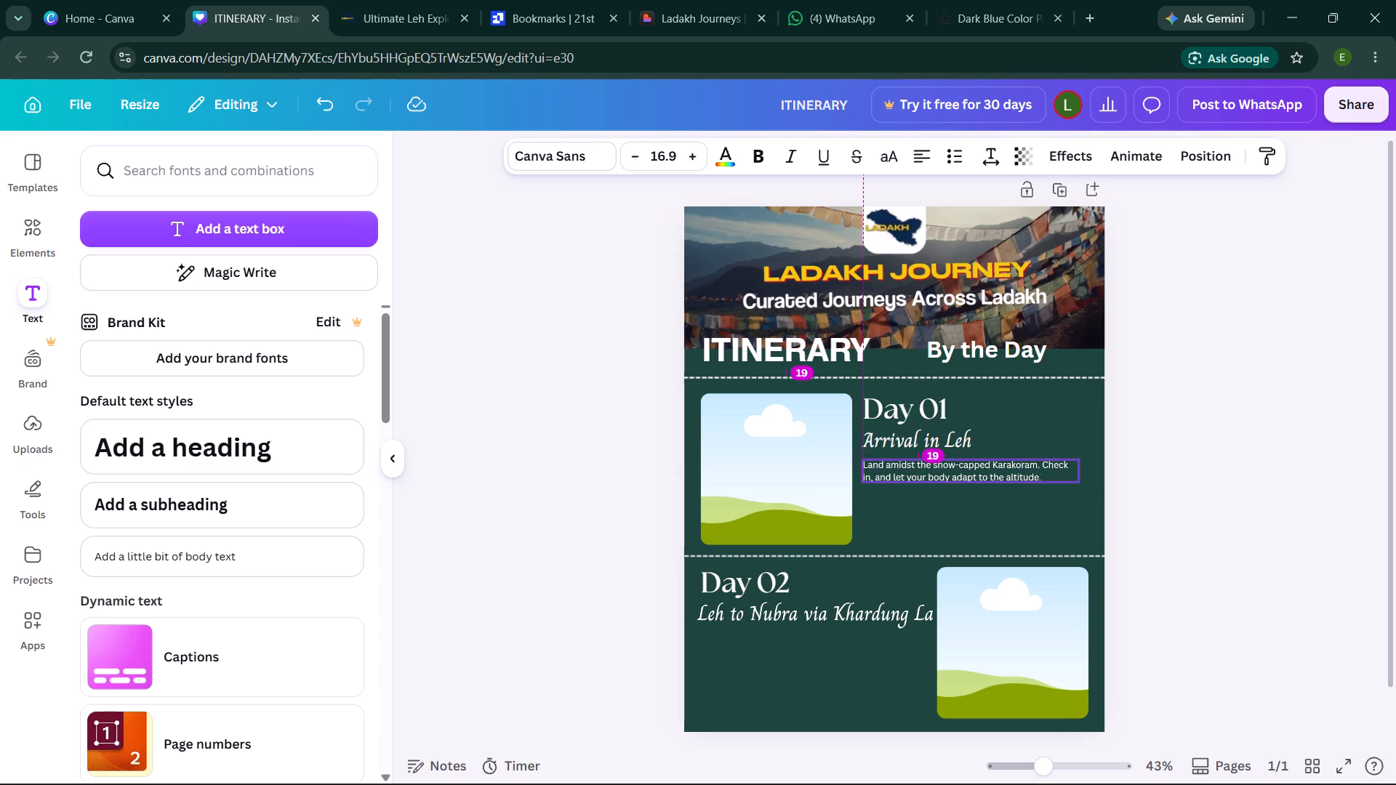
drag(1008, 464, 1011, 463)
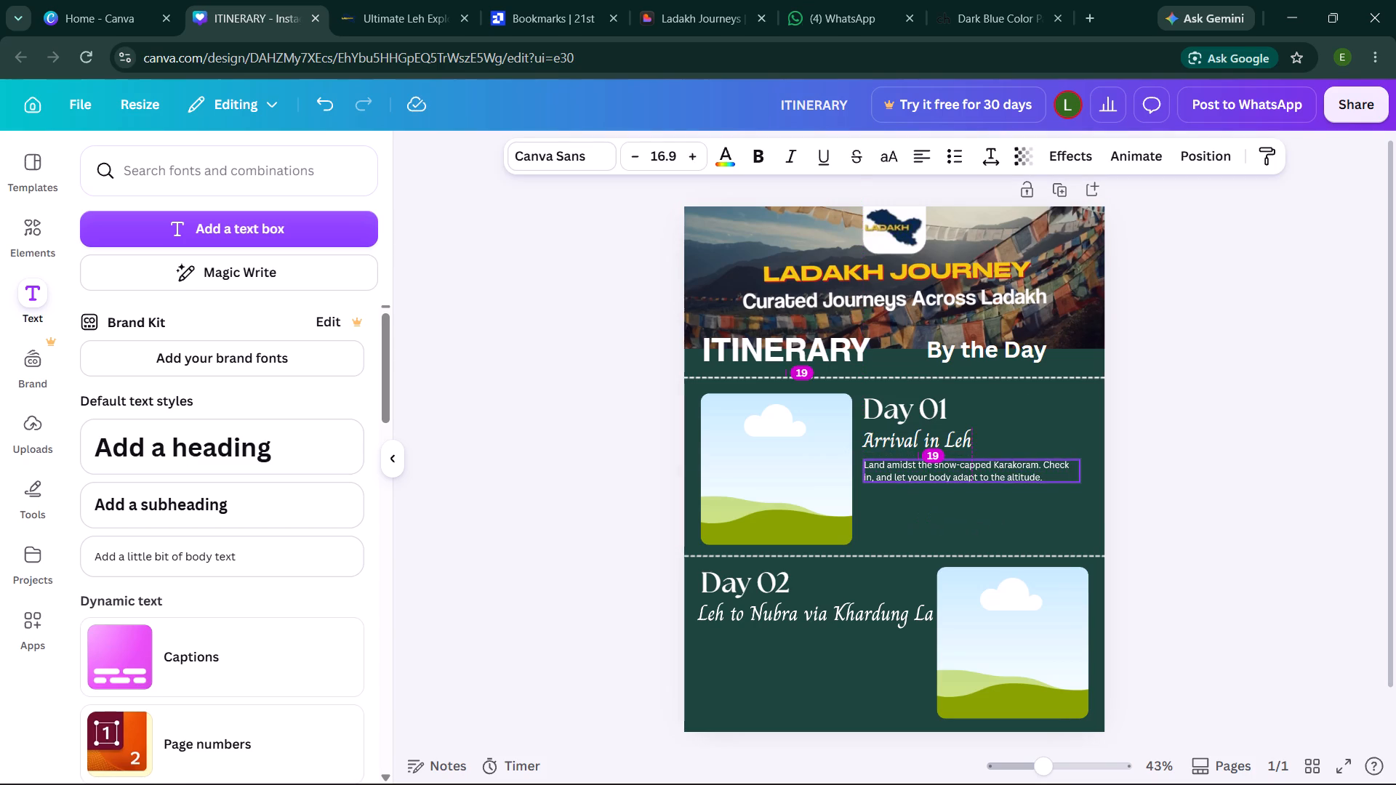
drag(1011, 463, 1021, 459)
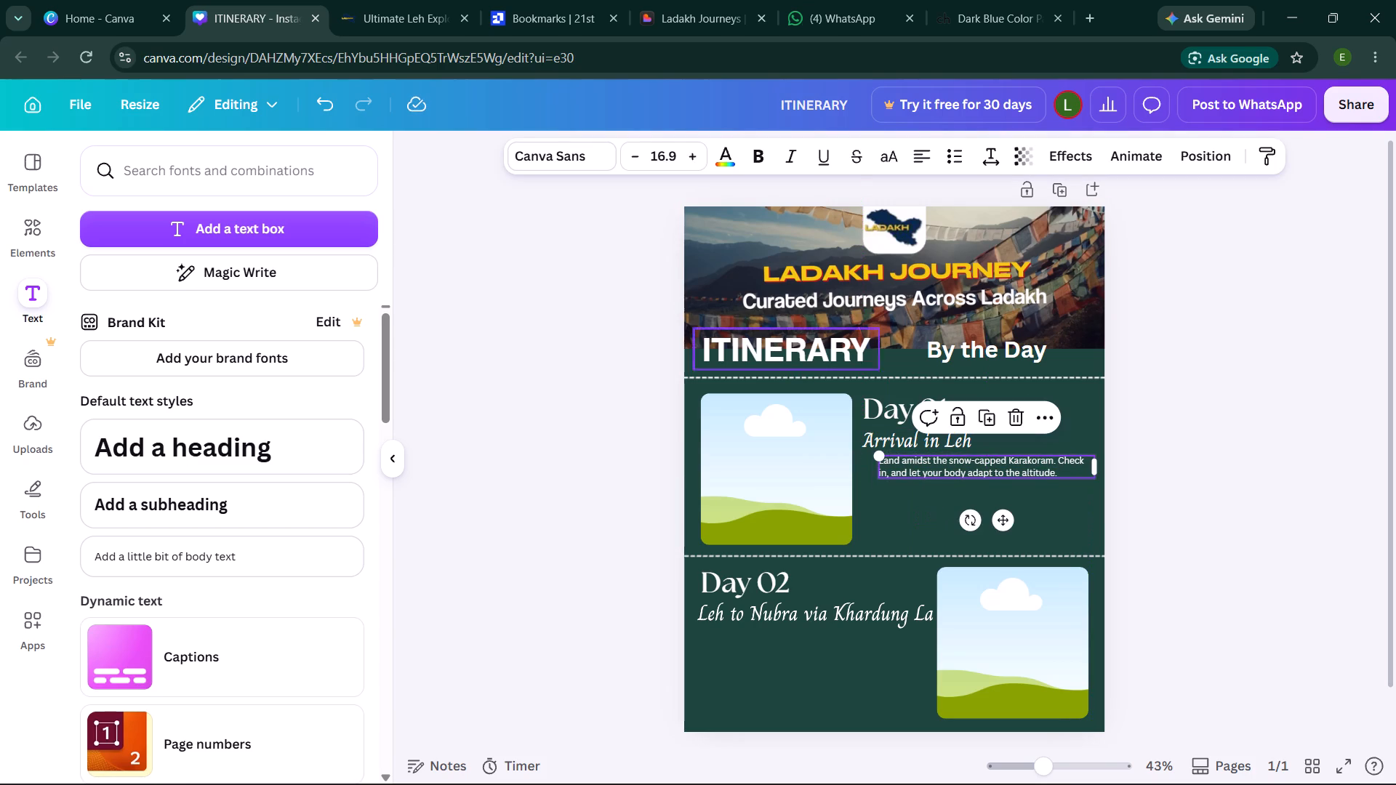
Format the Day 01 description as a bulleted list item.
click(902, 461)
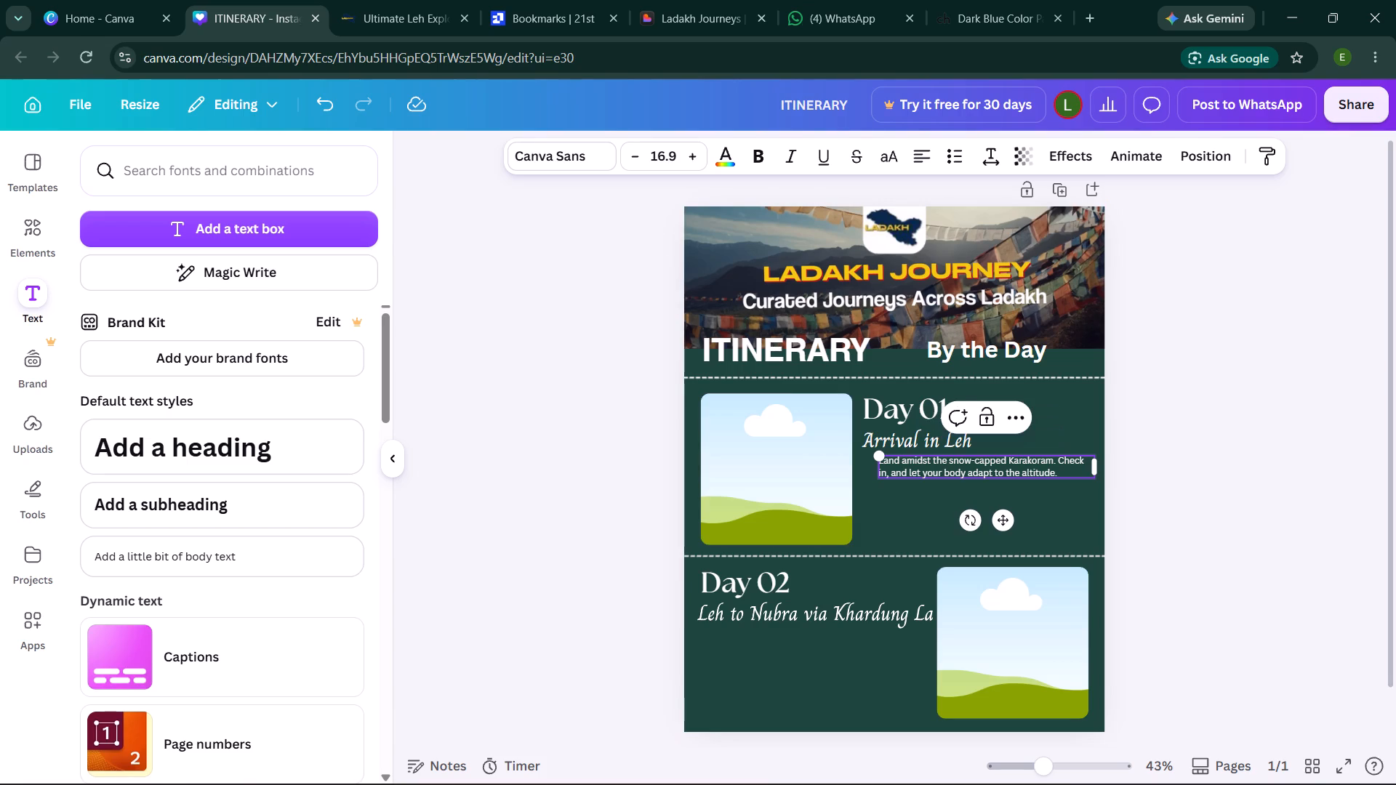
drag(902, 462, 871, 461)
drag(871, 461, 931, 449)
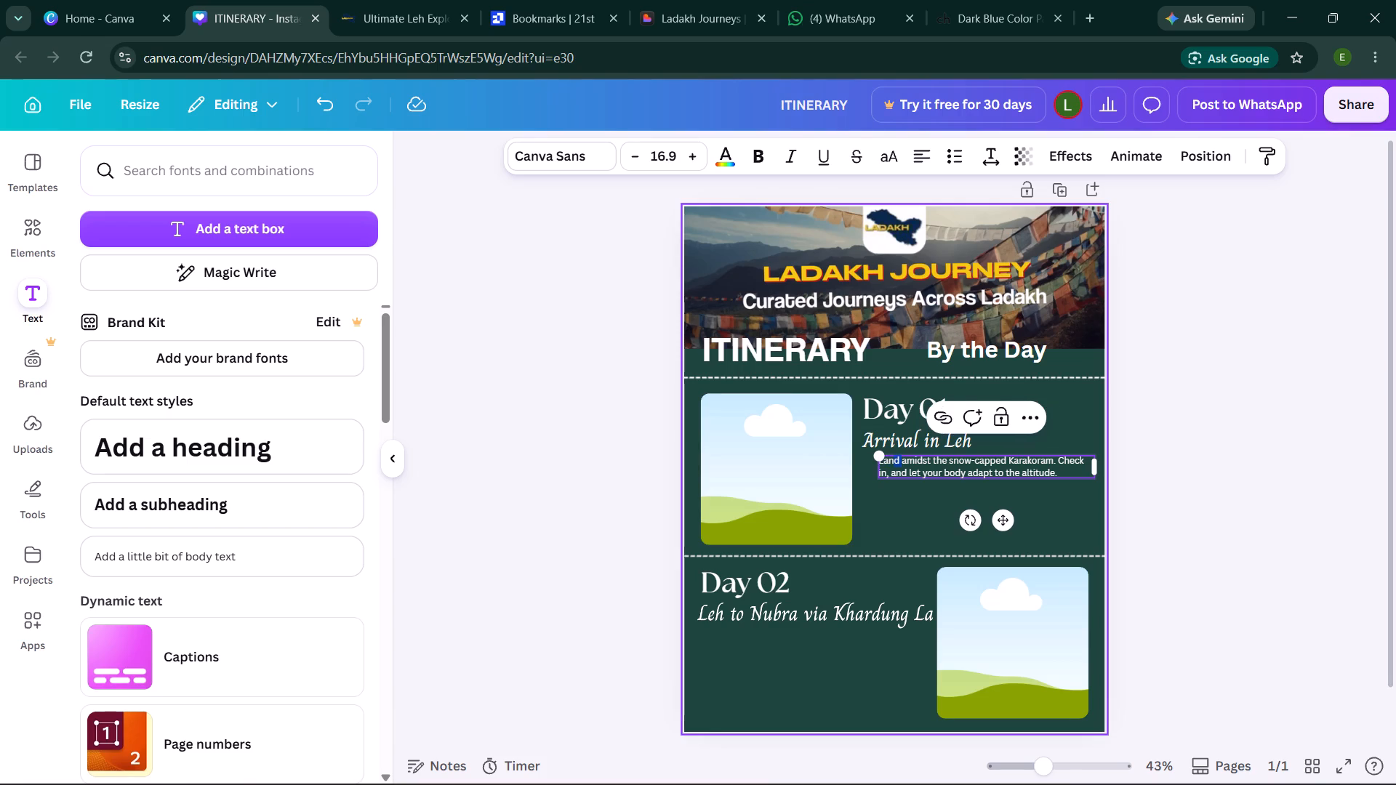
click(1072, 422)
click(884, 454)
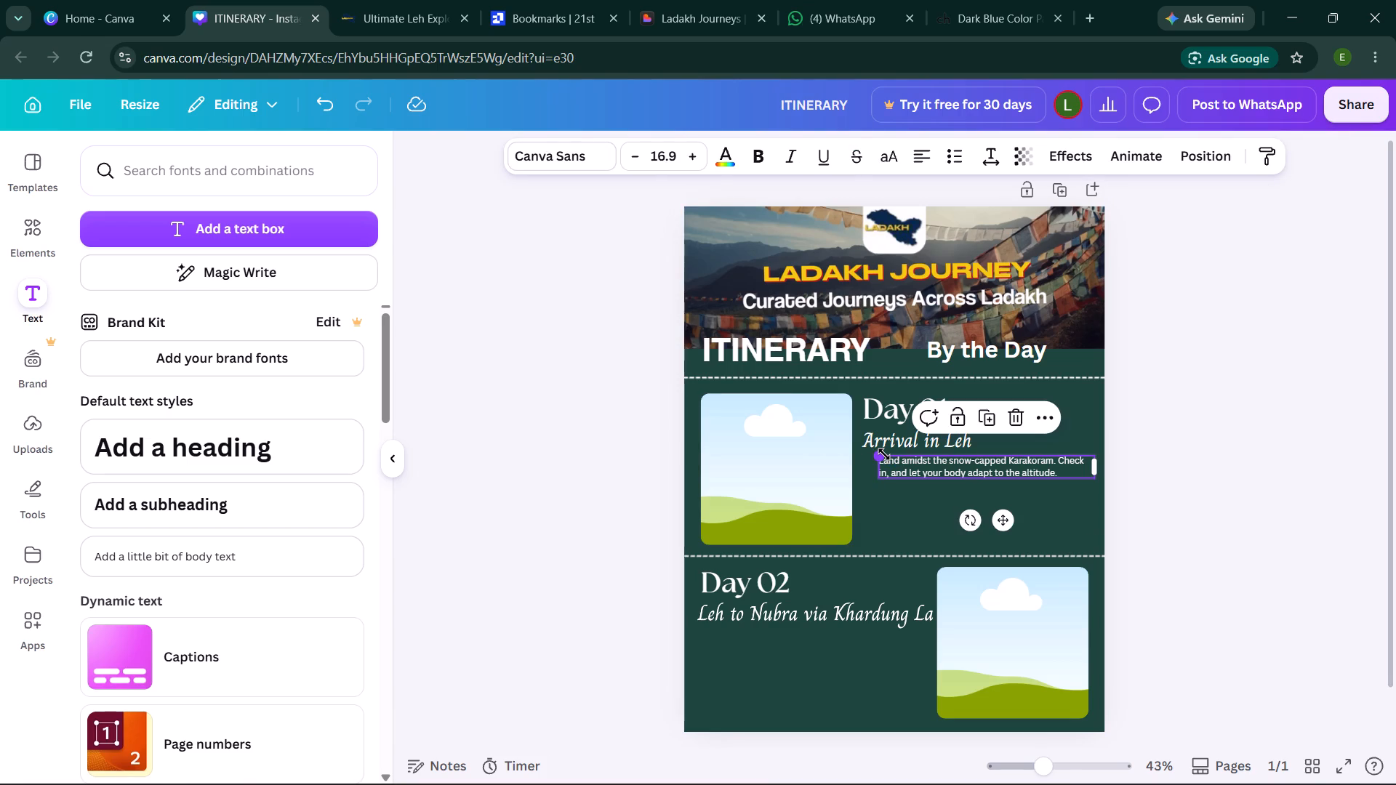
click(903, 462)
key(Left)
key(Left)
key(Left)
key(Left)
key(Left)
key(Left)
key(Left)
key(Left)
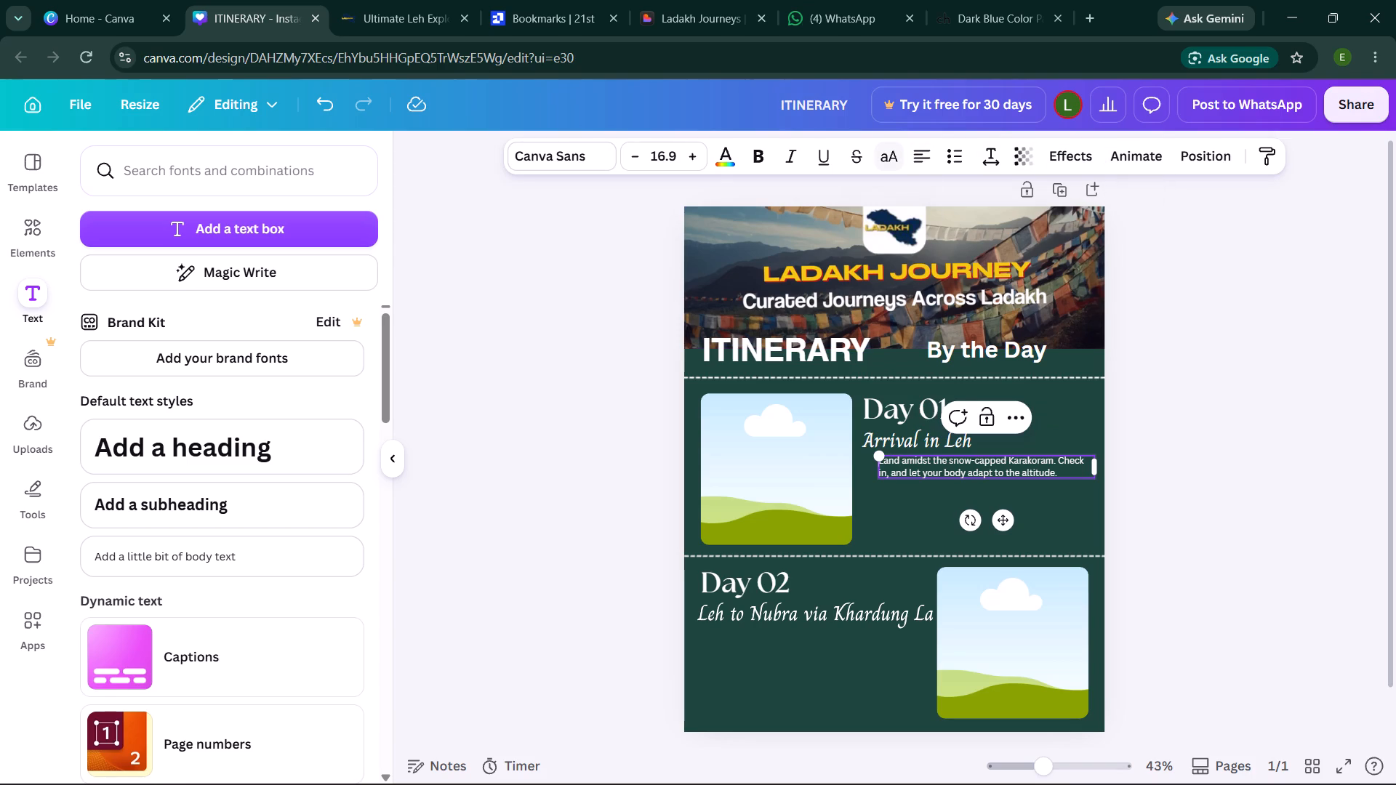
click(955, 153)
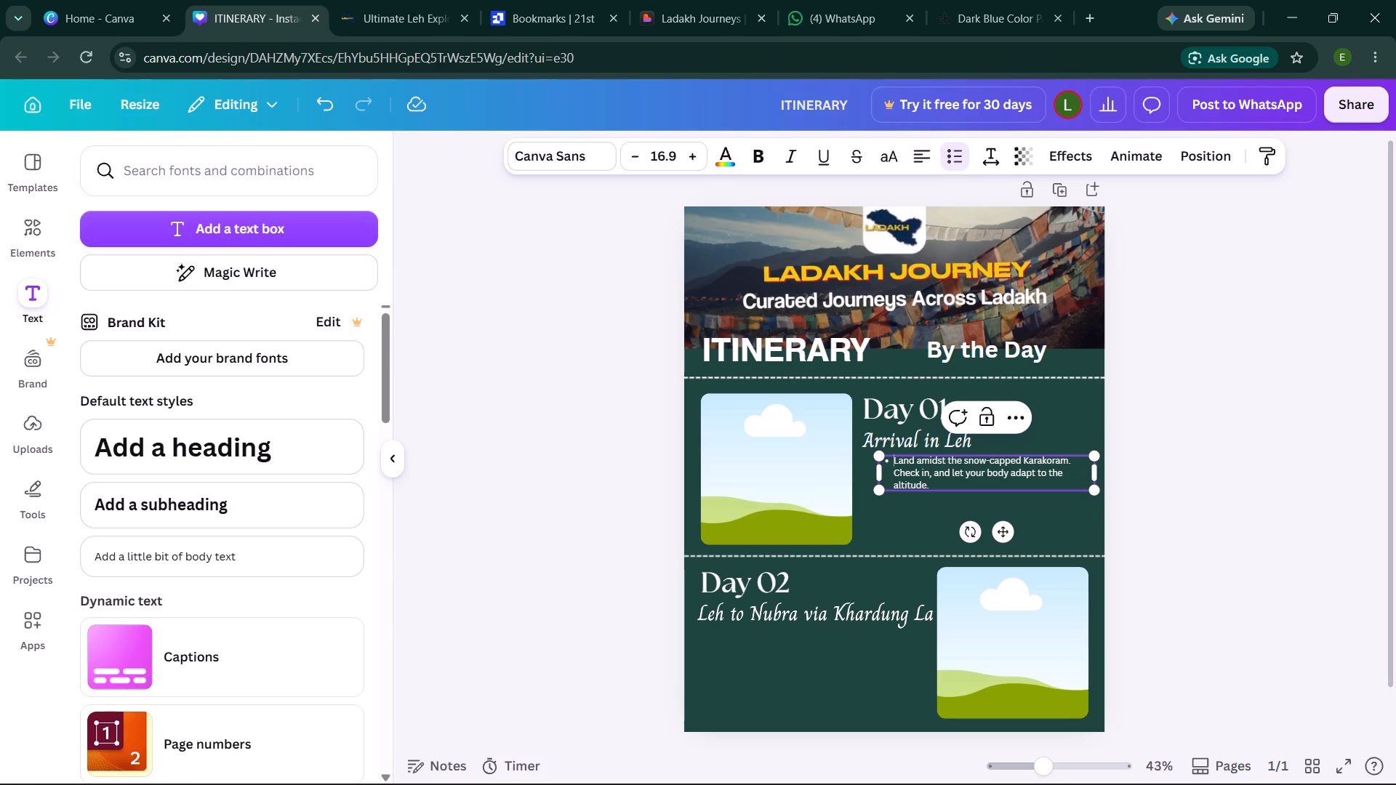
click(1181, 504)
Align the Day 01 bullet's left edge with "Arrival in Leh" and widen its box so the text wraps onto two lines.
drag(1001, 460, 994, 464)
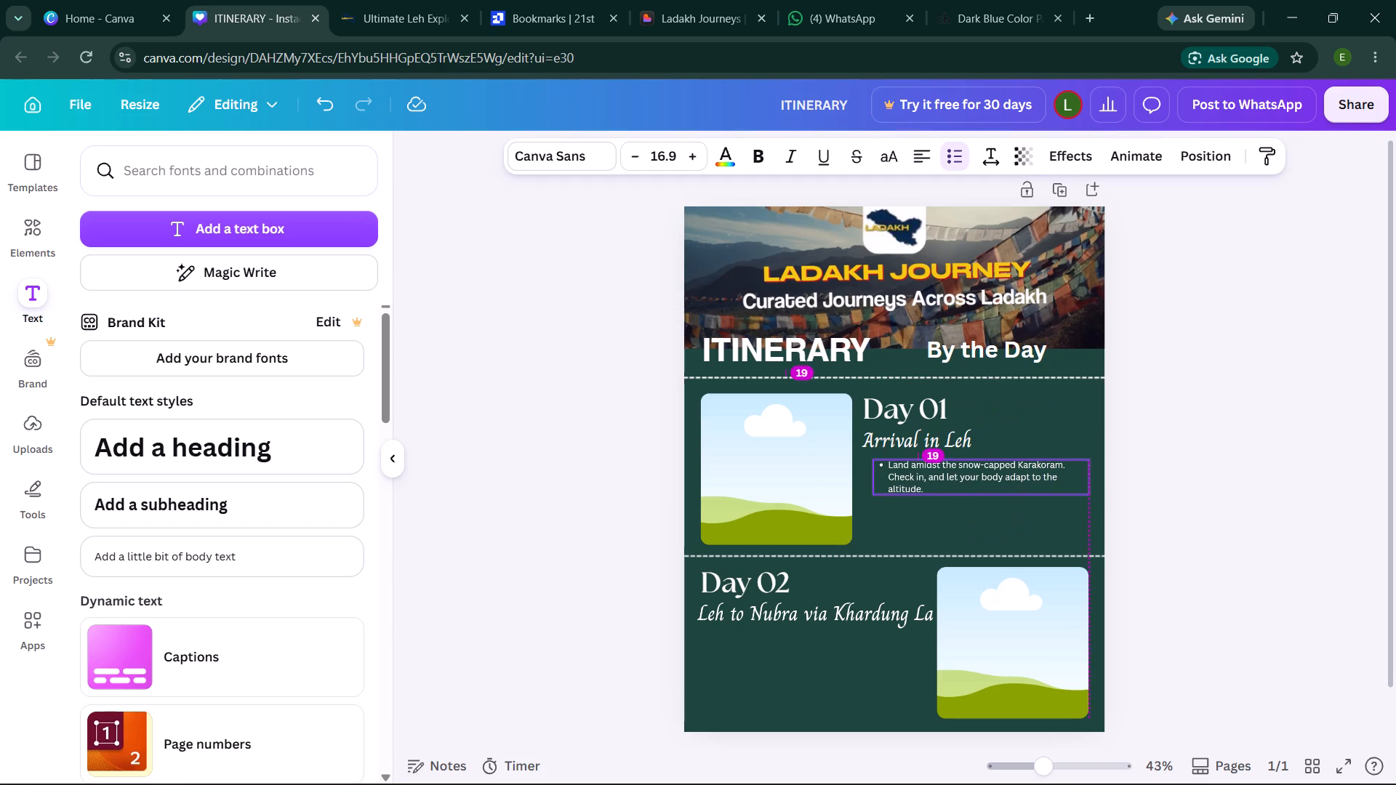
drag(994, 464, 987, 461)
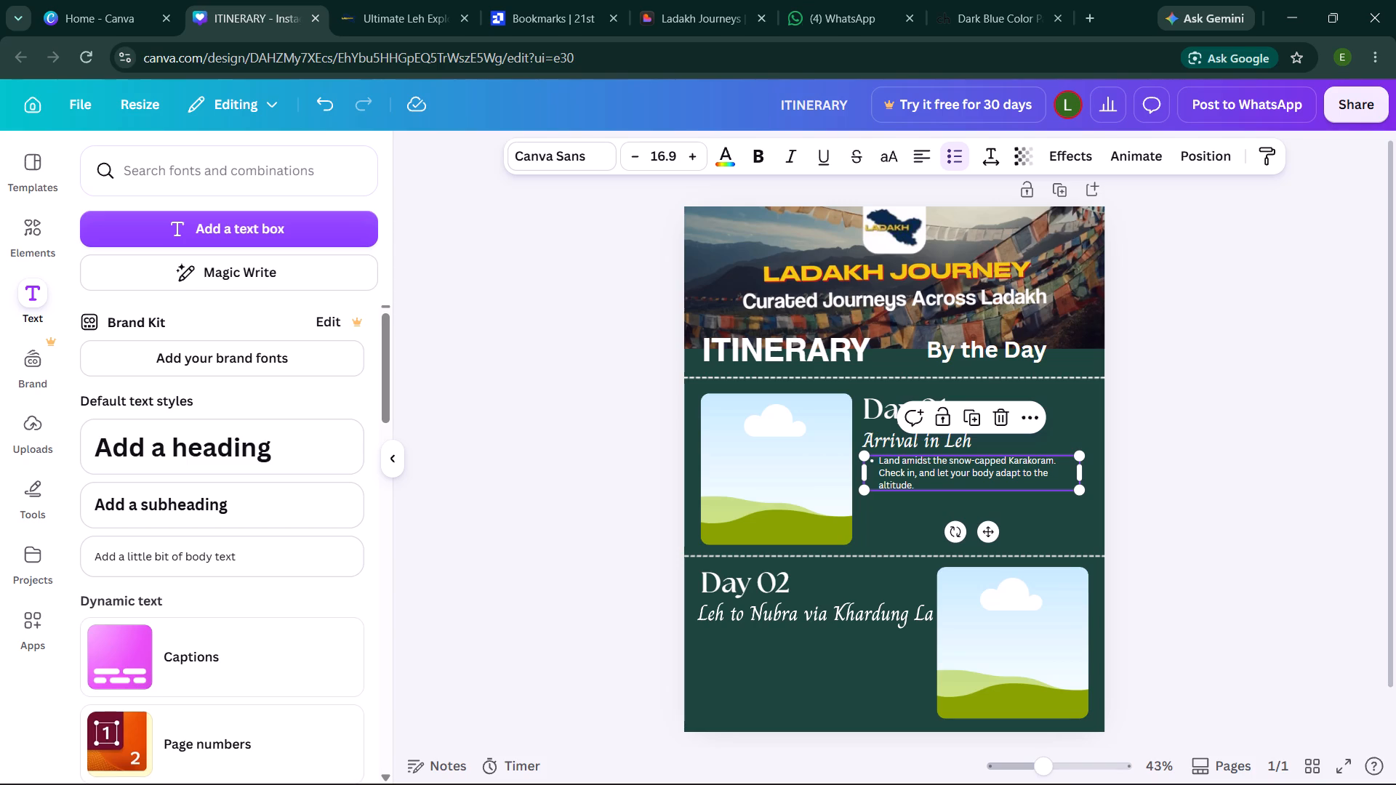
drag(1083, 471, 1094, 471)
click(1167, 483)
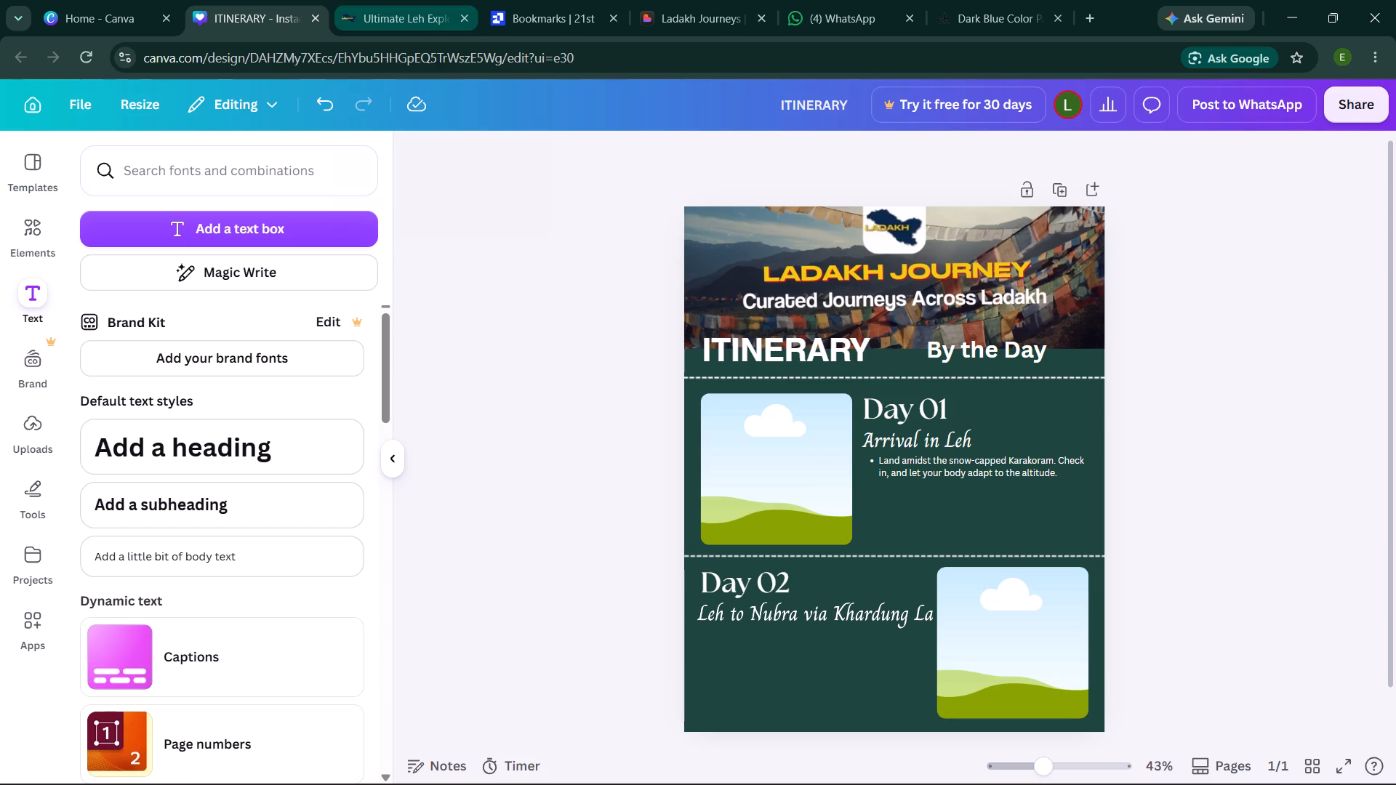
Duplicate the Day 01 bullet and place the copy directly below the original, left-aligned with it and with a small gap.
click(928, 465)
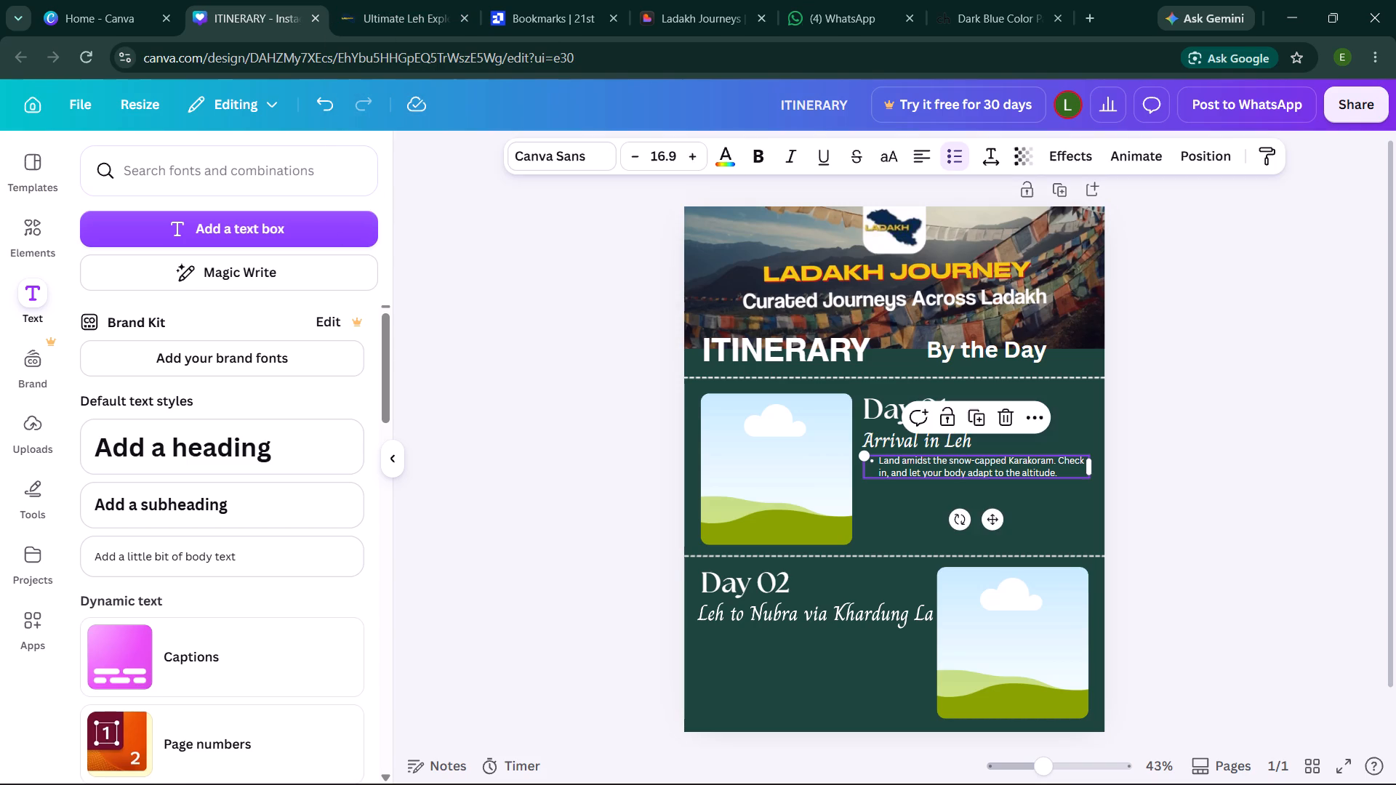
click(975, 417)
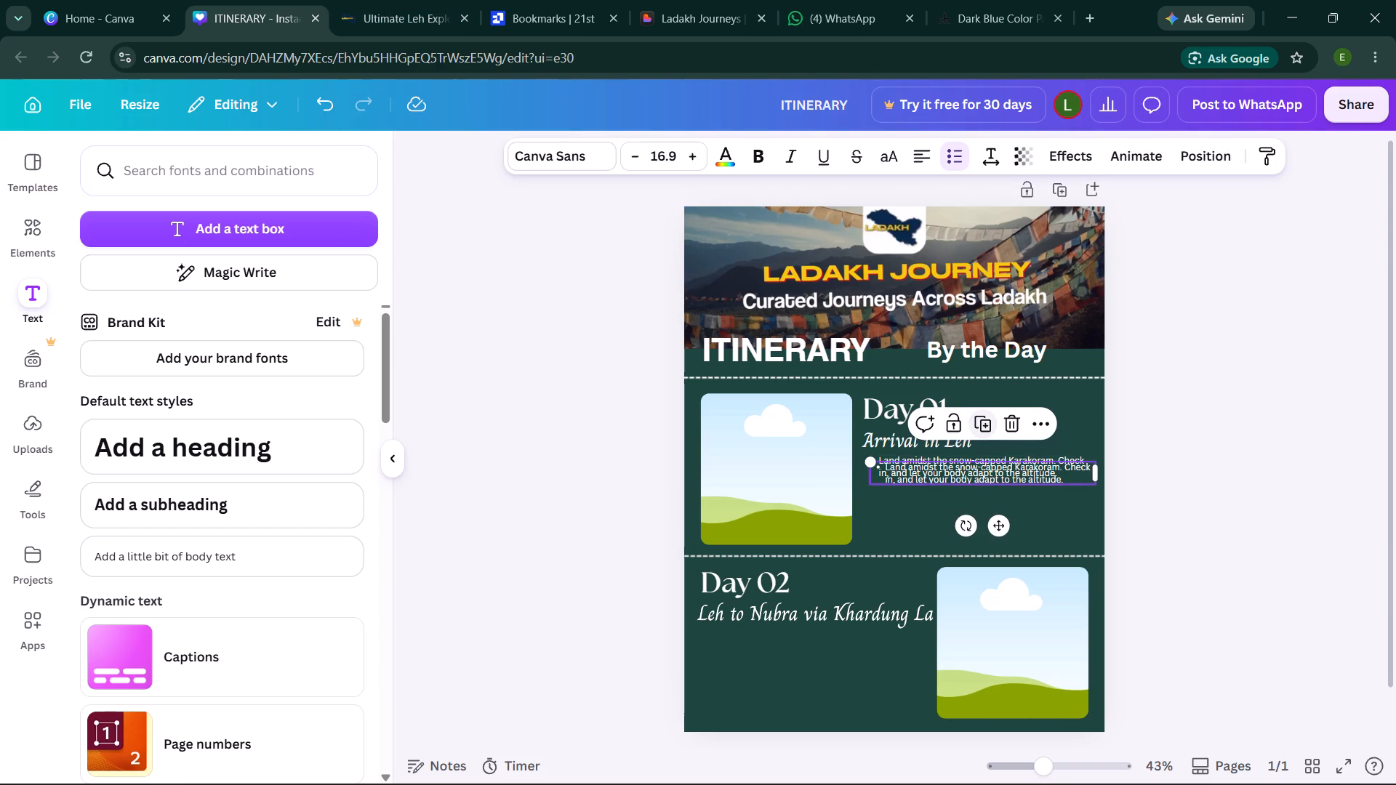
drag(947, 471, 943, 487)
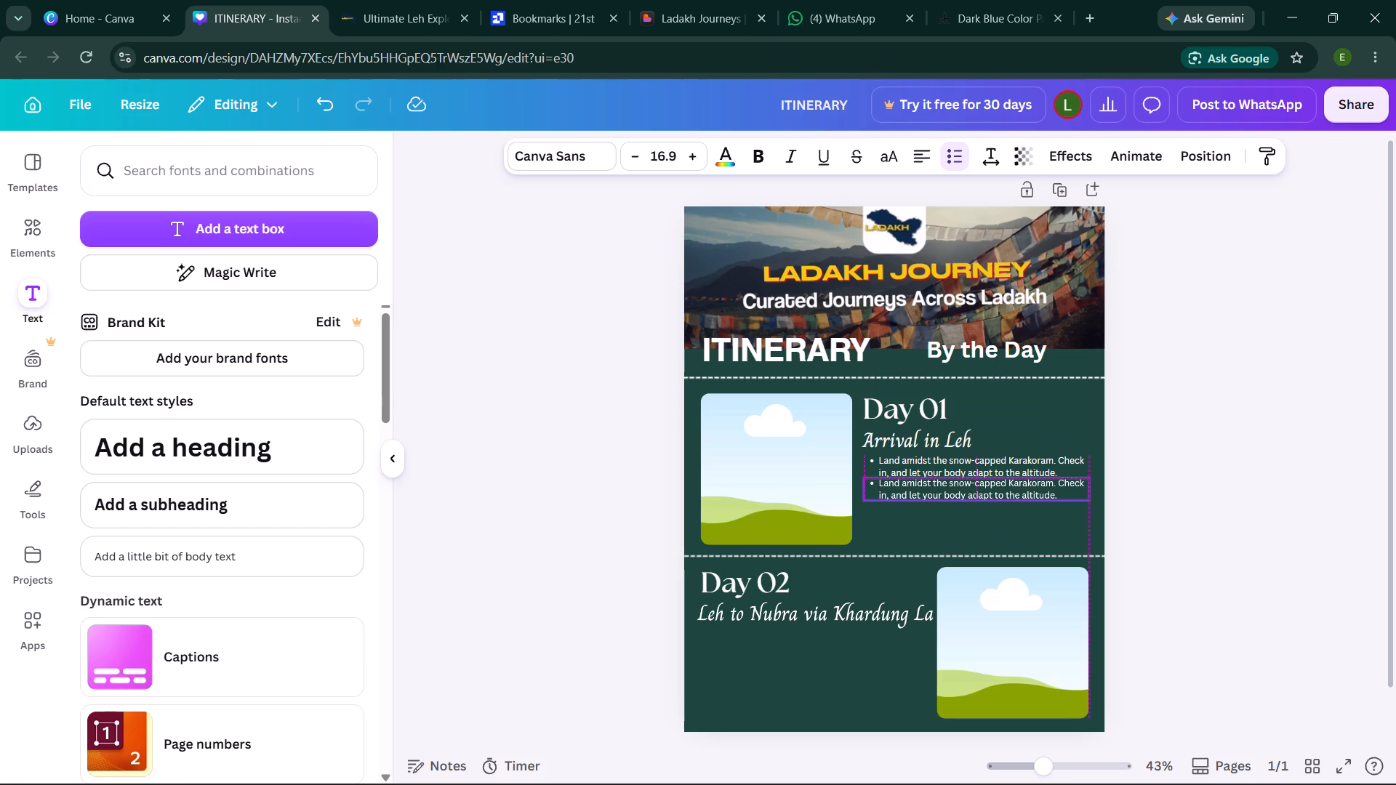
drag(943, 487, 943, 494)
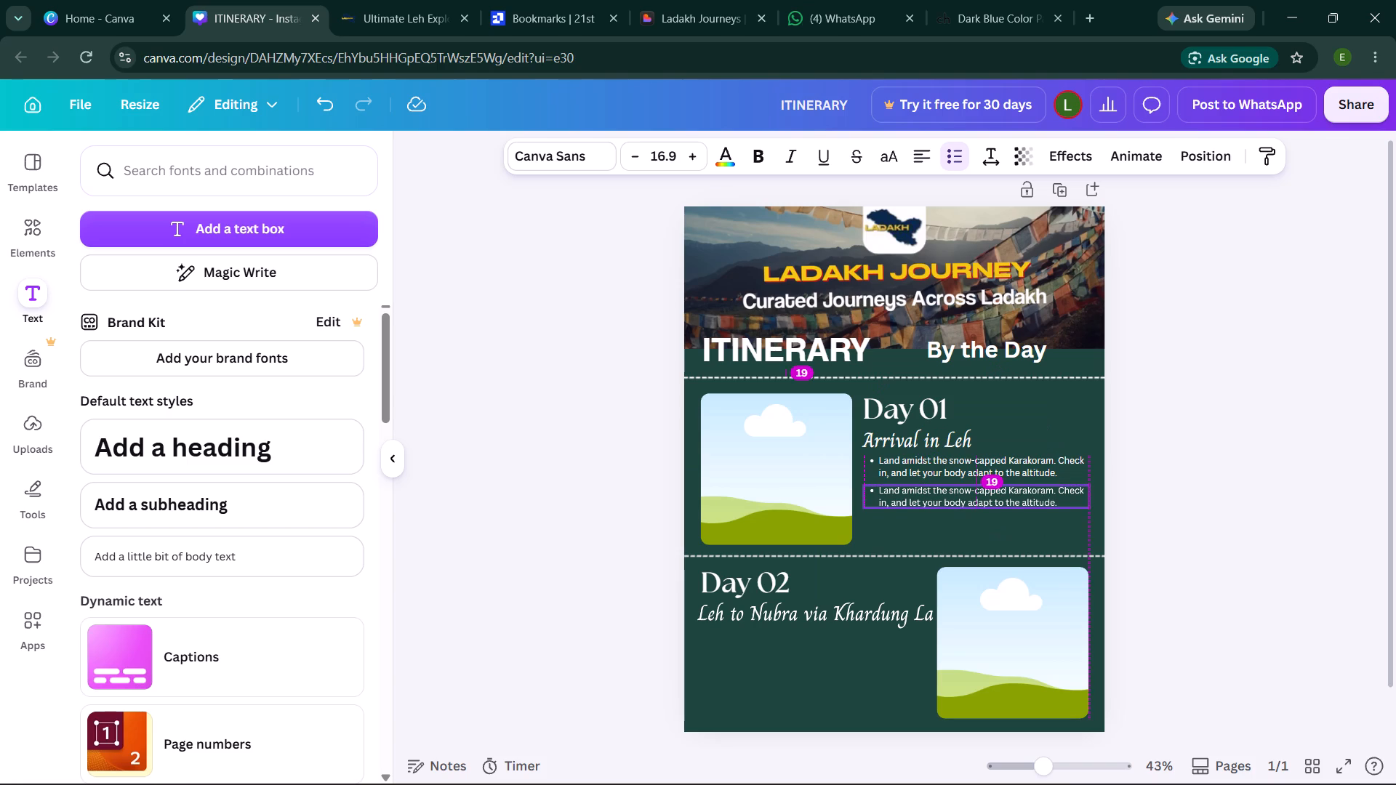
click(1057, 504)
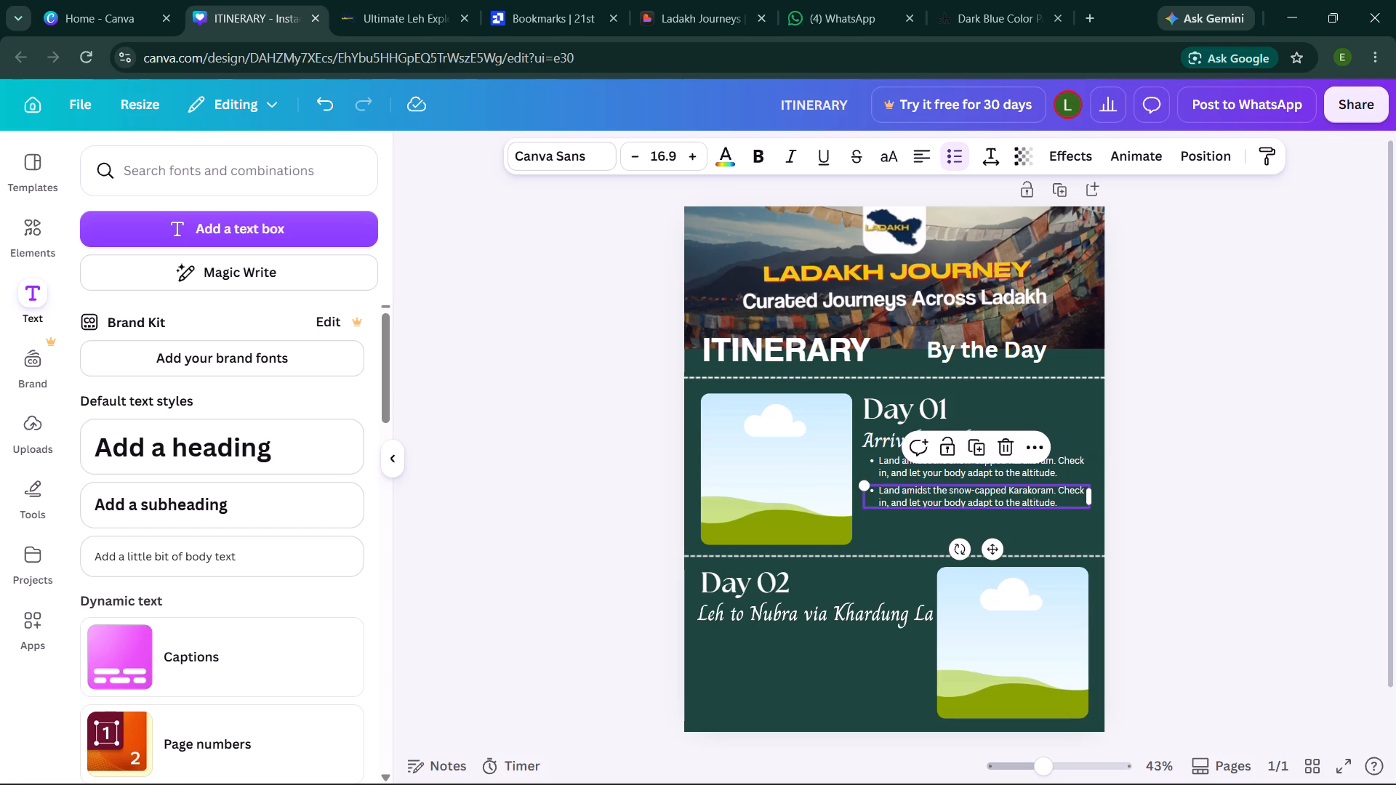
click(405, 7)
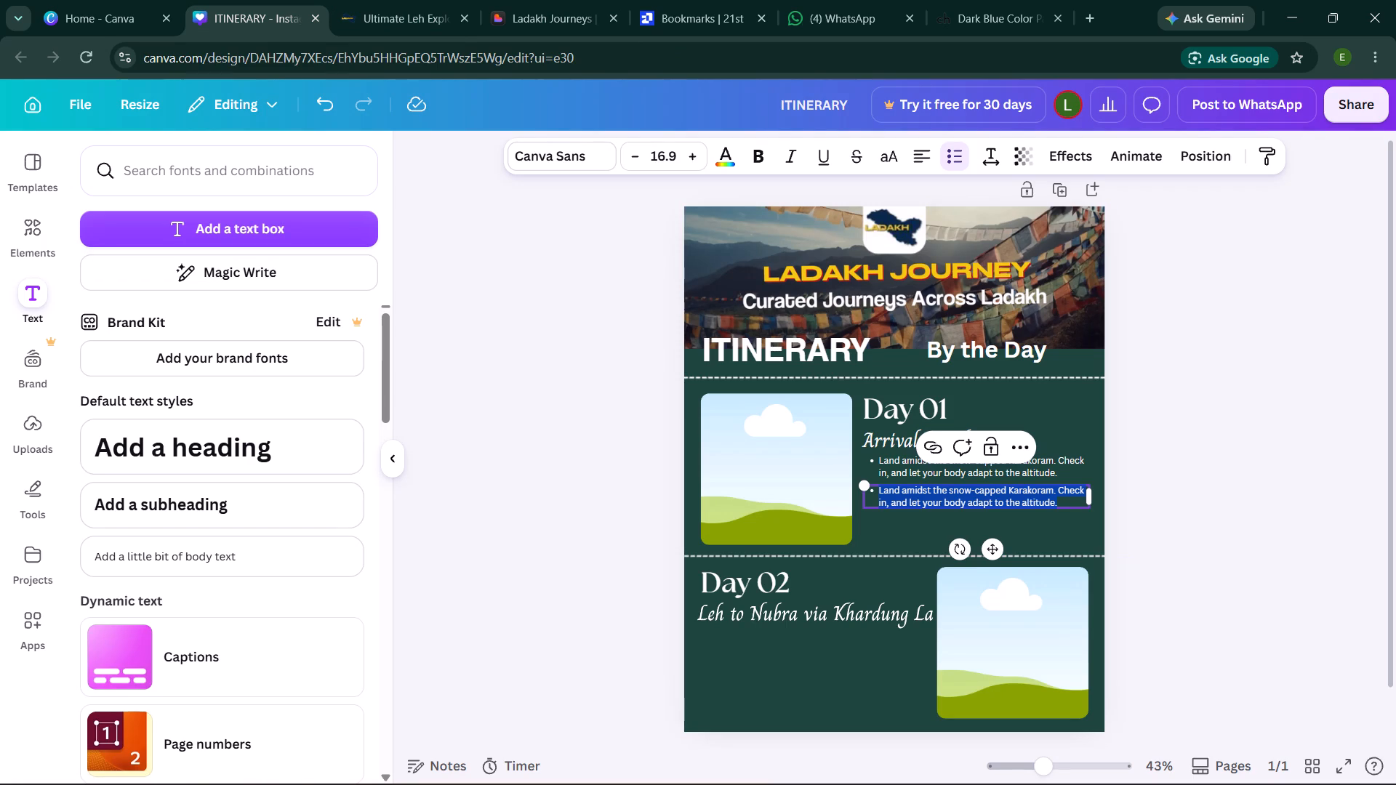
key(ctrl+v)
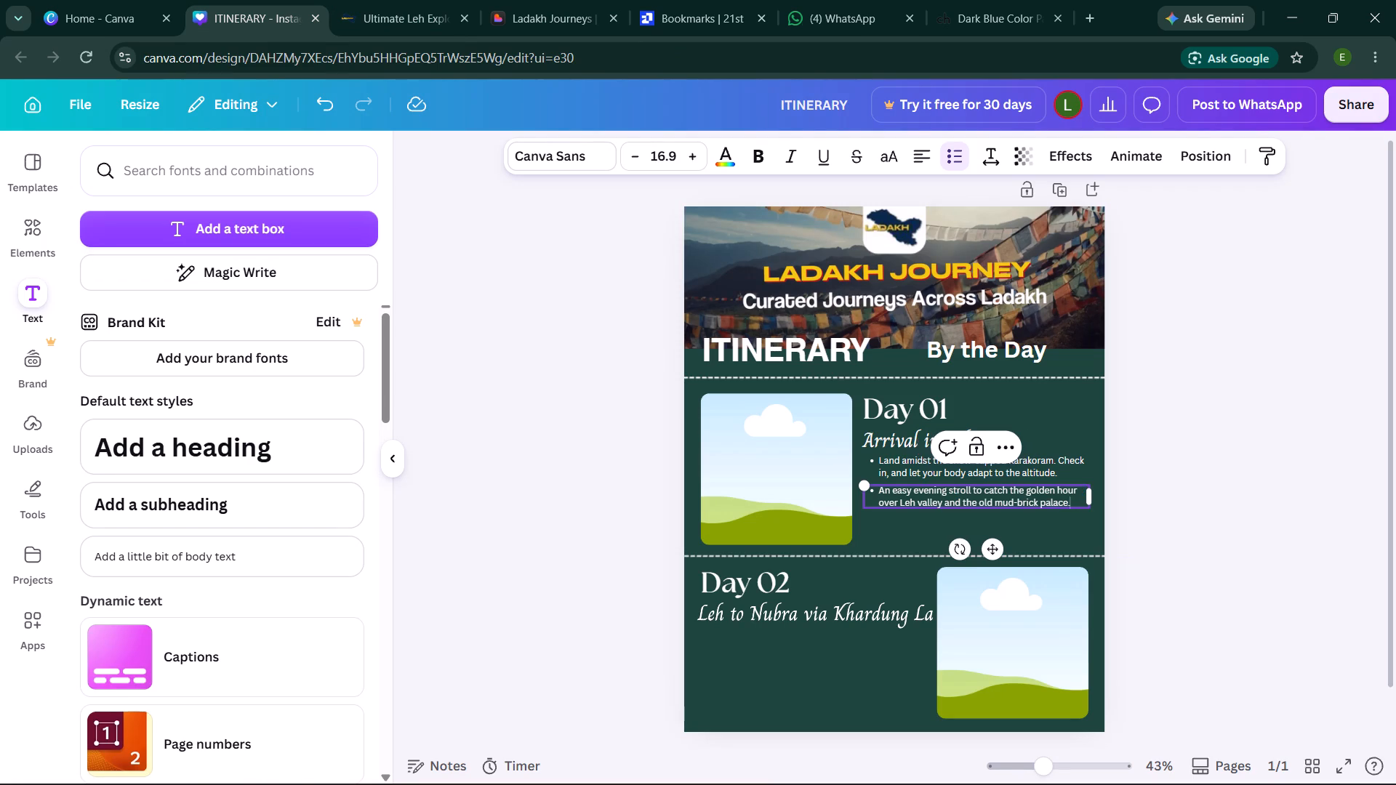
click(1156, 521)
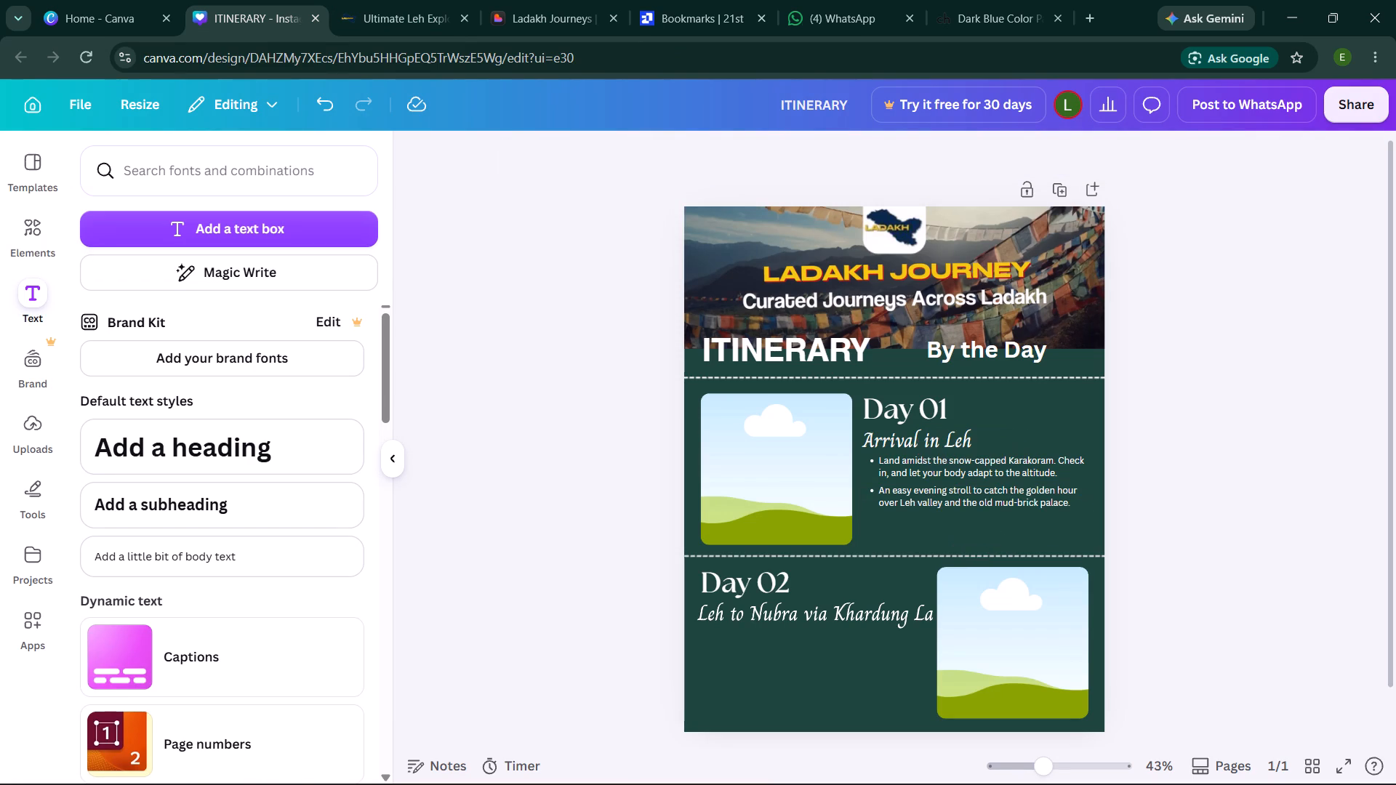
Enlarge the second Day 01 bullet to about size 19.3, then reposition and narrow its box to fit beside the image on three lines.
click(1054, 496)
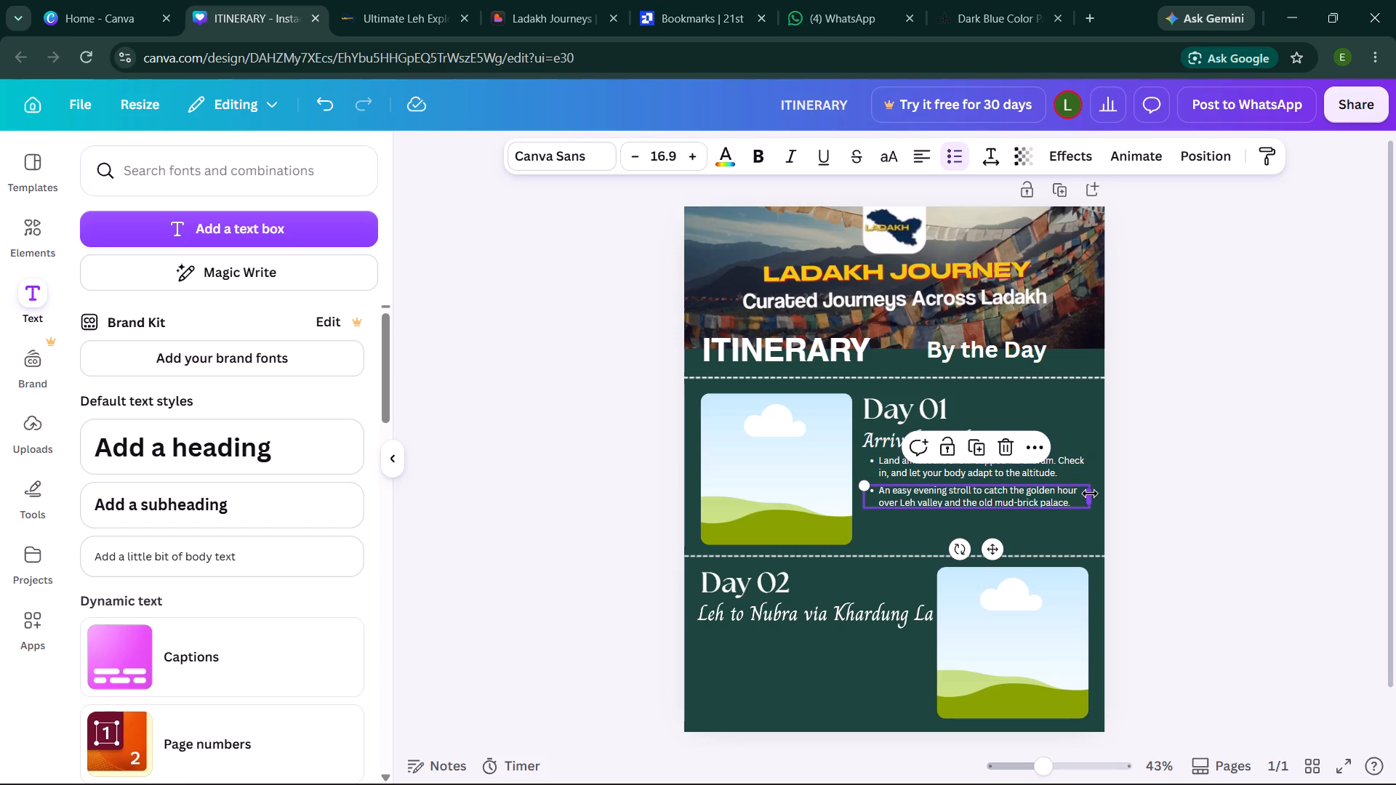
drag(1091, 496, 1096, 523)
drag(864, 486, 834, 458)
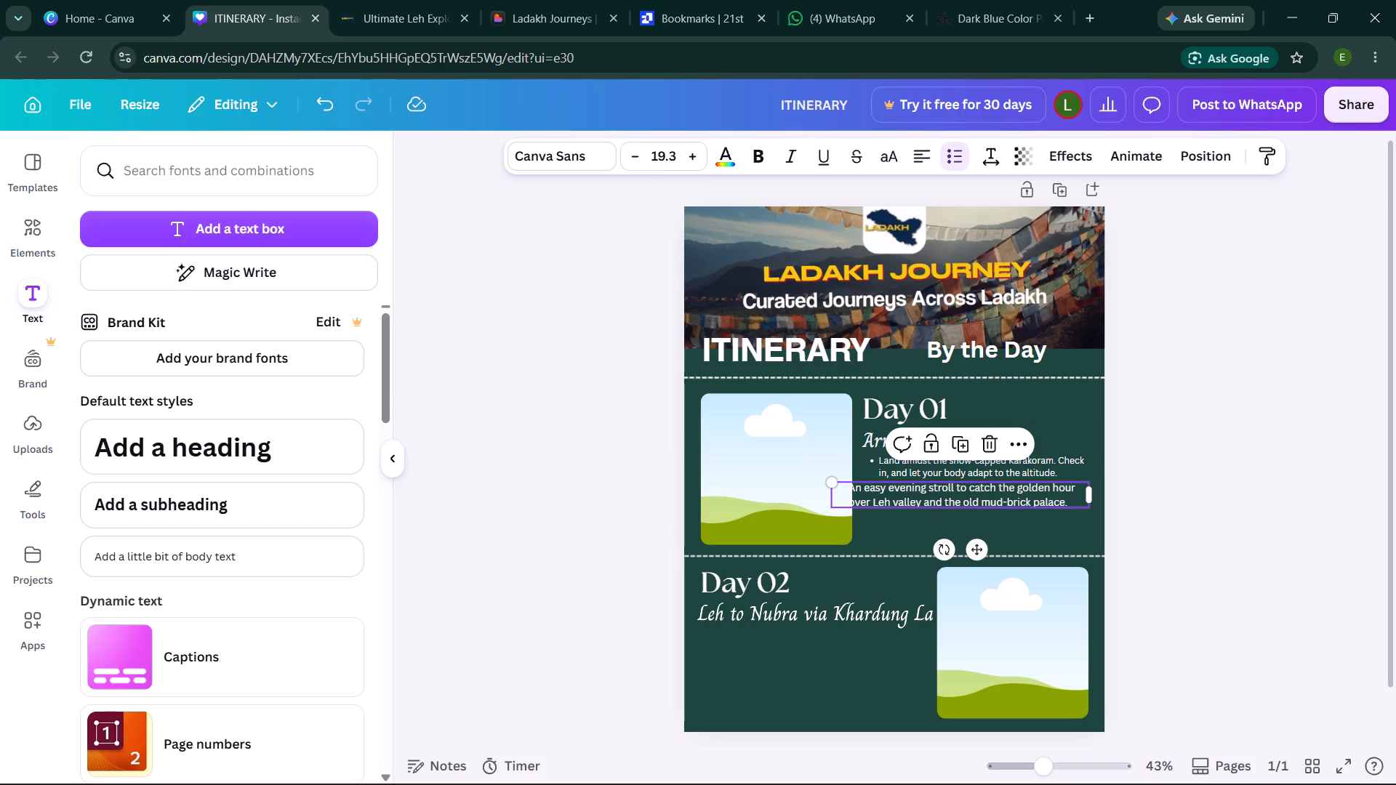
drag(953, 499, 979, 504)
drag(1116, 496, 1099, 496)
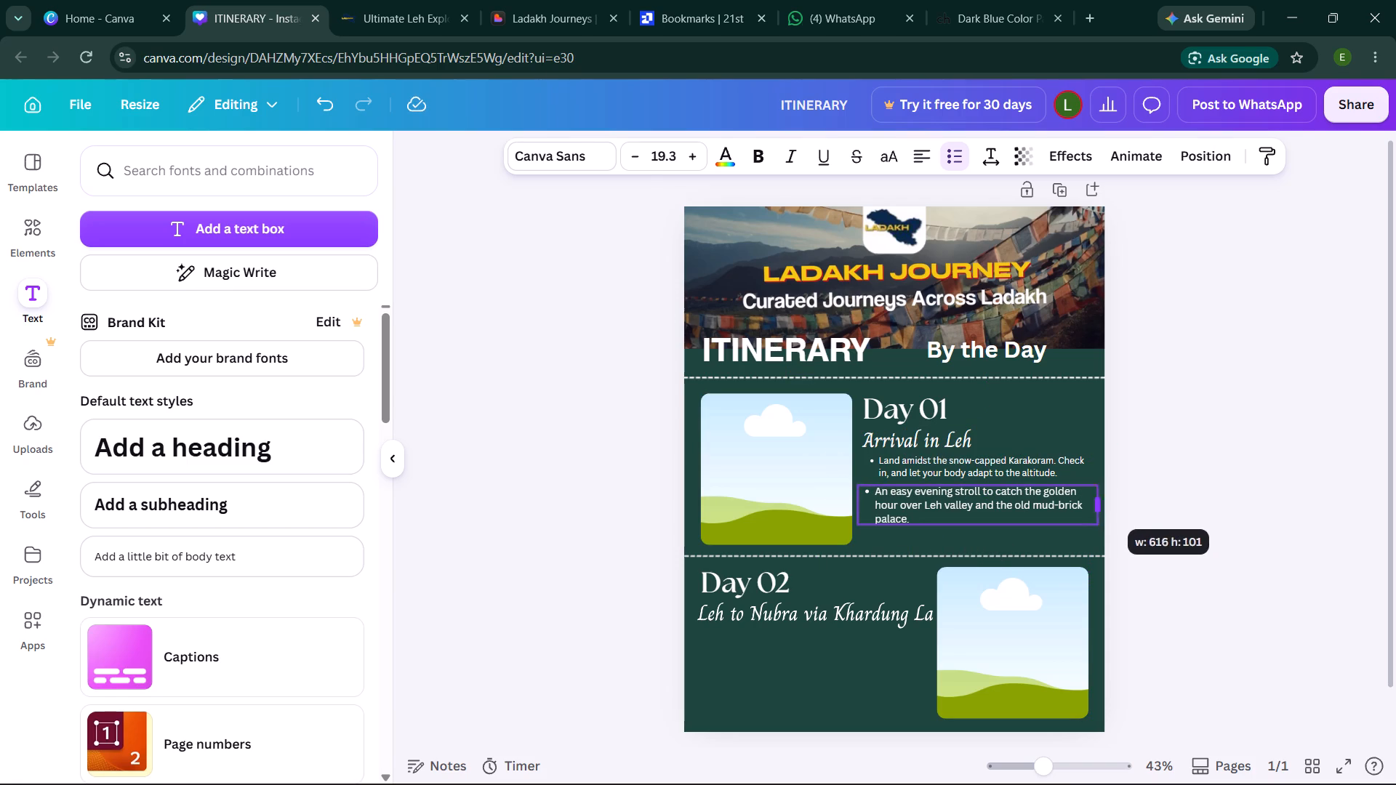
drag(1099, 496, 1096, 496)
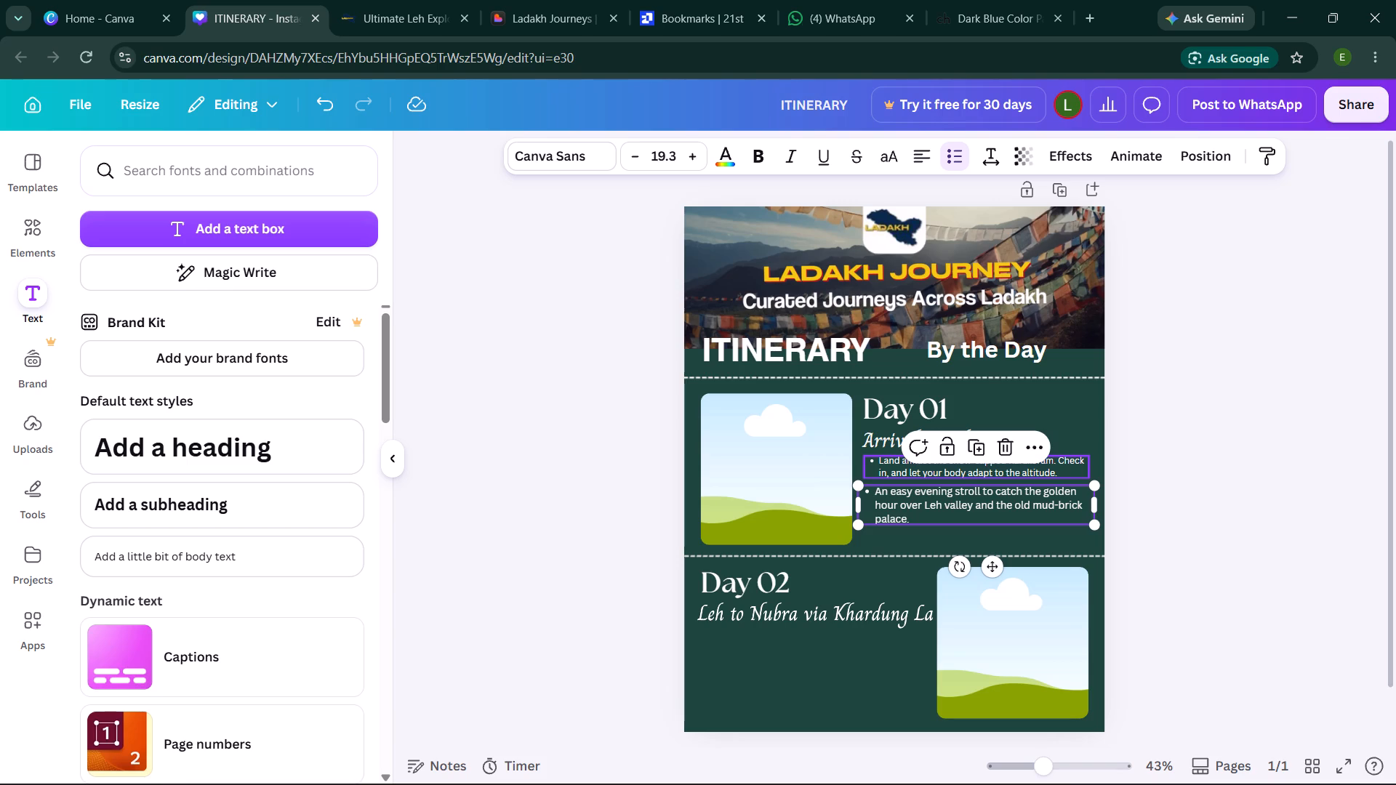
Enlarge the first Day 01 bullet to about size 21.1, move it under "Arrival in Leh", and narrow its box to fit the page.
click(1052, 468)
drag(862, 454, 833, 438)
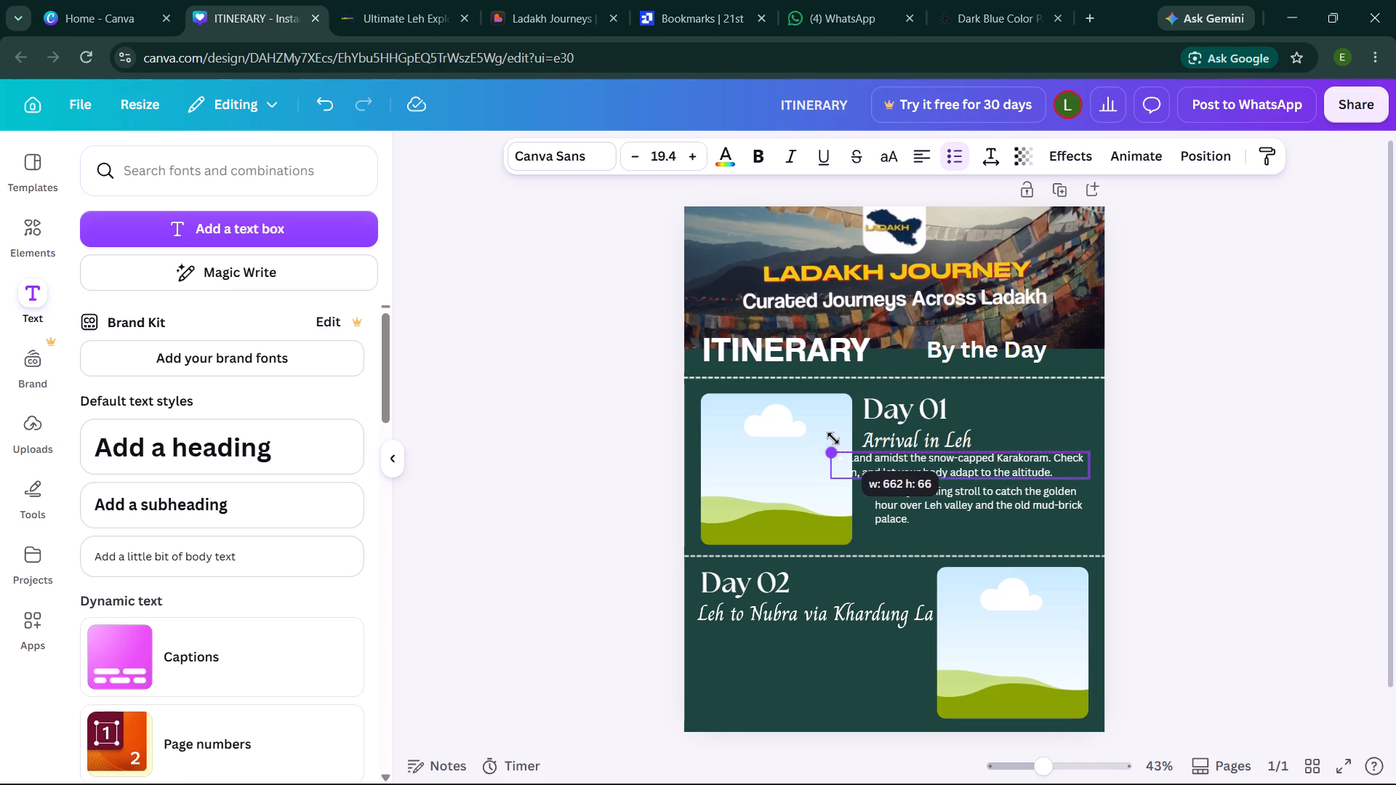
drag(833, 438, 809, 428)
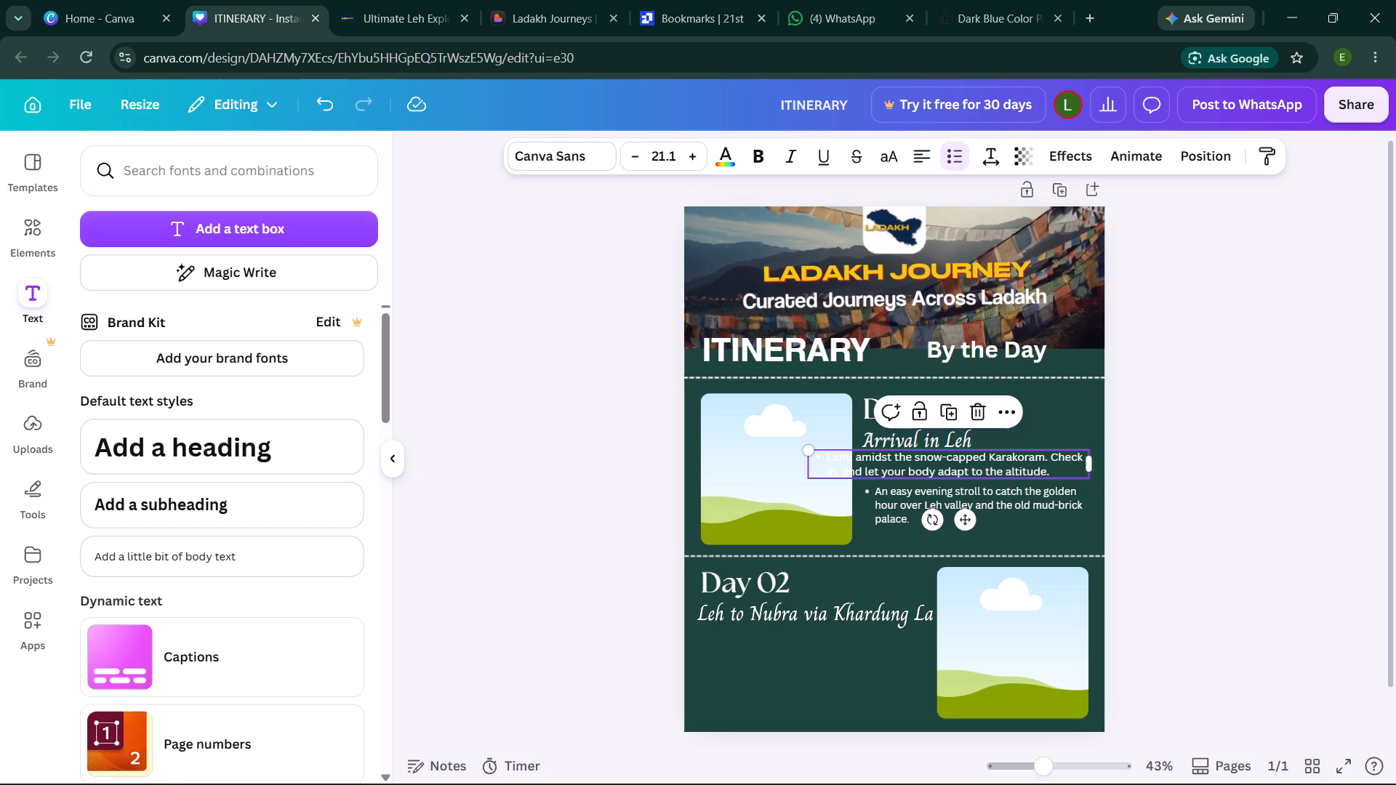
drag(1085, 465, 1135, 470)
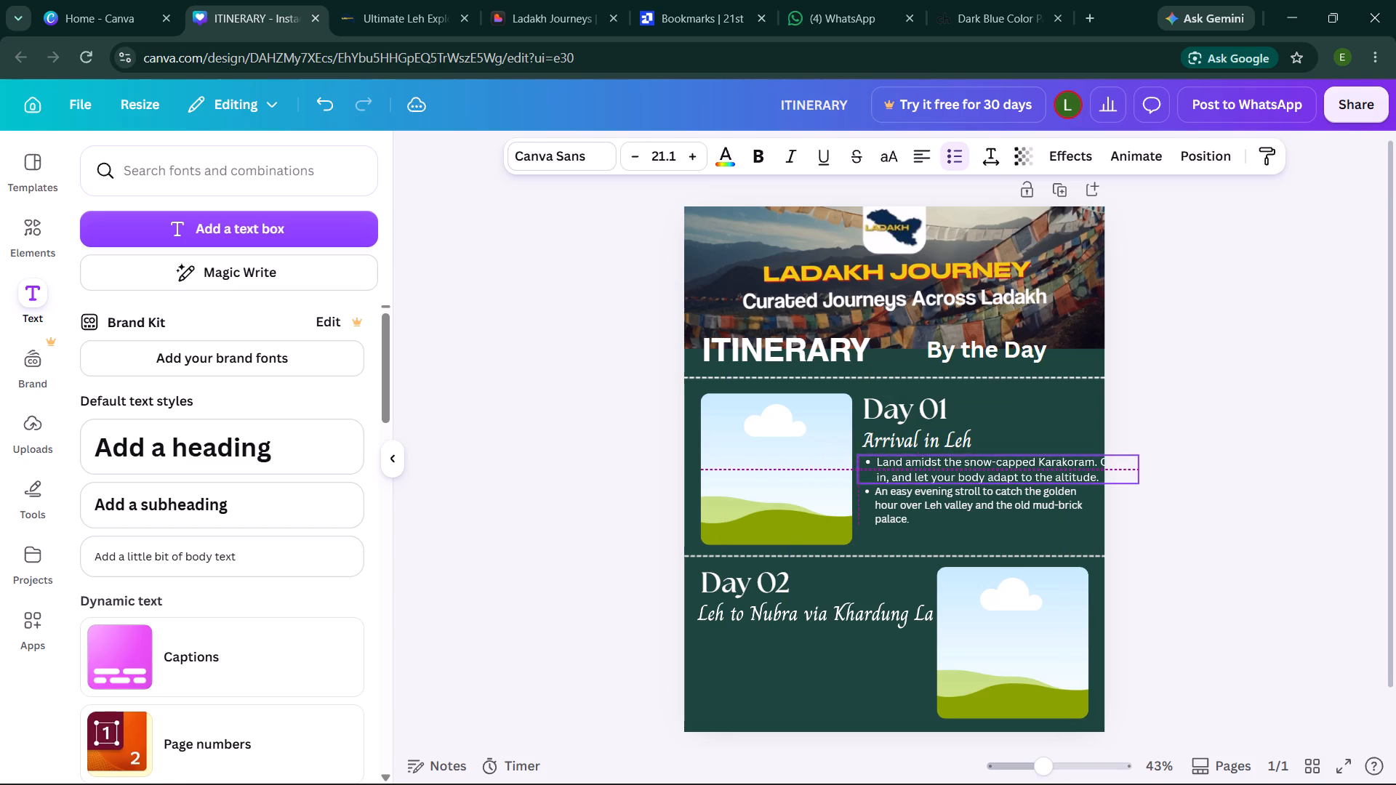
drag(1135, 470, 1142, 467)
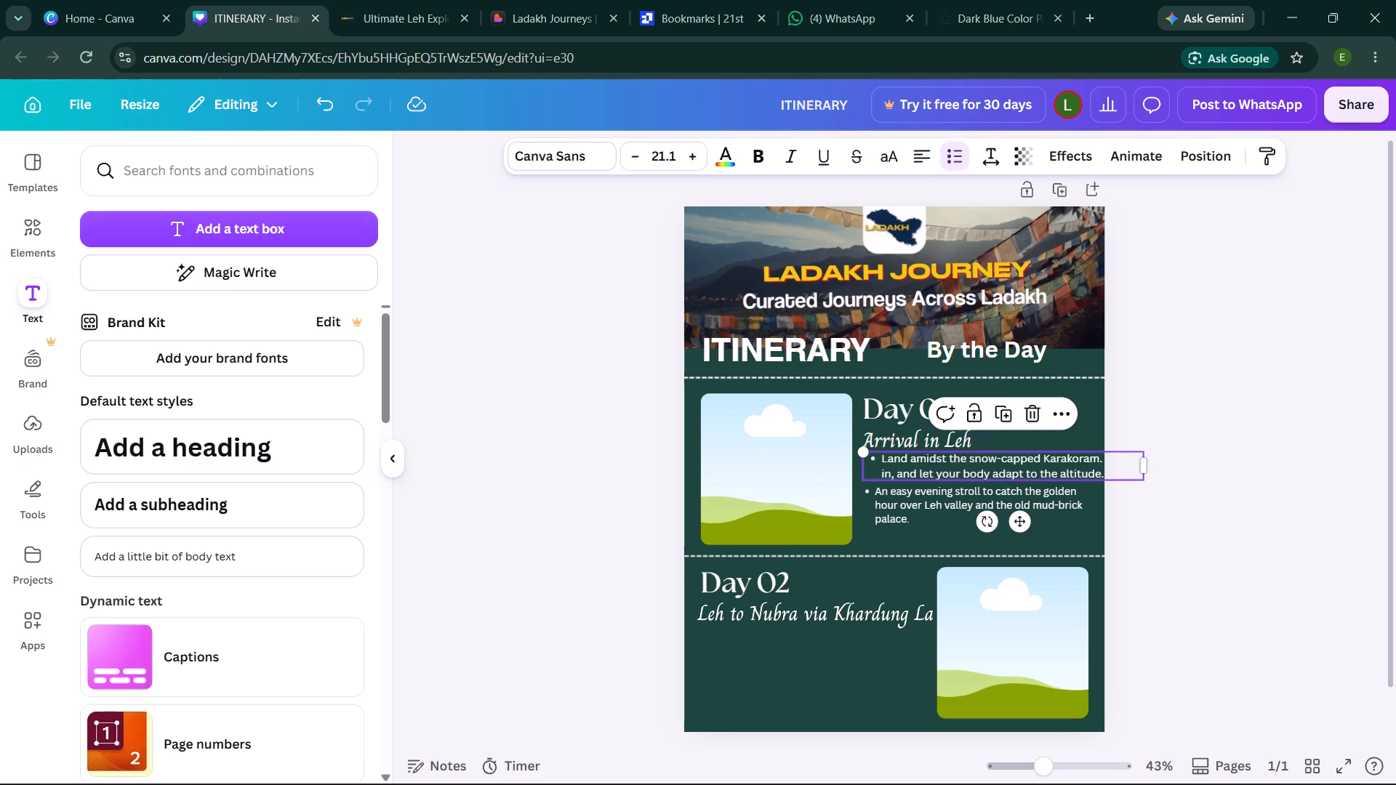
click(1142, 468)
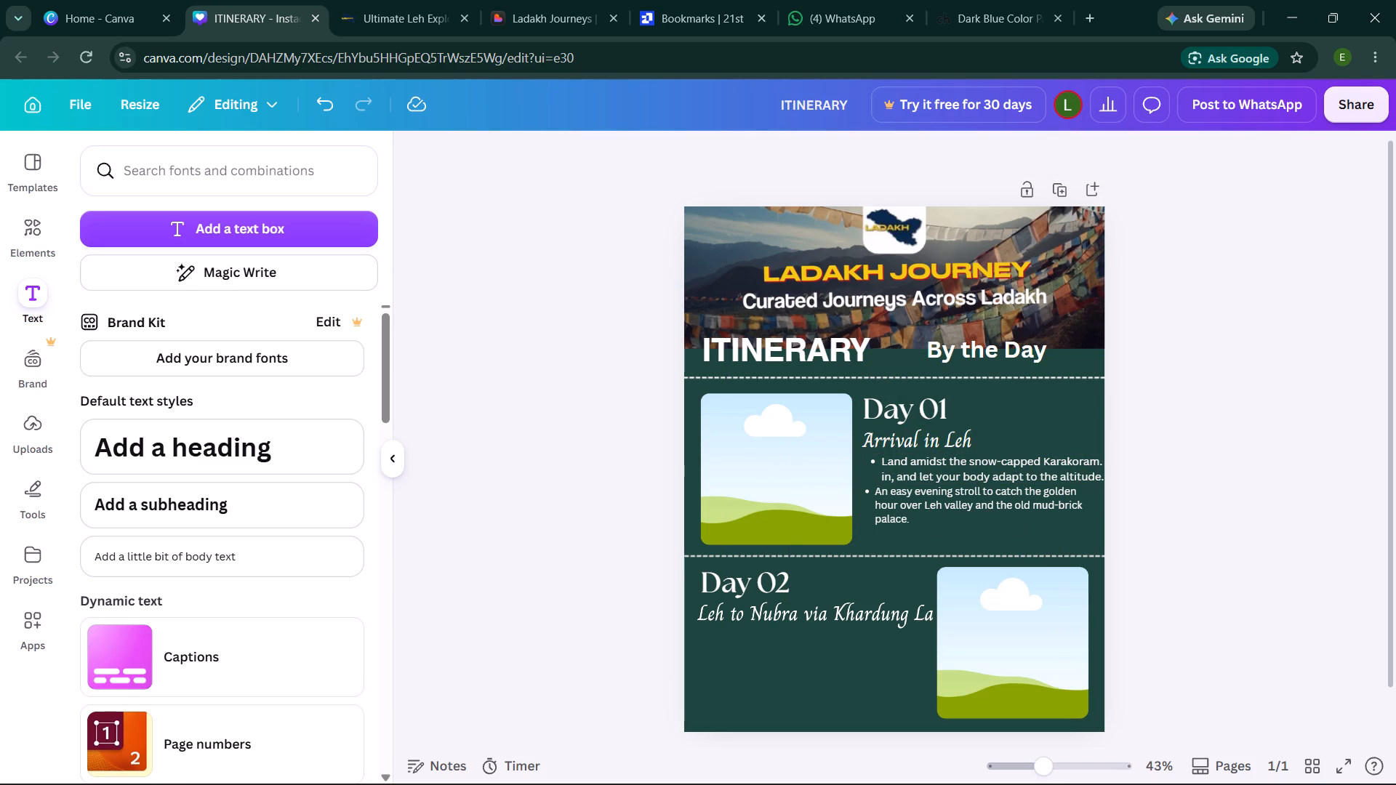
click(1071, 475)
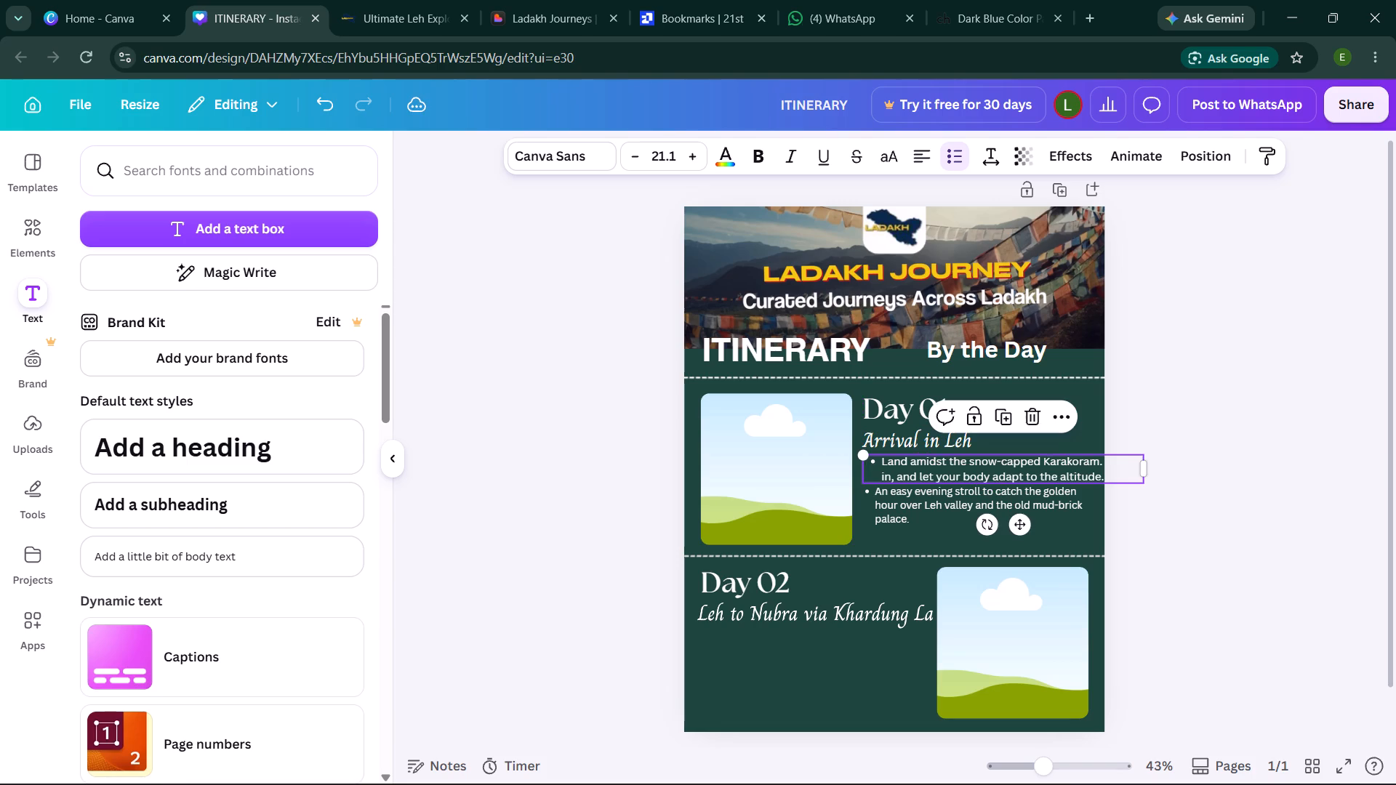
drag(1147, 467, 1108, 465)
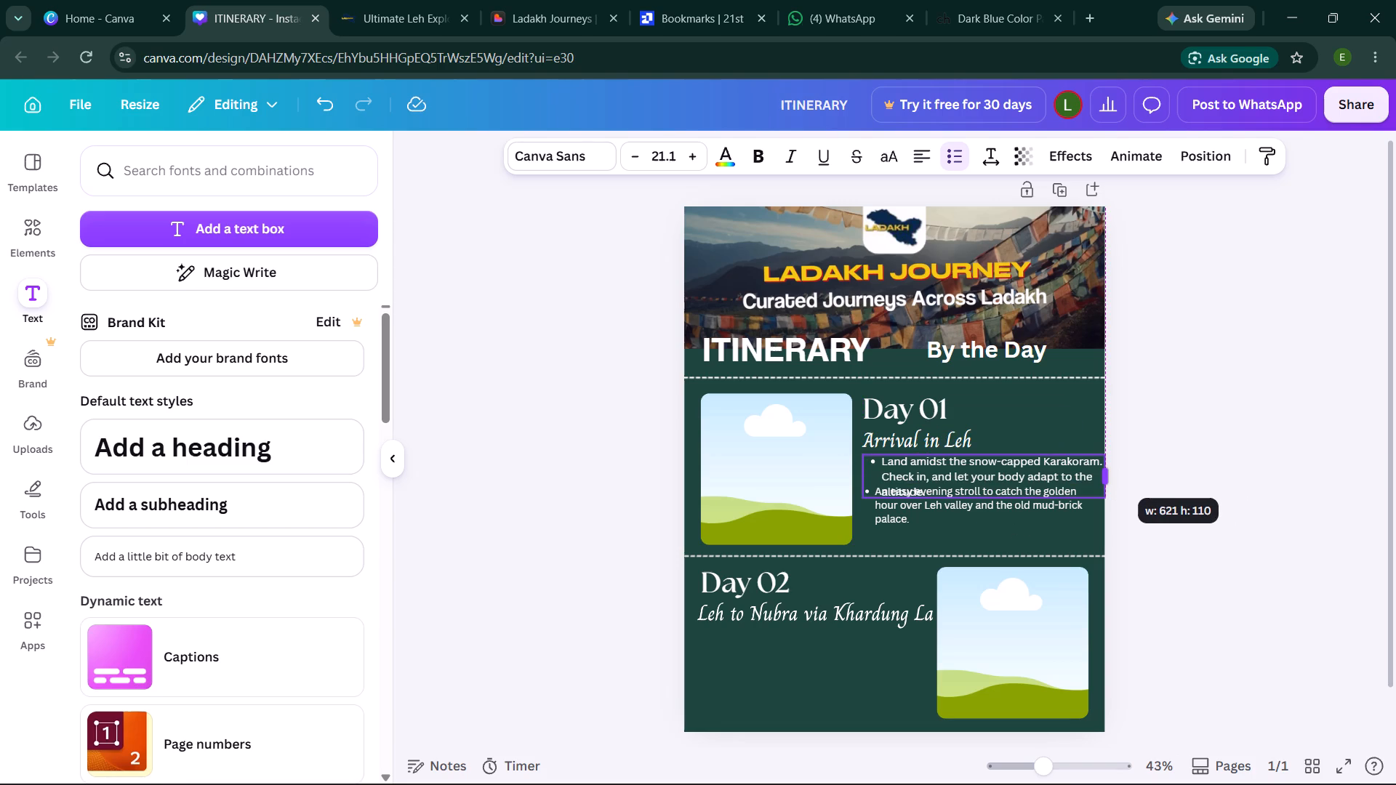
drag(1108, 465, 1093, 470)
Move the second Day 01 bullet below the first, align their left edges, and narrow its box to about 580 wide.
click(1027, 512)
drag(1027, 512, 1029, 528)
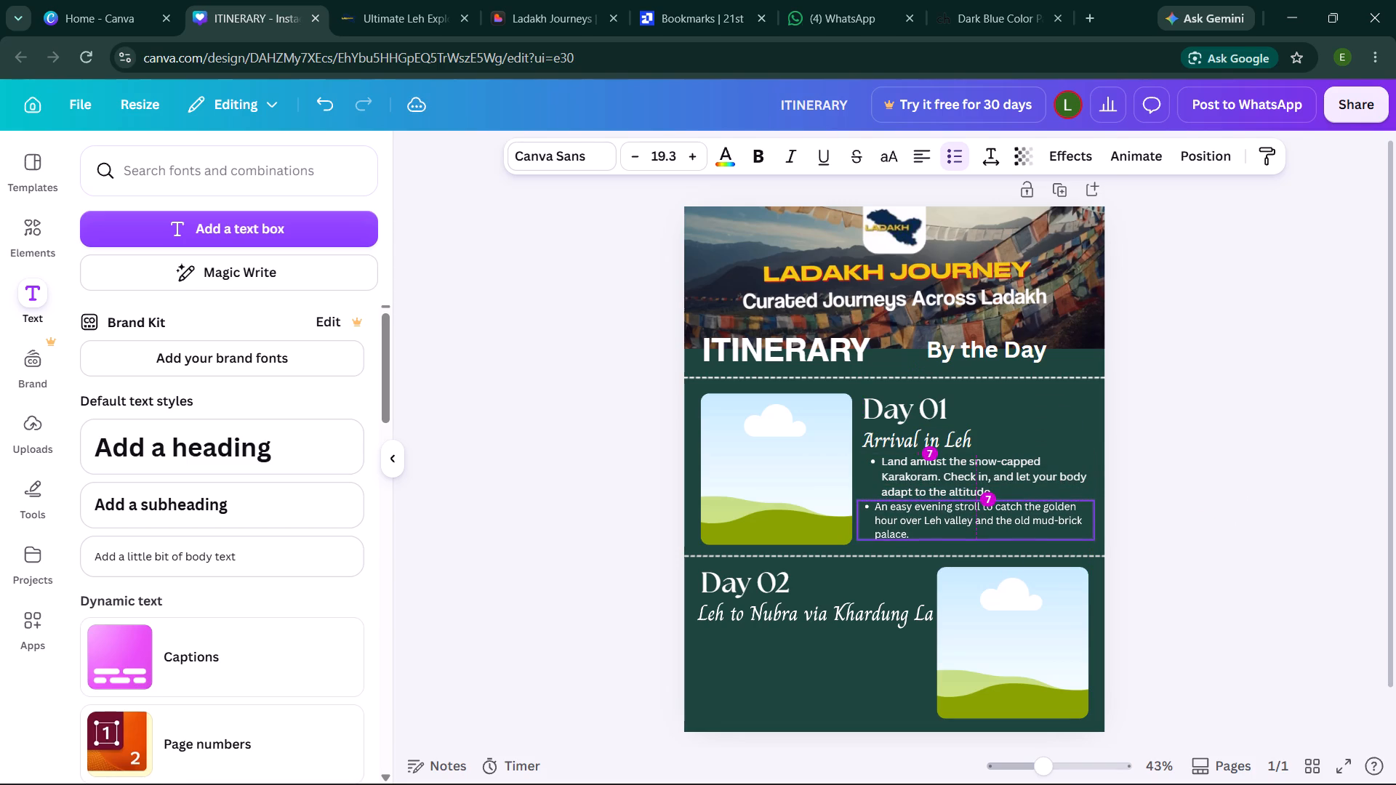
drag(1029, 528, 1032, 527)
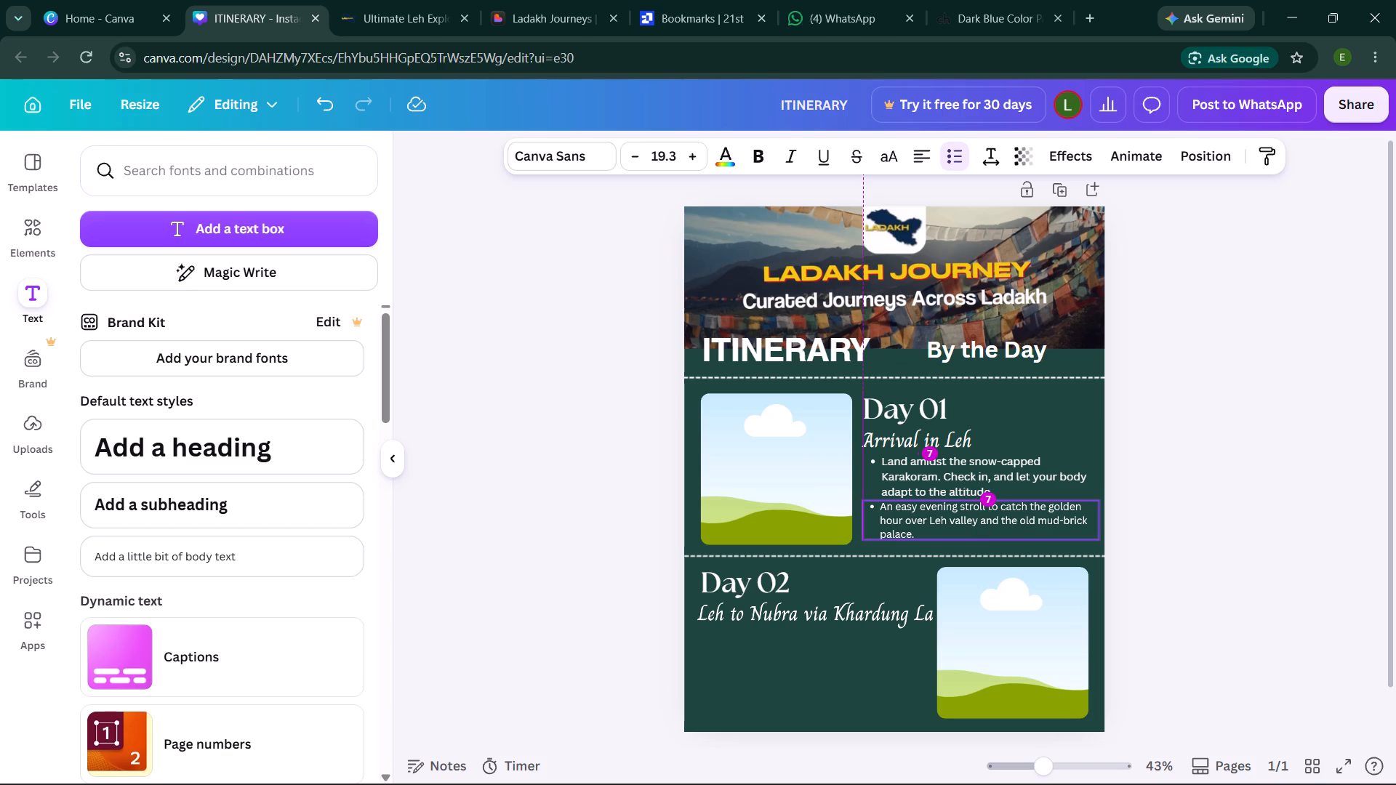
drag(1032, 527, 1032, 526)
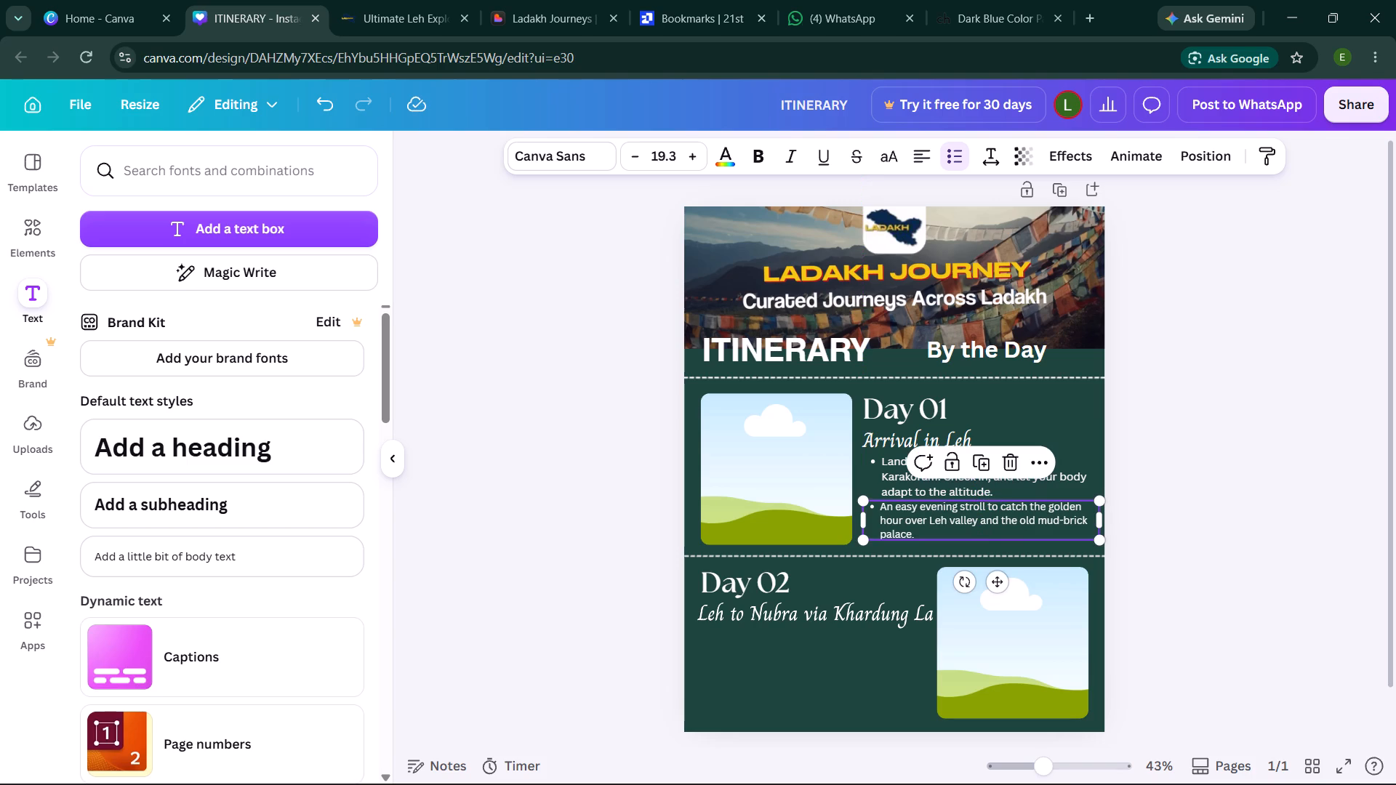
drag(1101, 520, 1089, 522)
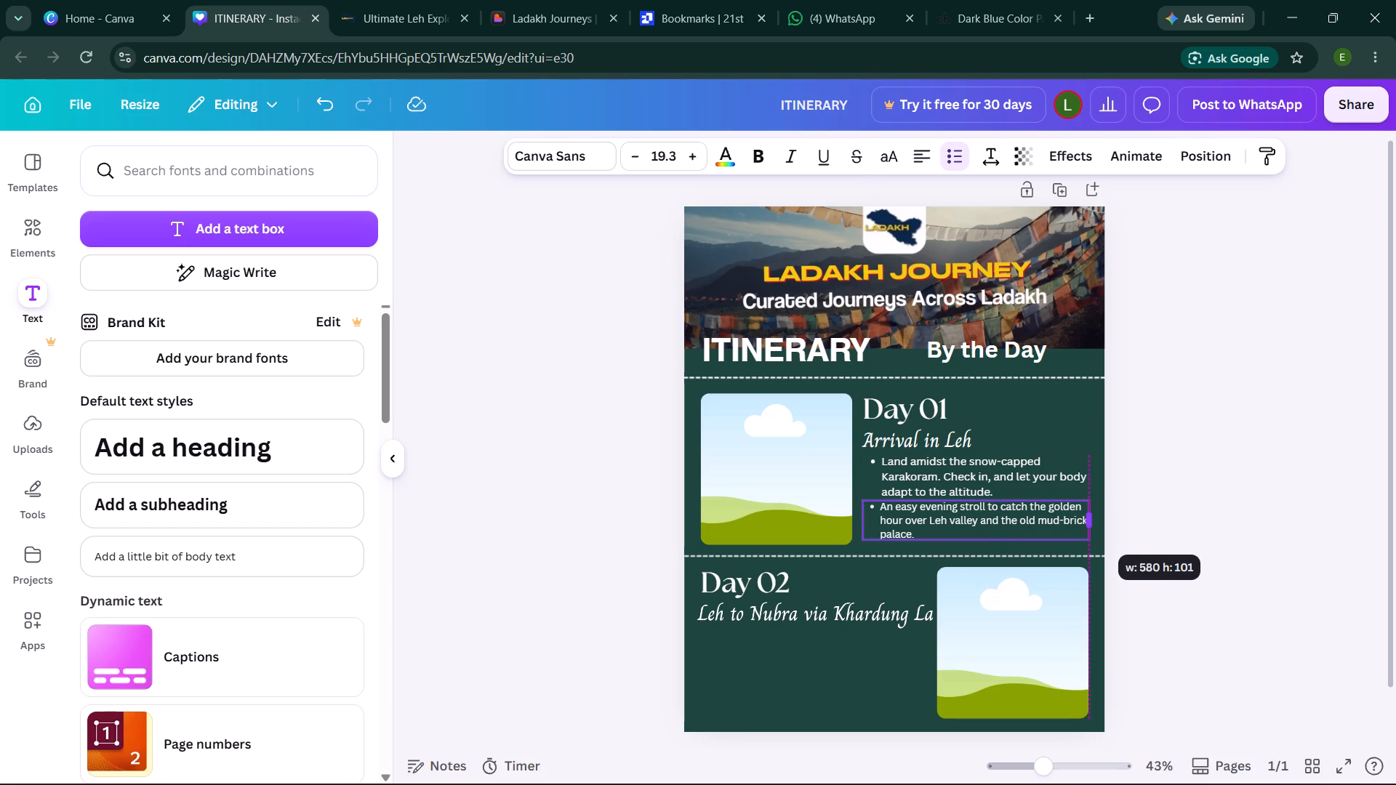
drag(1089, 522, 1088, 520)
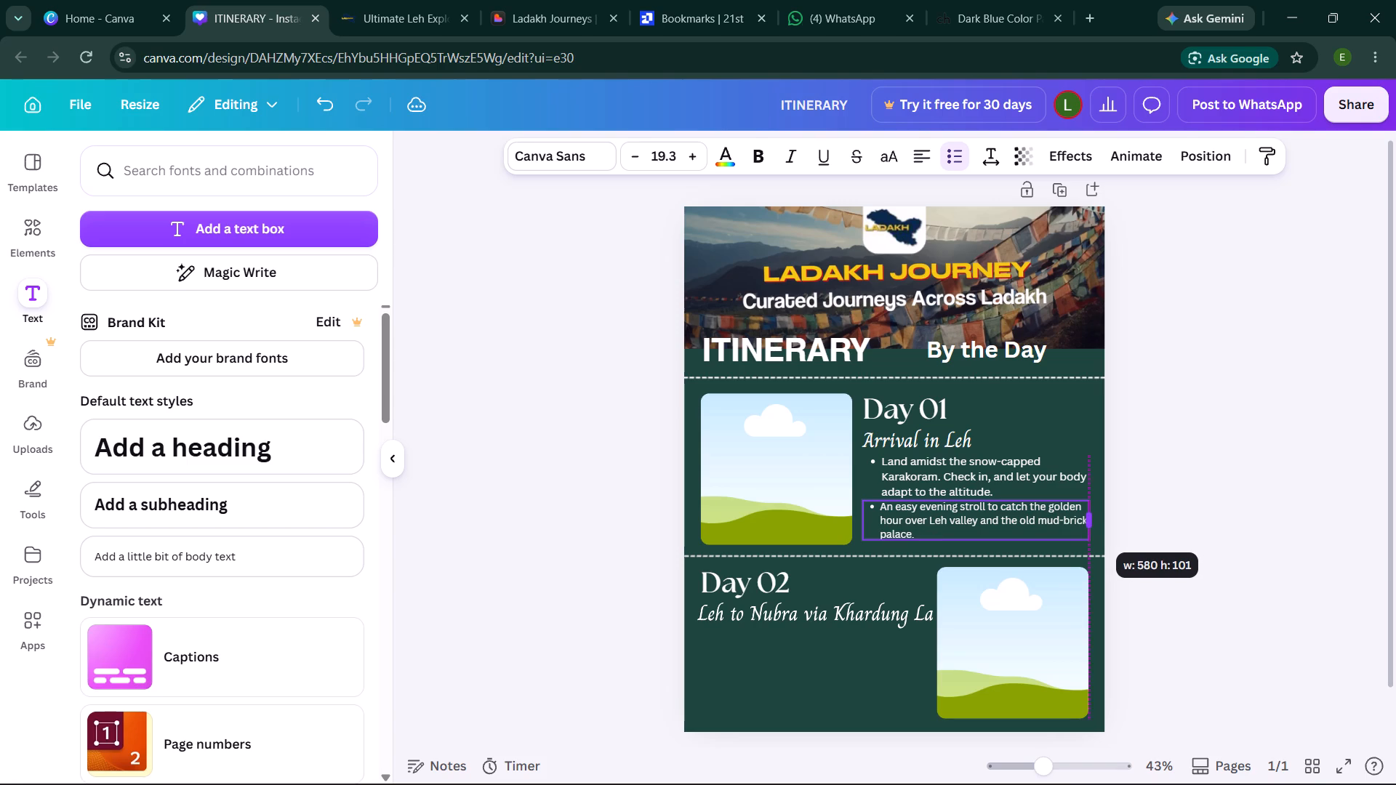
drag(1088, 520, 1088, 522)
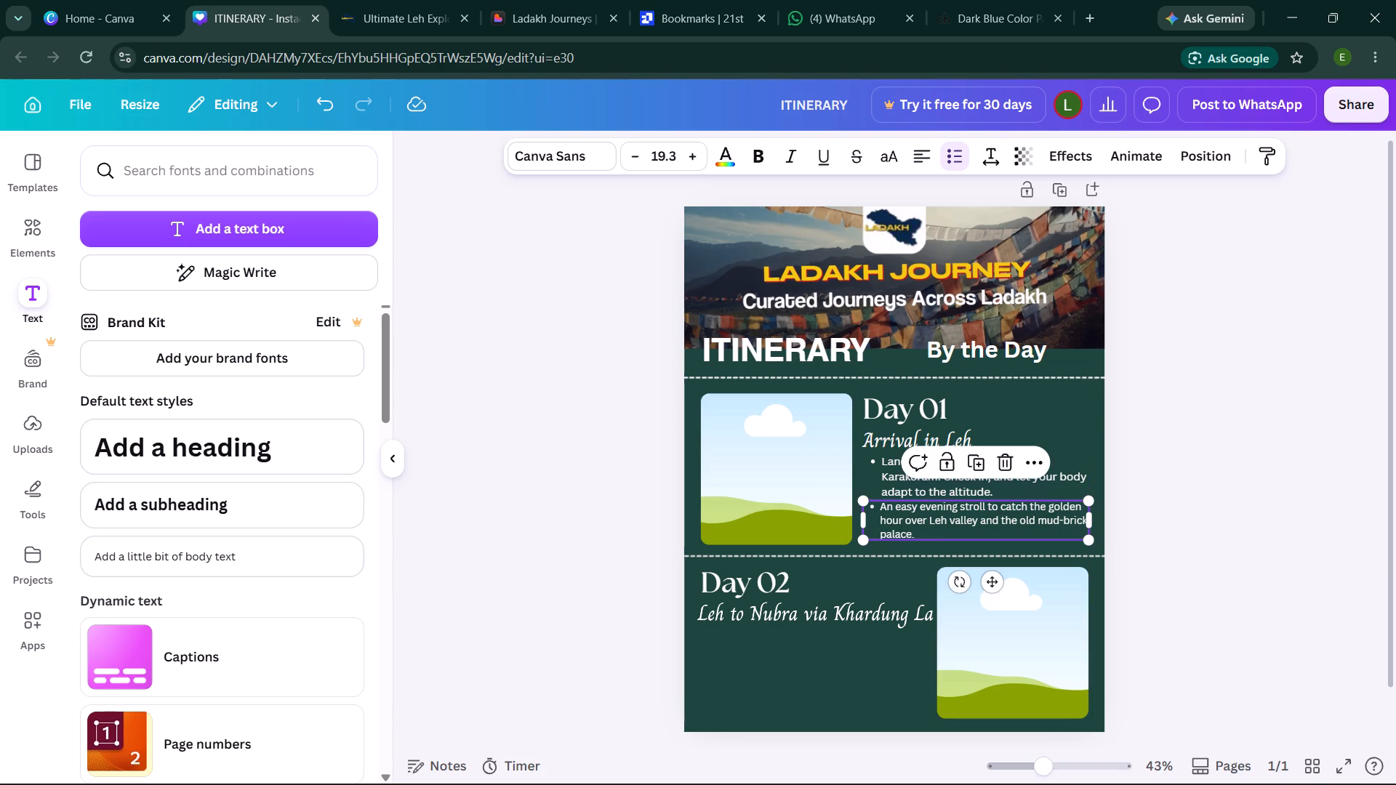
Nudge the second Day 01 bullet slightly down to leave a small gap below the first bullet.
click(1149, 514)
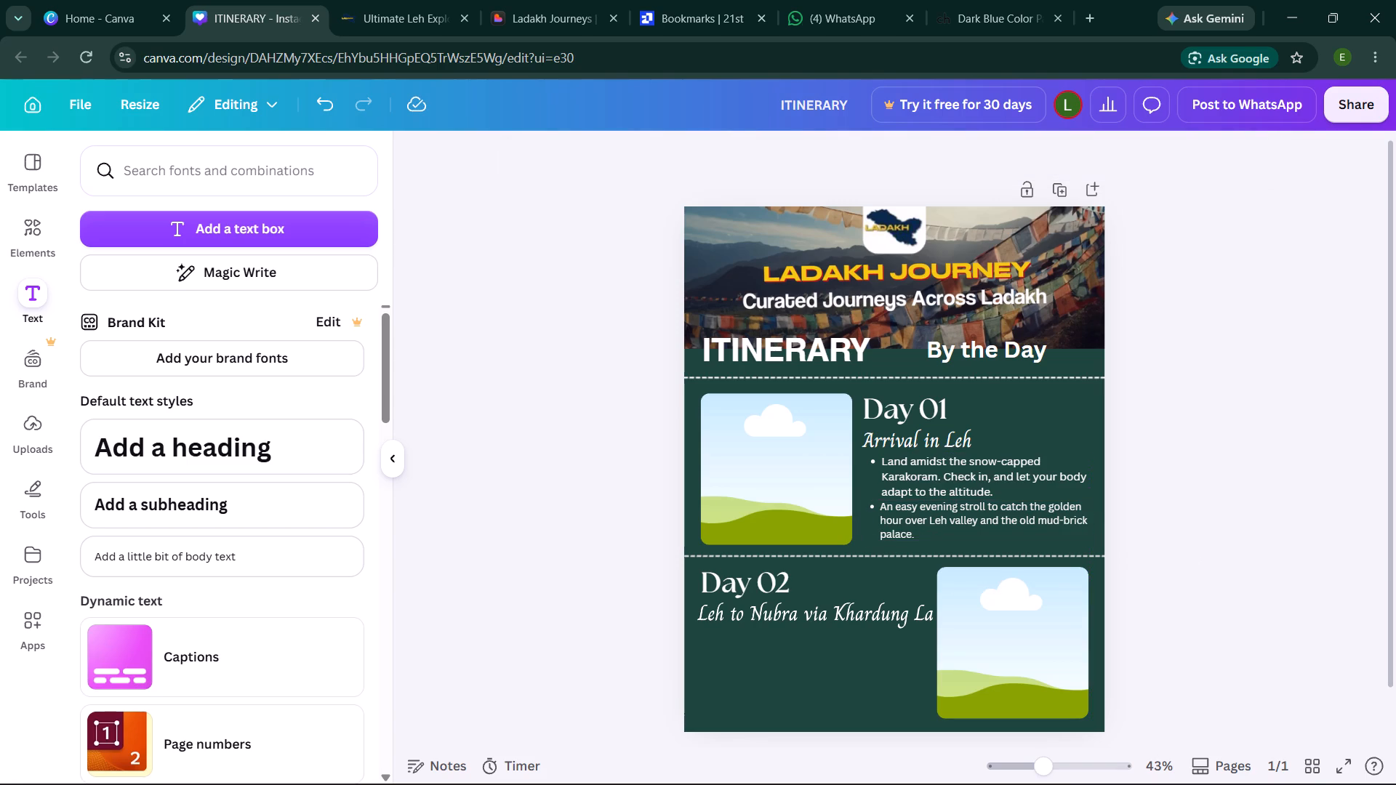
click(1040, 512)
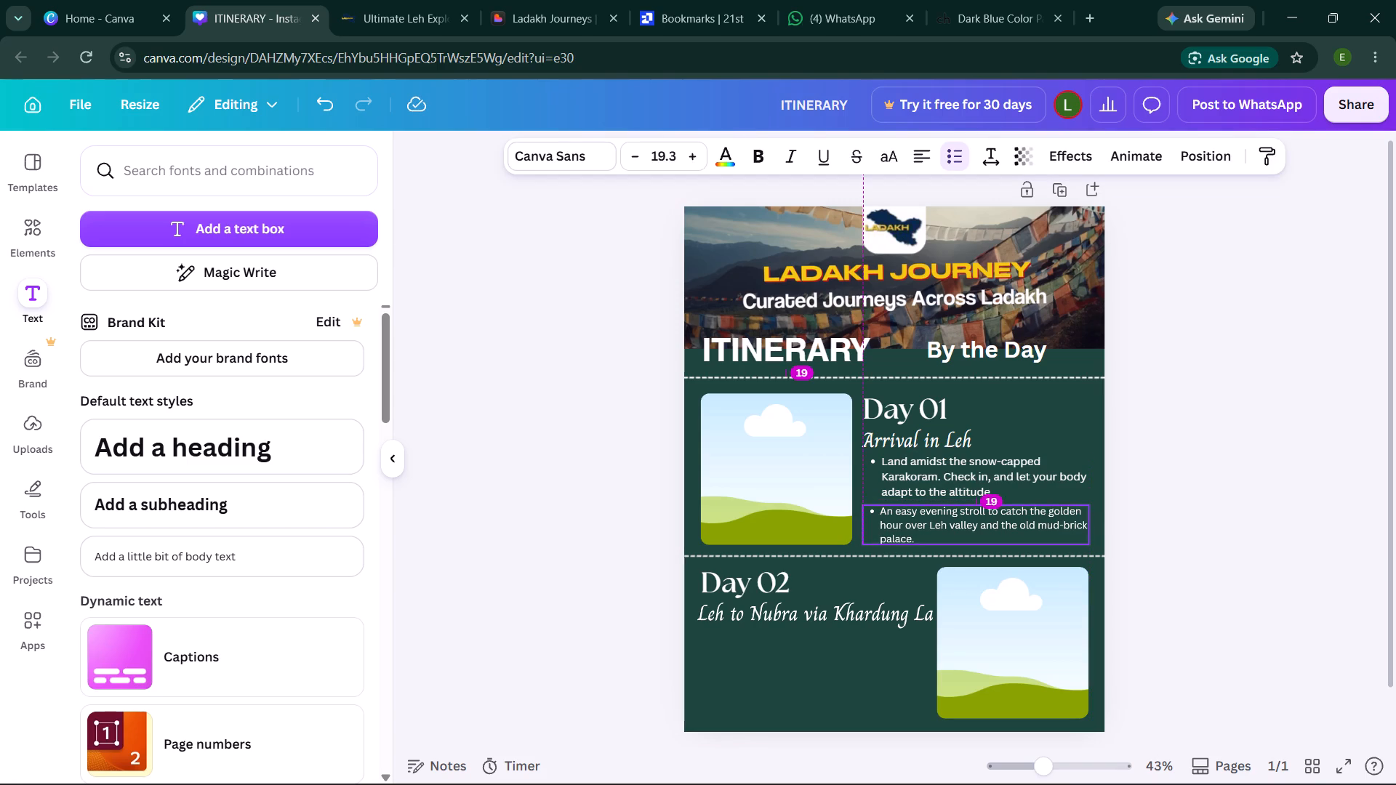
click(1141, 487)
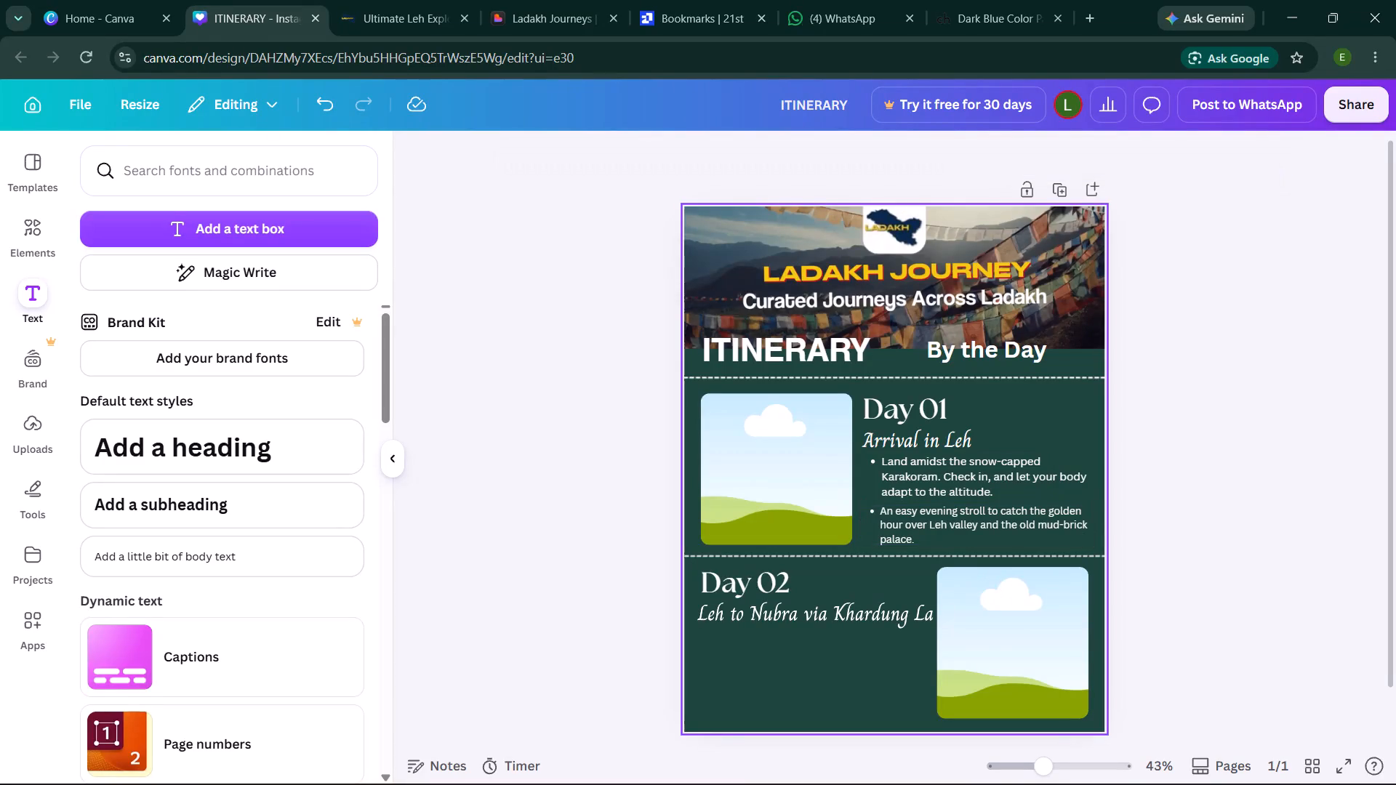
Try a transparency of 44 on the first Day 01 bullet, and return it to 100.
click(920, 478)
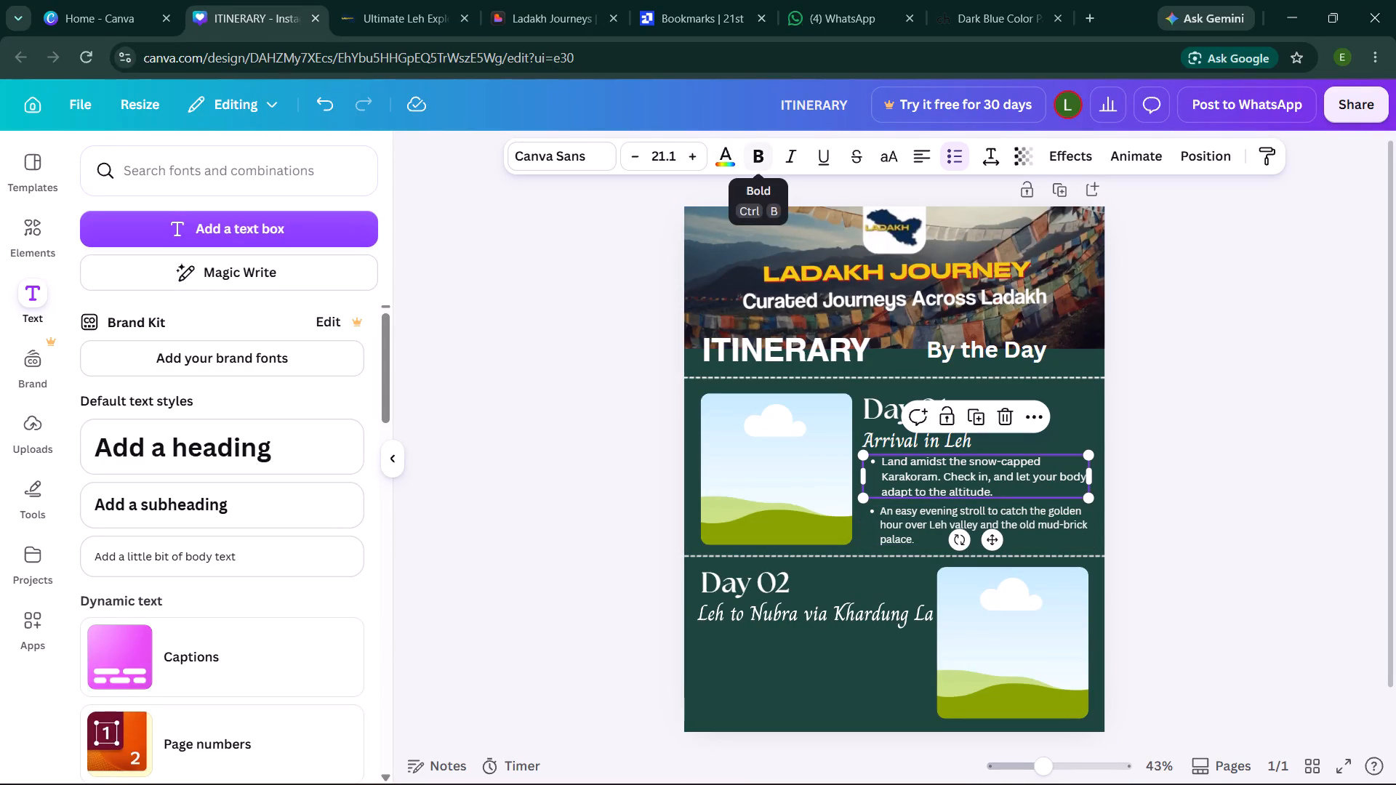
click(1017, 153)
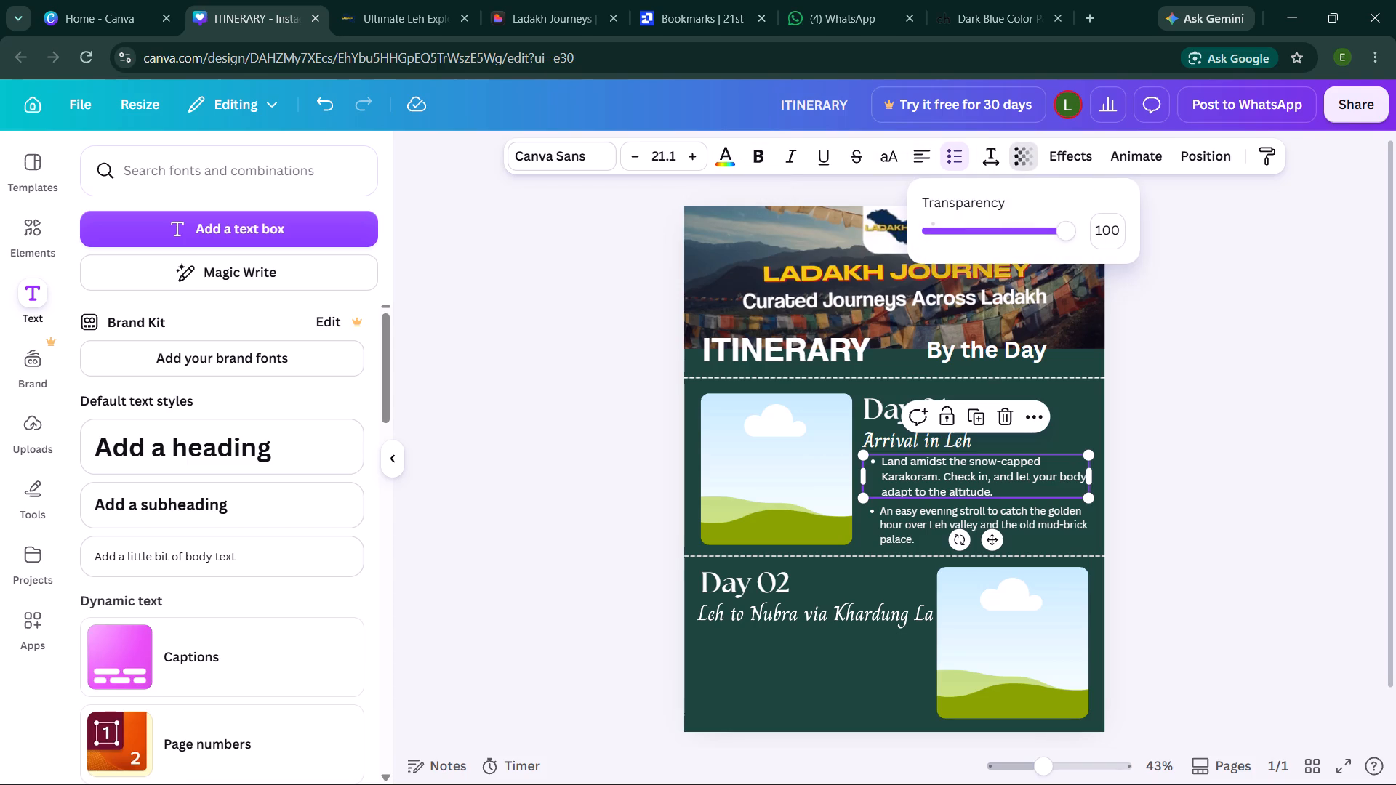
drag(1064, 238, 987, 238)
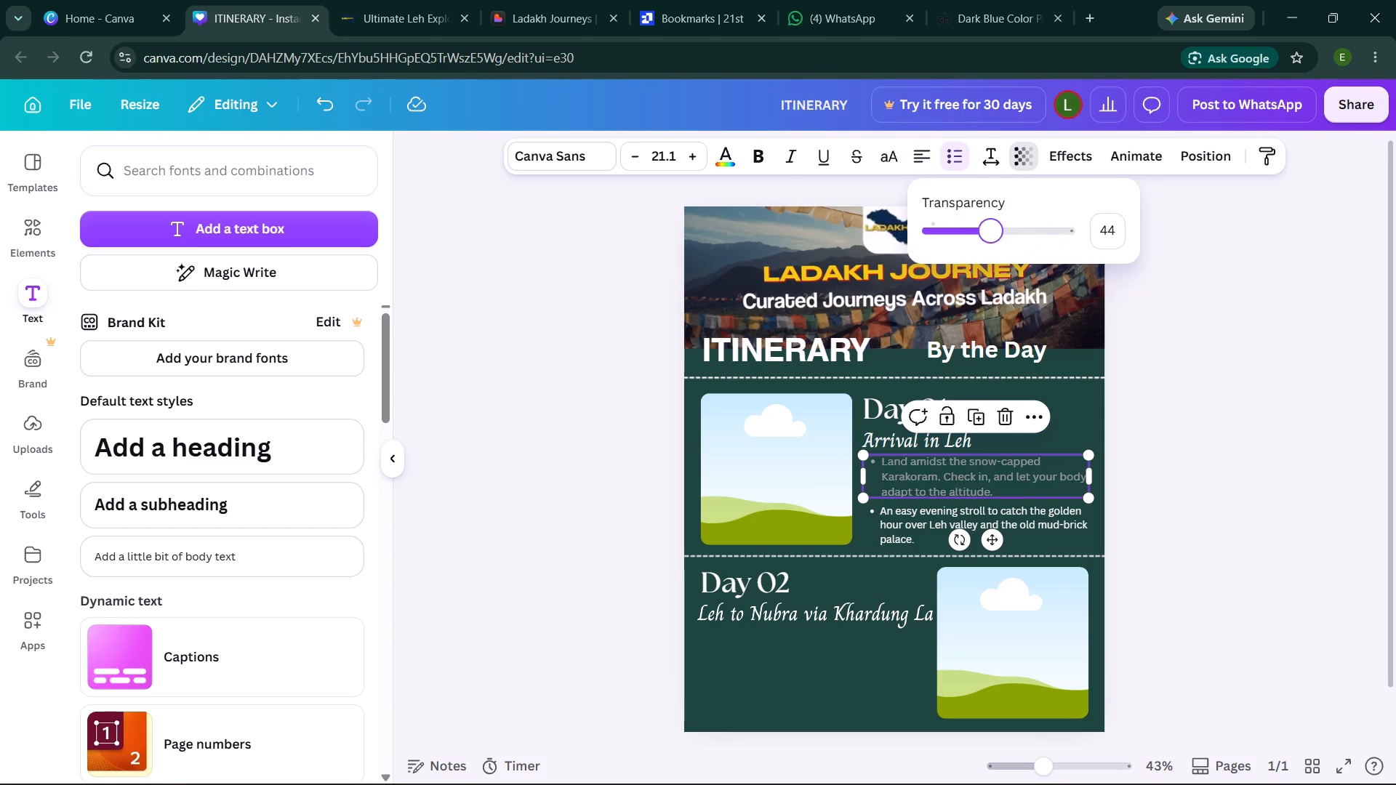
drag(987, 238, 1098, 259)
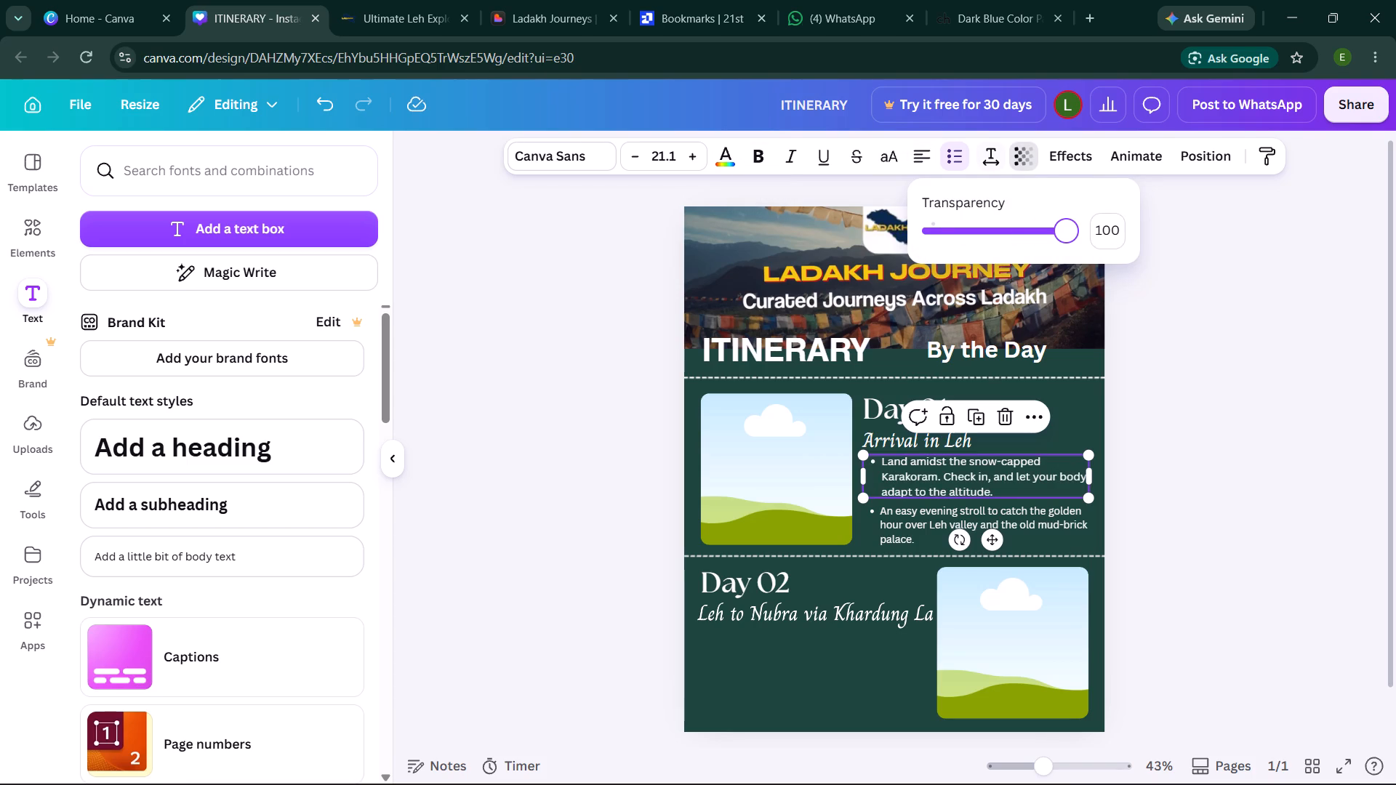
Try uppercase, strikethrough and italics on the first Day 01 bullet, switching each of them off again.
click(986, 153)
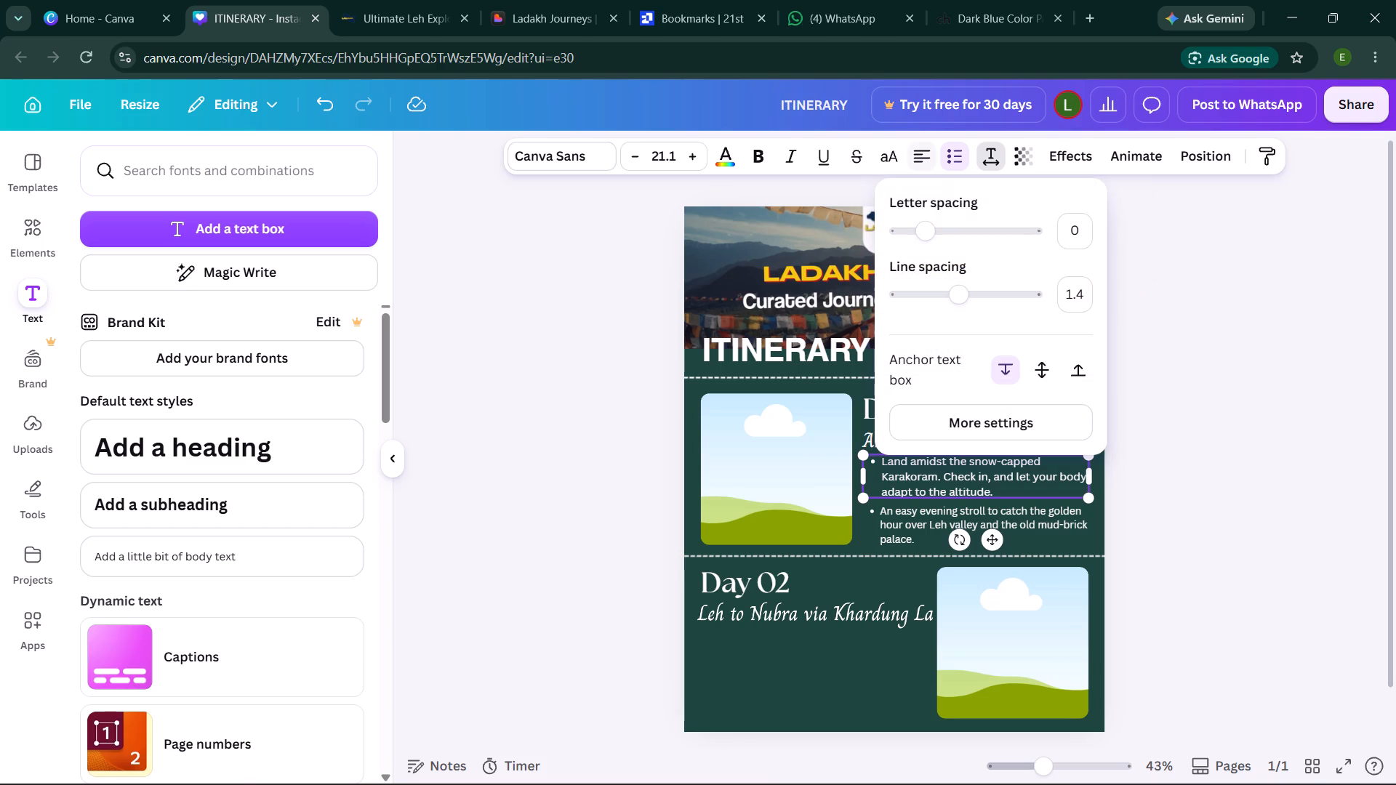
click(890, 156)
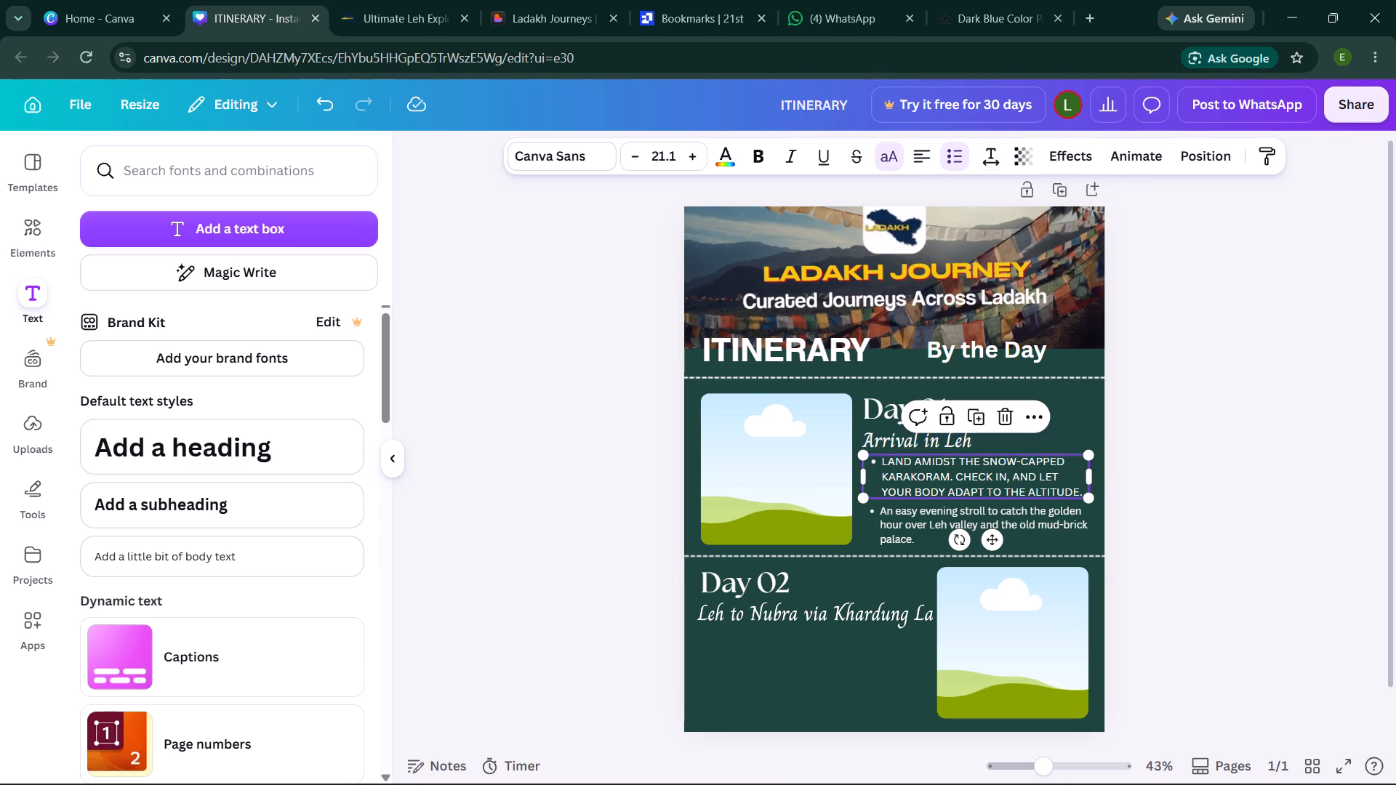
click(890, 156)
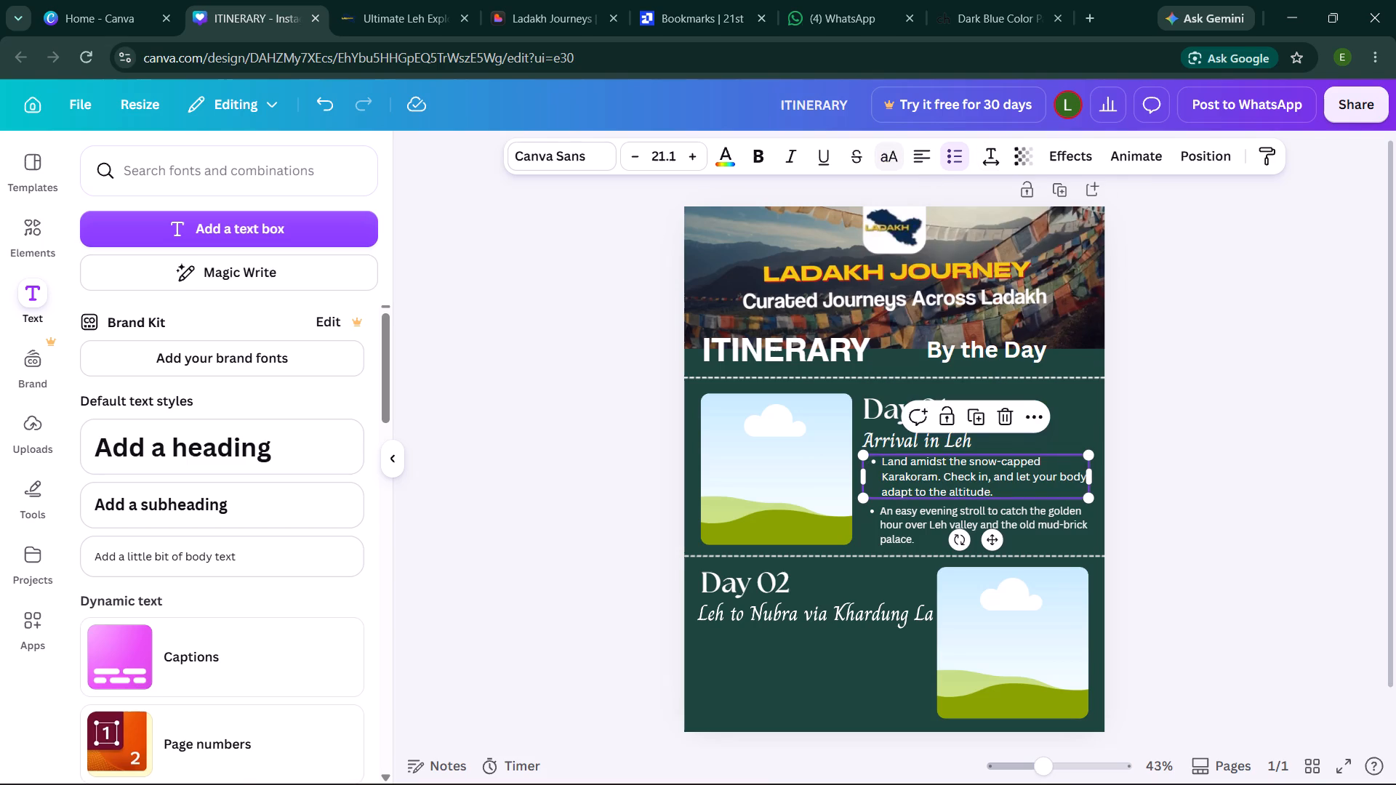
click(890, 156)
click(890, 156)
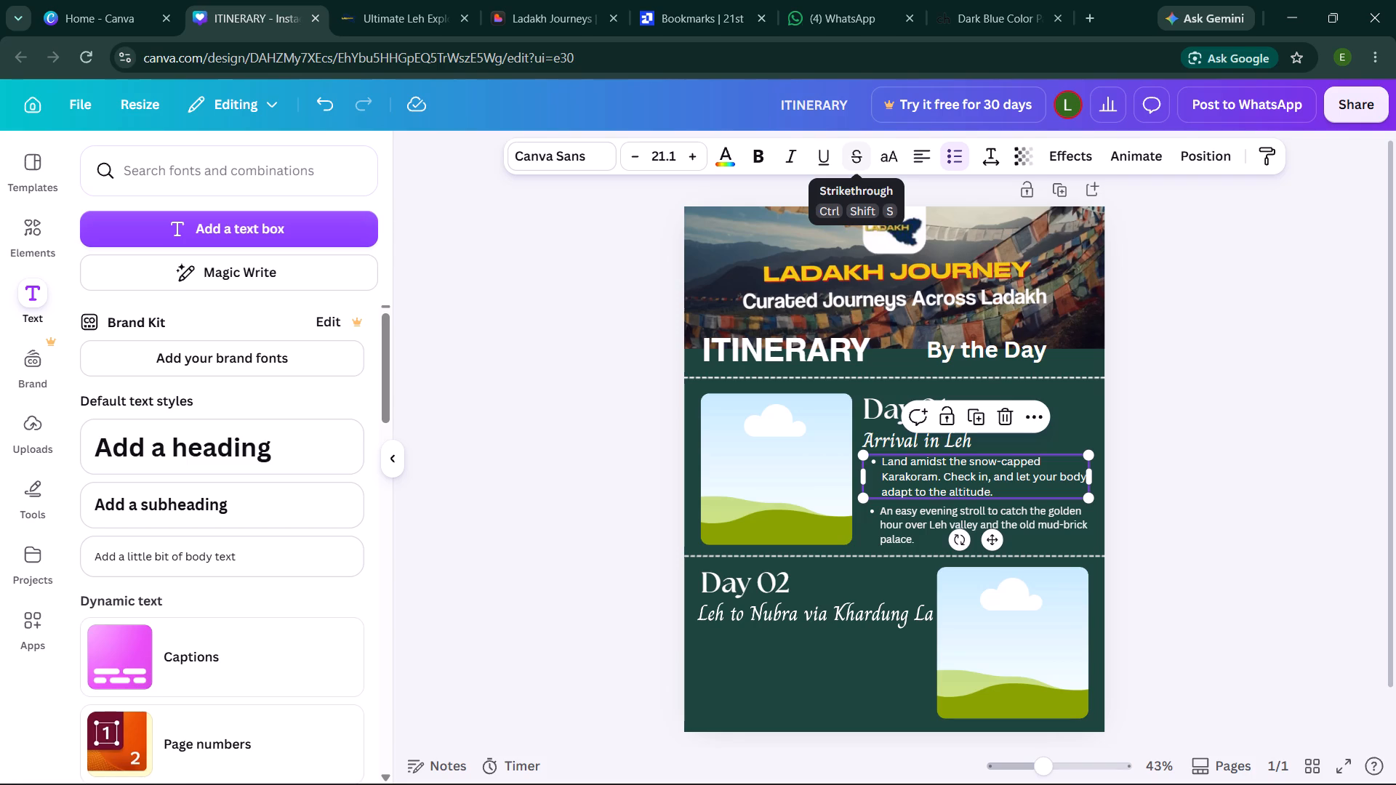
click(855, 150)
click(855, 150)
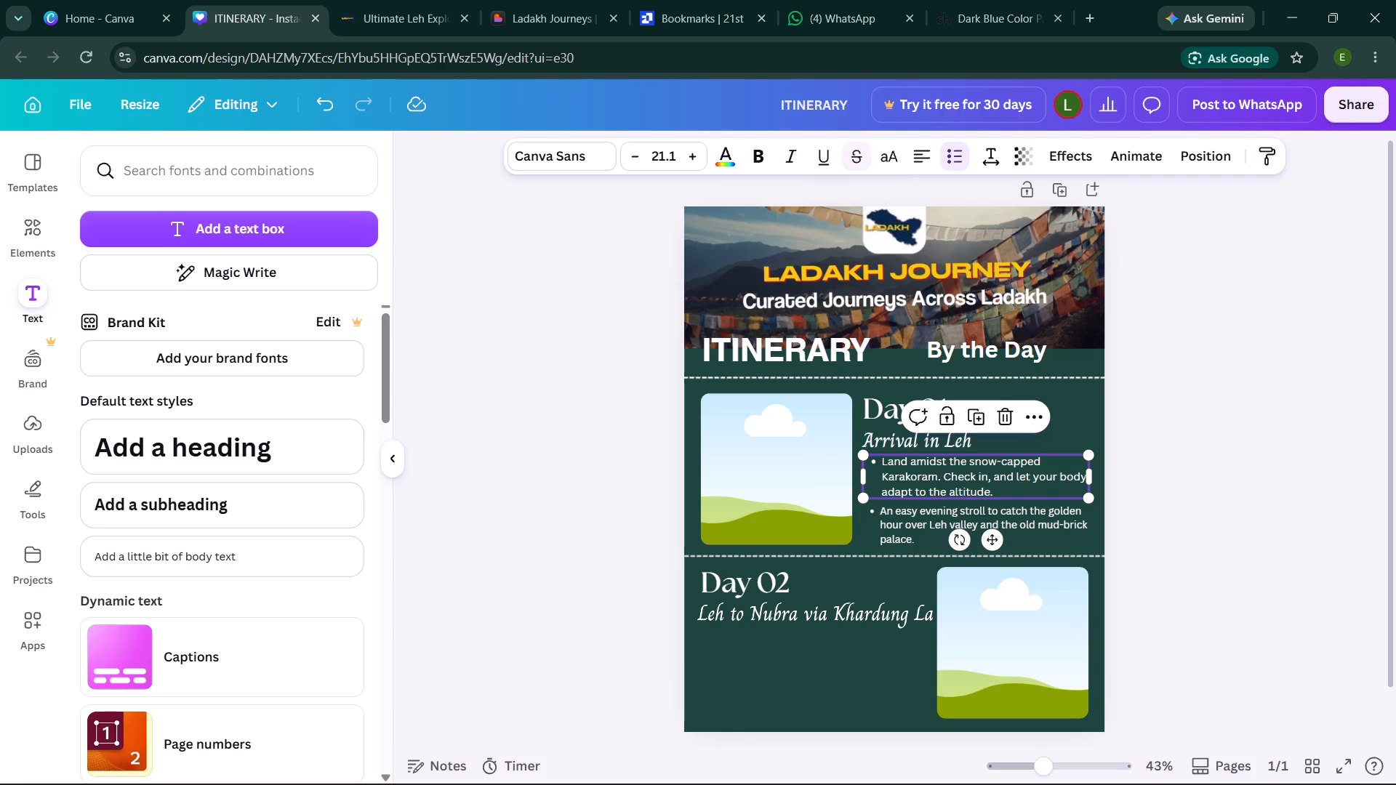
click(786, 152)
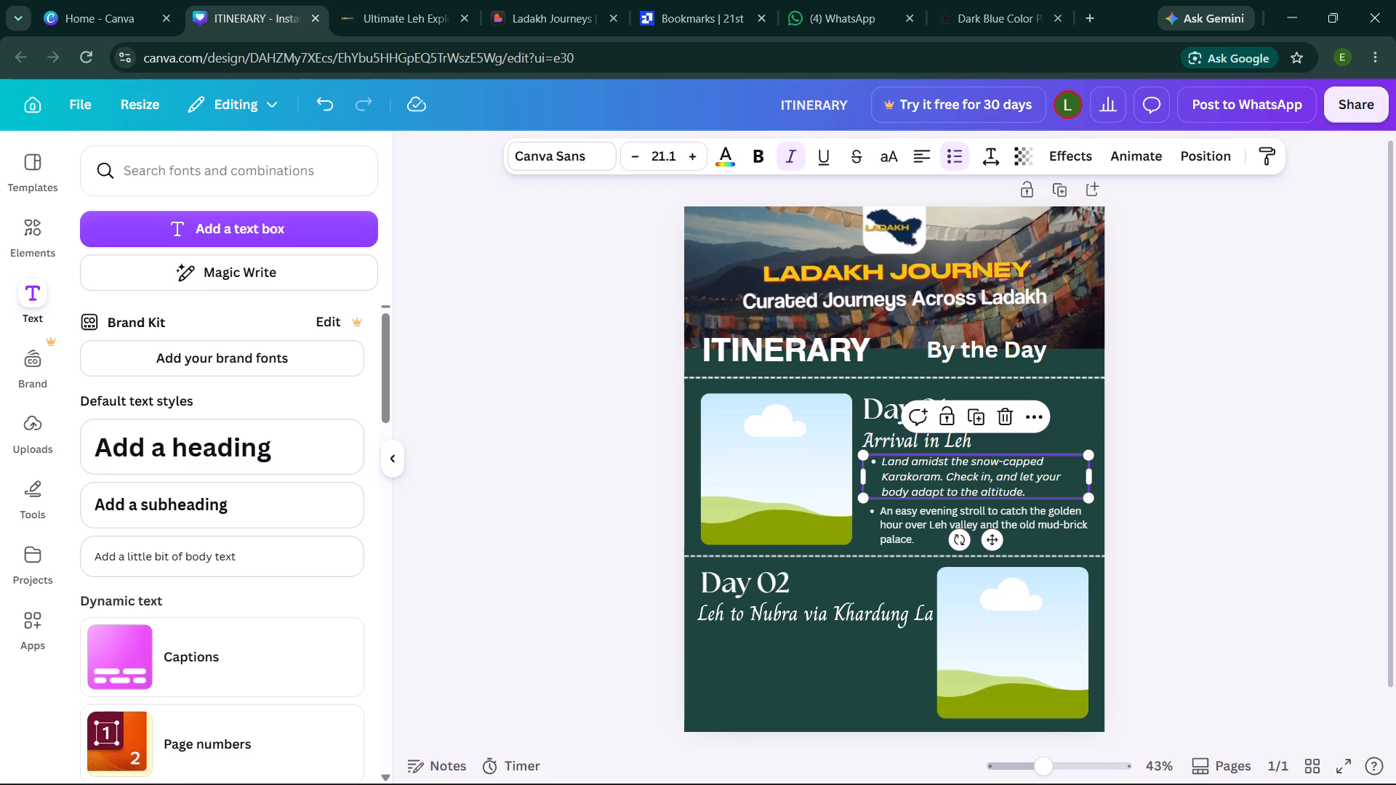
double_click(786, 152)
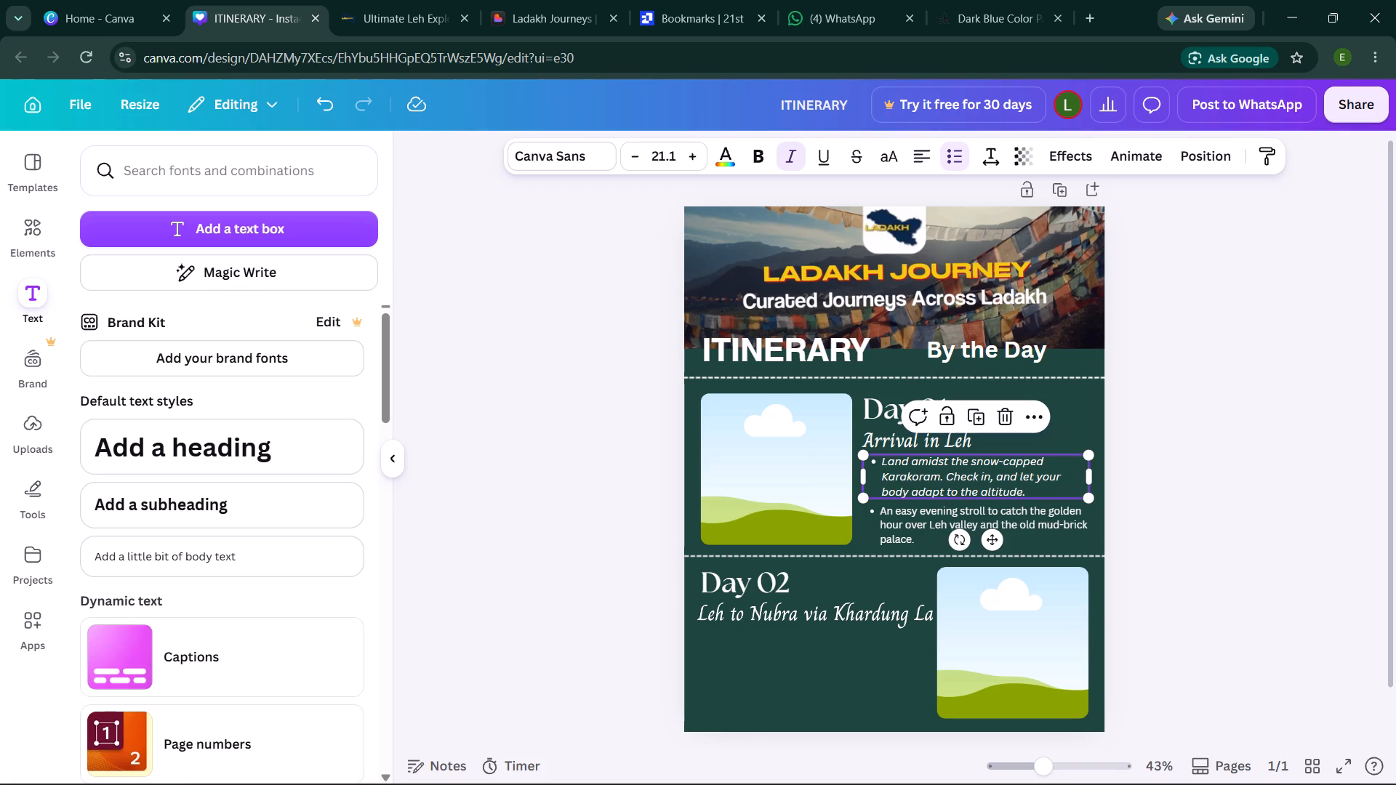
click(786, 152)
Try the Body, Section header and Heading document styles on the first Day 01 bullet, and settle on Subheading.
click(574, 161)
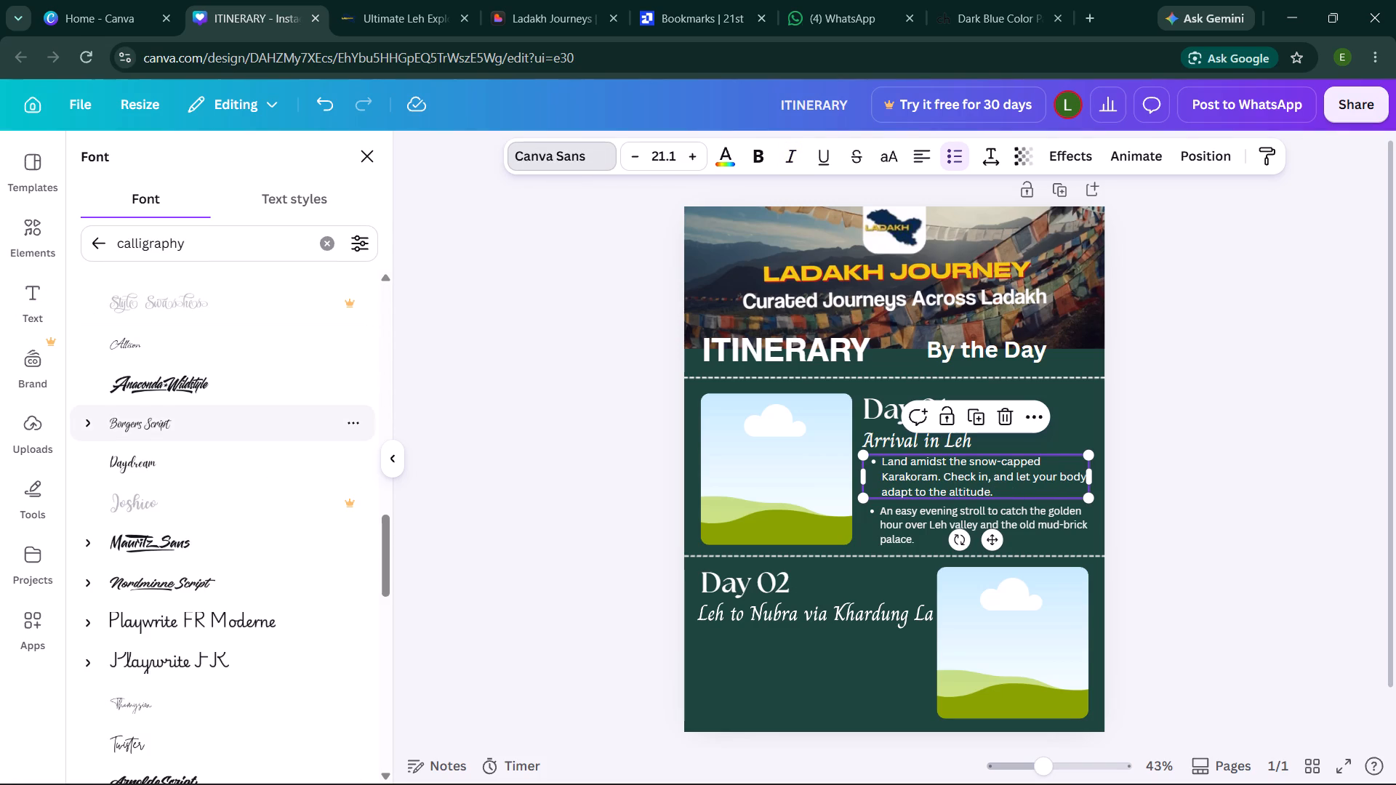
scroll(194, 458, up, 2)
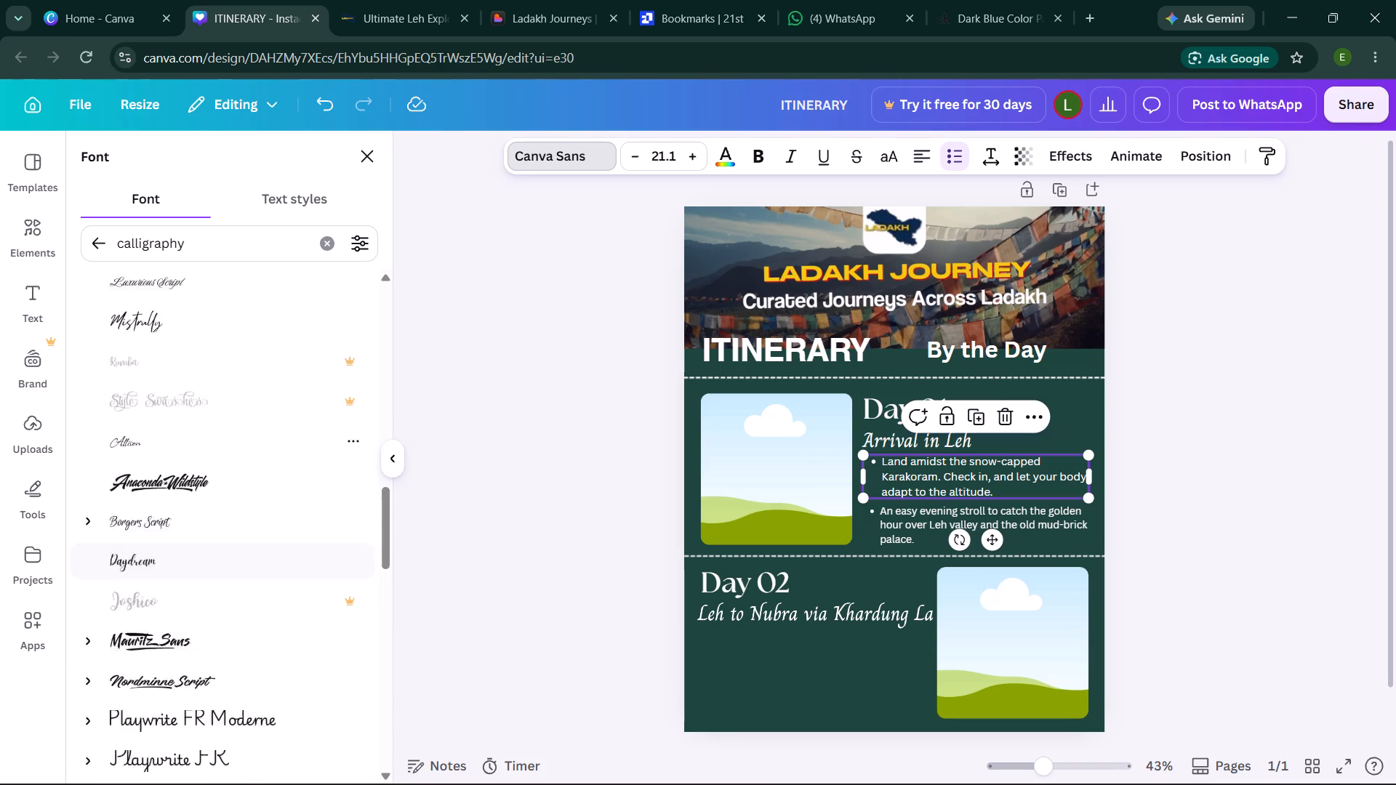
scroll(194, 458, up, 5)
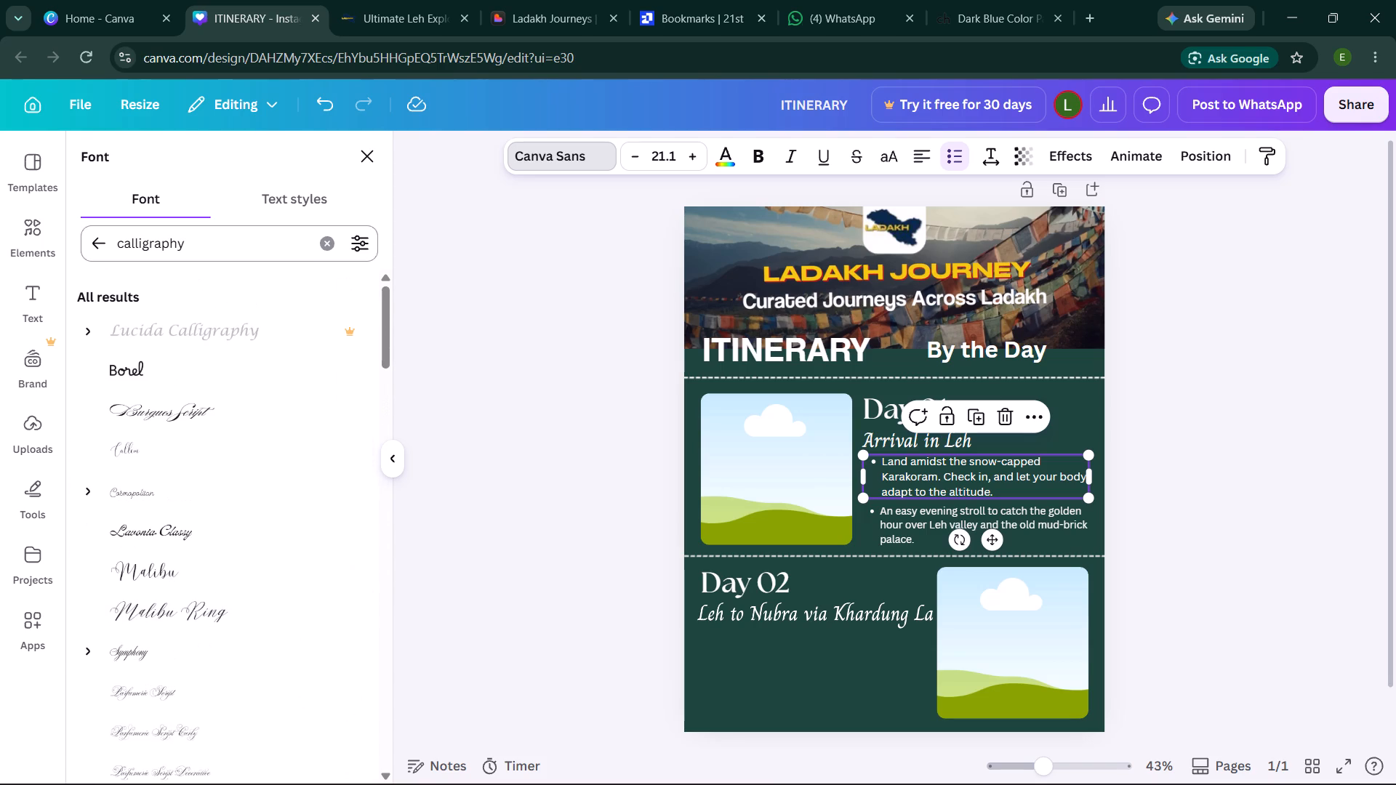
click(297, 201)
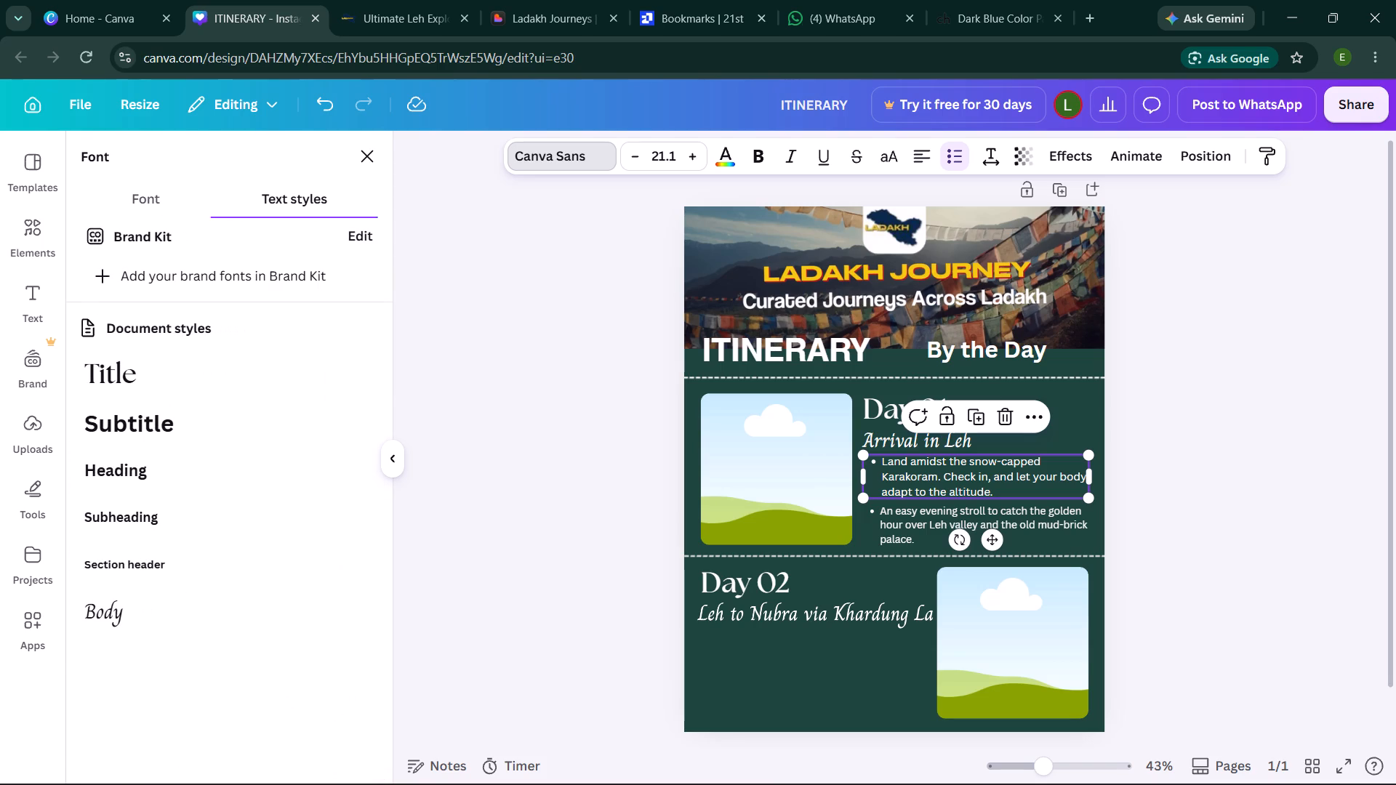
click(109, 608)
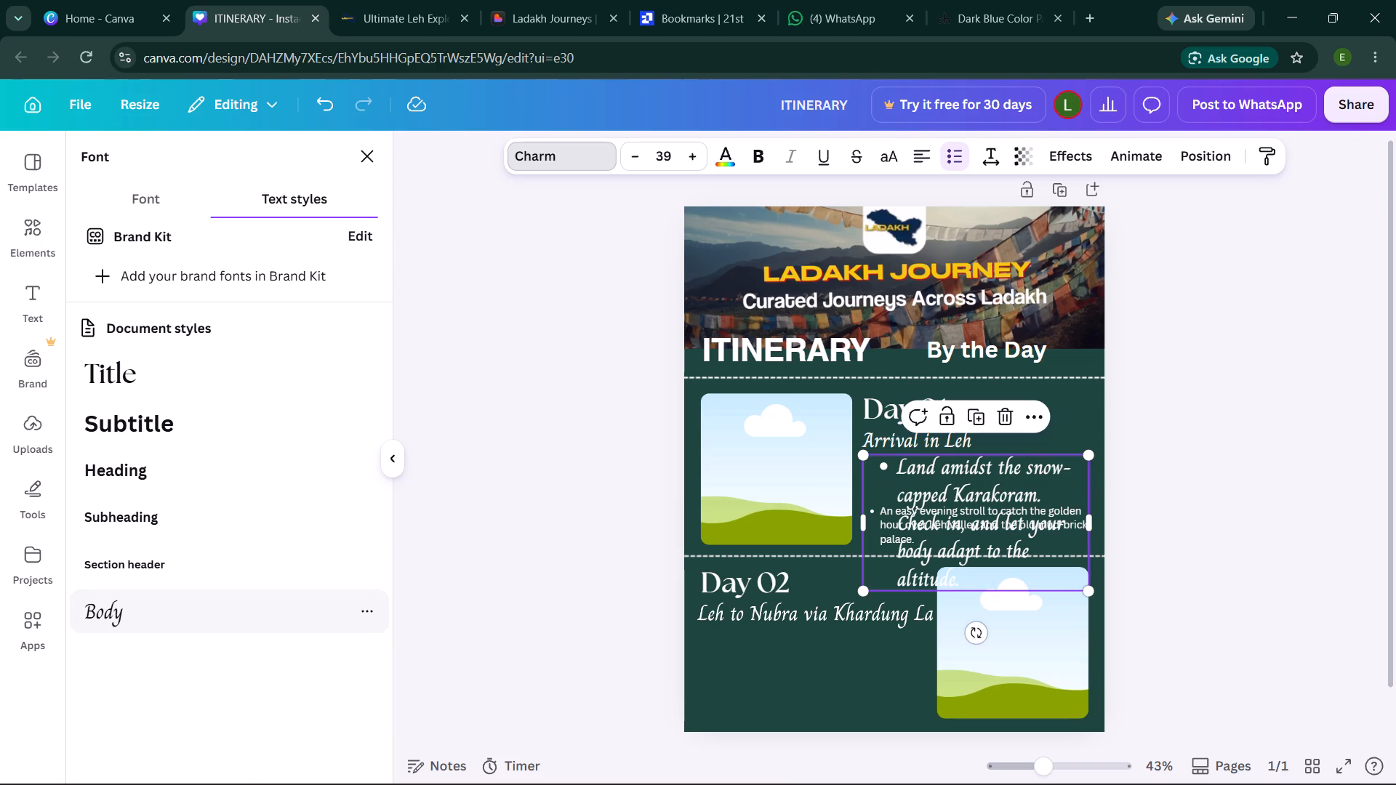
click(125, 564)
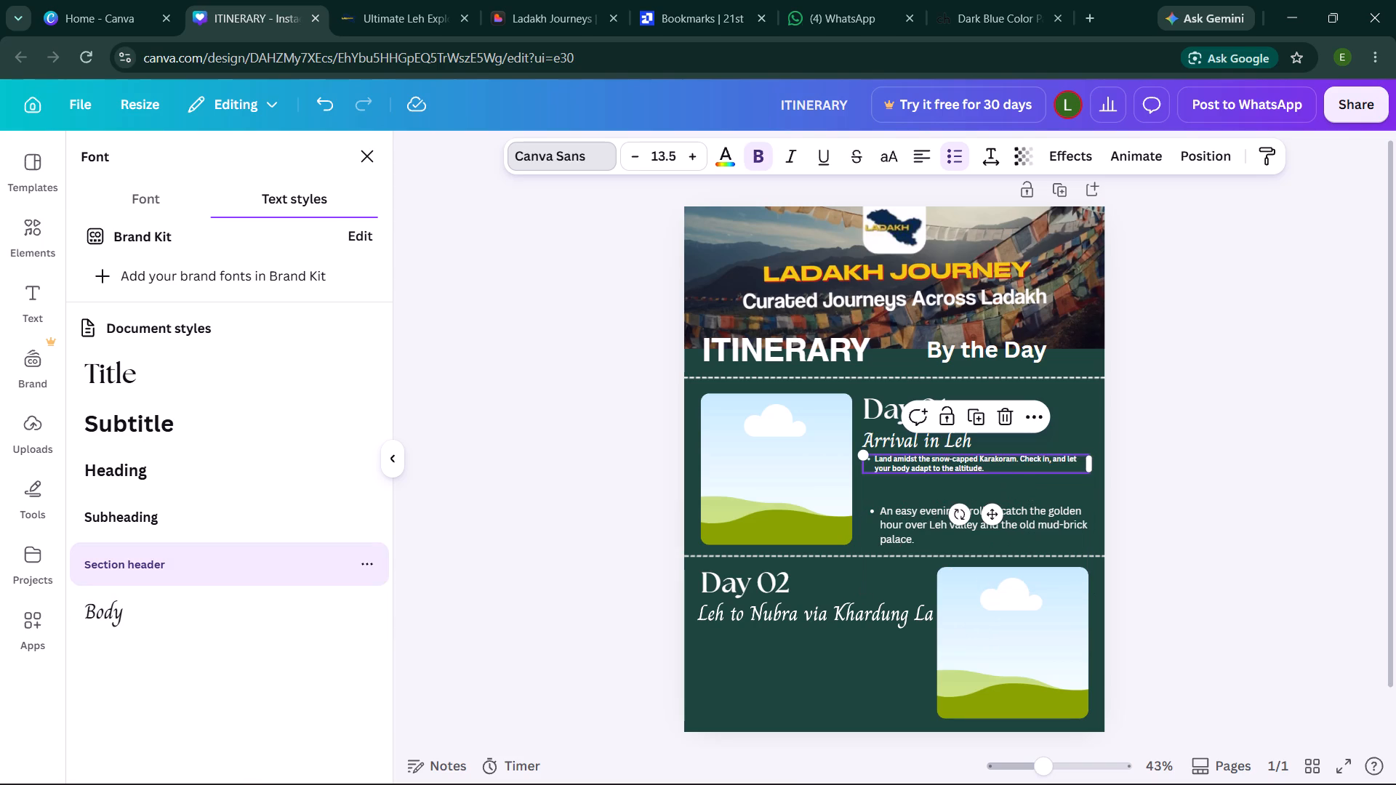
click(137, 526)
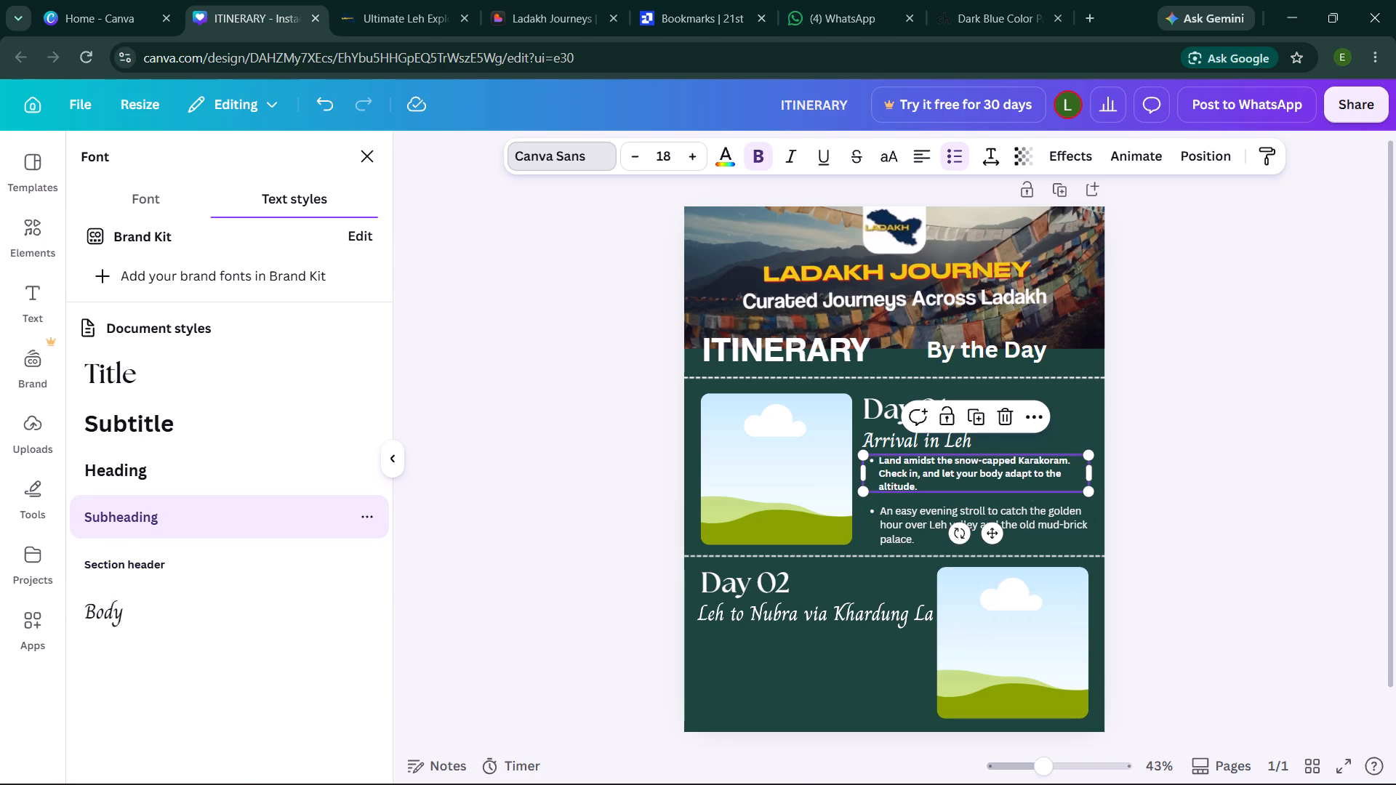
click(148, 475)
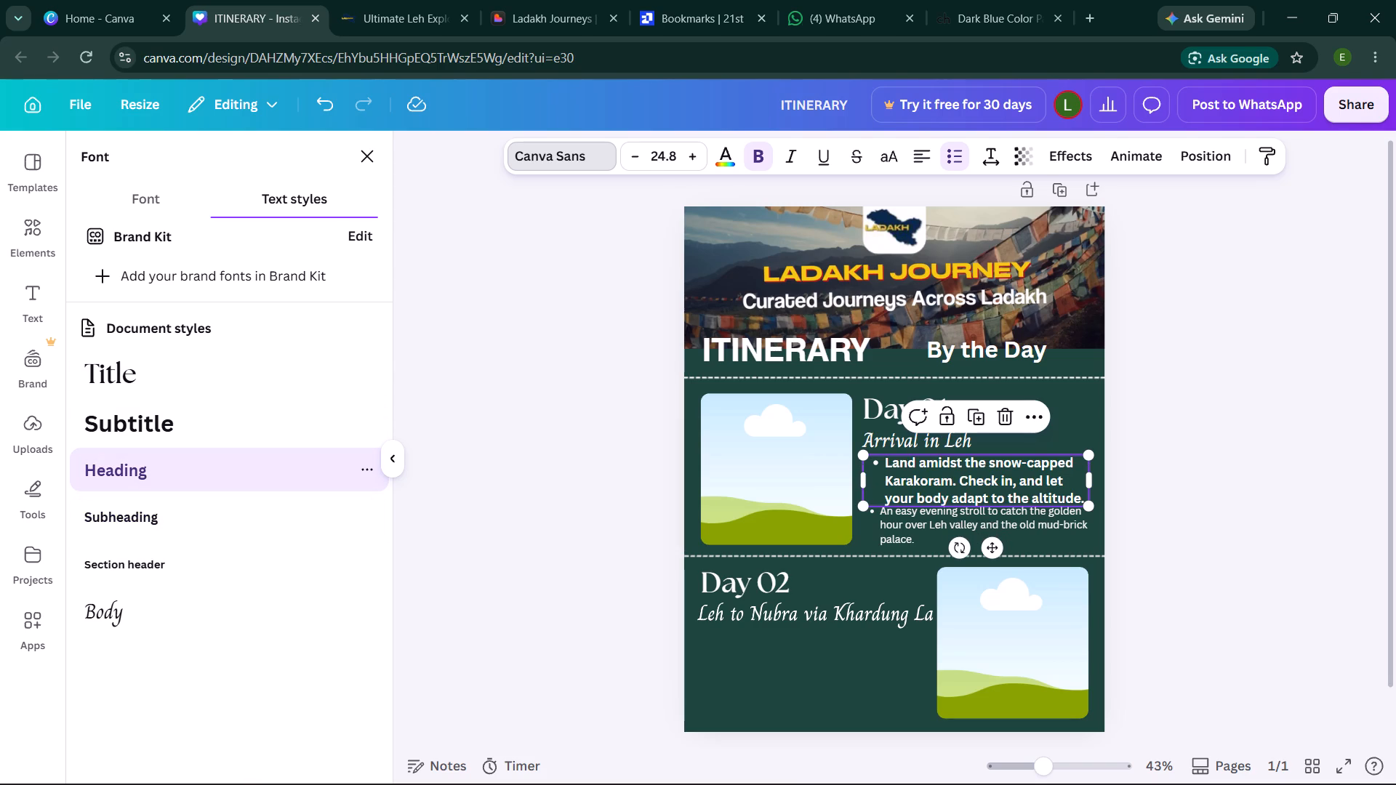
click(127, 511)
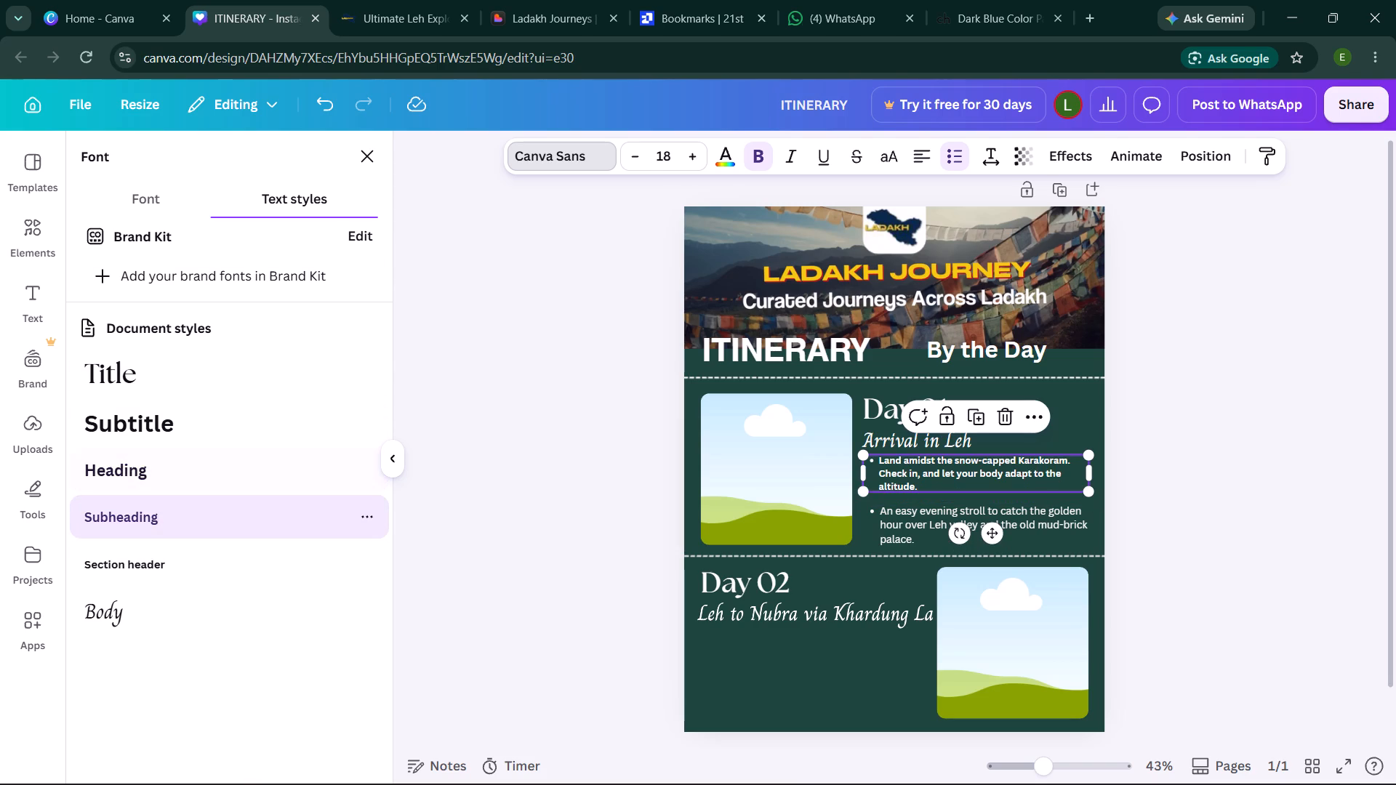
Clear the "calligraphy" font search and return to the full font list.
click(149, 199)
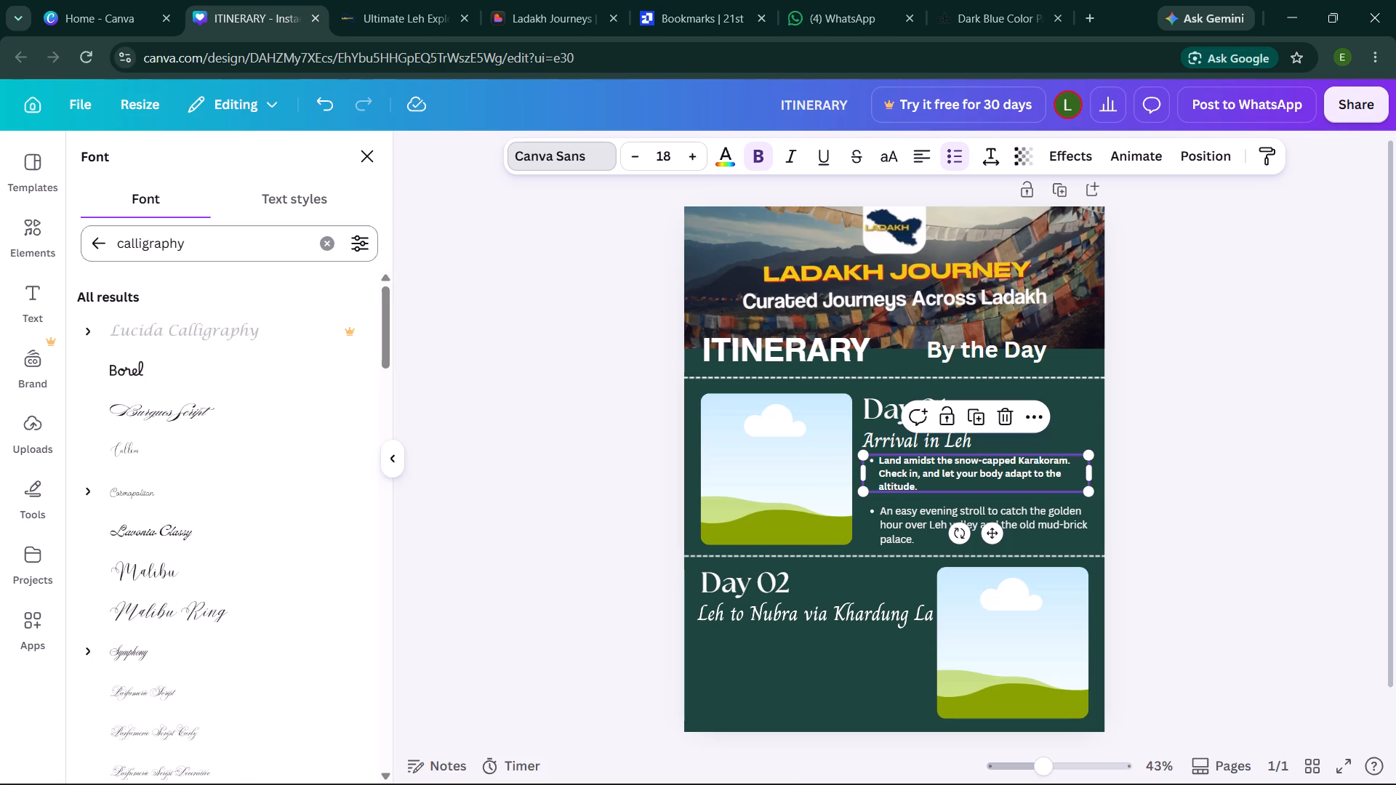
click(324, 242)
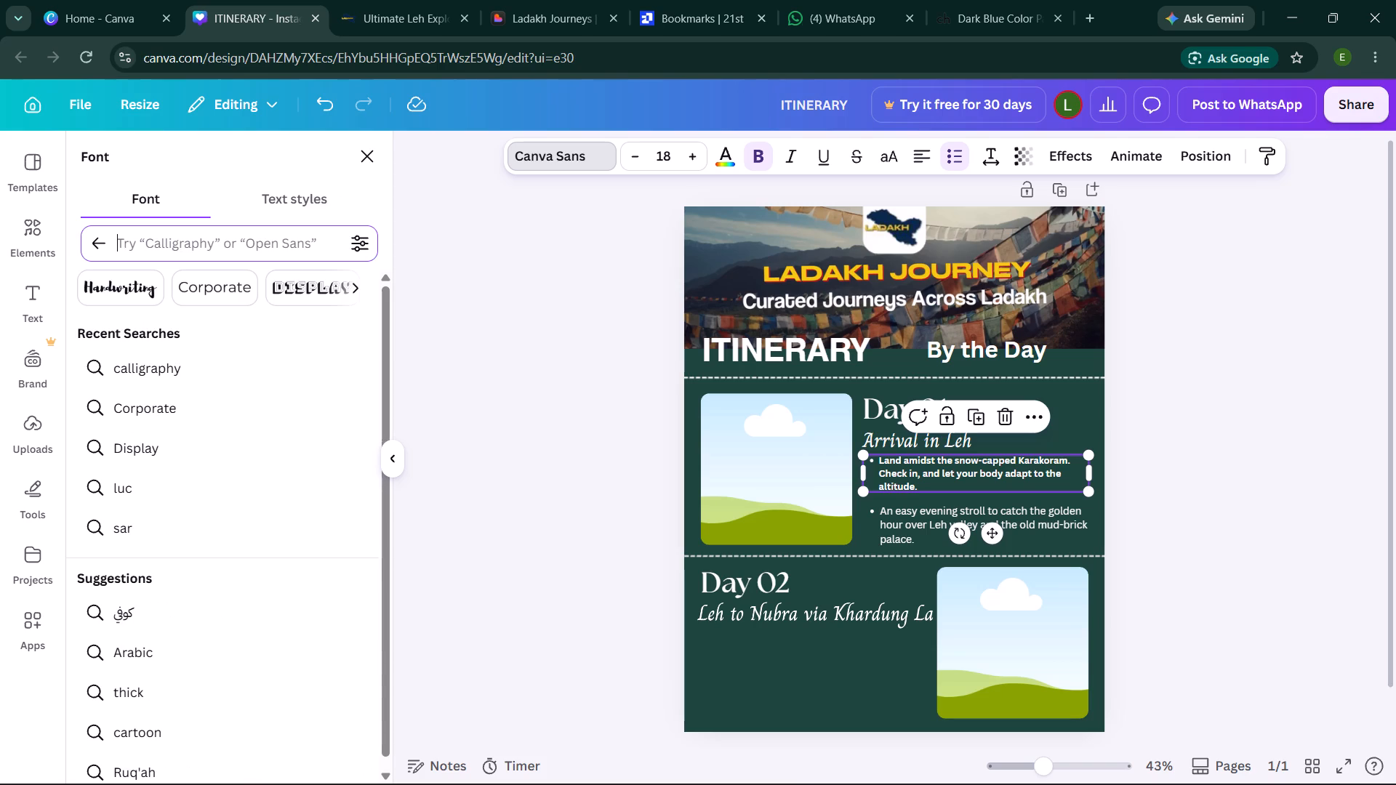
click(95, 249)
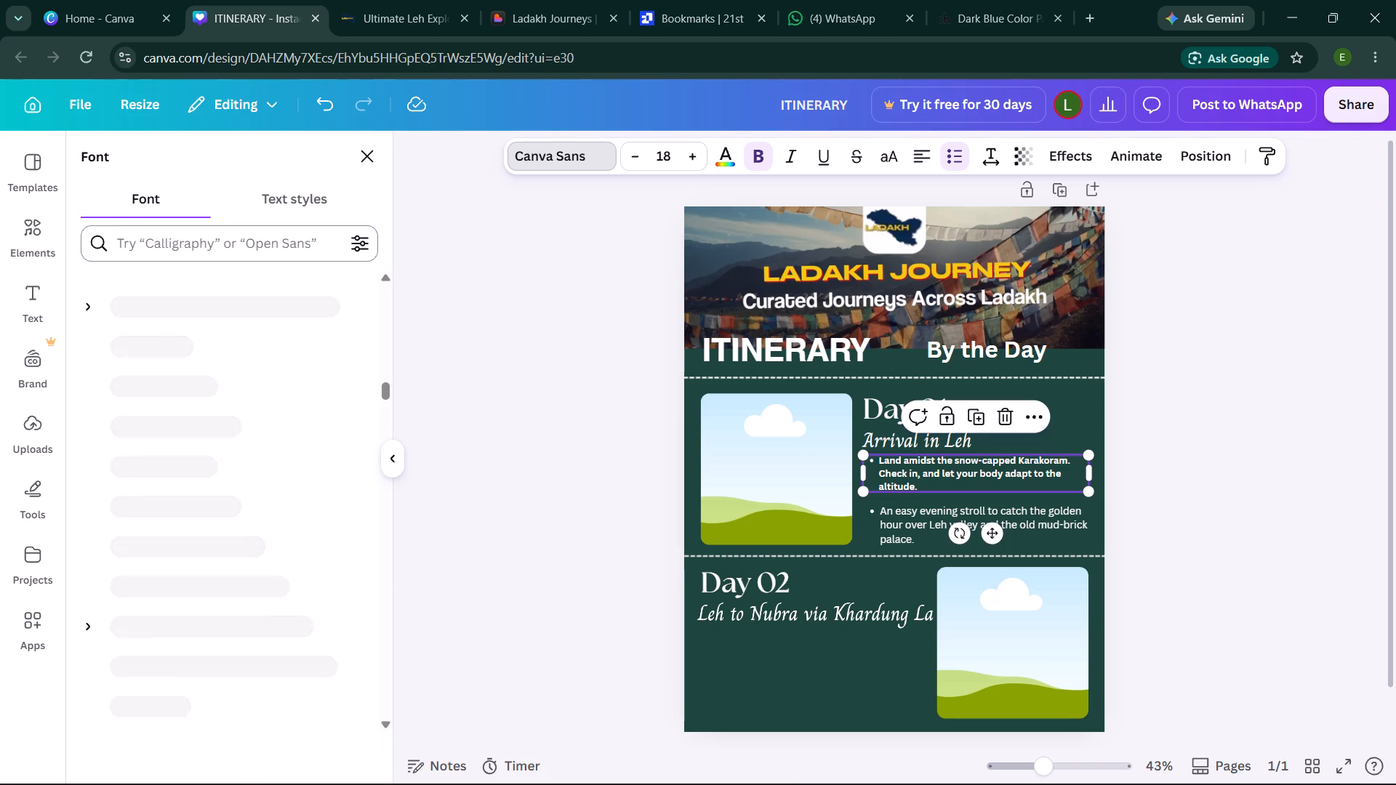
Set the first Day 01 bullet's font size to 19.3.
click(907, 520)
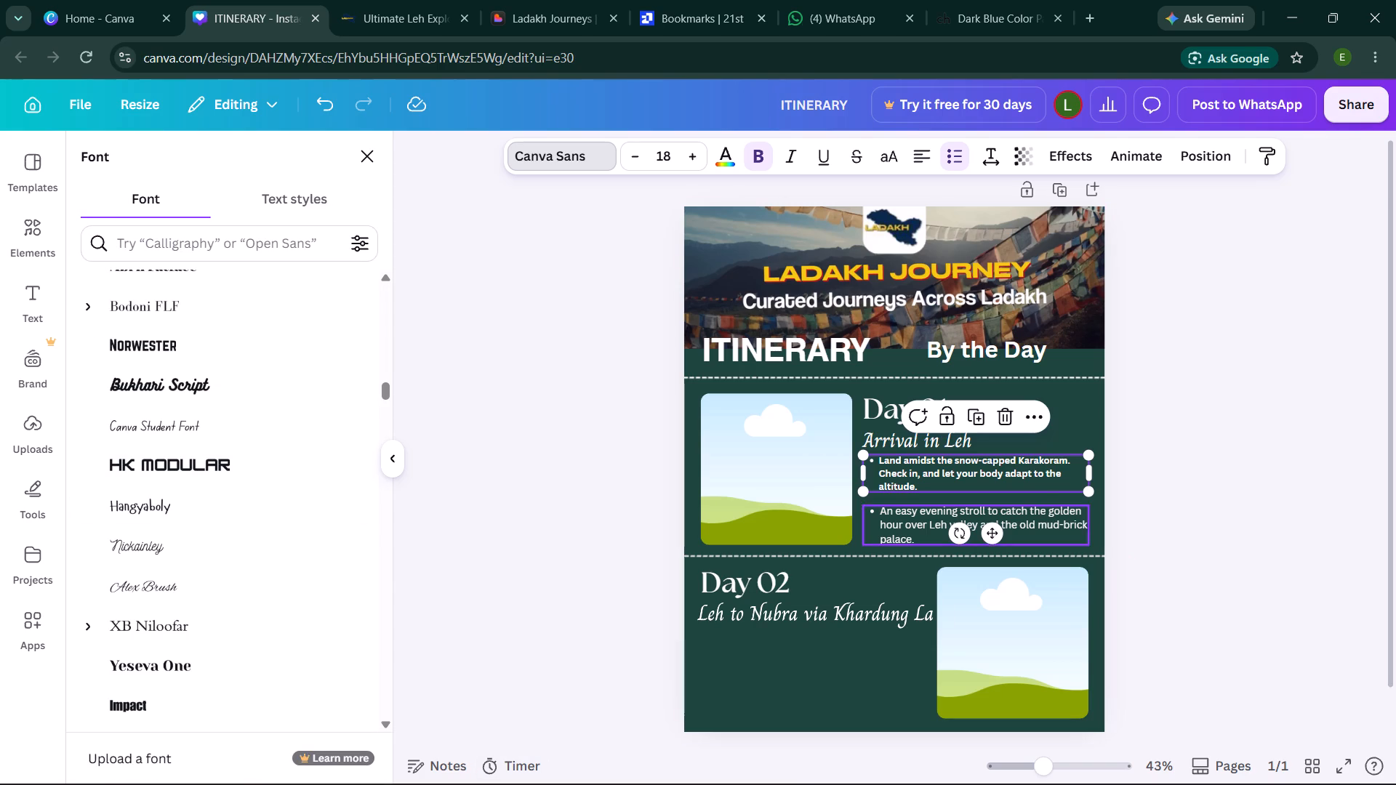
click(888, 472)
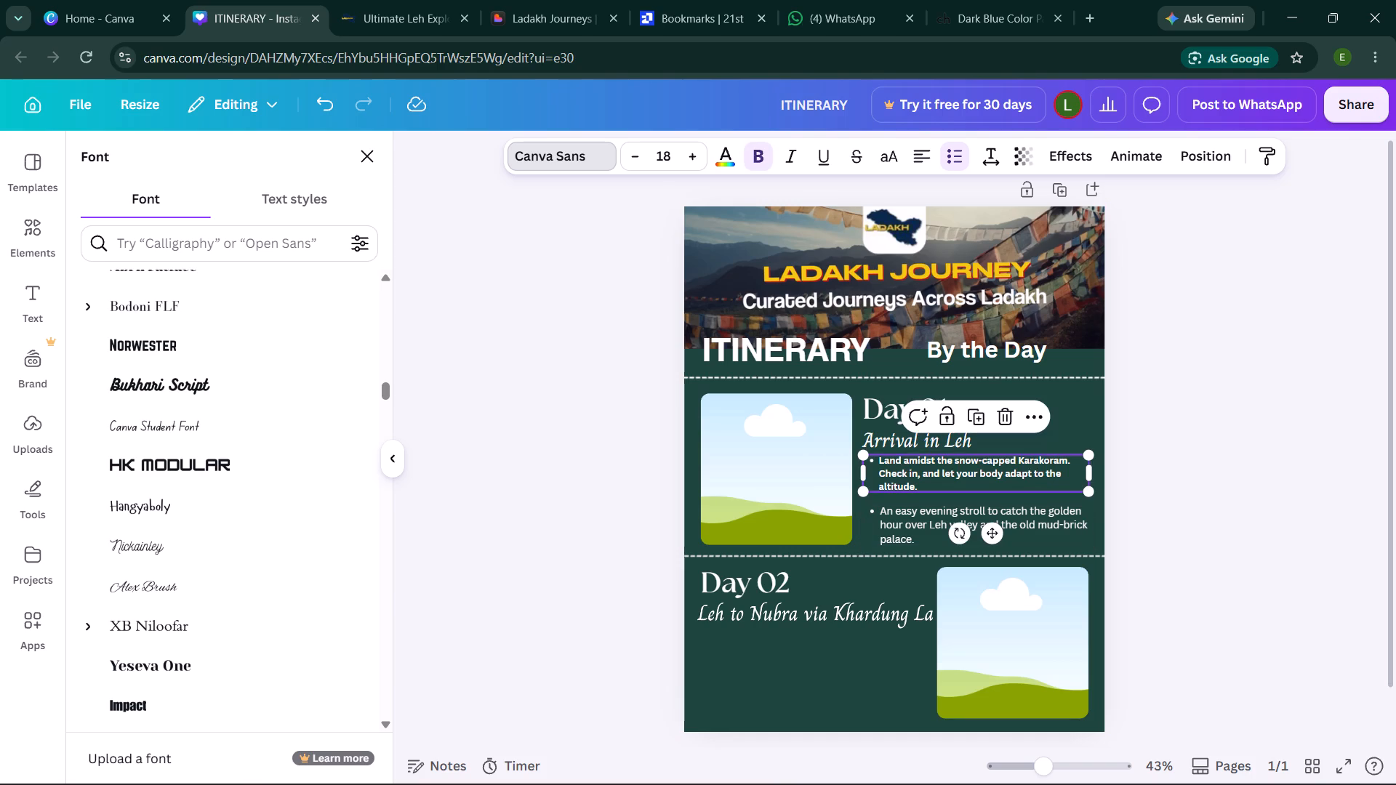
click(676, 151)
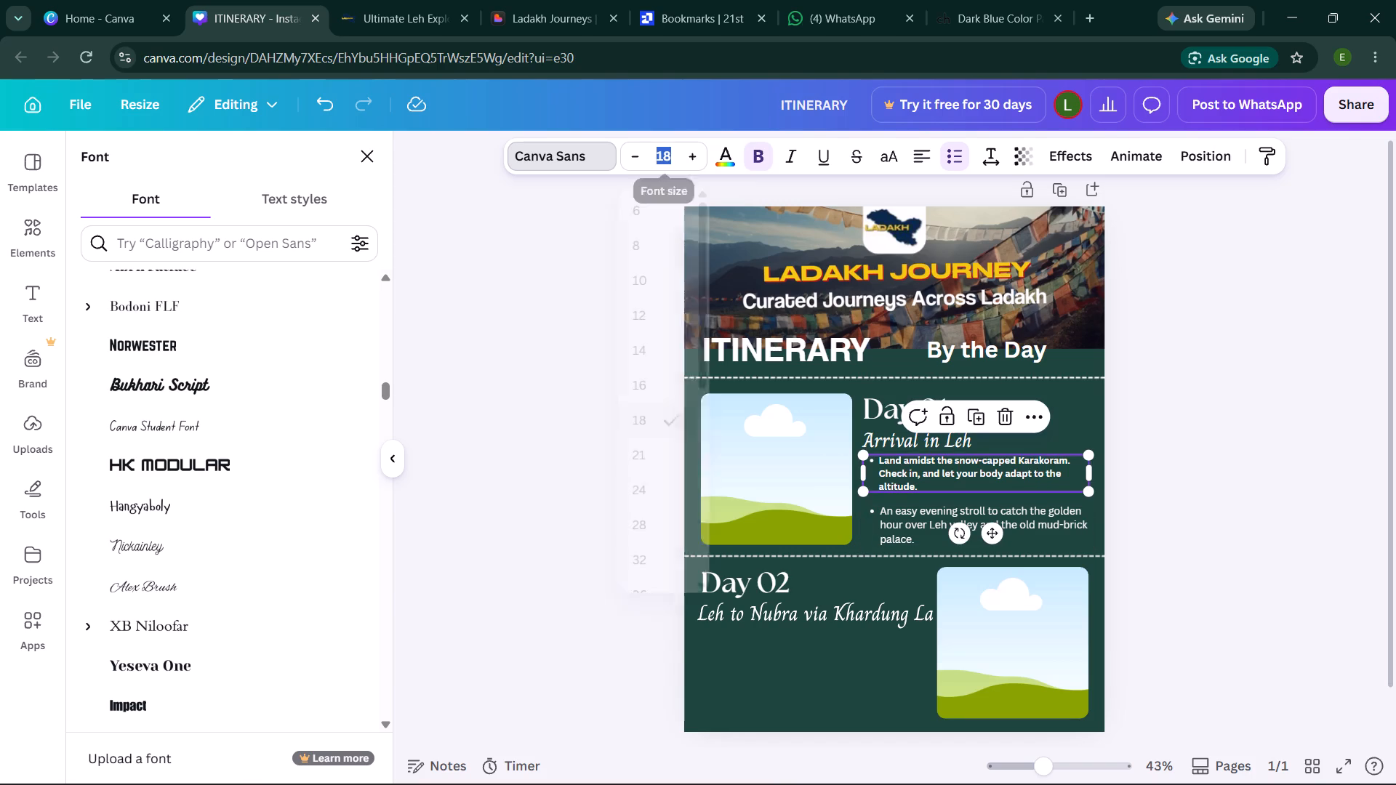
text(19)
text(.3)
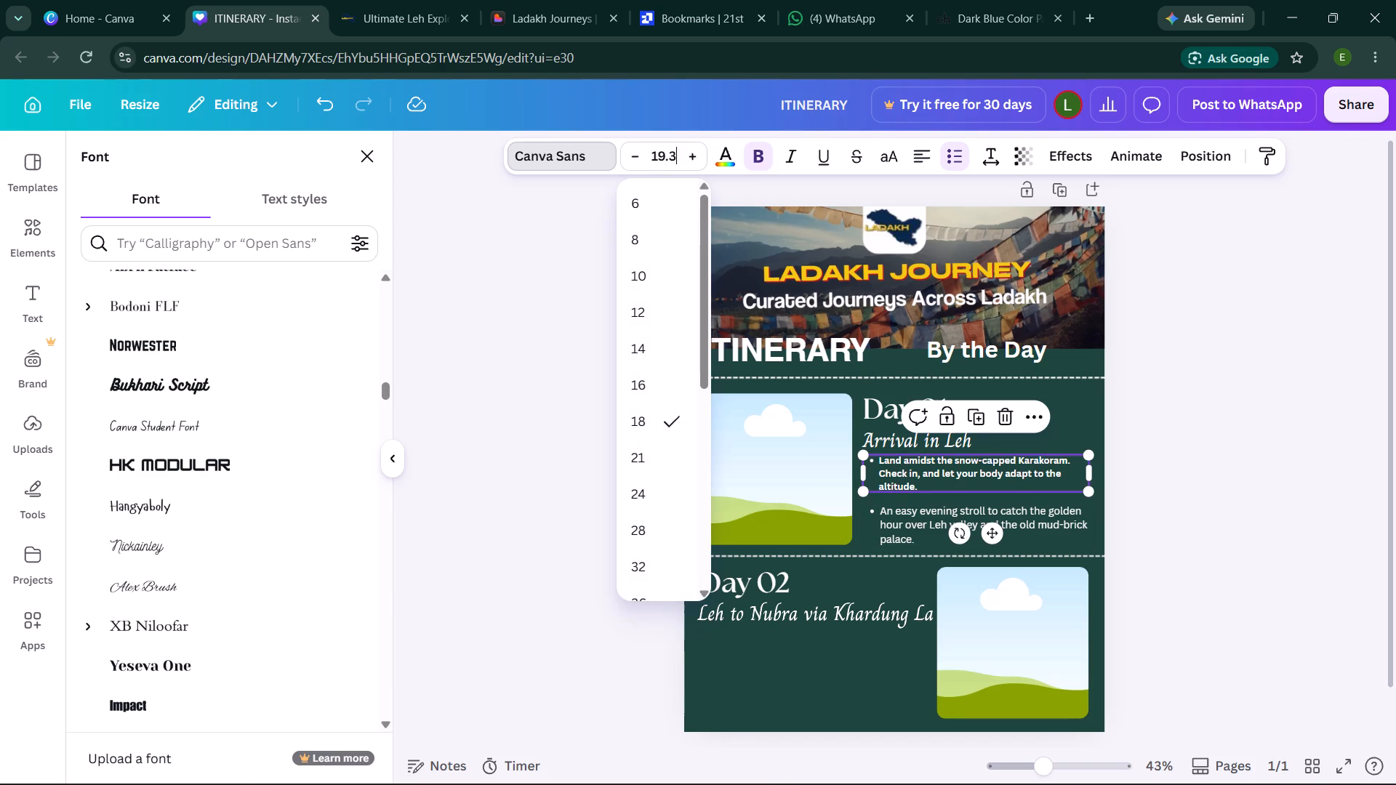
key(Return)
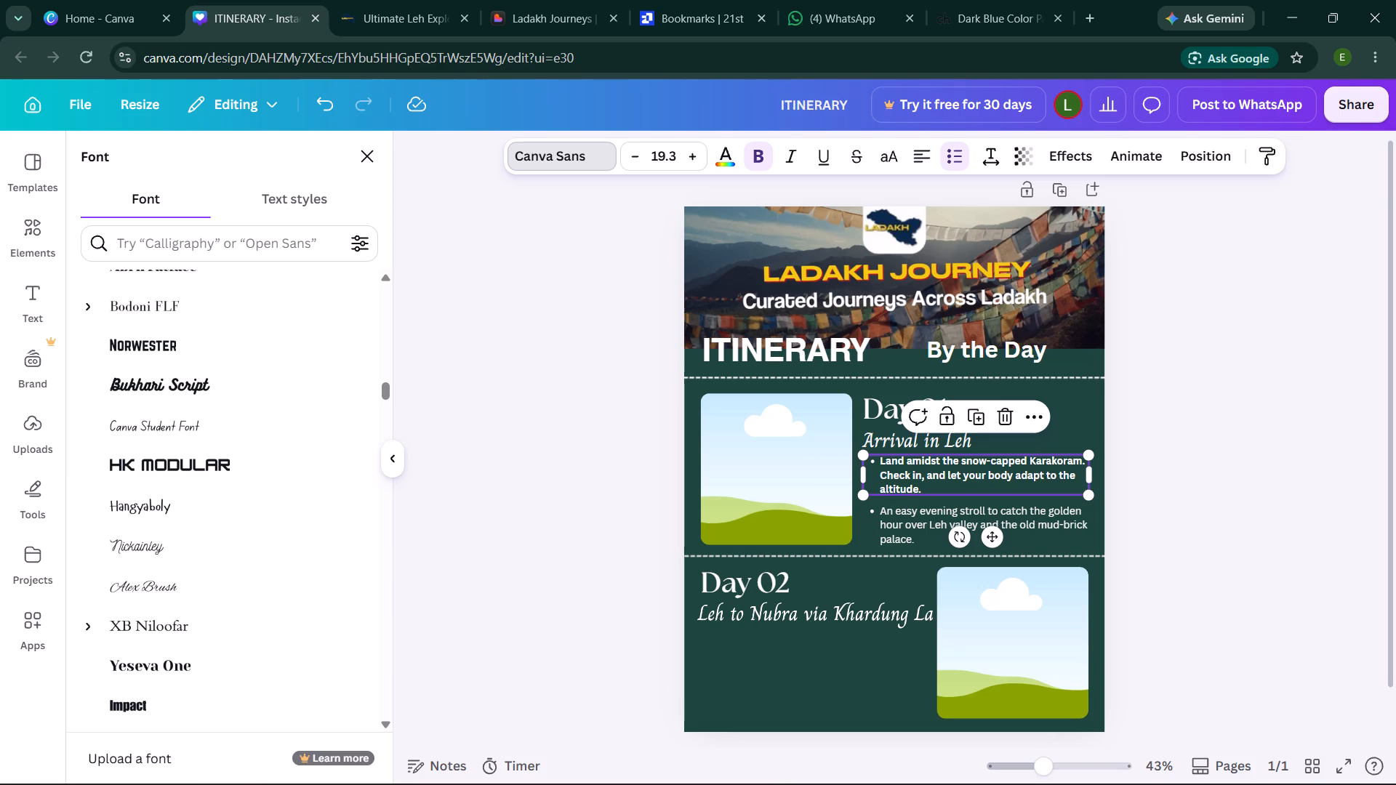
click(550, 362)
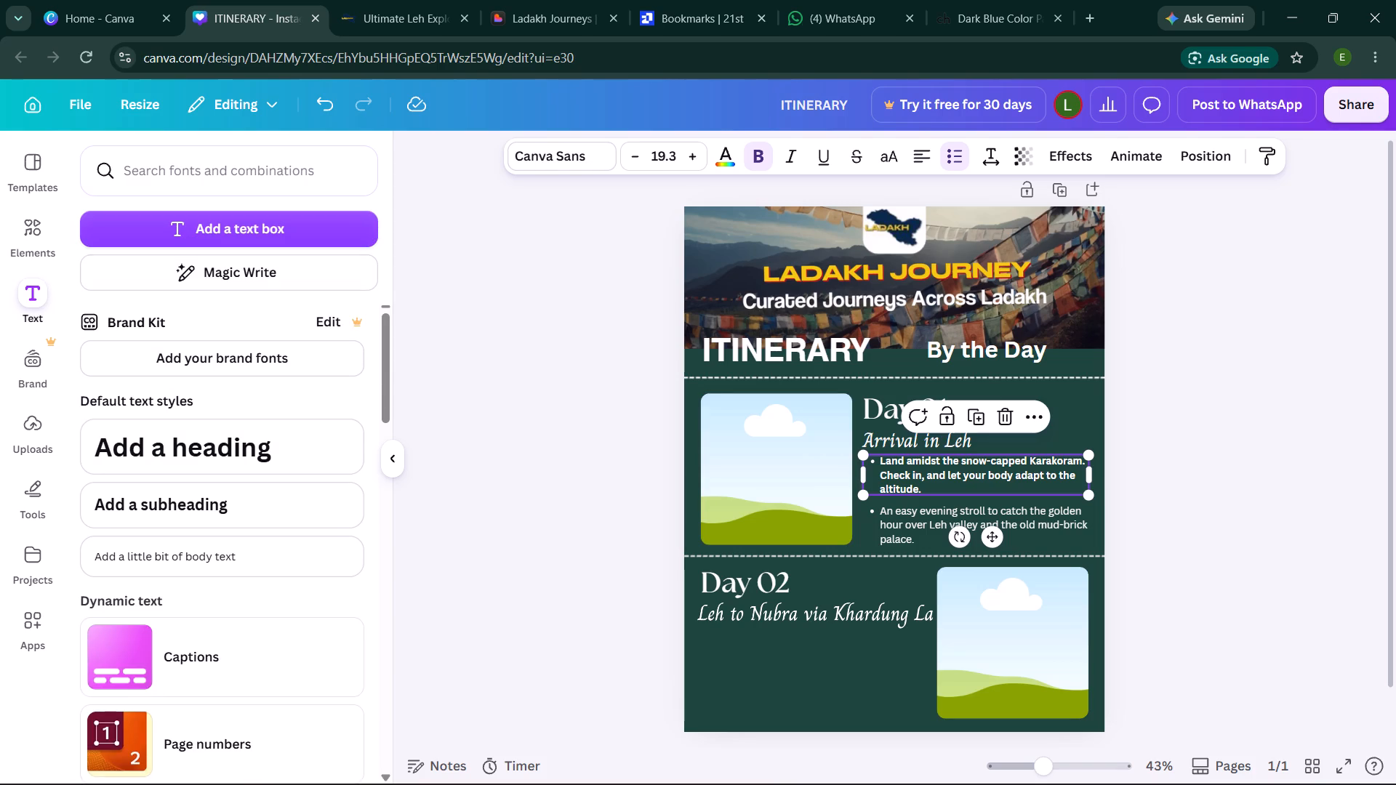
Apply the starred Charm font to the first Day 01 bullet.
click(550, 142)
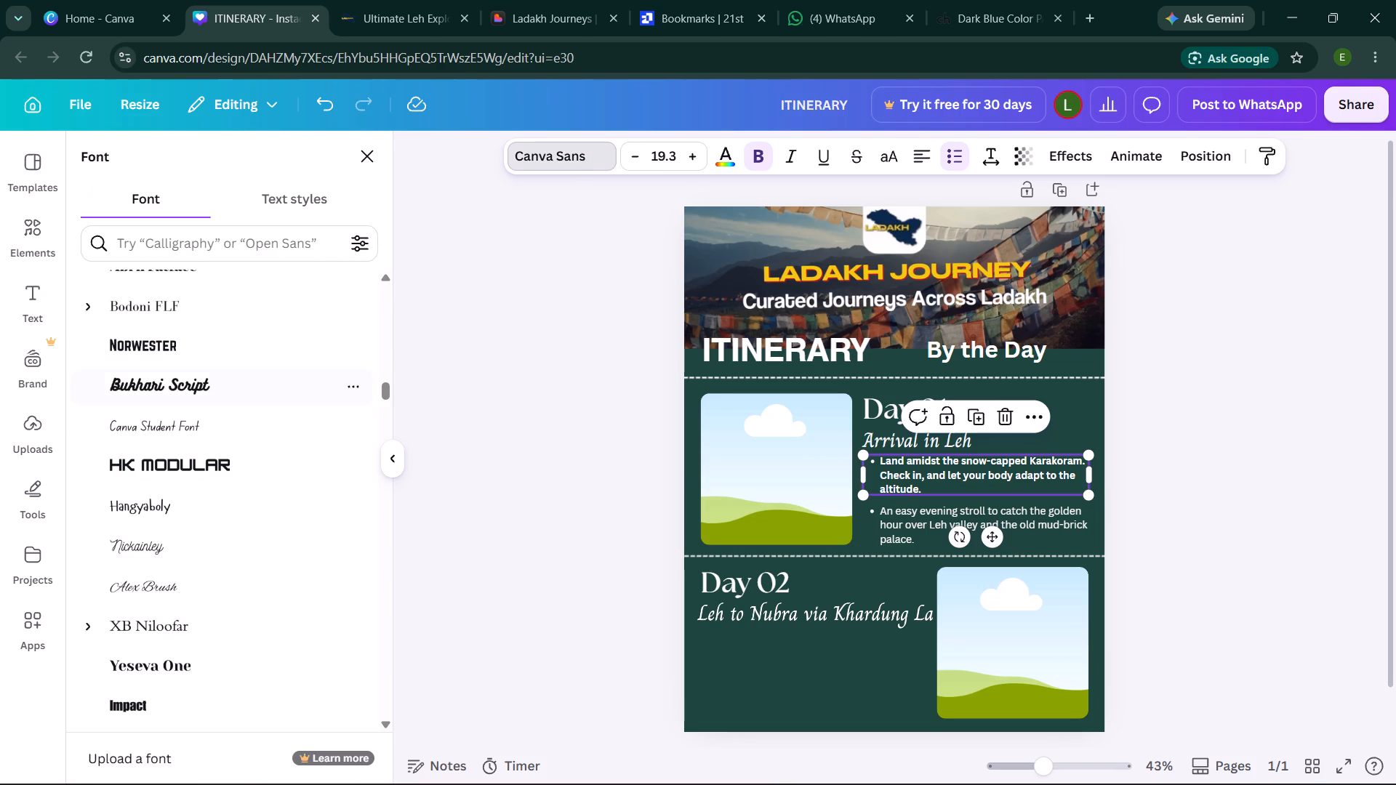
scroll(154, 419, up, 18)
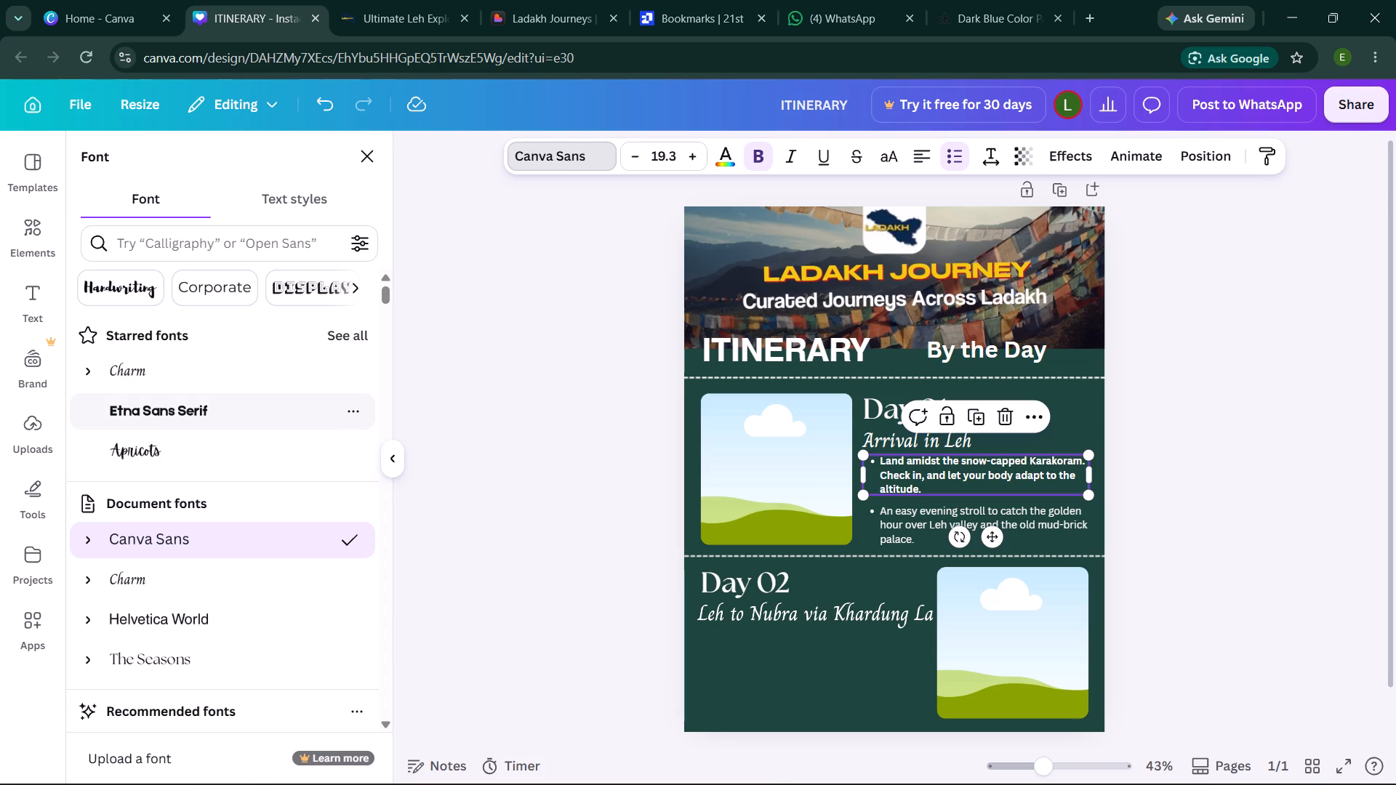
click(181, 377)
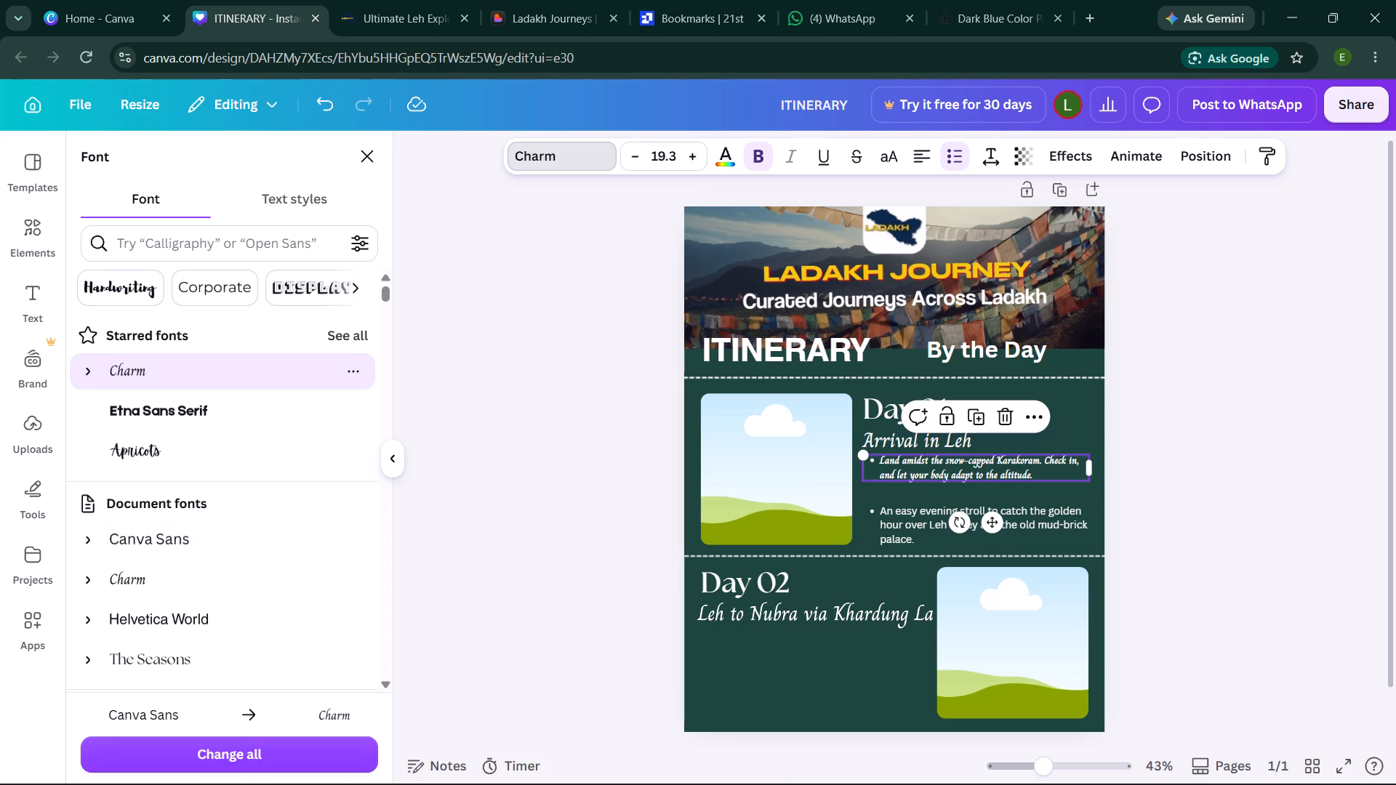
Set the first Day 01 bullet's font size to 21.3.
click(690, 157)
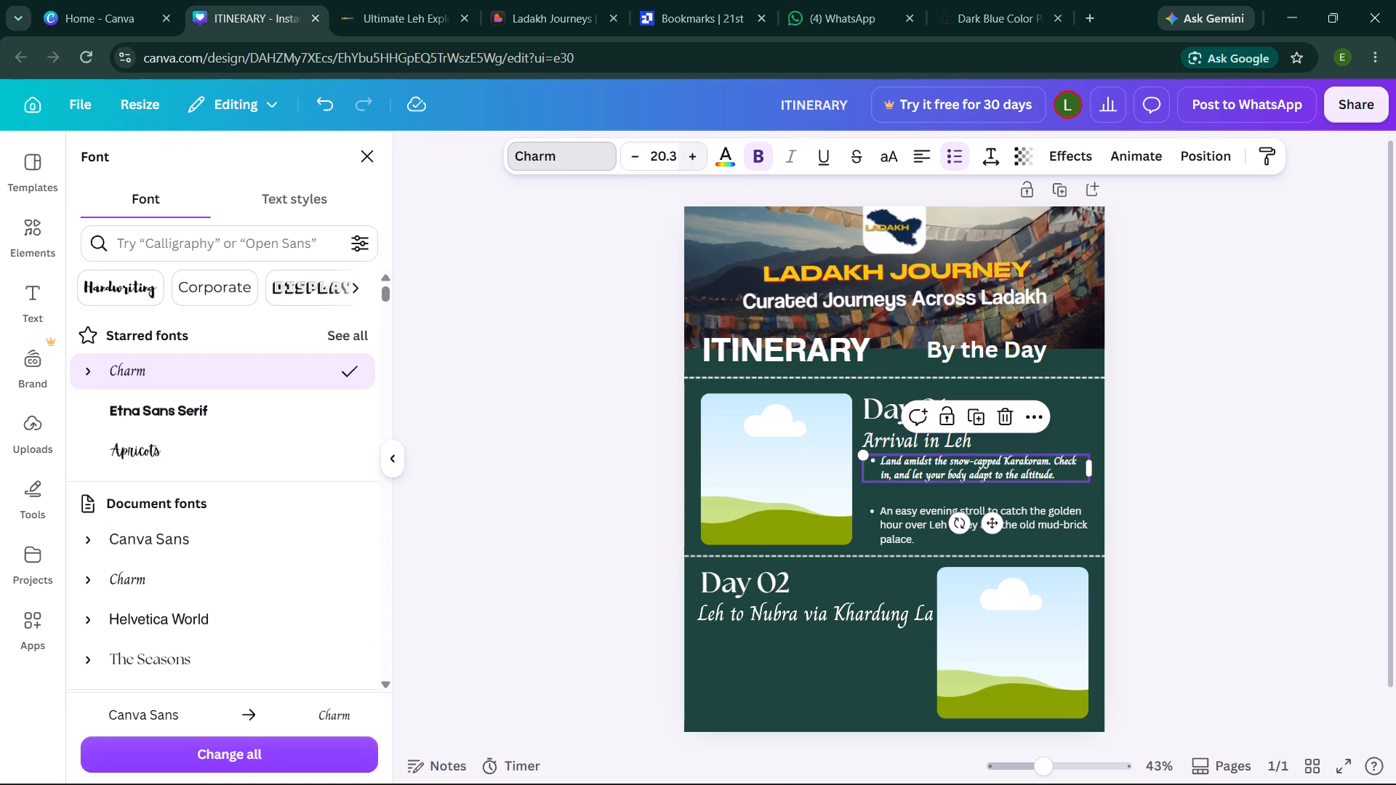
triple_click(690, 157)
click(690, 157)
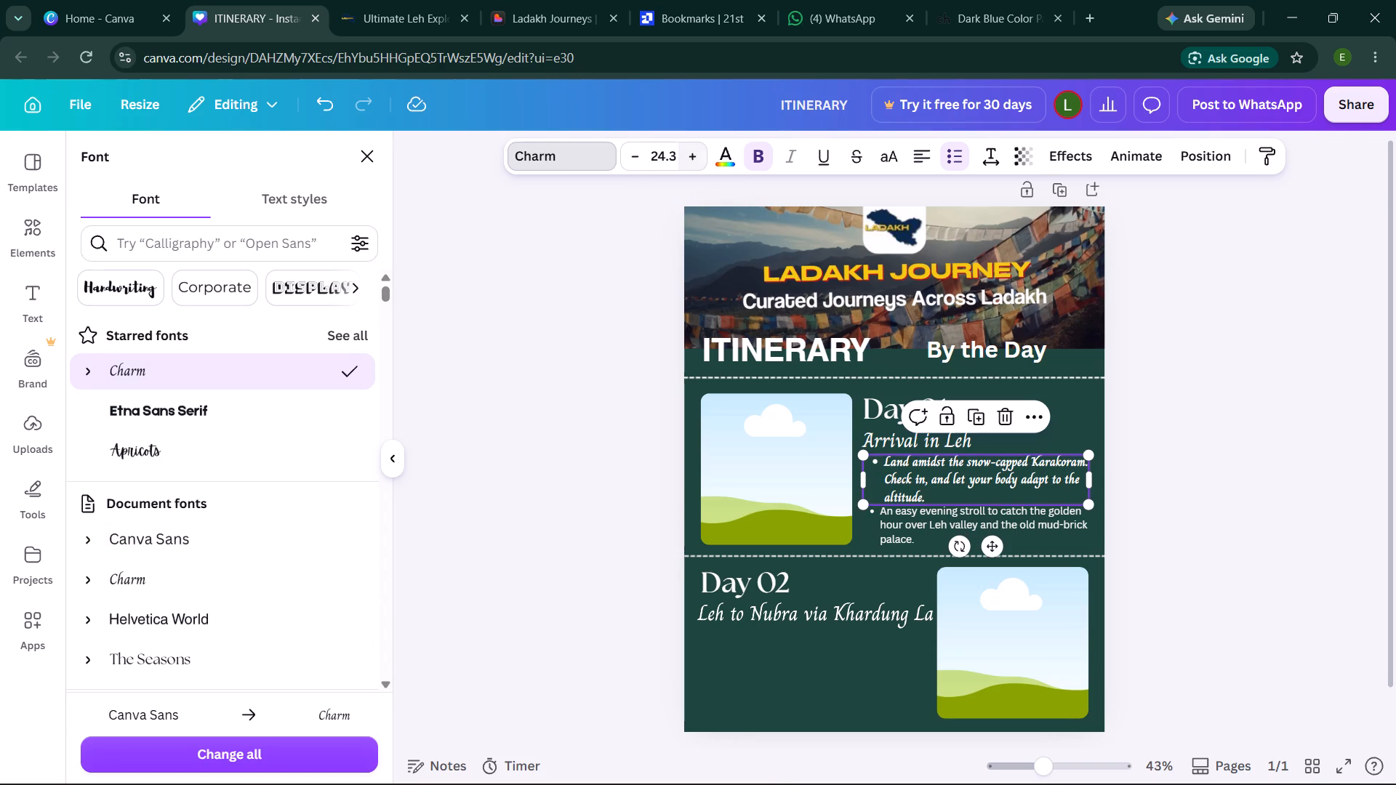
click(636, 157)
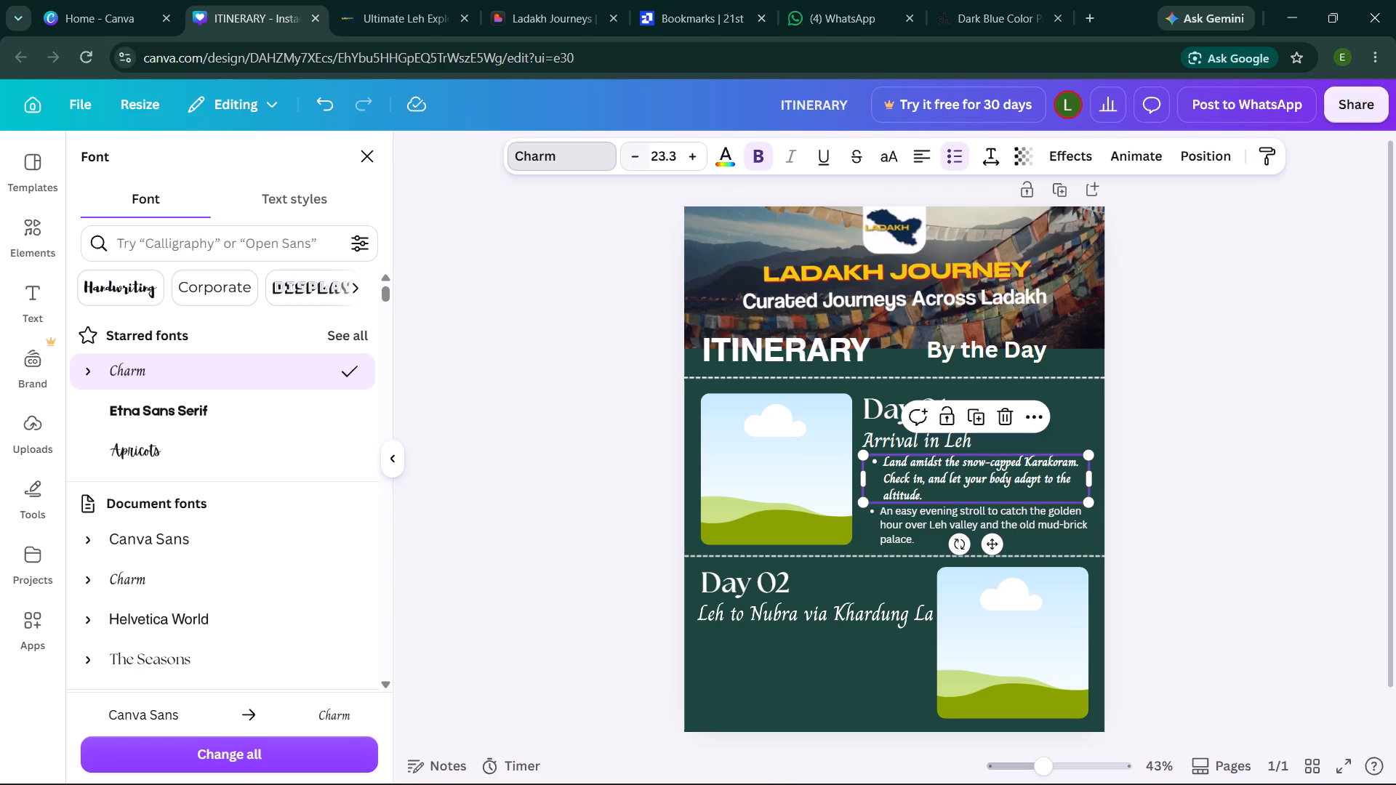
click(636, 157)
click(636, 157)
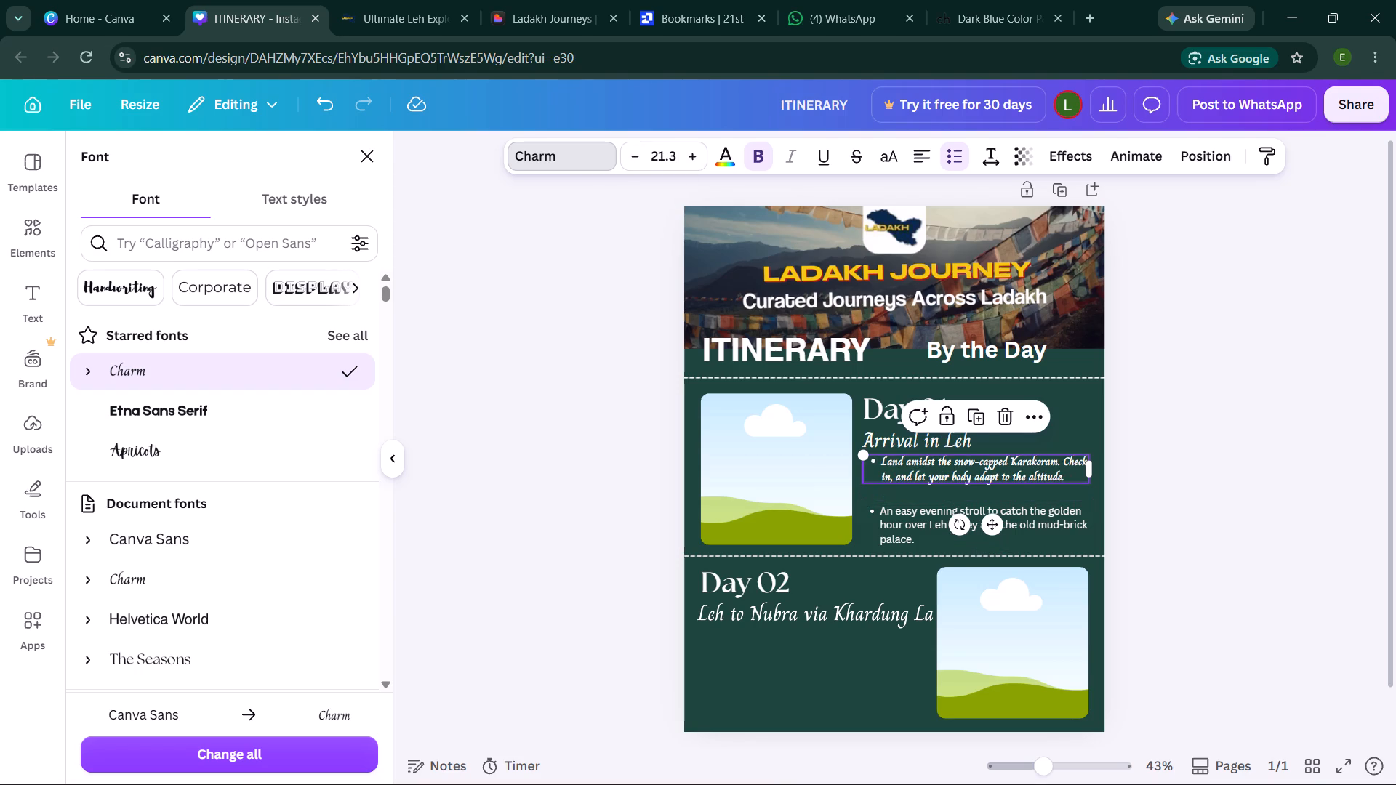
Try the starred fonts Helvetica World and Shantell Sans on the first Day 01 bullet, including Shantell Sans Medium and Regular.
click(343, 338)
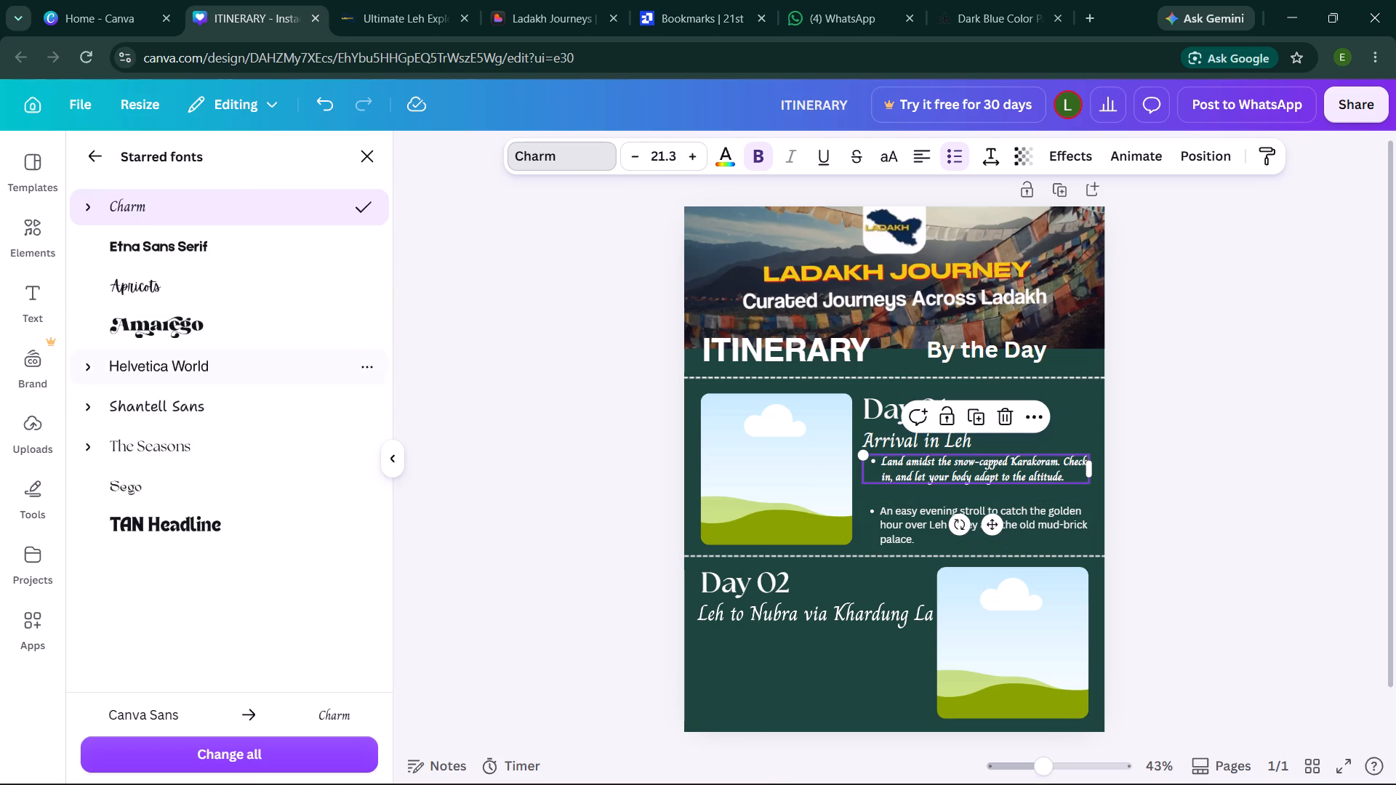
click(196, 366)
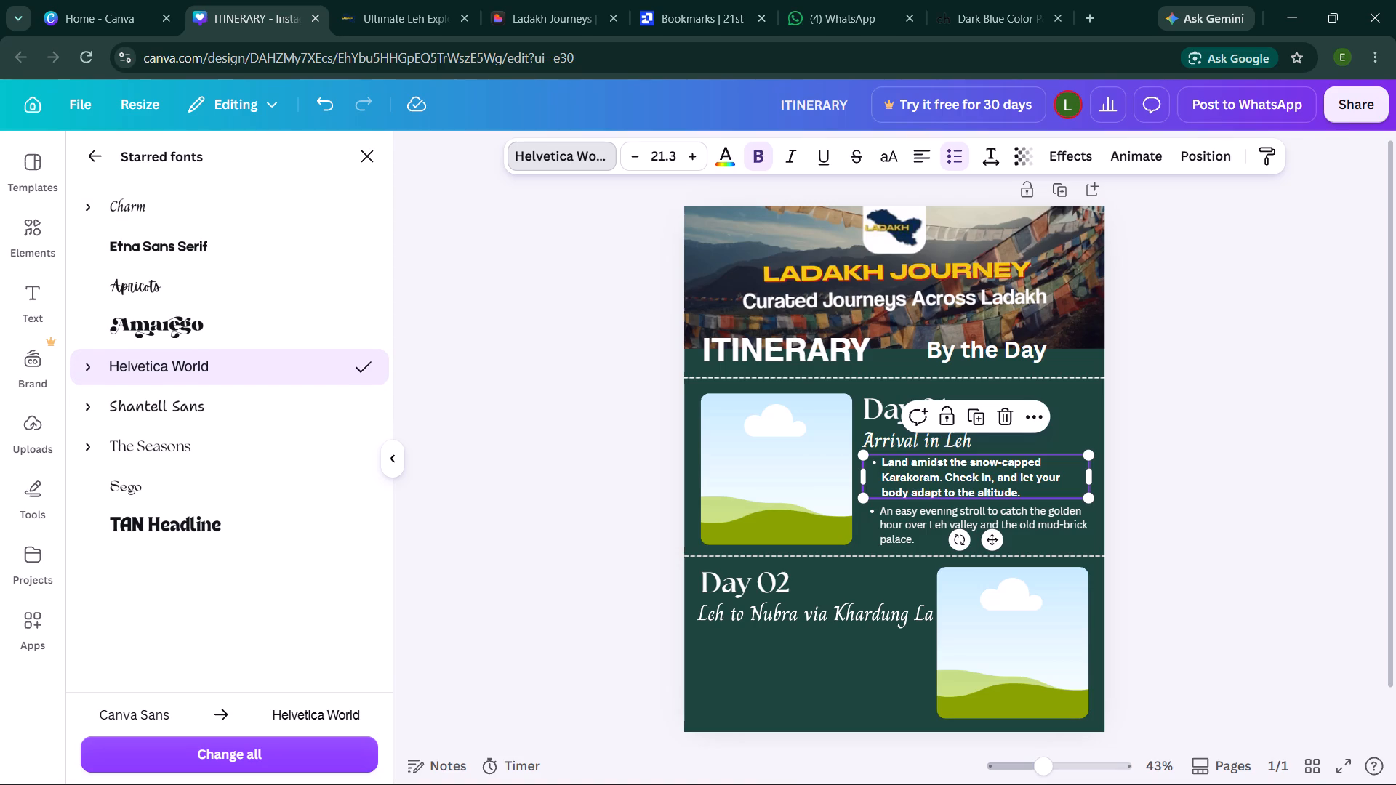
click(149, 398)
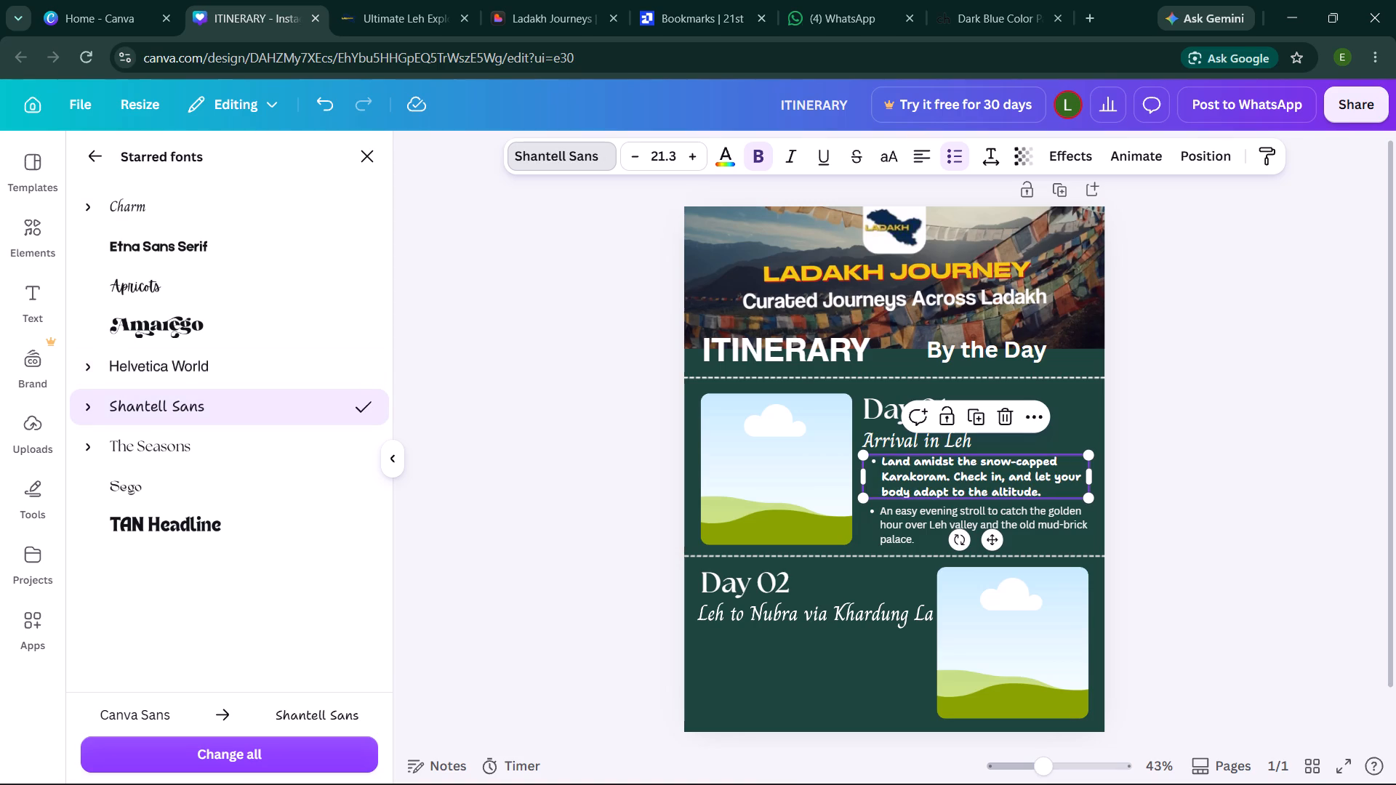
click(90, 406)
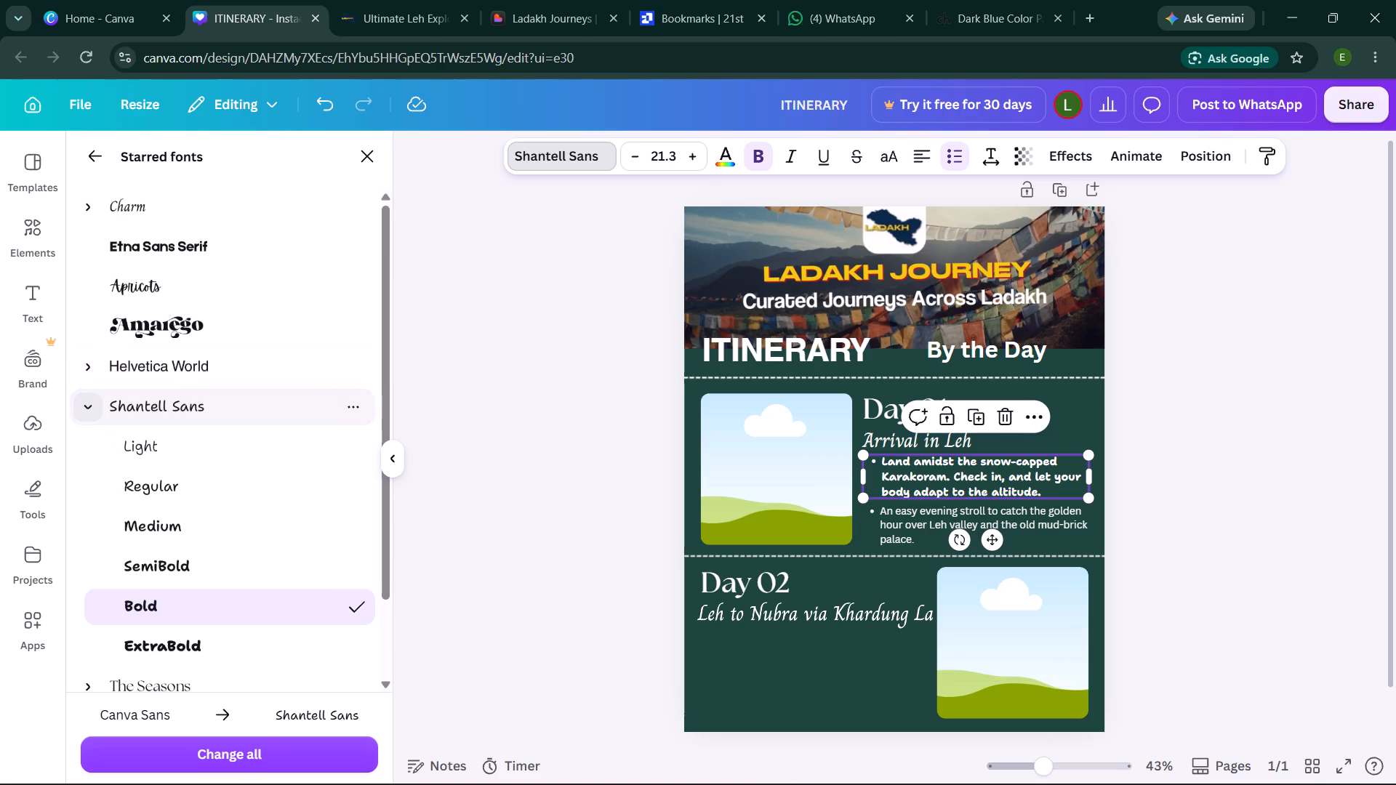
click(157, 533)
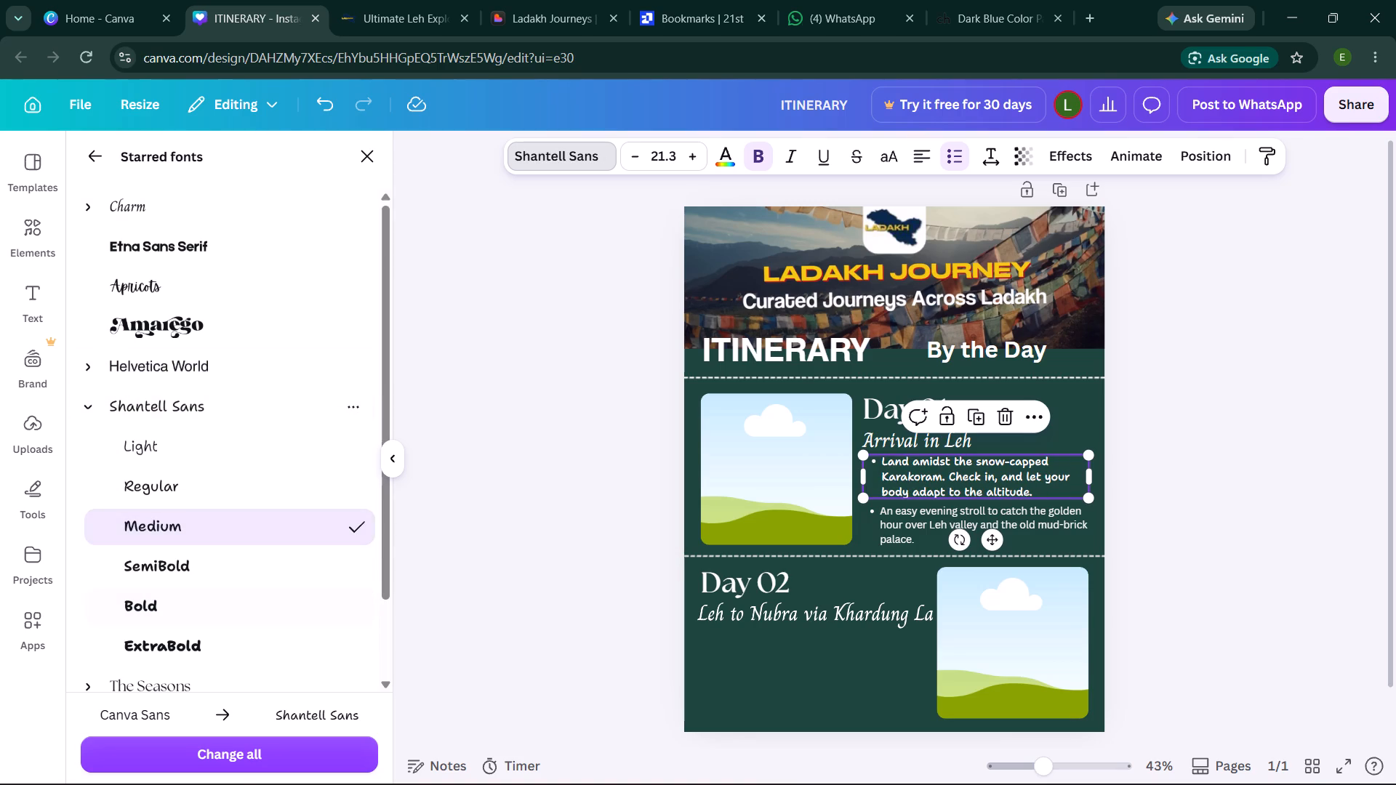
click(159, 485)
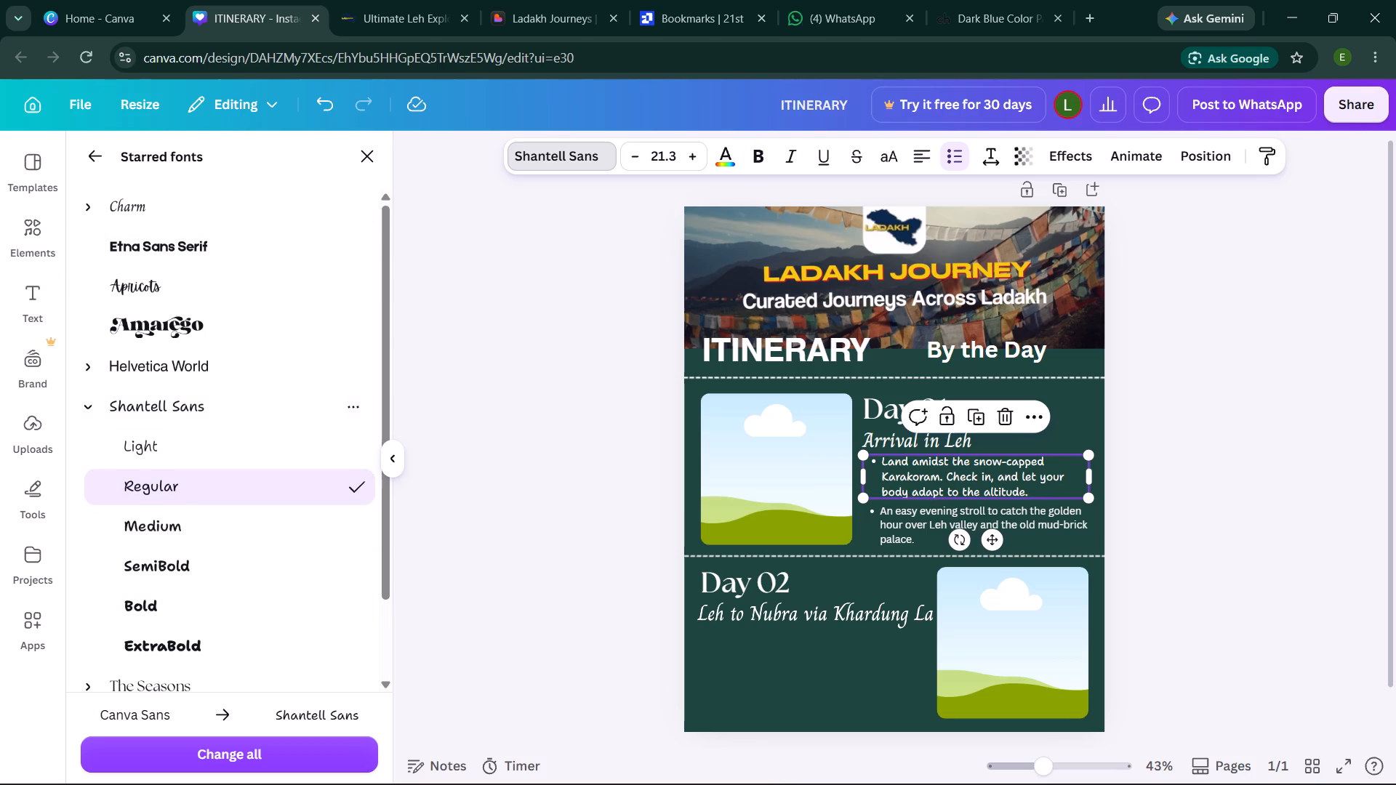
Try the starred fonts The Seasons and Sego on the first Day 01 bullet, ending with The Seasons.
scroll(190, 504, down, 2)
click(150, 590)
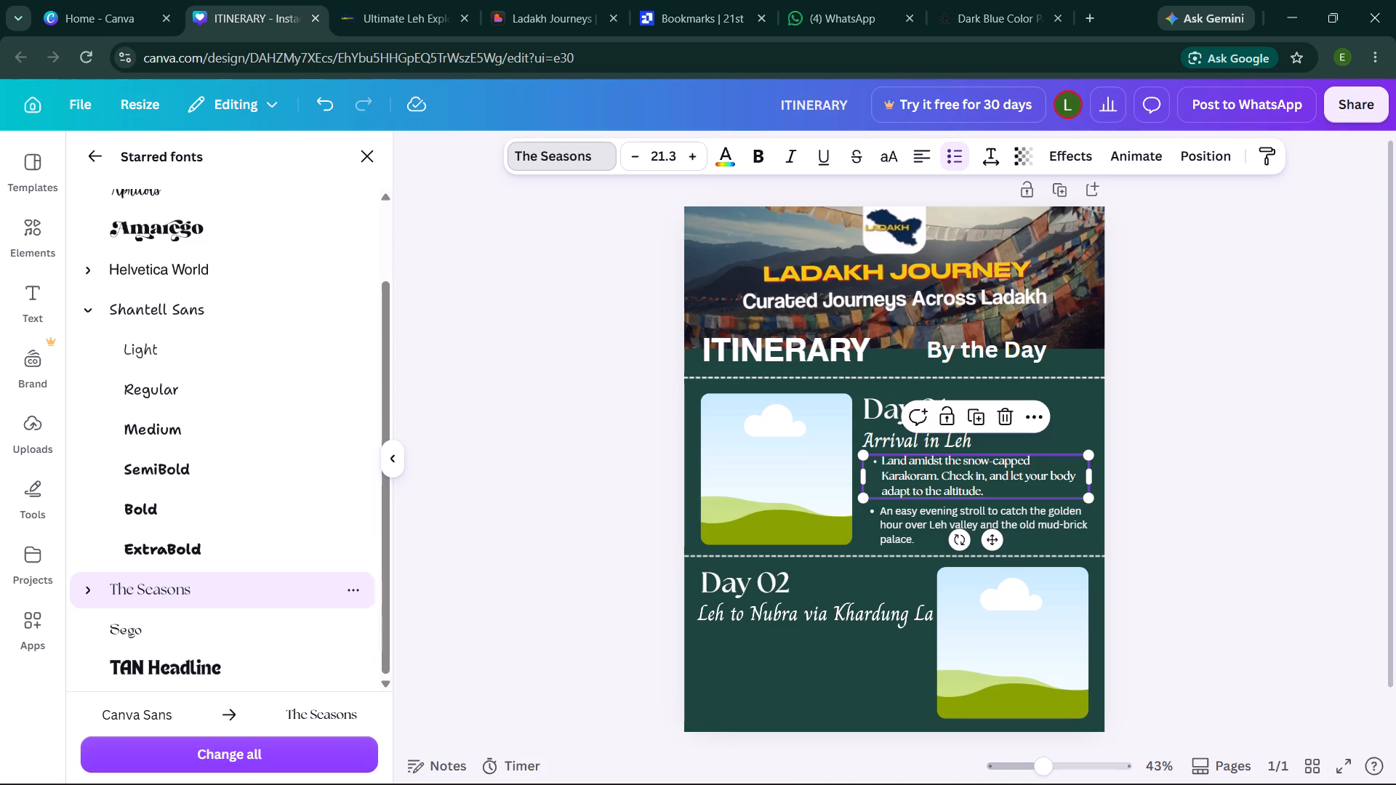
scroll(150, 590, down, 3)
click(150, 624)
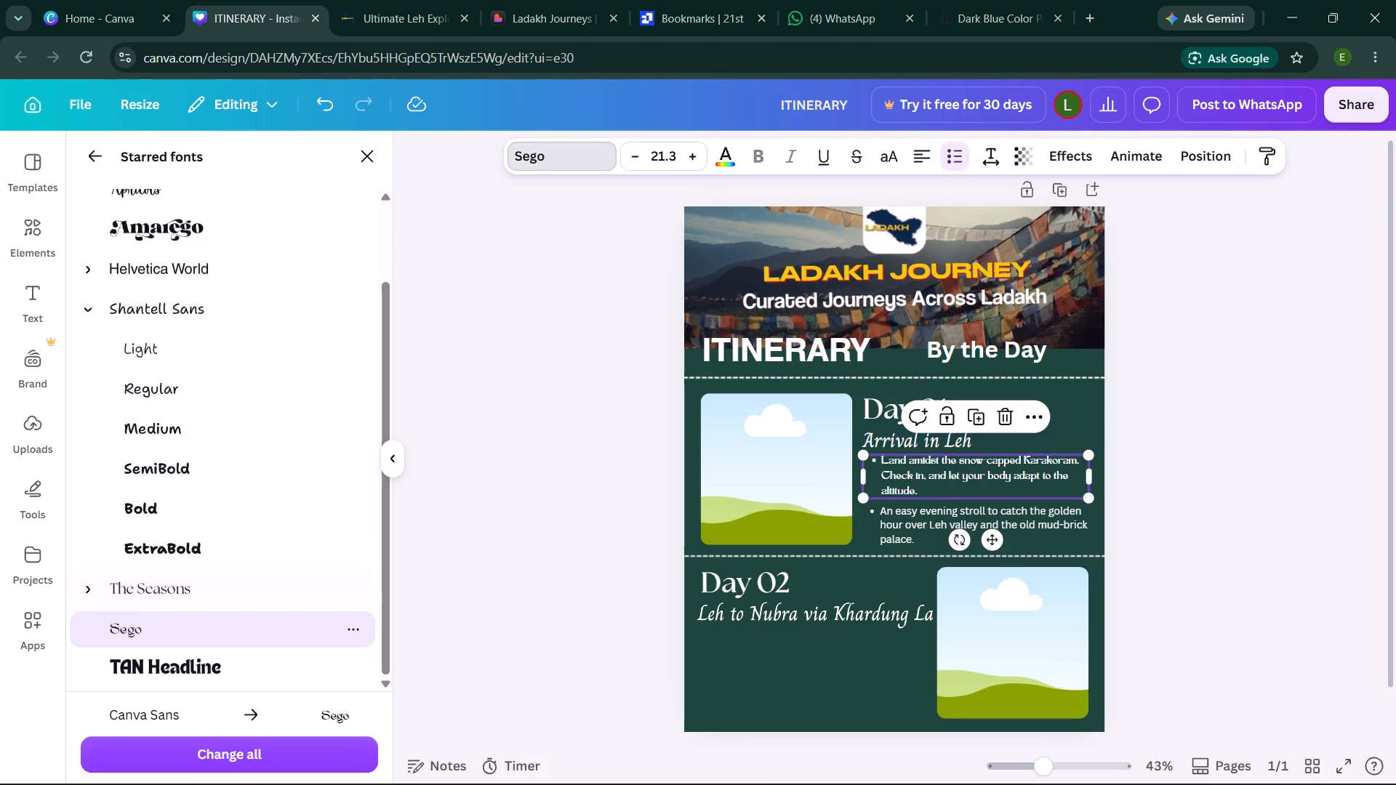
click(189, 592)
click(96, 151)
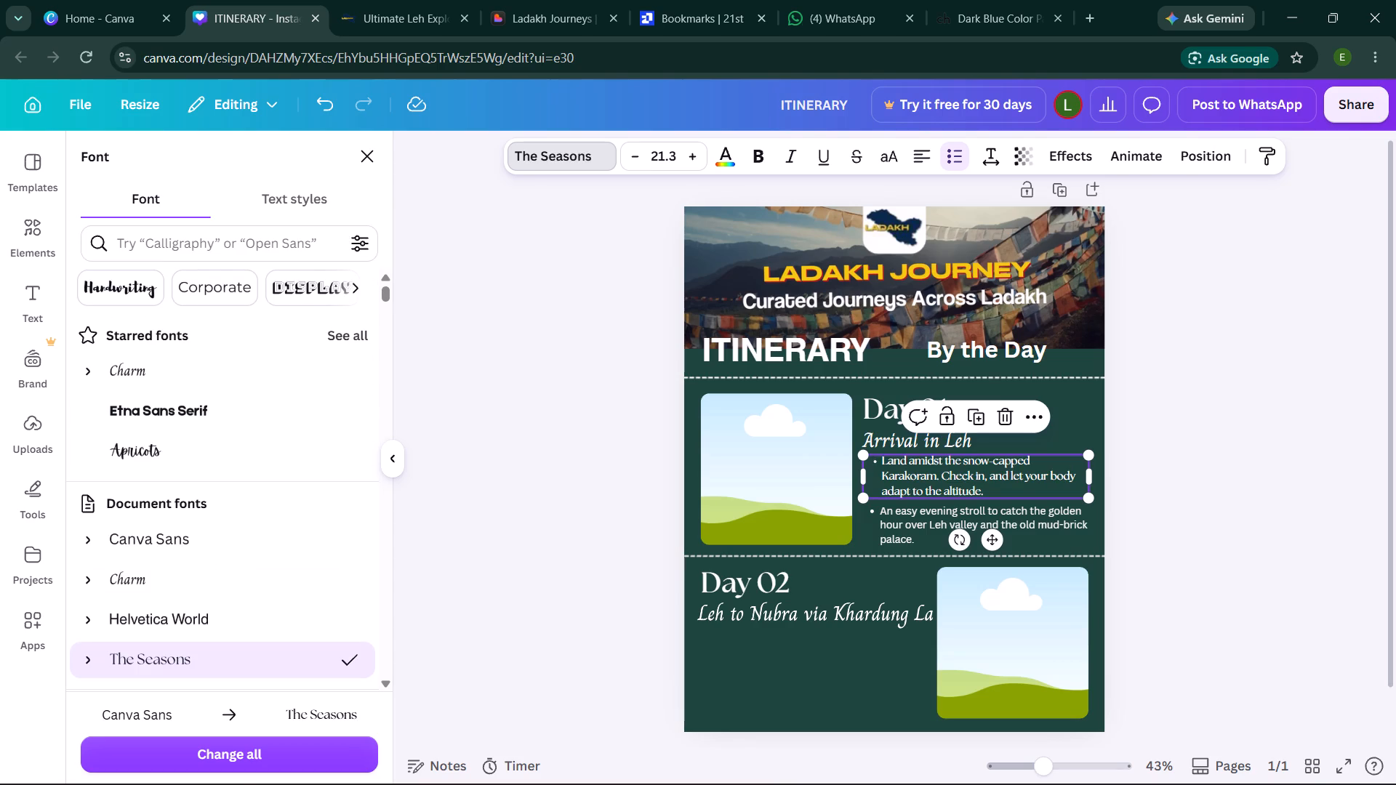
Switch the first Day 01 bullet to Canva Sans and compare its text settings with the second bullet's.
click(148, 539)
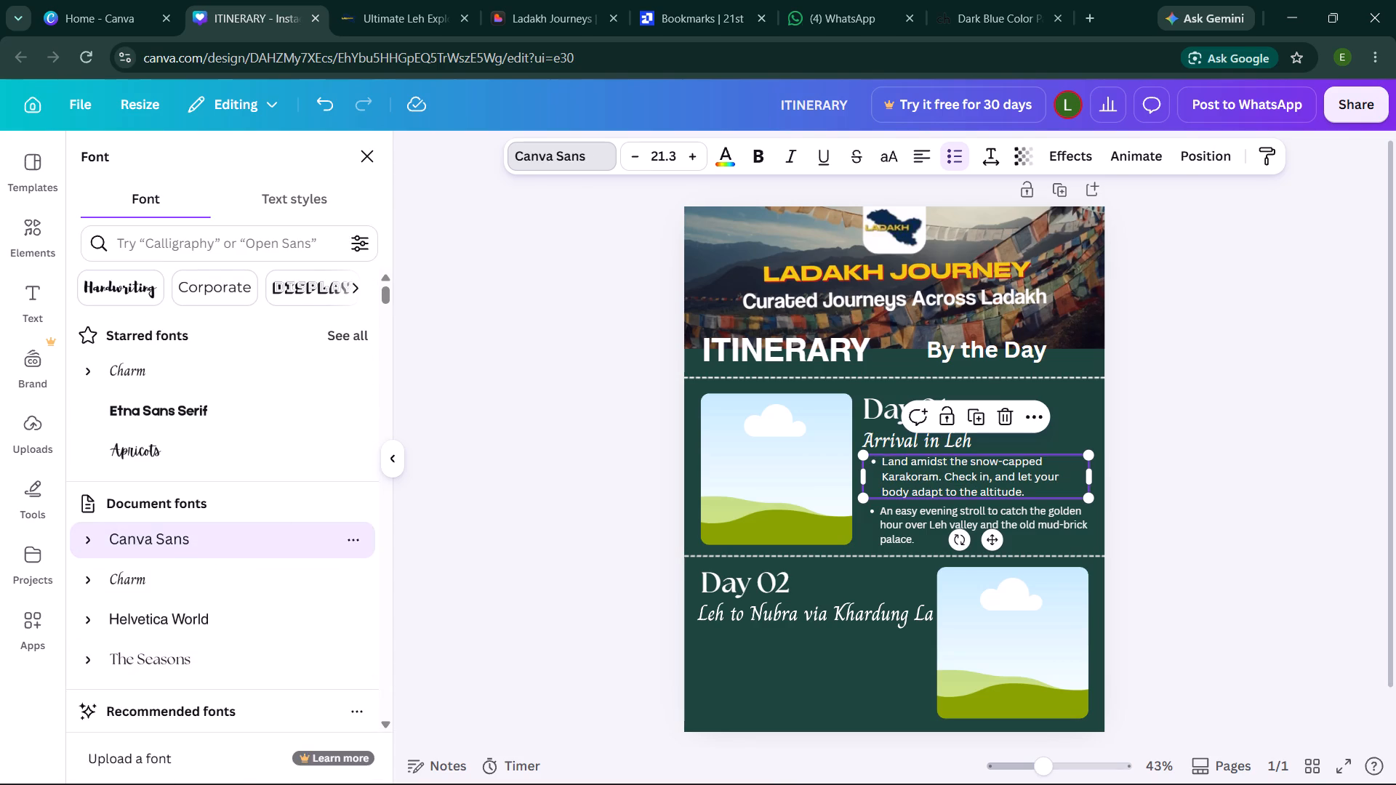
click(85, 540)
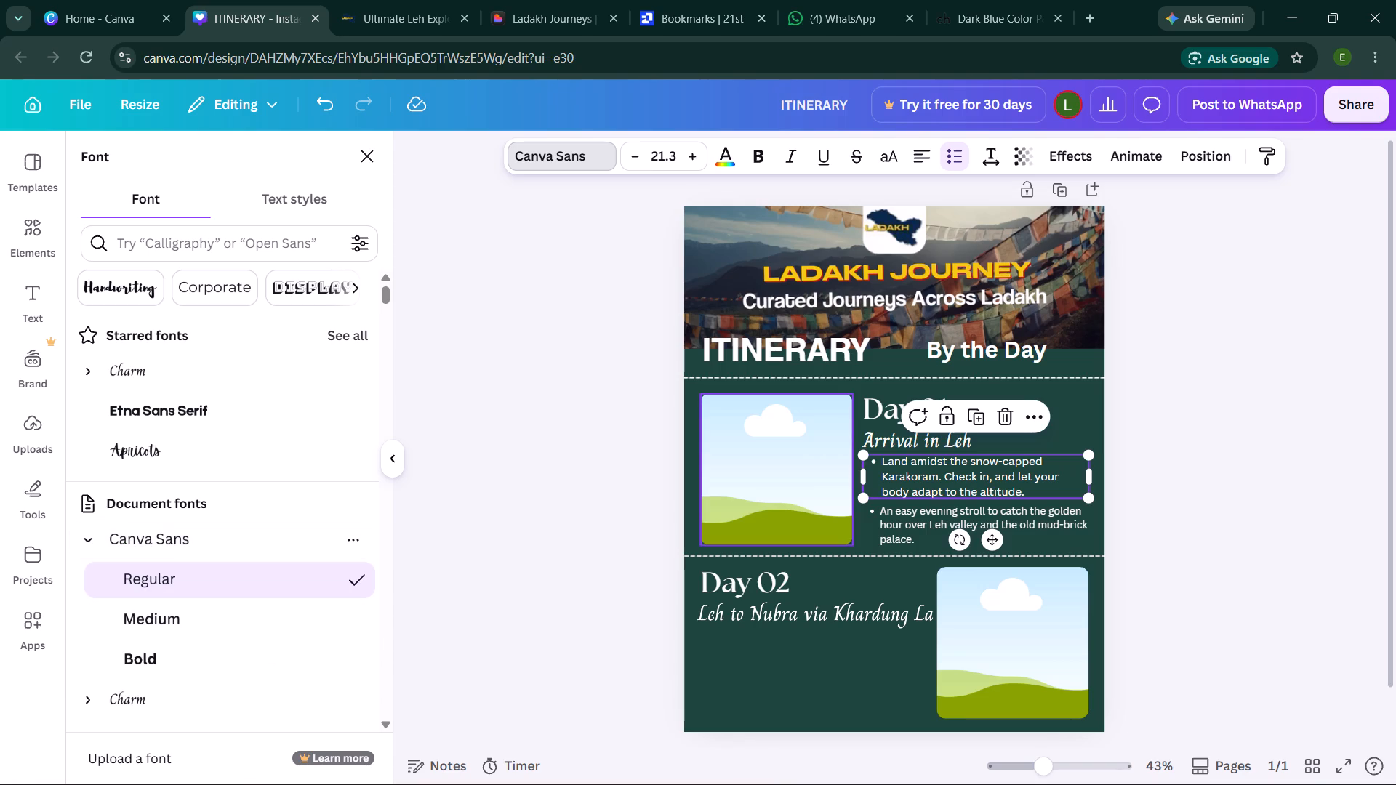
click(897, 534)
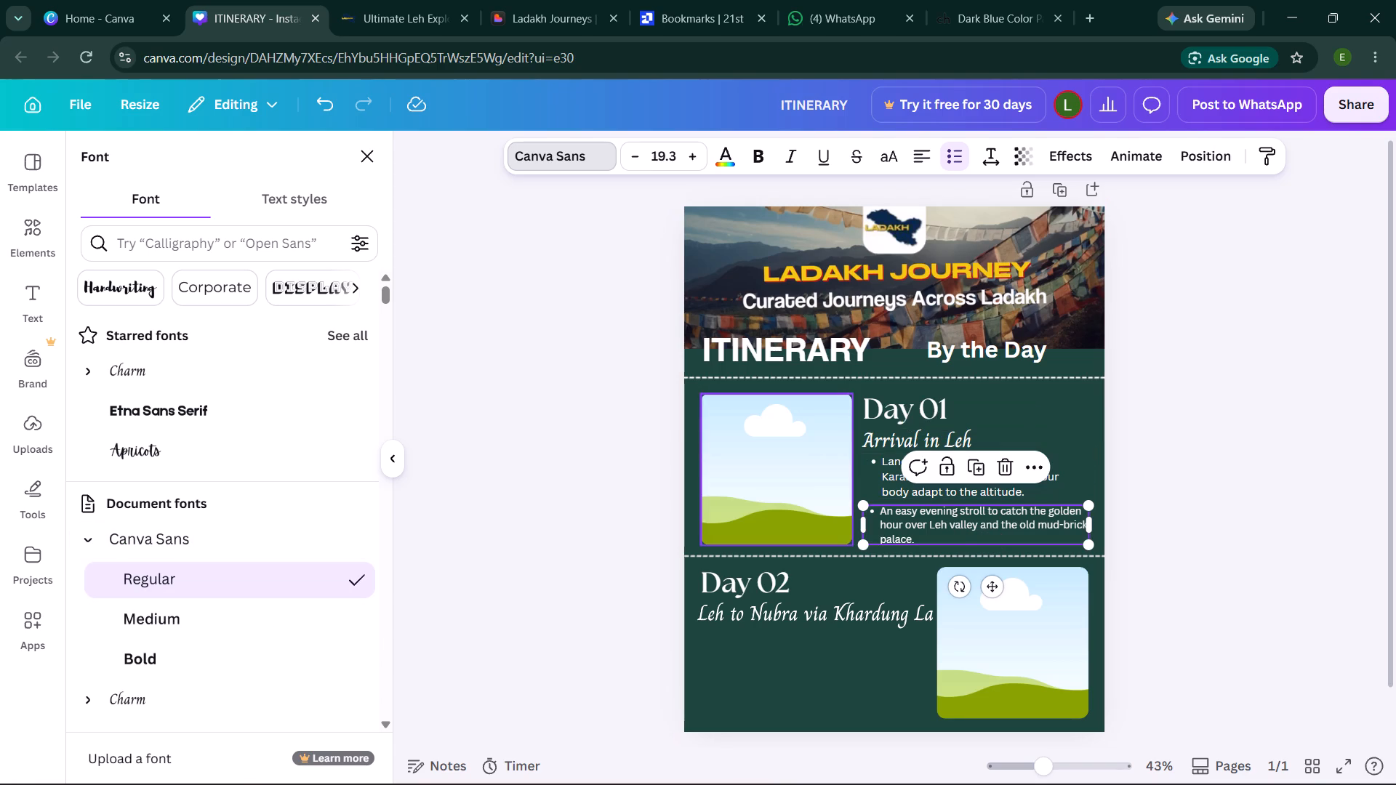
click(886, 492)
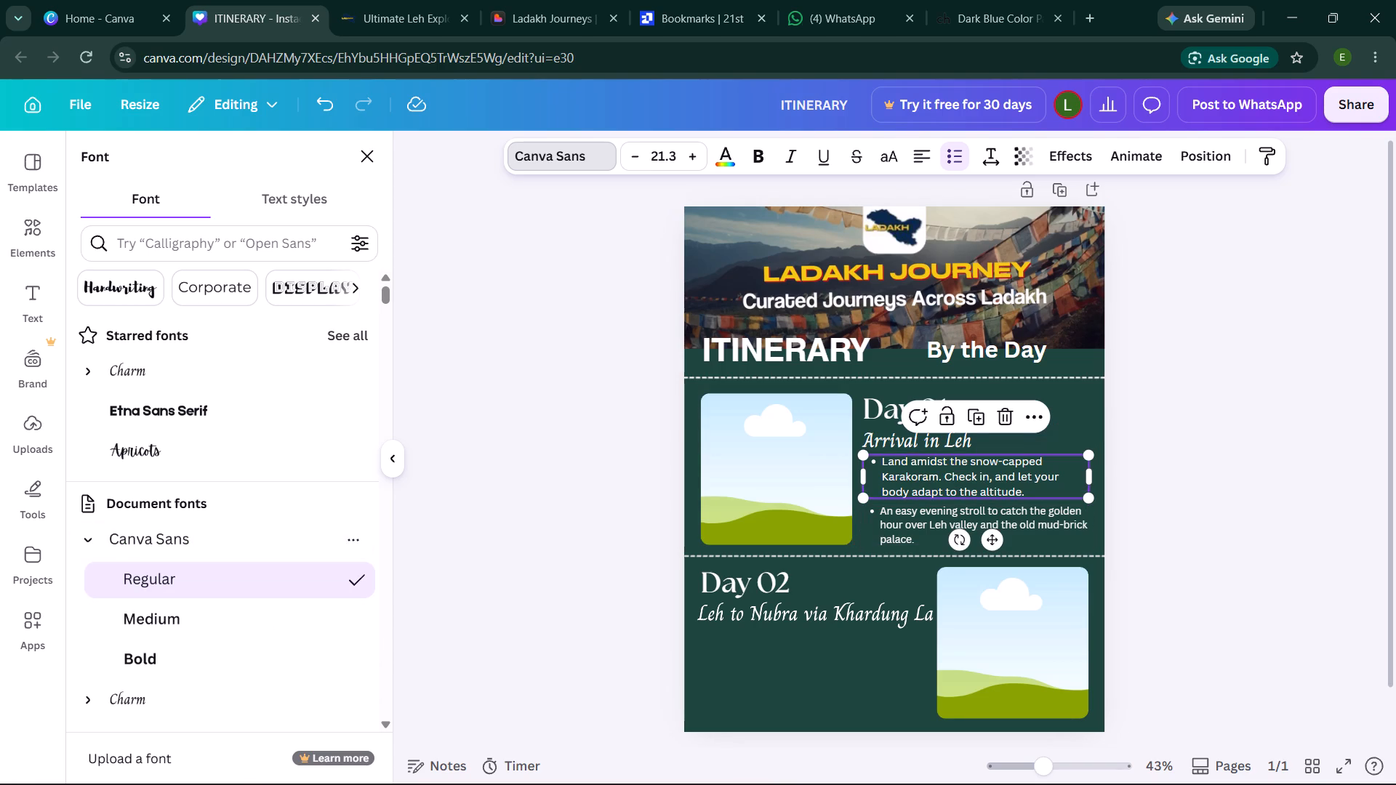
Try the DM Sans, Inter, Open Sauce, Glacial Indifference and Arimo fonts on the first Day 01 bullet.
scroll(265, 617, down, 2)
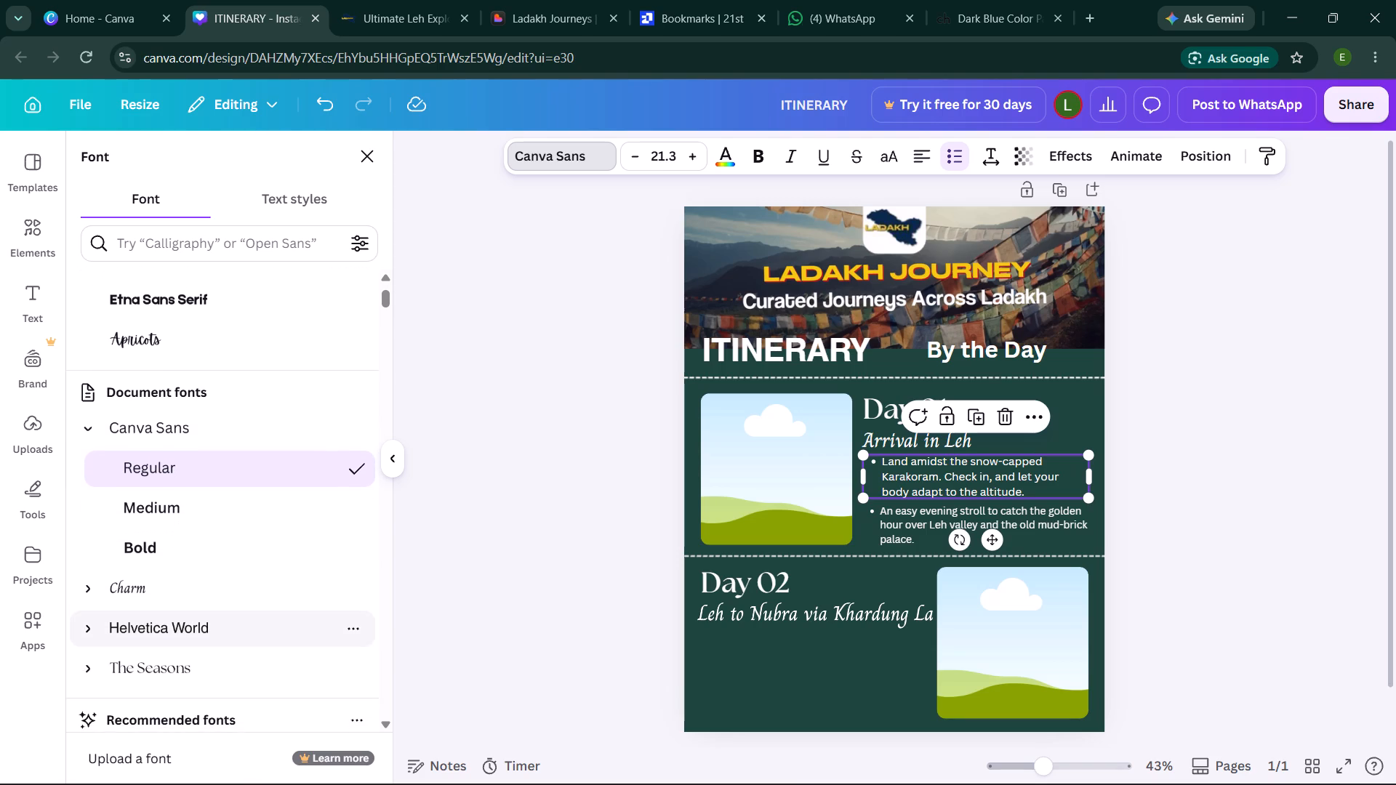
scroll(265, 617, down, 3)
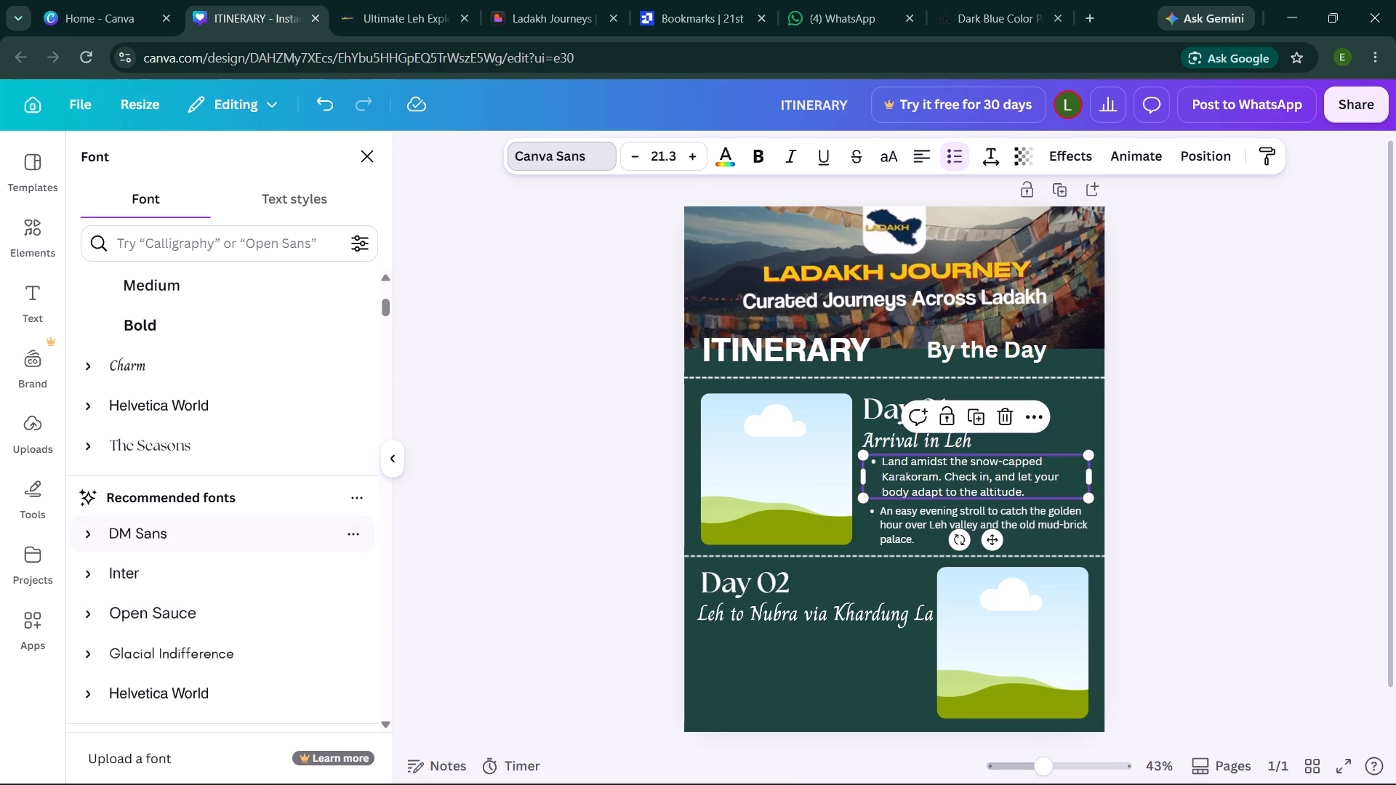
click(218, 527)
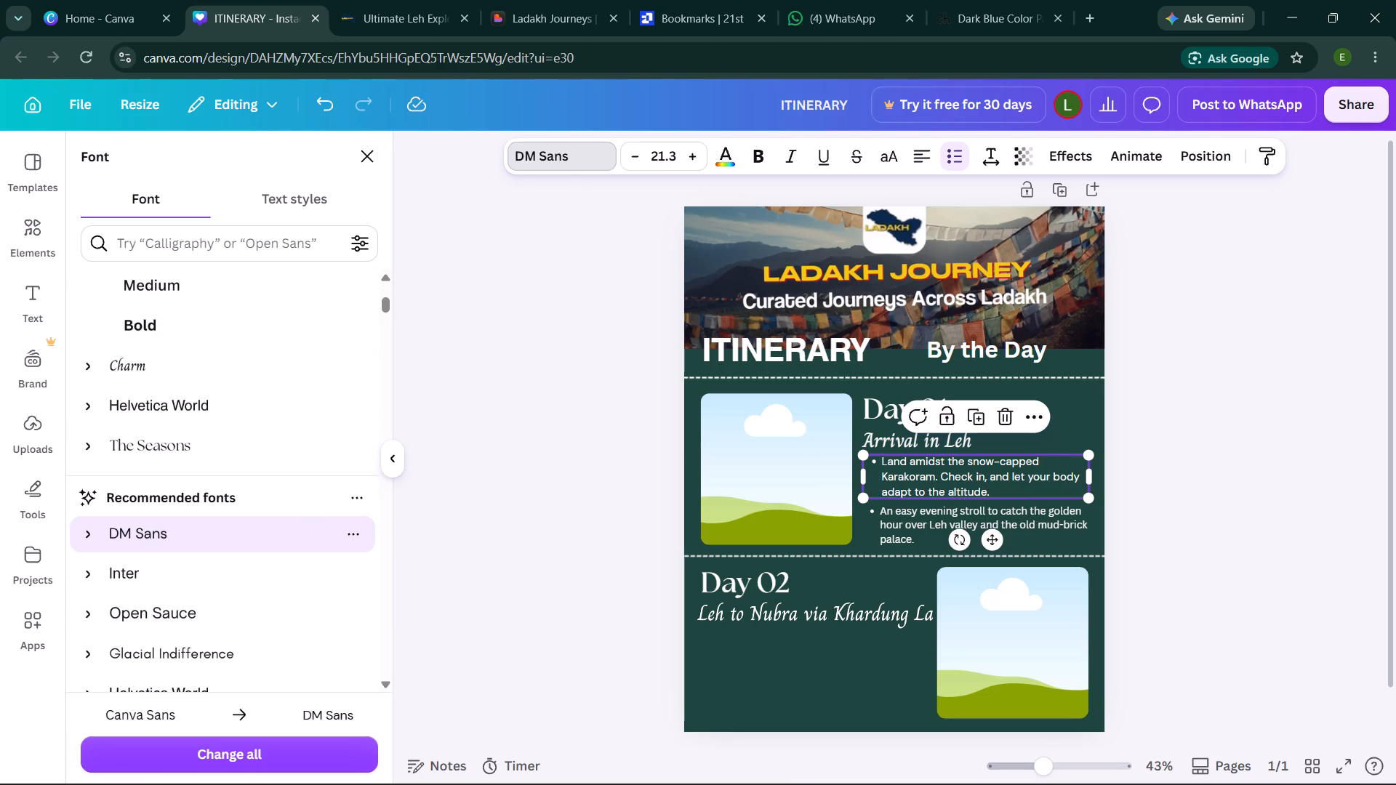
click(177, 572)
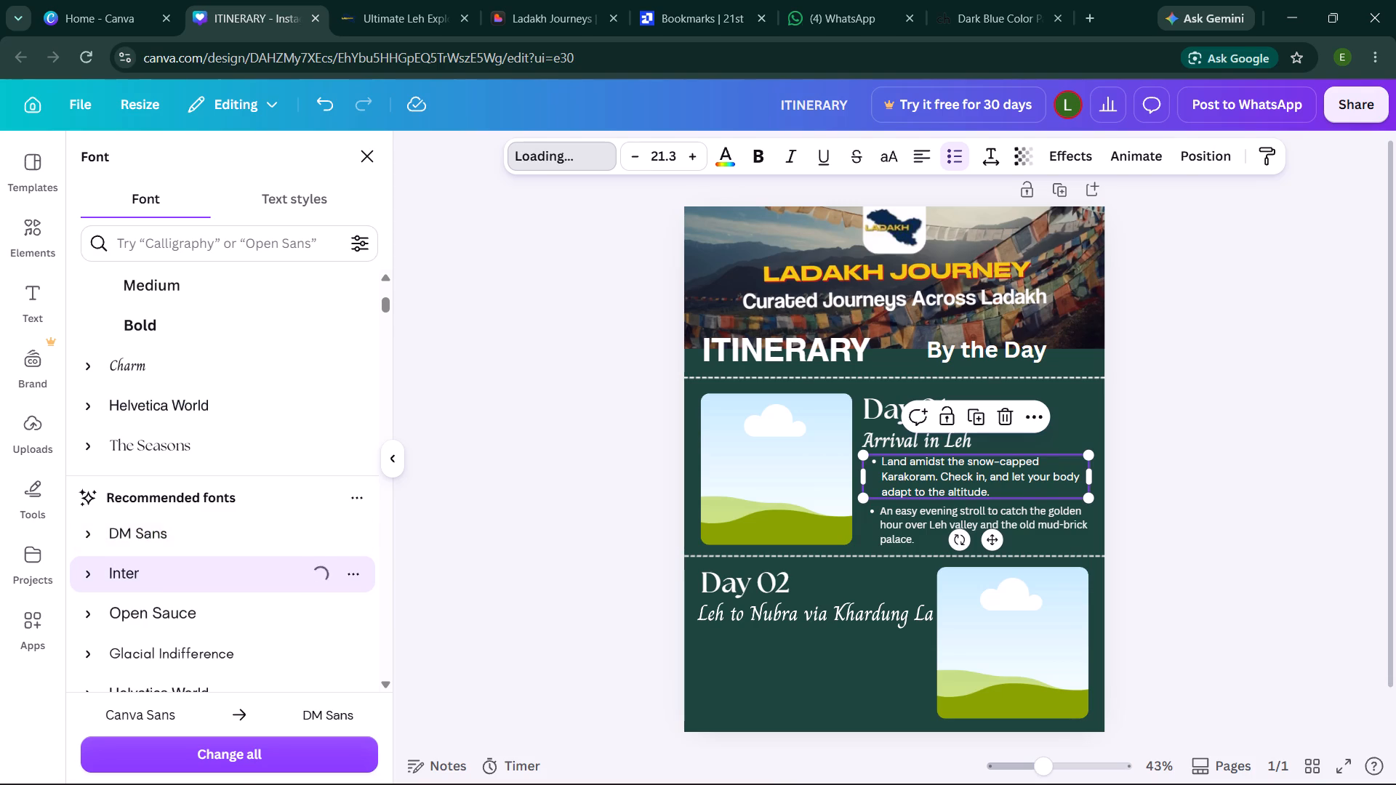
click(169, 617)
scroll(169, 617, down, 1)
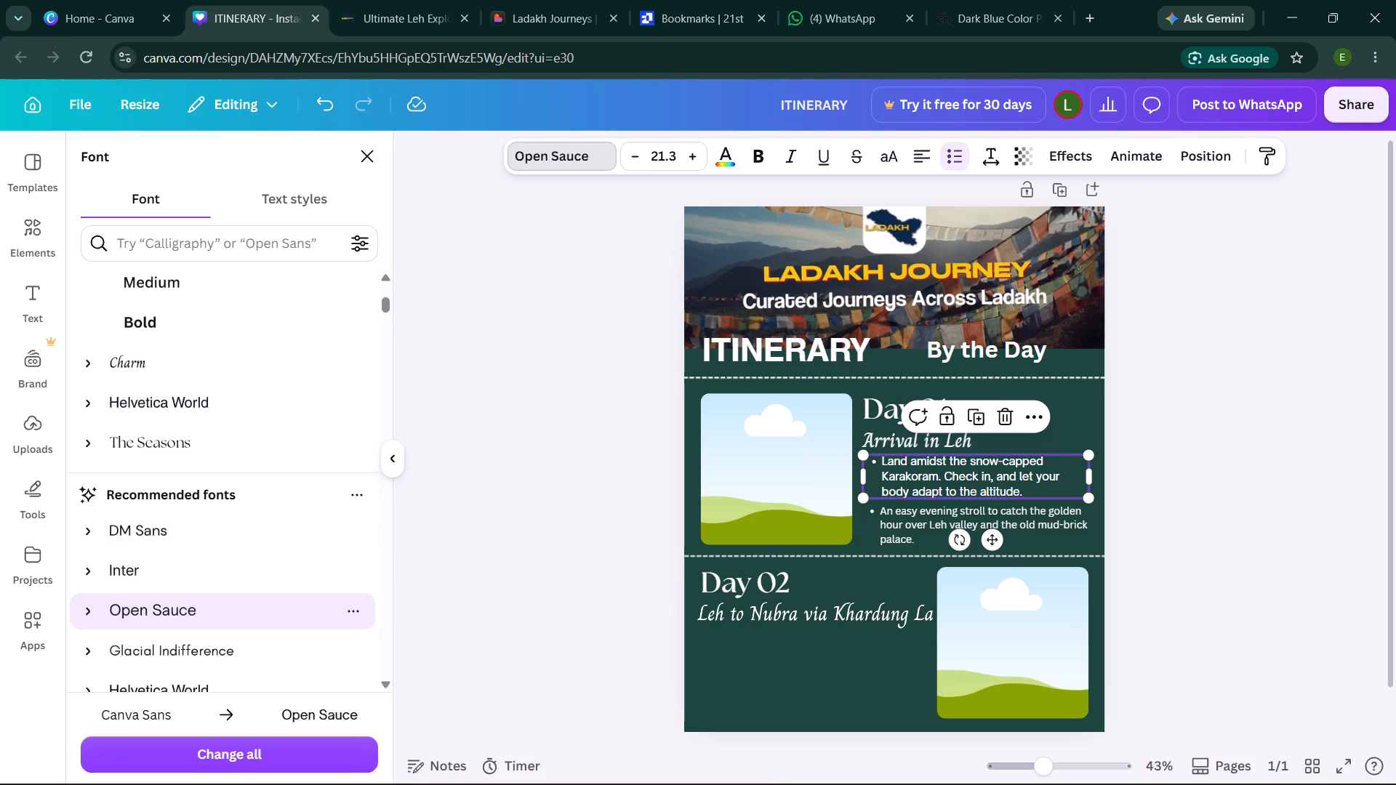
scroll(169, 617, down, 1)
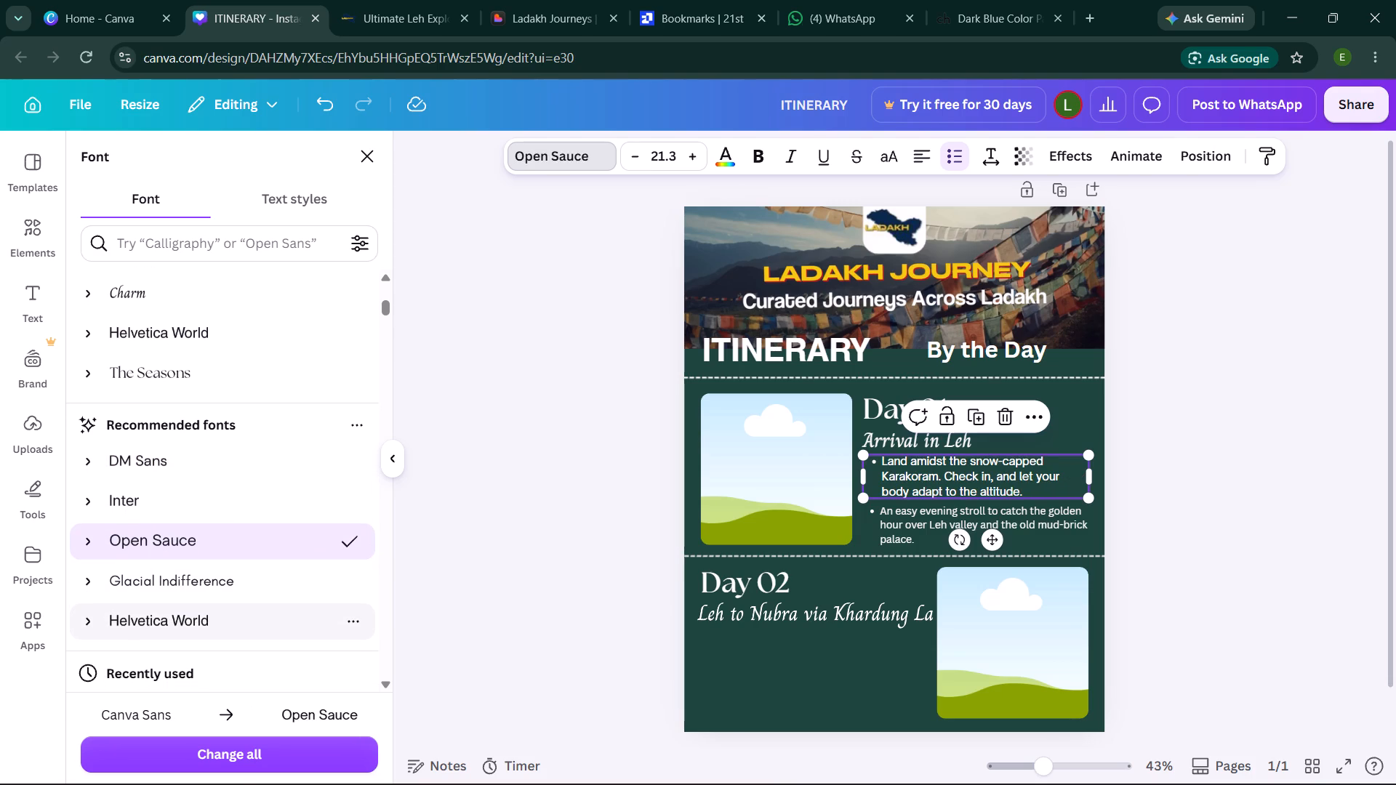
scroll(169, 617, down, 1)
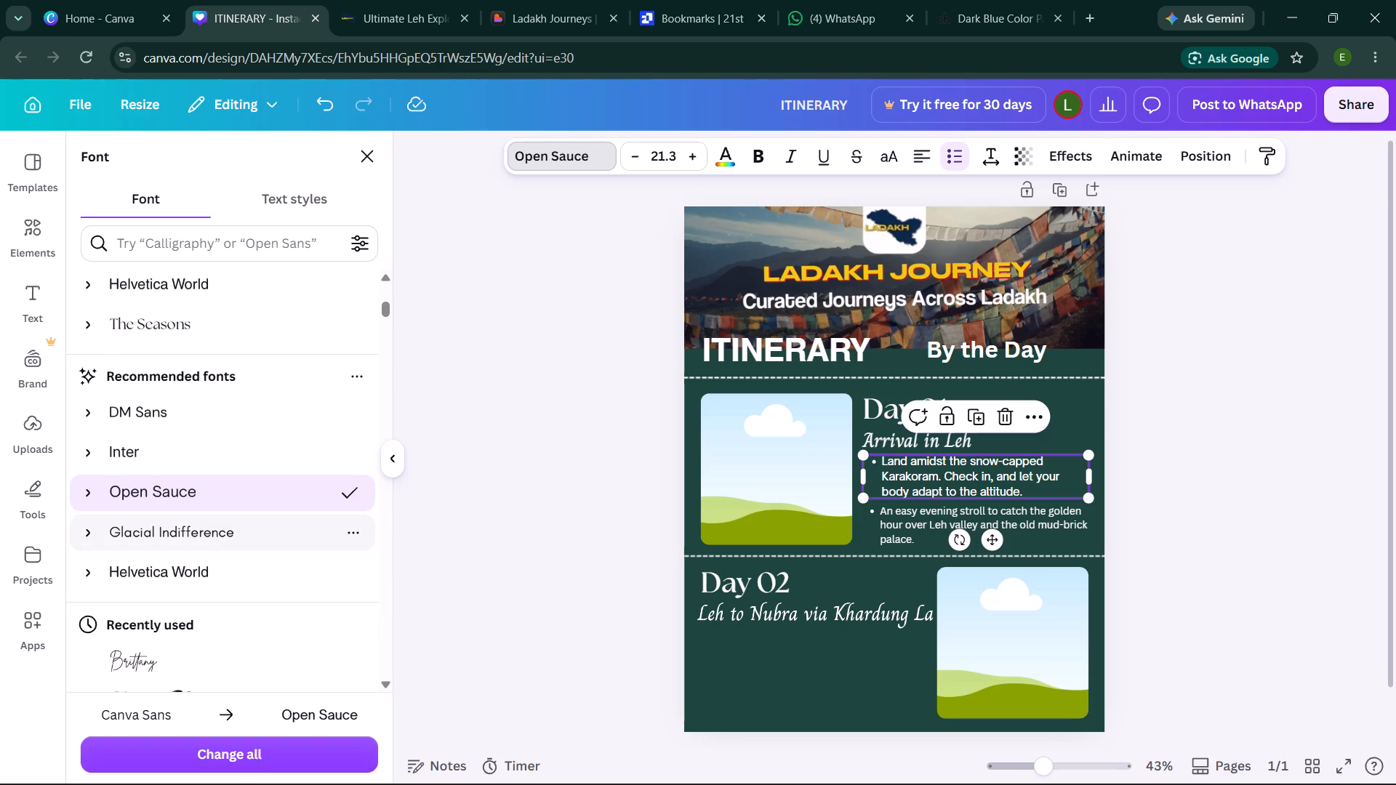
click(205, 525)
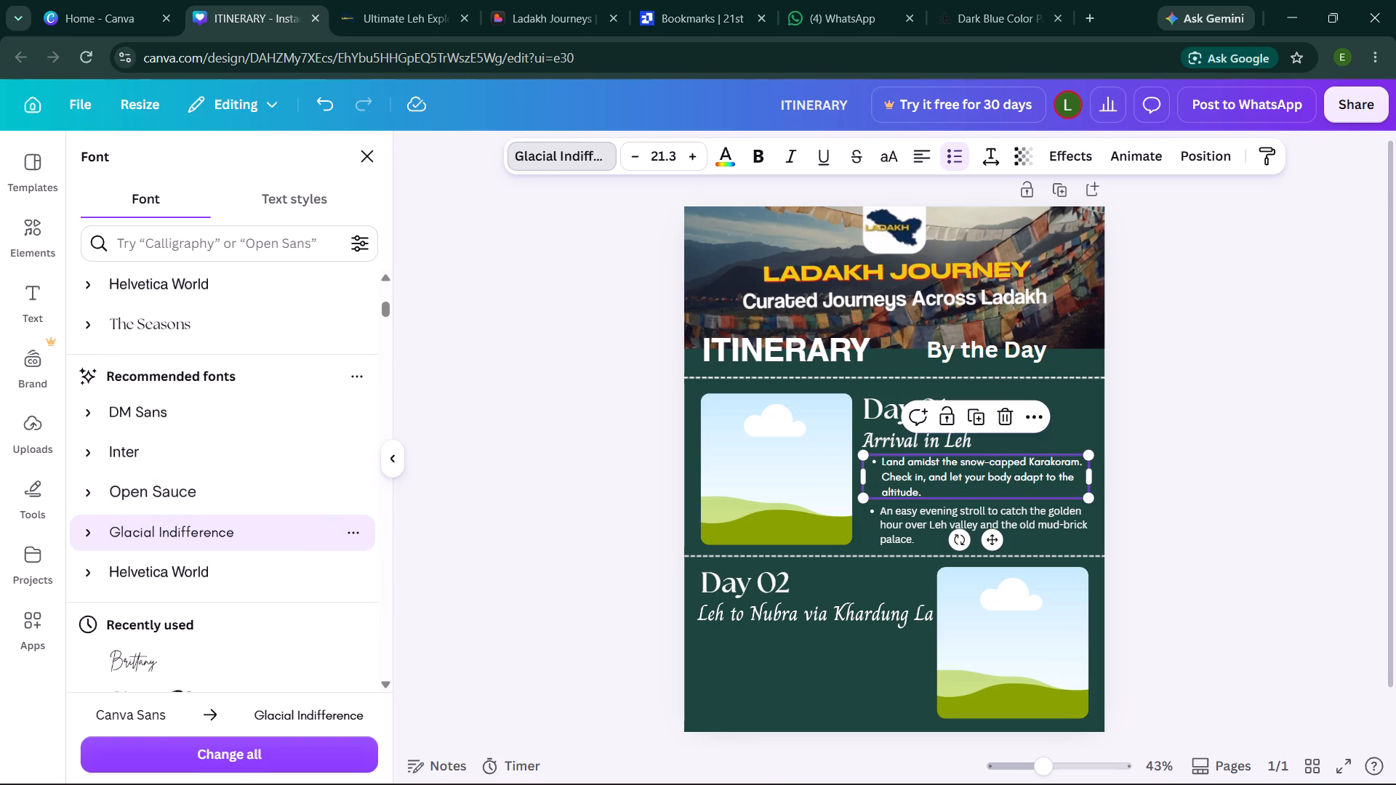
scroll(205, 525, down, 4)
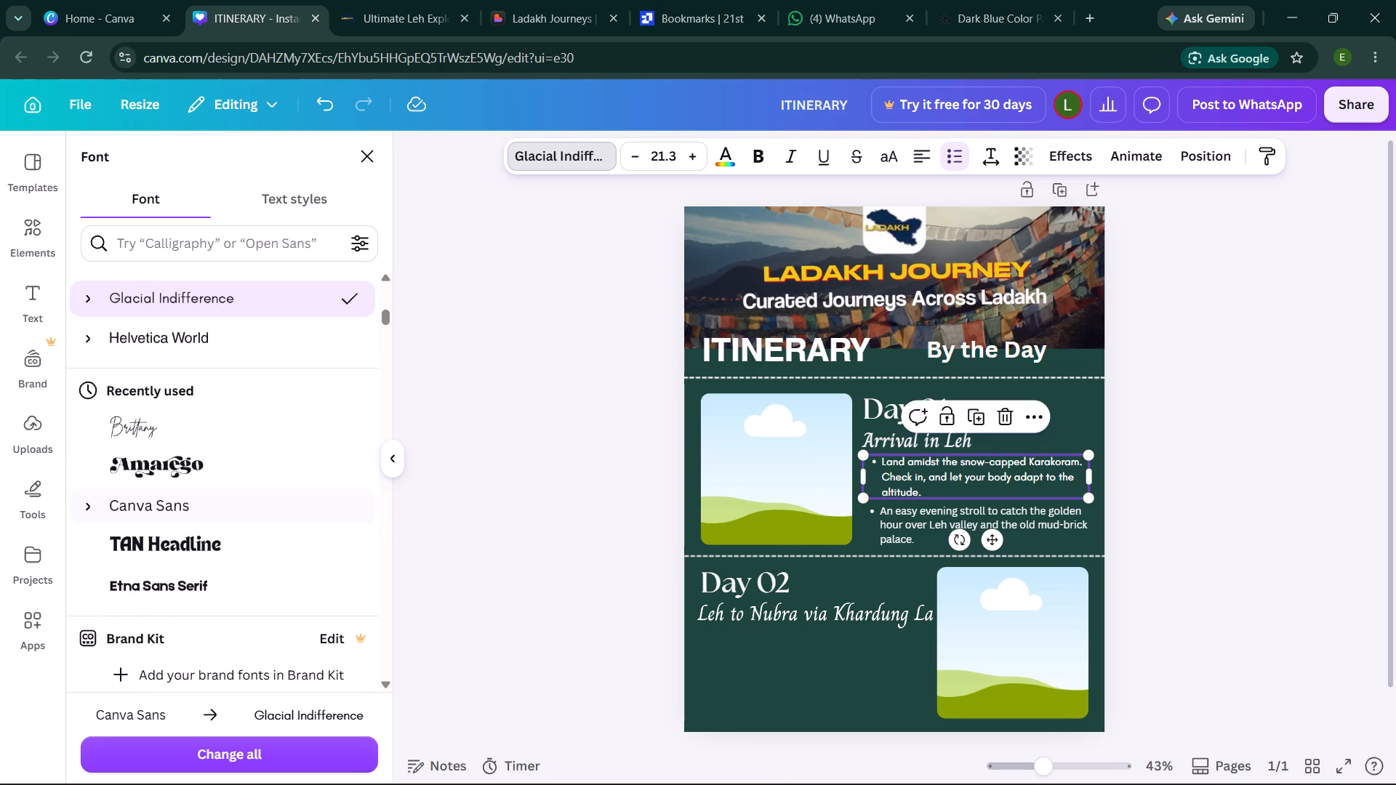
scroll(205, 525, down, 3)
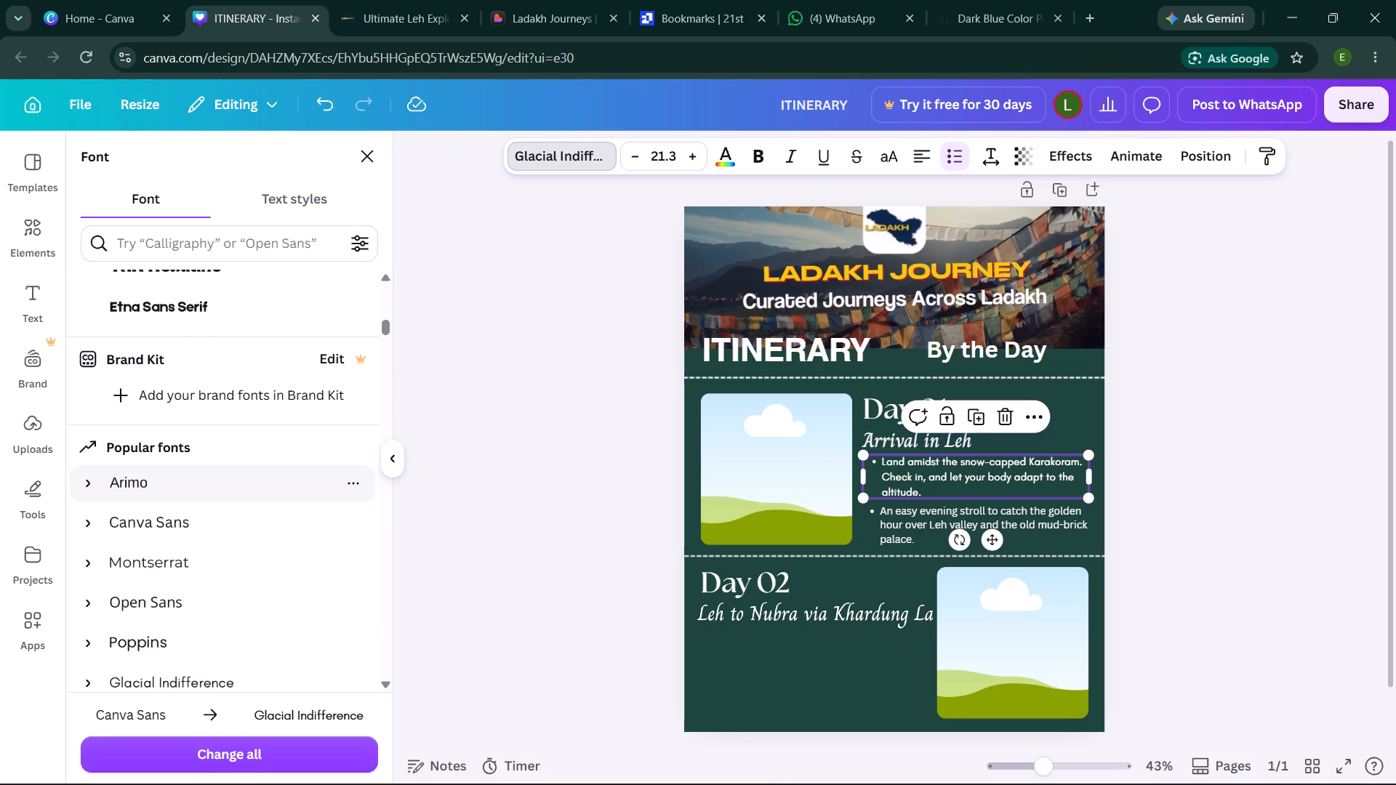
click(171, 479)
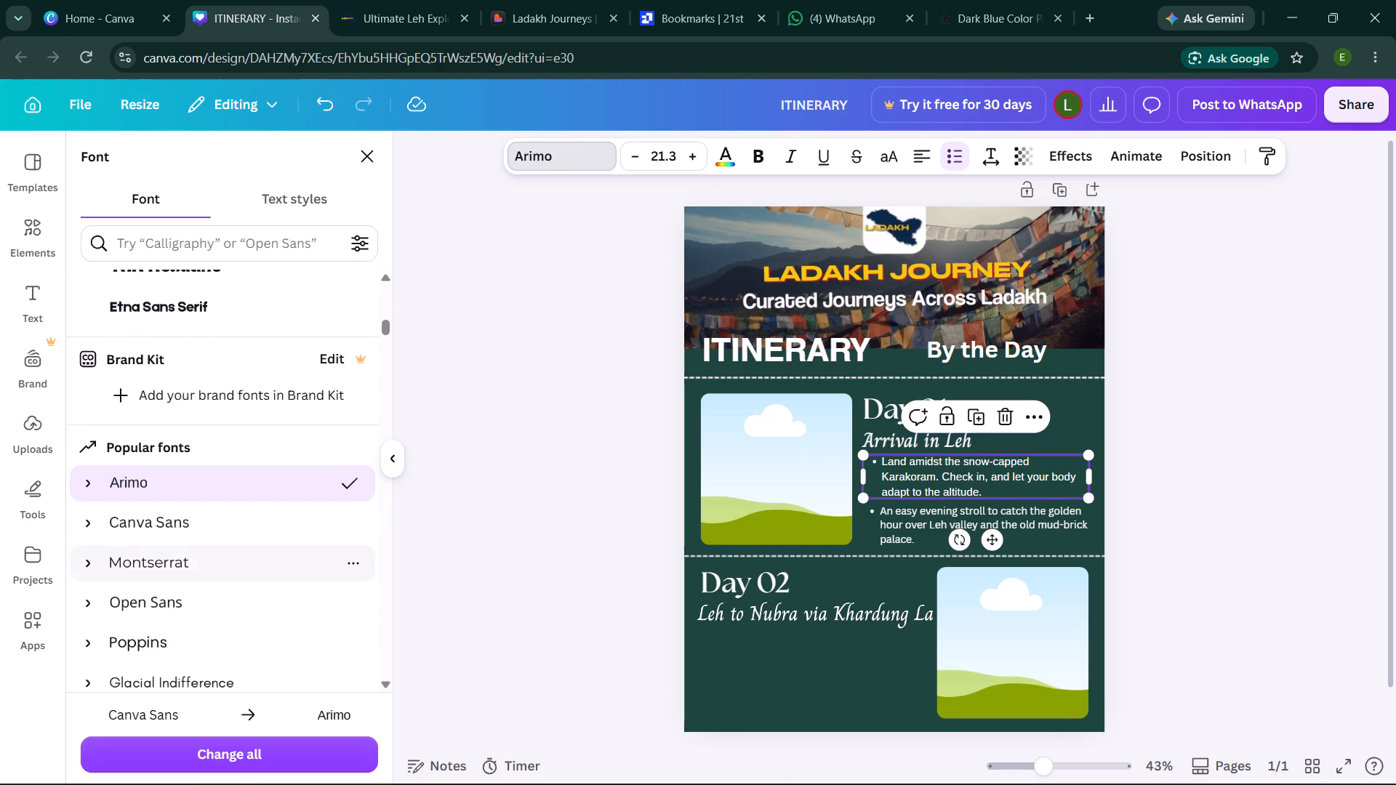
Apply the Montserrat font in Medium weight to the first Day 01 bullet.
click(153, 573)
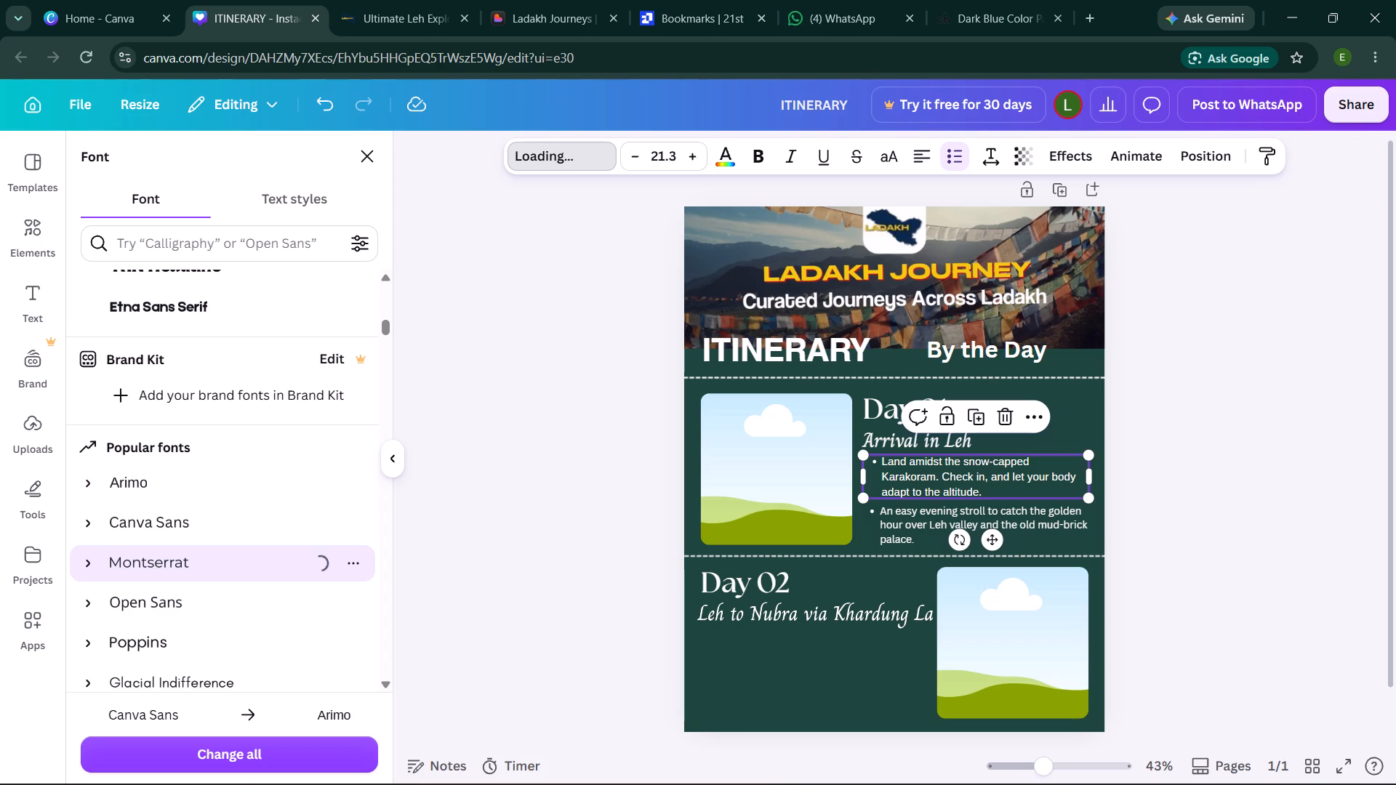
scroll(153, 573, down, 1)
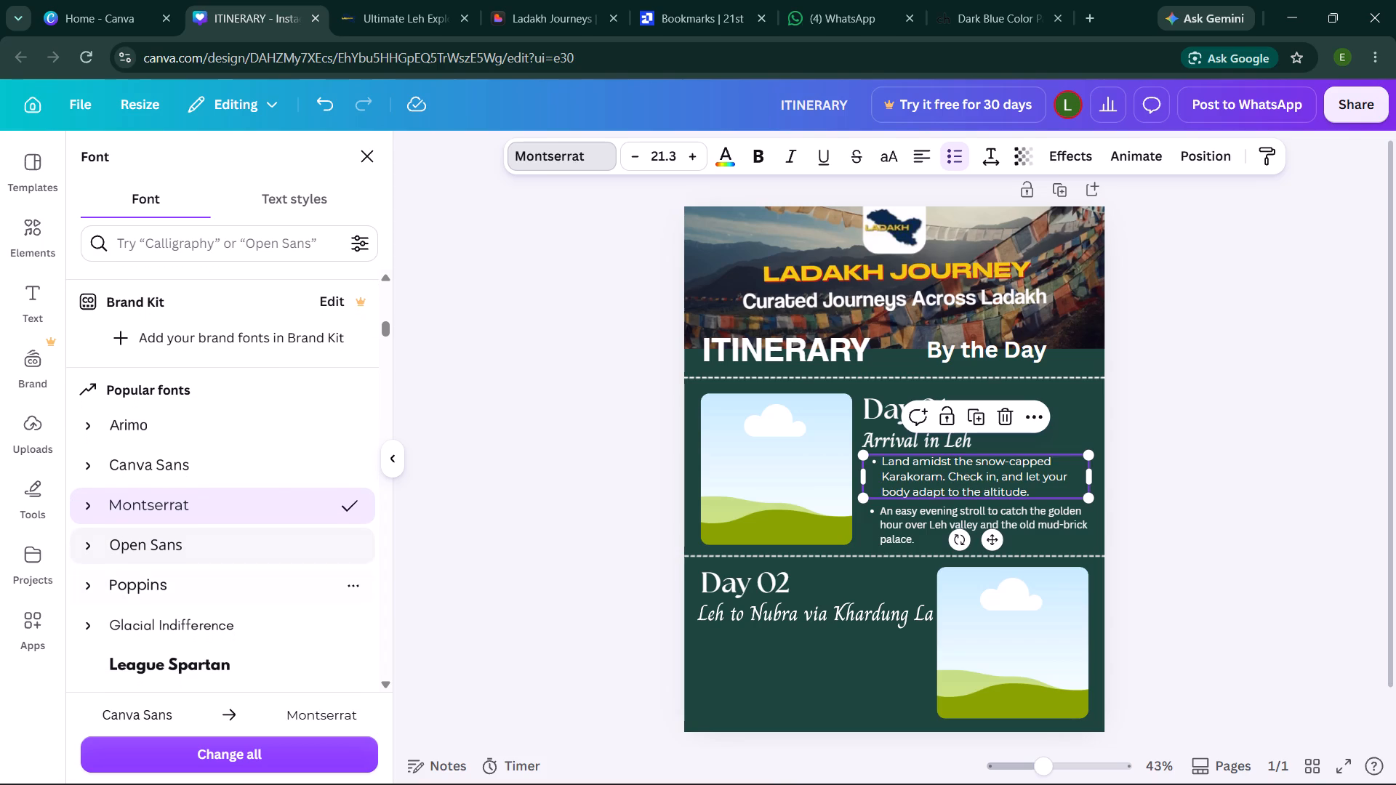
click(86, 505)
scroll(164, 628, down, 1)
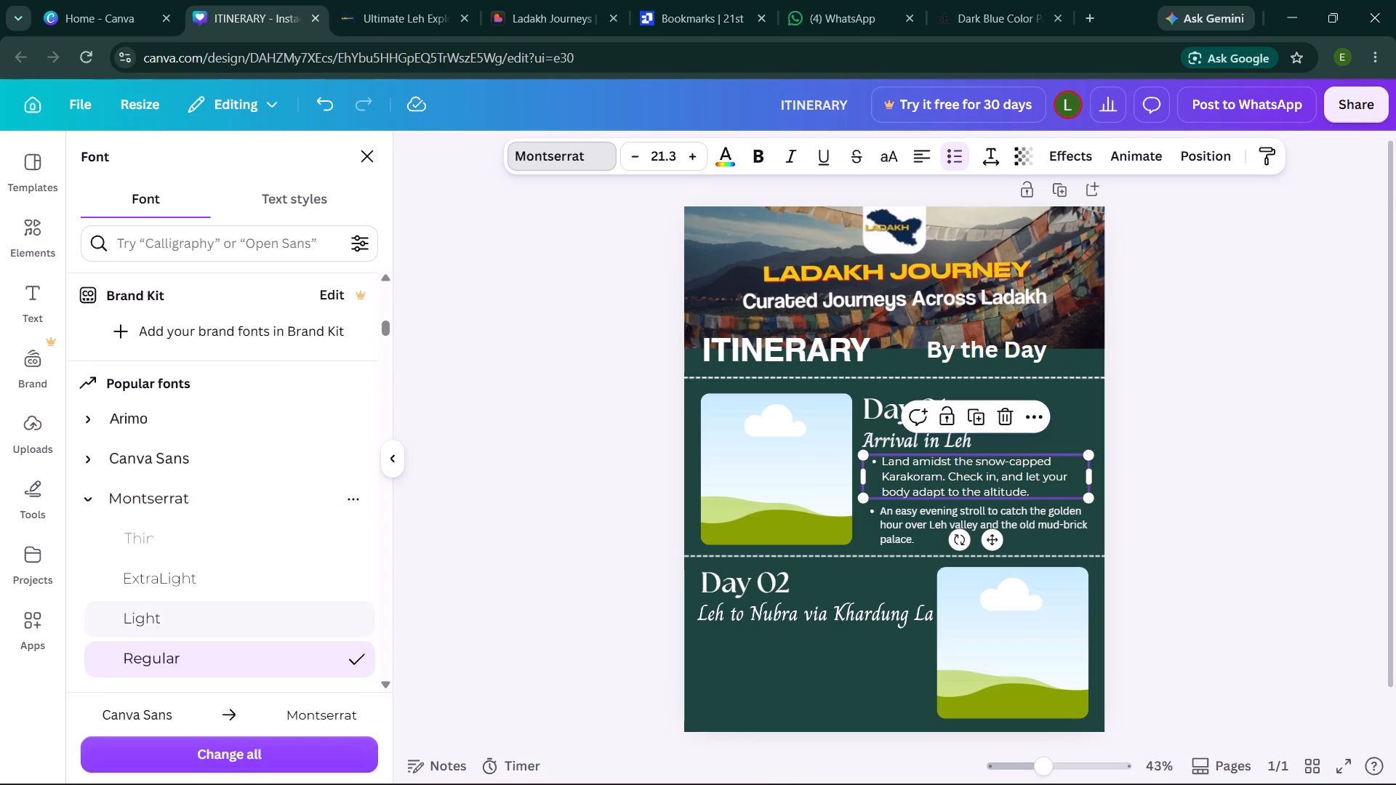
scroll(164, 628, down, 1)
click(164, 628)
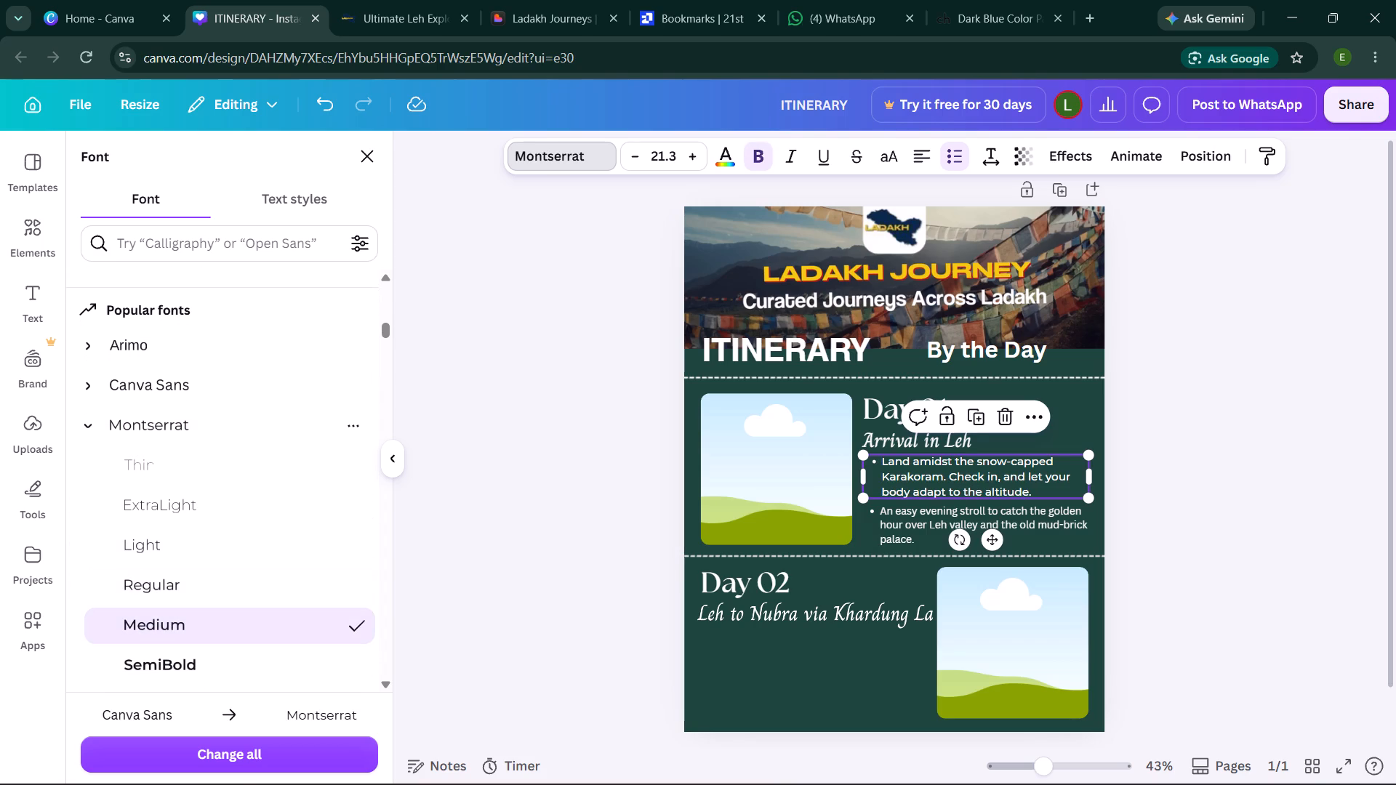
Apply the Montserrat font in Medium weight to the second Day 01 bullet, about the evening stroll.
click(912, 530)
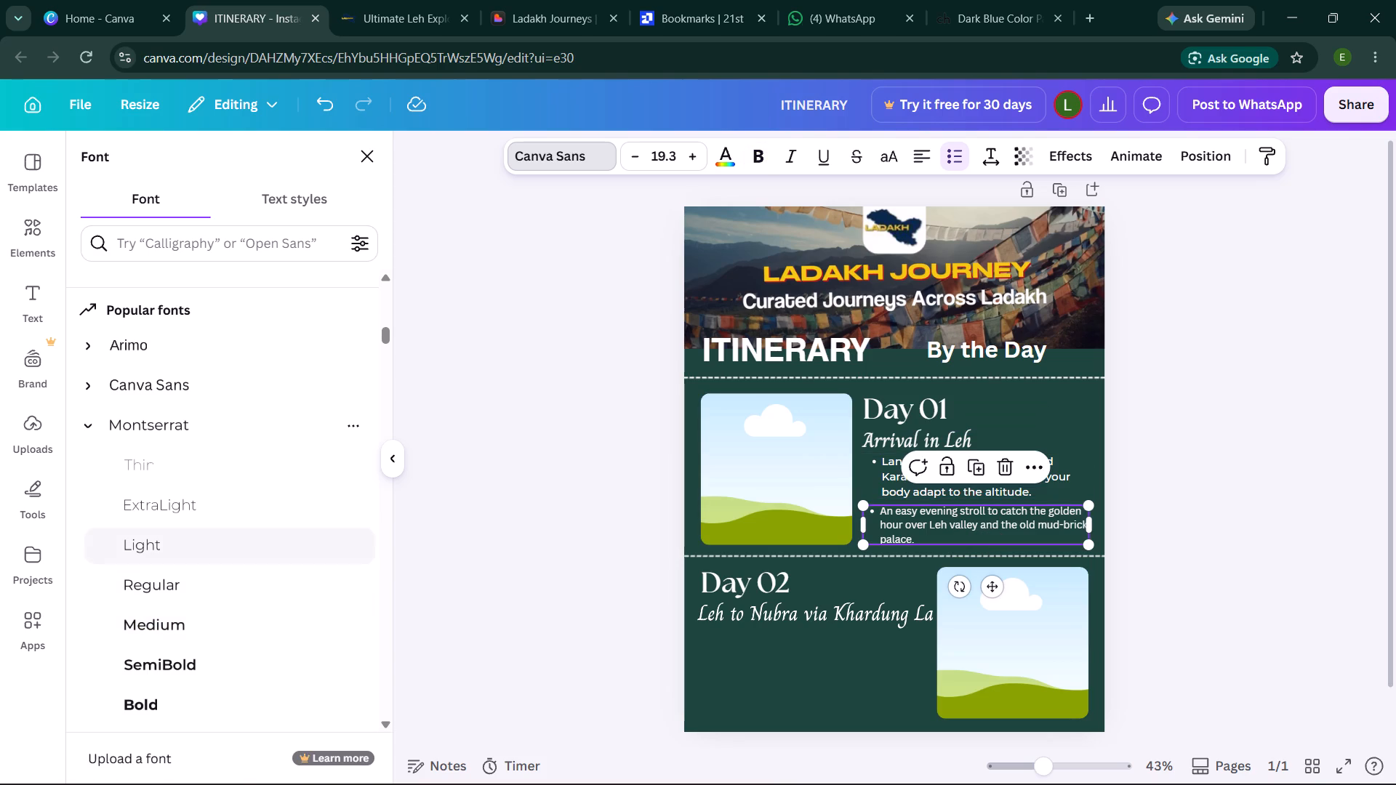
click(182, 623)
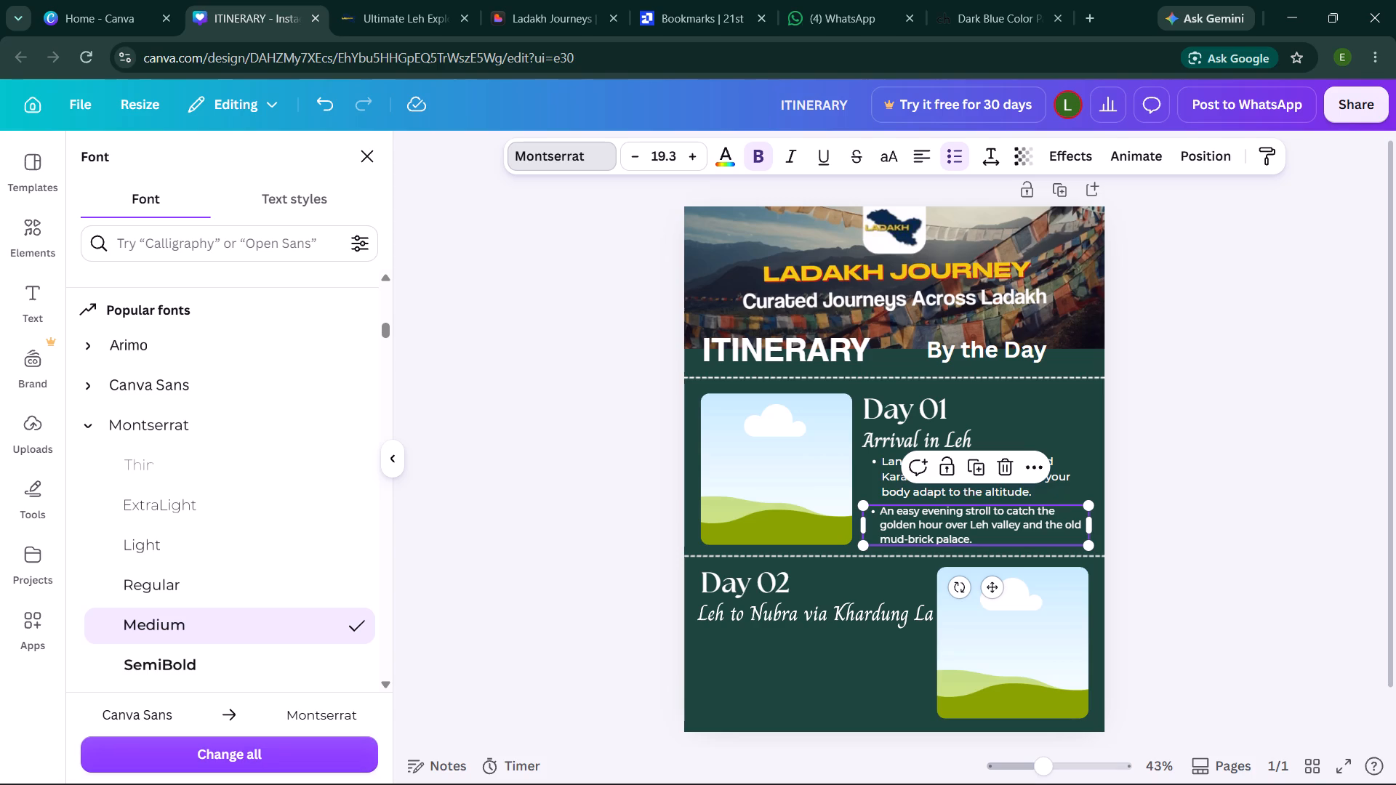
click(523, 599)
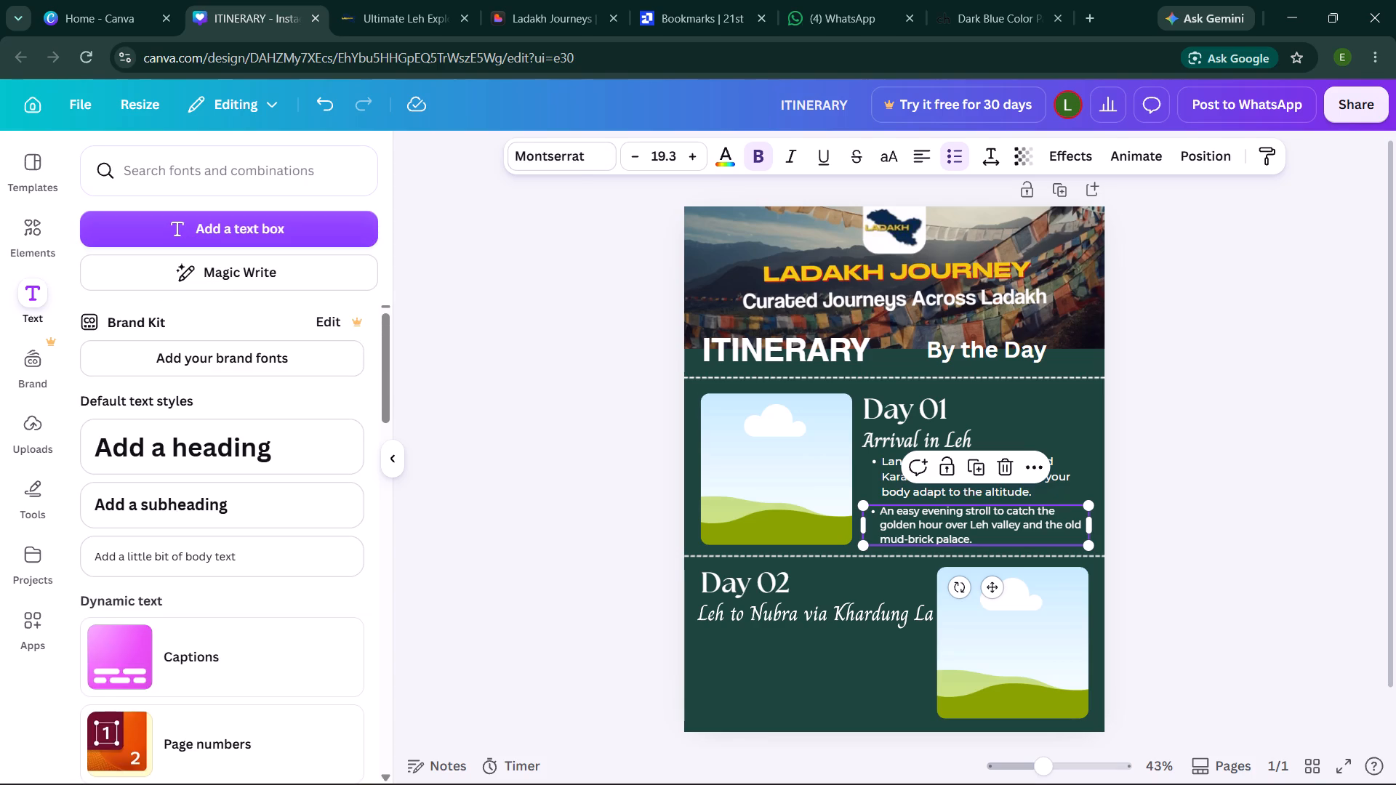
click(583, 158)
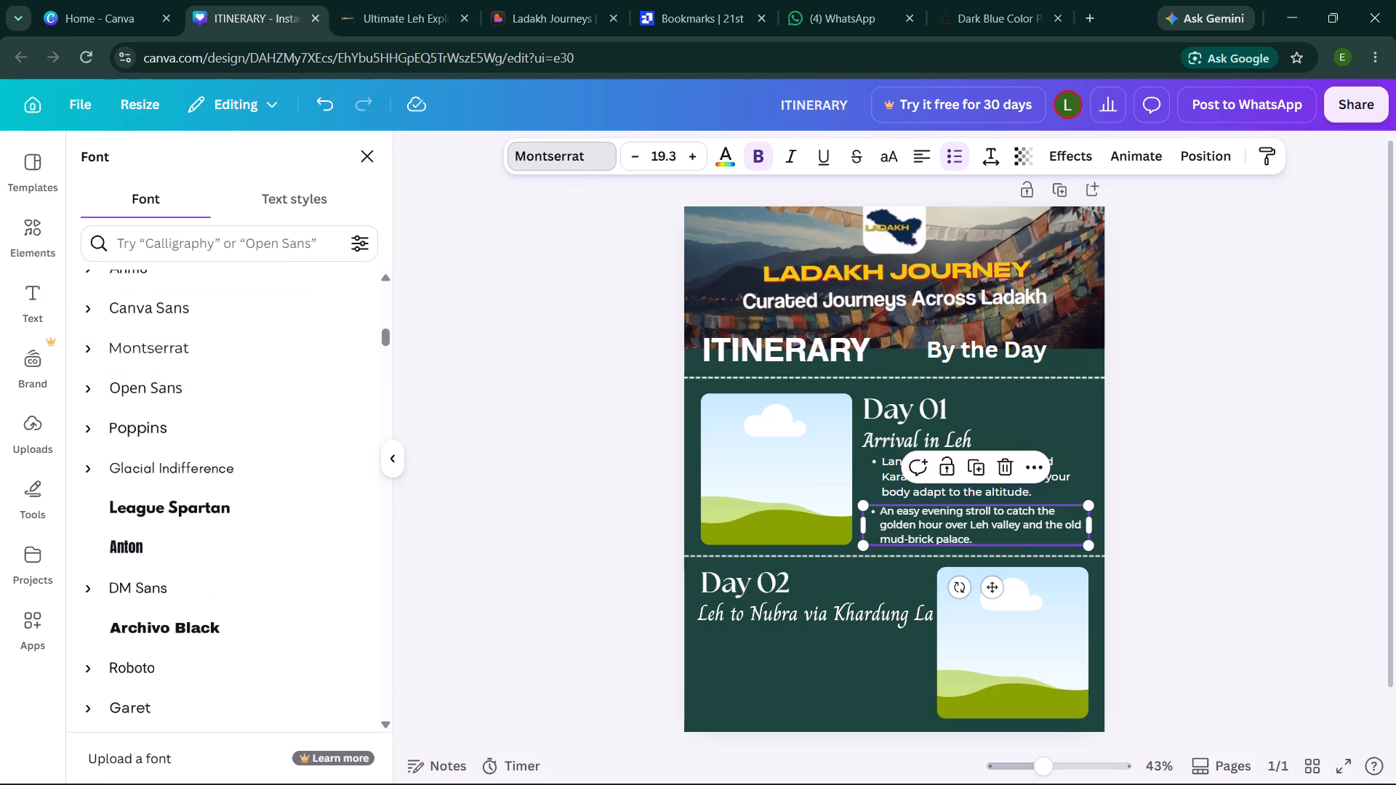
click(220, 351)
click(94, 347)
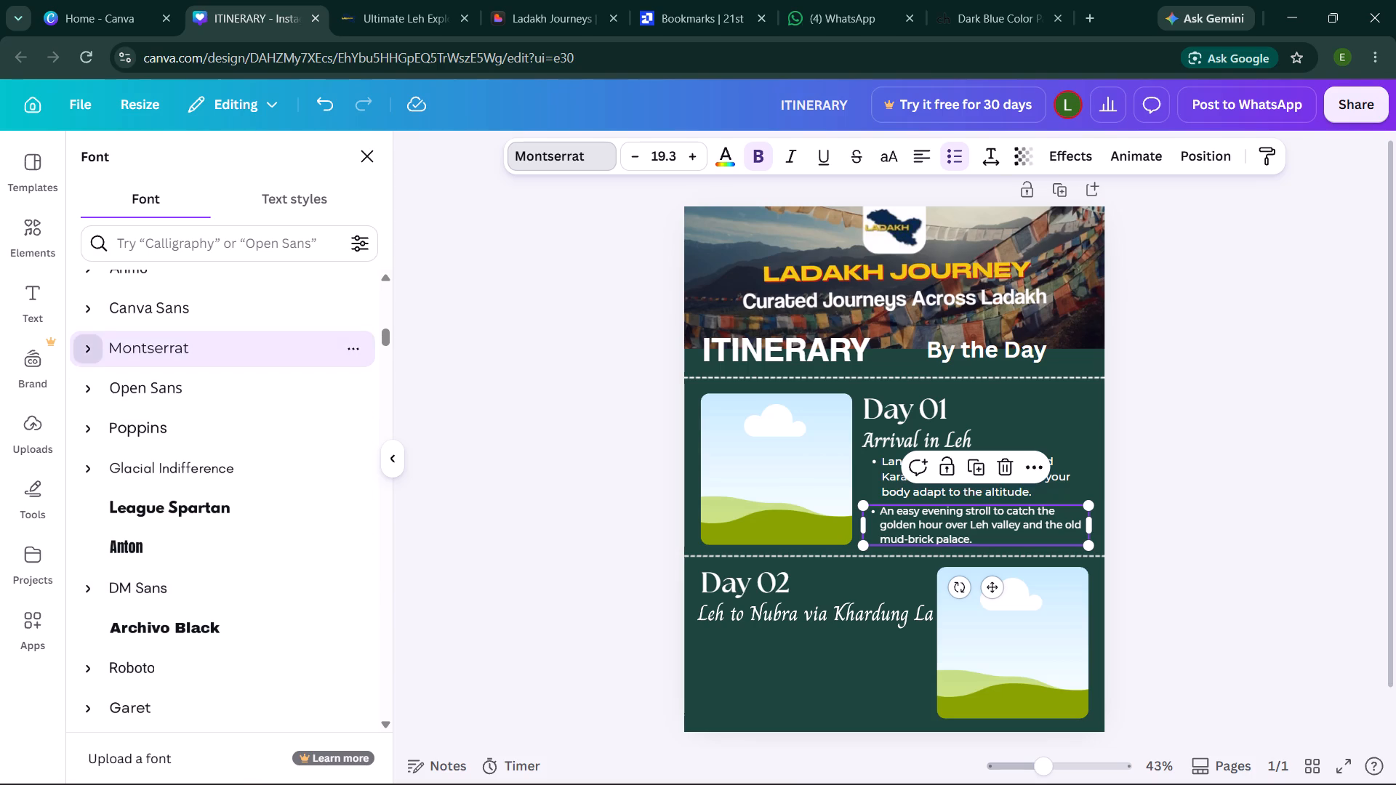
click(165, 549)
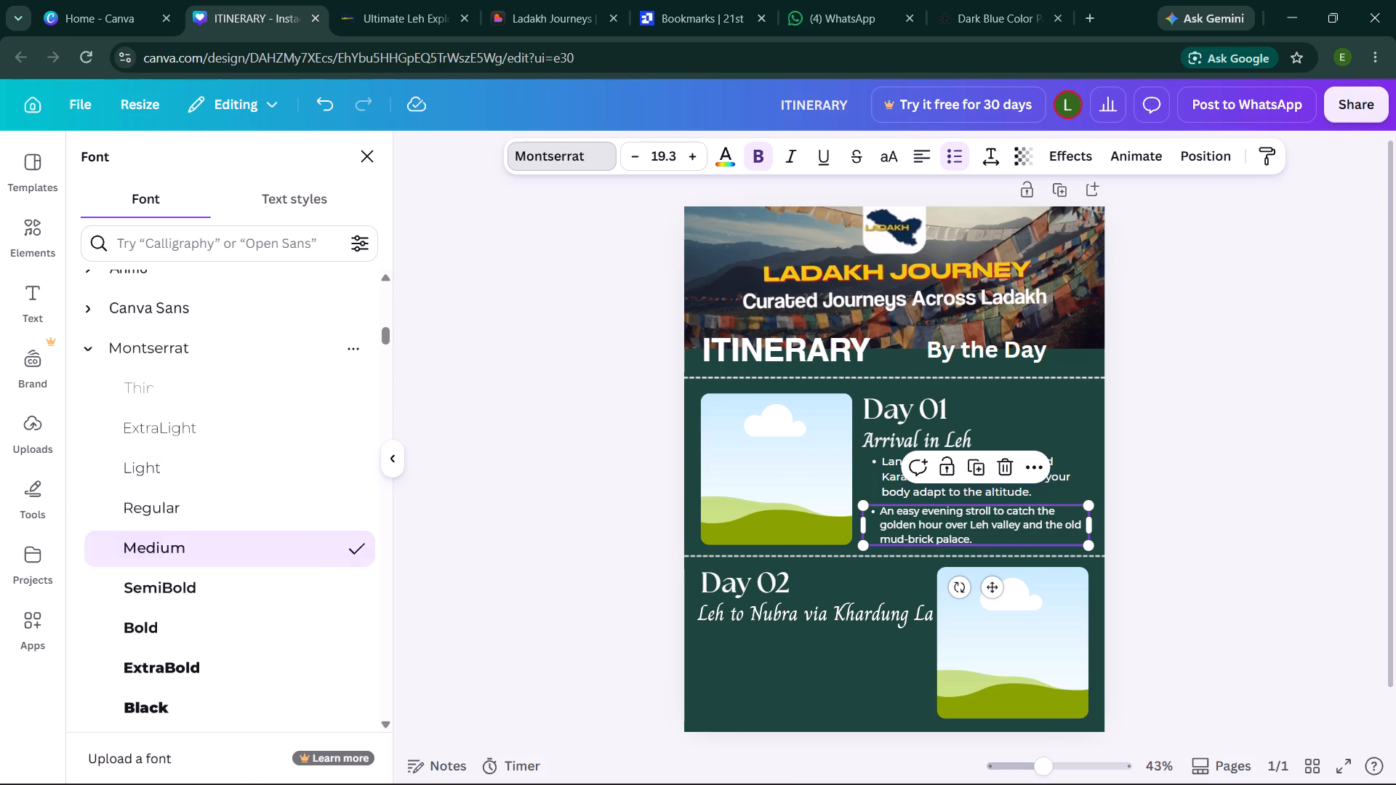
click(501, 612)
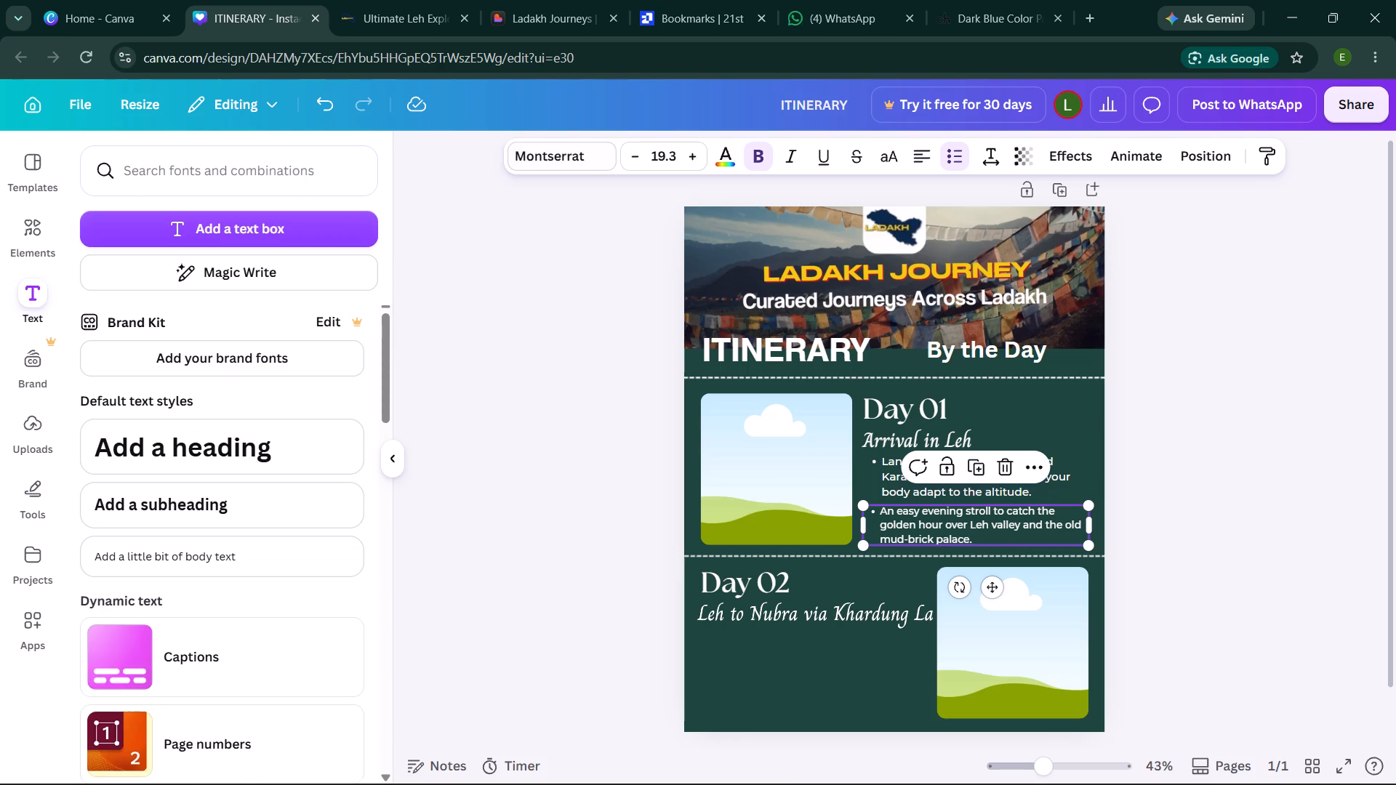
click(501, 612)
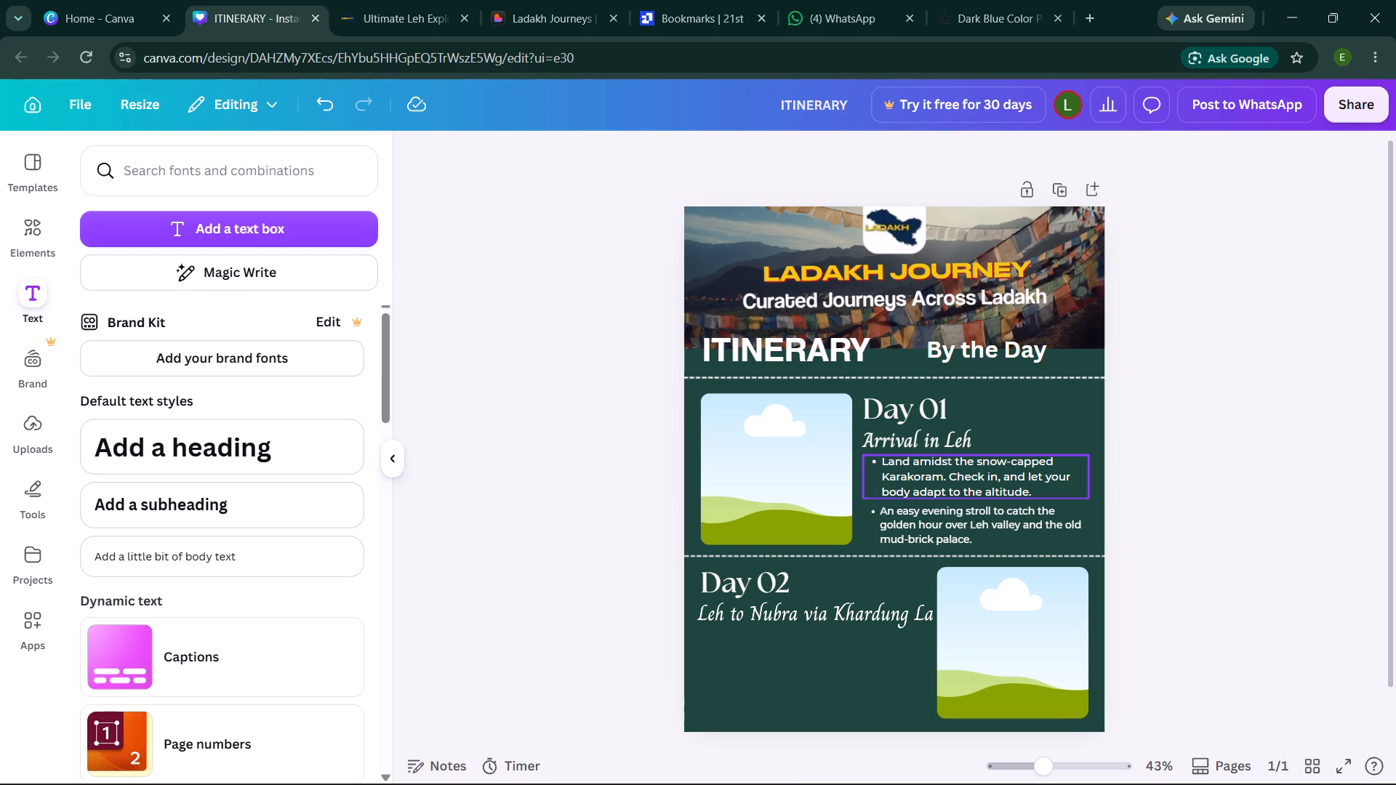
Compare the font and size settings of the first and second Day 01 bullets.
click(897, 463)
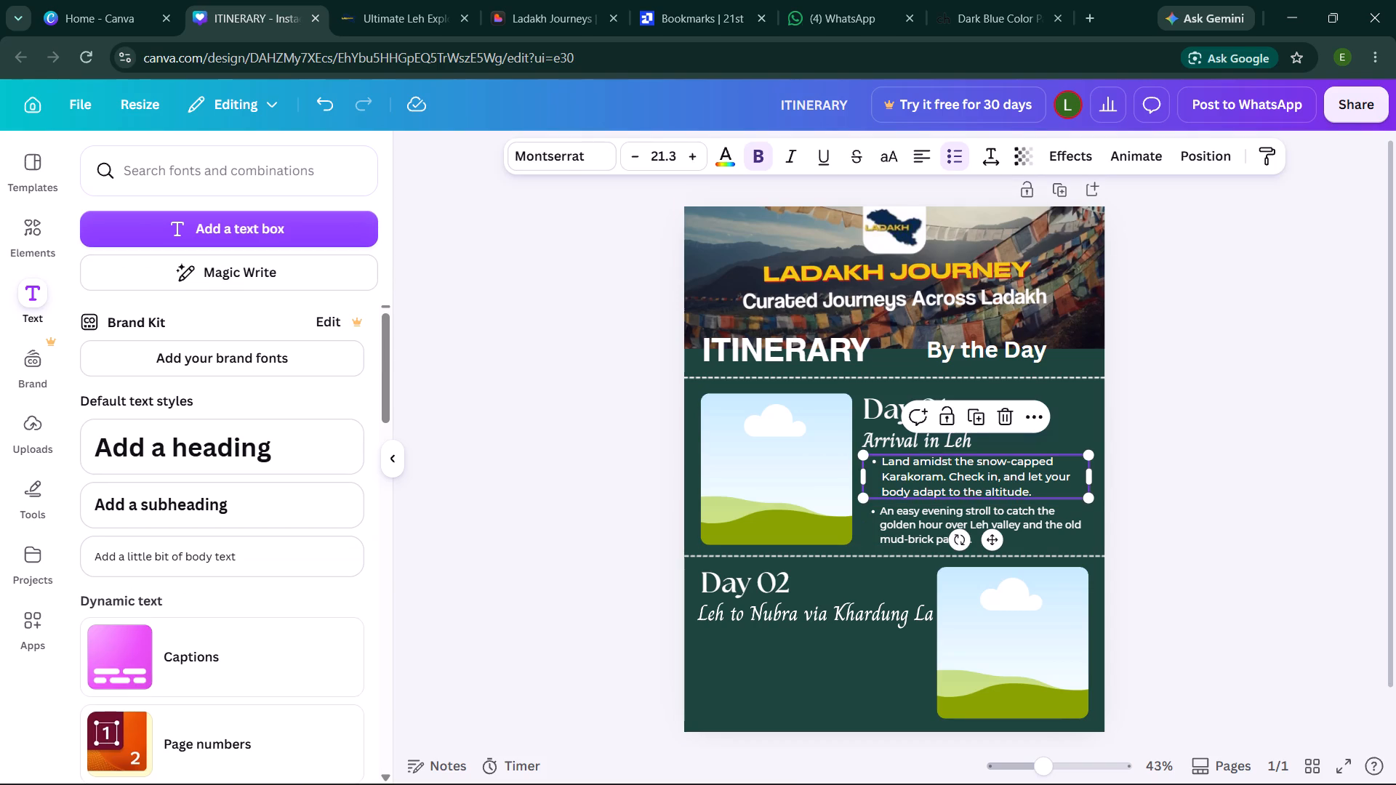
click(897, 526)
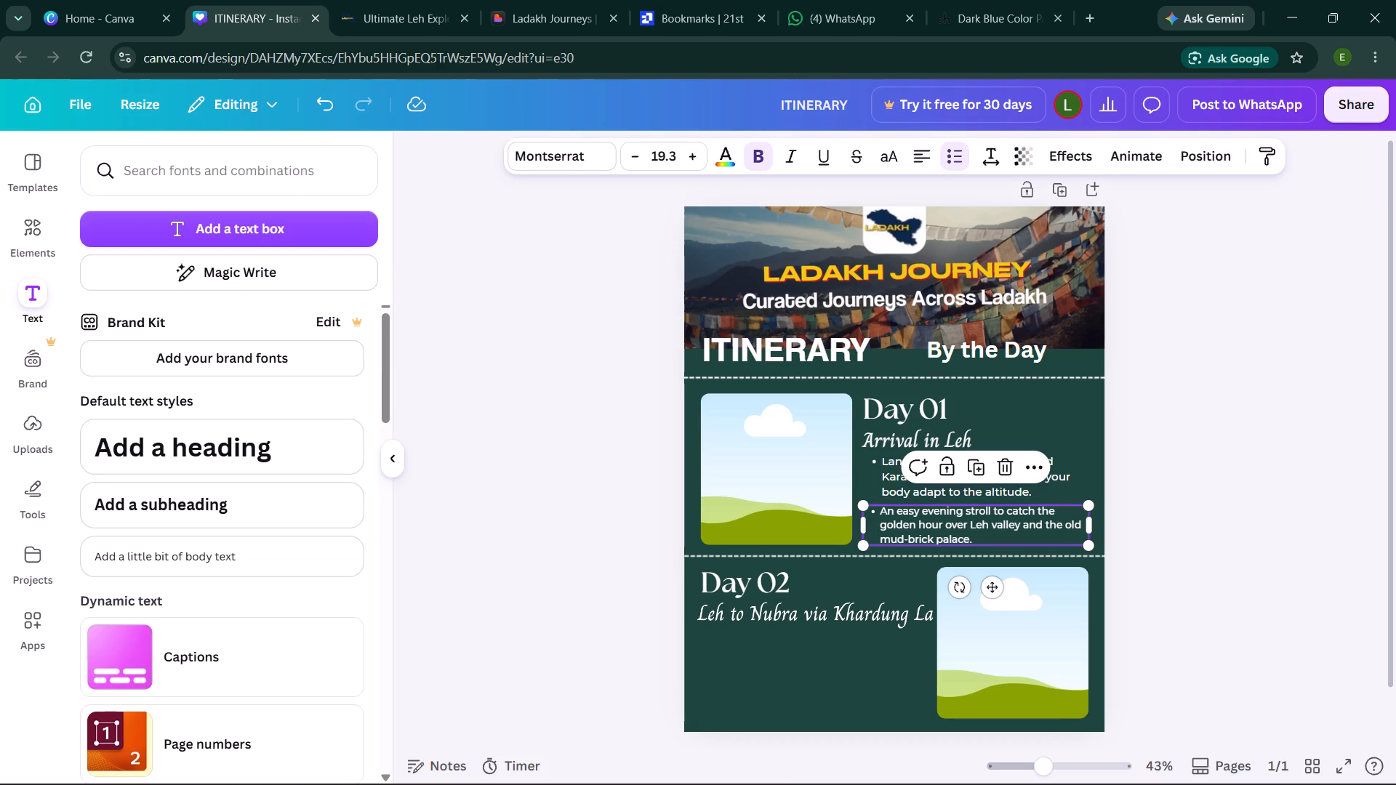
click(874, 485)
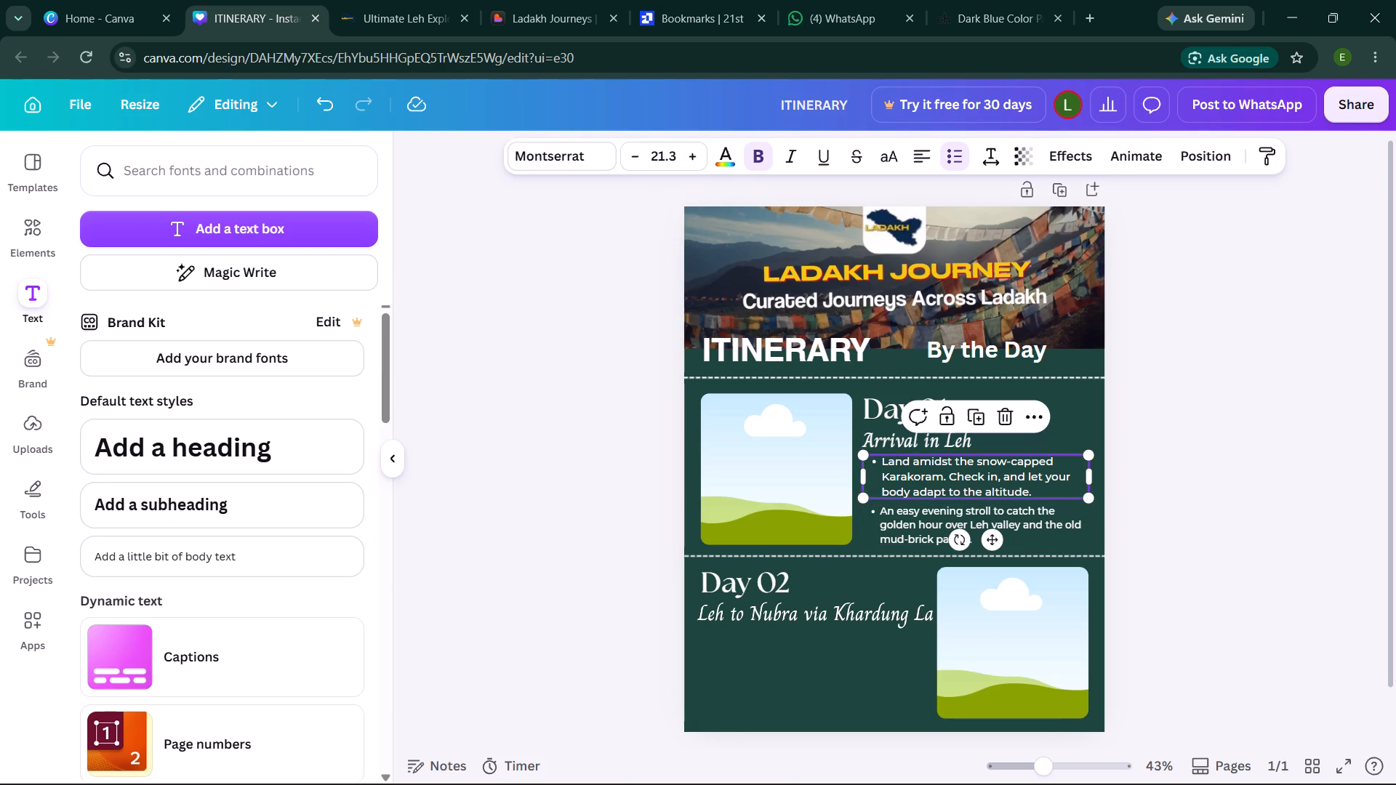
click(874, 485)
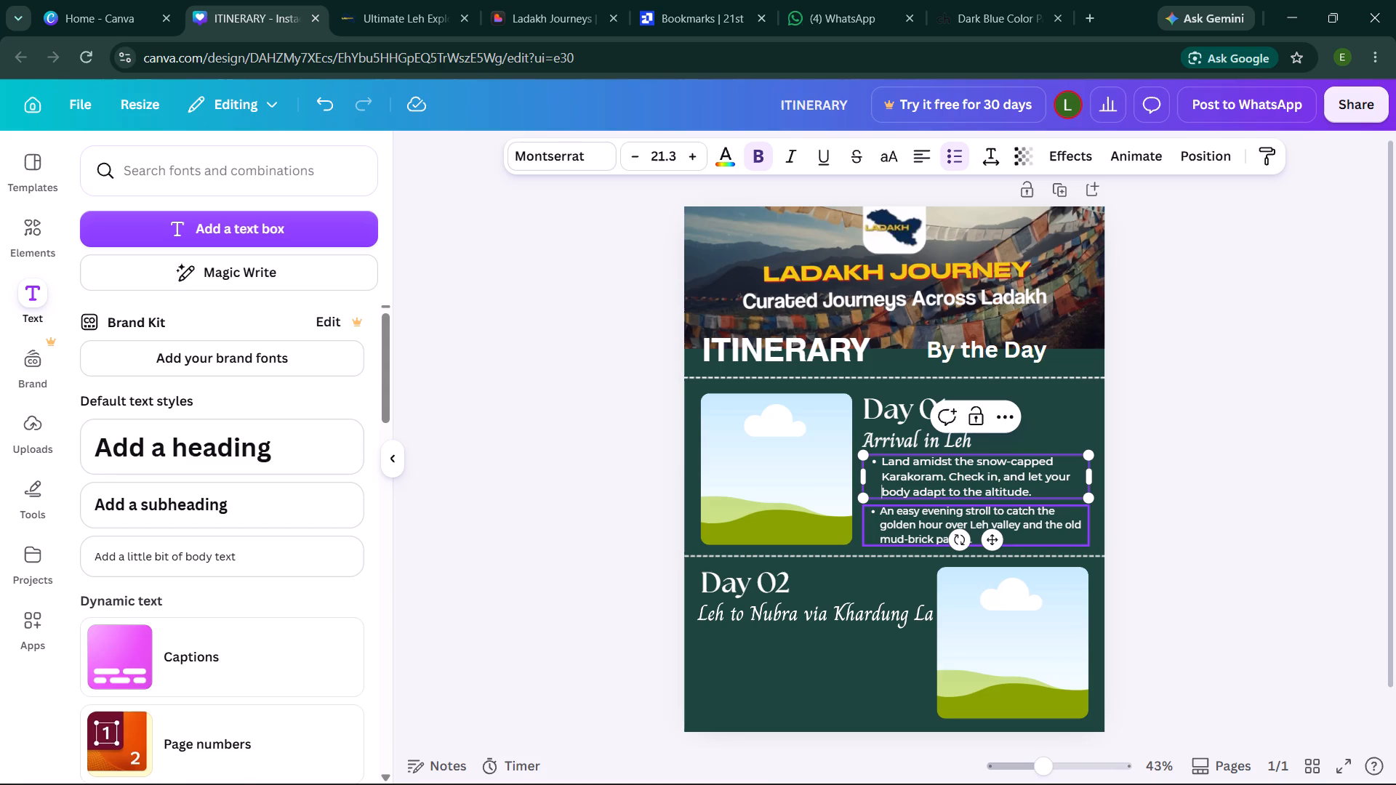
click(894, 529)
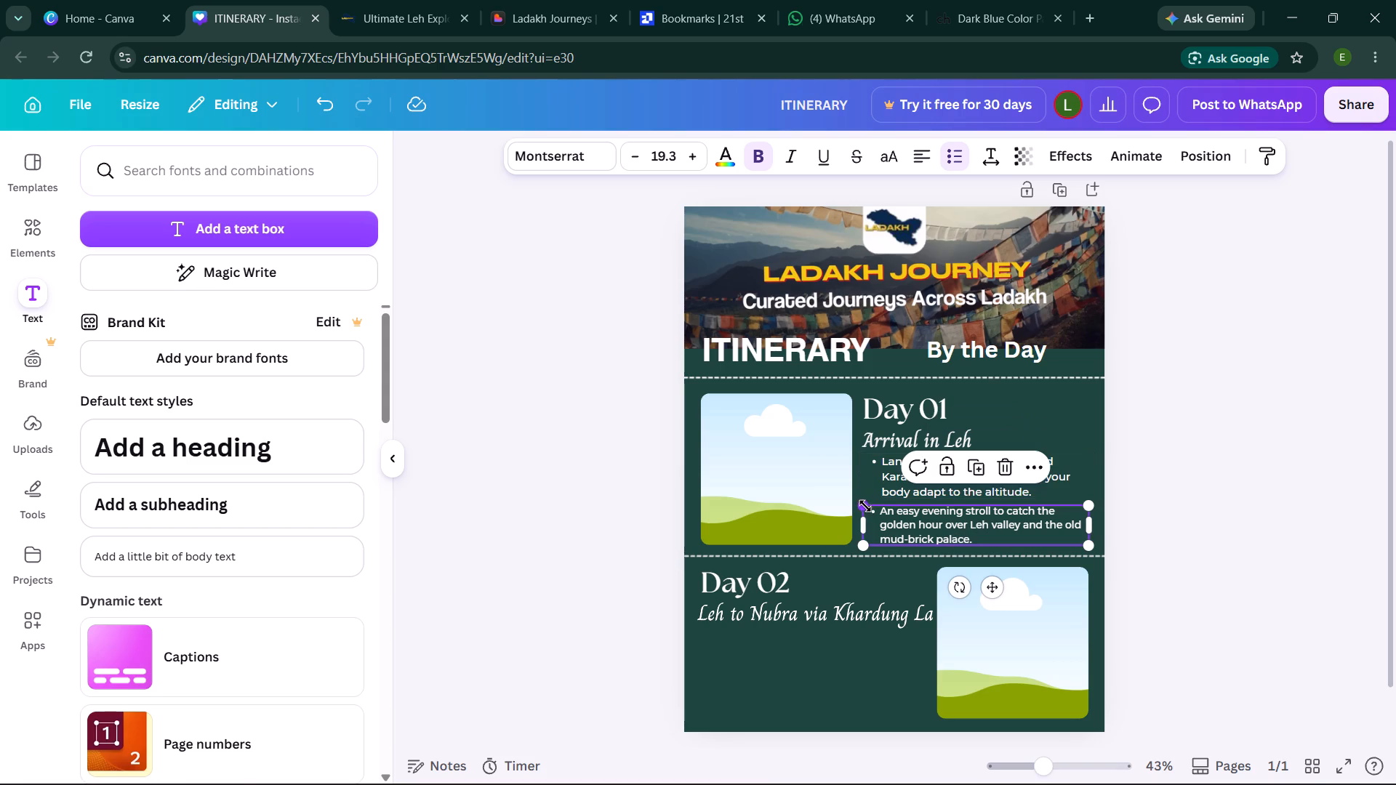
click(888, 478)
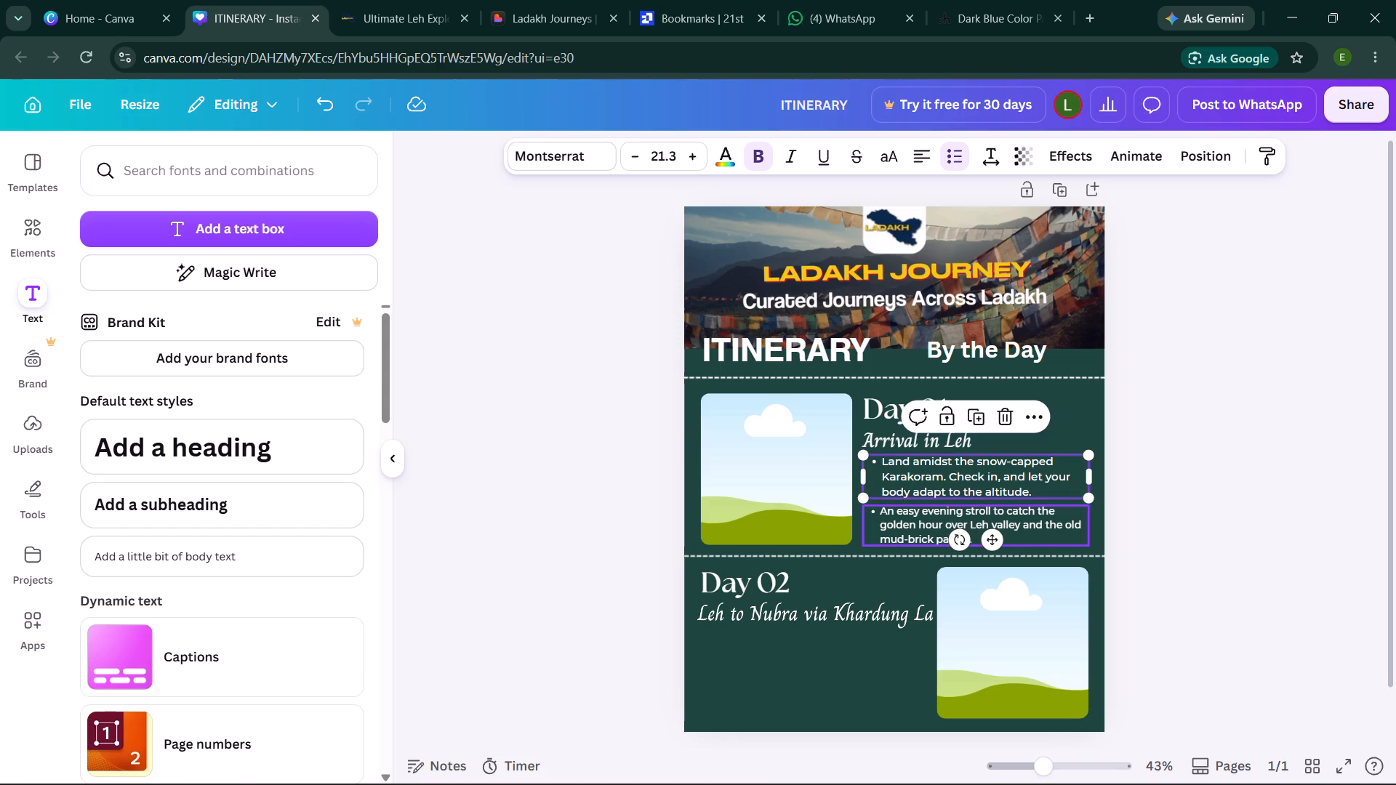
Replace the second Day 01 bullet box with a duplicate of the first bullet, placed directly beneath it.
click(903, 536)
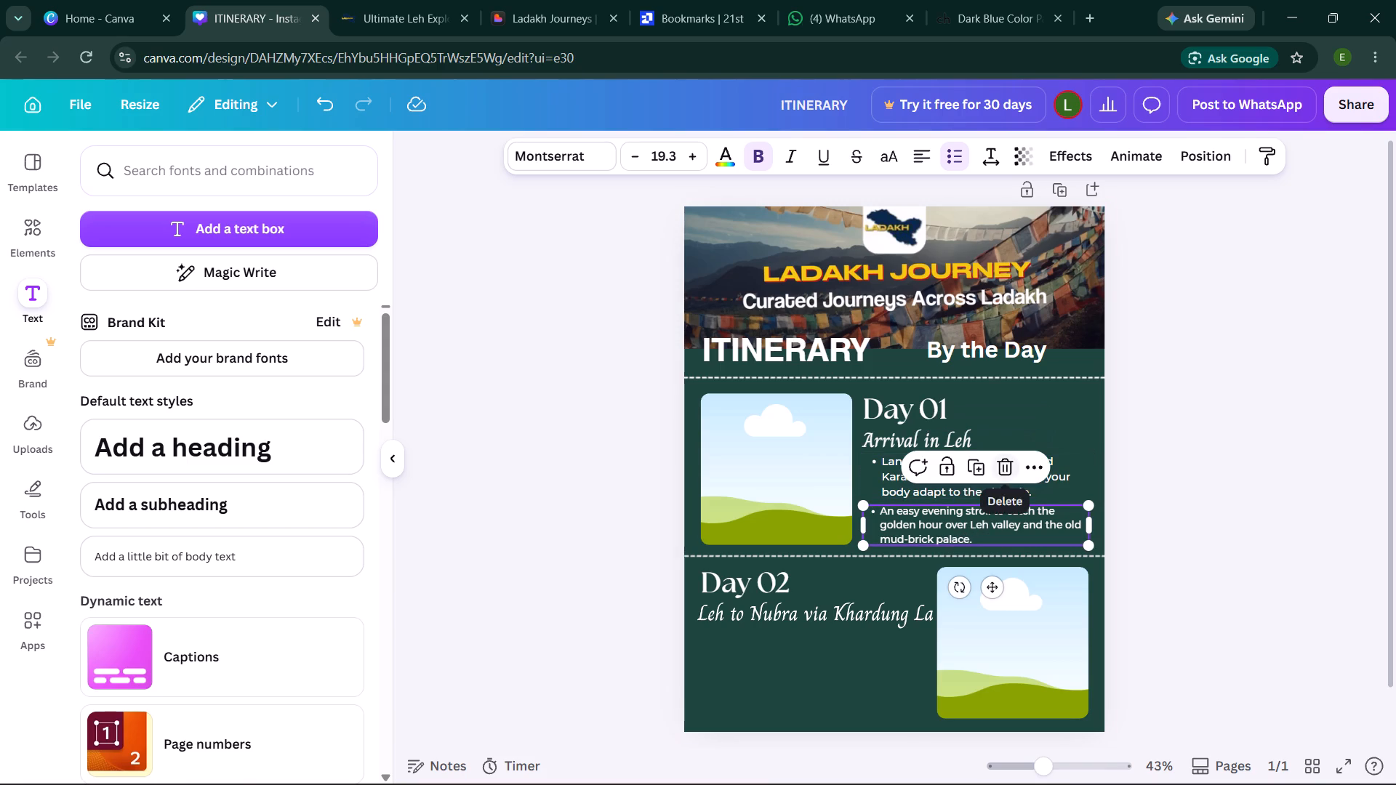
click(1007, 460)
click(980, 477)
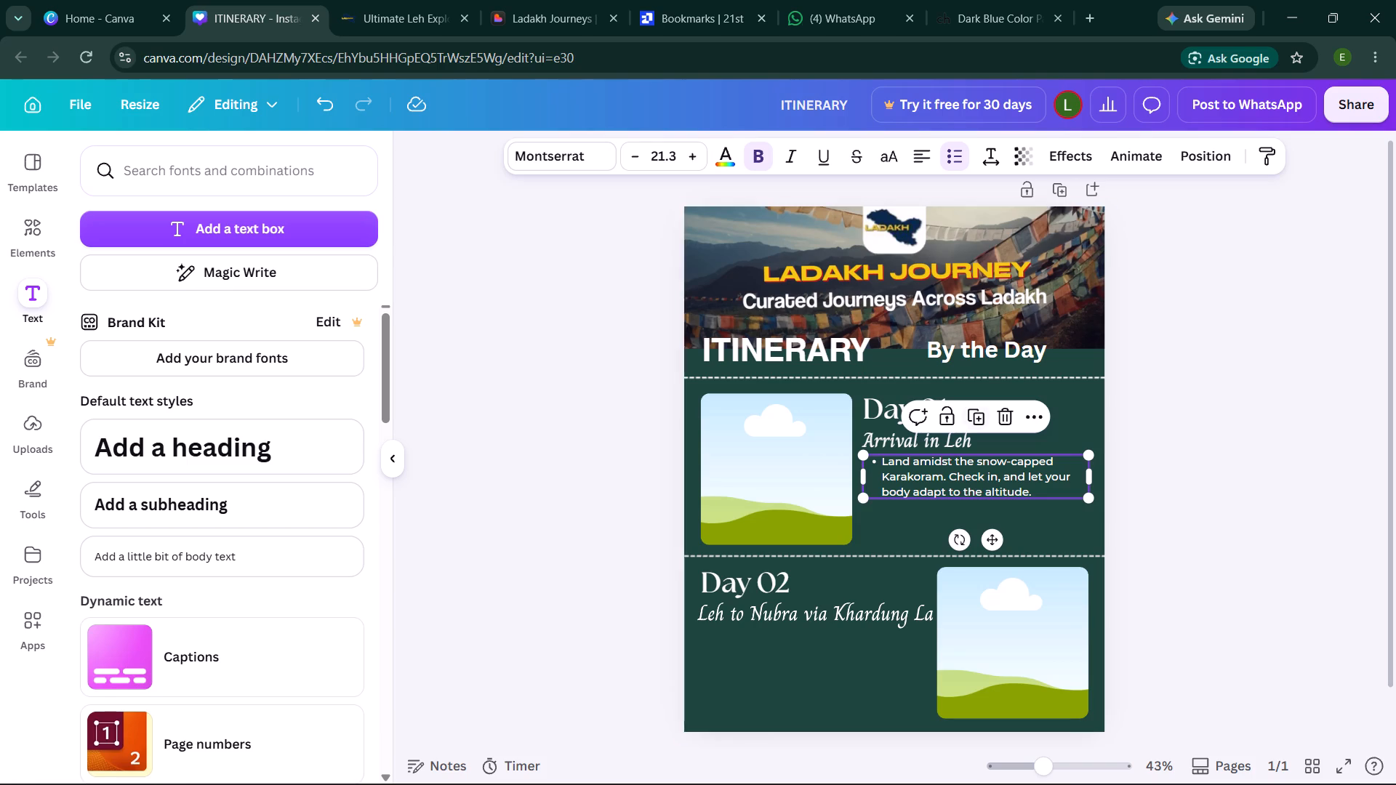
click(980, 409)
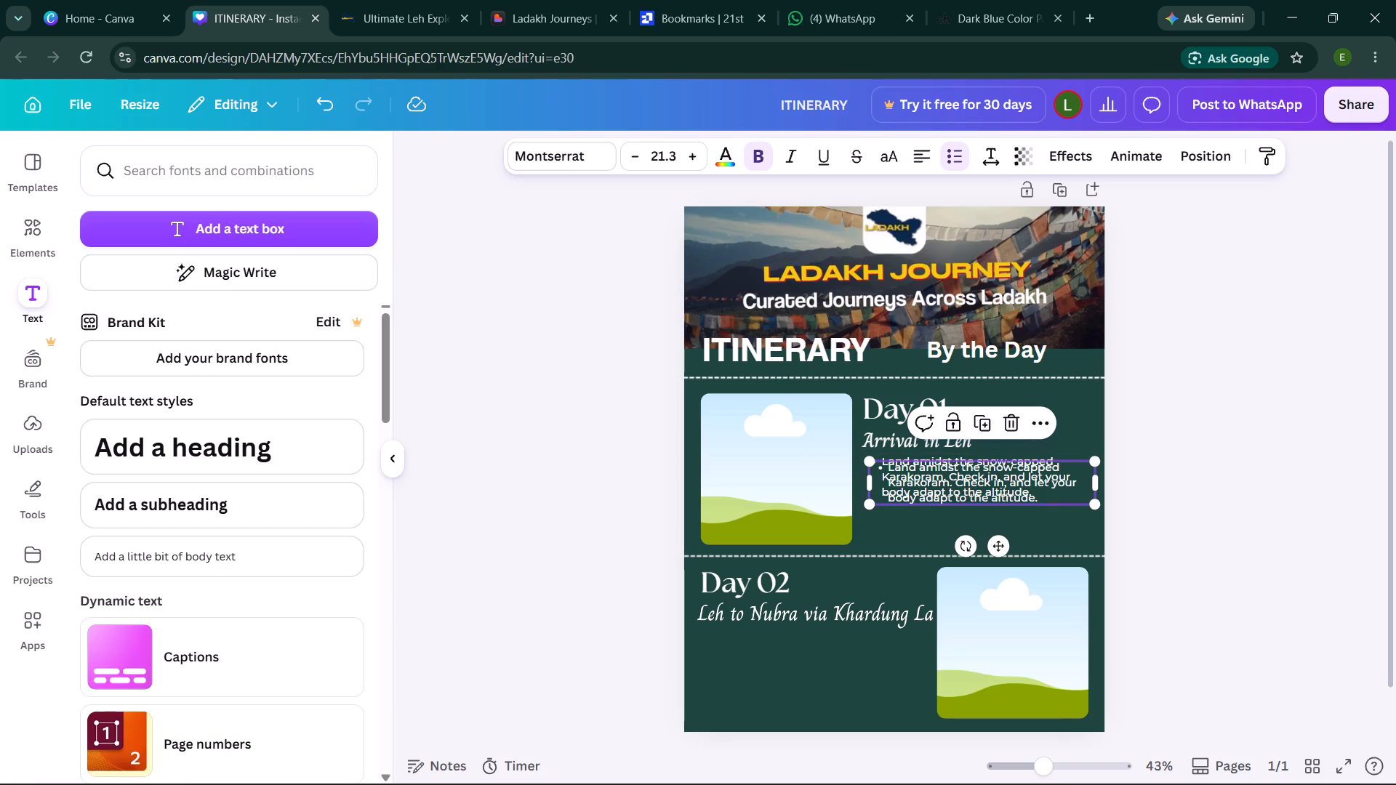
drag(961, 485, 956, 522)
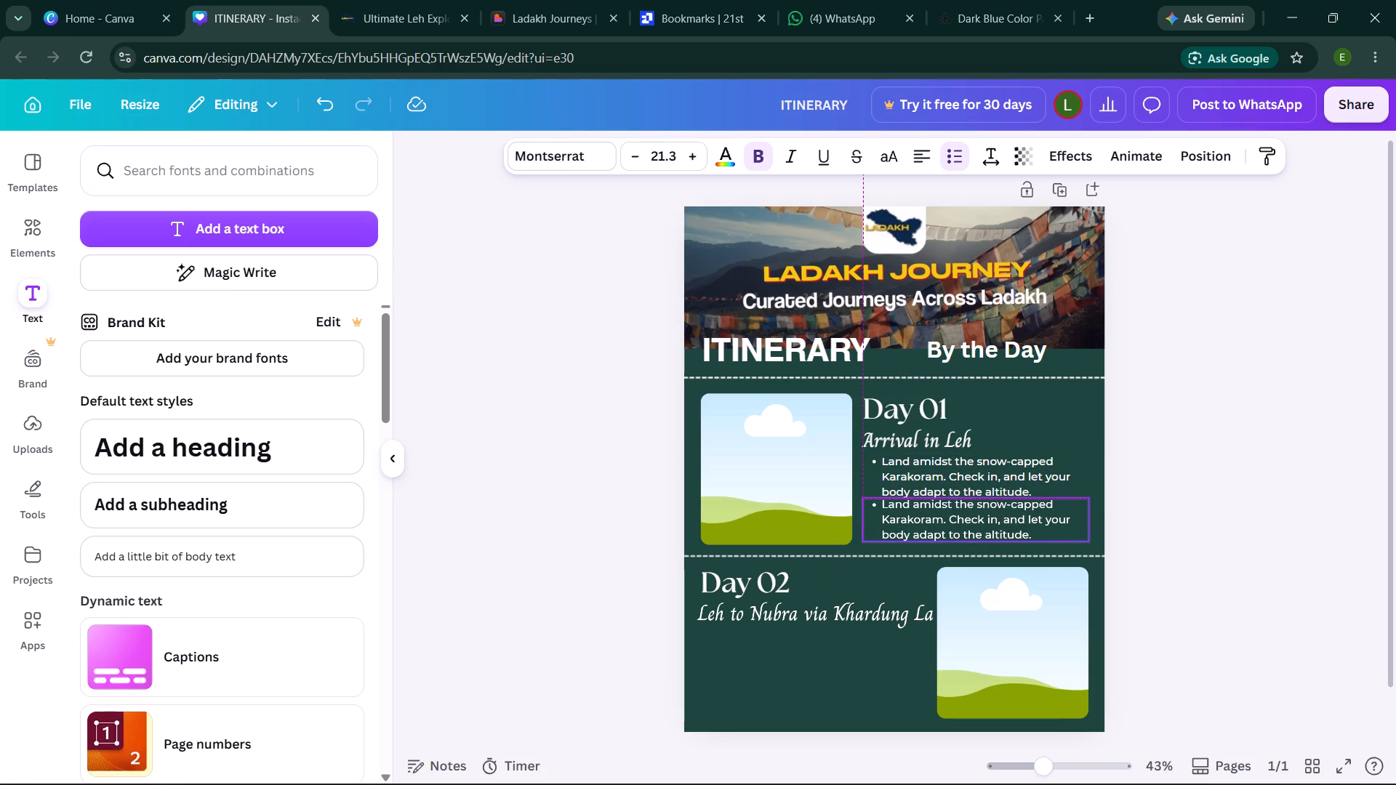
drag(956, 522, 956, 526)
Change the duplicated bullet's text to "An easy evening stroll to catch the golden hour over Leh valley and the old mud-brick palace.".
click(1030, 535)
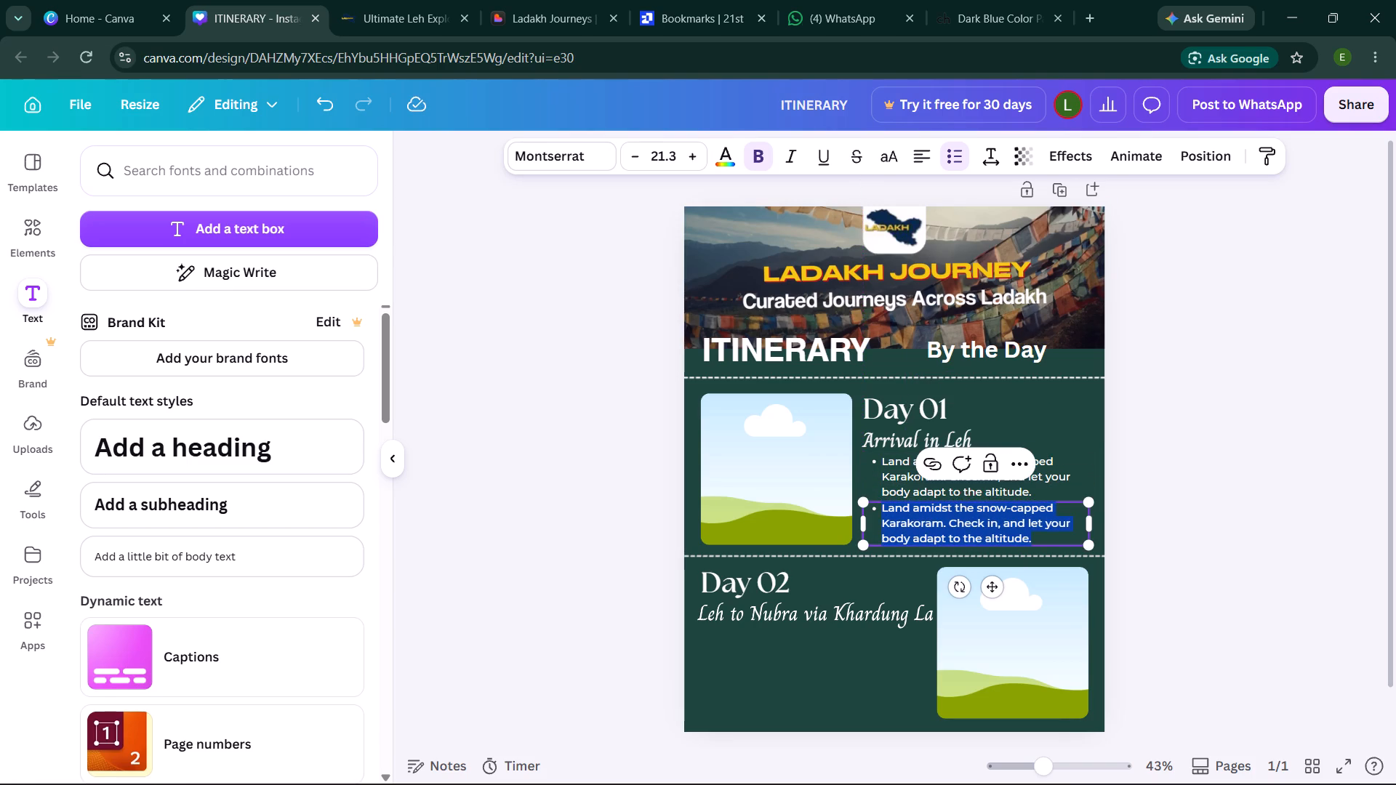
key(ctrl+v)
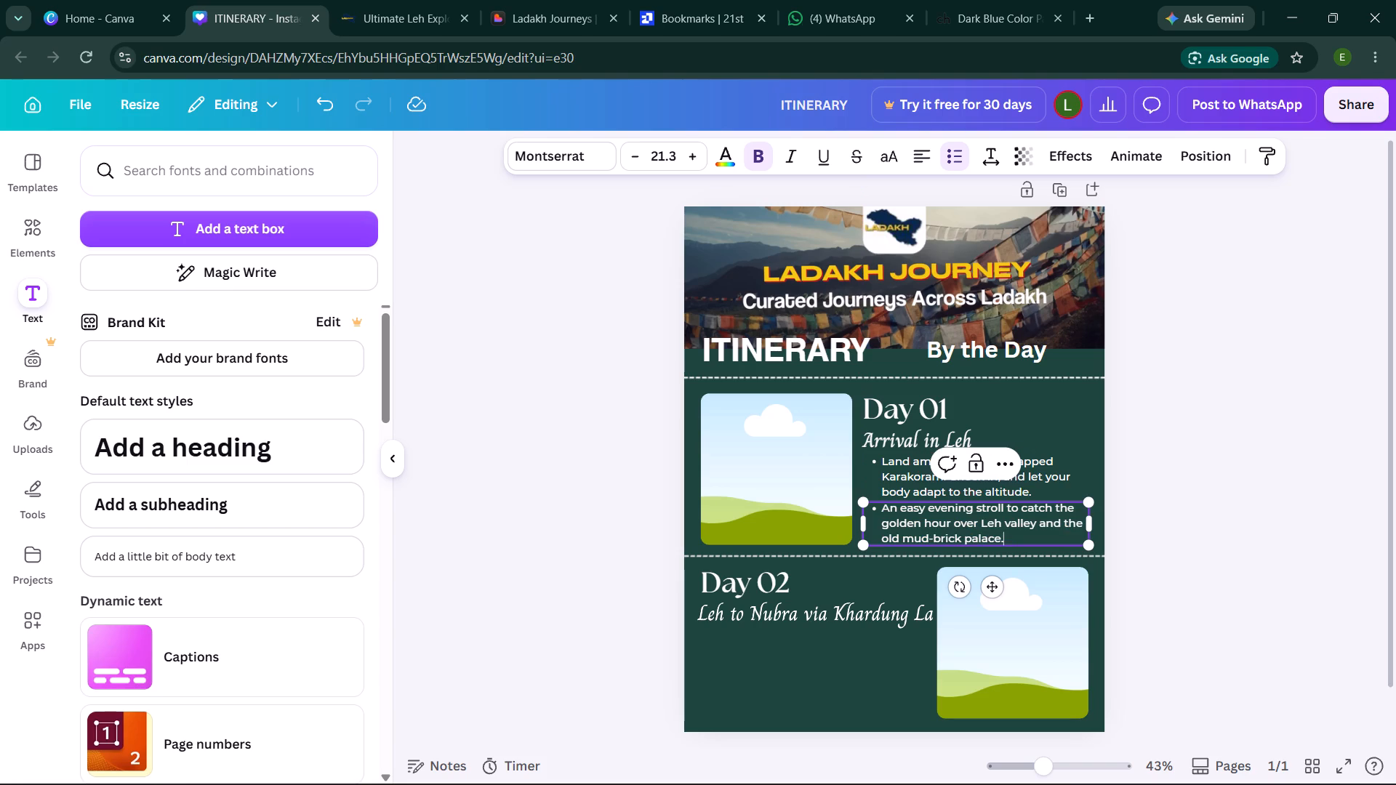
click(1198, 472)
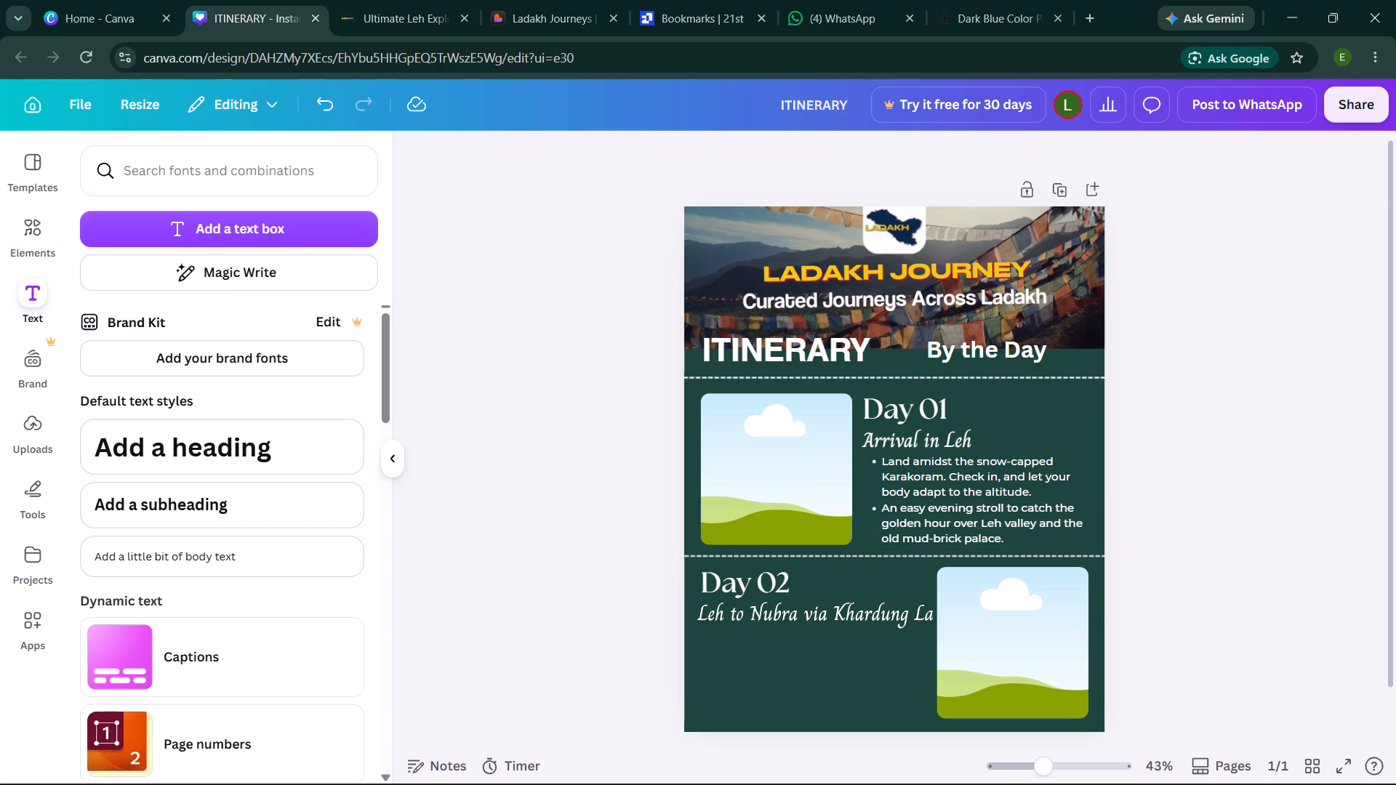
Duplicate the second Day 01 bullet and place the copy under the "Leh to Nubra via Khardung La" subtitle in Day 02.
click(965, 529)
click(974, 455)
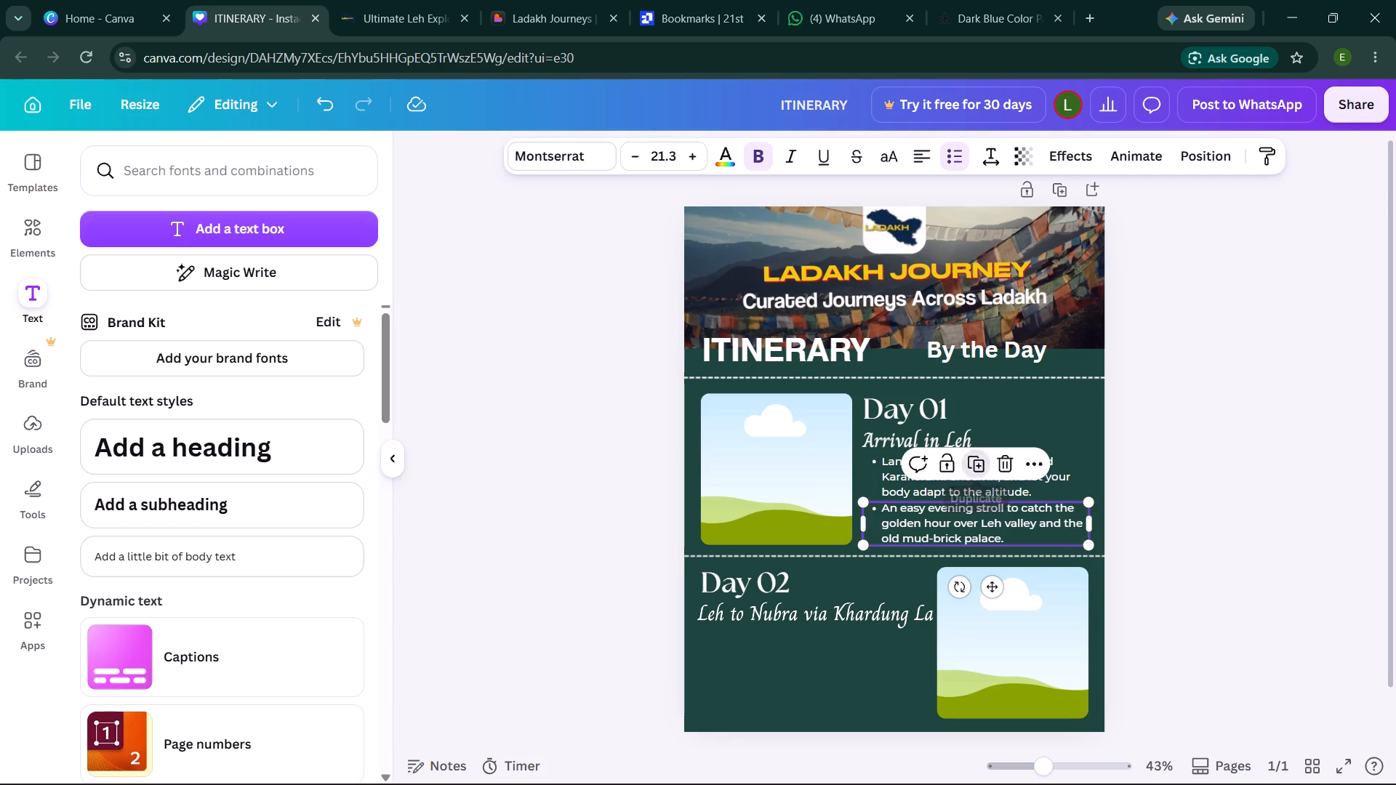
drag(966, 573, 927, 586)
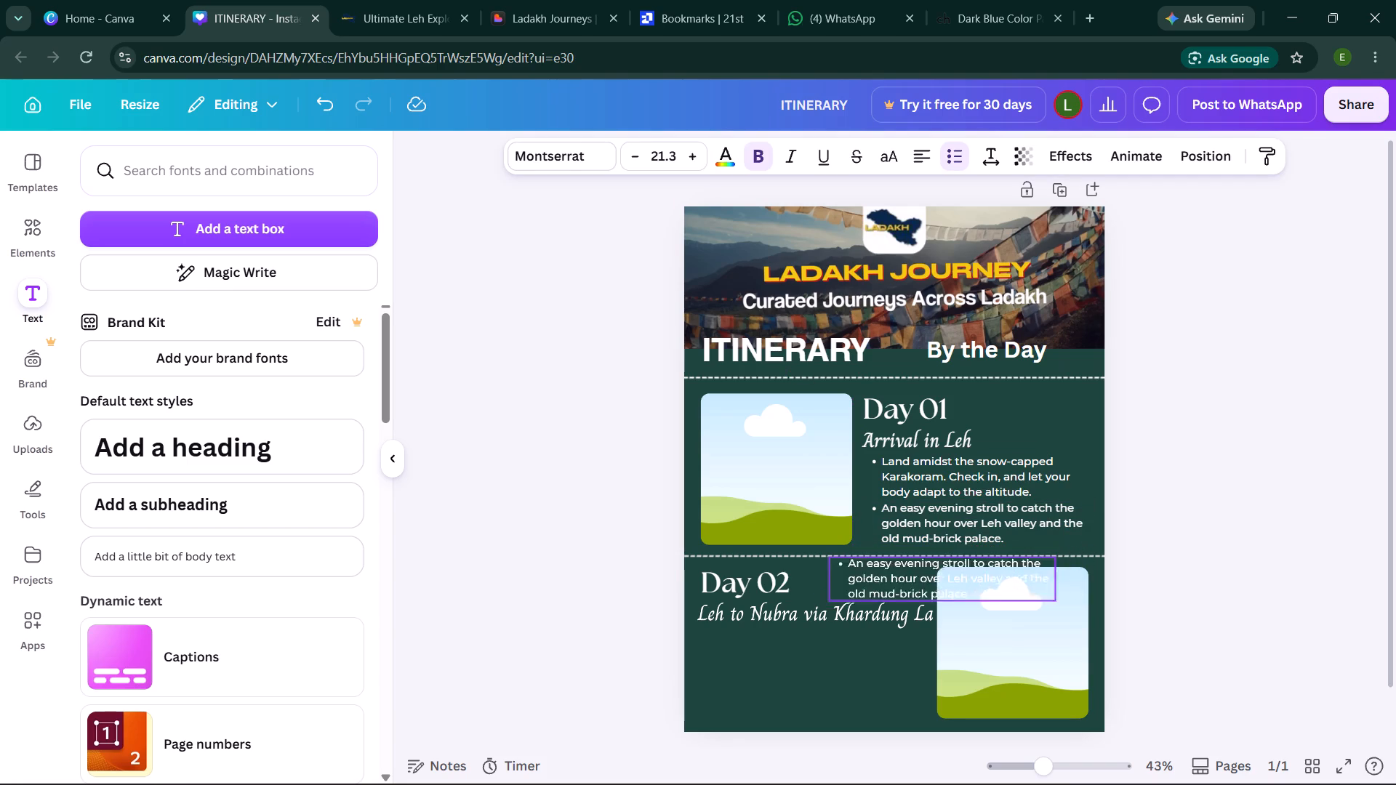
drag(927, 586, 796, 656)
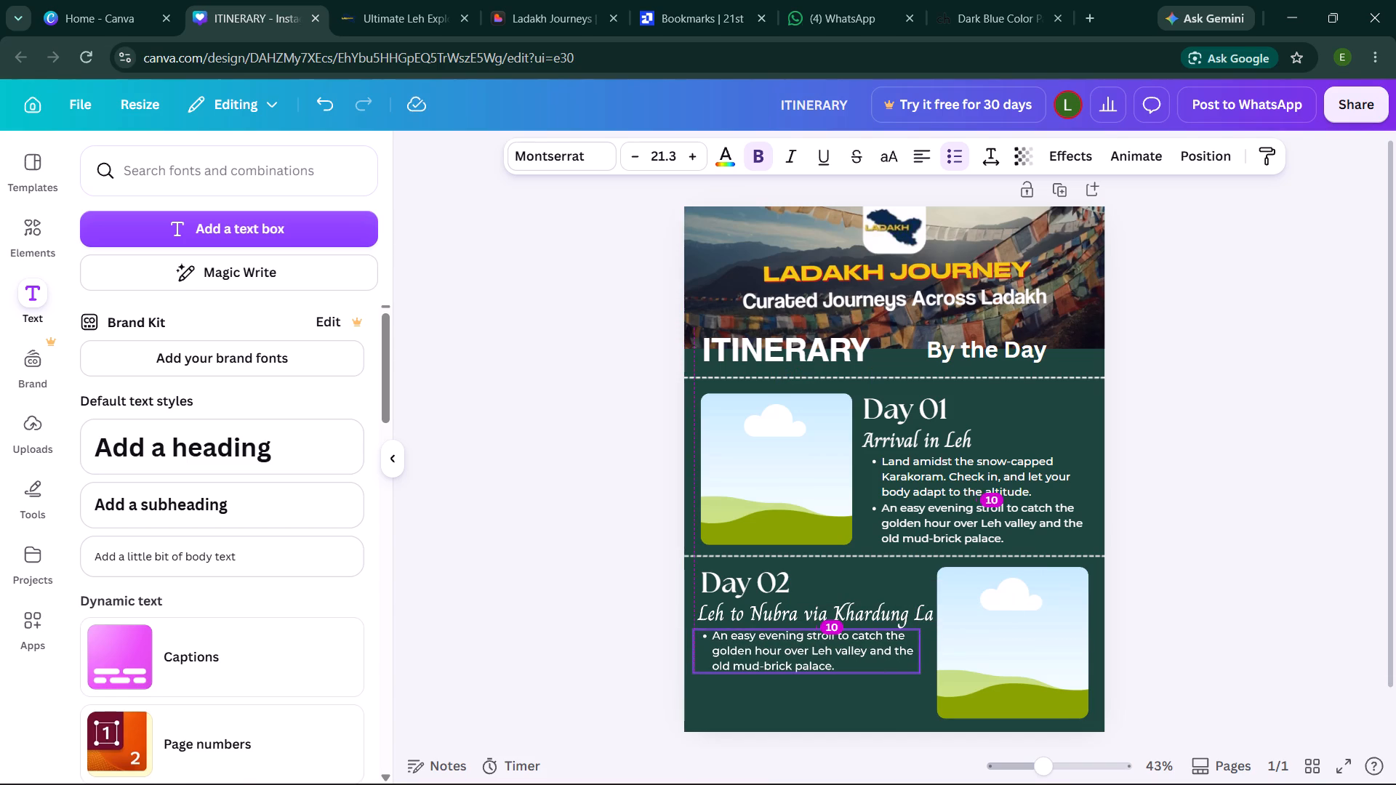
drag(796, 656, 801, 654)
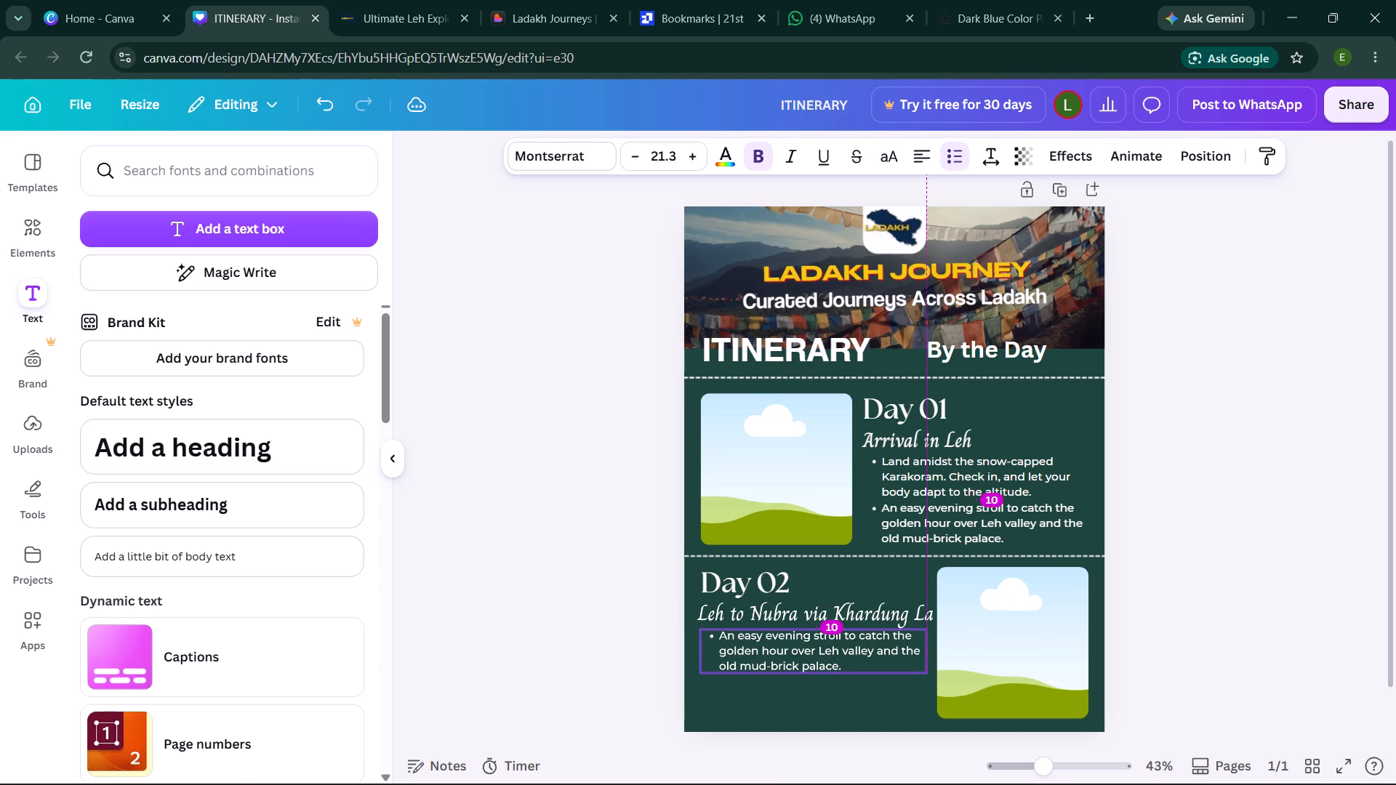
drag(801, 654, 803, 659)
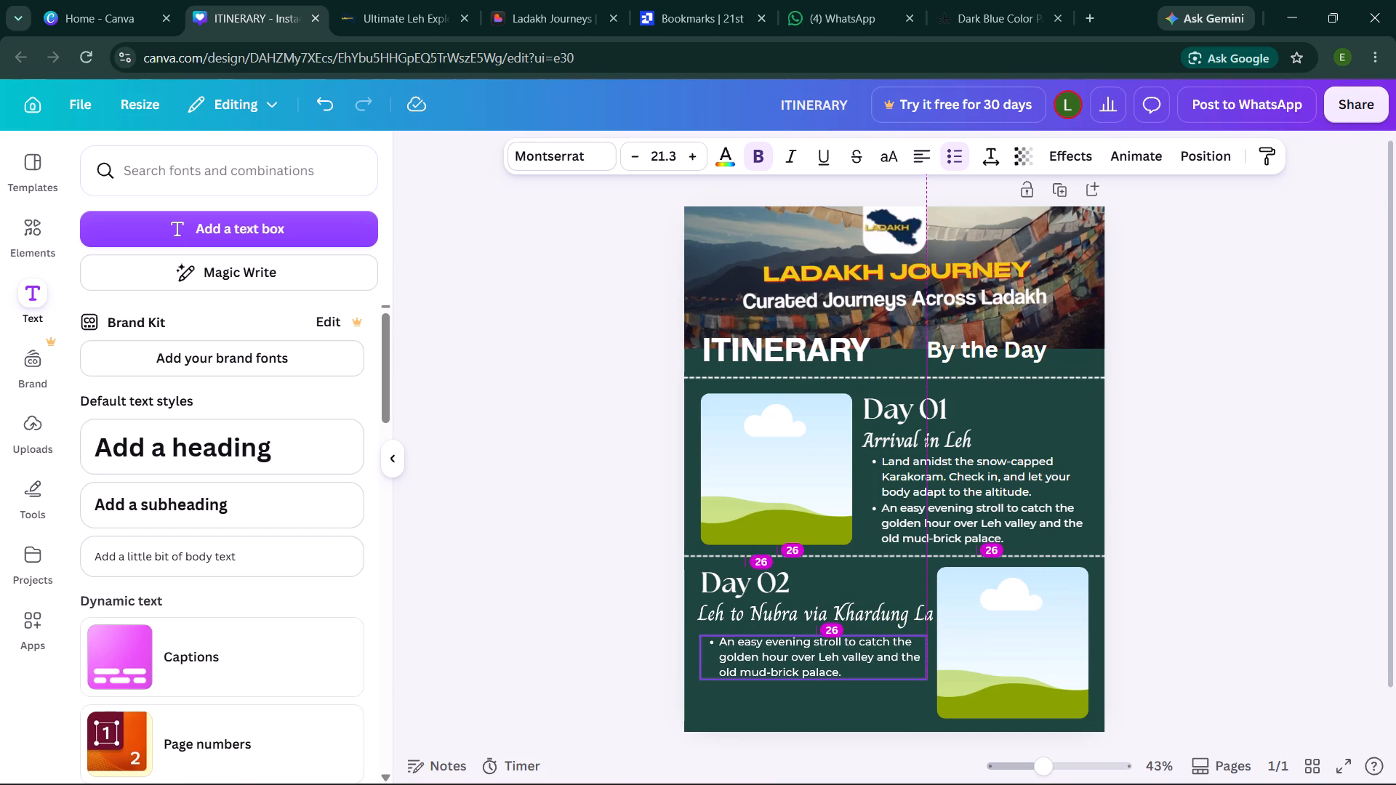
drag(803, 659, 800, 657)
click(800, 657)
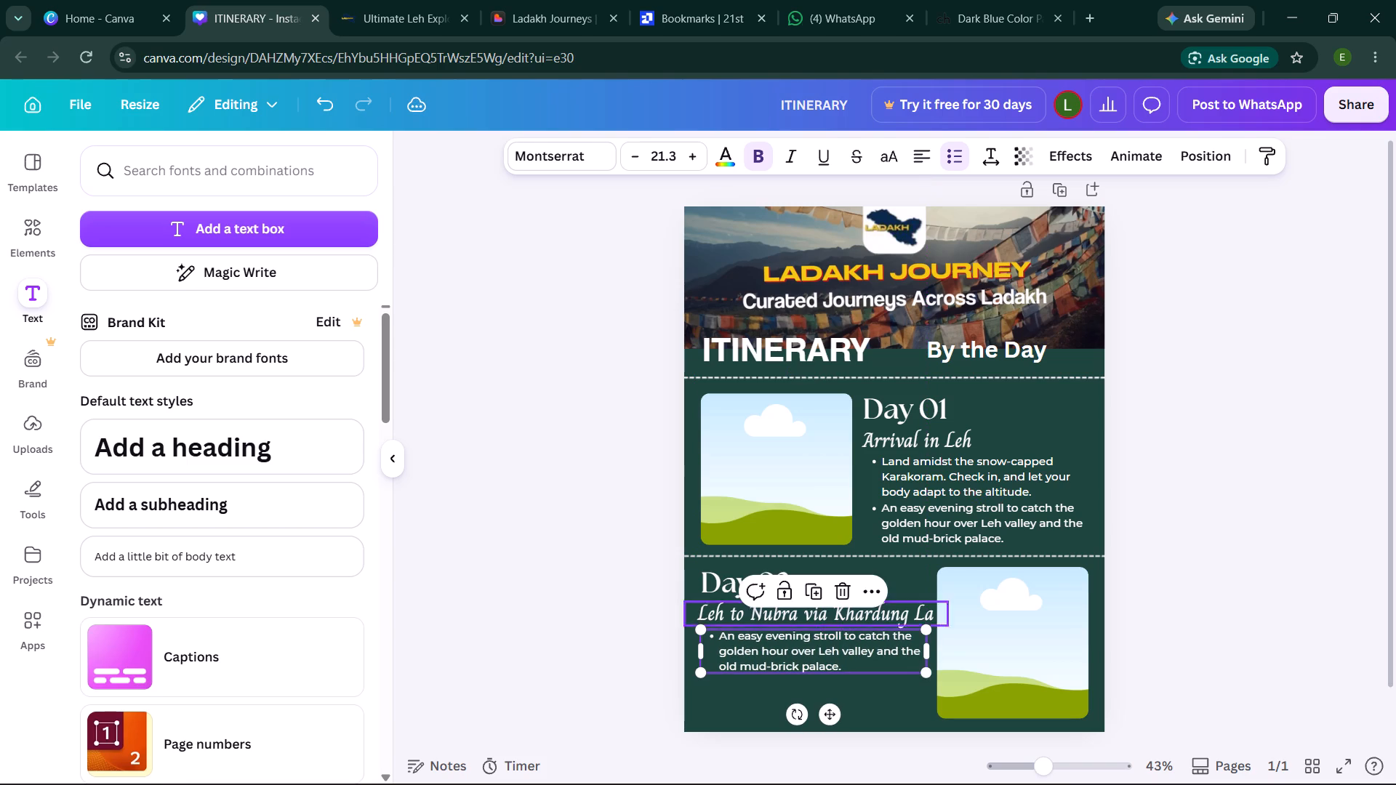
Delete the "ITINERARY" and "By the Day" texts from the header and nudge the Day 02 bullet slightly.
click(797, 342)
key(BackSpace)
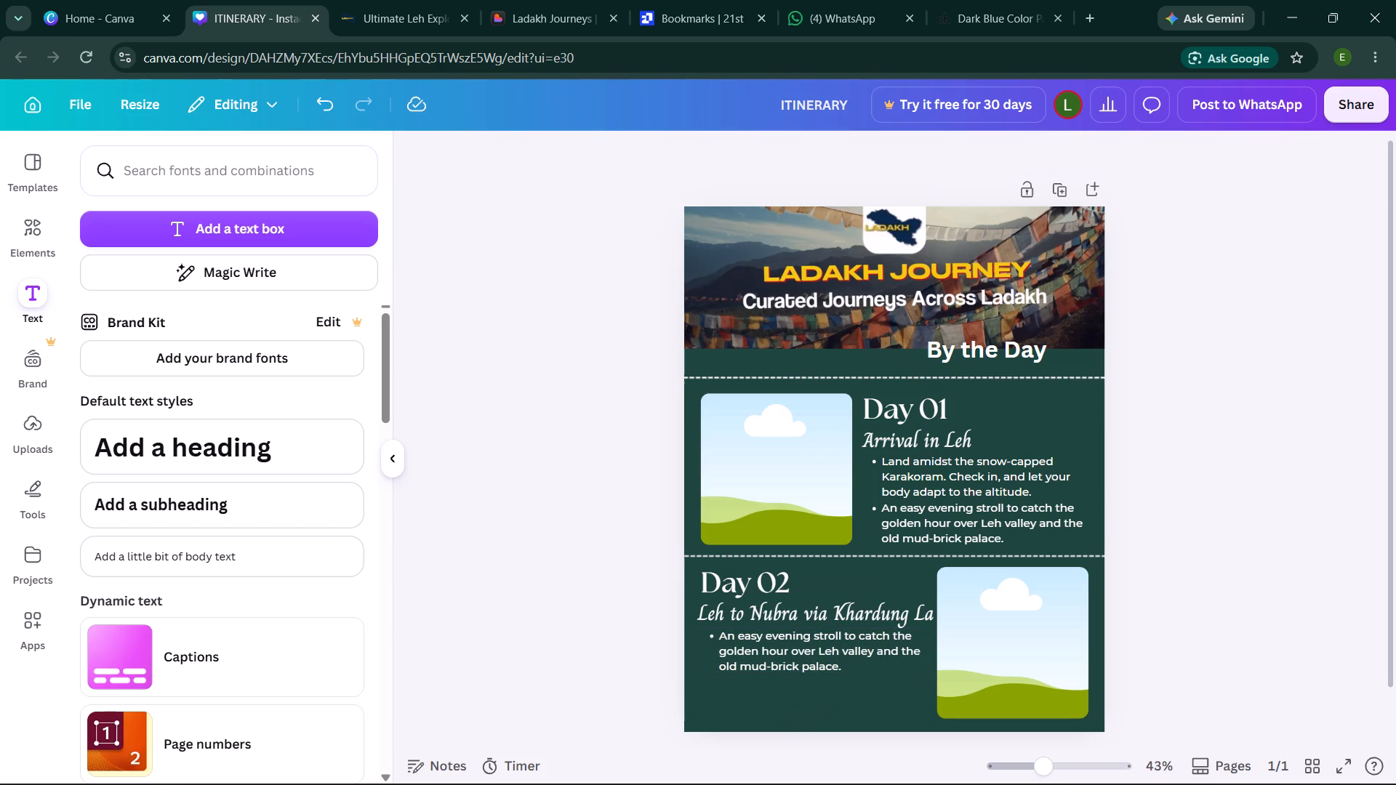
click(787, 658)
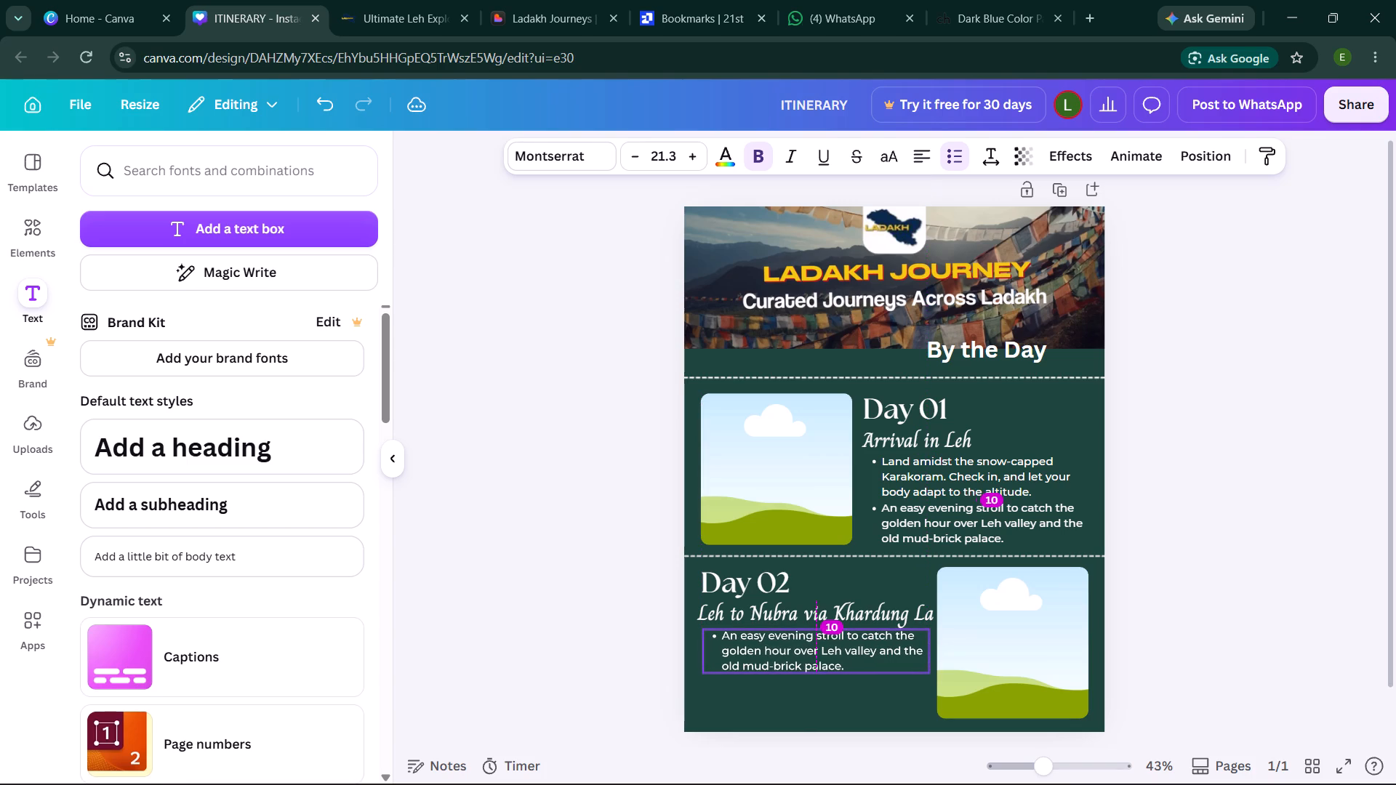
click(982, 347)
key(BackSpace)
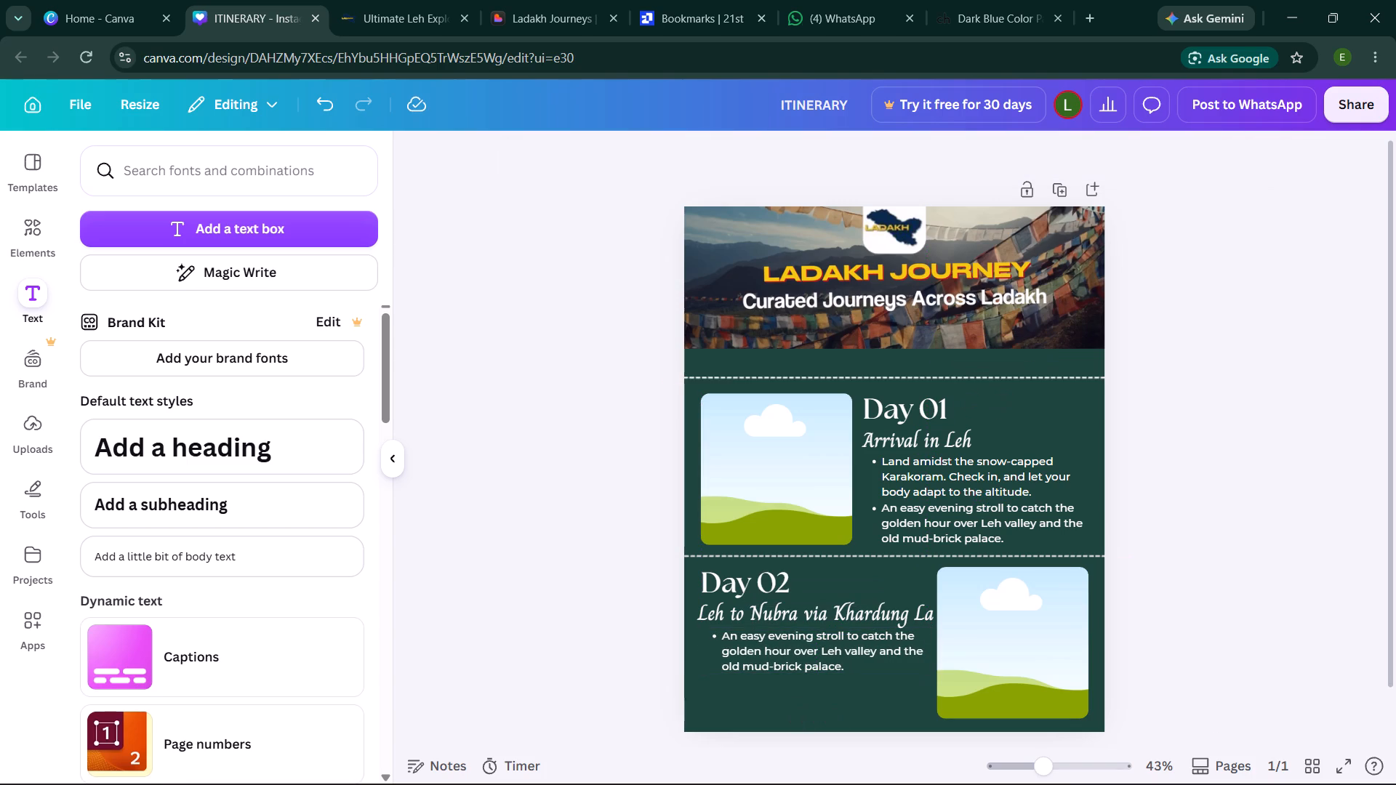
Fine-tune the bullet positions, nudging the first Day 01 bullet slightly up and shifting the Day 02 bullet left under its subtitle.
click(934, 462)
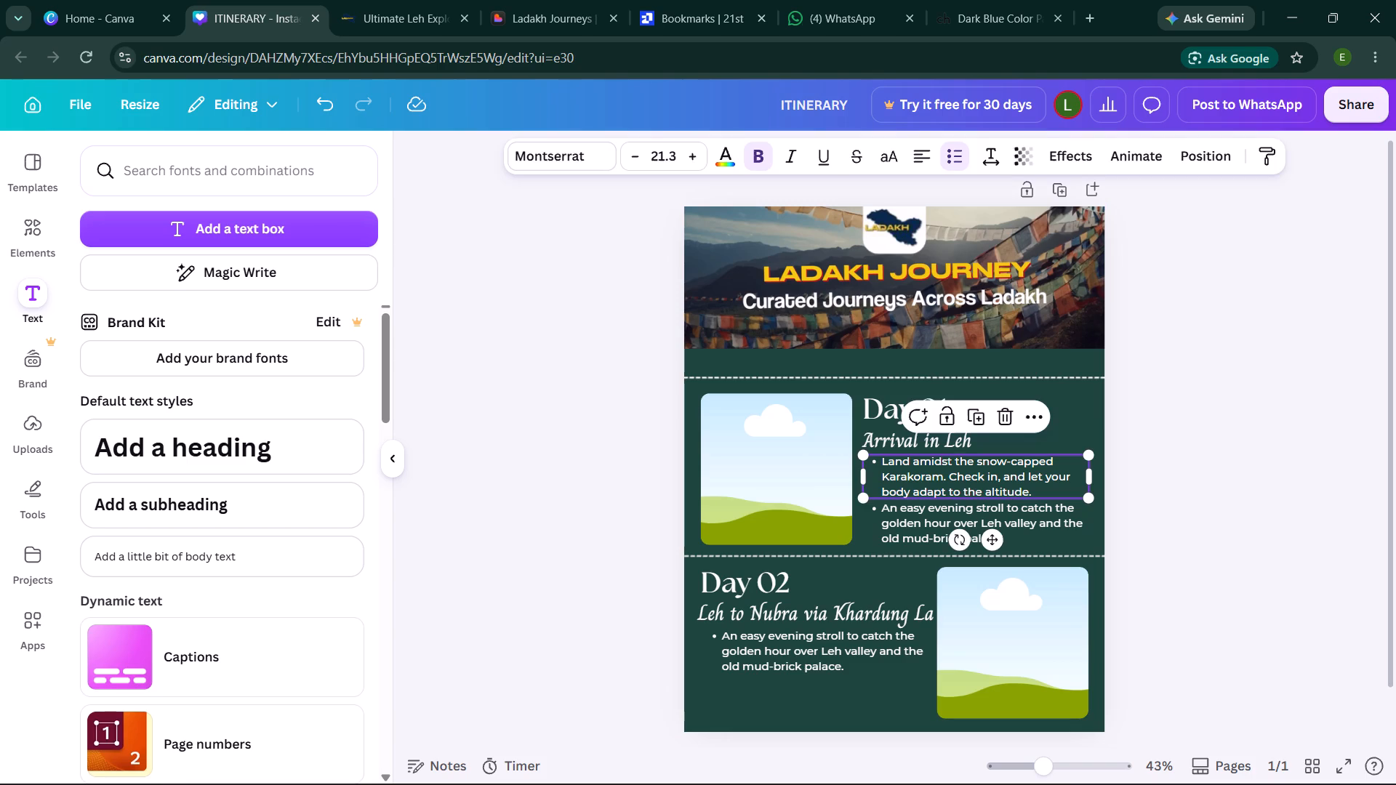
click(934, 462)
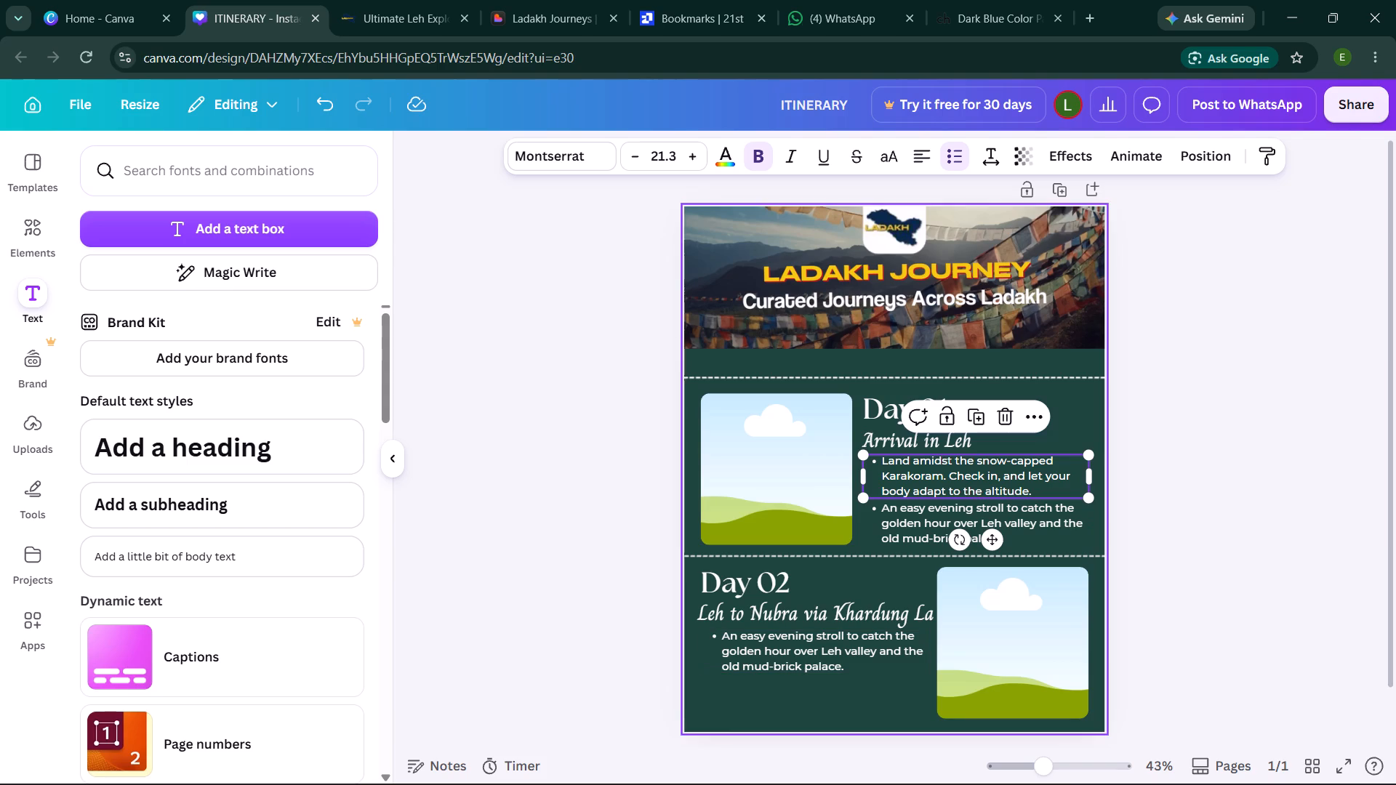
click(766, 656)
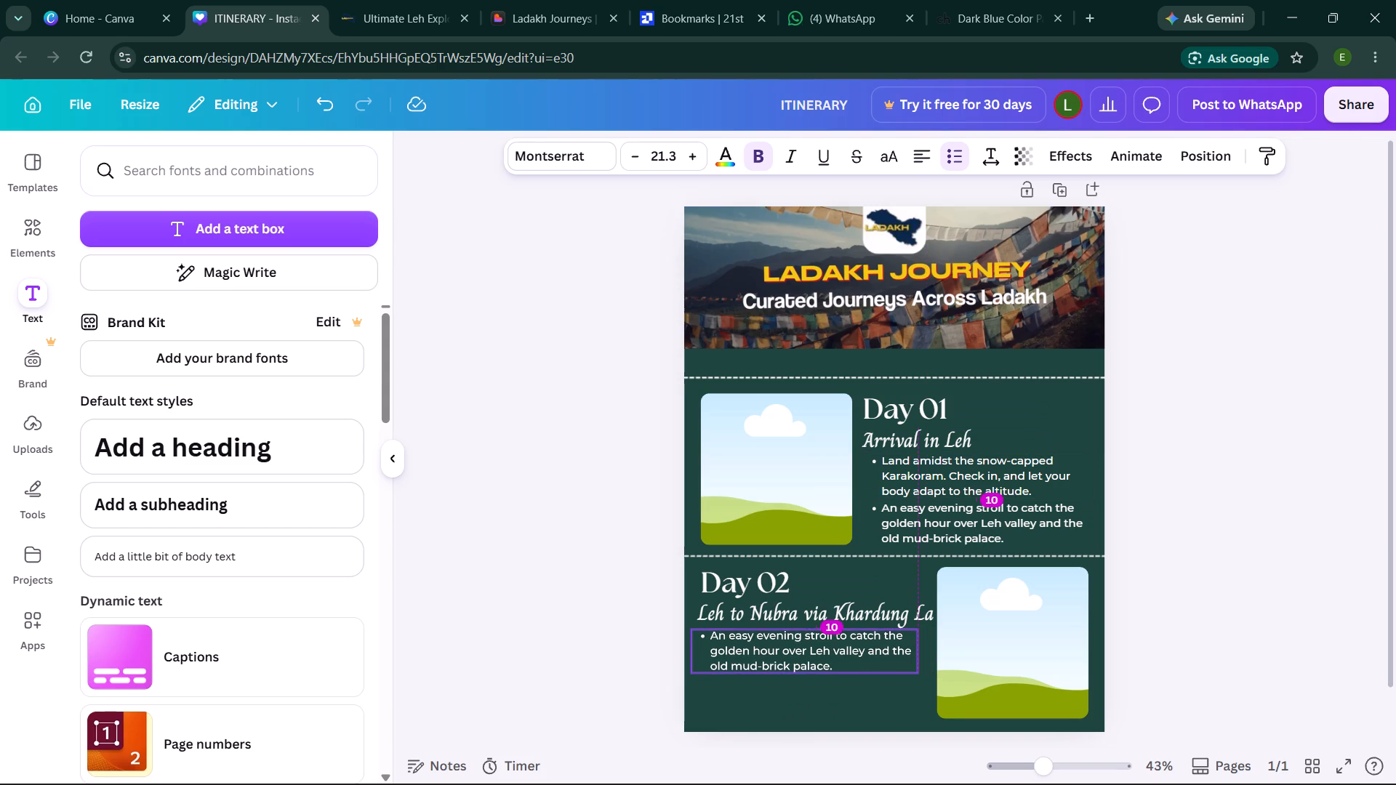
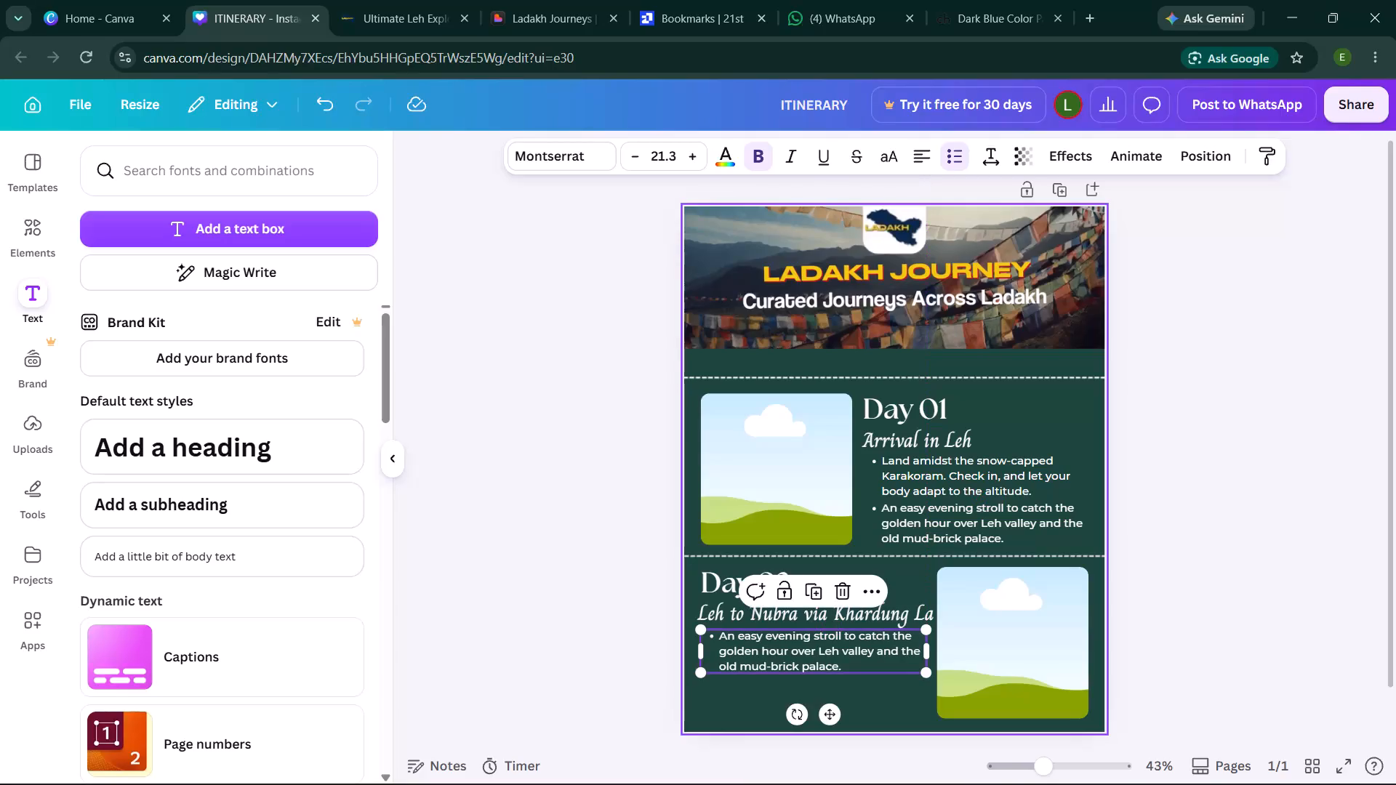
click(745, 707)
click(766, 665)
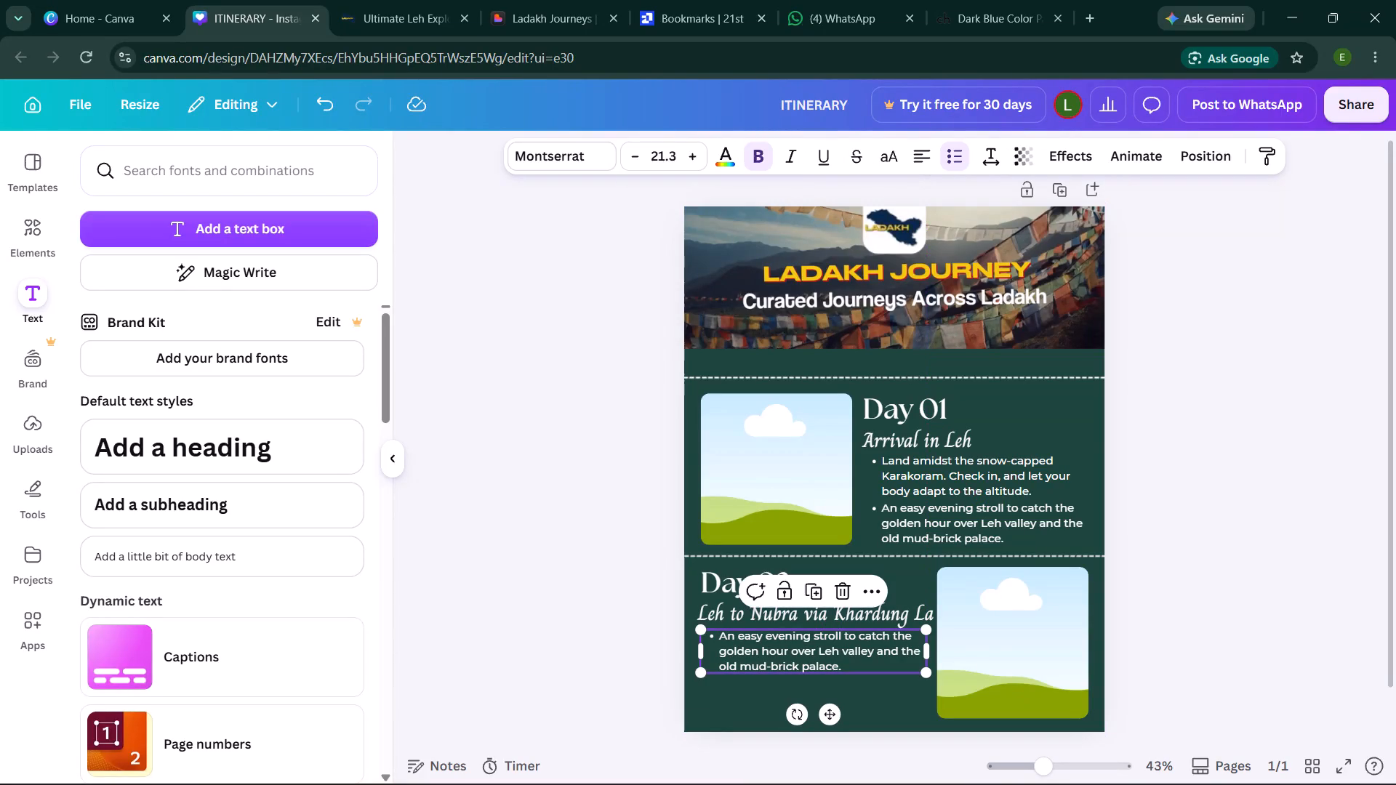
click(819, 589)
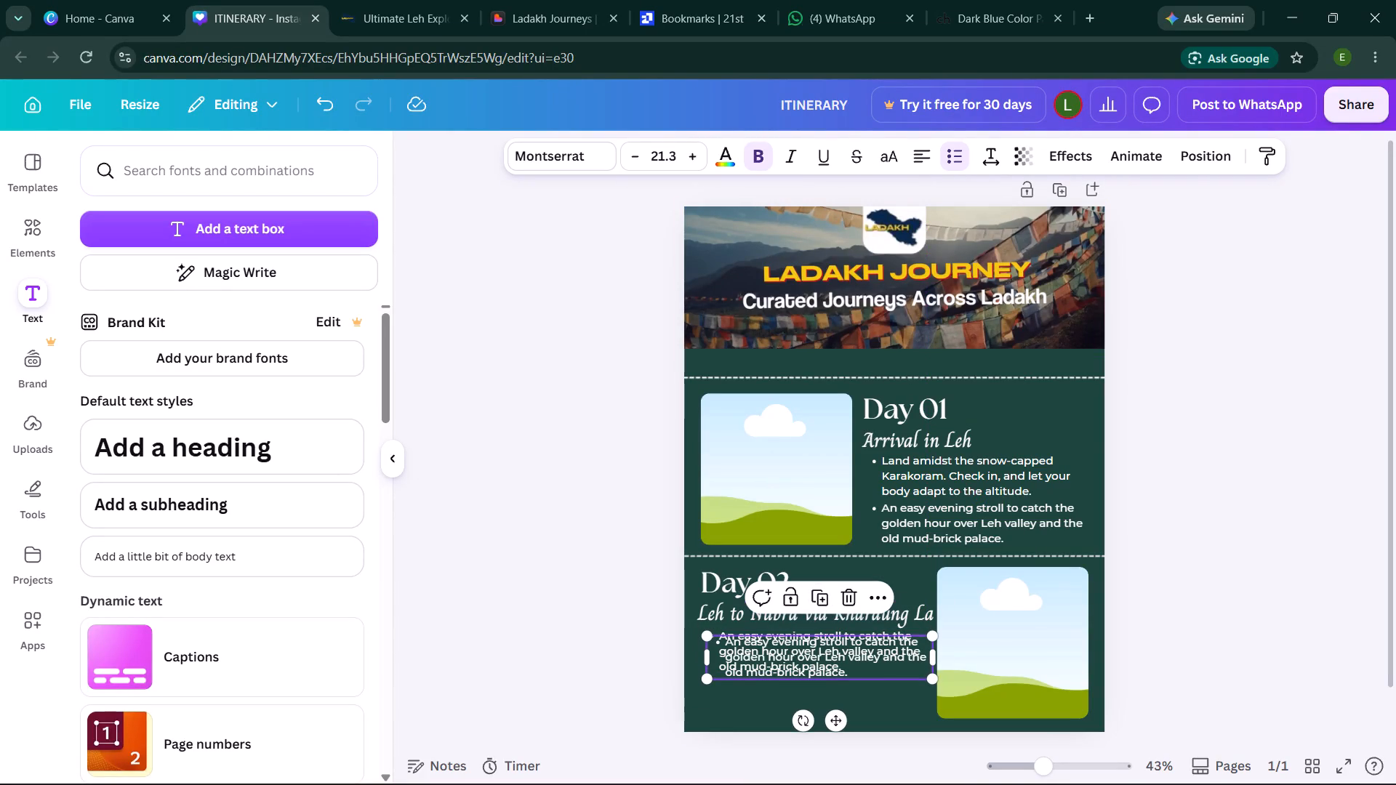
drag(798, 661, 794, 701)
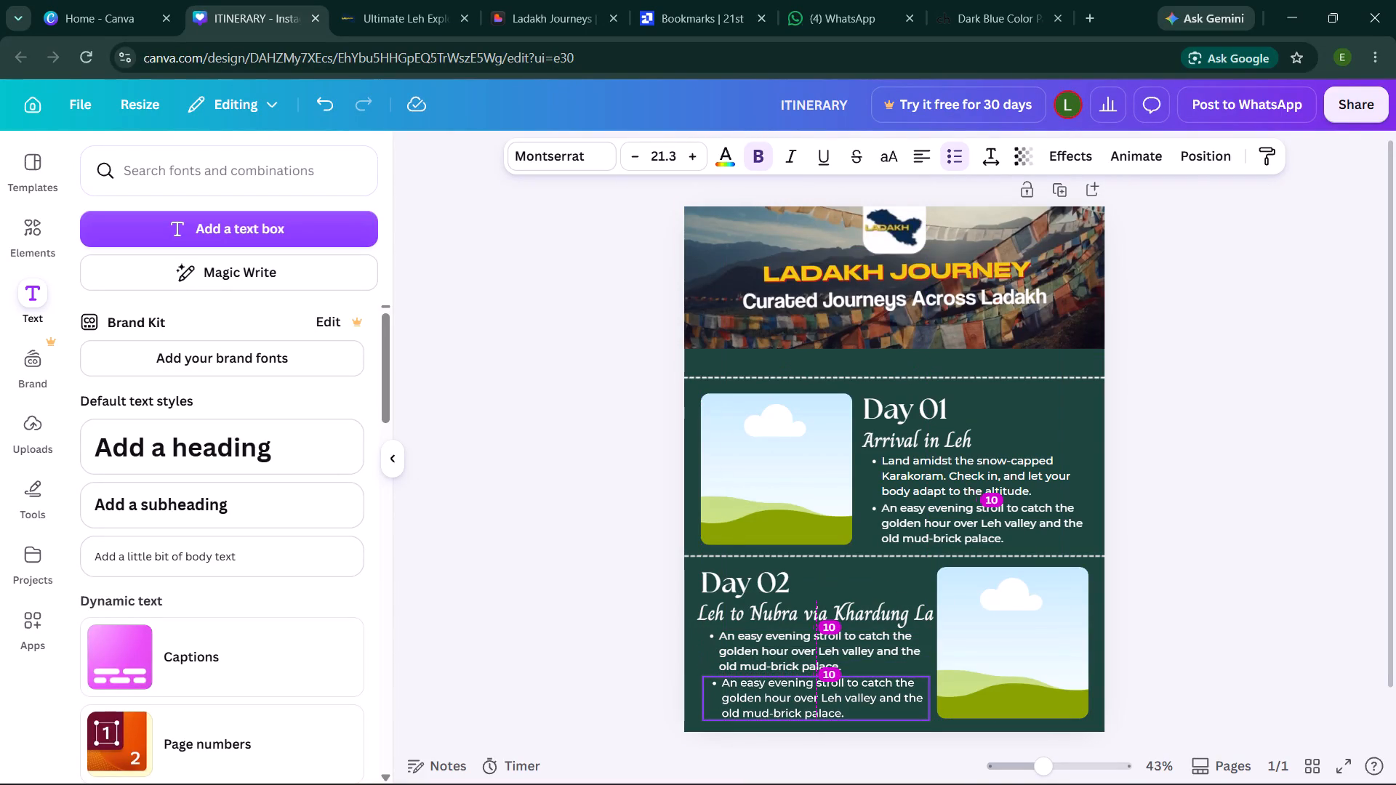
drag(794, 701, 795, 703)
drag(795, 703, 798, 708)
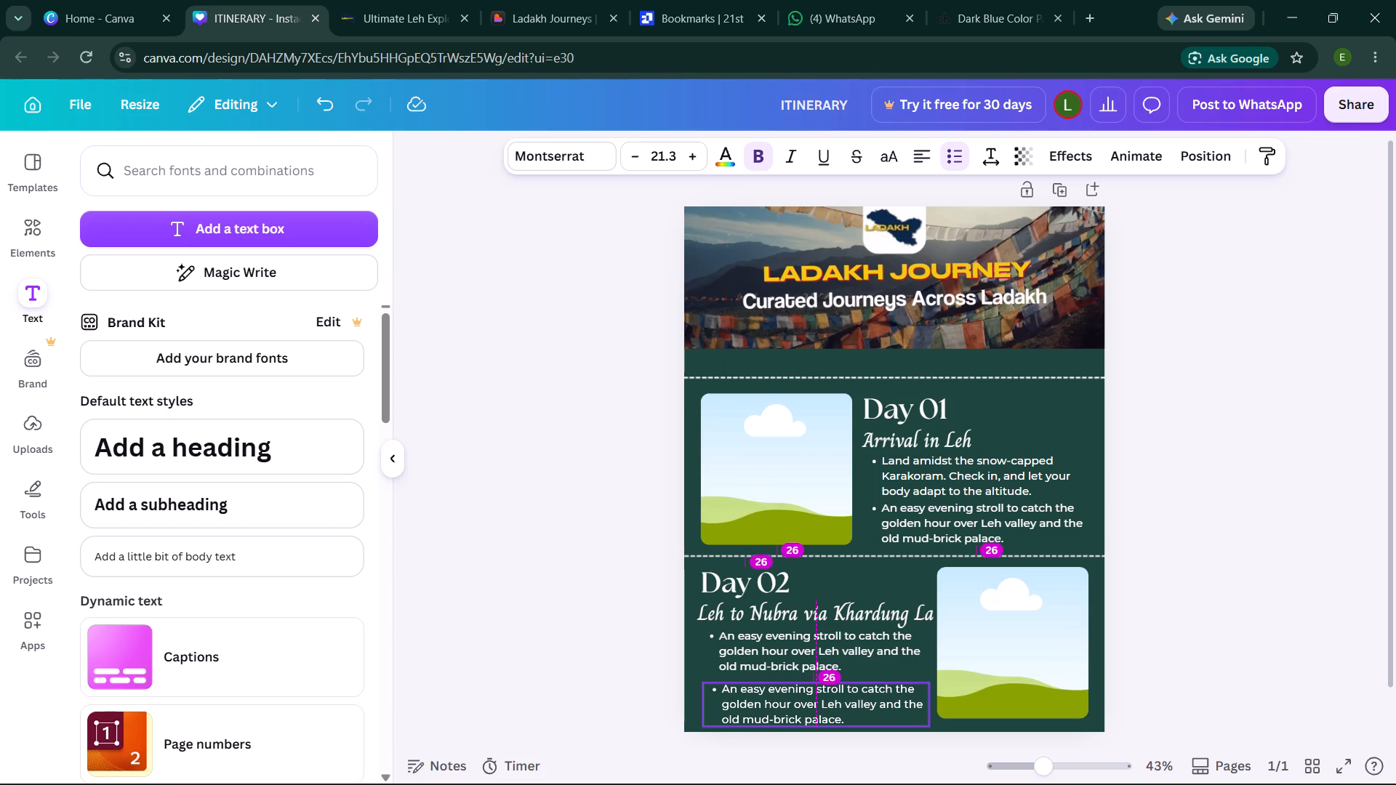
drag(798, 708, 796, 706)
click(642, 725)
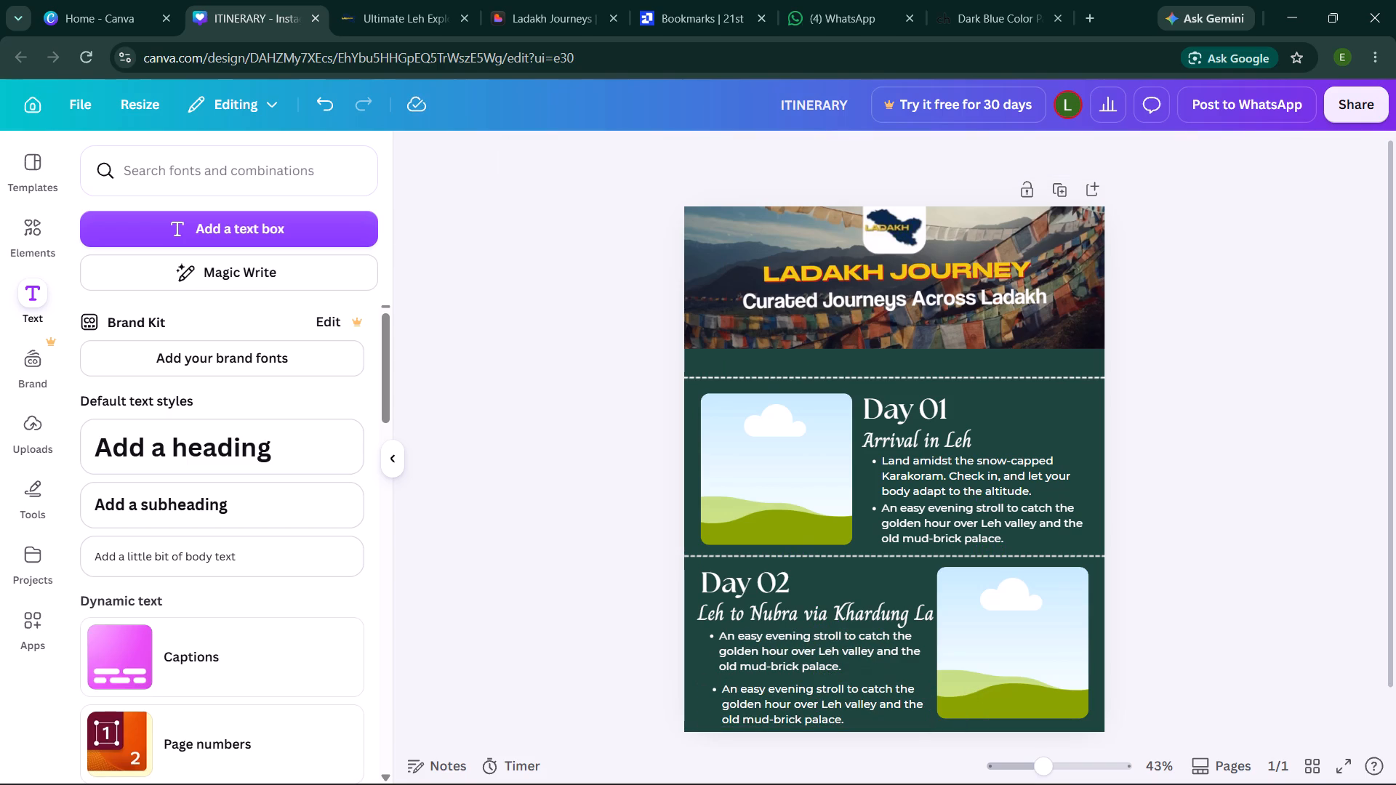
click(770, 699)
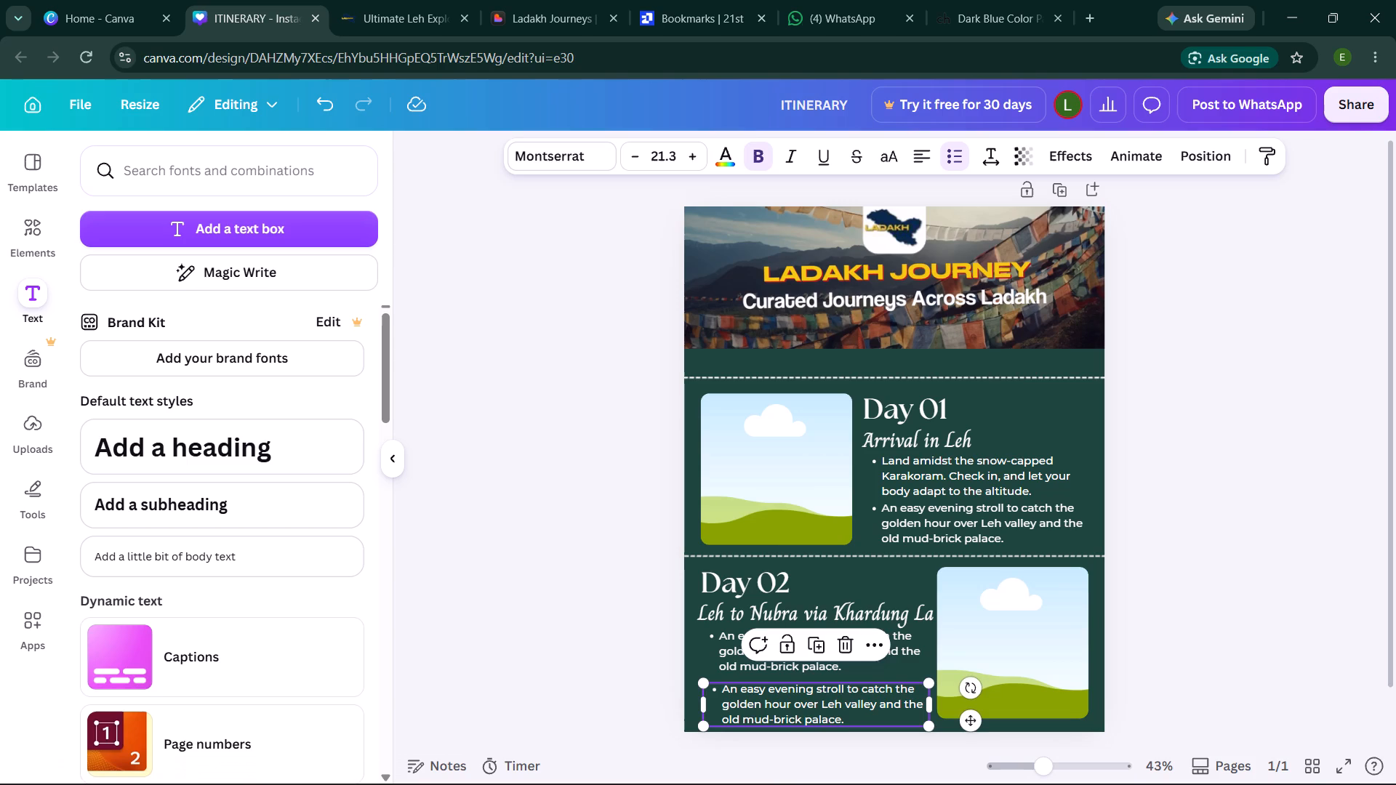
click(770, 699)
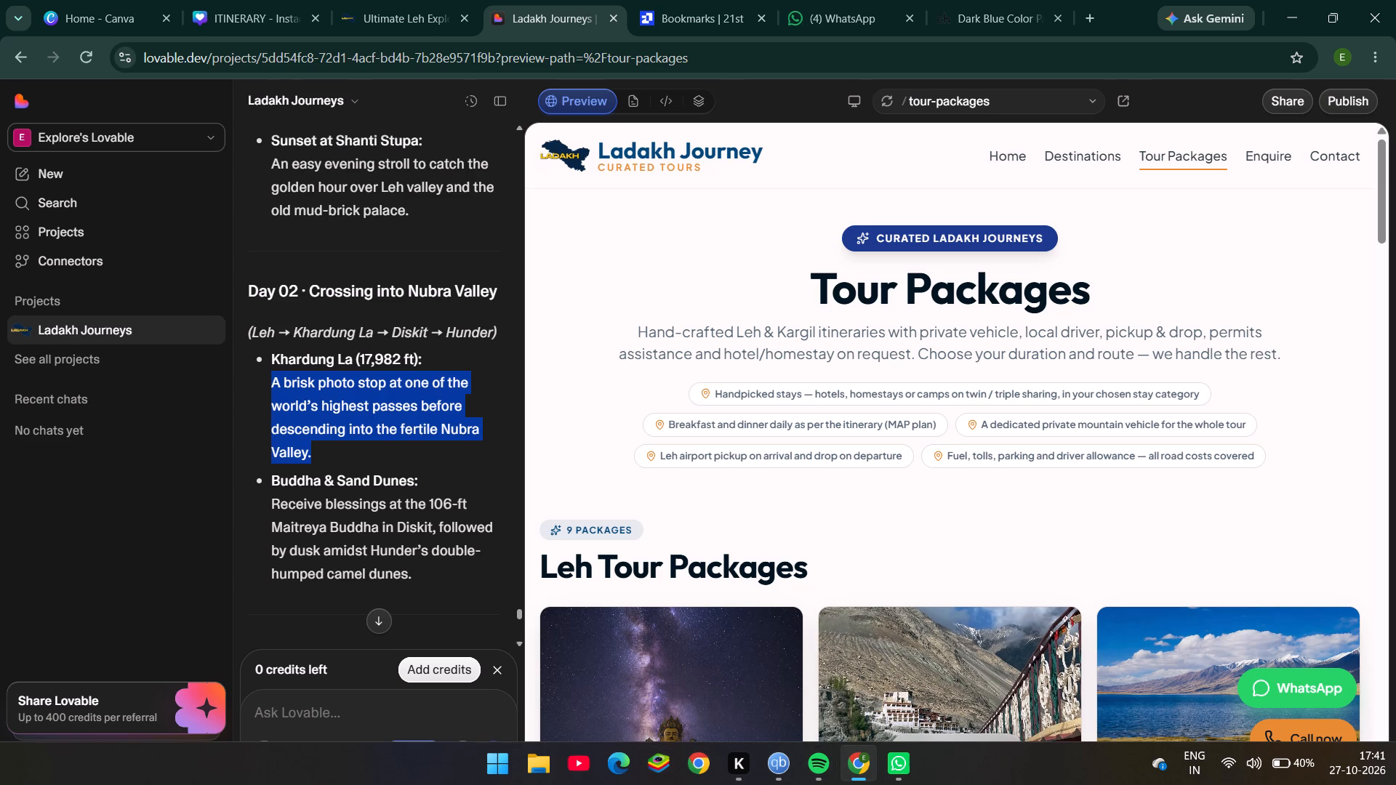
click(268, 1)
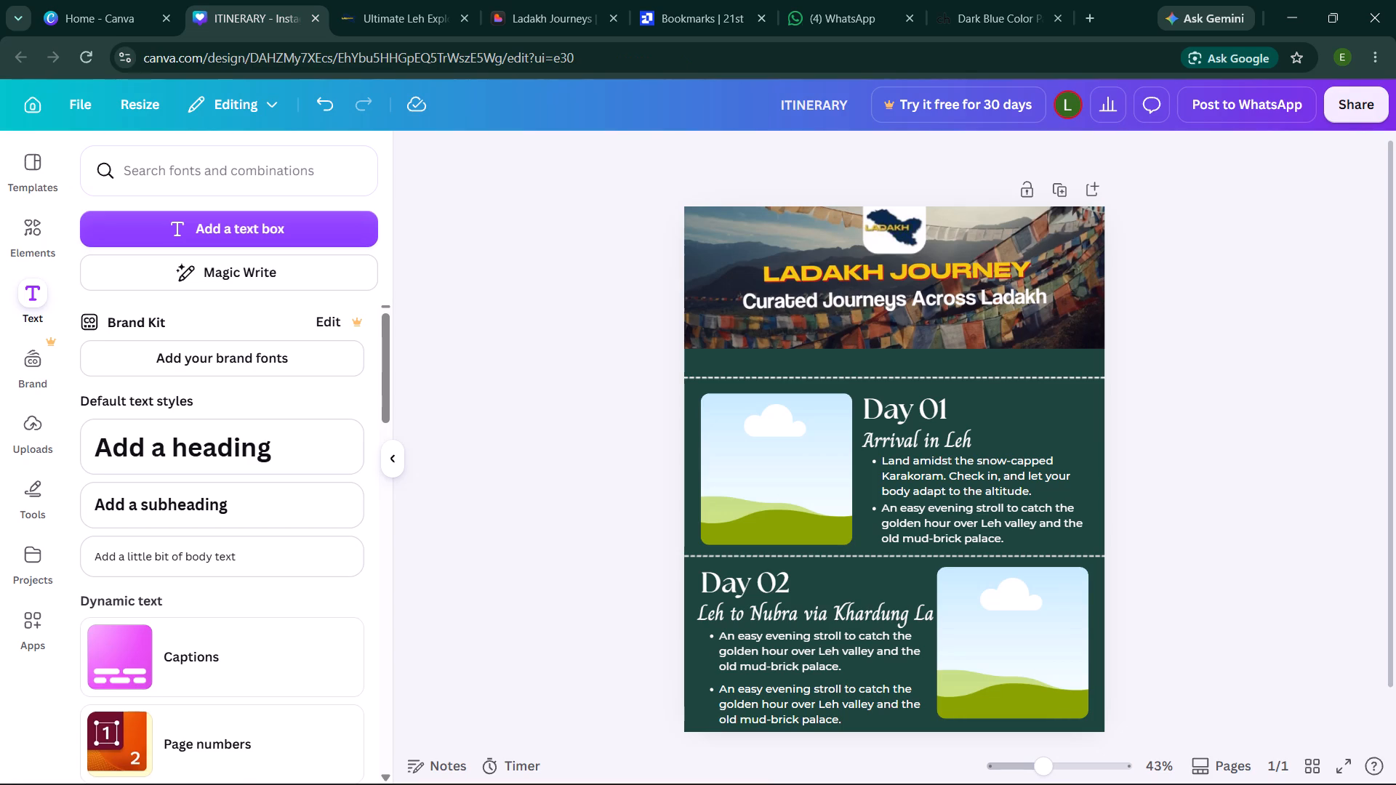
click(732, 653)
click(732, 653)
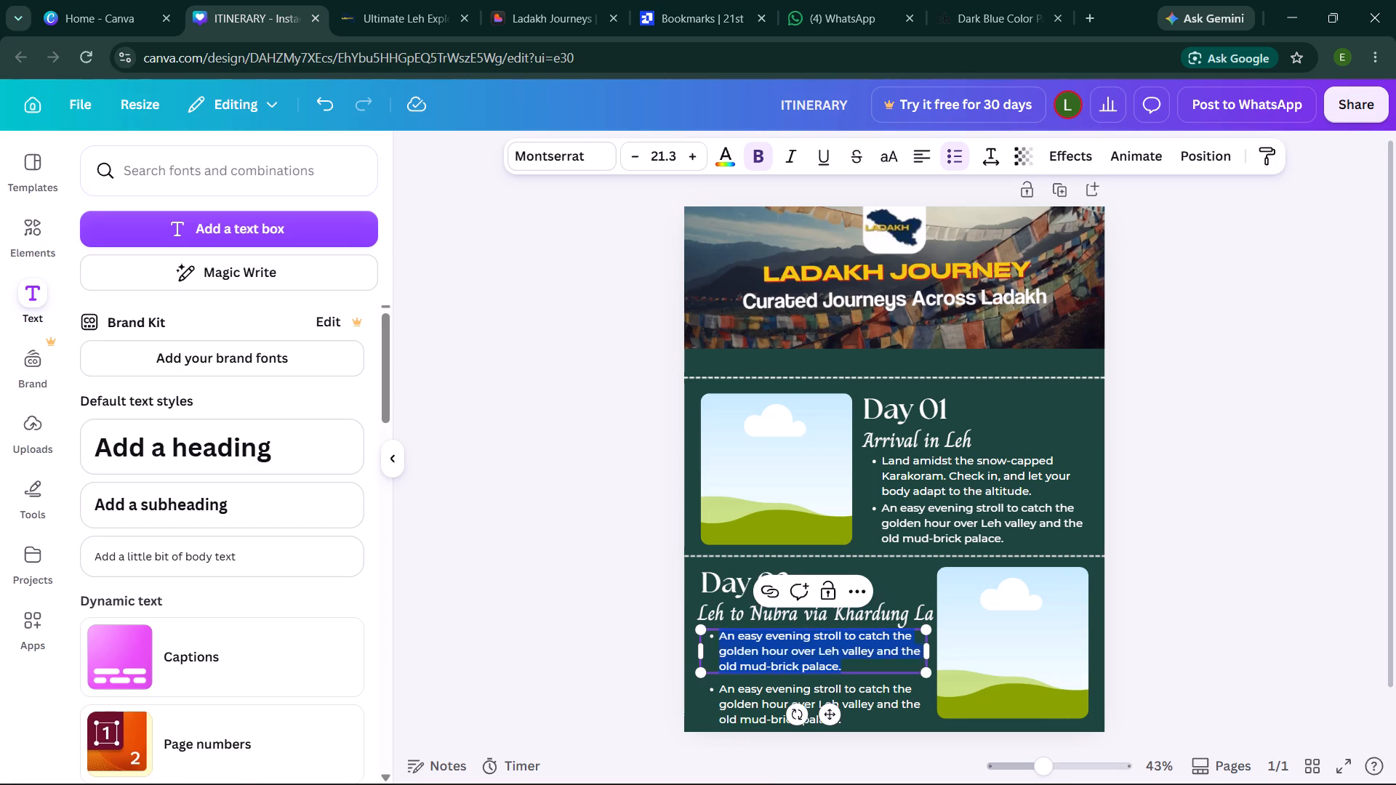
key(ctrl+v)
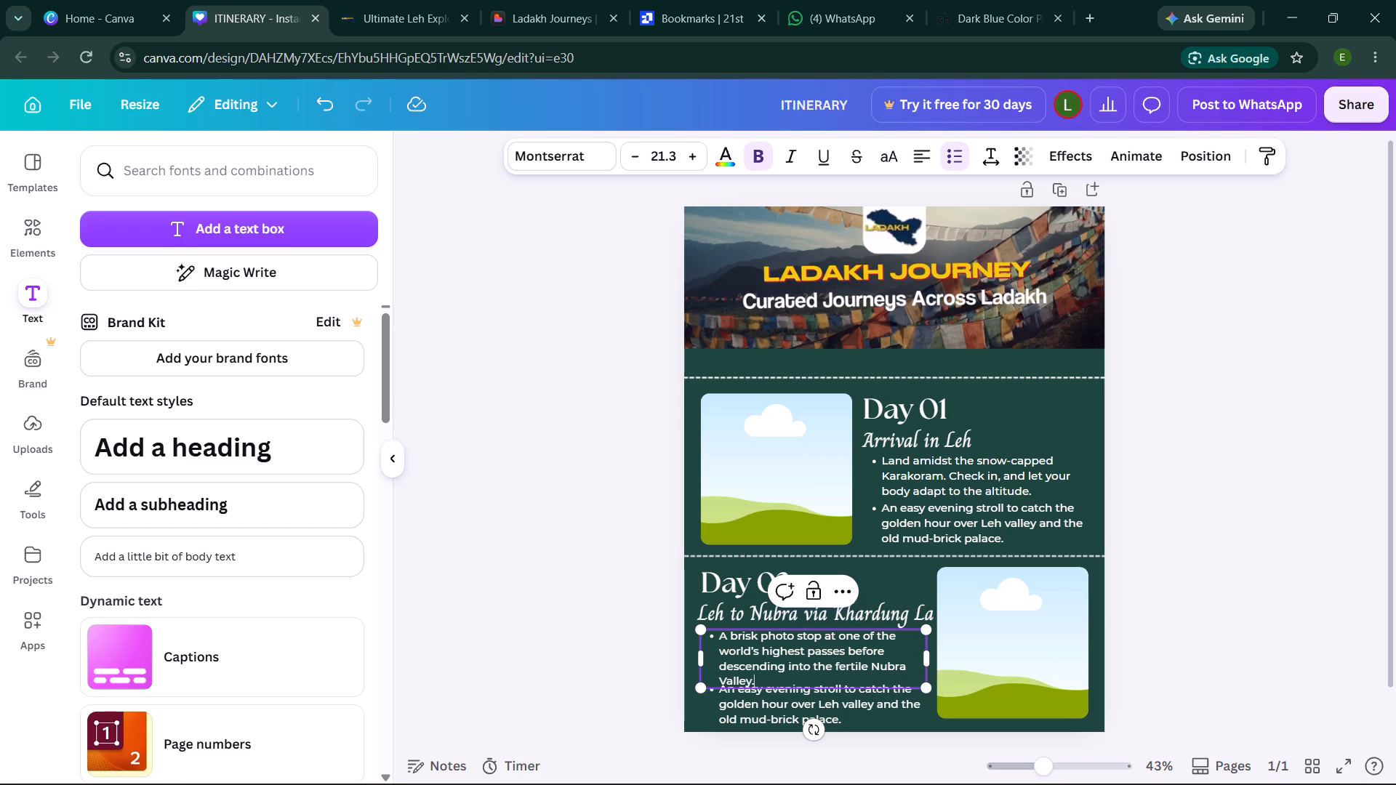
click(928, 659)
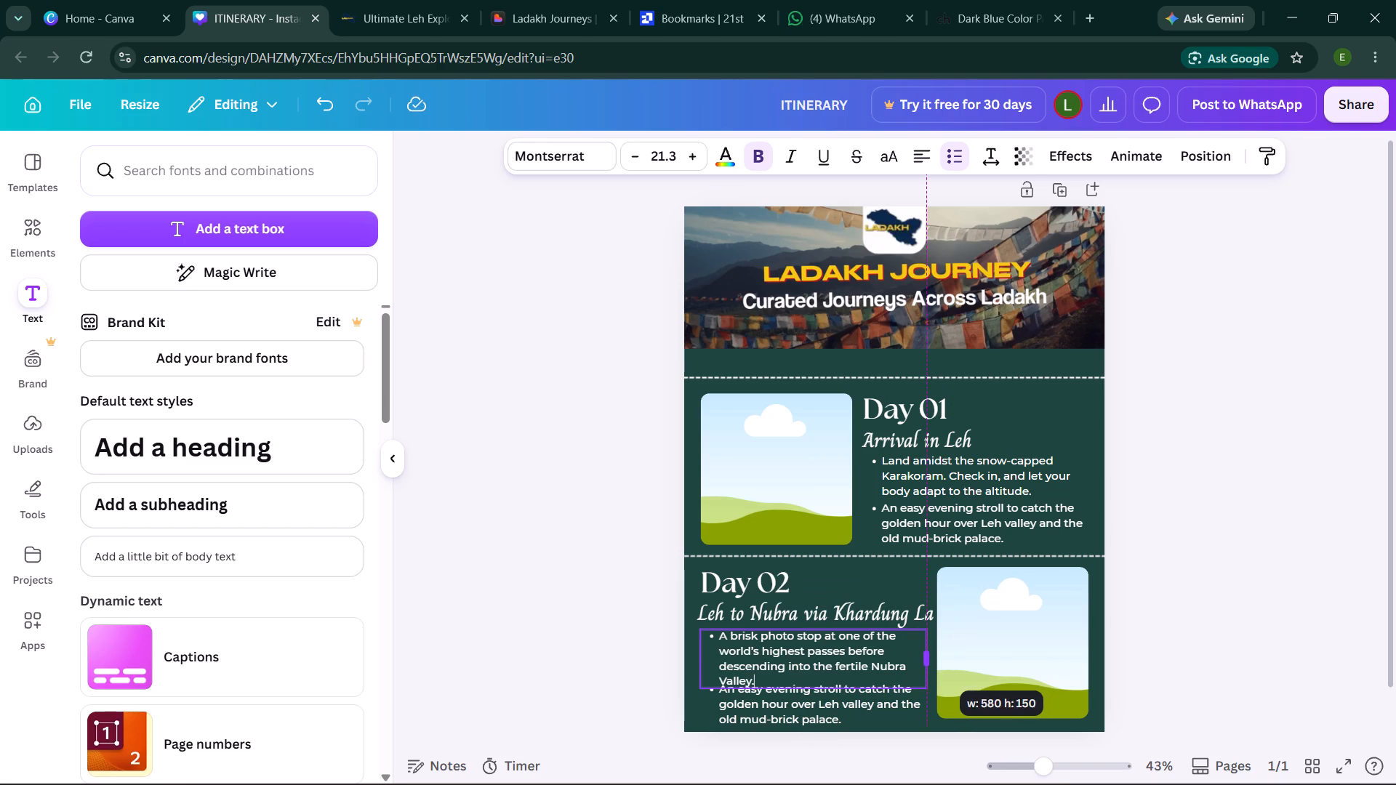
Replace the second Day 02 bullet with Lovable's text "Receive blessings at the 106-ft Maitreya Buddha in Diskit, followed by dusk amidst Hunder's double-humped camel dunes.".
click(879, 711)
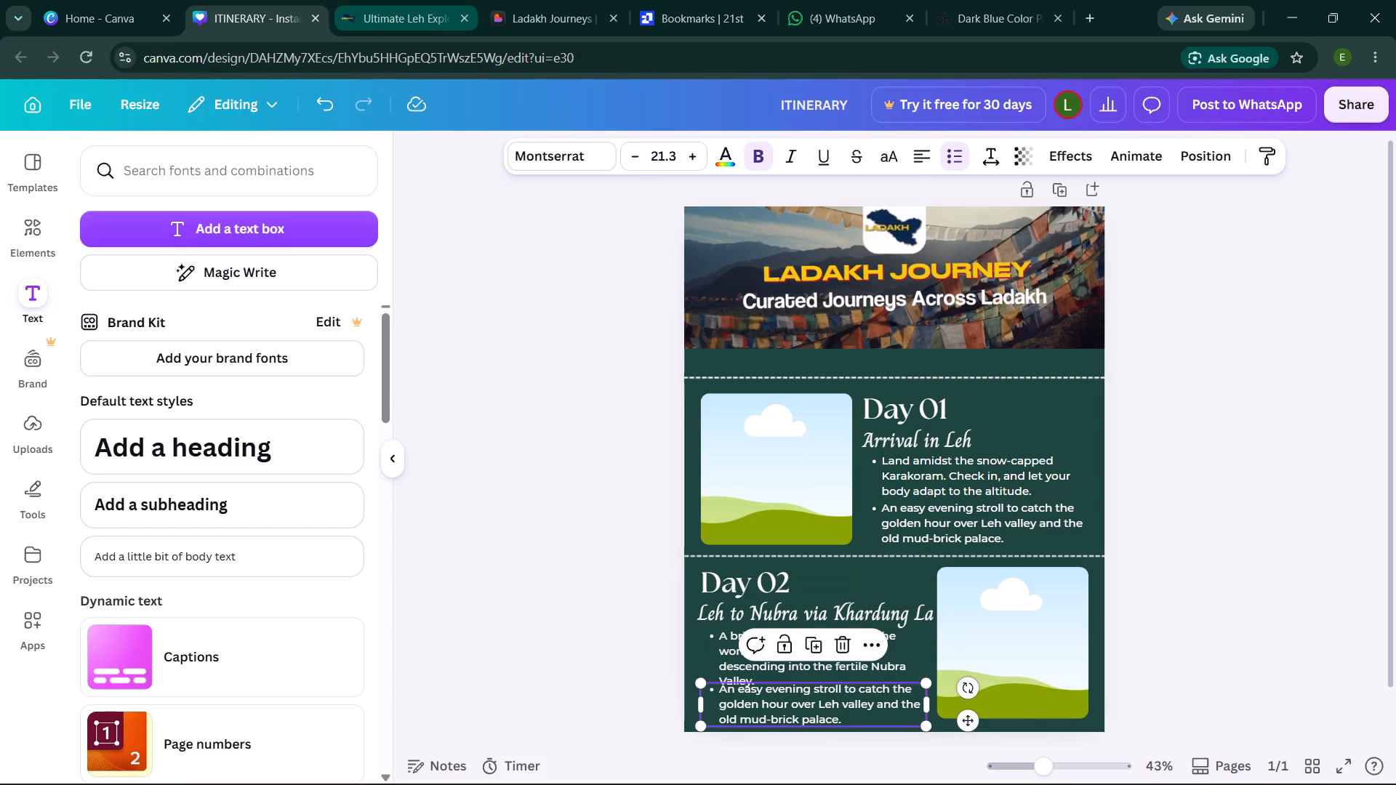
click(520, 9)
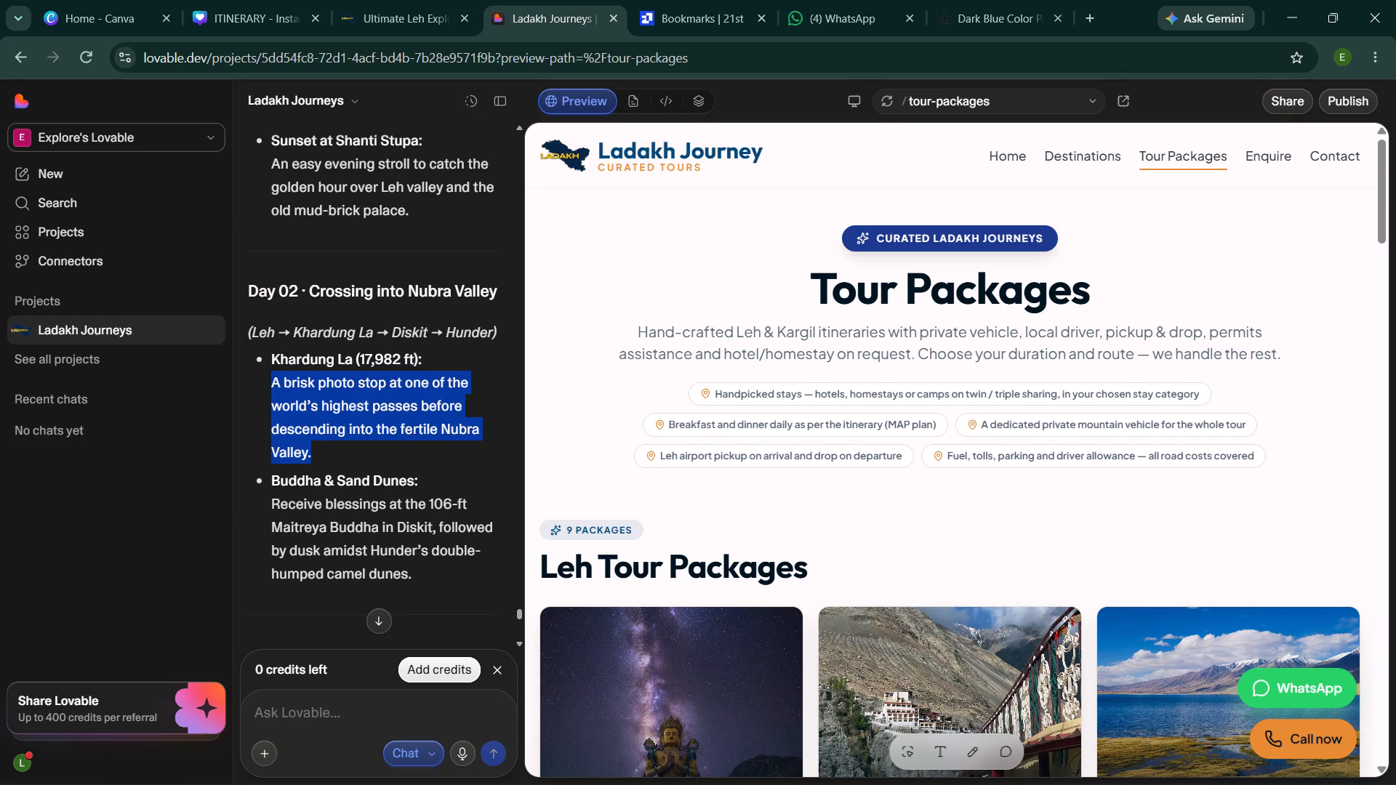
drag(271, 505, 422, 571)
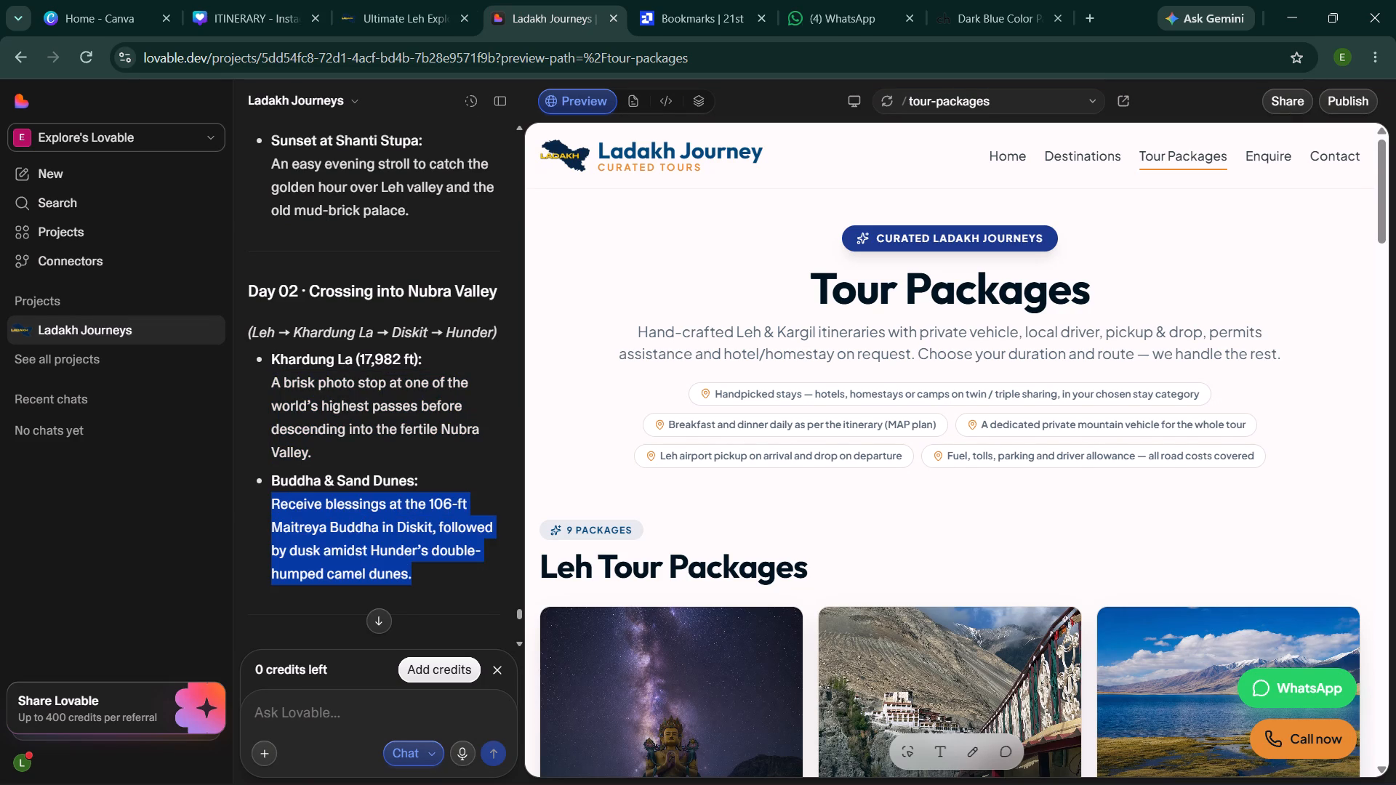
key(ctrl+c)
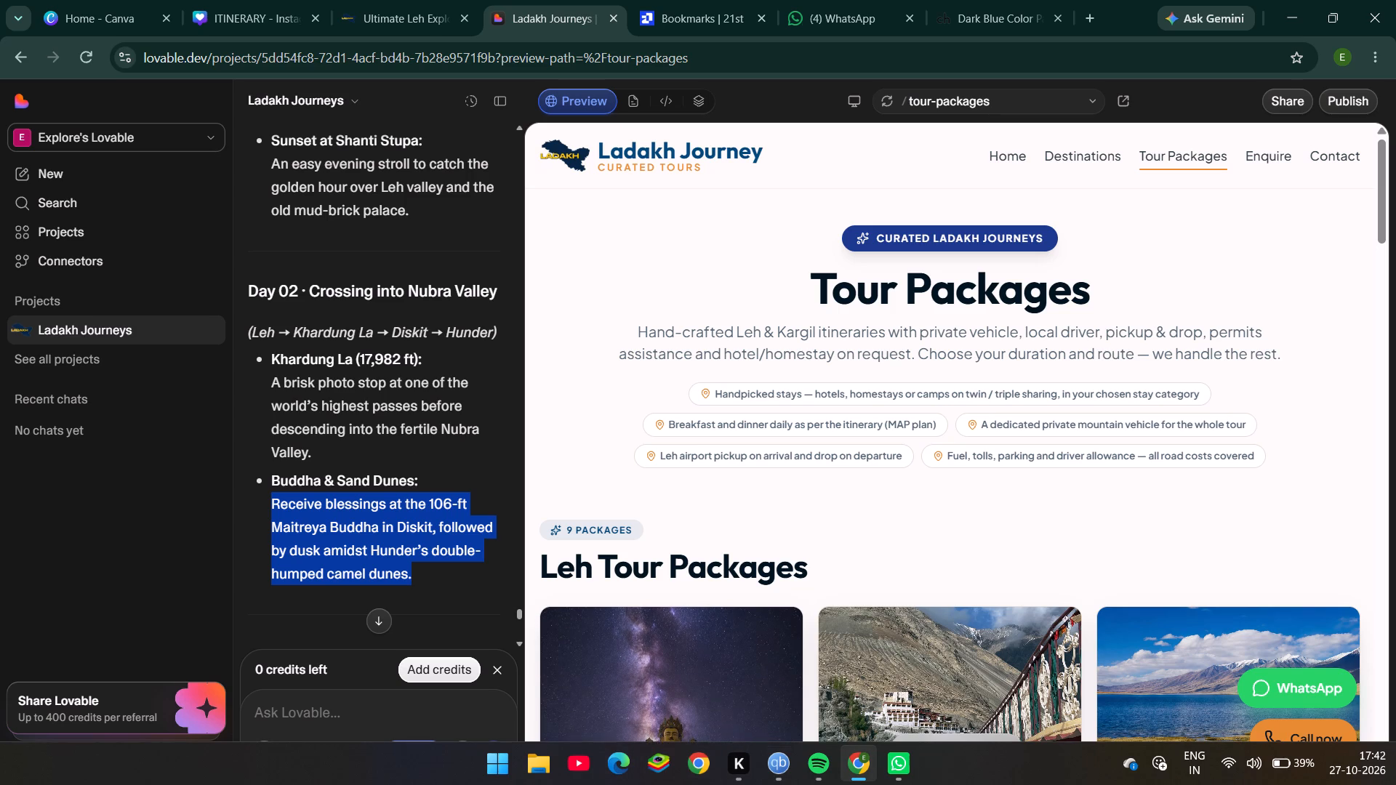
click(244, 21)
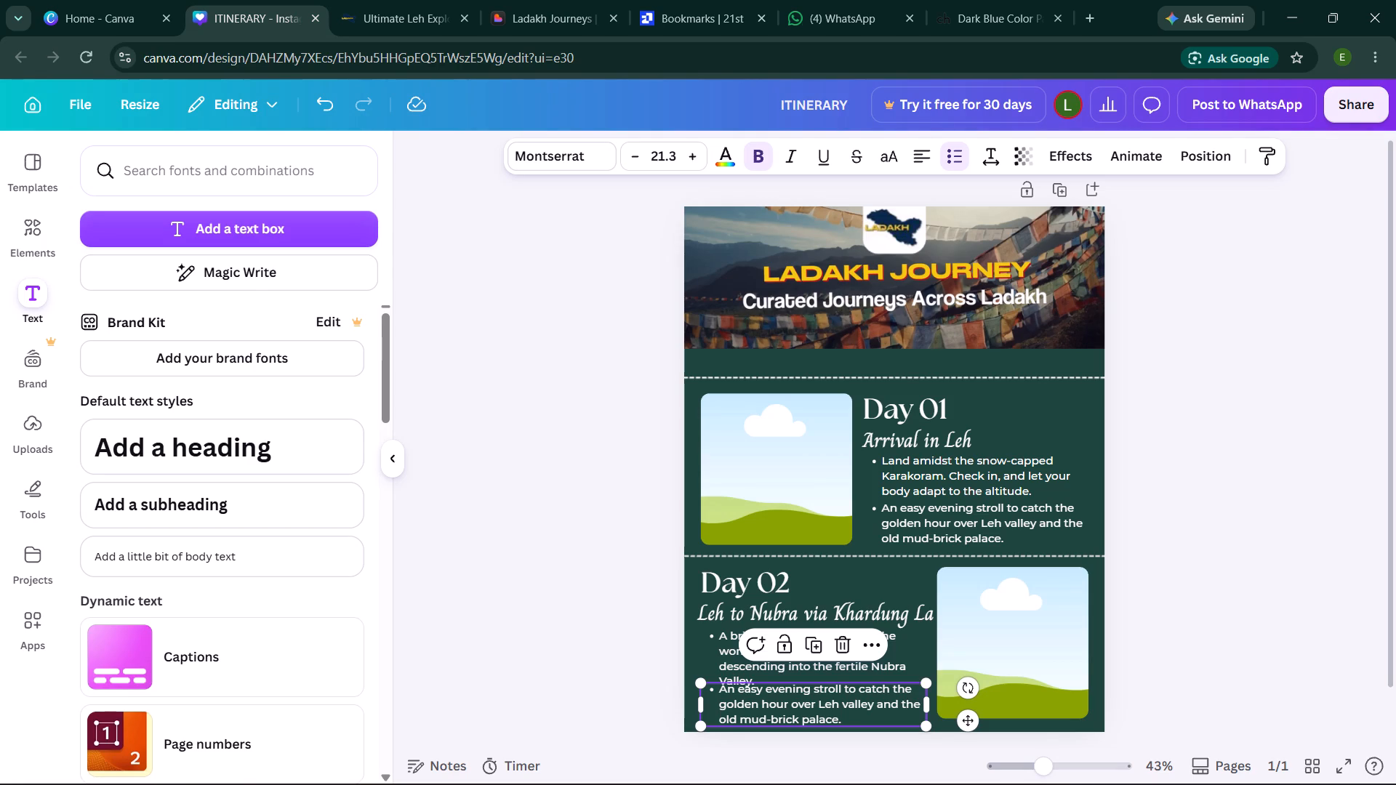
click(739, 707)
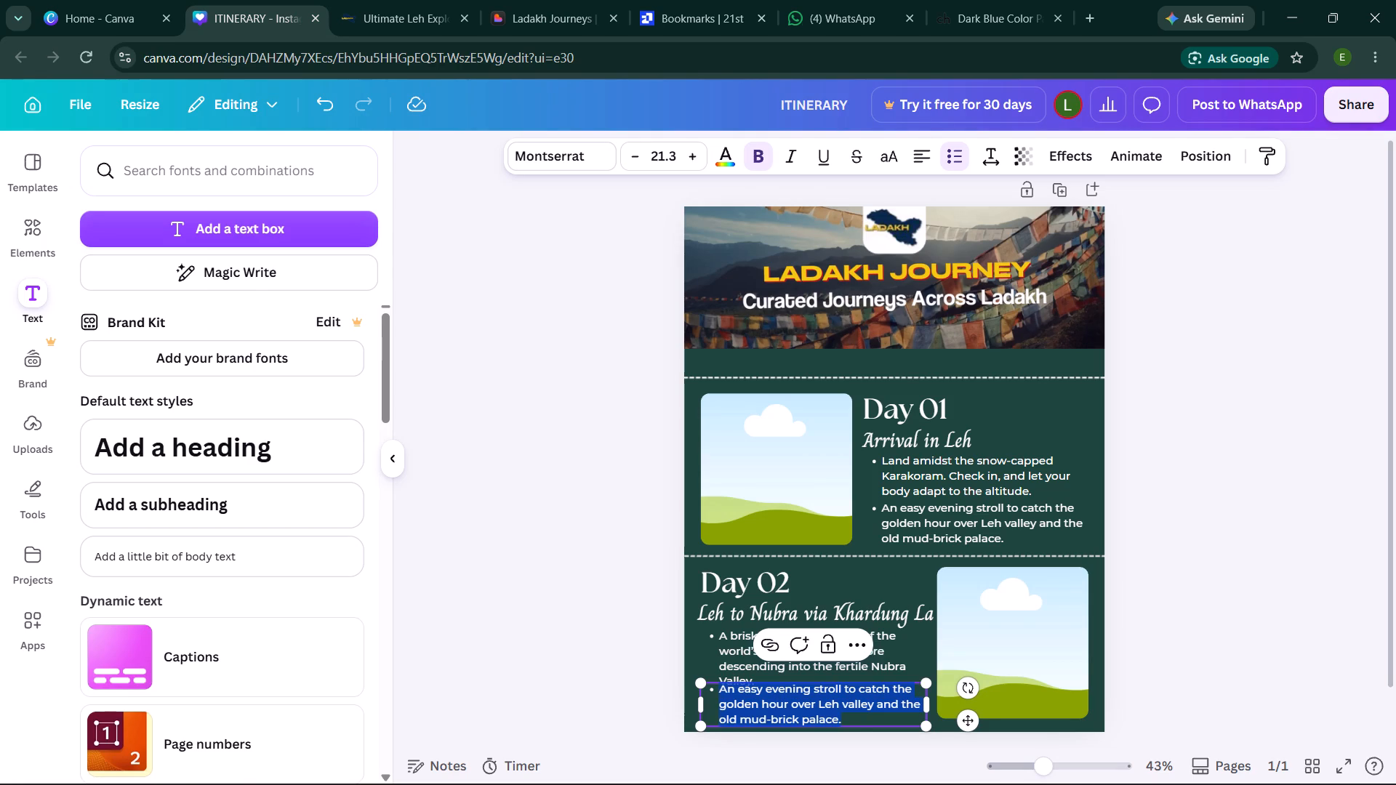
key(ctrl+v)
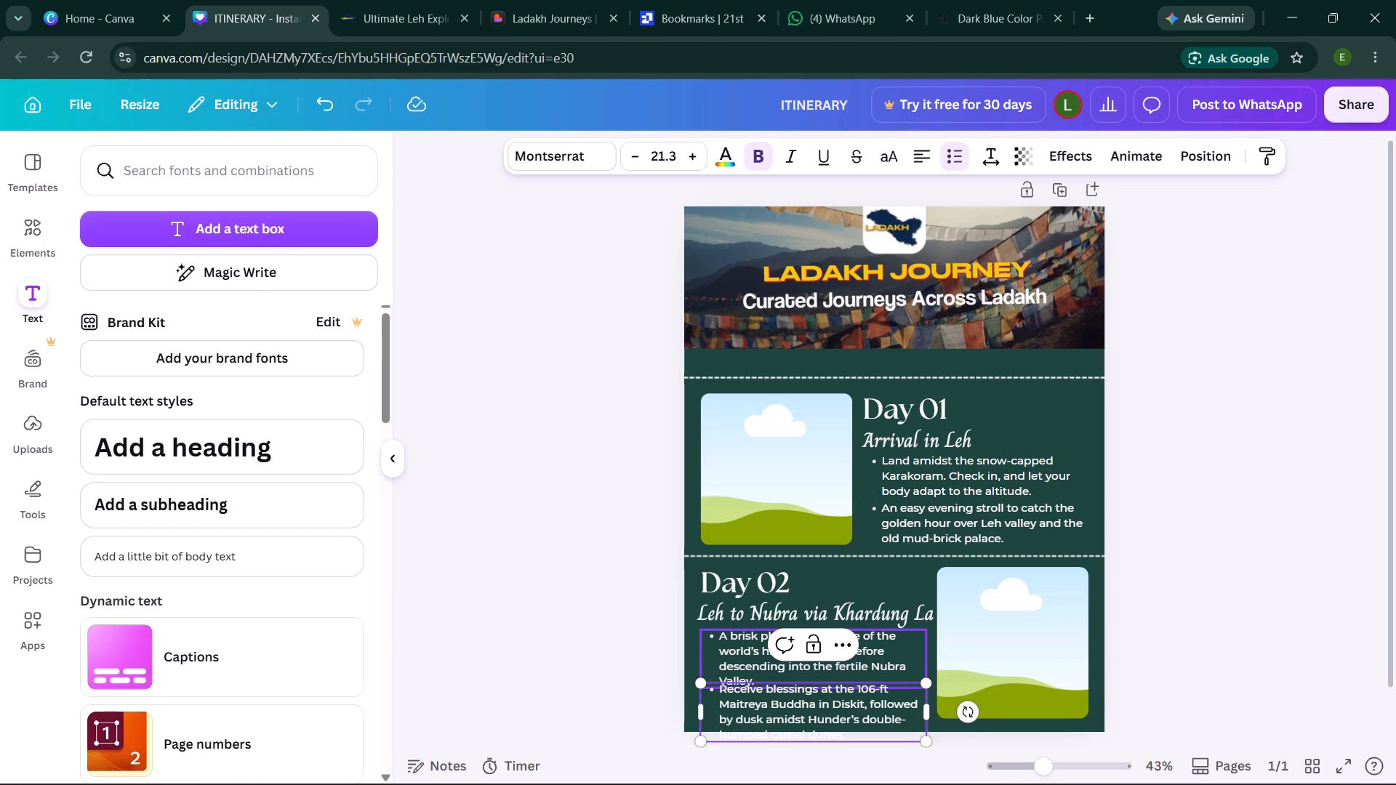
click(737, 653)
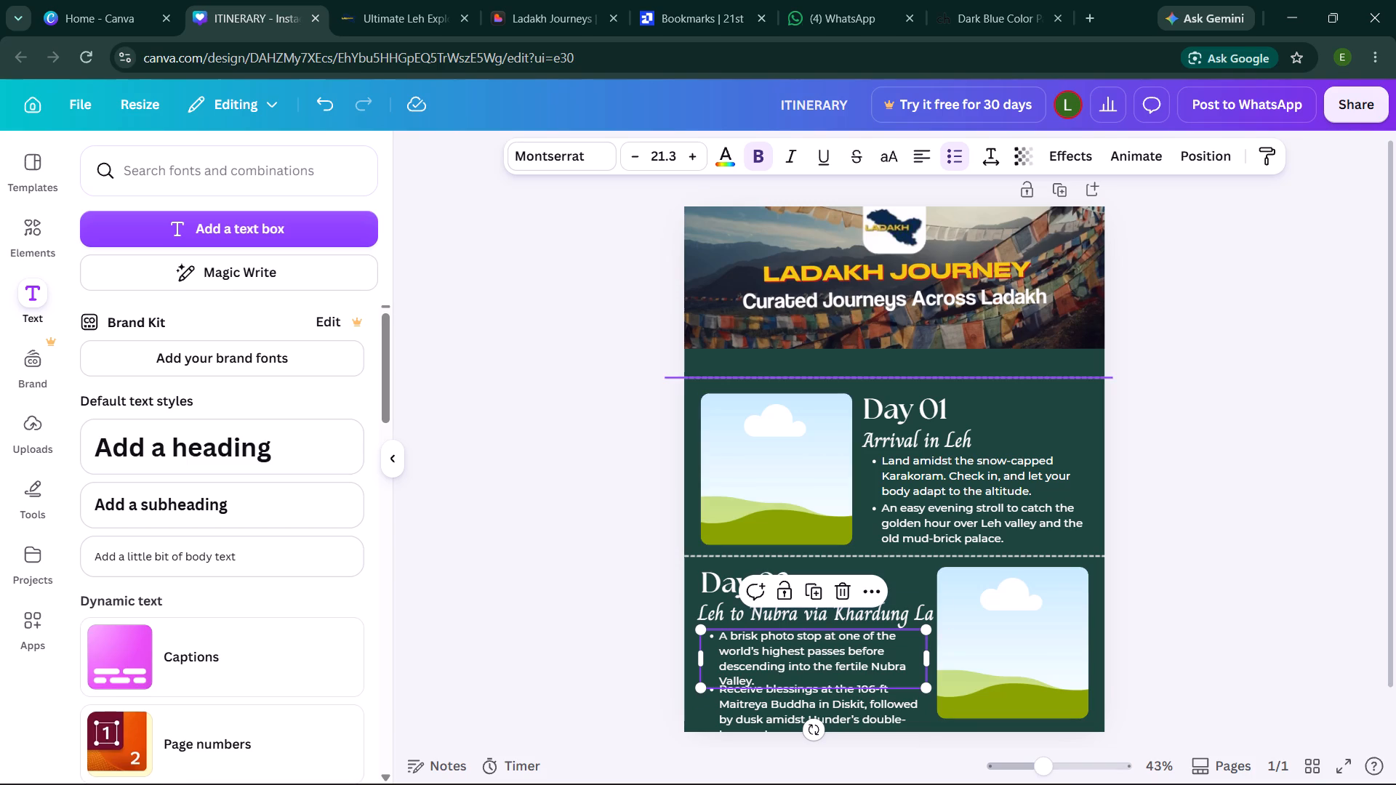
Move the dashed divider above Day 01 and the Day 01 photo frame slightly up toward the header.
drag(846, 375, 846, 372)
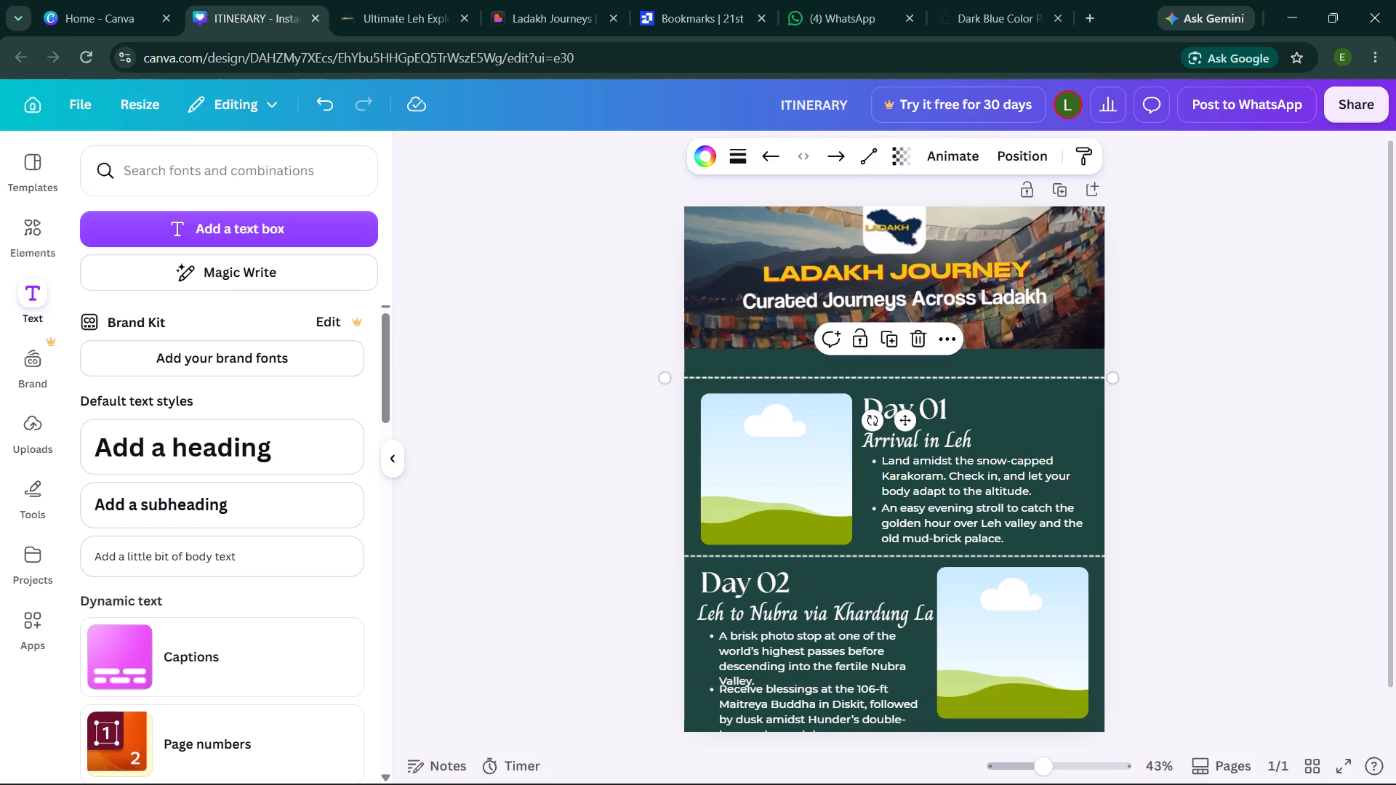
drag(846, 372, 846, 364)
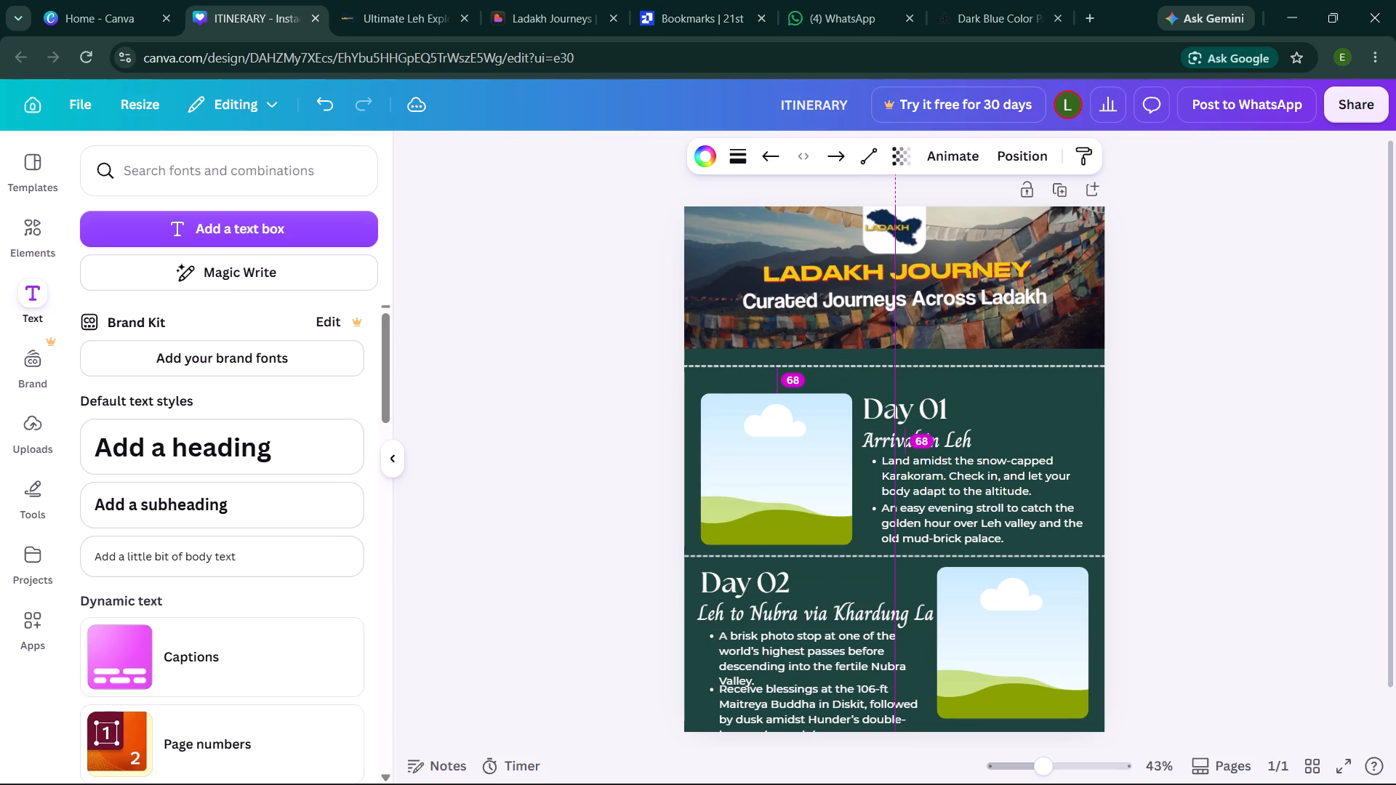
drag(808, 474, 807, 466)
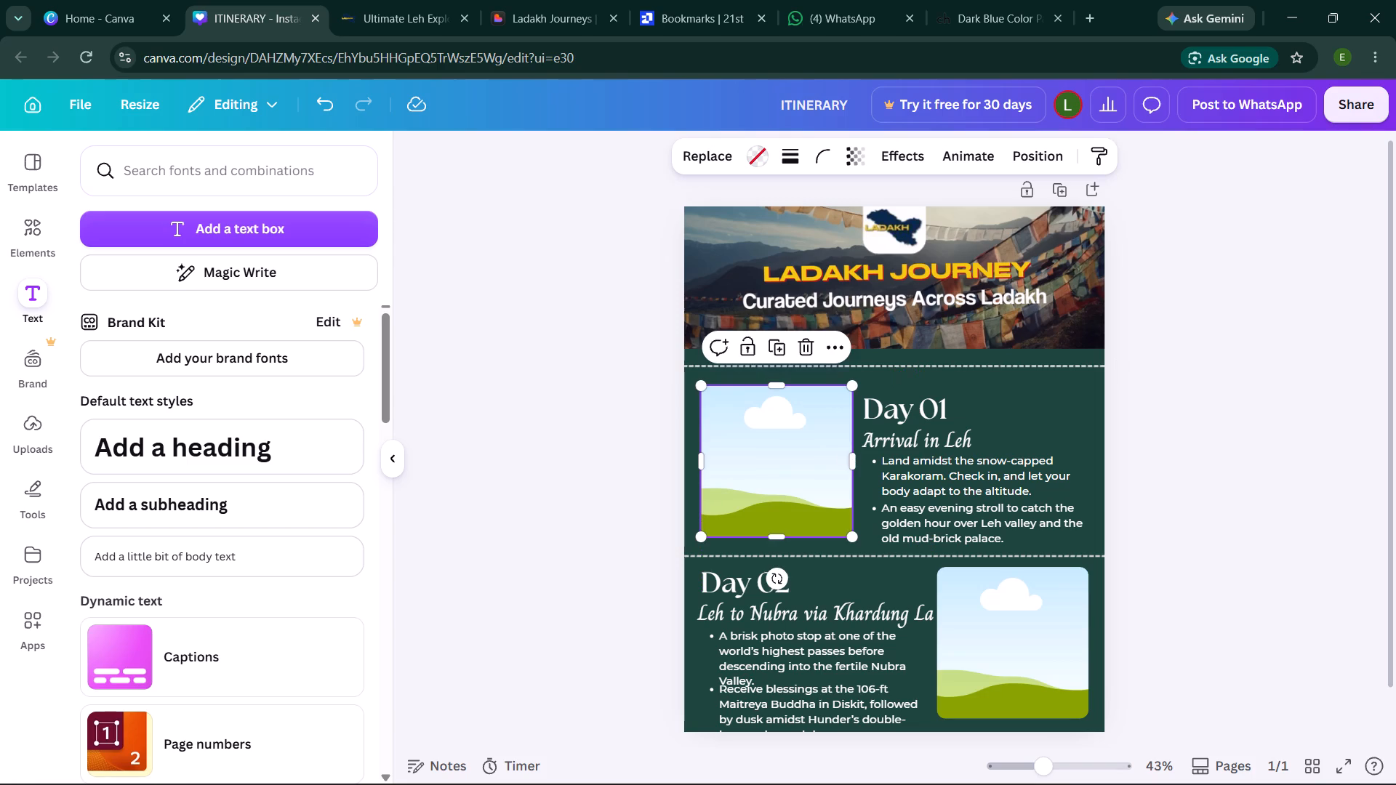
Shift the Day 01 heading, its subtitle and both bullets up beside the photo frame, keeping their left alignment and close spacing.
click(903, 411)
drag(903, 411, 903, 406)
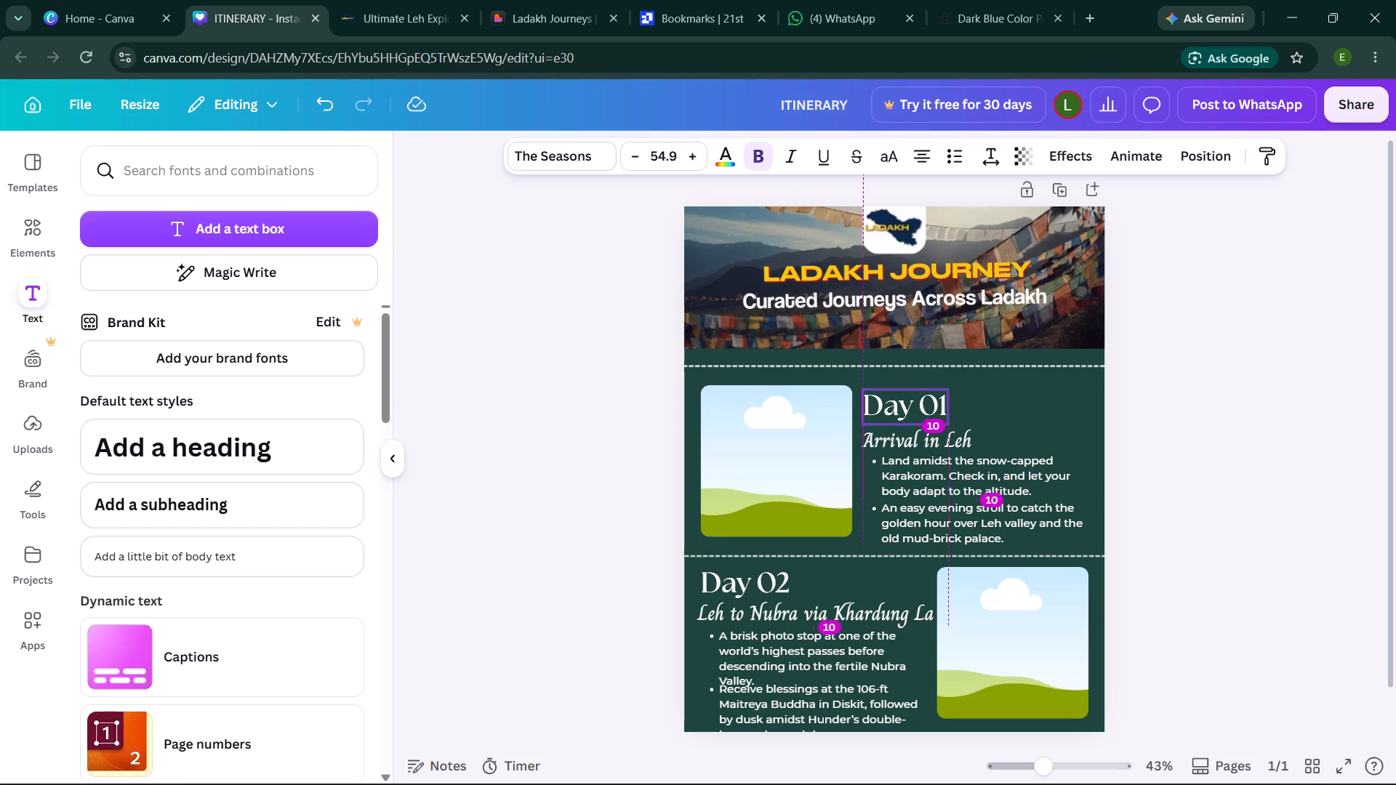
drag(903, 406, 903, 404)
drag(912, 445, 912, 440)
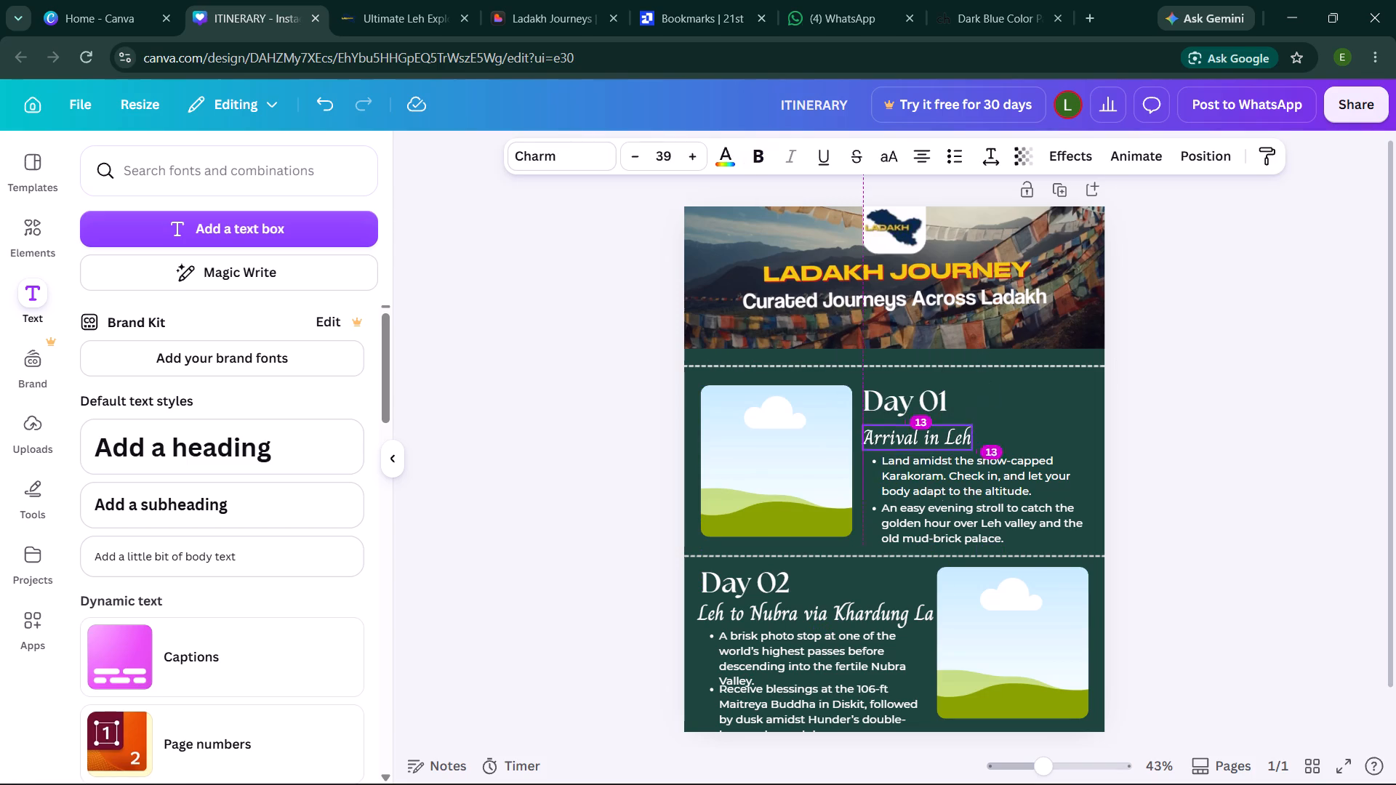
drag(912, 440, 912, 434)
click(913, 463)
click(913, 463)
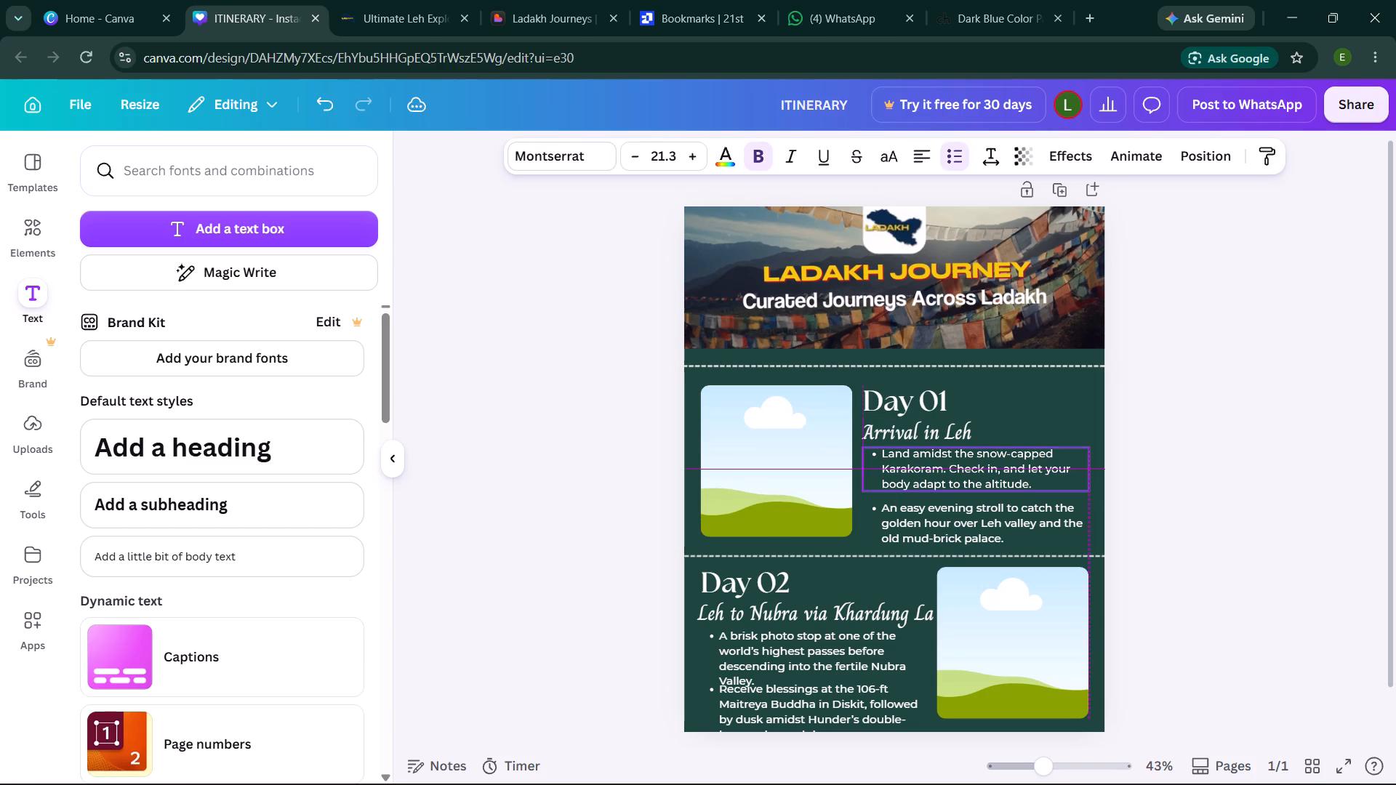
click(913, 513)
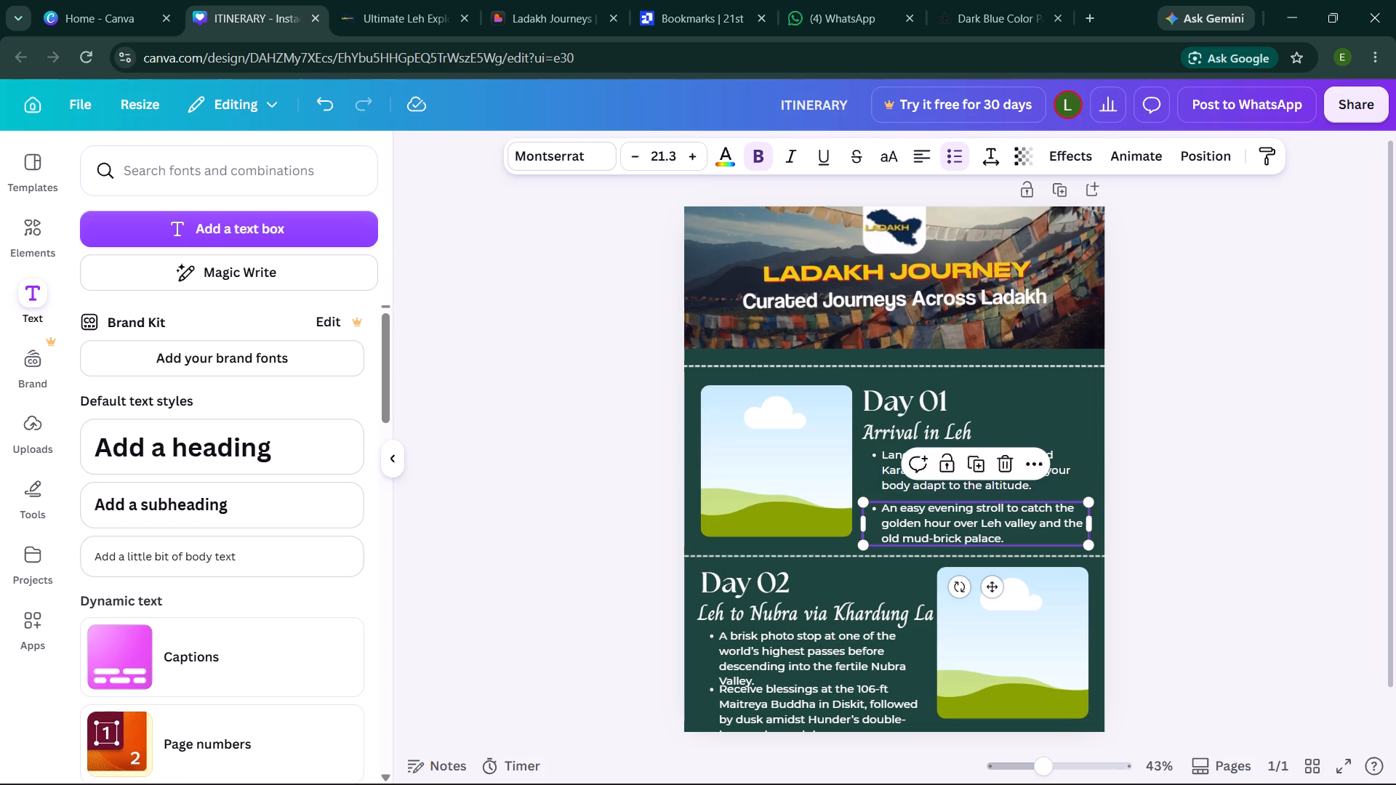
click(913, 513)
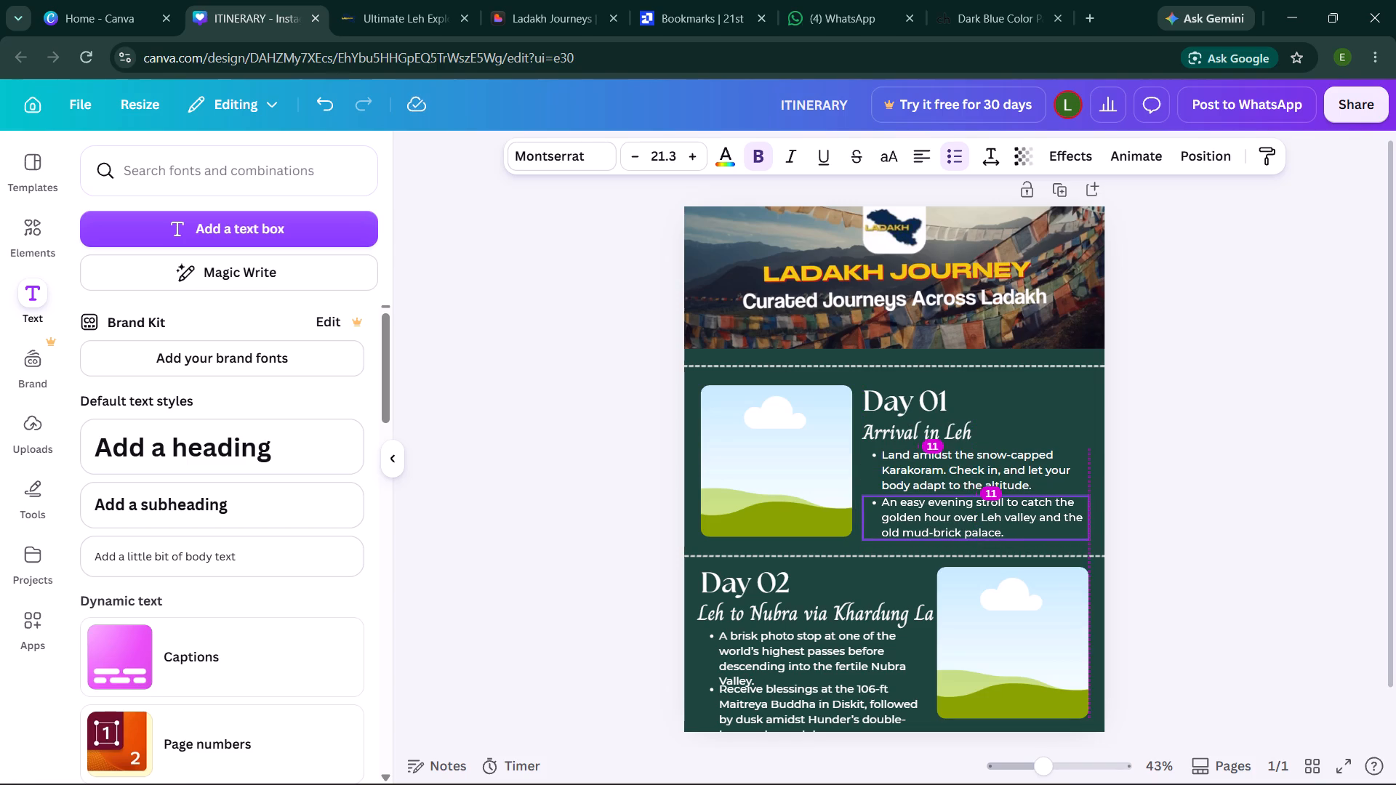
Raise the dashed divider between Day 01 and Day 02, and move the Day 02 photo frame up beneath it.
drag(903, 557, 904, 554)
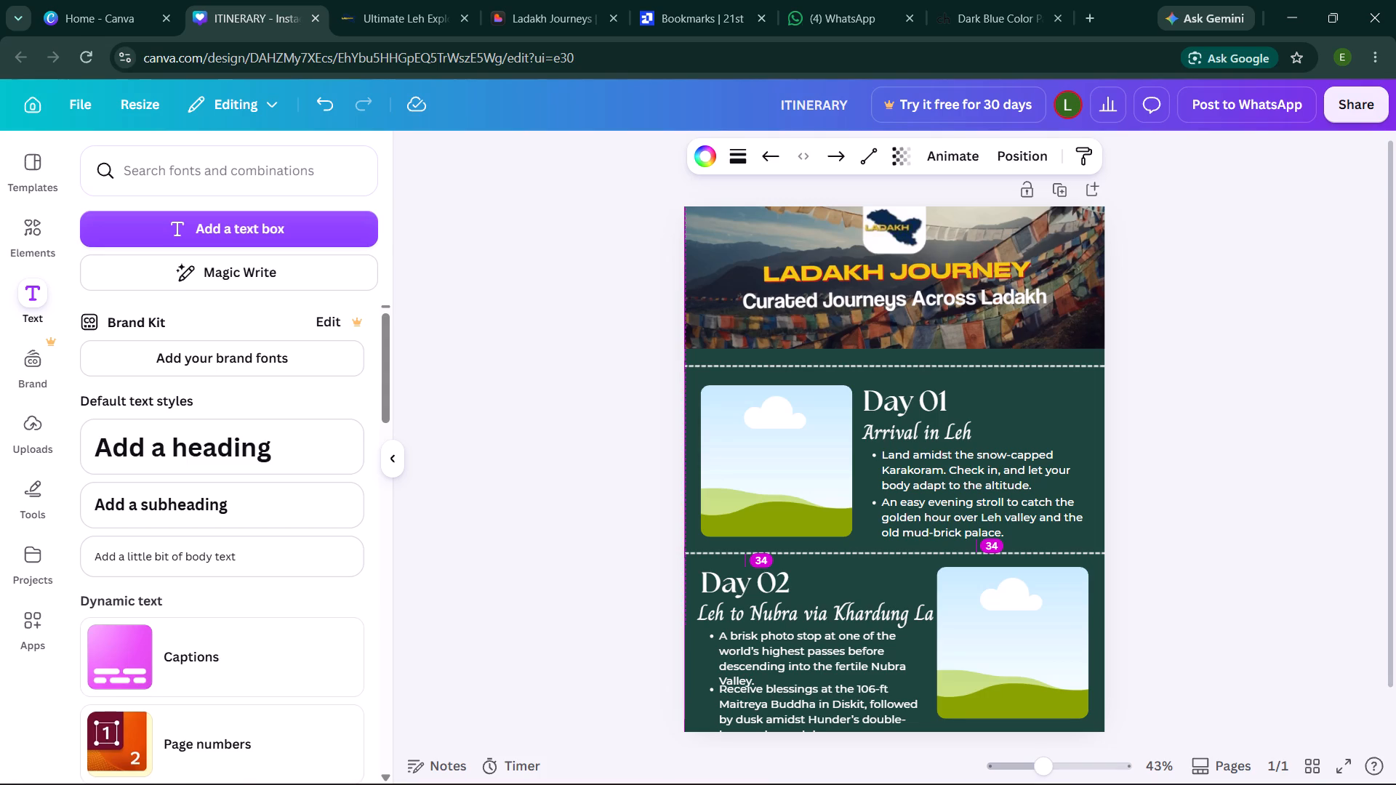
drag(904, 554, 904, 549)
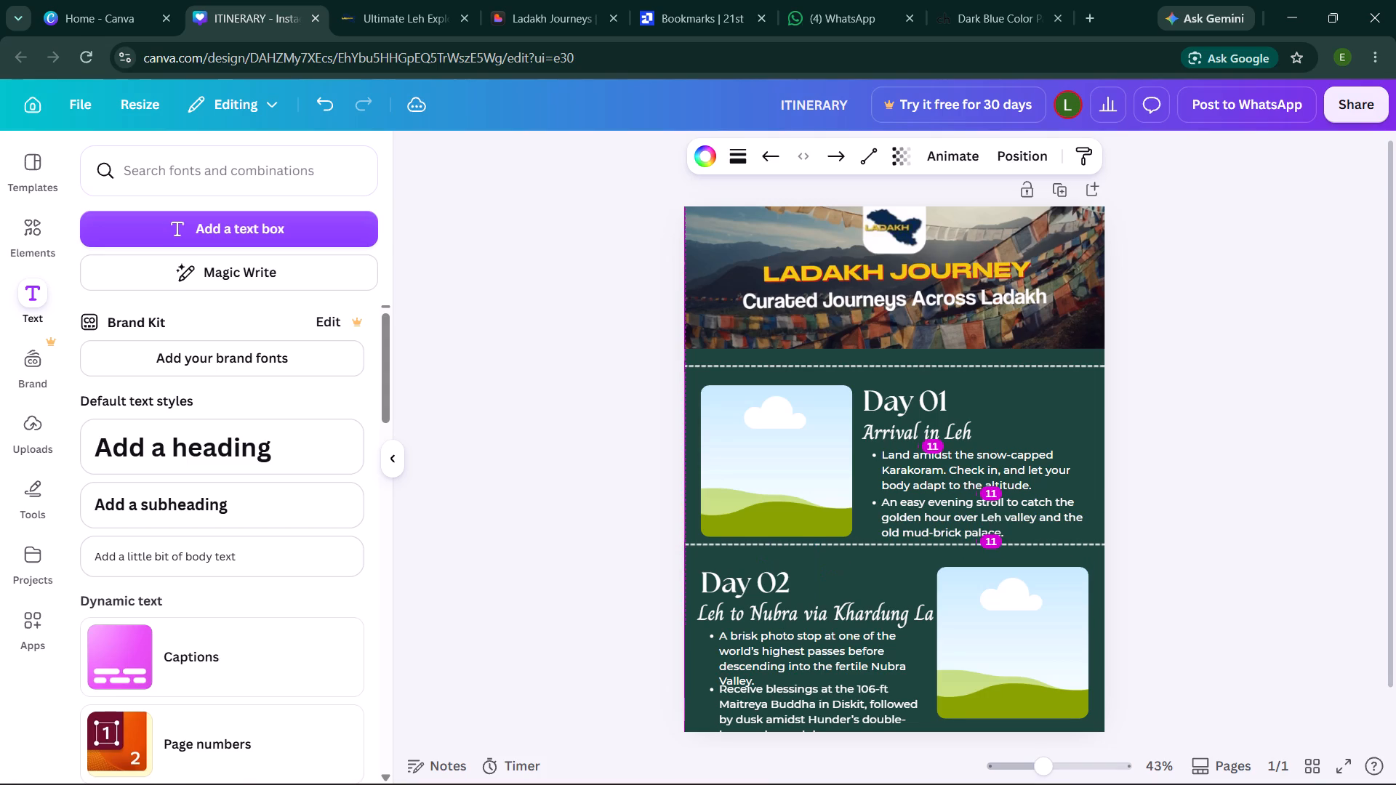
drag(904, 549, 904, 551)
drag(1010, 638, 1010, 635)
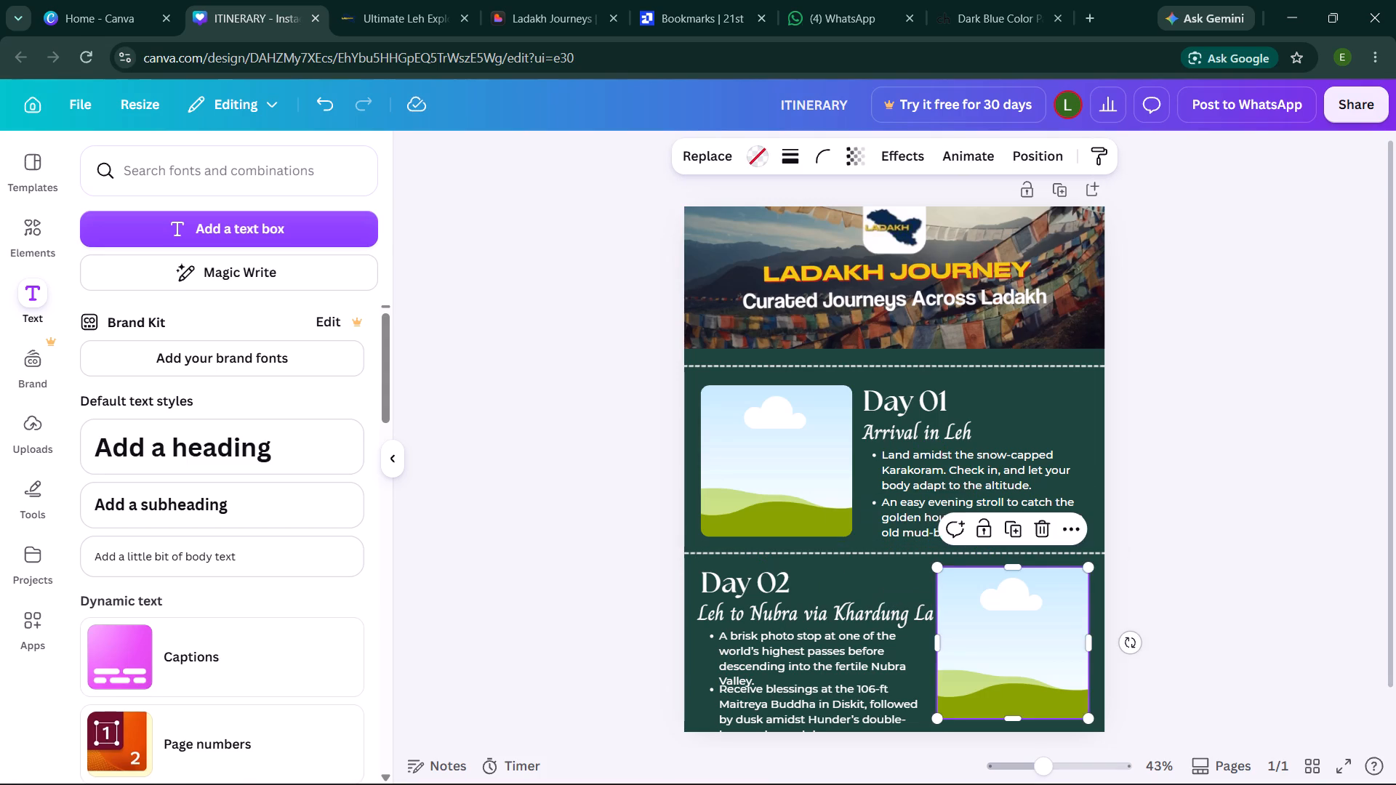
drag(1010, 635, 1010, 629)
click(889, 549)
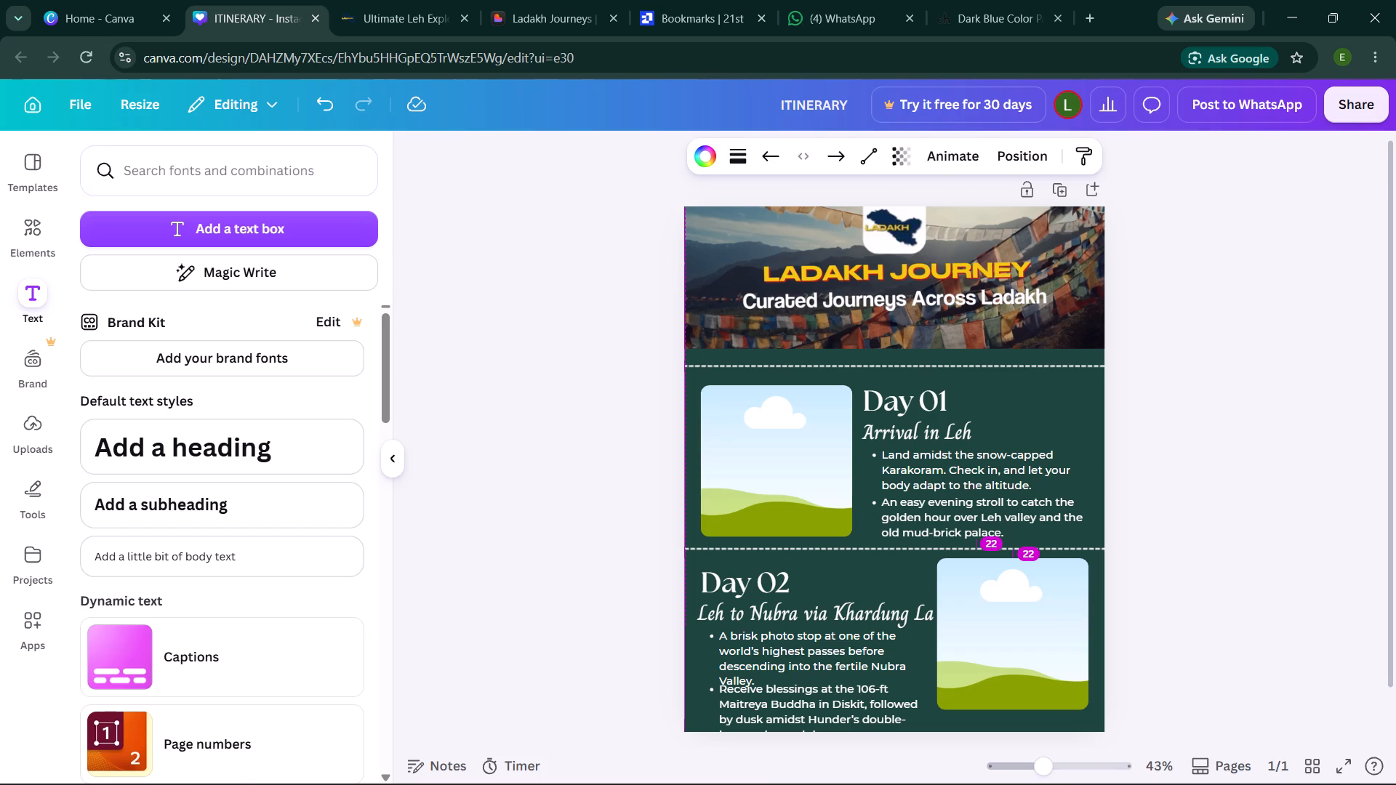
Move the Day 02 heading, subtitle and both bullets up so the whole text block fits within the page, keeping the bullets left-aligned.
click(767, 586)
drag(767, 586, 767, 577)
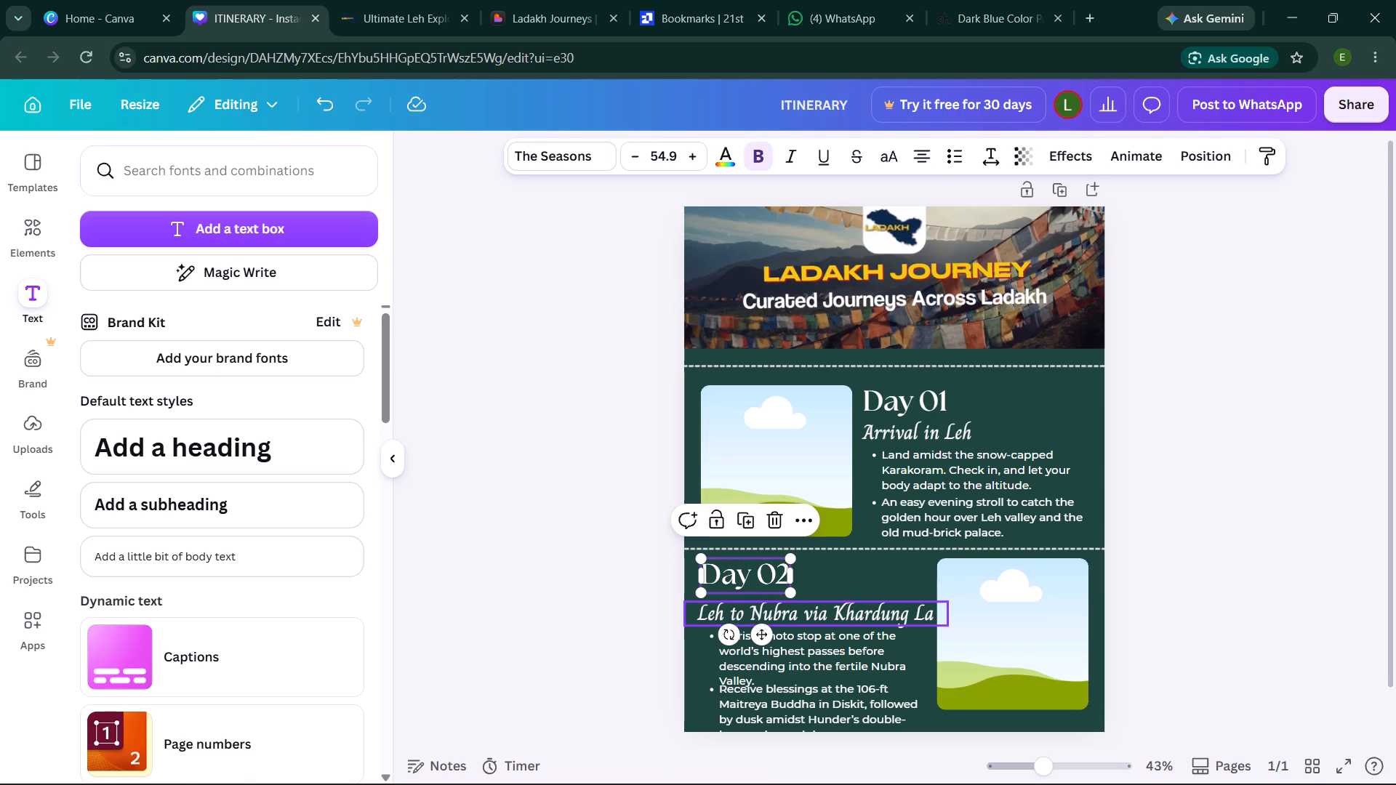
drag(777, 611, 777, 599)
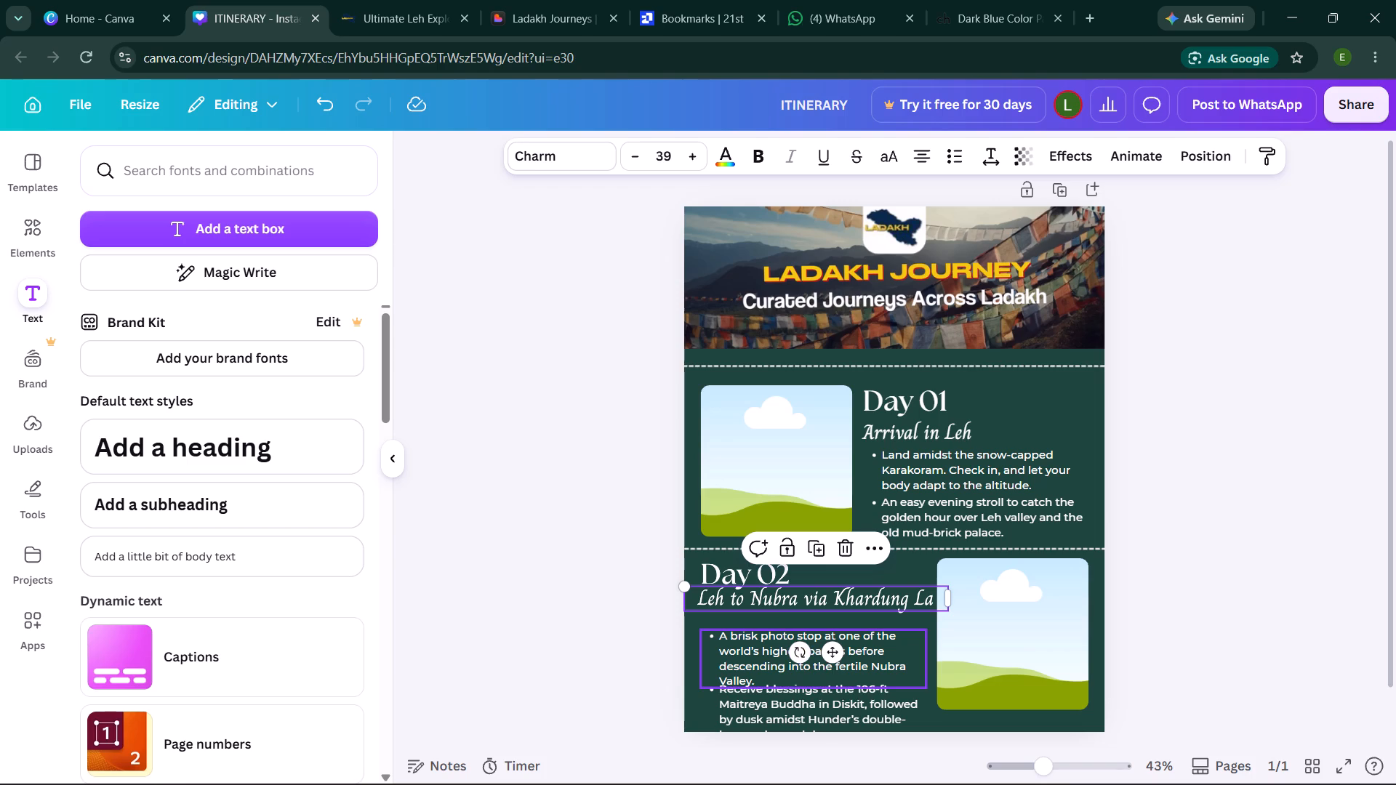
click(766, 637)
drag(766, 637, 763, 621)
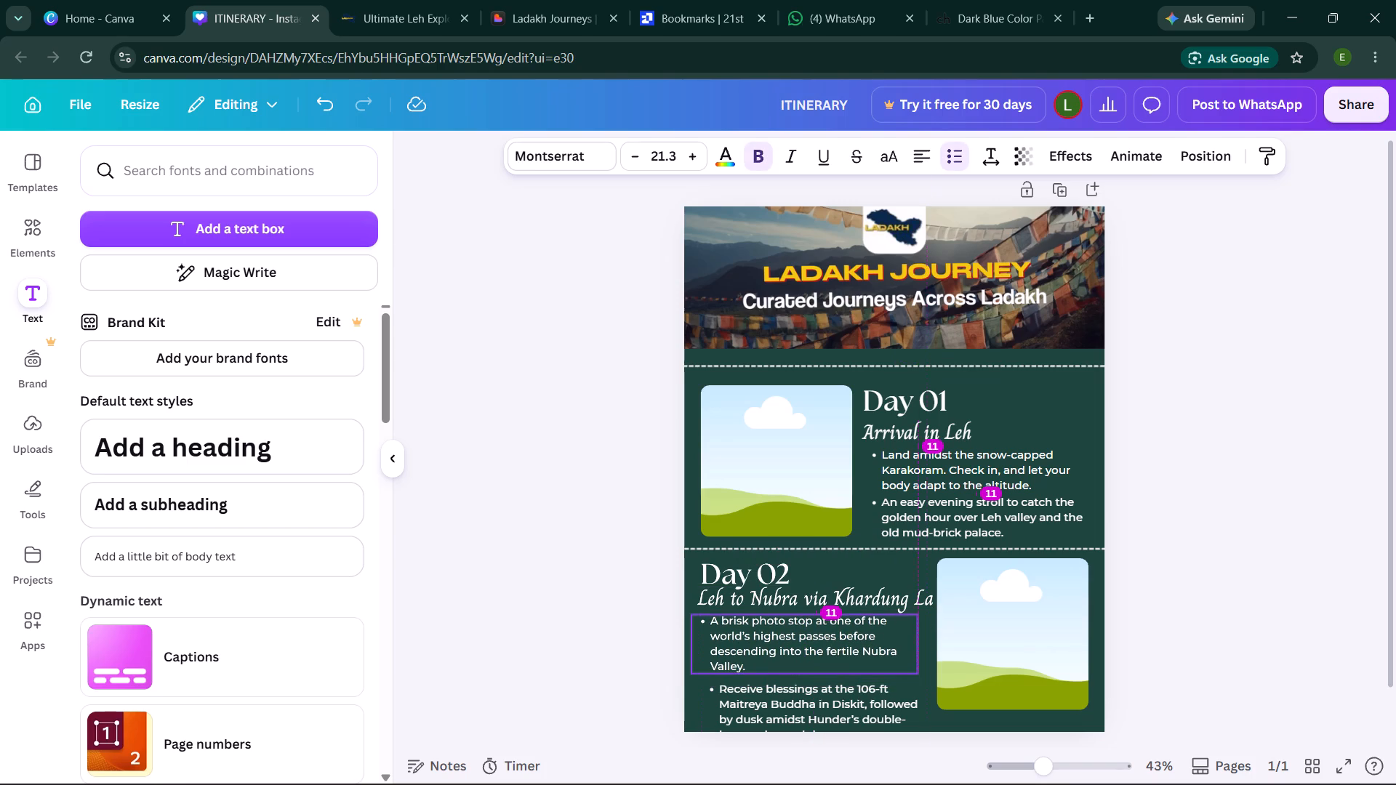
drag(763, 621, 765, 619)
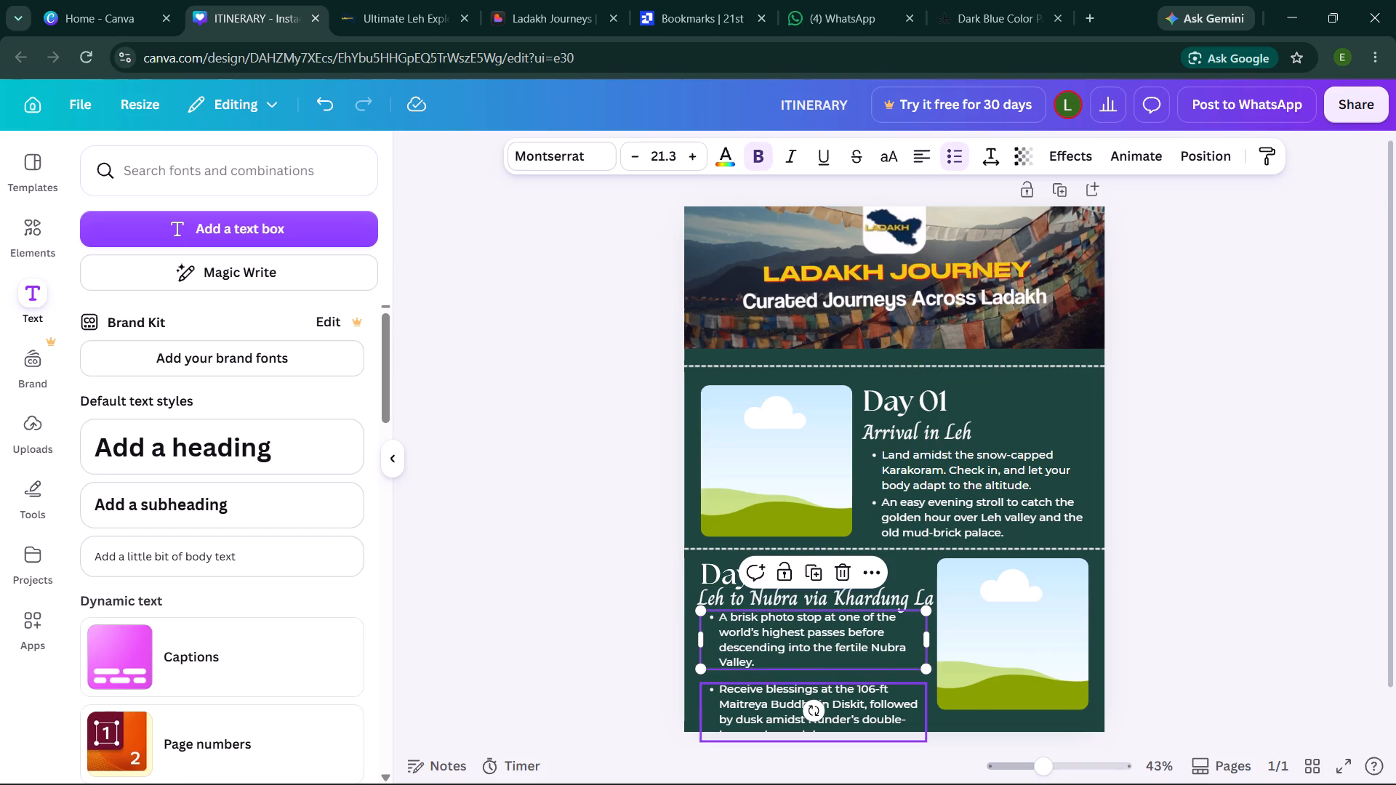
click(755, 702)
drag(755, 702, 753, 691)
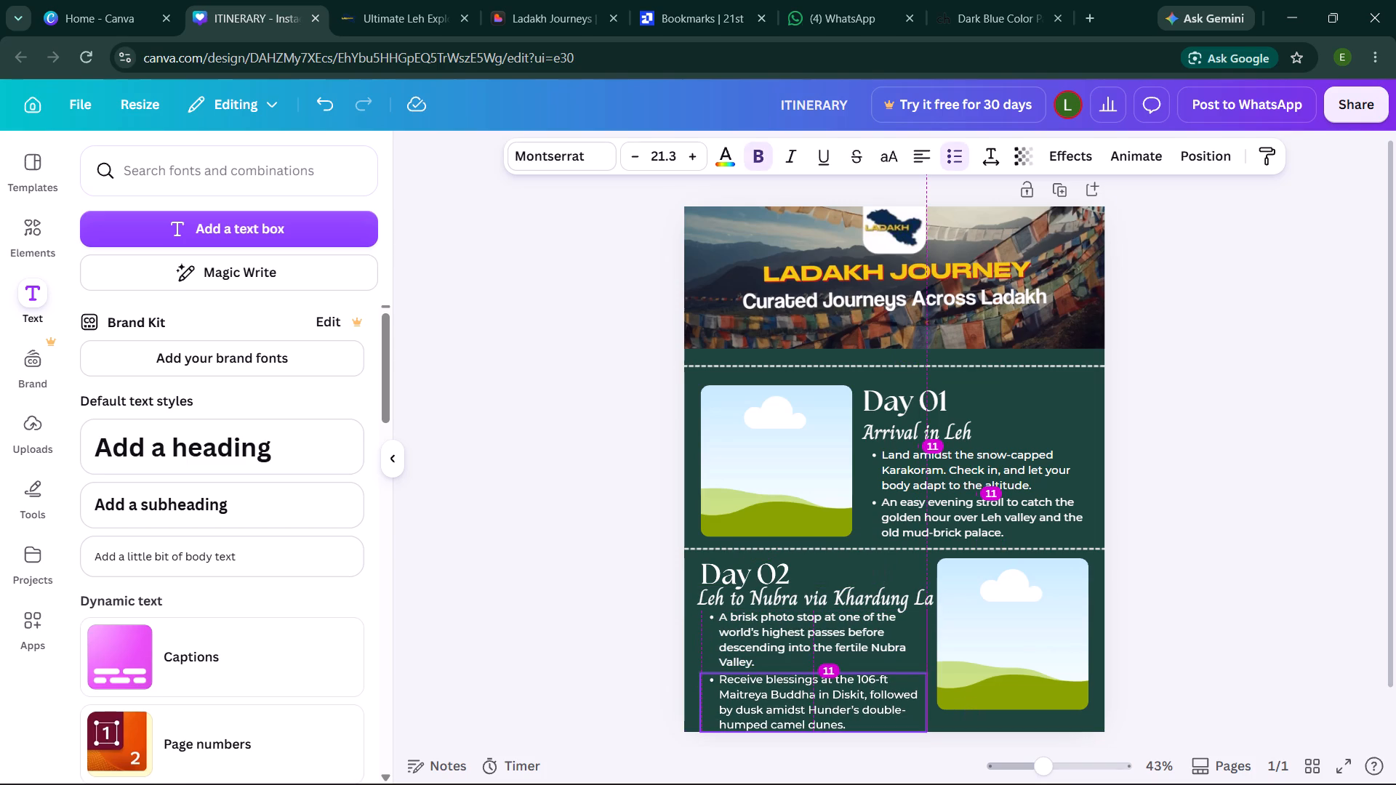
drag(753, 691, 752, 691)
drag(752, 691, 752, 689)
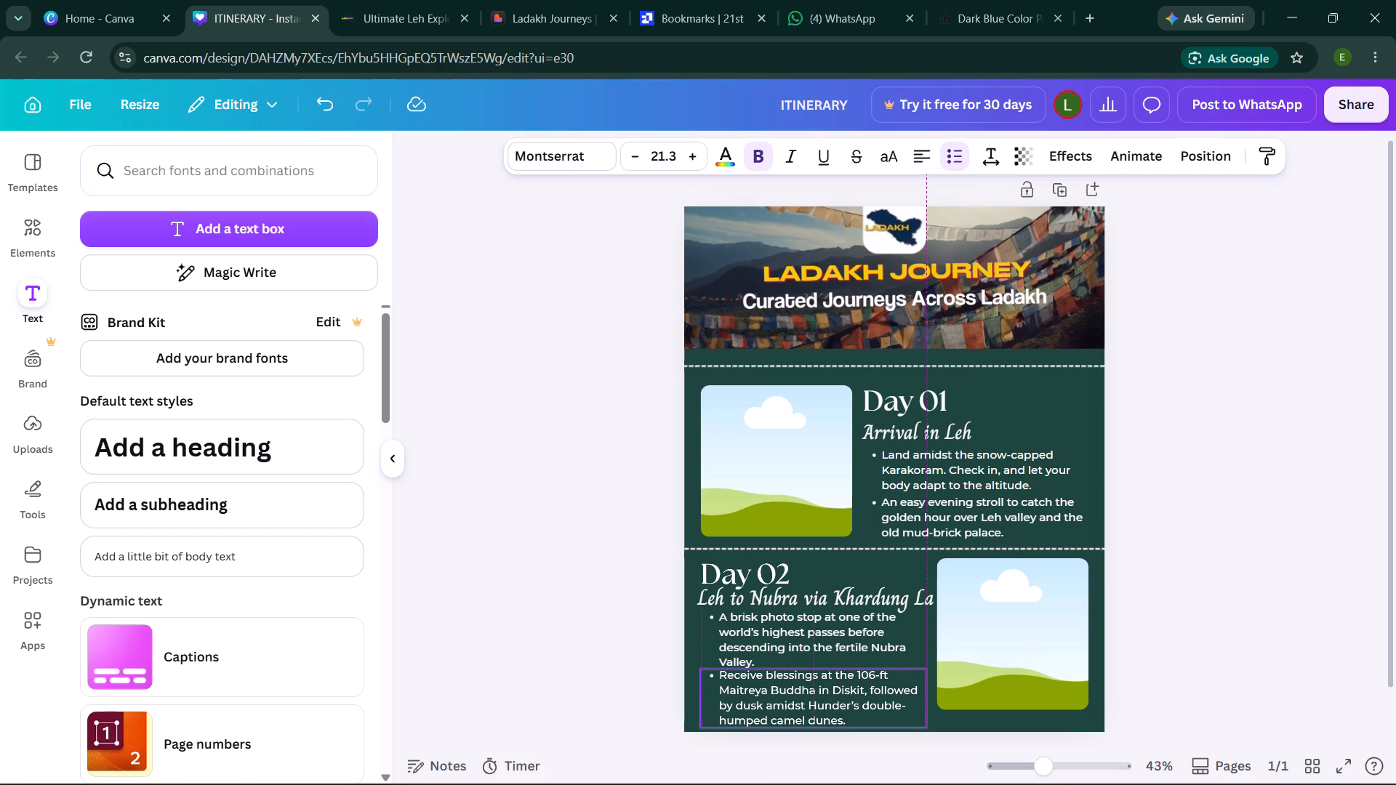
drag(752, 689, 753, 690)
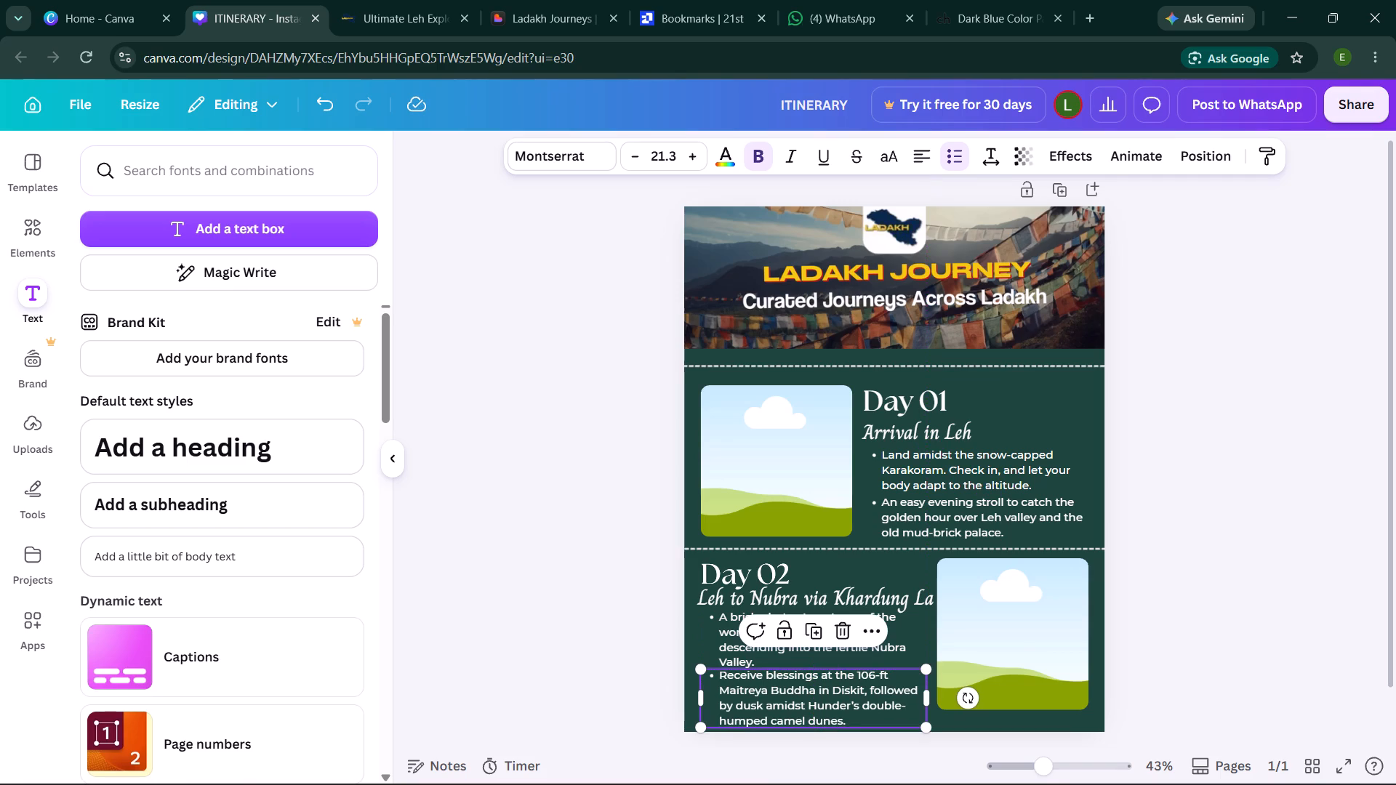
click(594, 663)
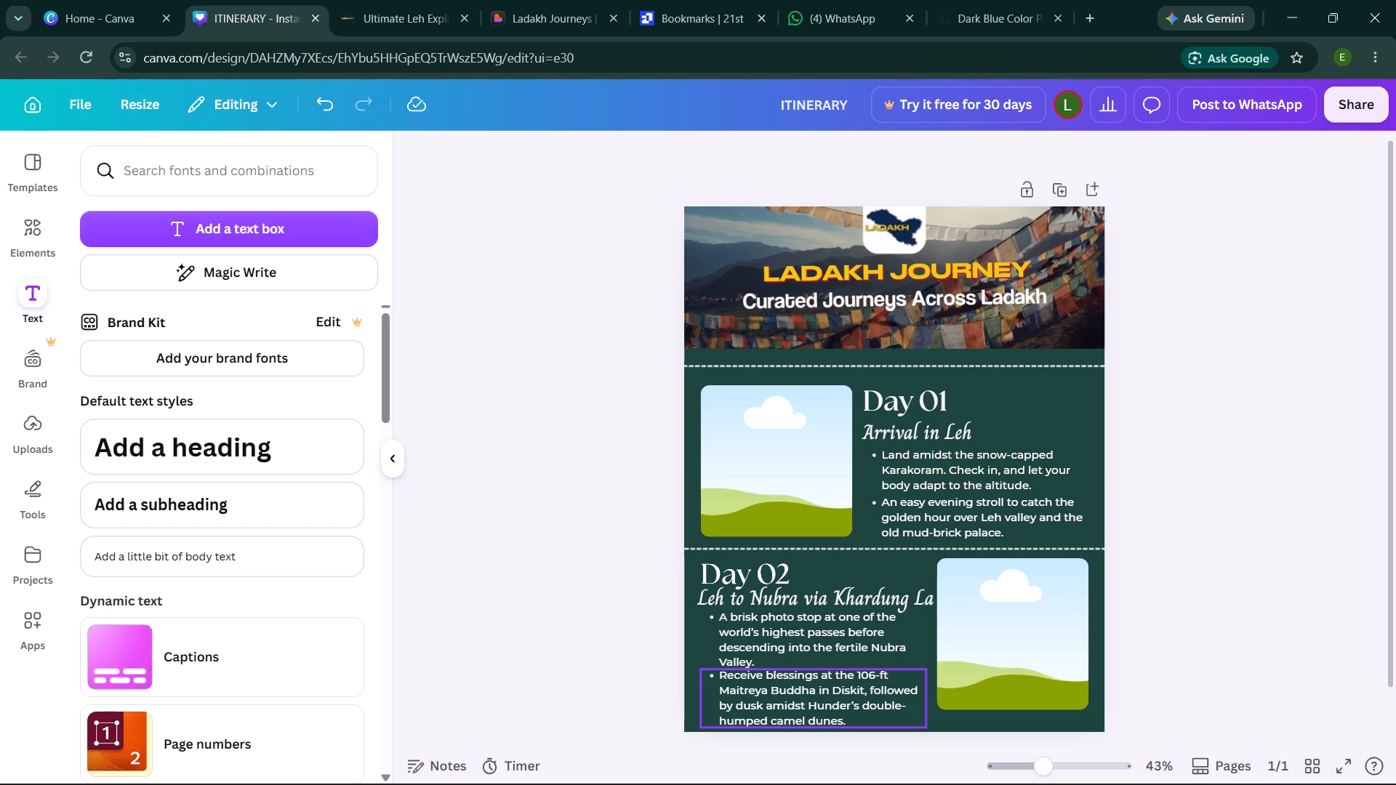
Delete "106-ft" and the extra space from the second Day 02 bullet so it reads "Receive blessings at the Maitreya Buddha in Diskit".
click(891, 670)
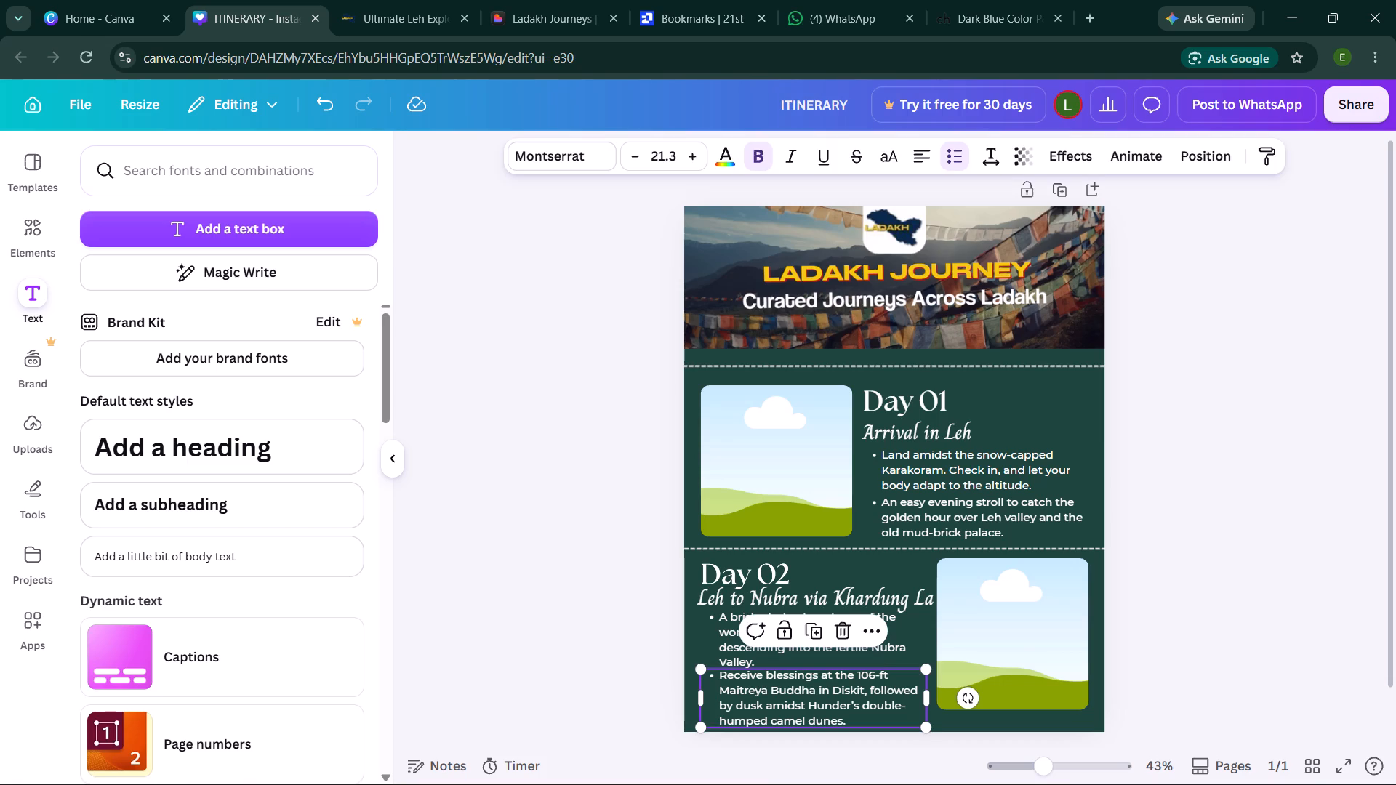
click(891, 670)
drag(891, 670, 855, 671)
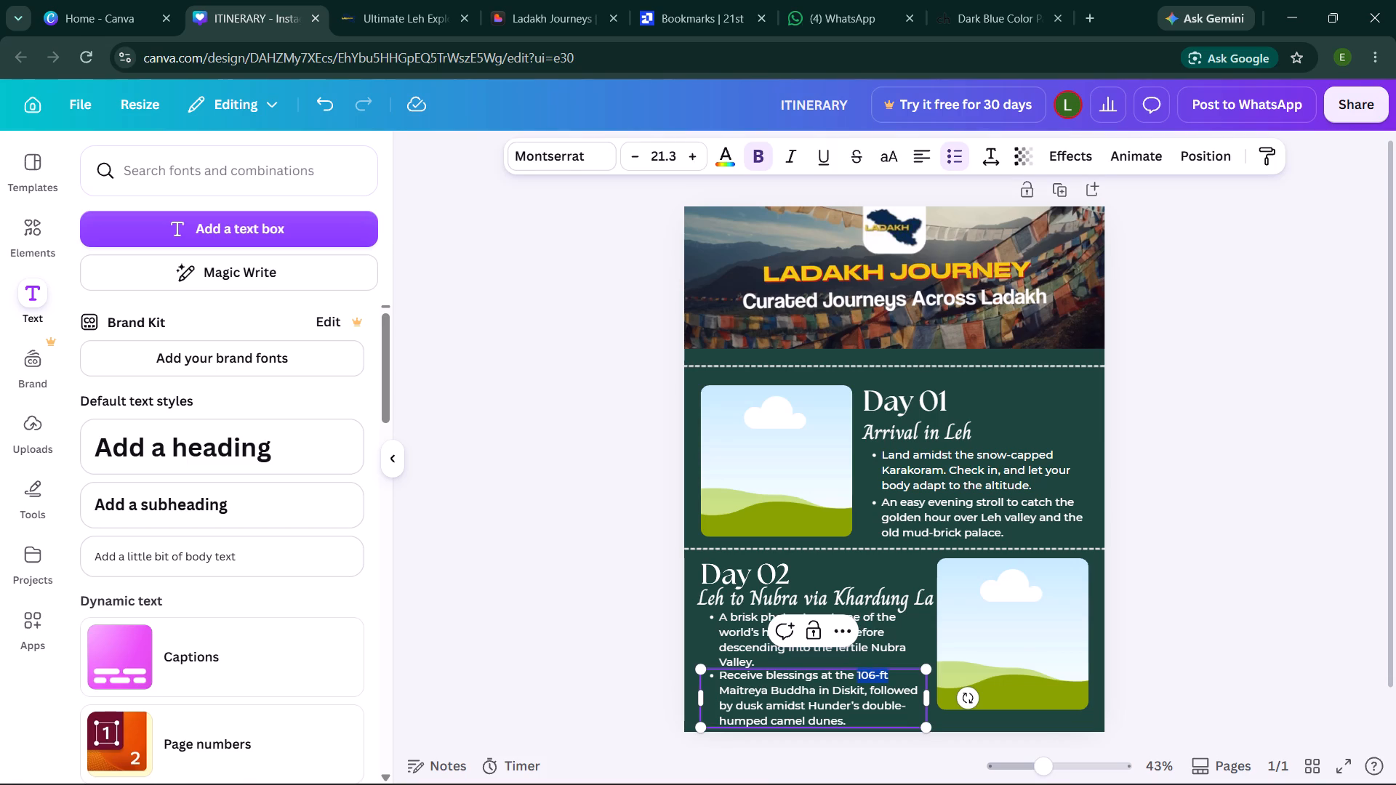
drag(855, 671, 838, 669)
drag(838, 669, 836, 669)
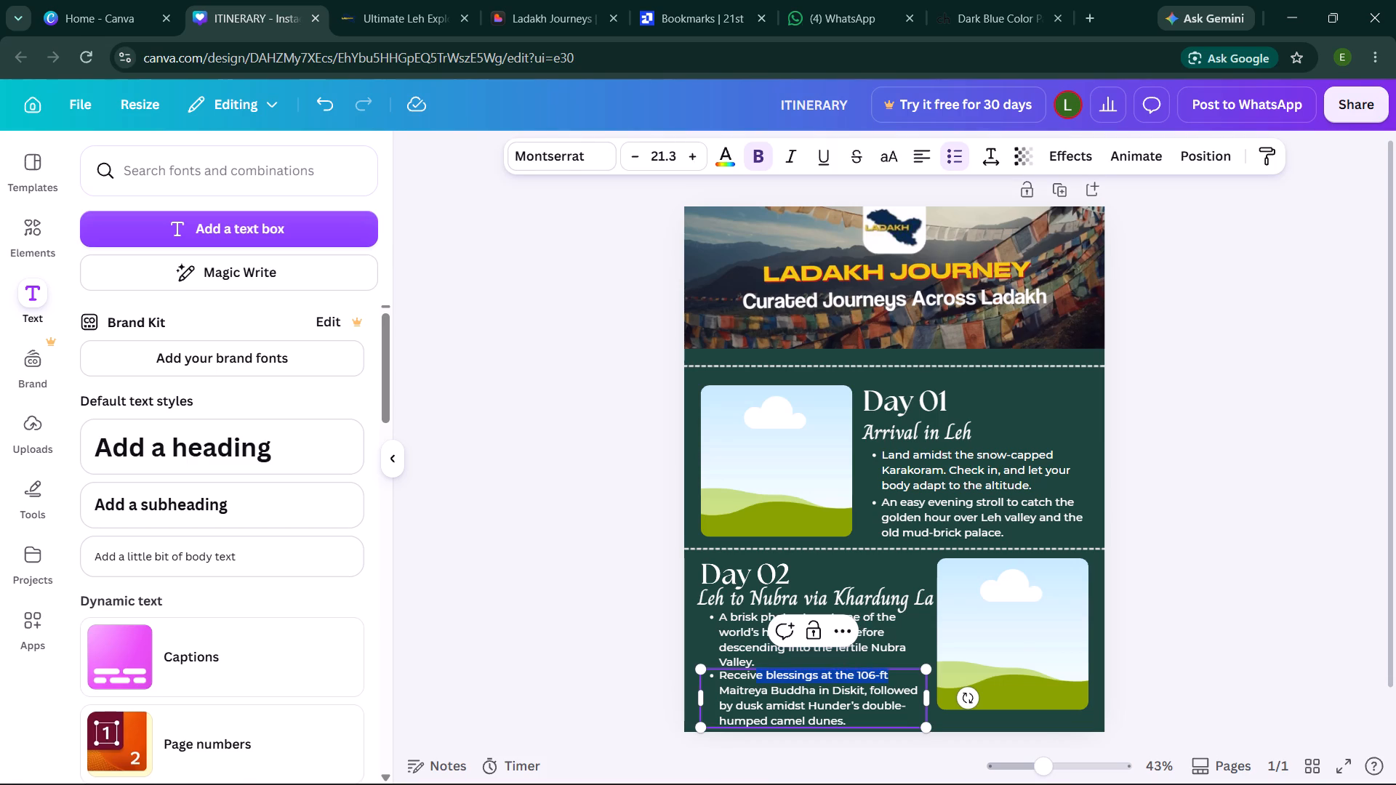
drag(836, 669, 842, 677)
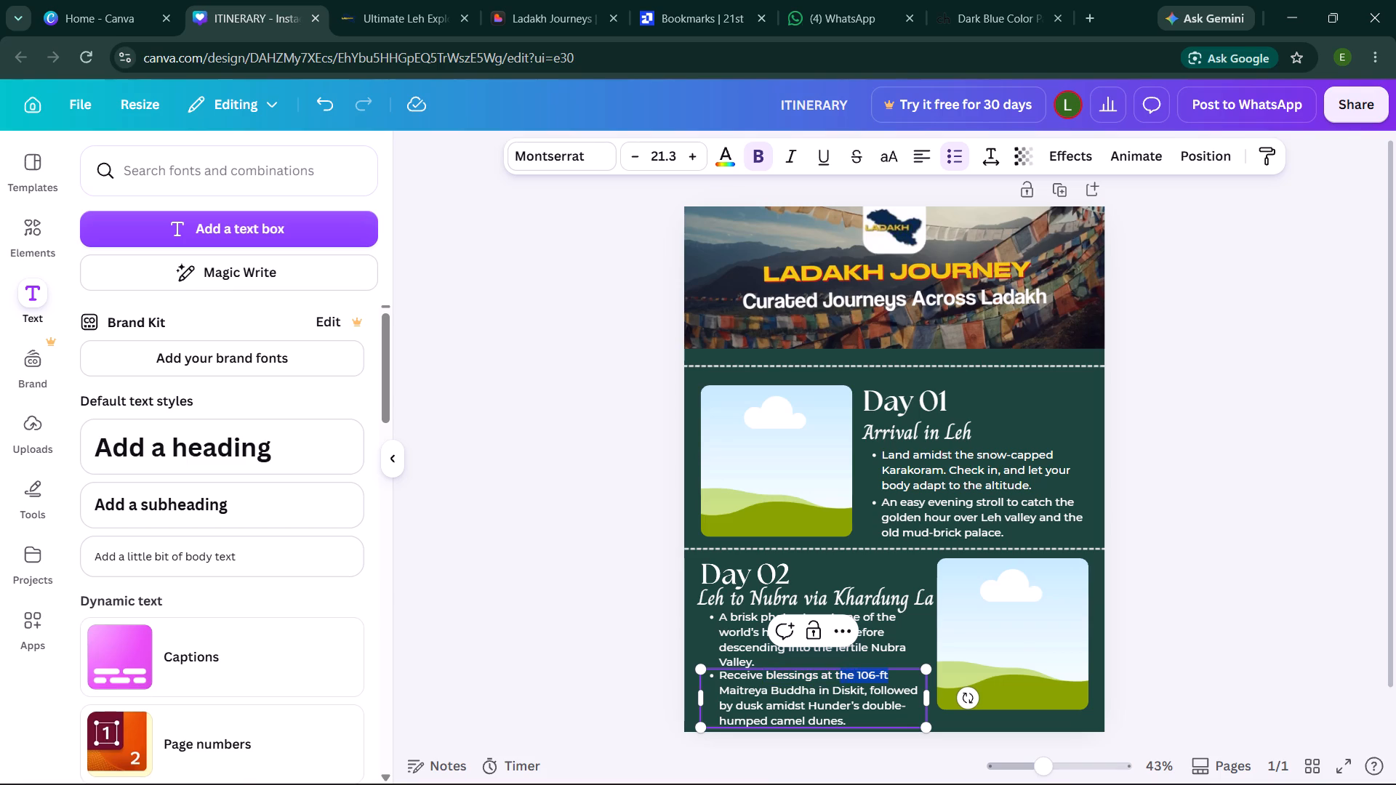
drag(842, 677, 835, 677)
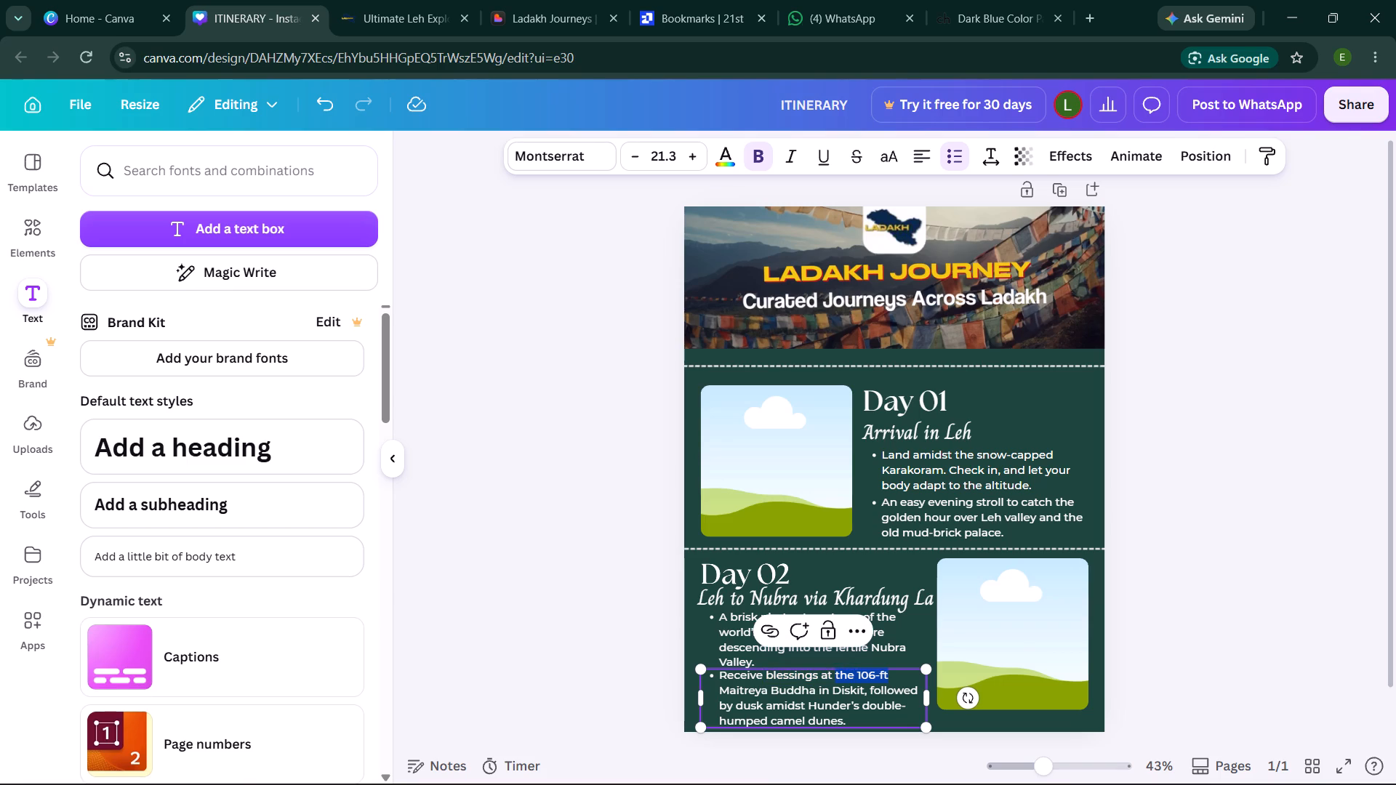
drag(836, 677, 850, 677)
drag(850, 677, 862, 678)
drag(858, 678, 874, 677)
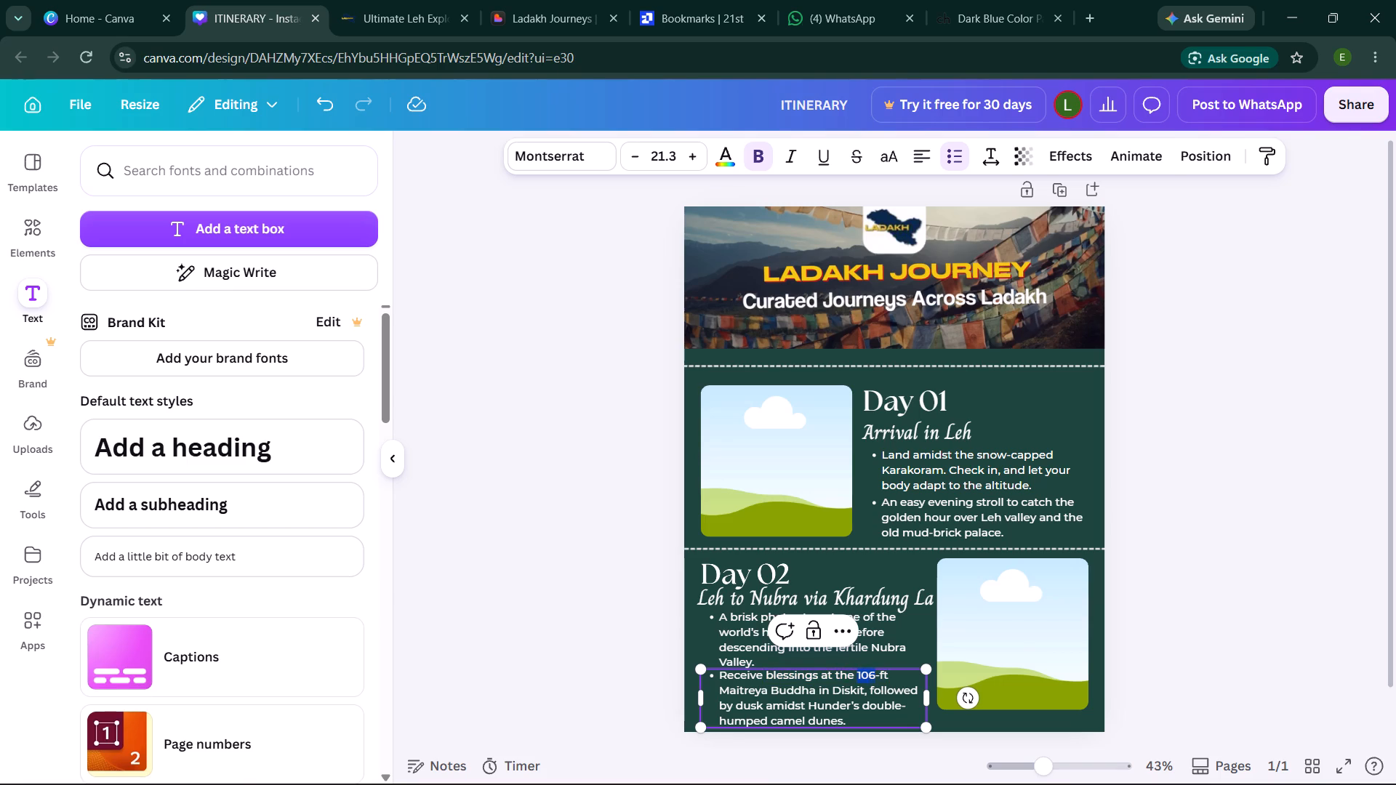
drag(874, 677, 886, 674)
key(BackSpace)
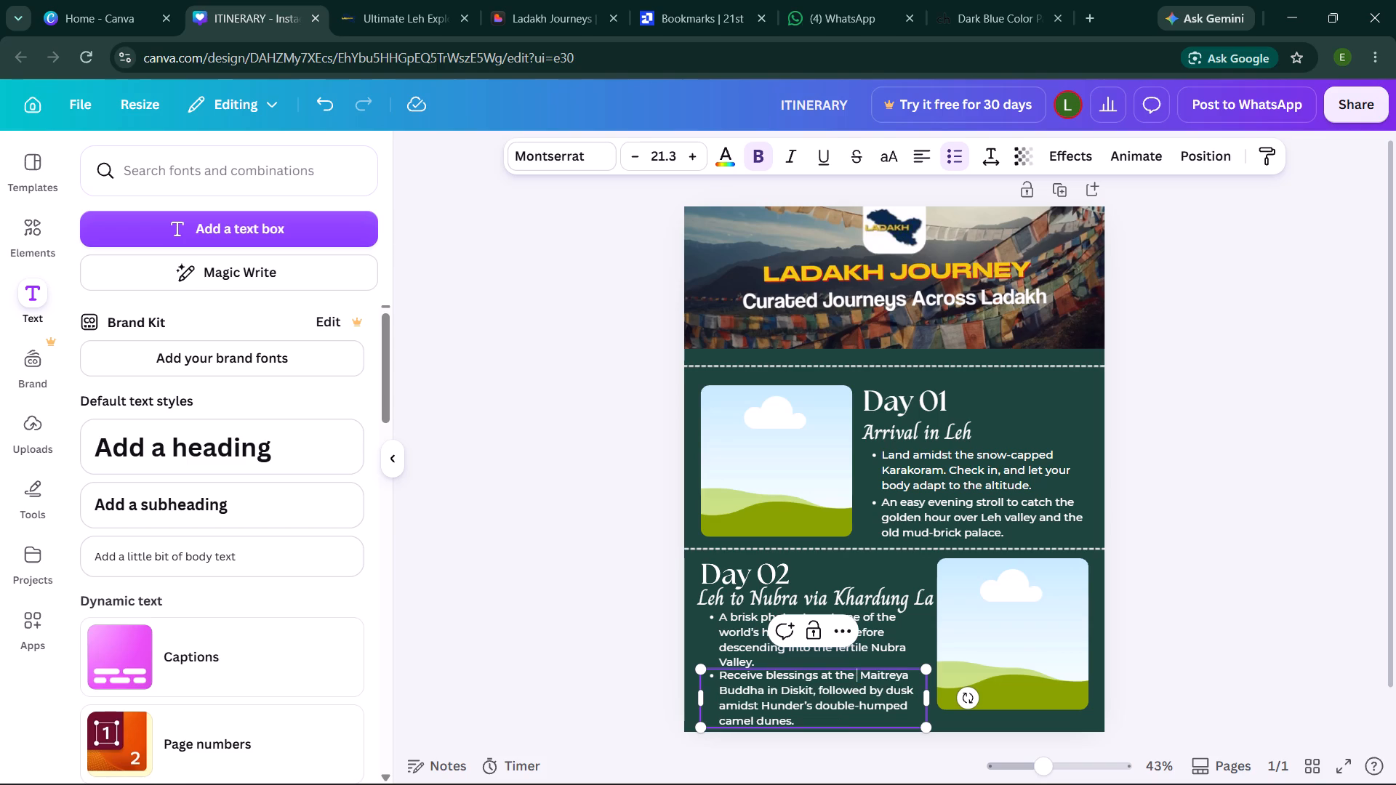
key(BackSpace)
click(867, 777)
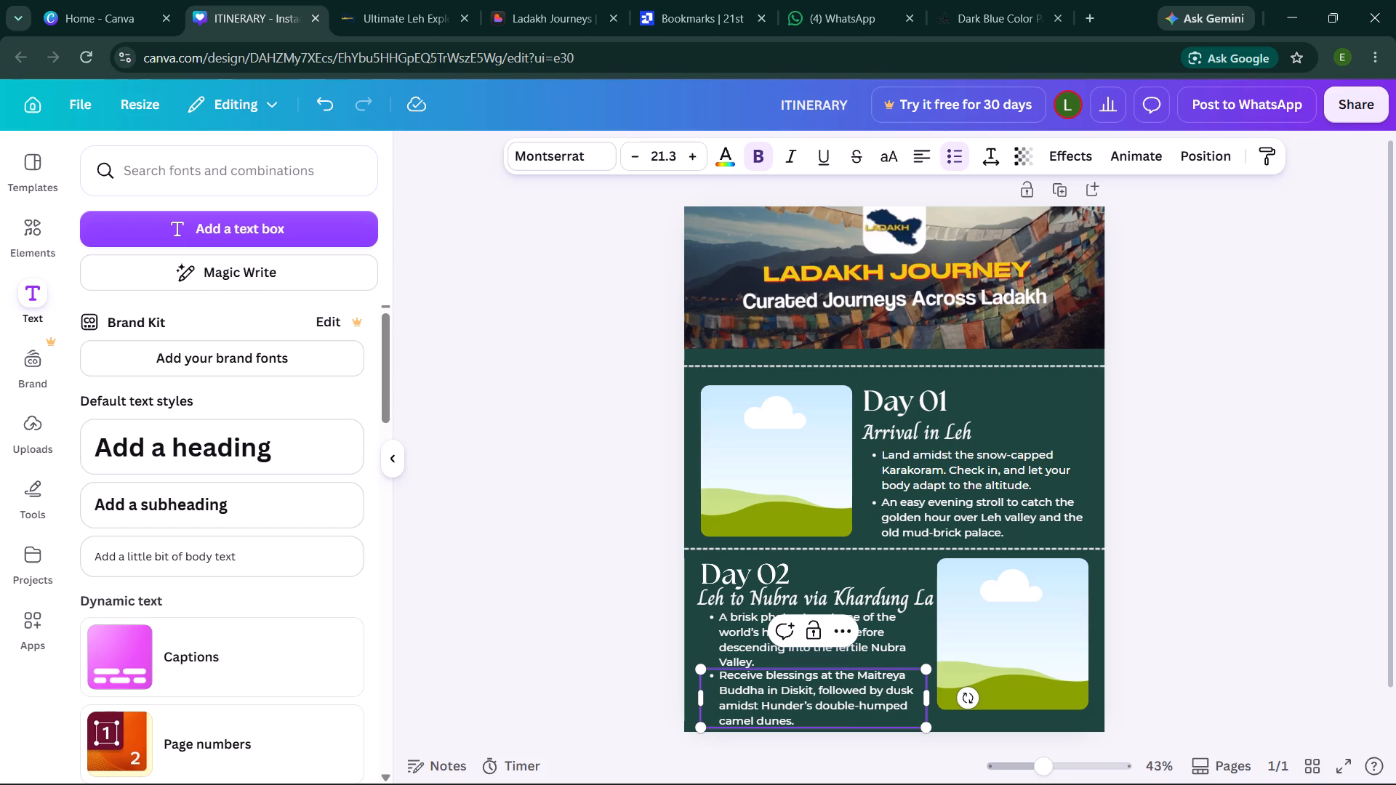
click(867, 777)
click(865, 769)
click(1159, 530)
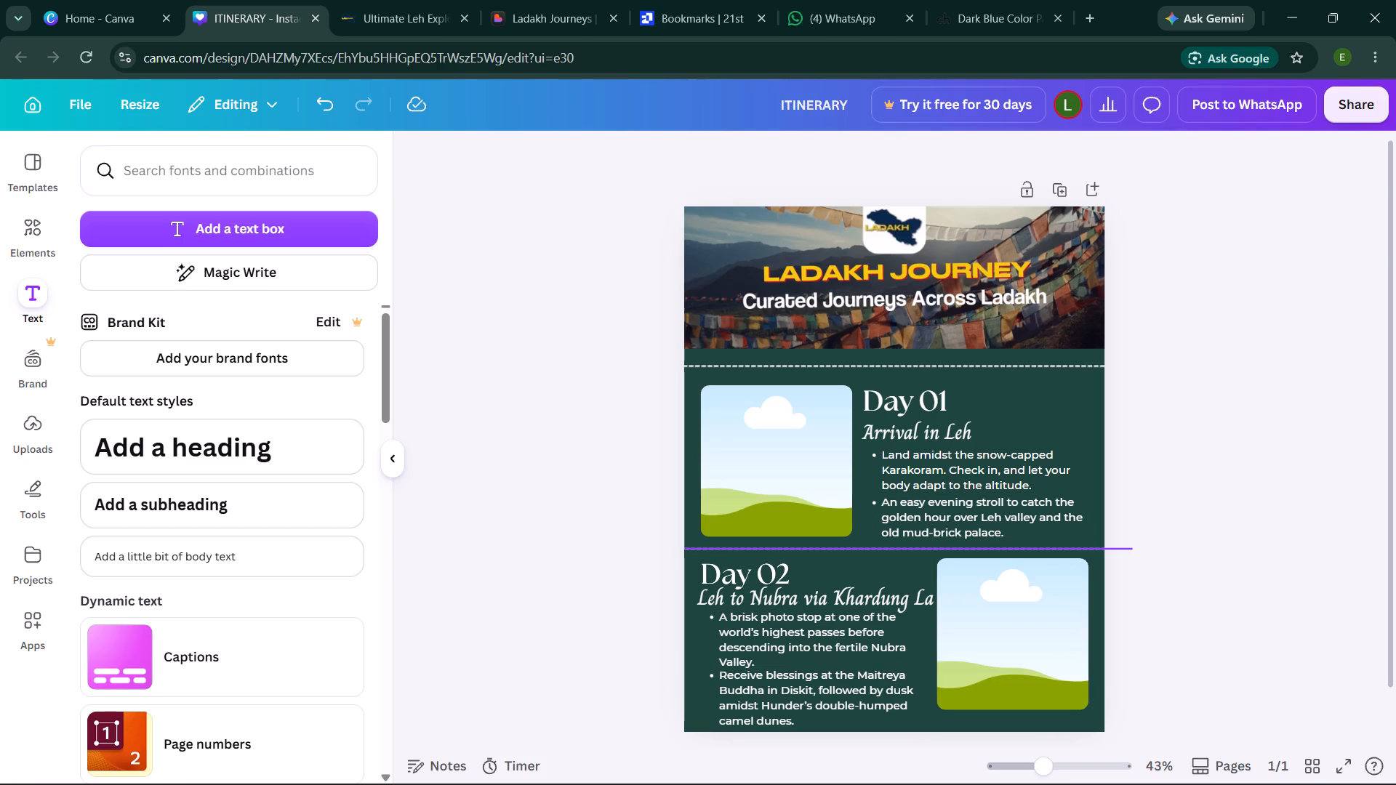
scroll(1235, 472, down, 1)
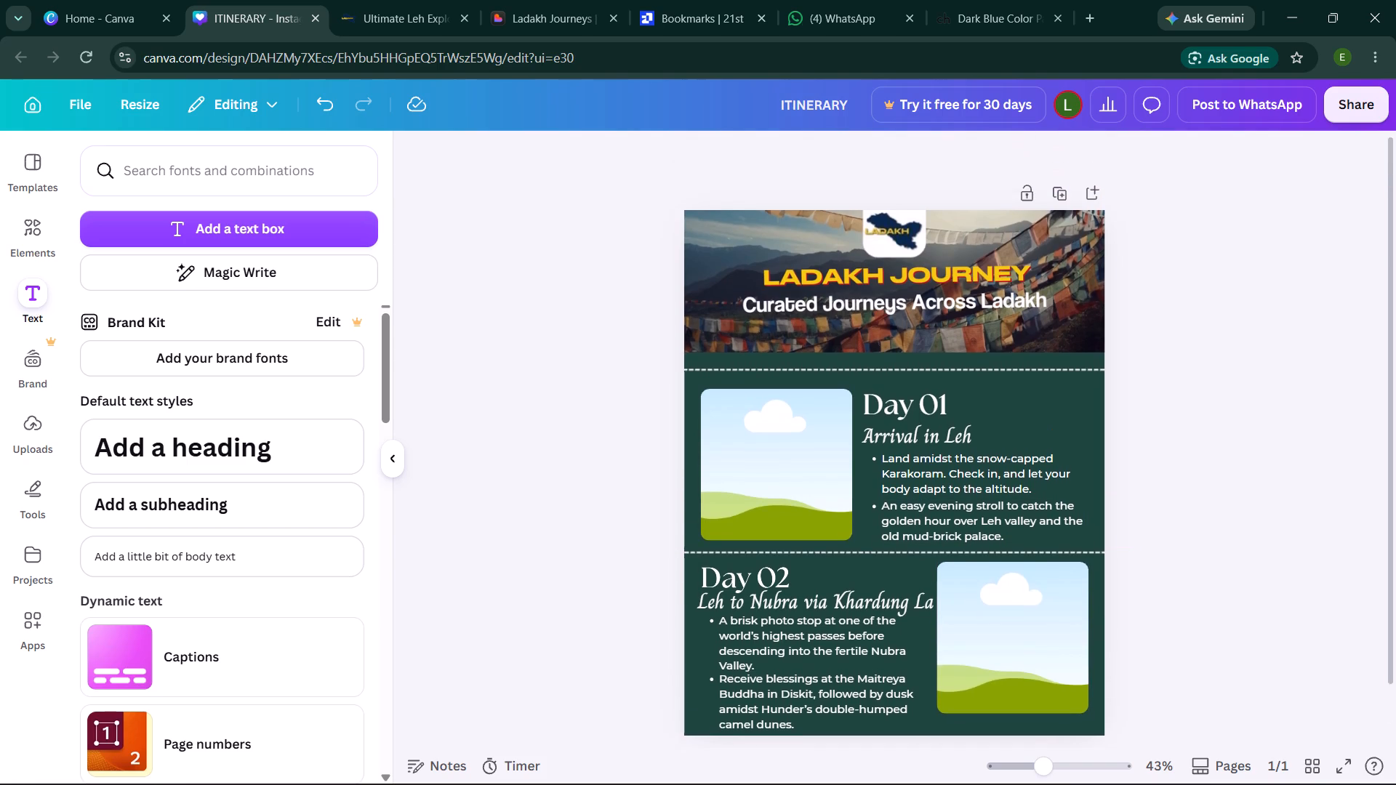
Lower the Day 02 subtitle and both bullets slightly beneath the Day 02 heading, keeping the bullets left-aligned with each other.
scroll(1235, 472, down, 1)
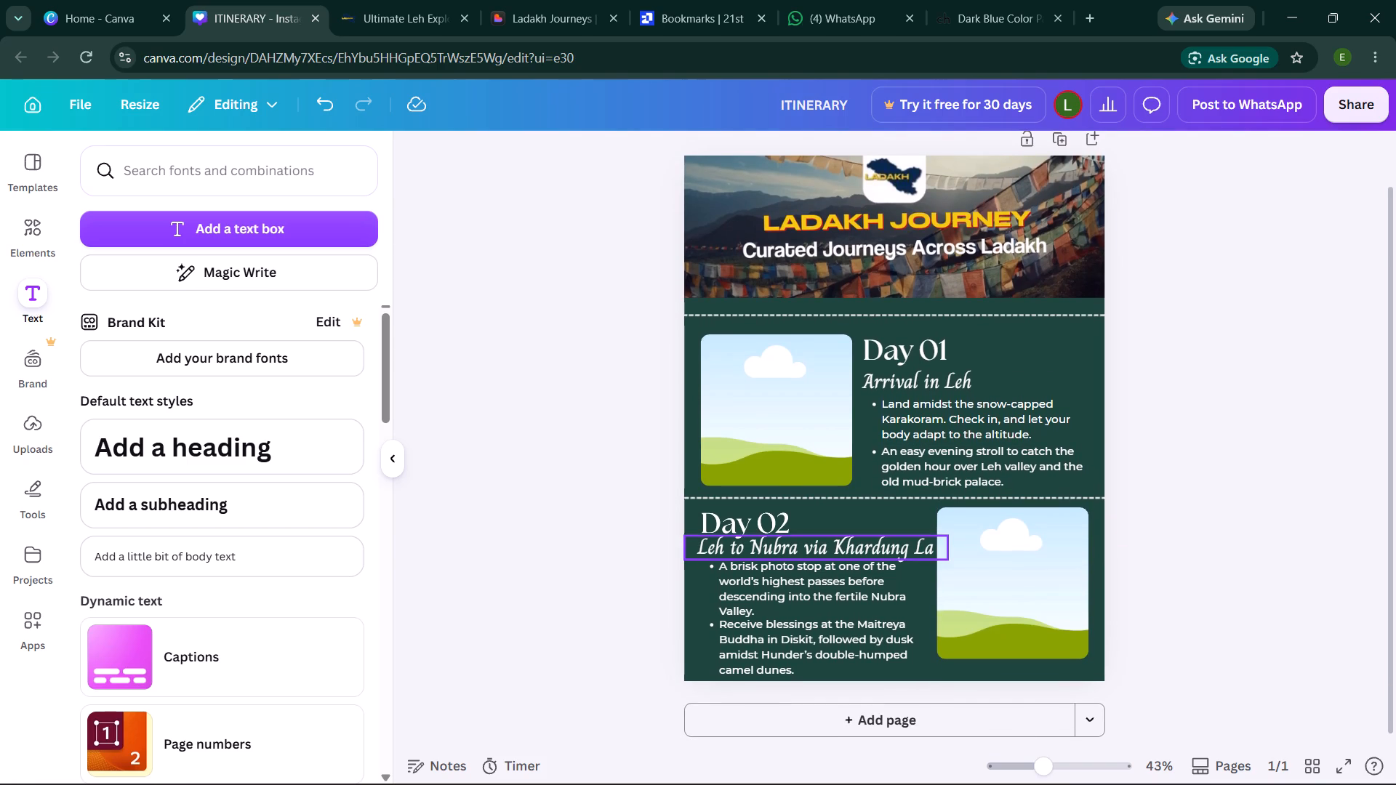
click(897, 550)
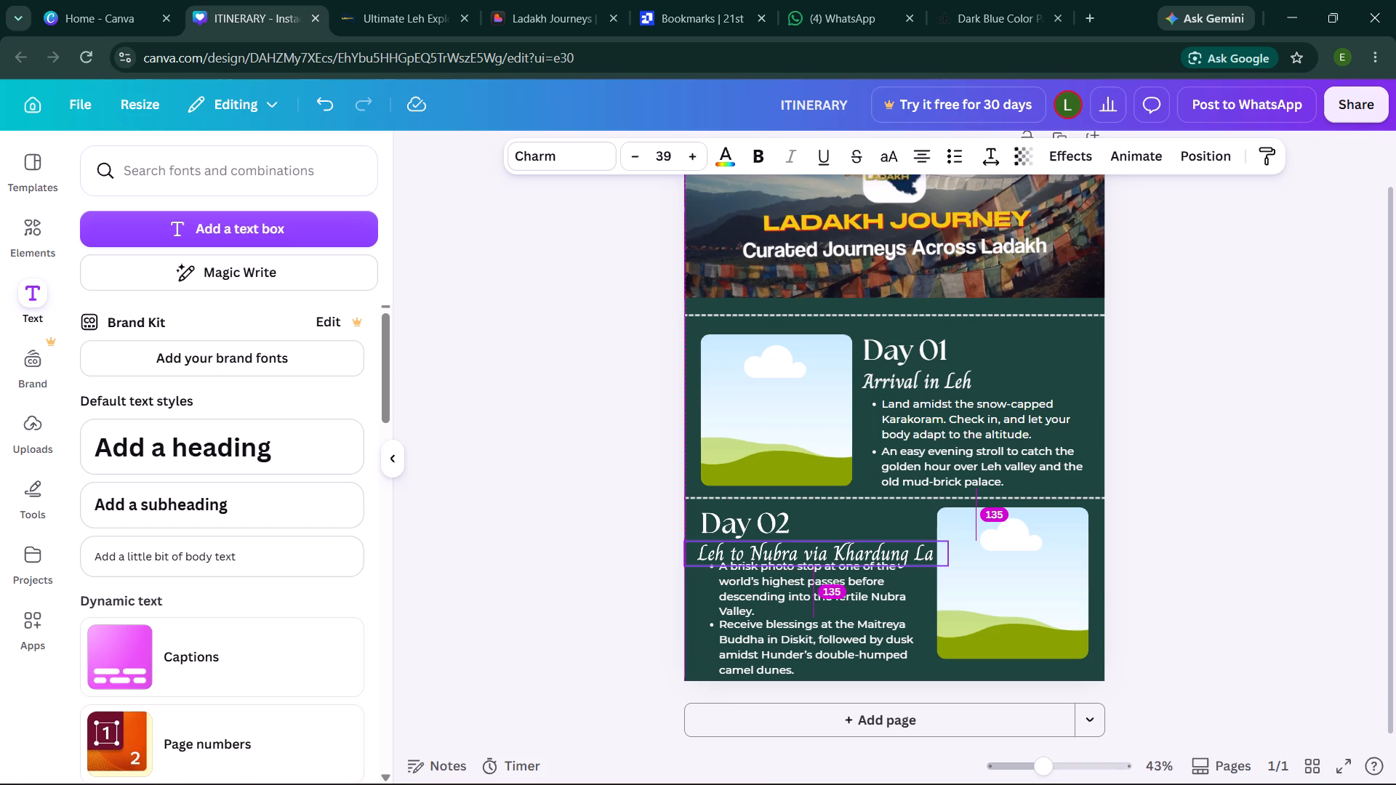
click(859, 595)
drag(859, 595, 851, 601)
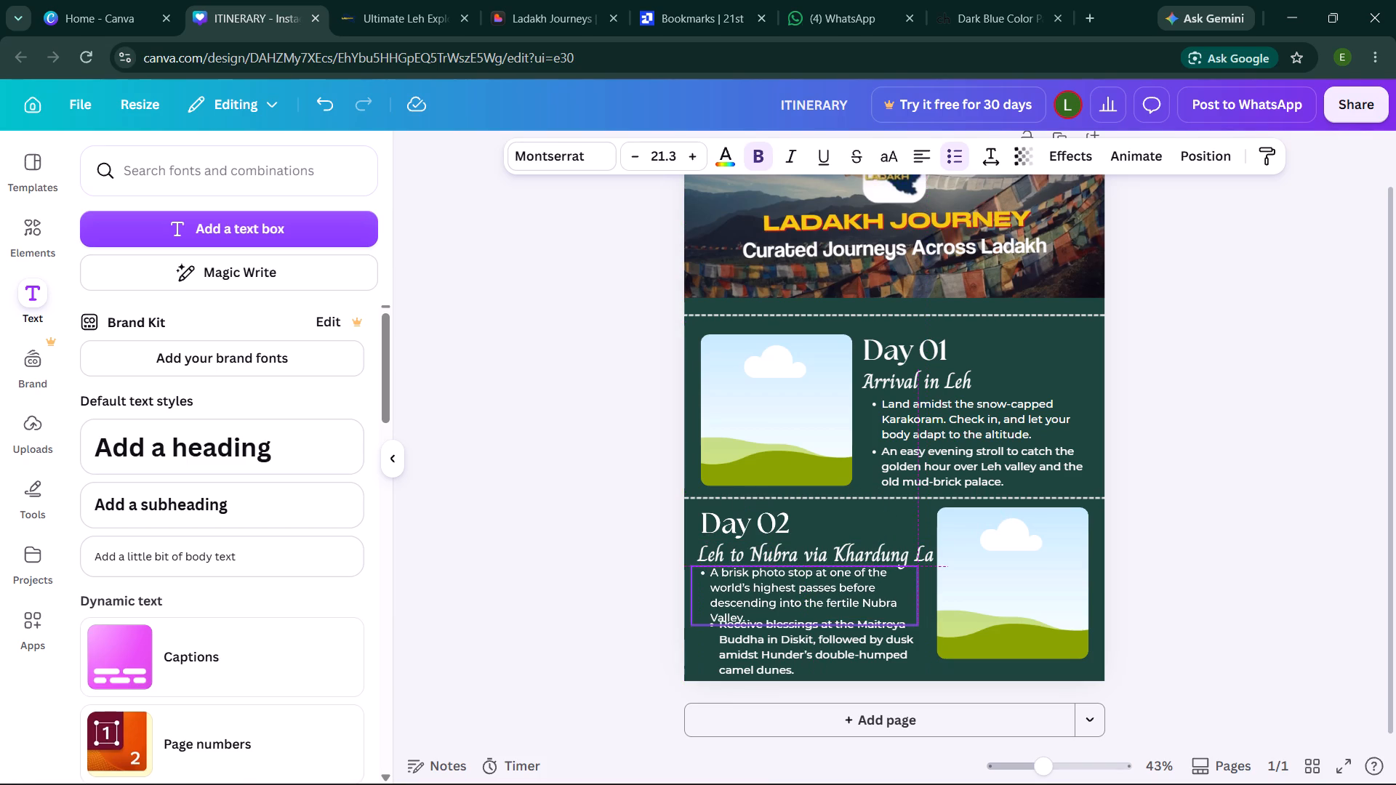
drag(851, 601, 854, 603)
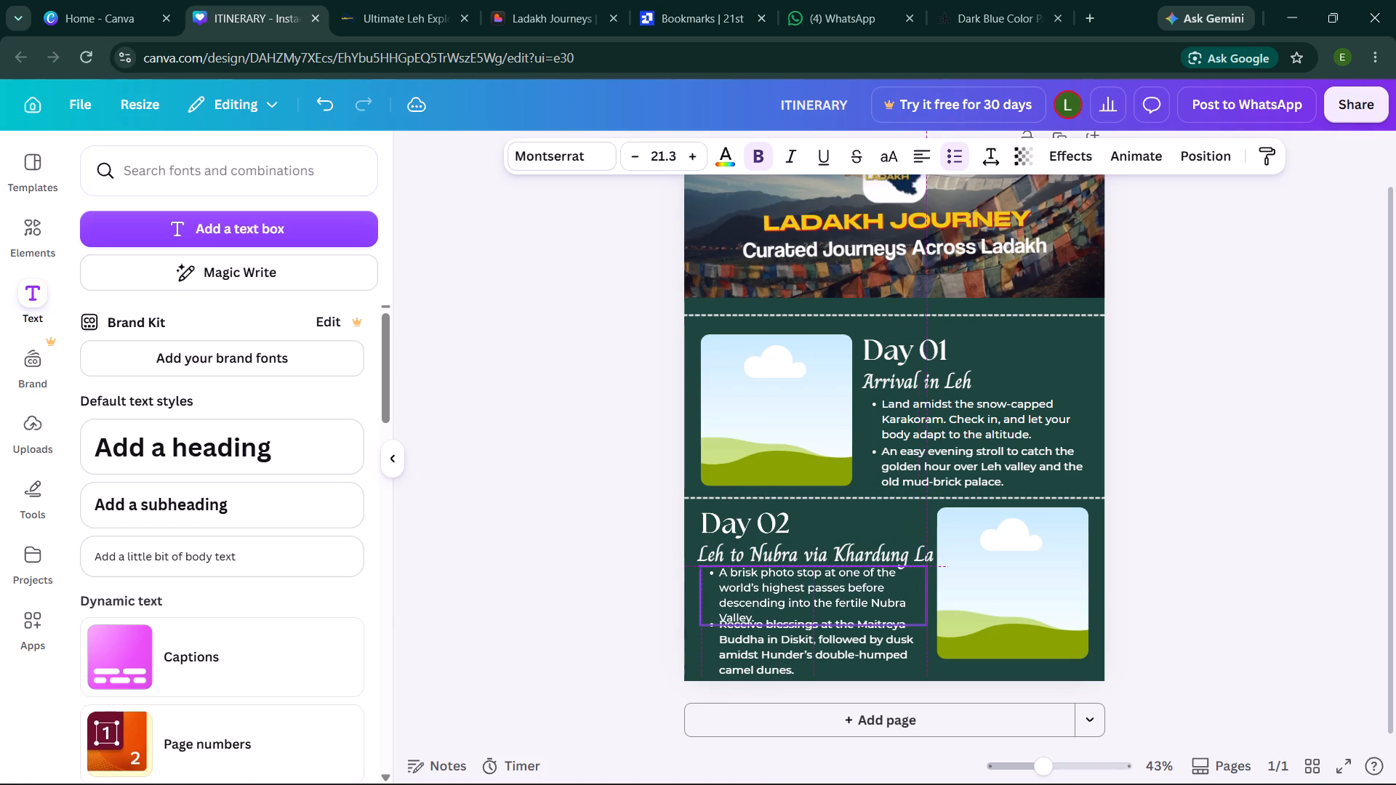
drag(854, 603, 854, 602)
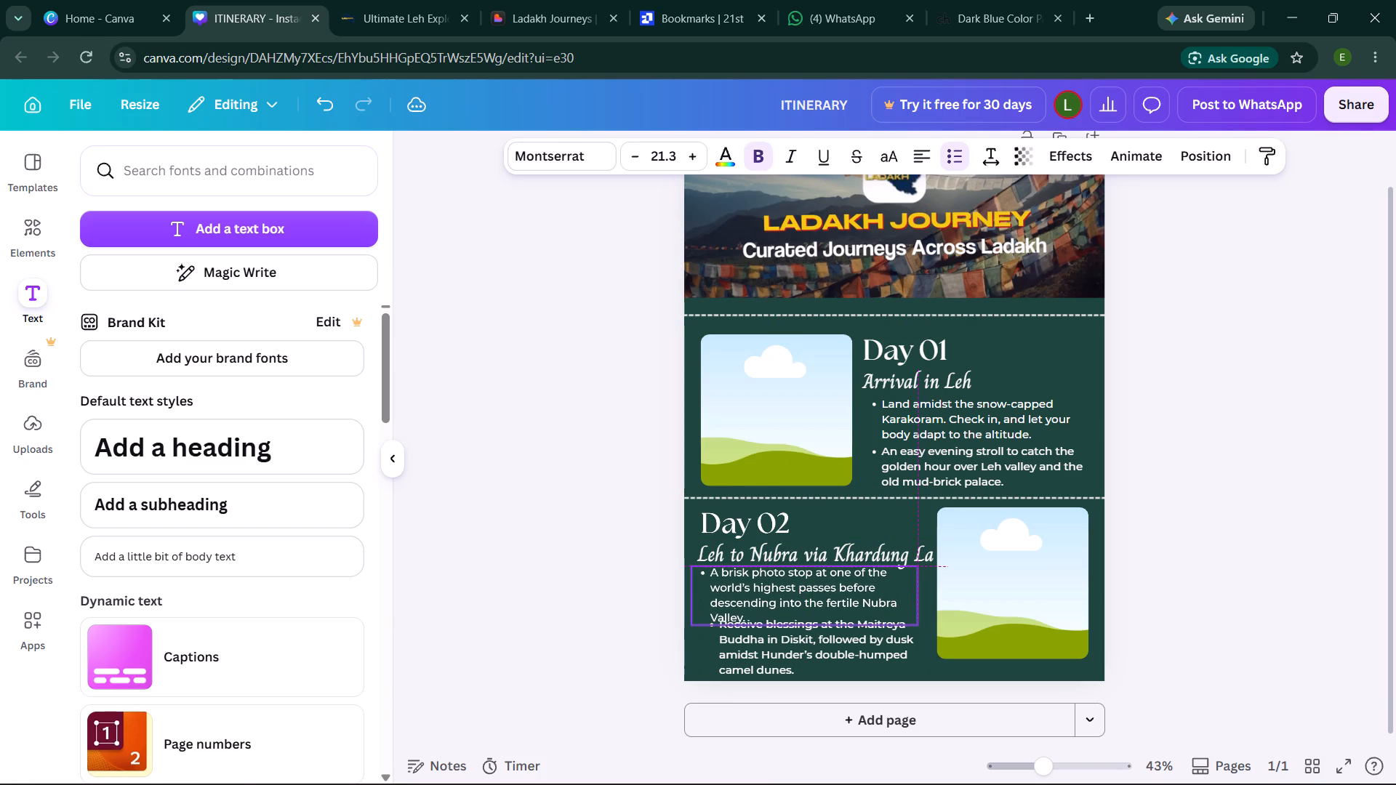
drag(854, 602, 856, 603)
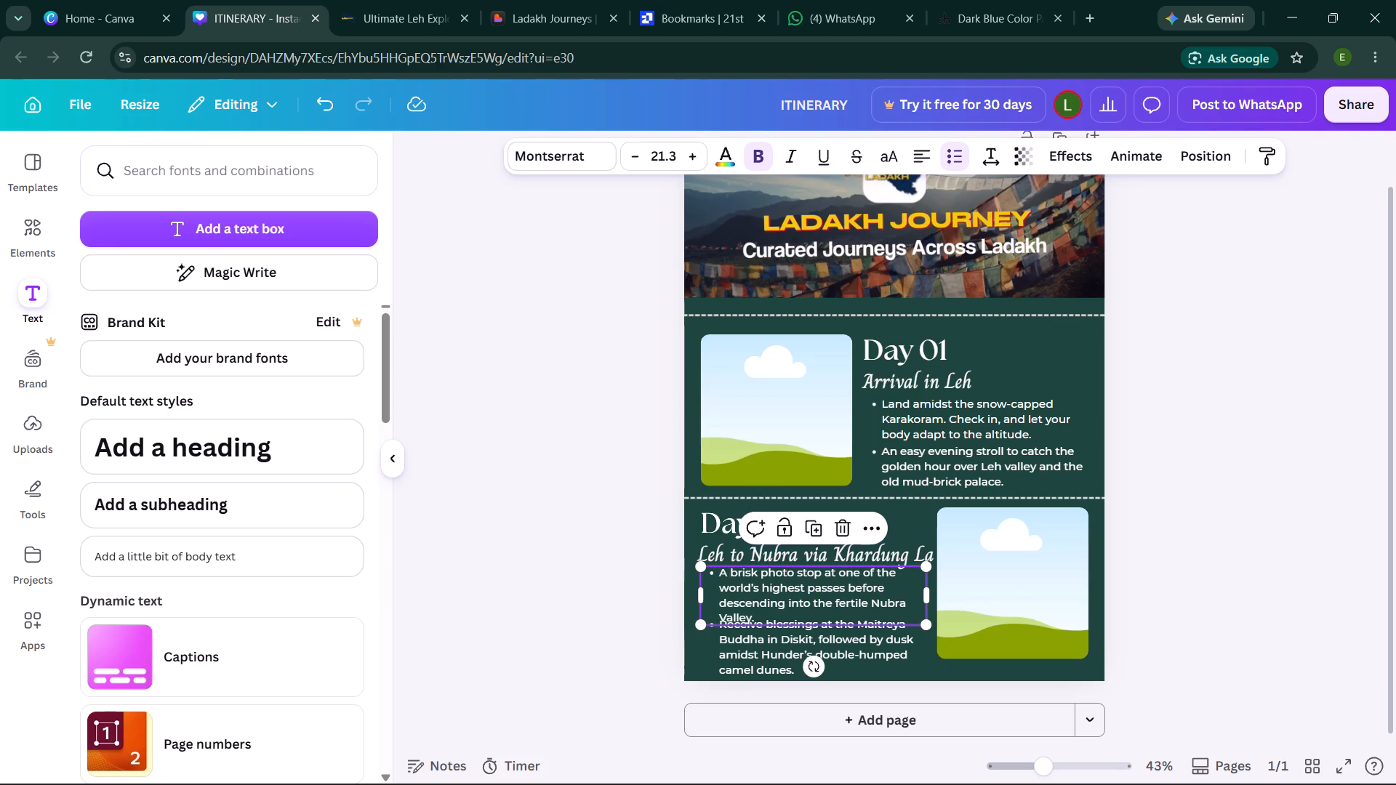
click(867, 654)
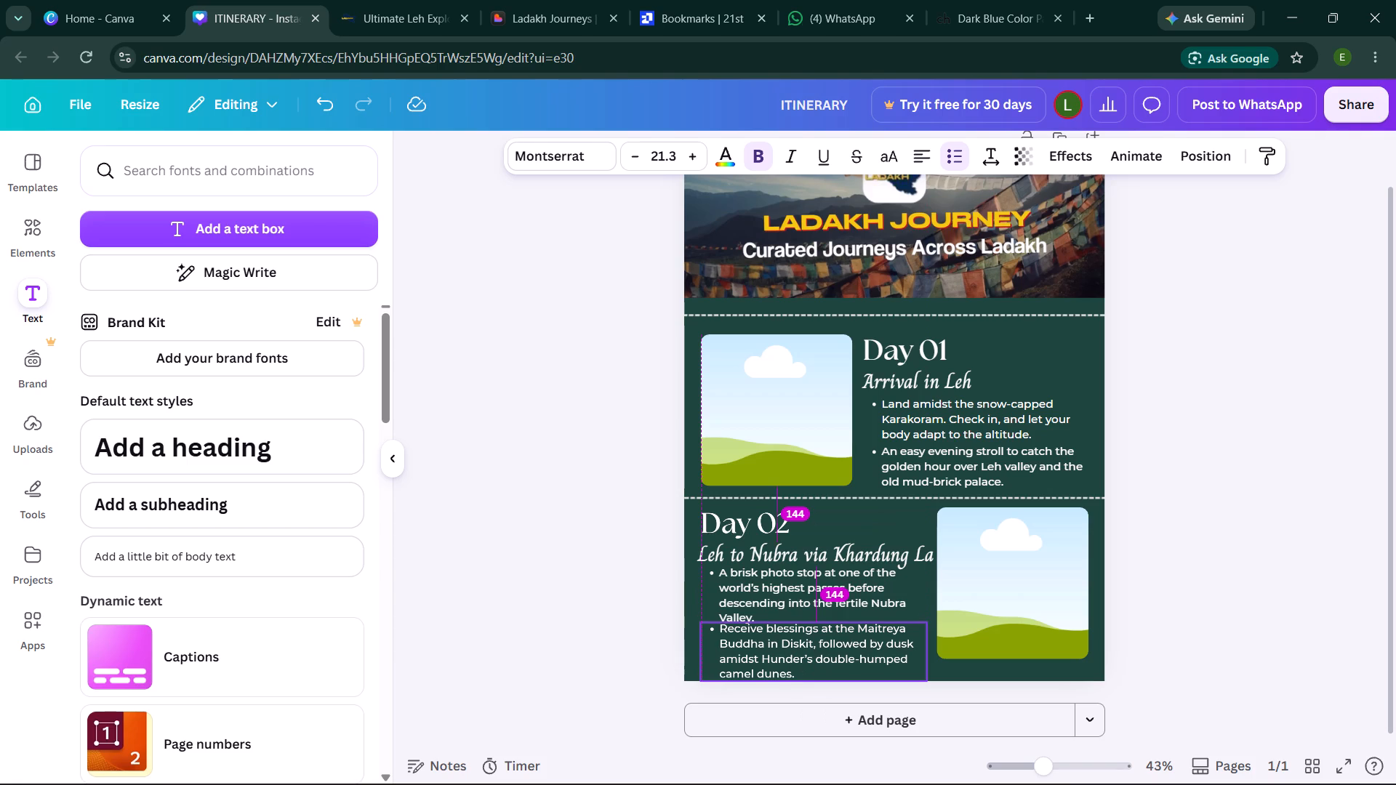
Narrow the "Leh to Nubra via Khardung La" subtitle box to about 622 wide and centre it over the Day 02 bullets.
click(760, 550)
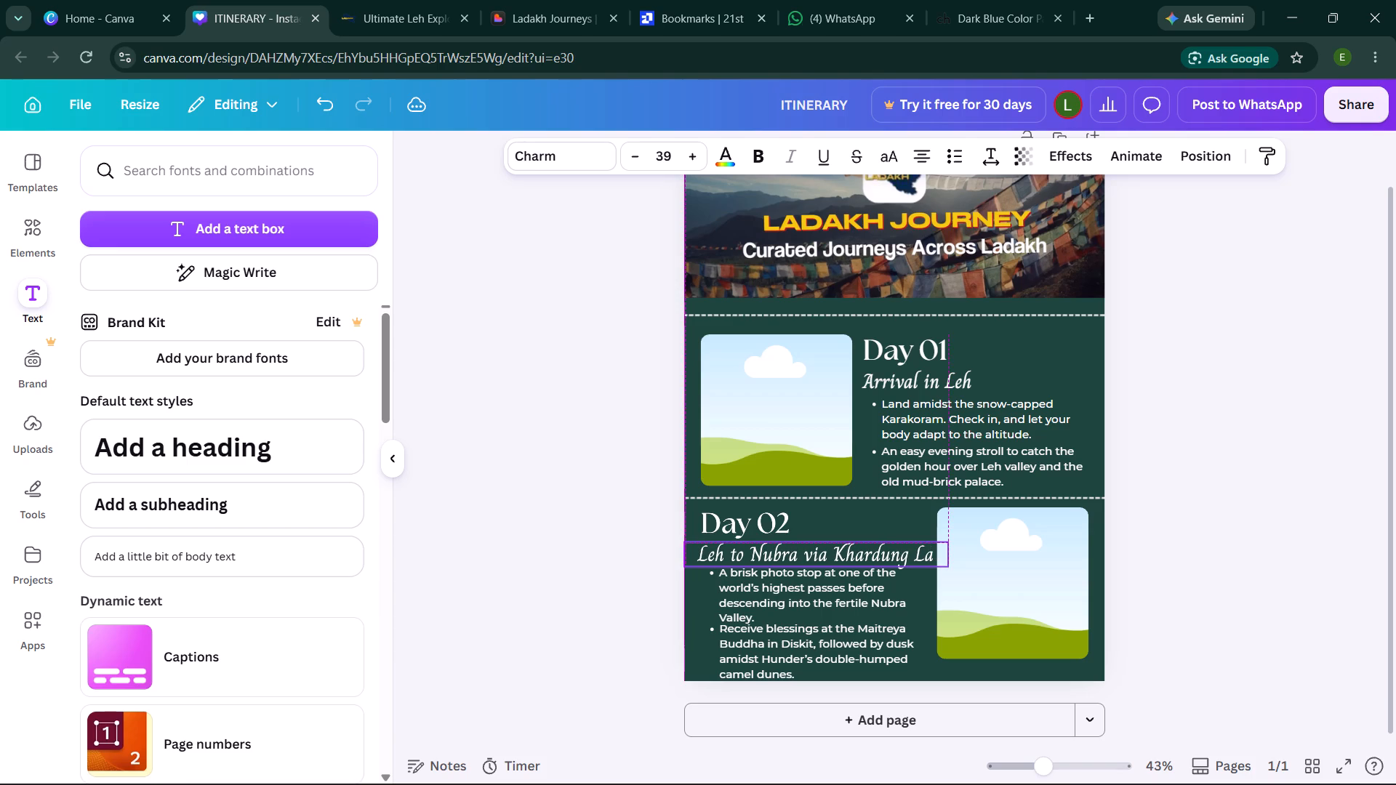
click(900, 371)
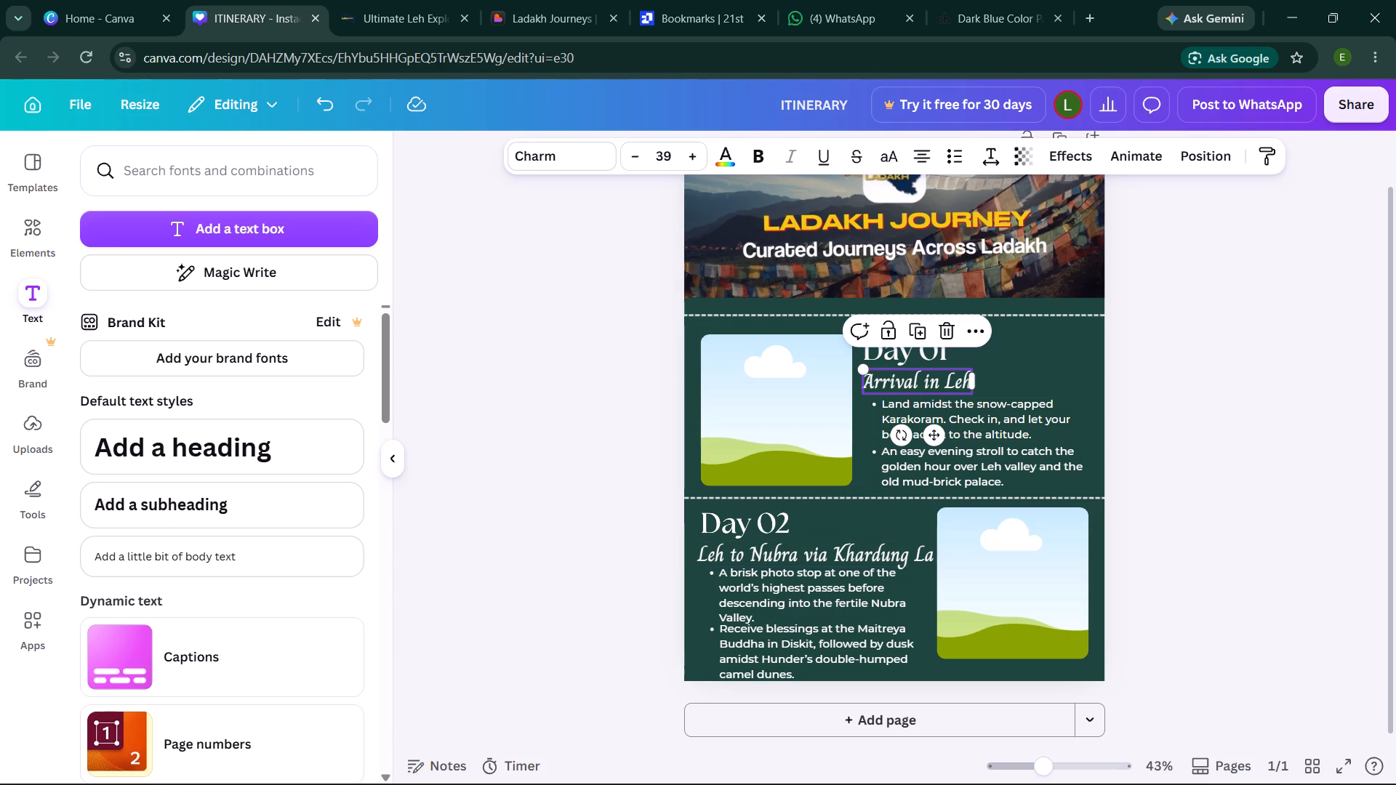
click(757, 552)
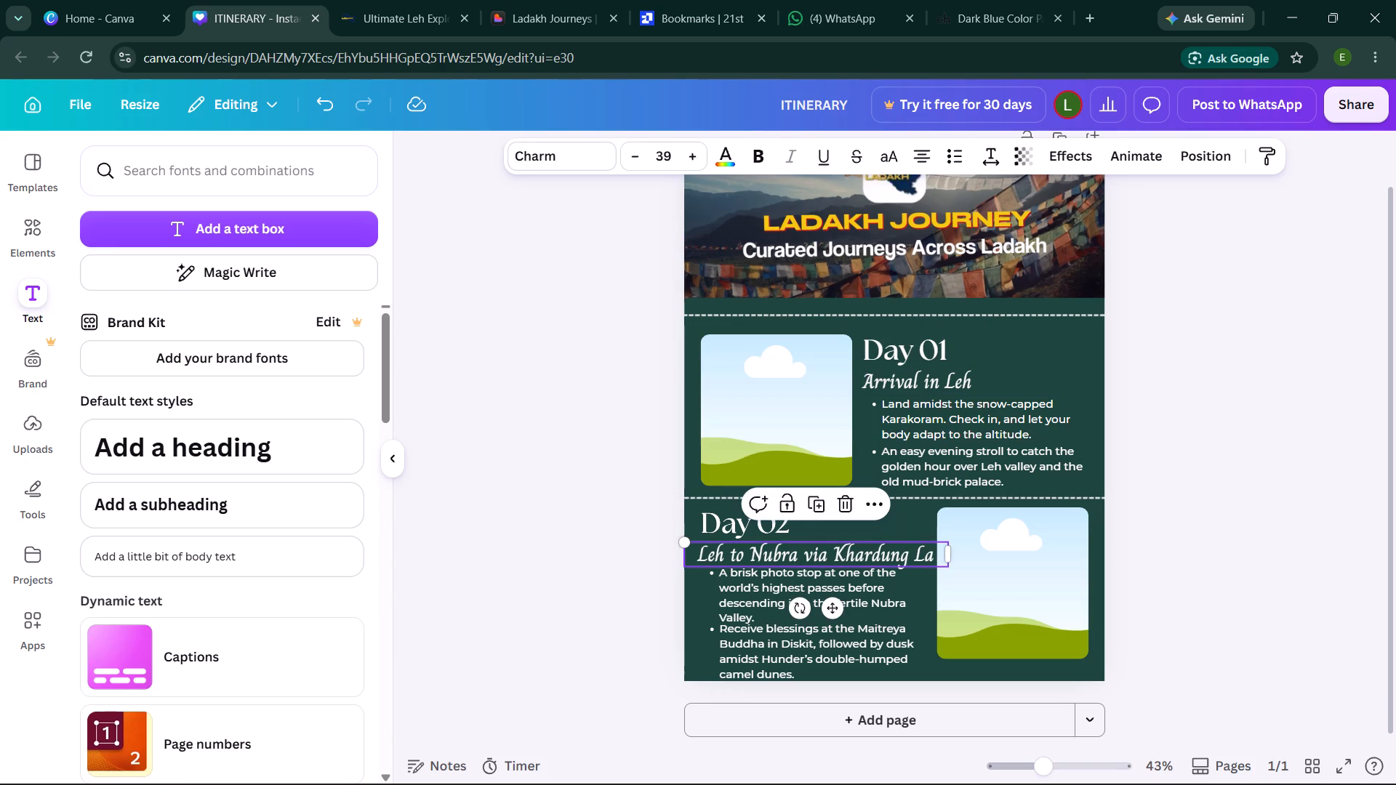
drag(948, 552, 928, 555)
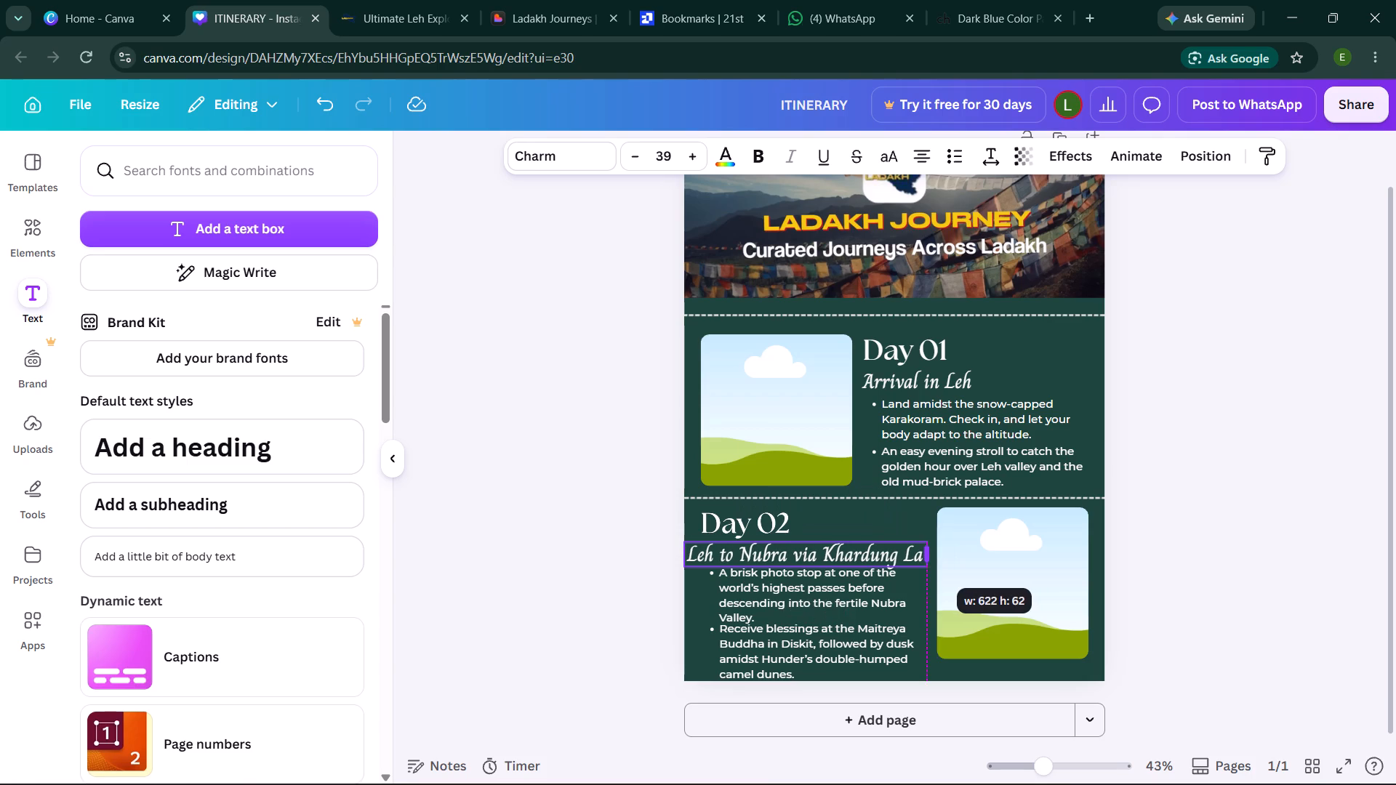
drag(928, 555, 927, 557)
drag(862, 553, 864, 552)
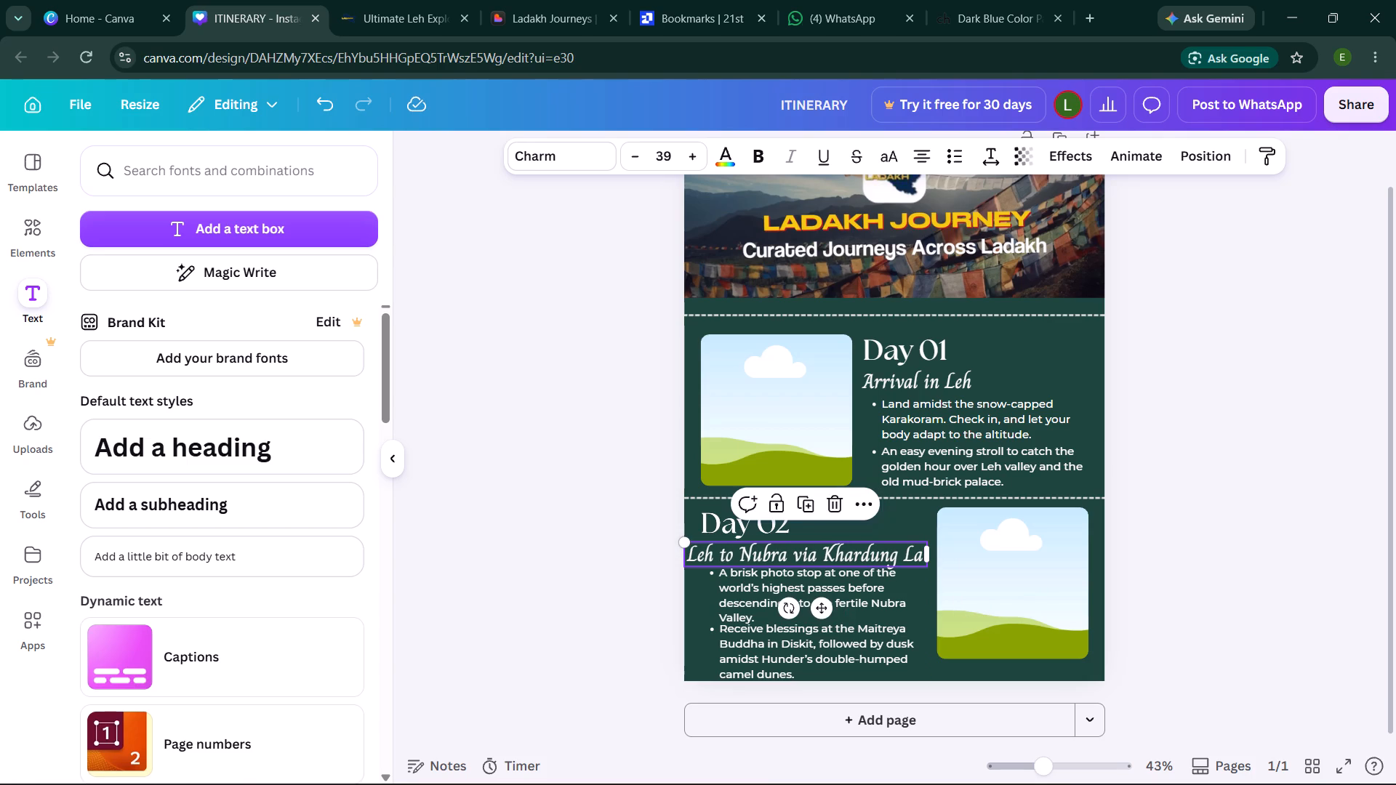
drag(864, 552, 869, 552)
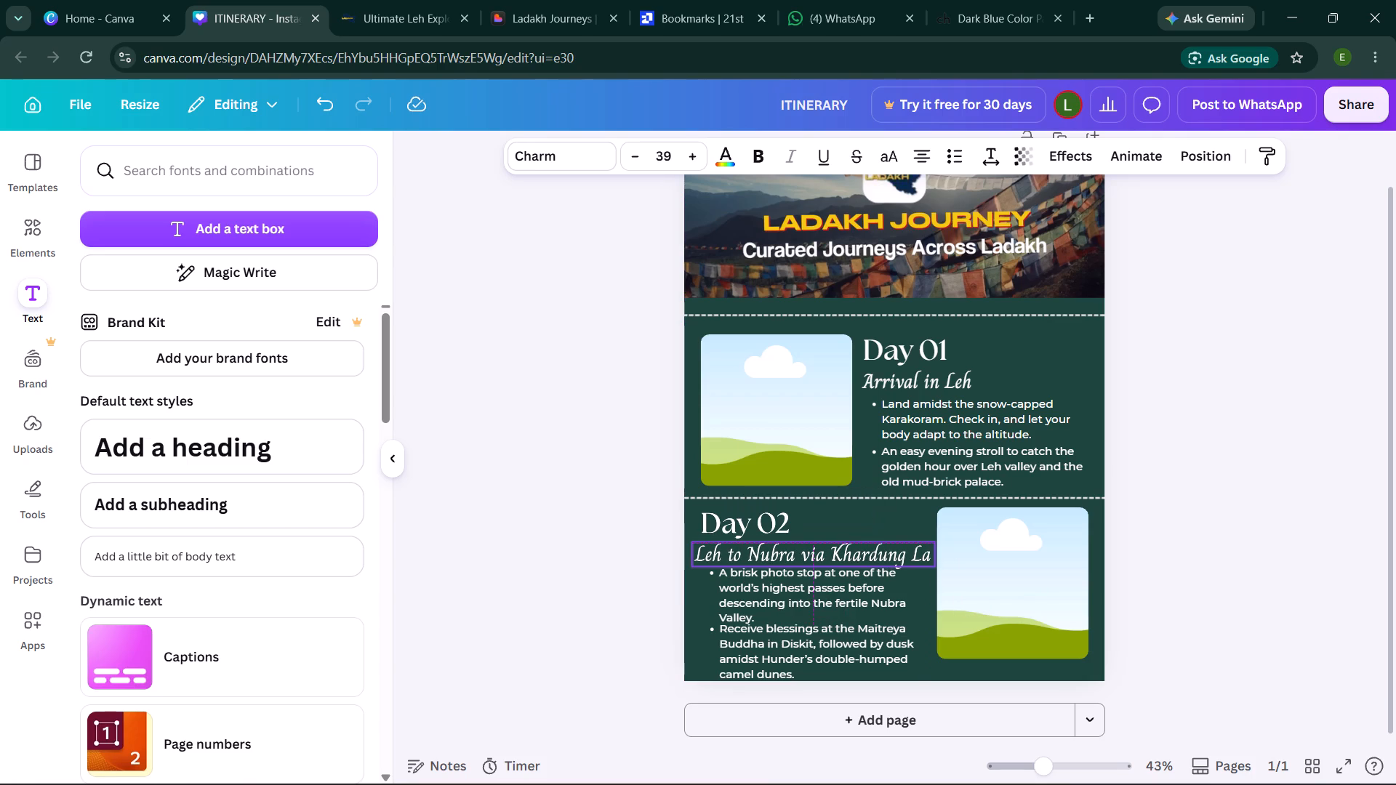
drag(869, 552, 870, 555)
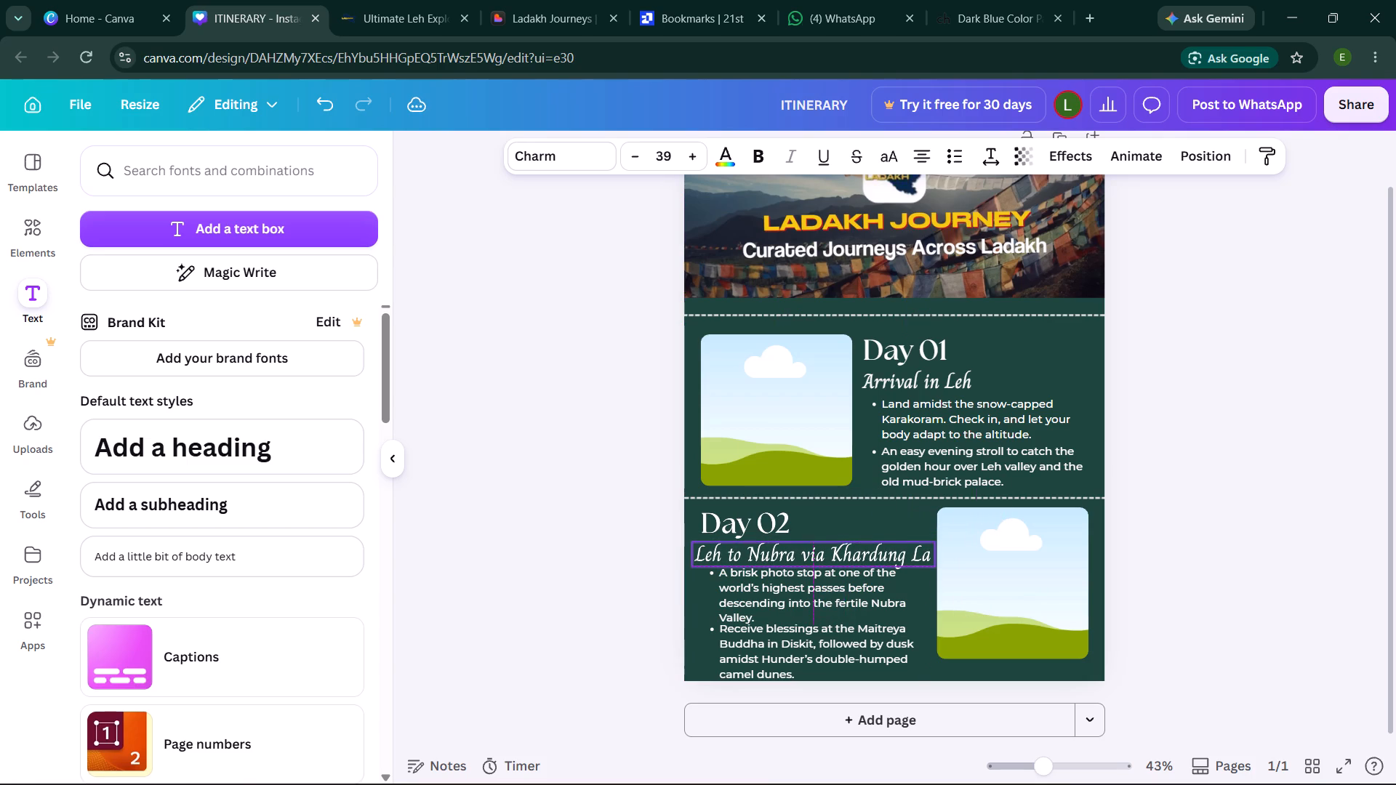
drag(870, 555, 870, 552)
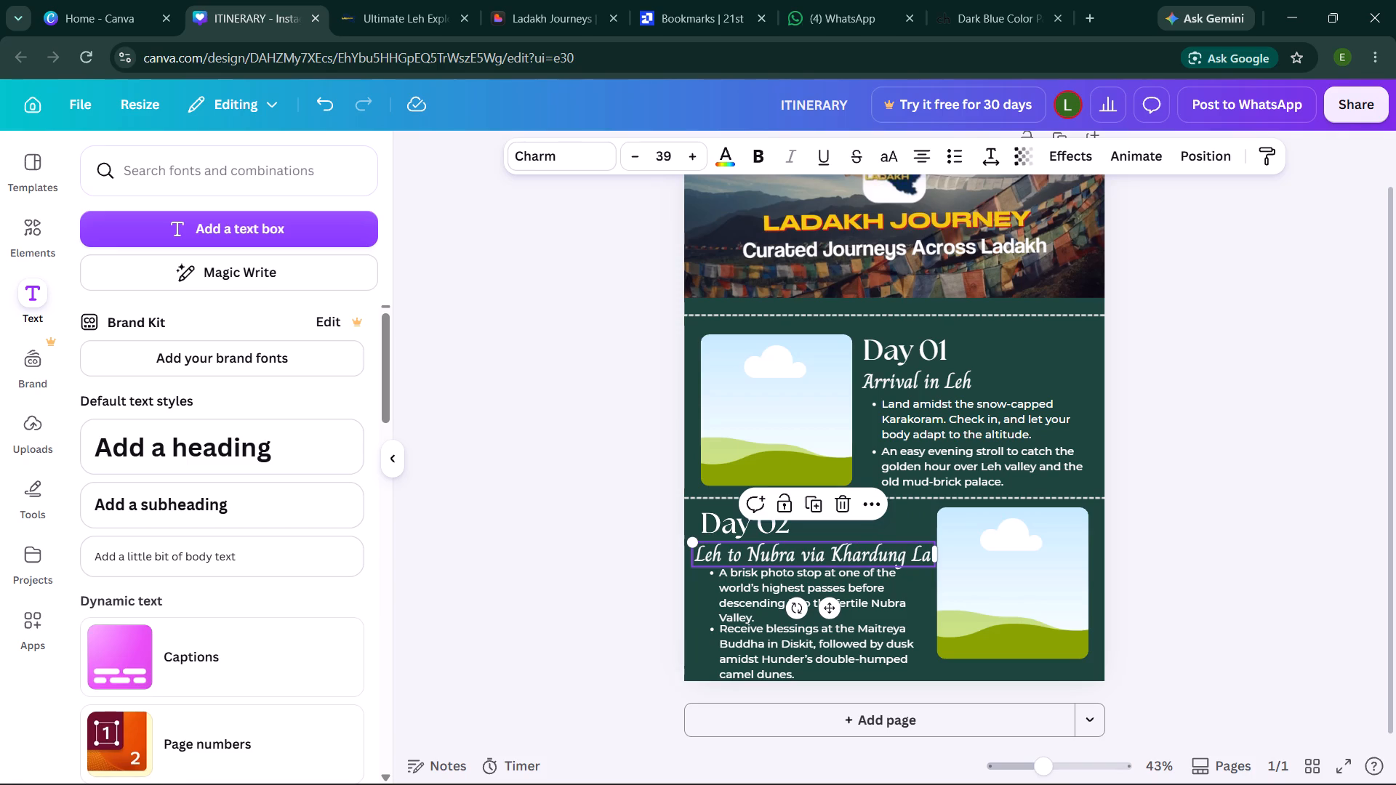
click(1187, 478)
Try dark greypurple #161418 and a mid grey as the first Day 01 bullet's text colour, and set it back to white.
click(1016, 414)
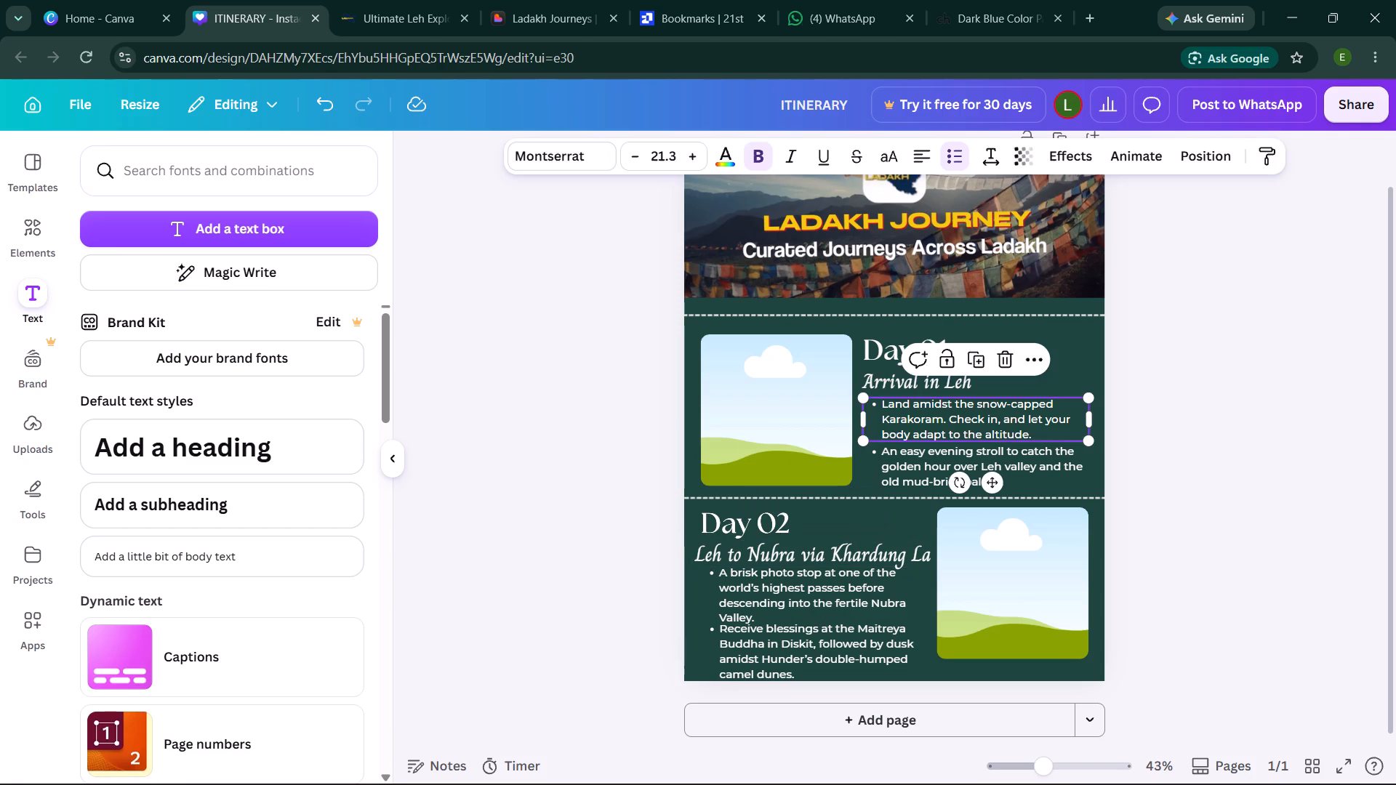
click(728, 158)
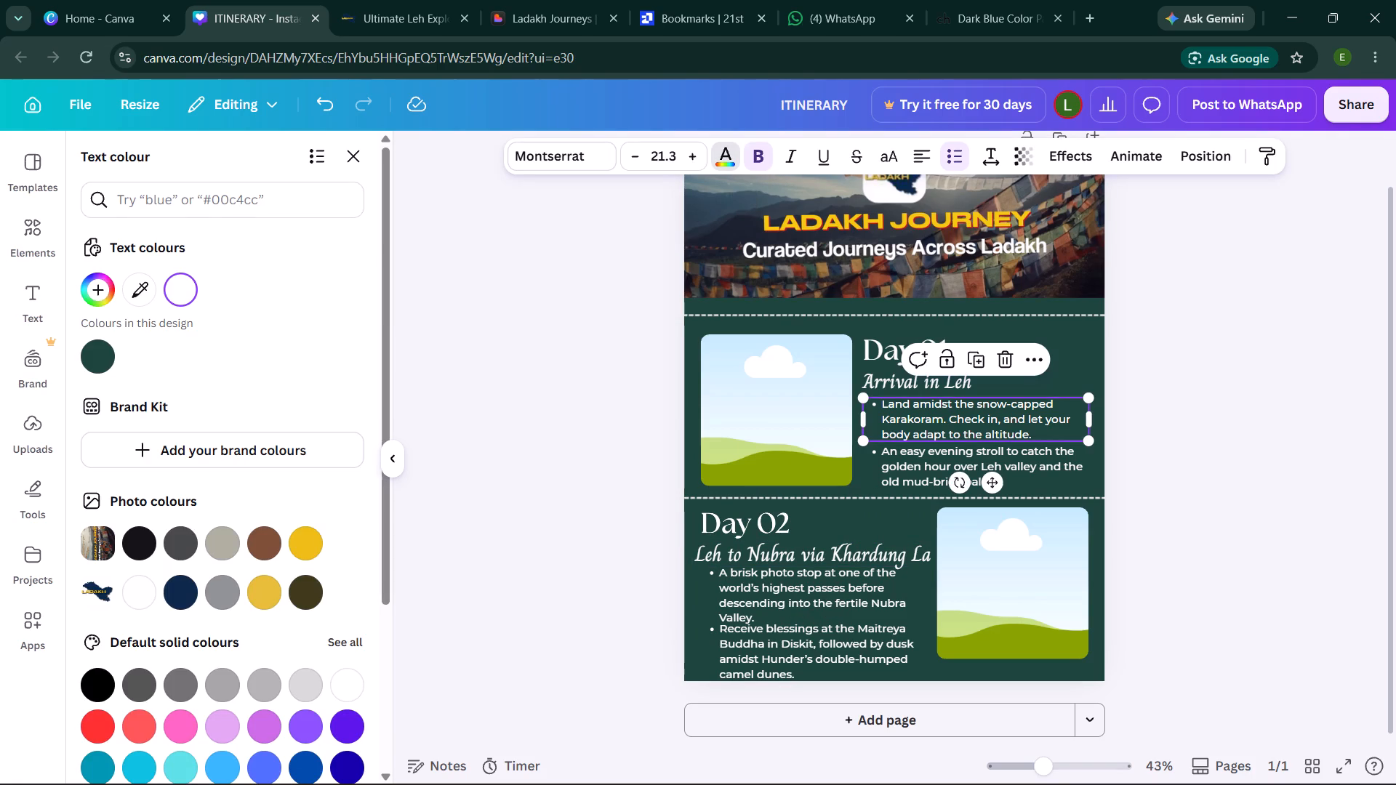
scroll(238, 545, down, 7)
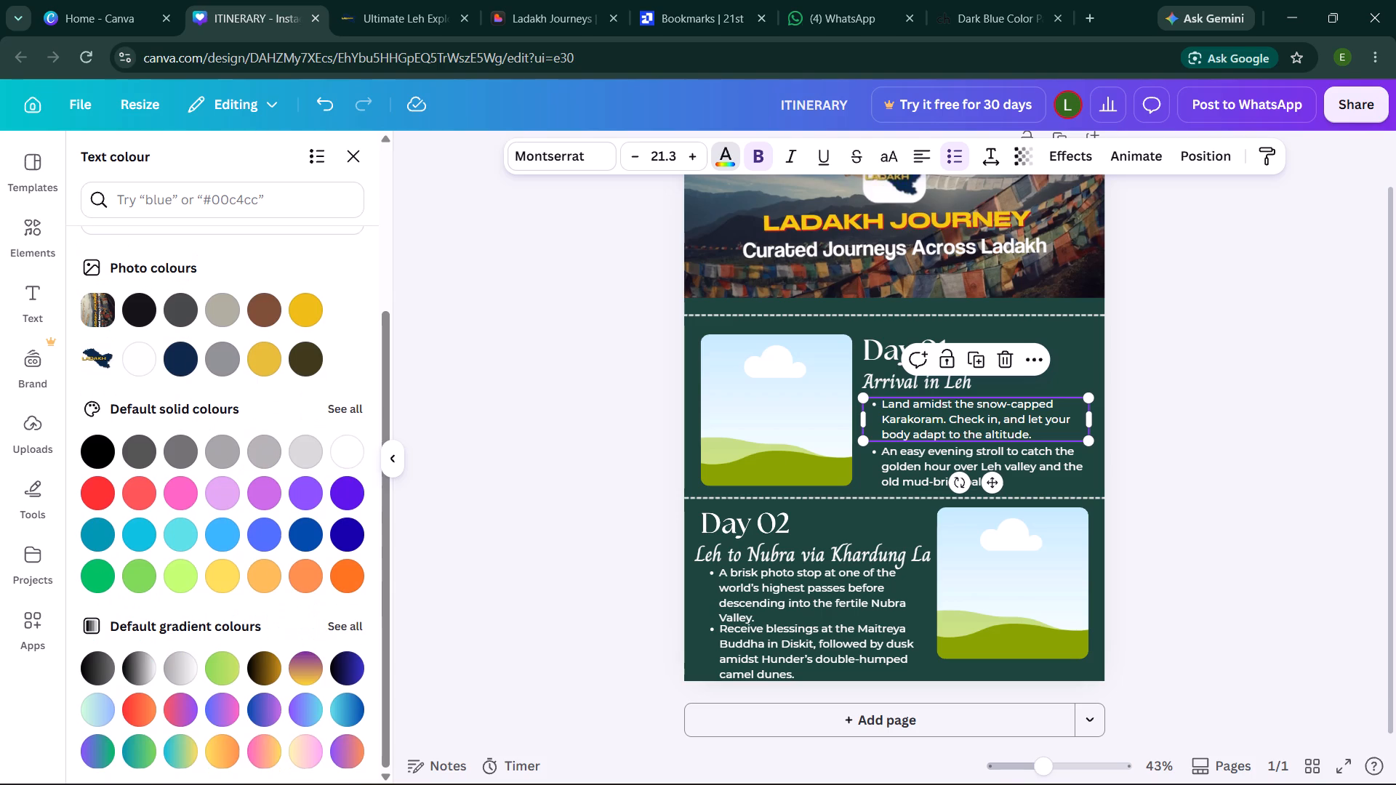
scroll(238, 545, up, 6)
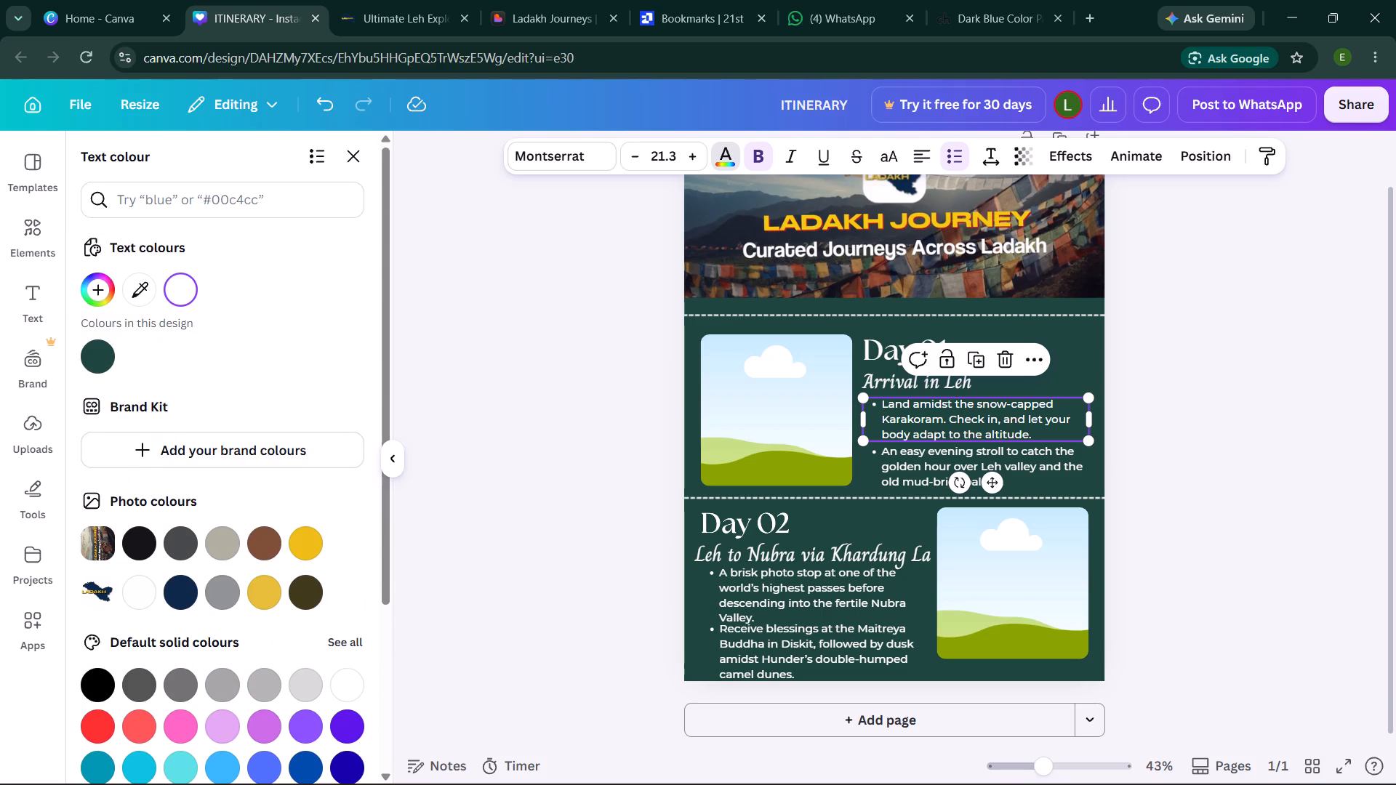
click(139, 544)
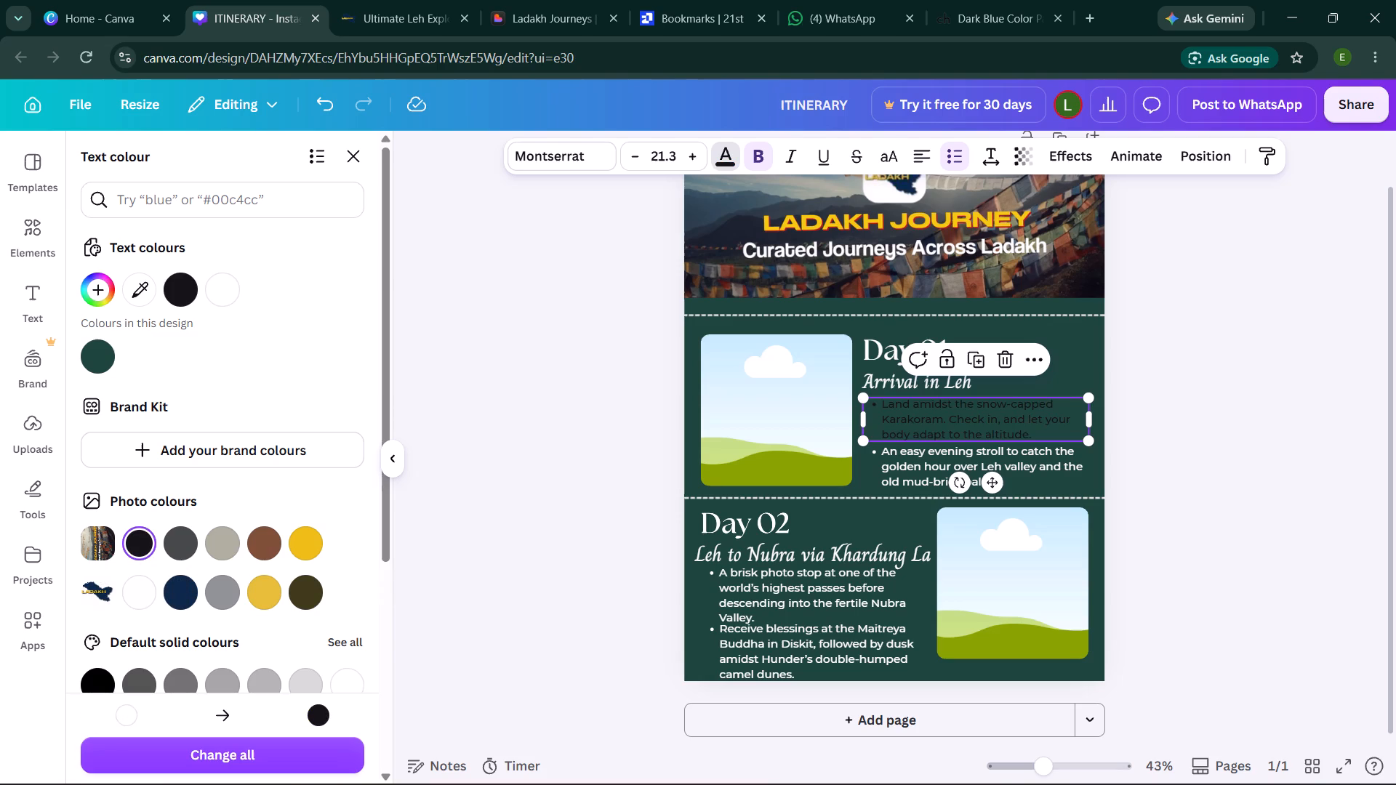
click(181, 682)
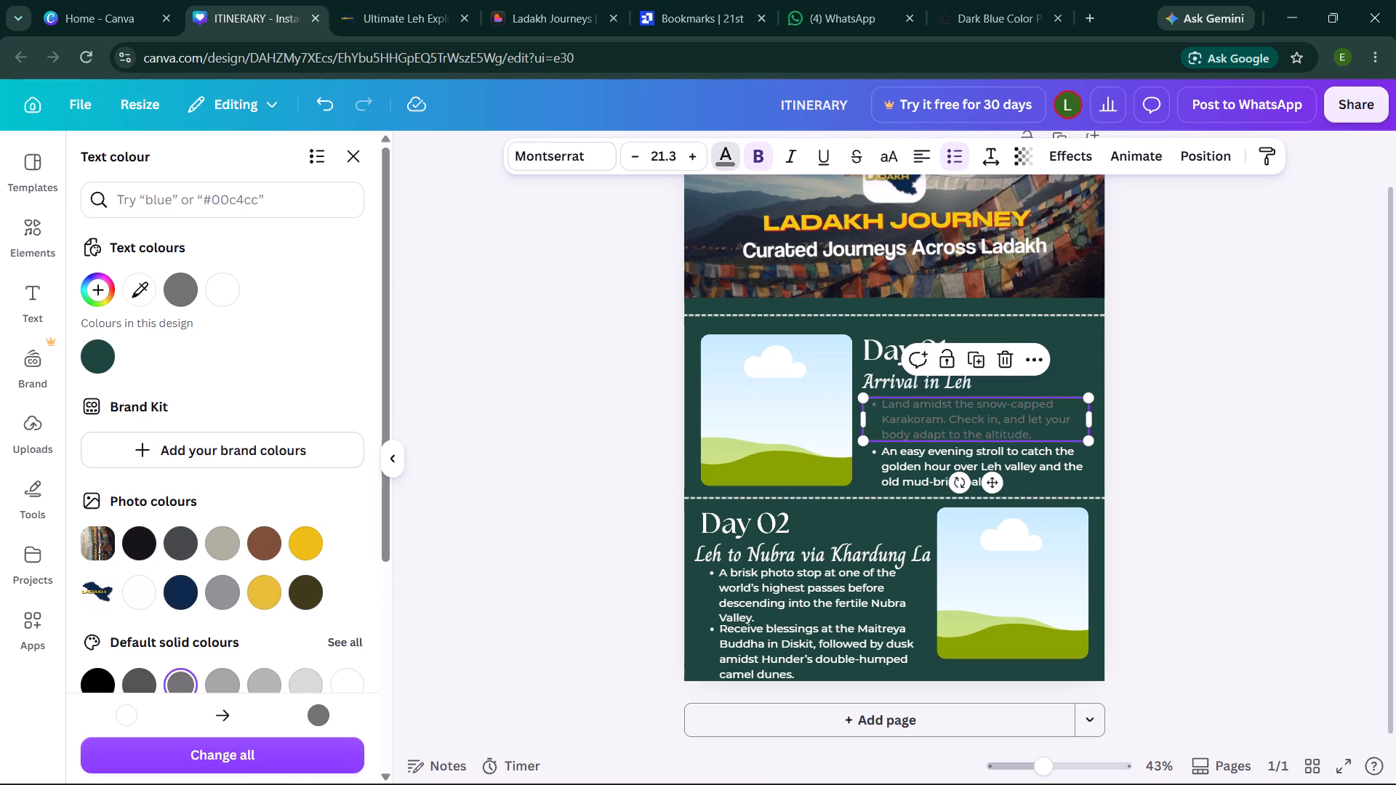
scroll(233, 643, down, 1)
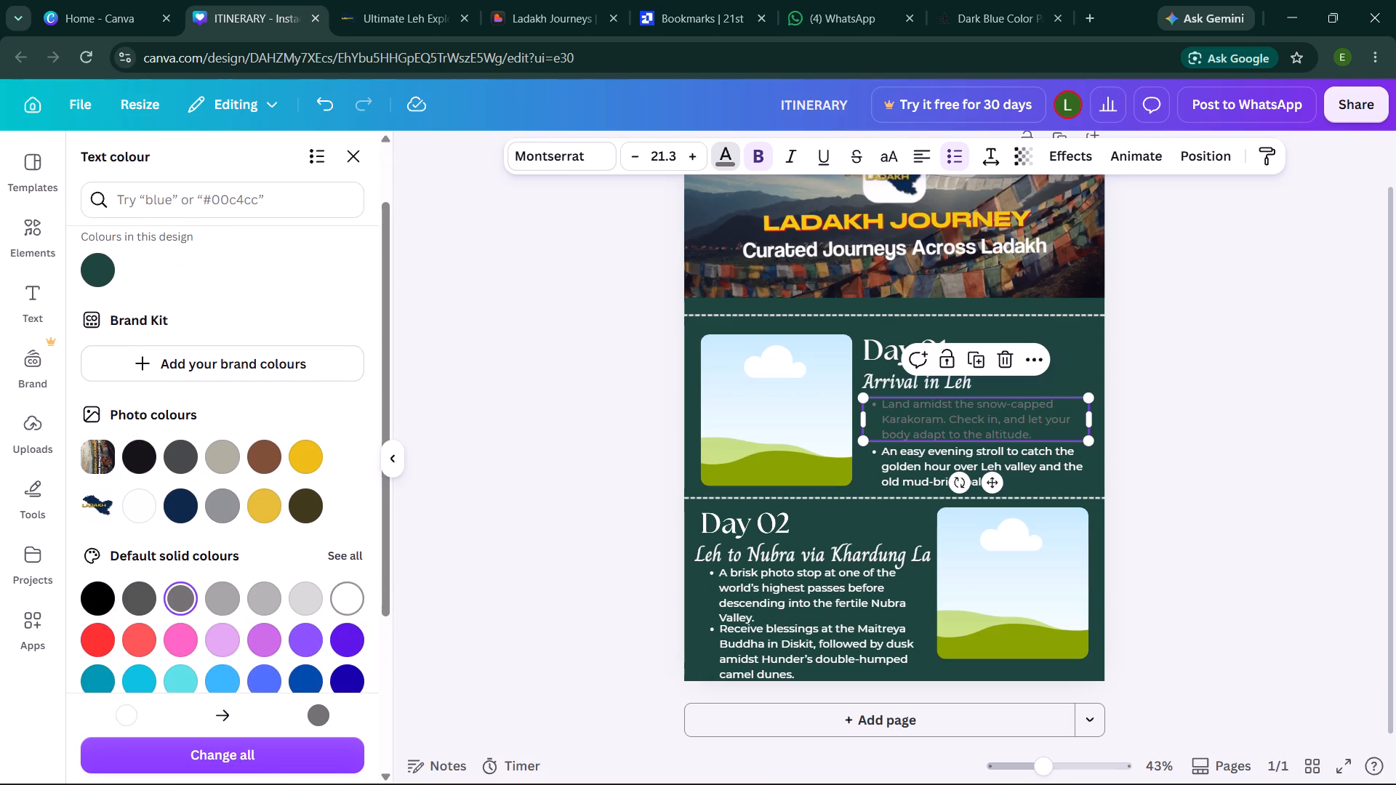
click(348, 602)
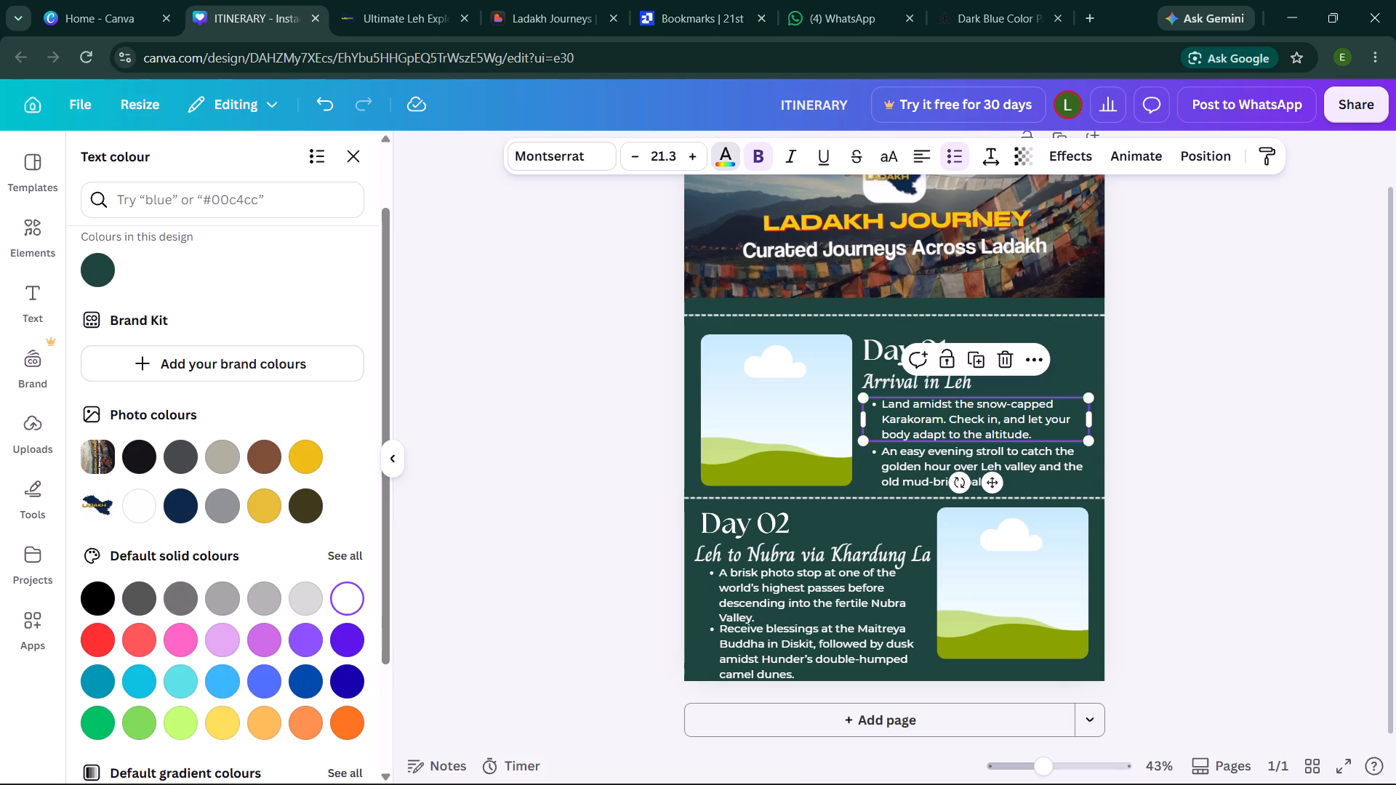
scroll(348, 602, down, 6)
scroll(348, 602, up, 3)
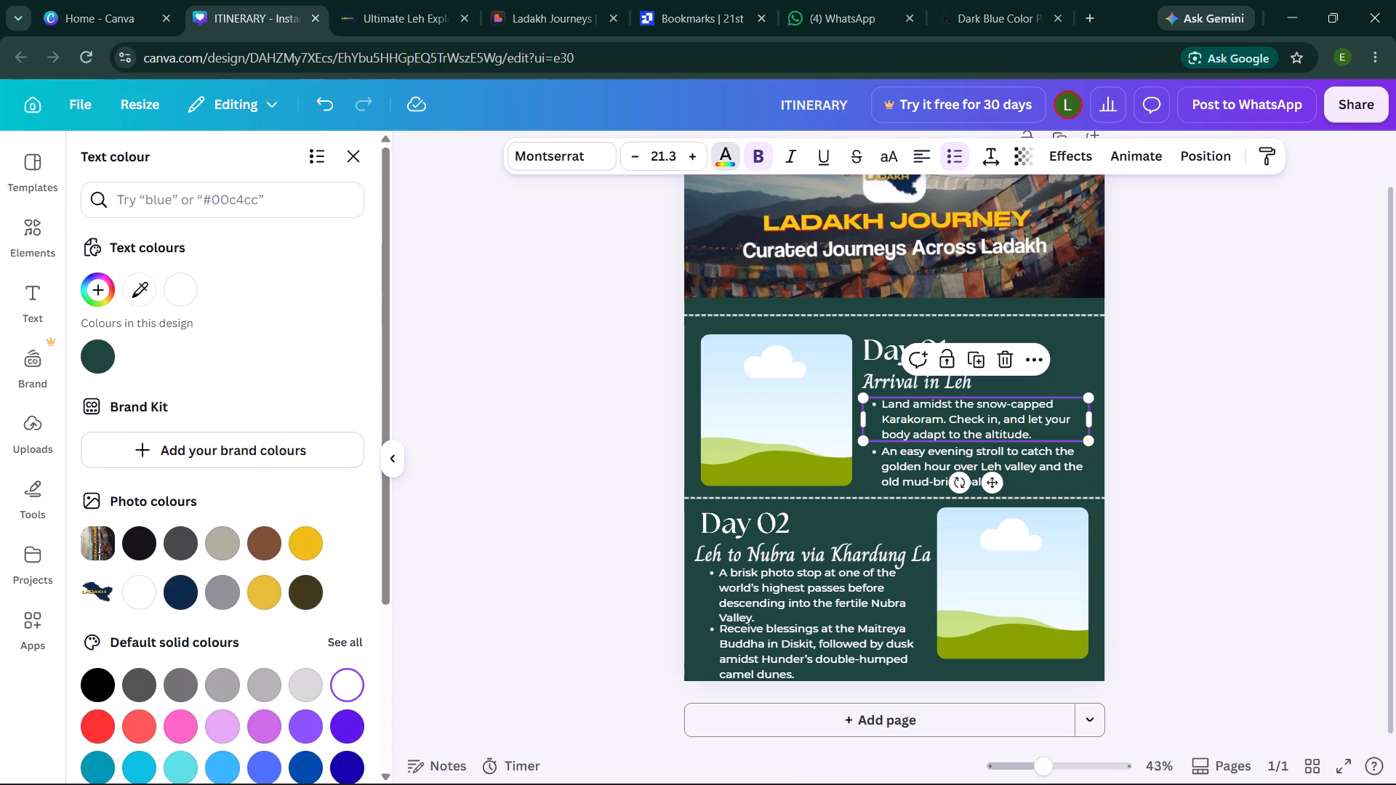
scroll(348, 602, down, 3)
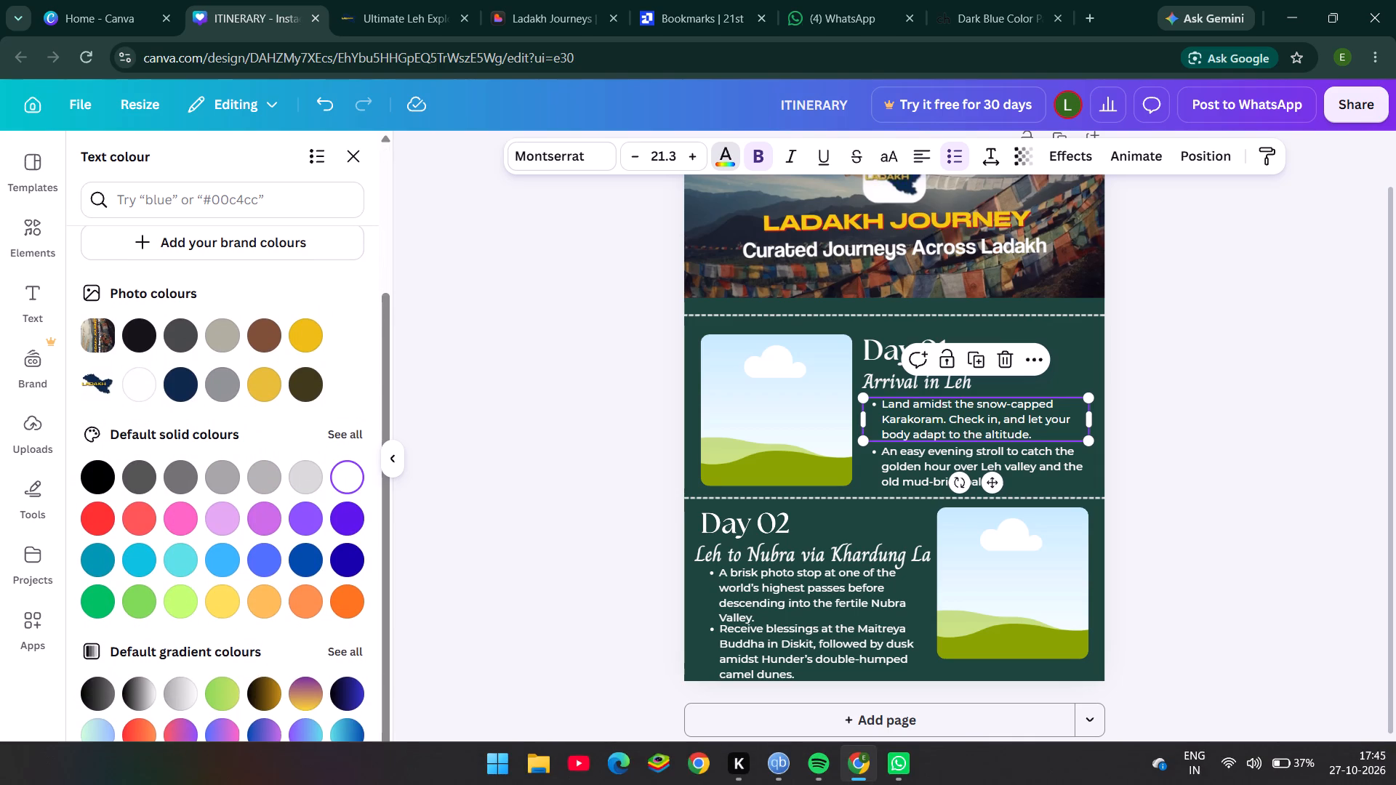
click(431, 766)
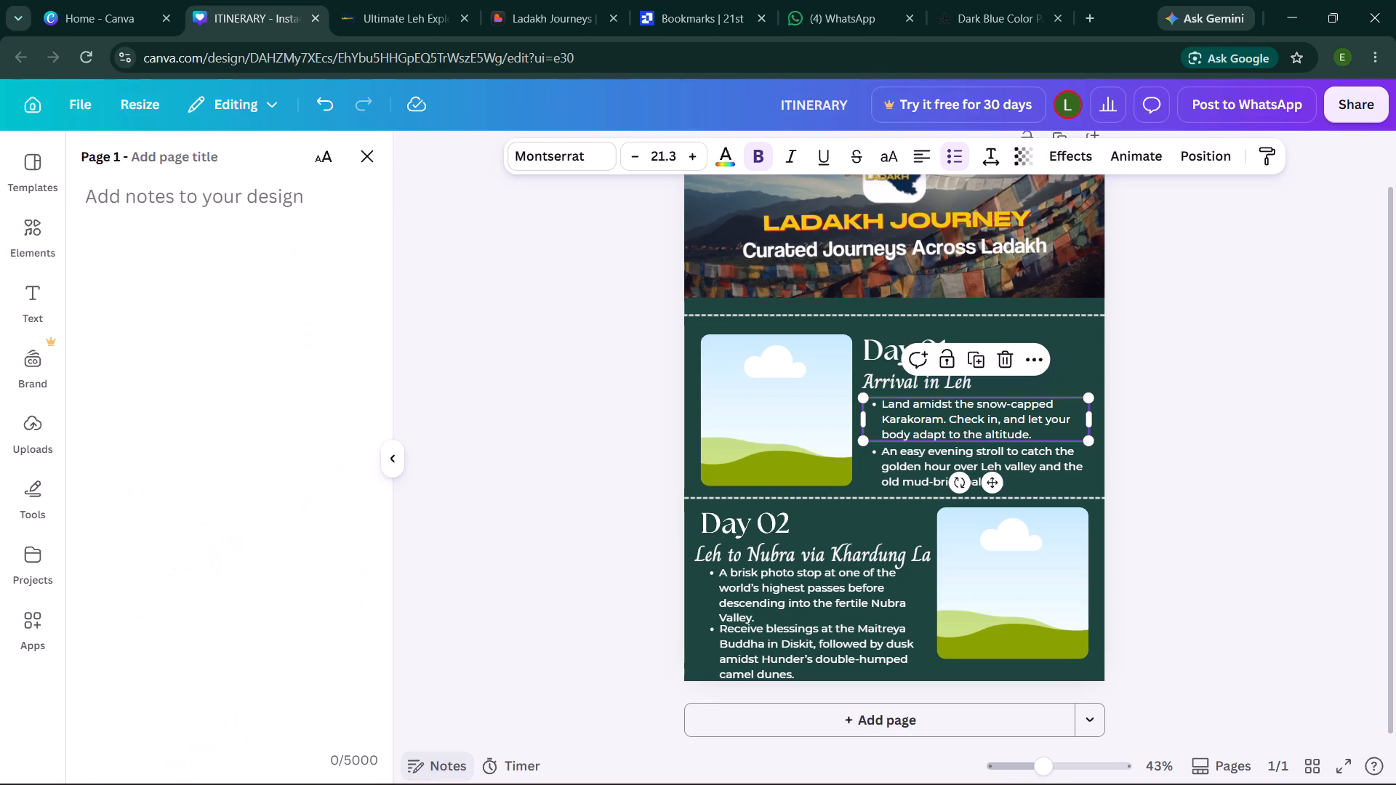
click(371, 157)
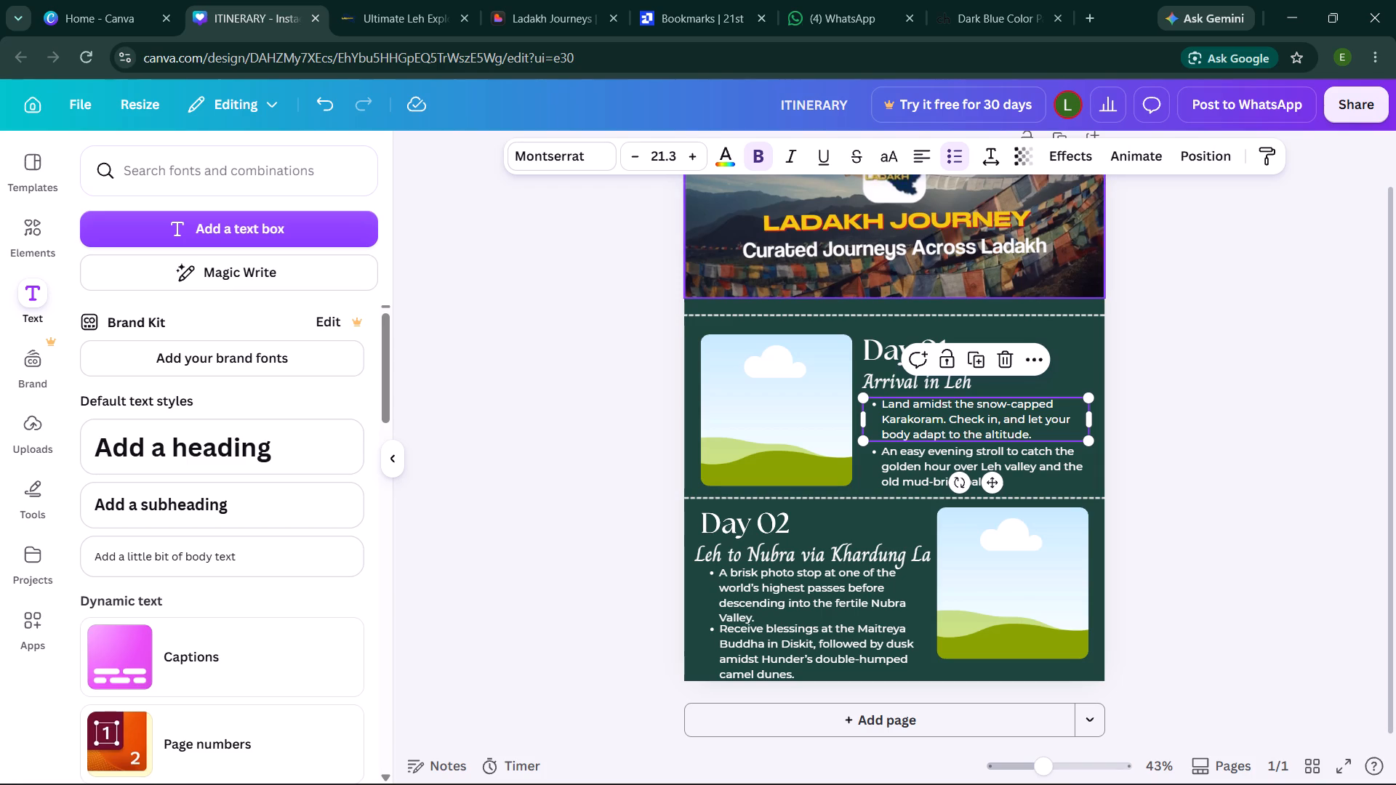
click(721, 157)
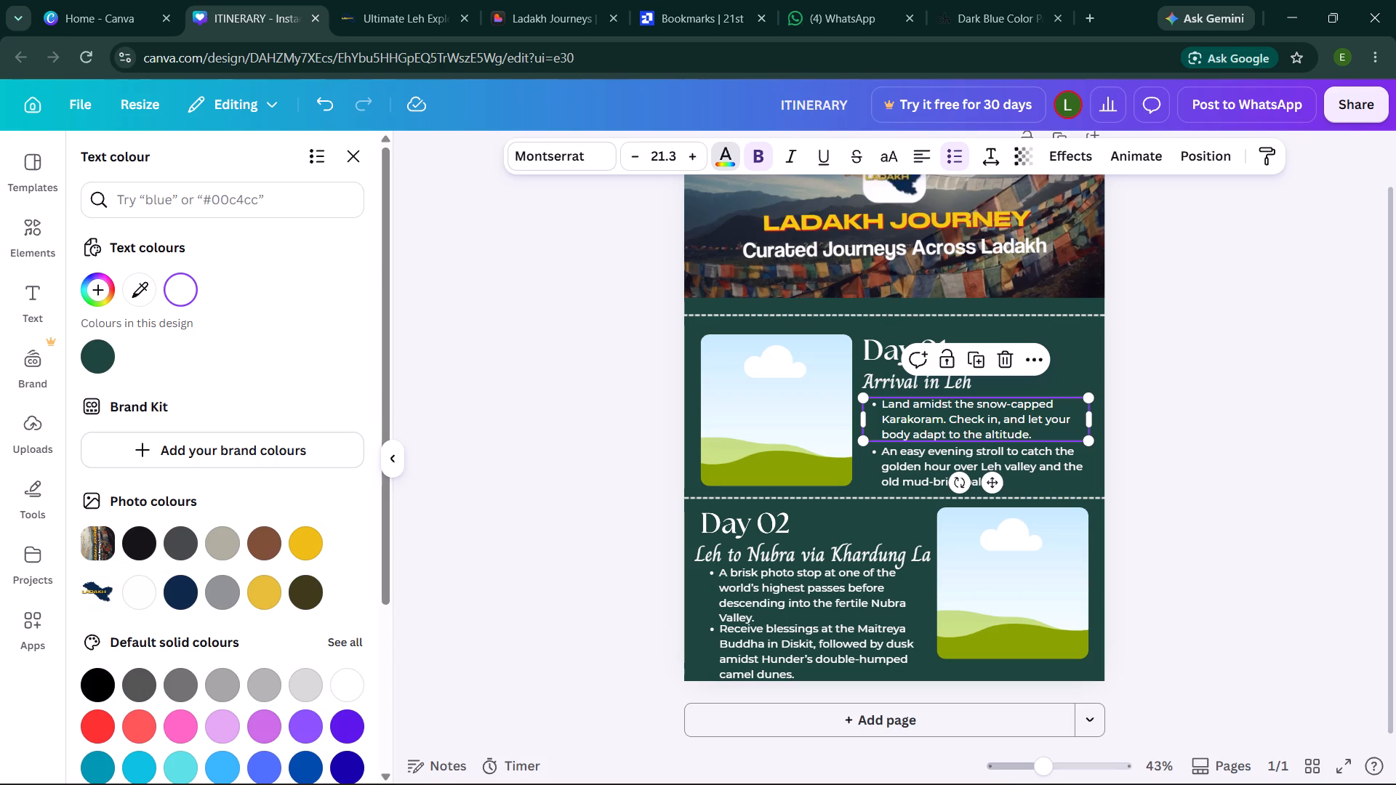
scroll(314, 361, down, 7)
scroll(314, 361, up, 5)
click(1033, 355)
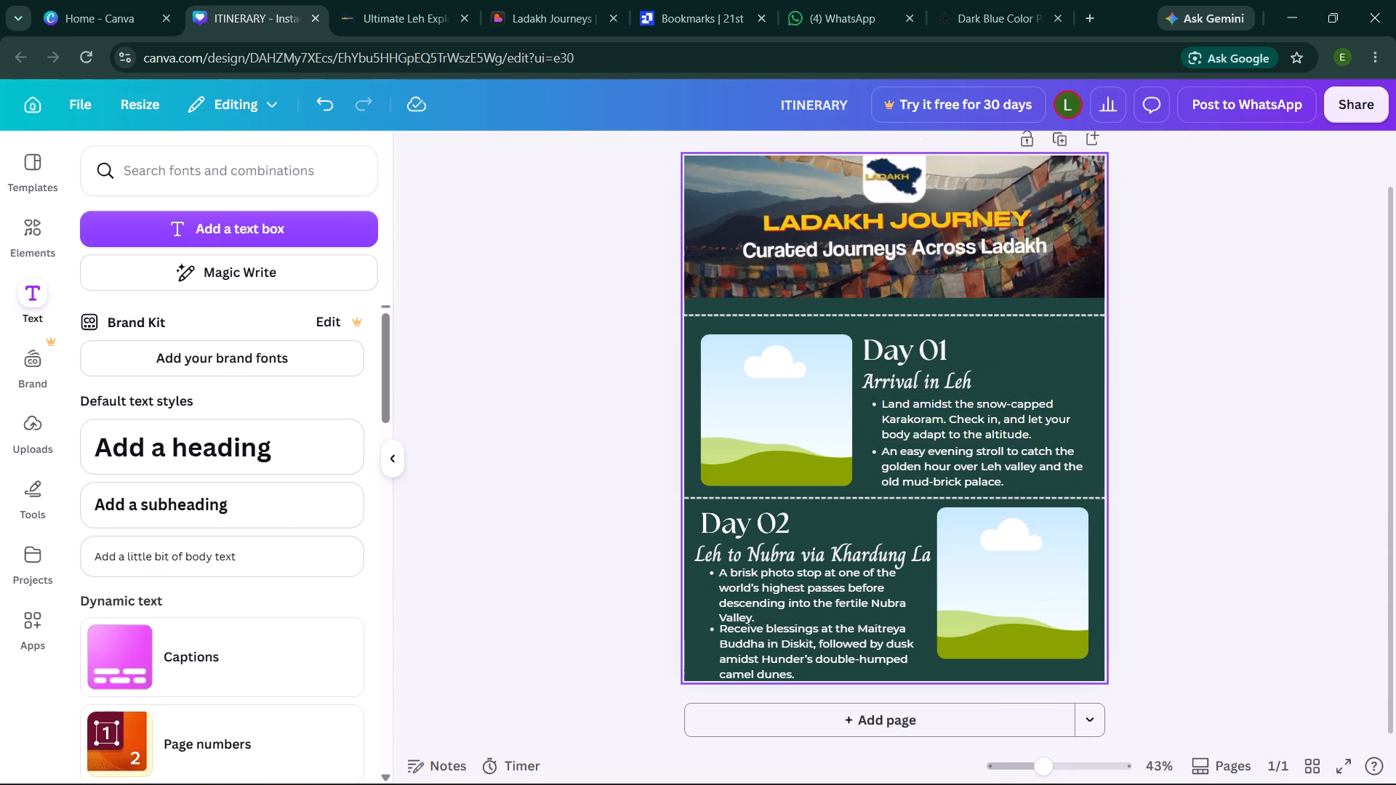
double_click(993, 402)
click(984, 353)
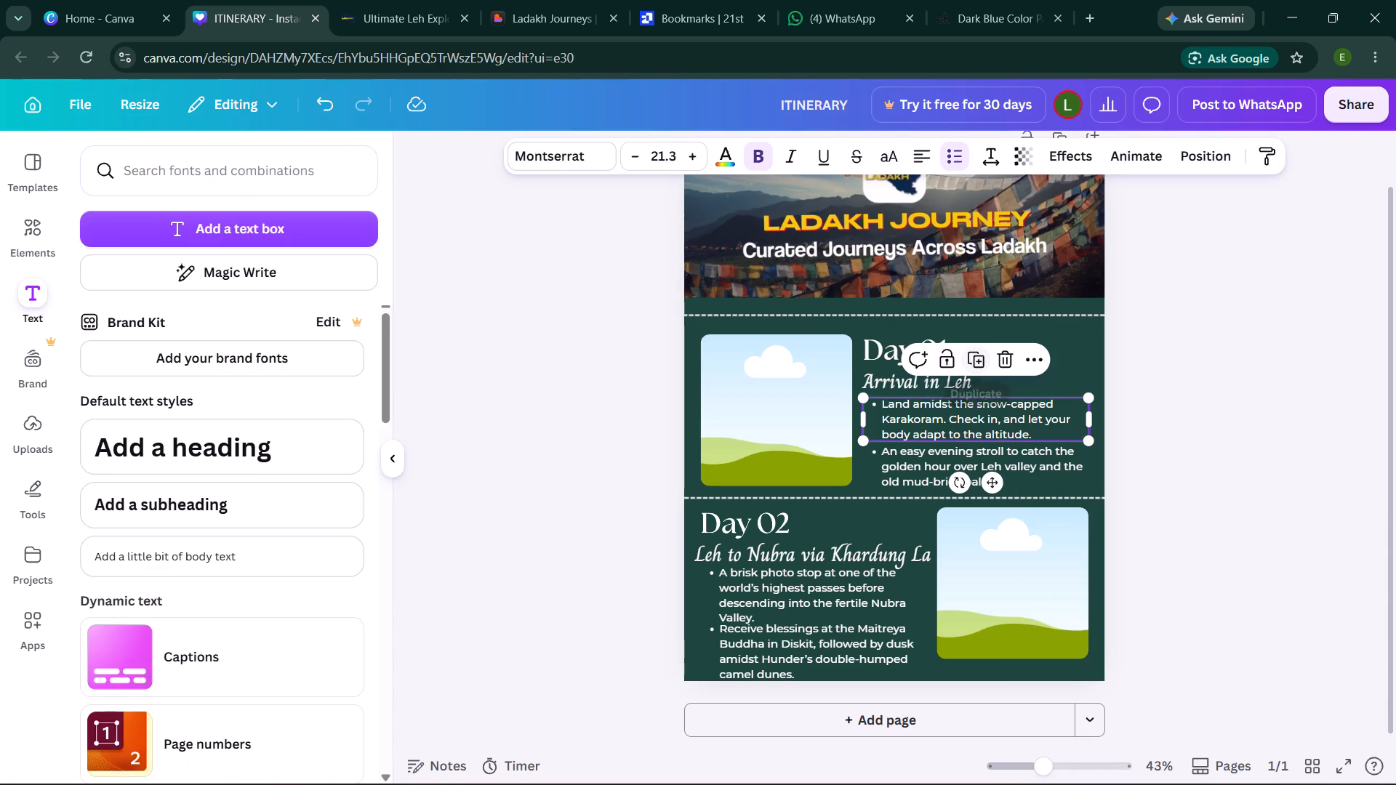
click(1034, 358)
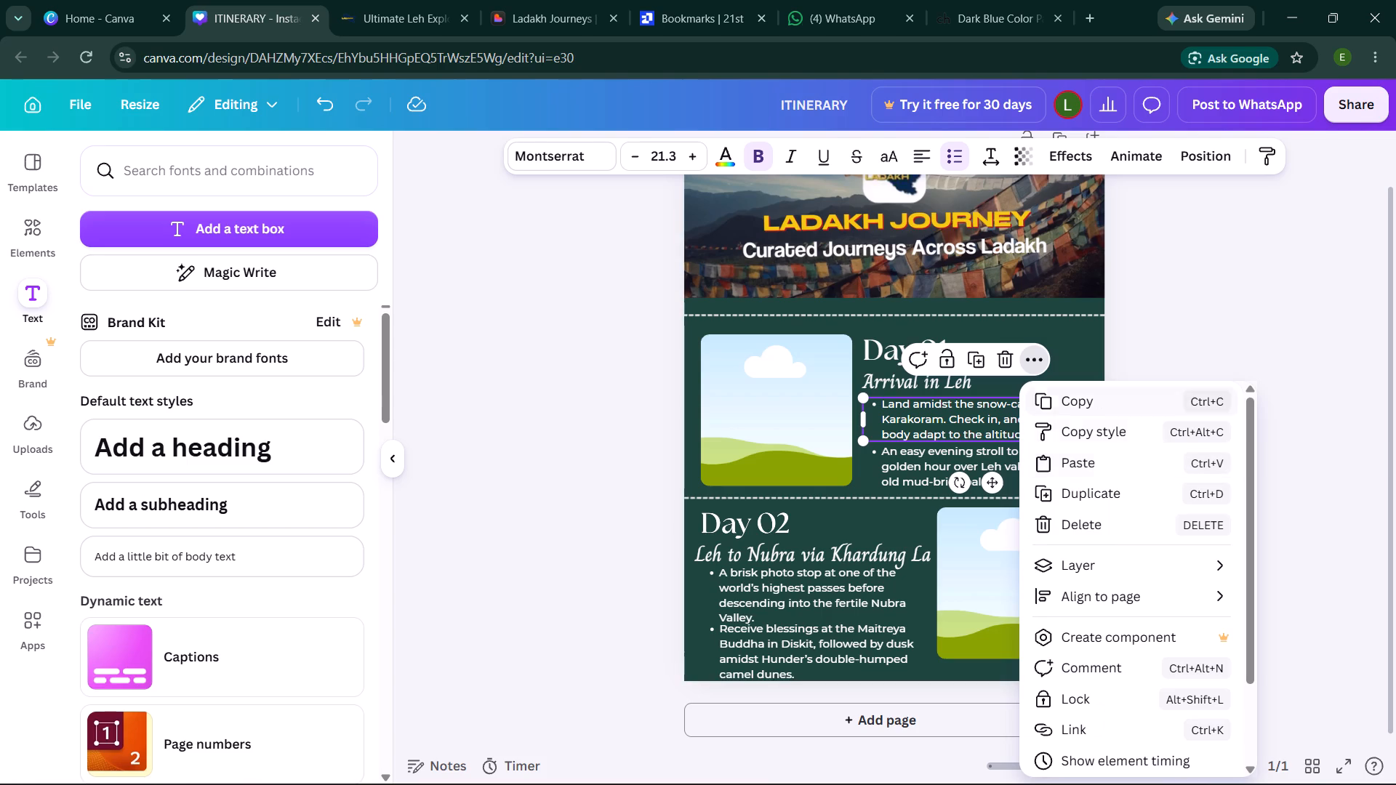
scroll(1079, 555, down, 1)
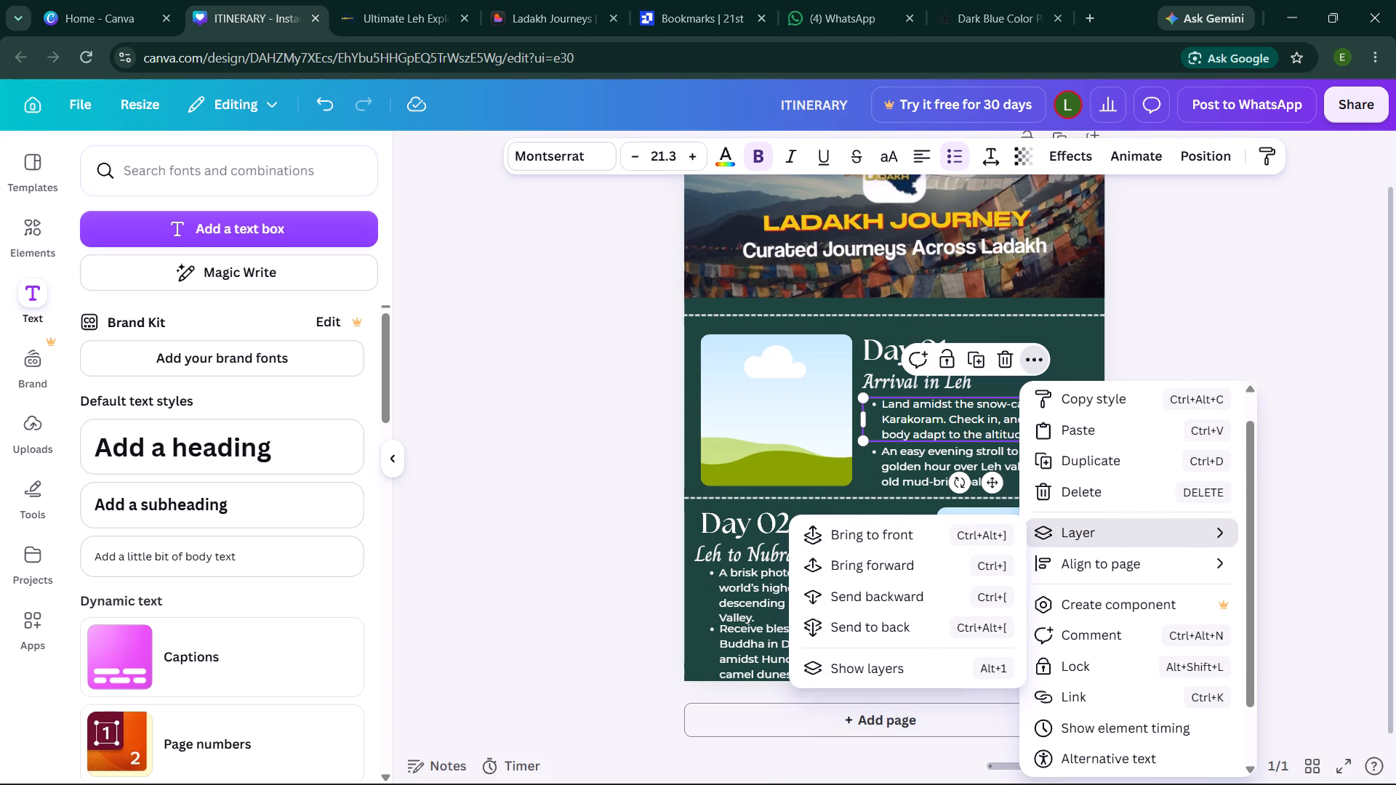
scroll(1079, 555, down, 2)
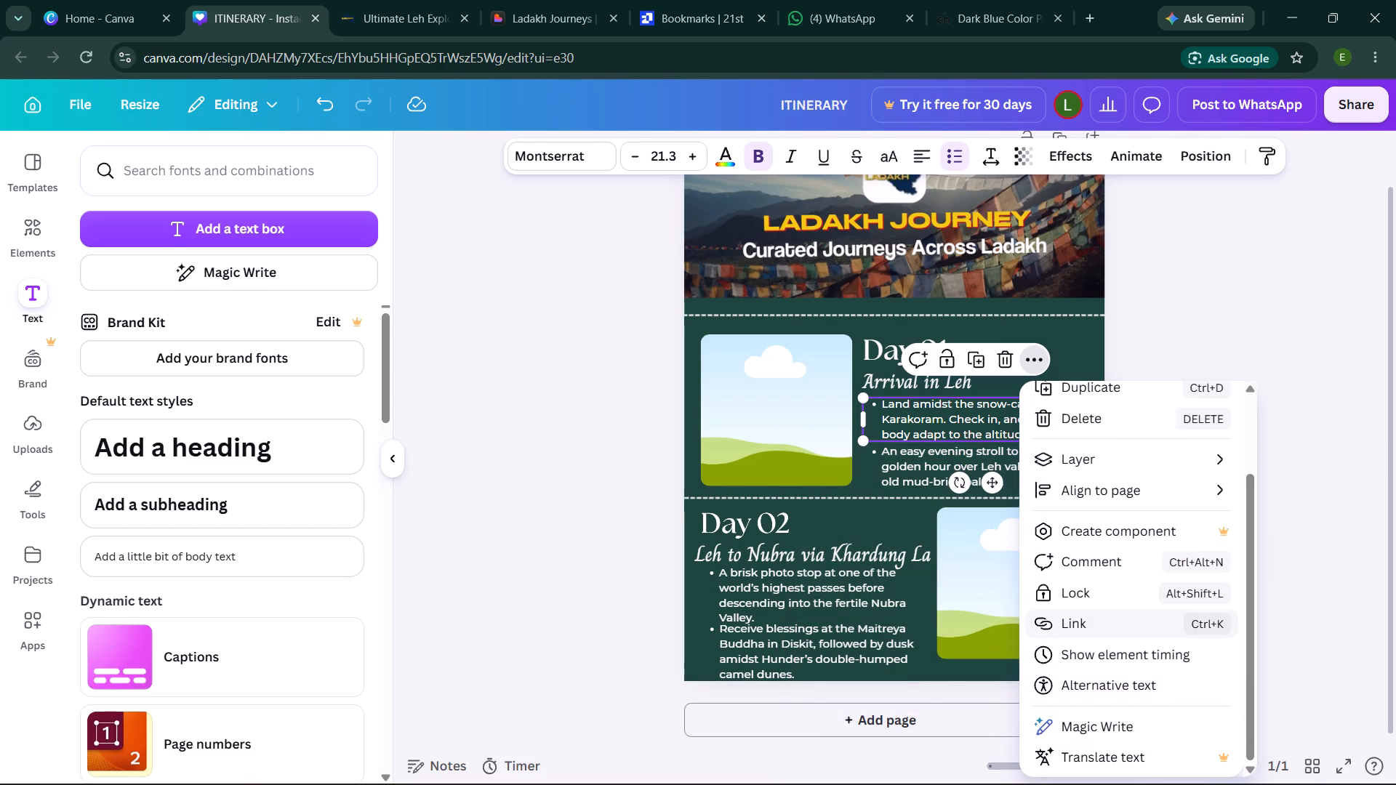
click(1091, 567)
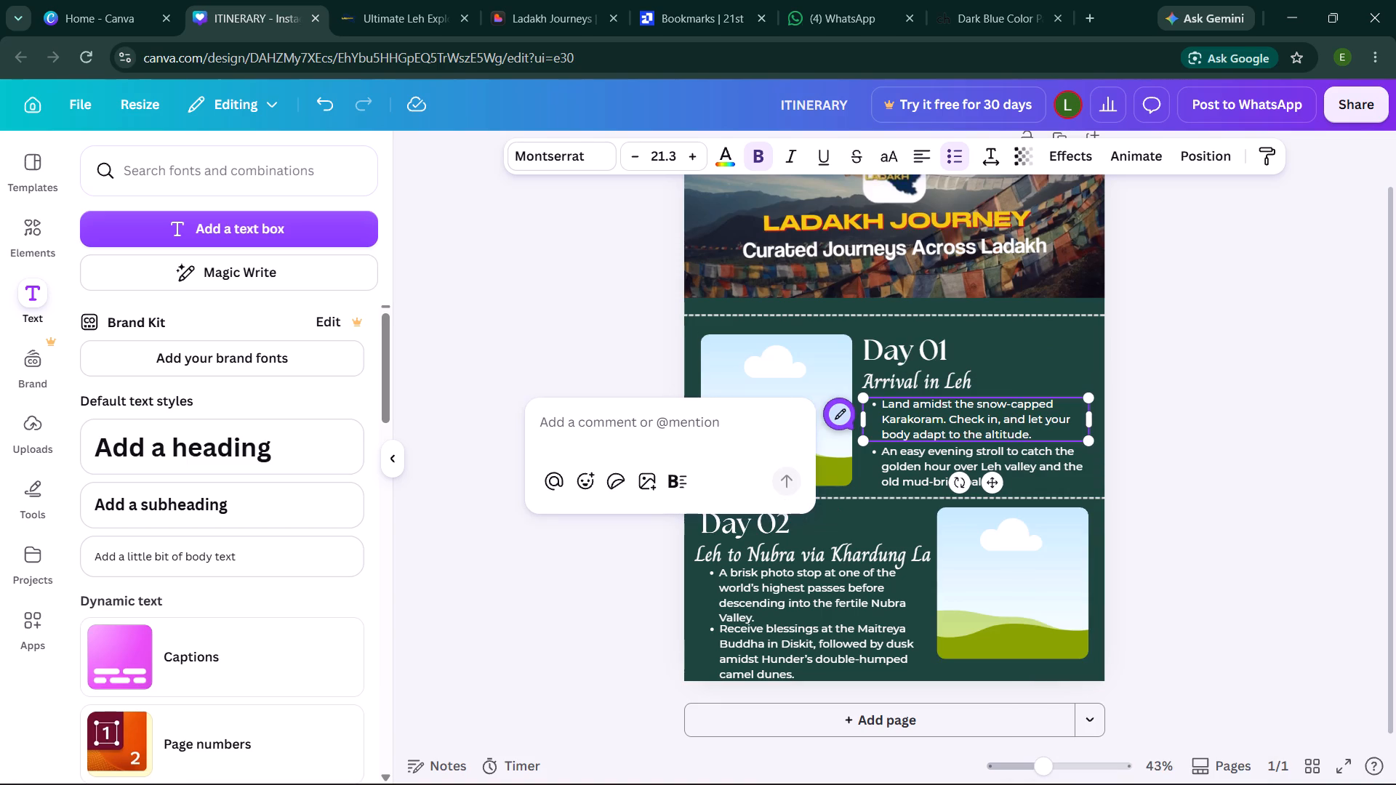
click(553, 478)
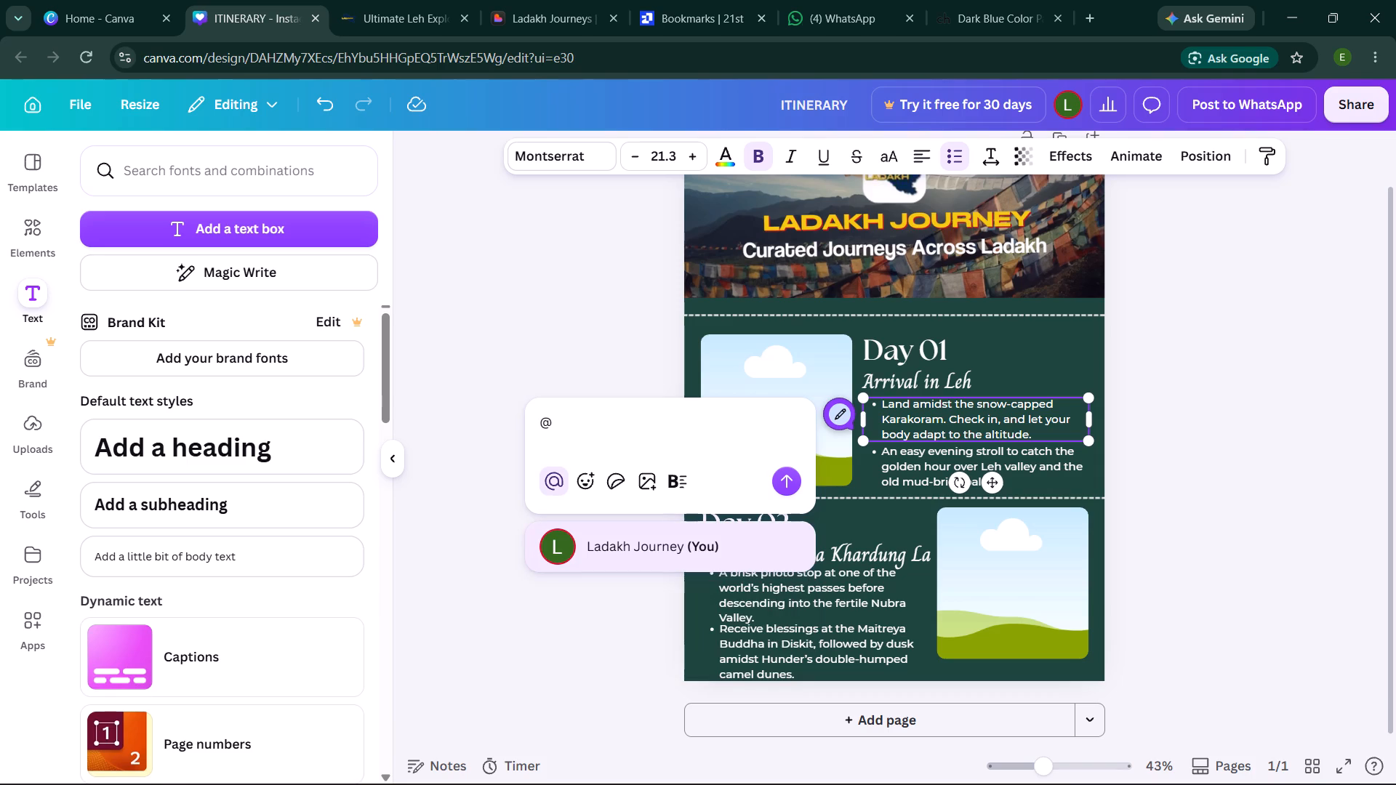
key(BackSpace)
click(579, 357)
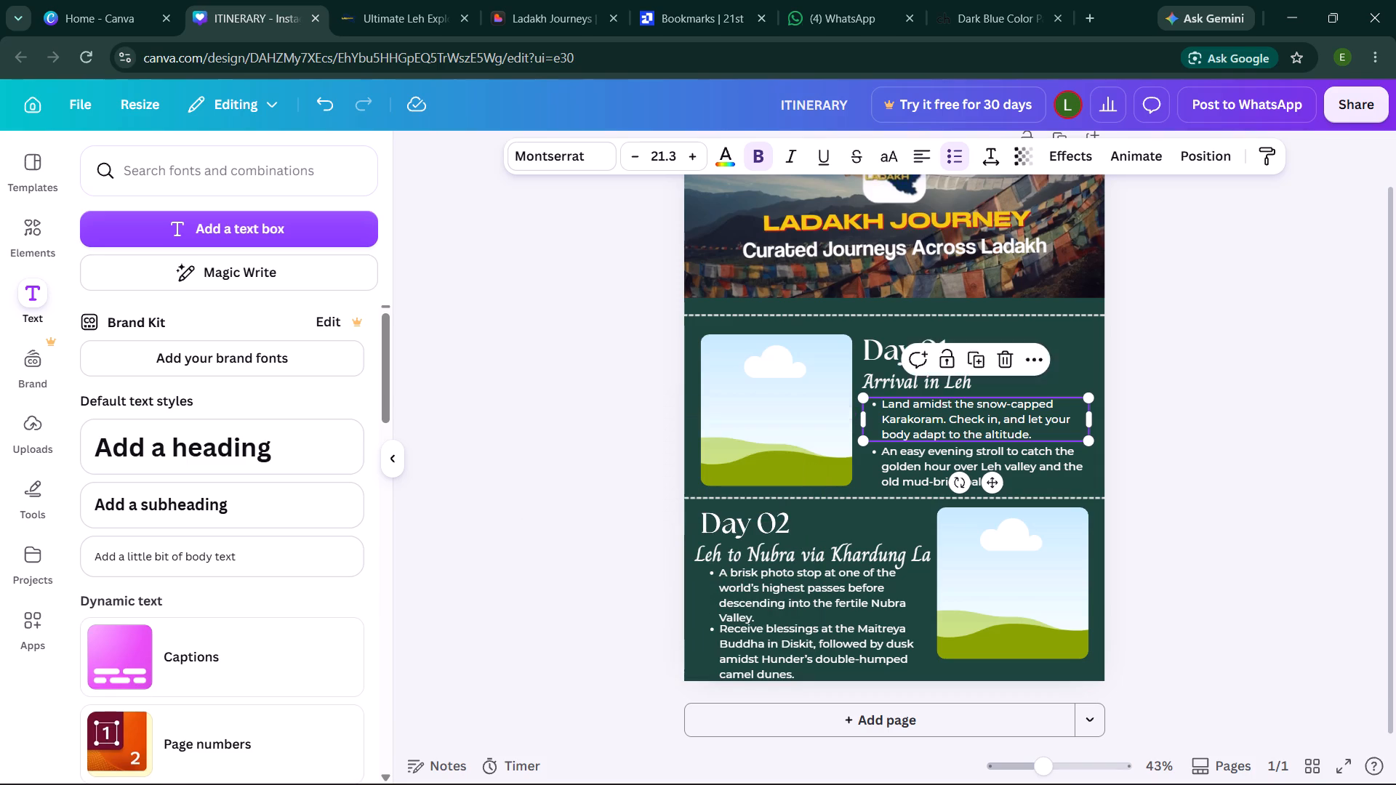
Nudge the Day 01 photo frame, heading, subtitle and both bullets slightly up towards the upper dashed divider.
click(755, 417)
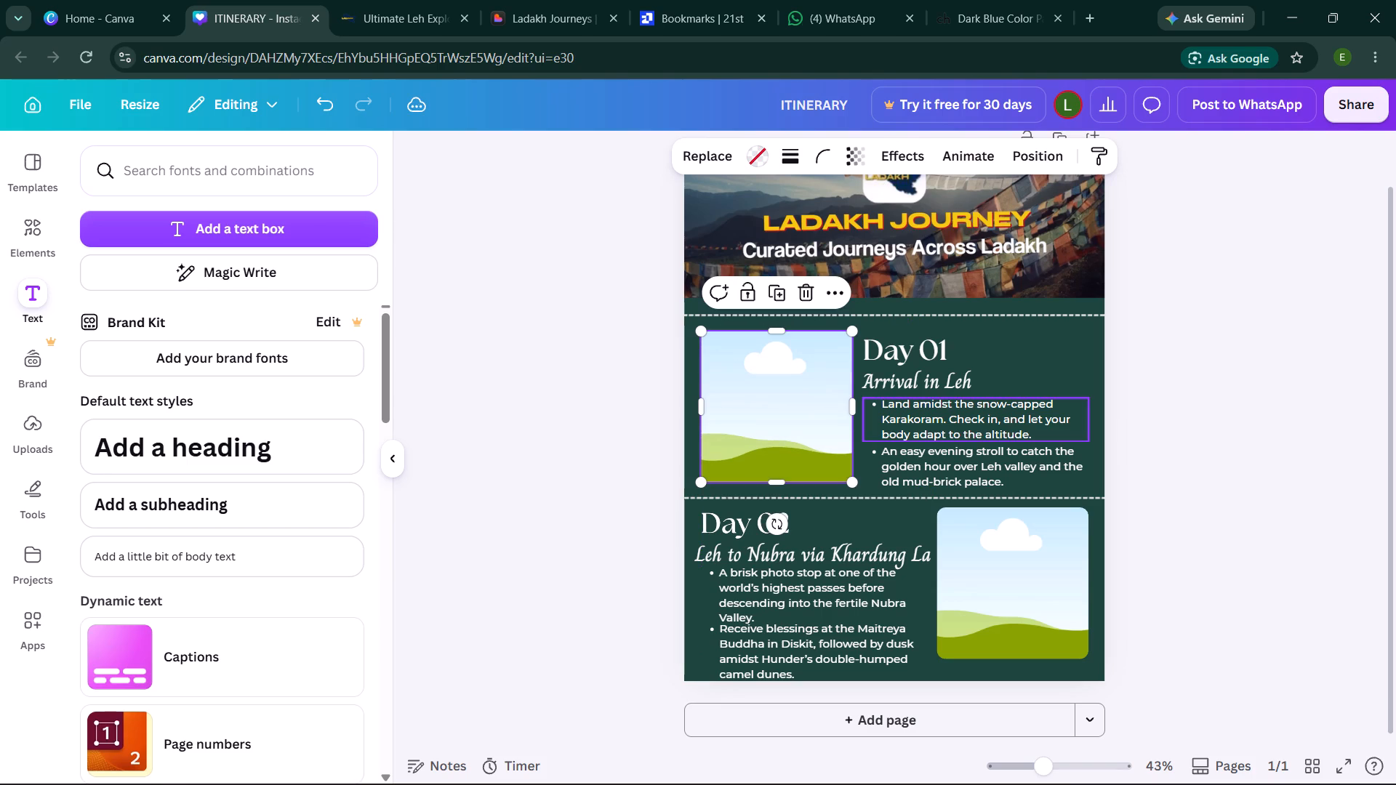
click(910, 356)
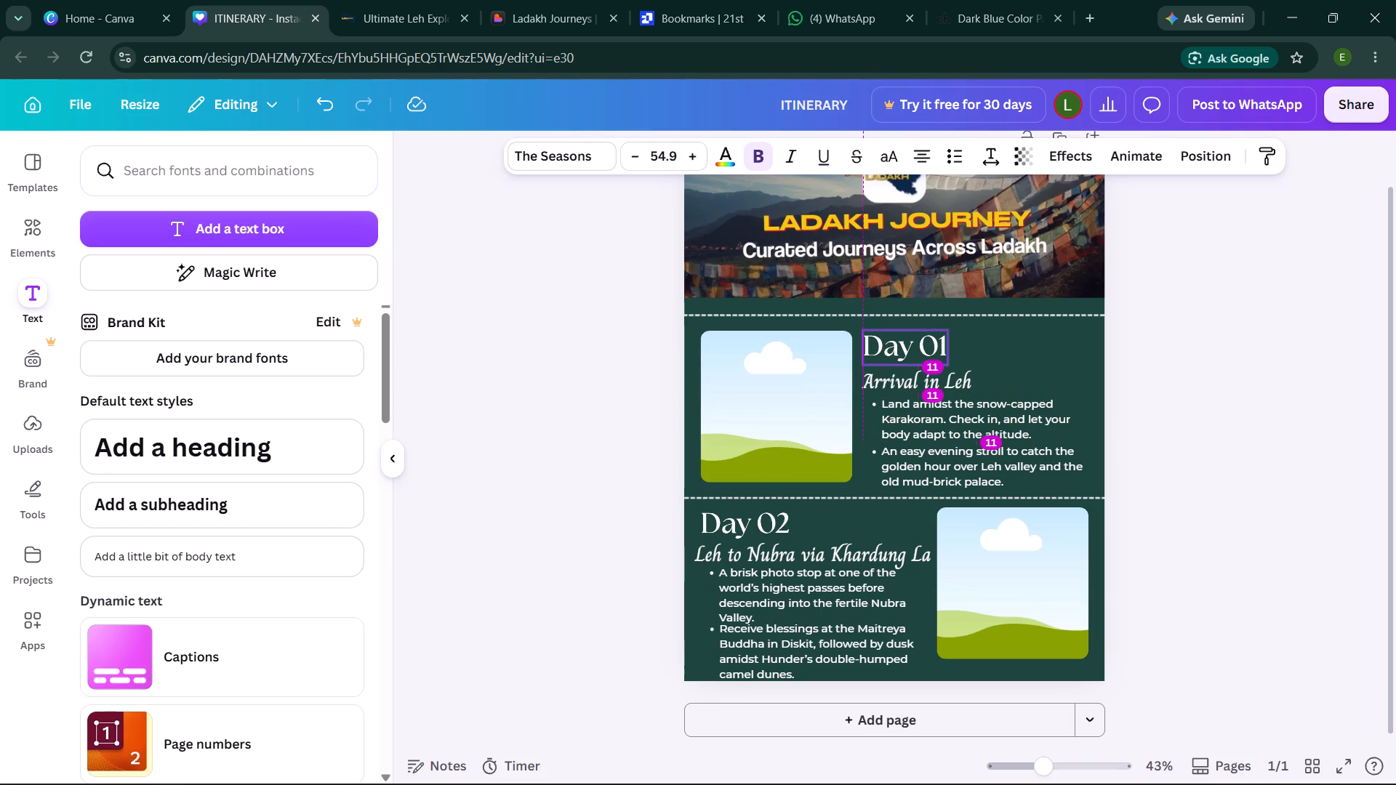
click(787, 406)
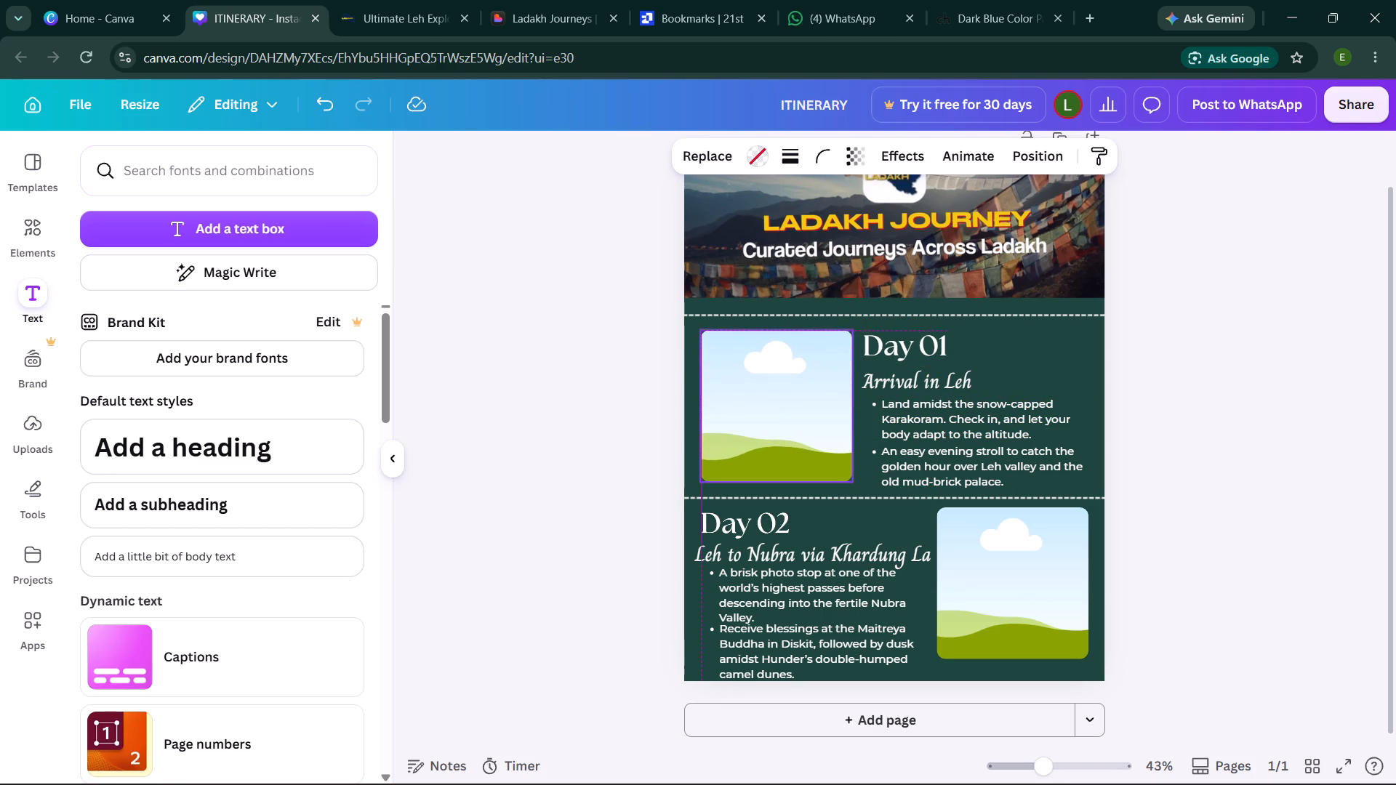
click(893, 377)
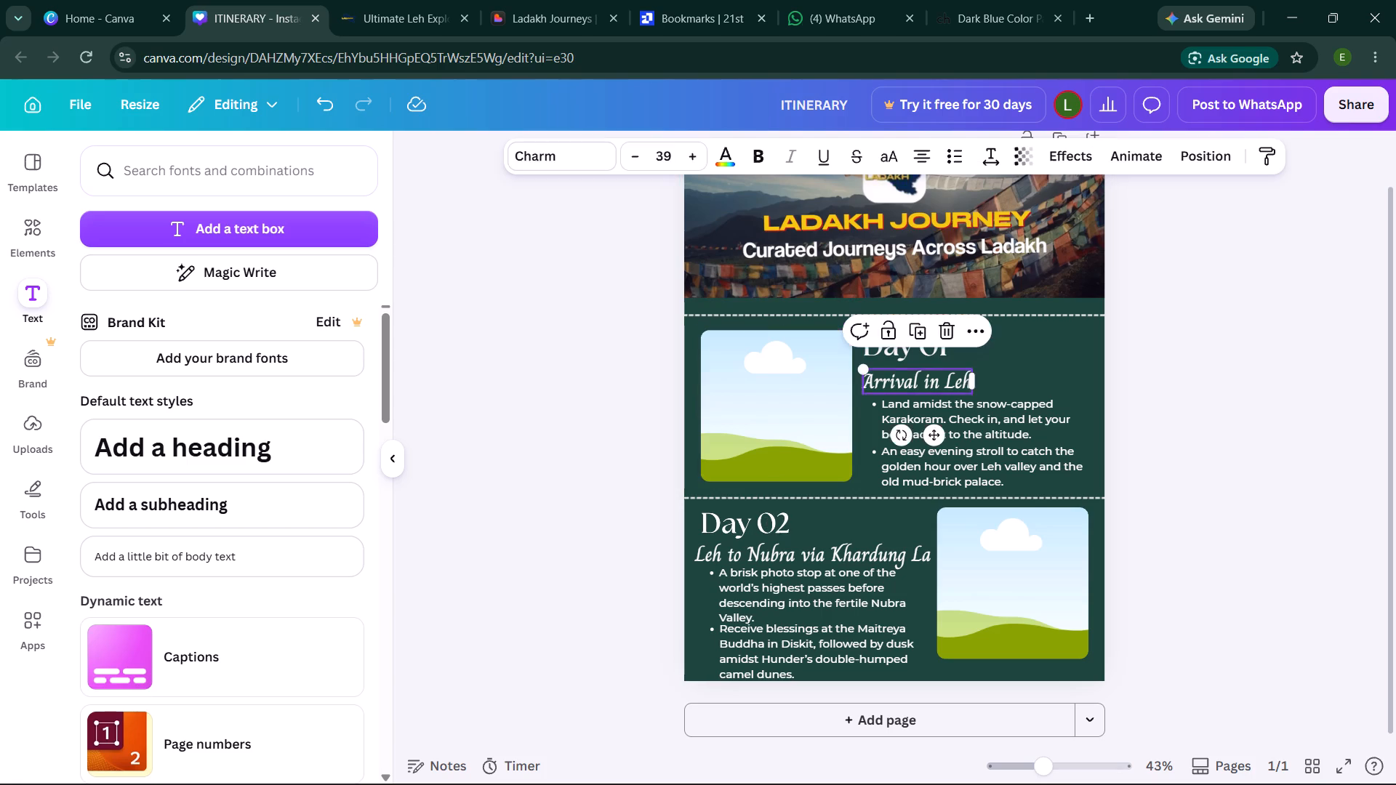
drag(920, 410, 921, 408)
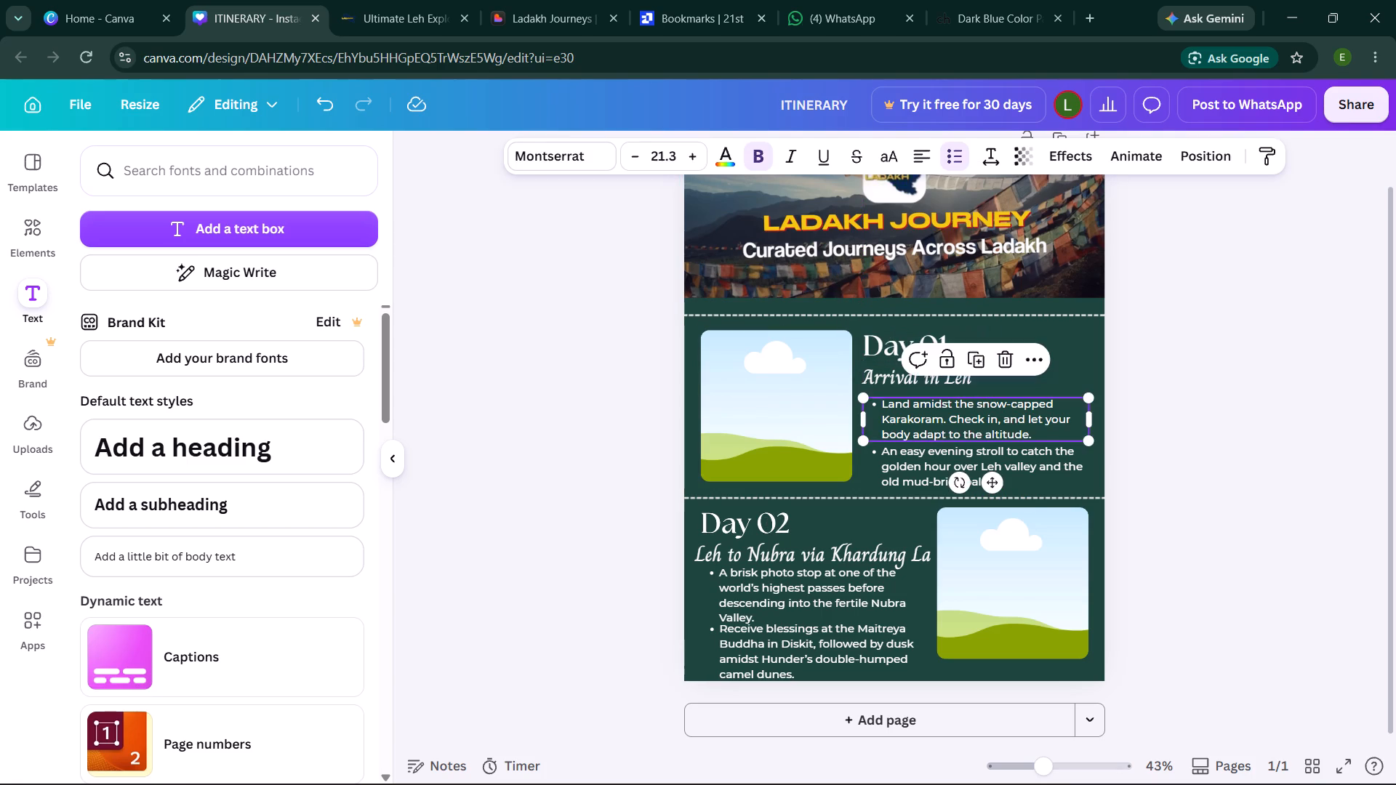
drag(921, 408, 921, 404)
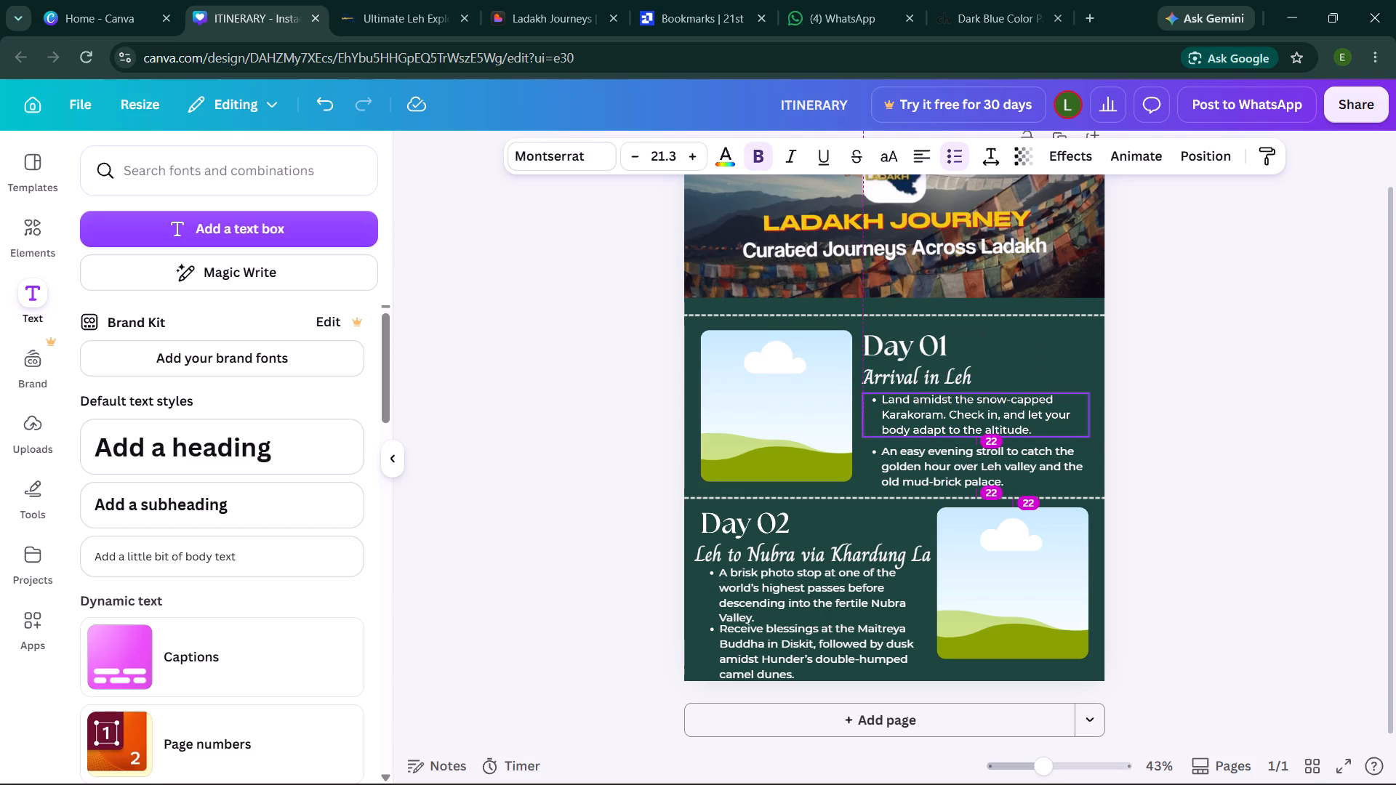
drag(921, 404, 921, 403)
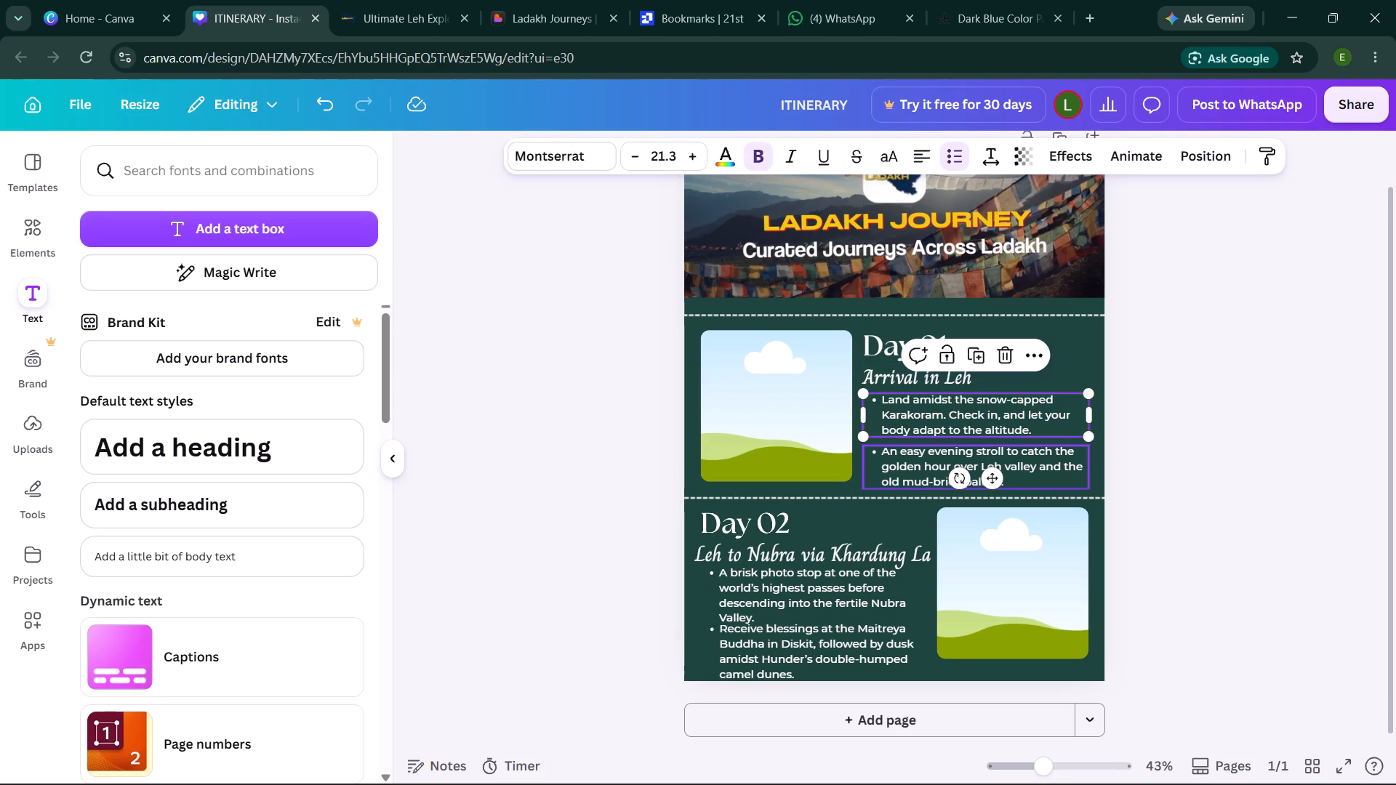
click(918, 462)
click(918, 462)
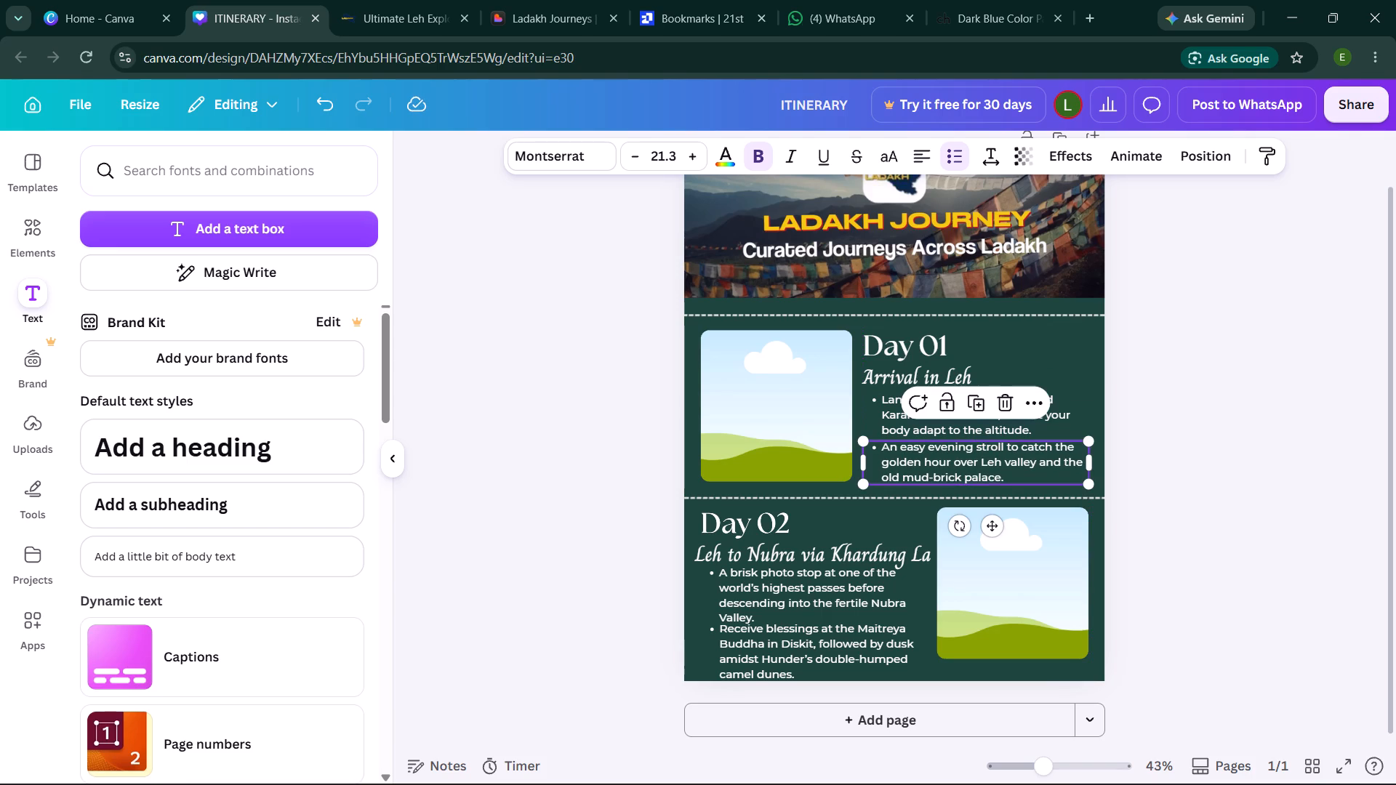
Raise the dashed divider between Day 01 and Day 02 slightly, placing it midway between the two sections.
drag(890, 496, 890, 488)
click(979, 553)
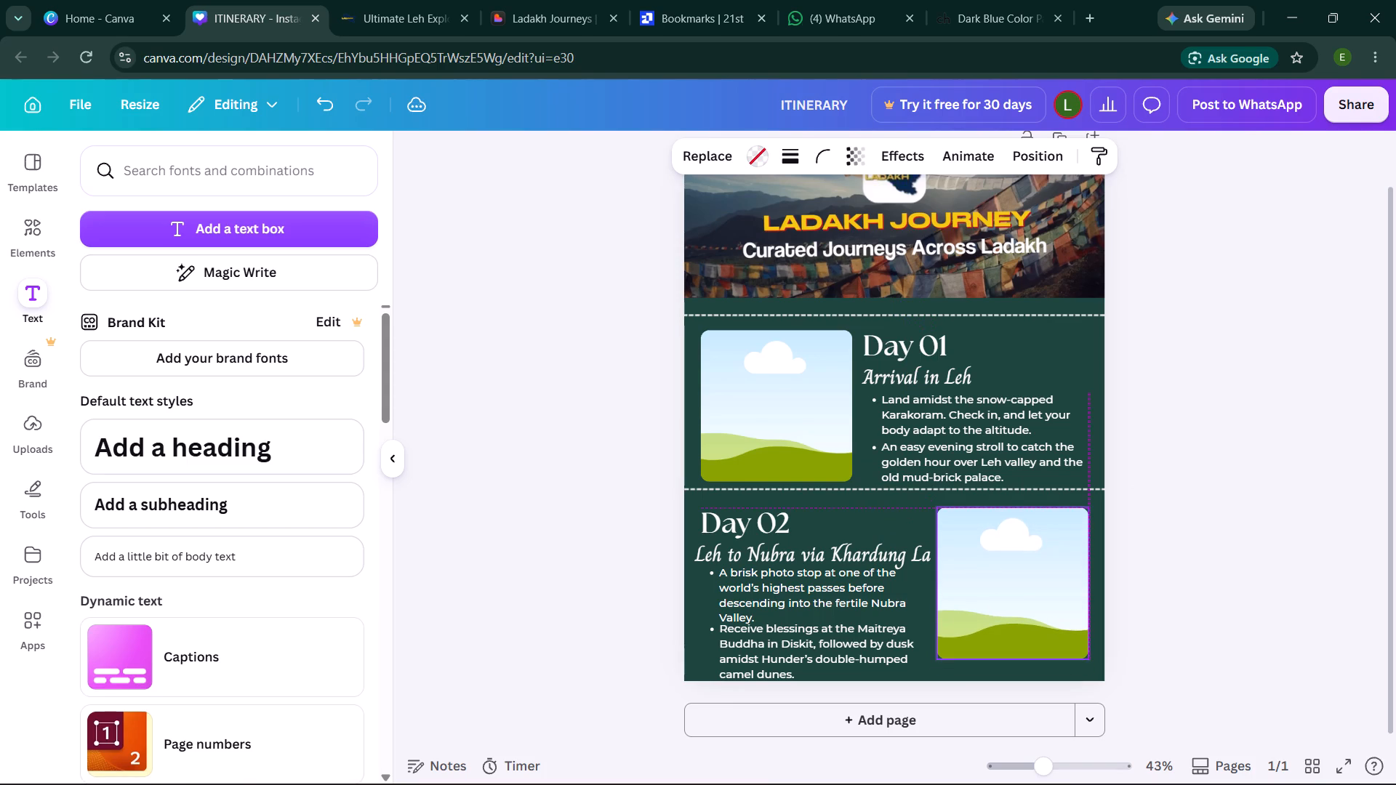
click(869, 490)
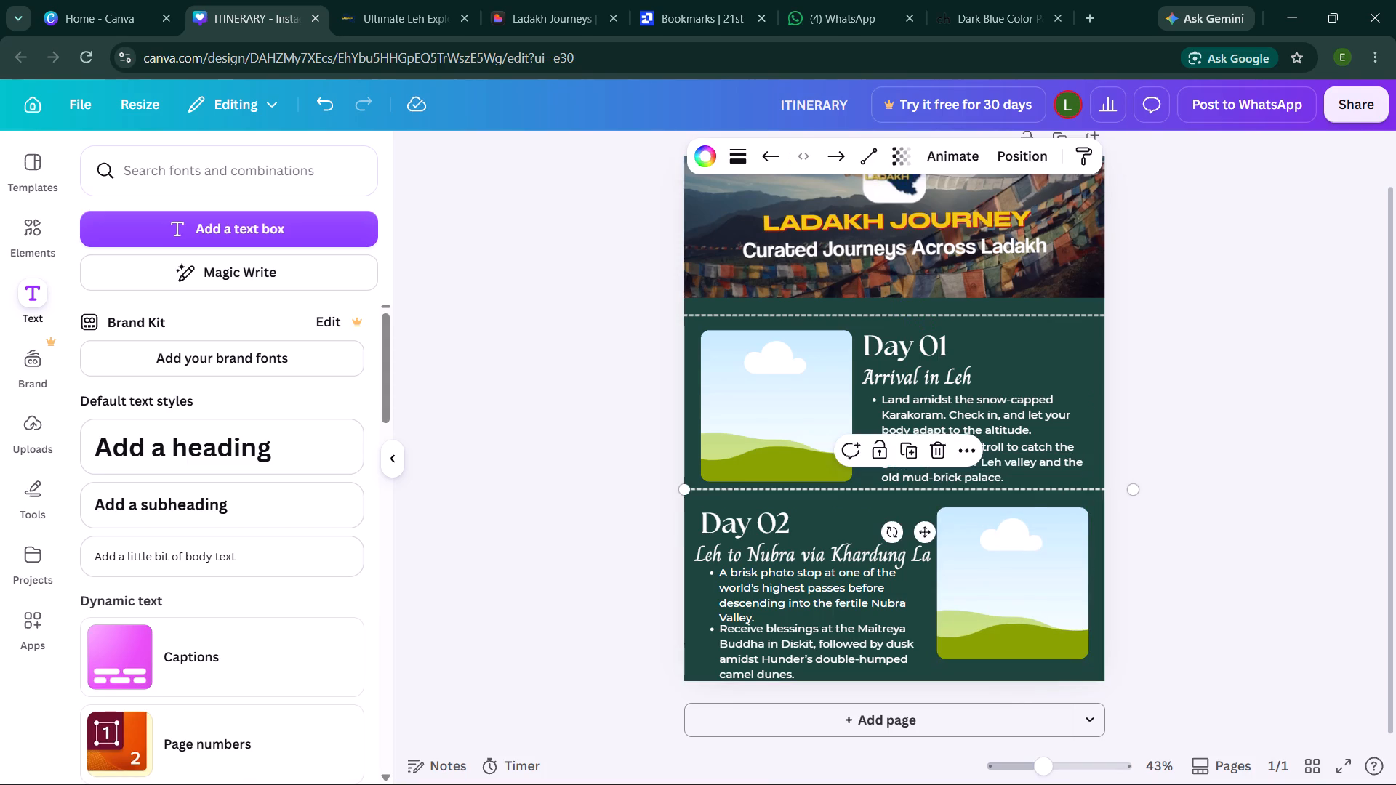
Shift the "Leh to Nubra via Khardung La" subtitle slightly to the right beneath the Day 02 heading.
click(748, 525)
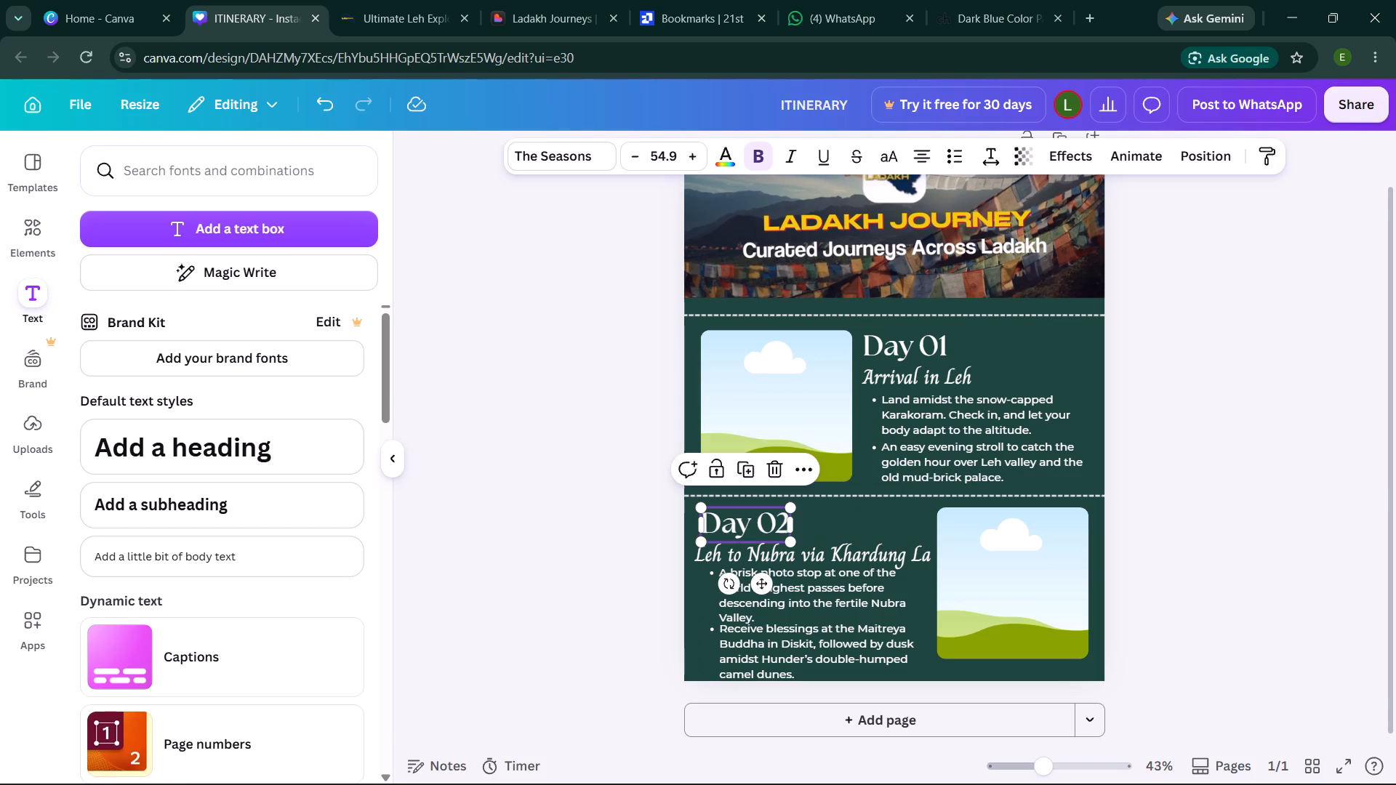
click(749, 548)
click(749, 548)
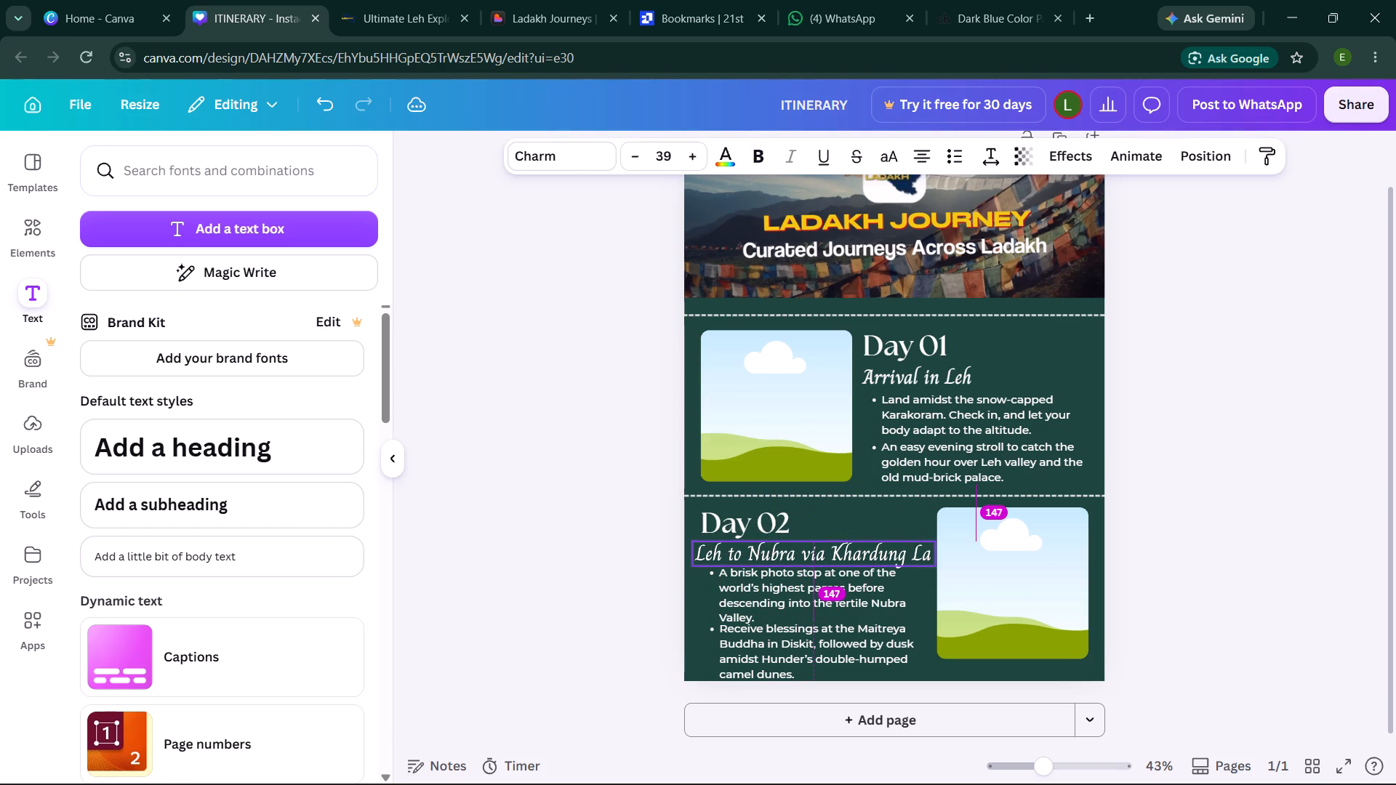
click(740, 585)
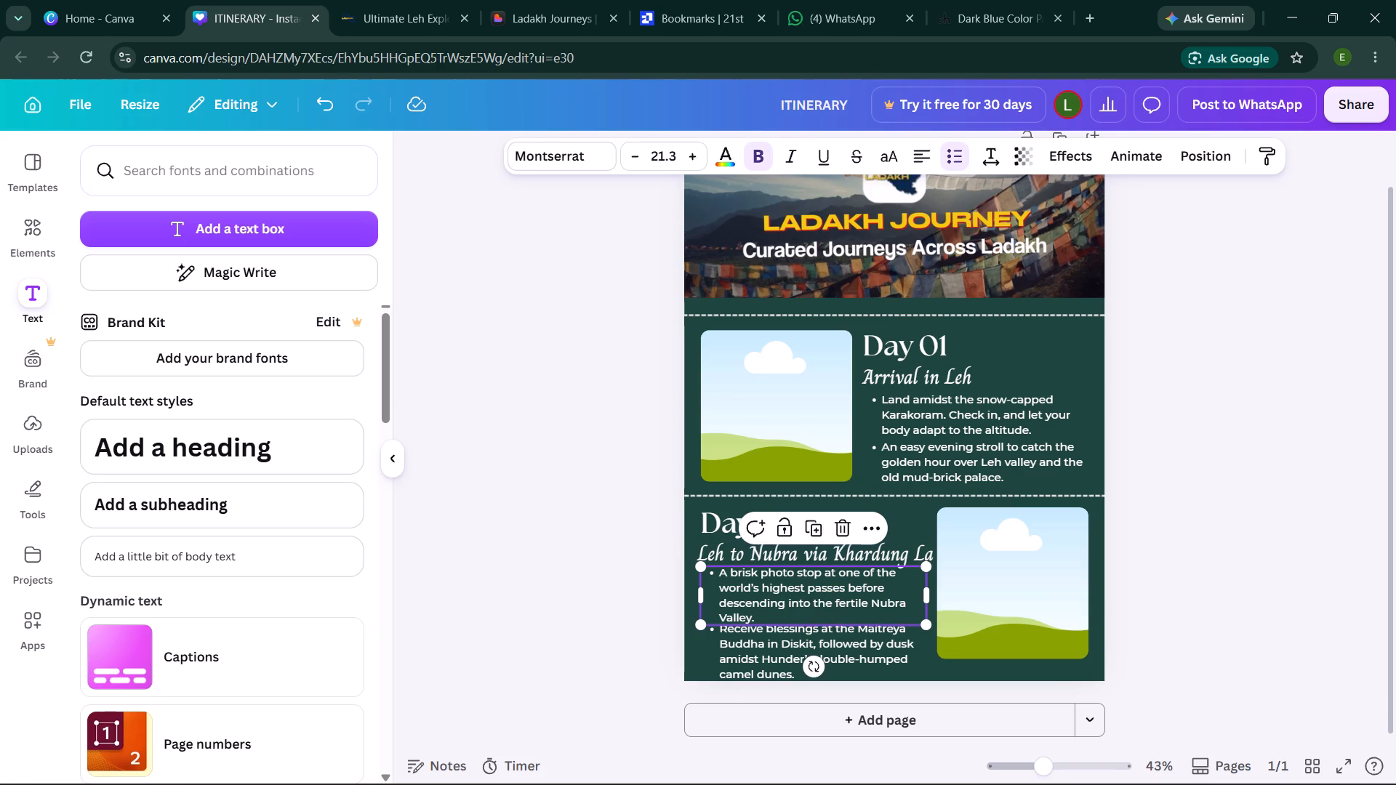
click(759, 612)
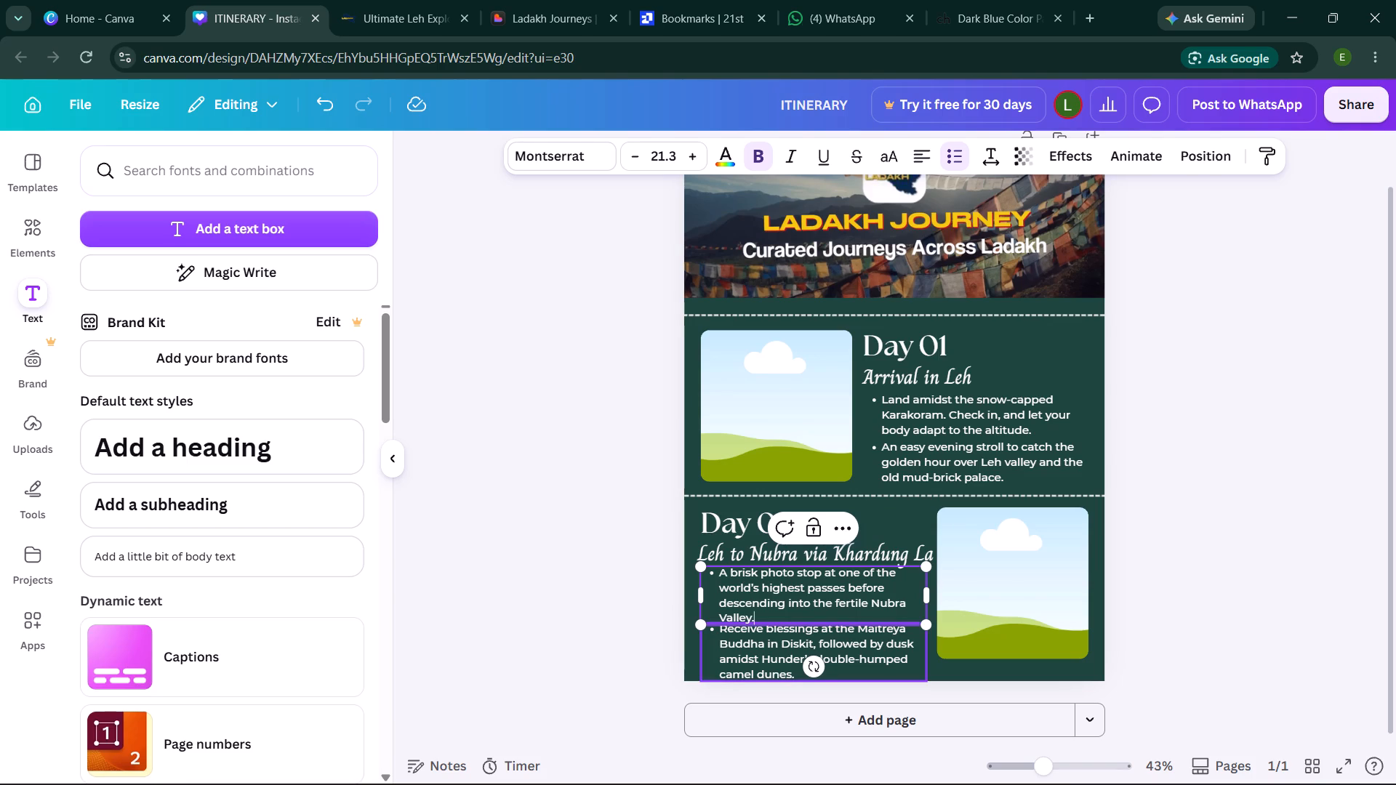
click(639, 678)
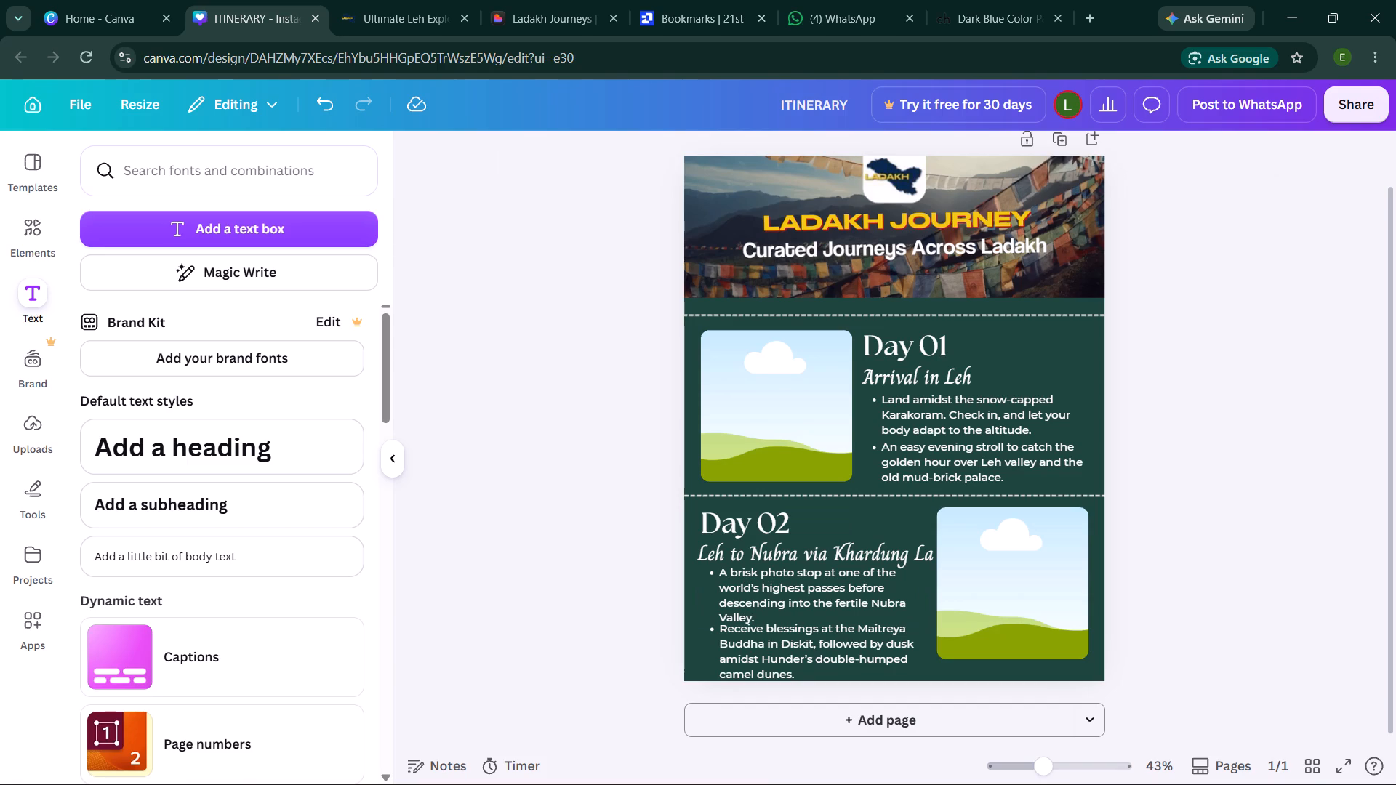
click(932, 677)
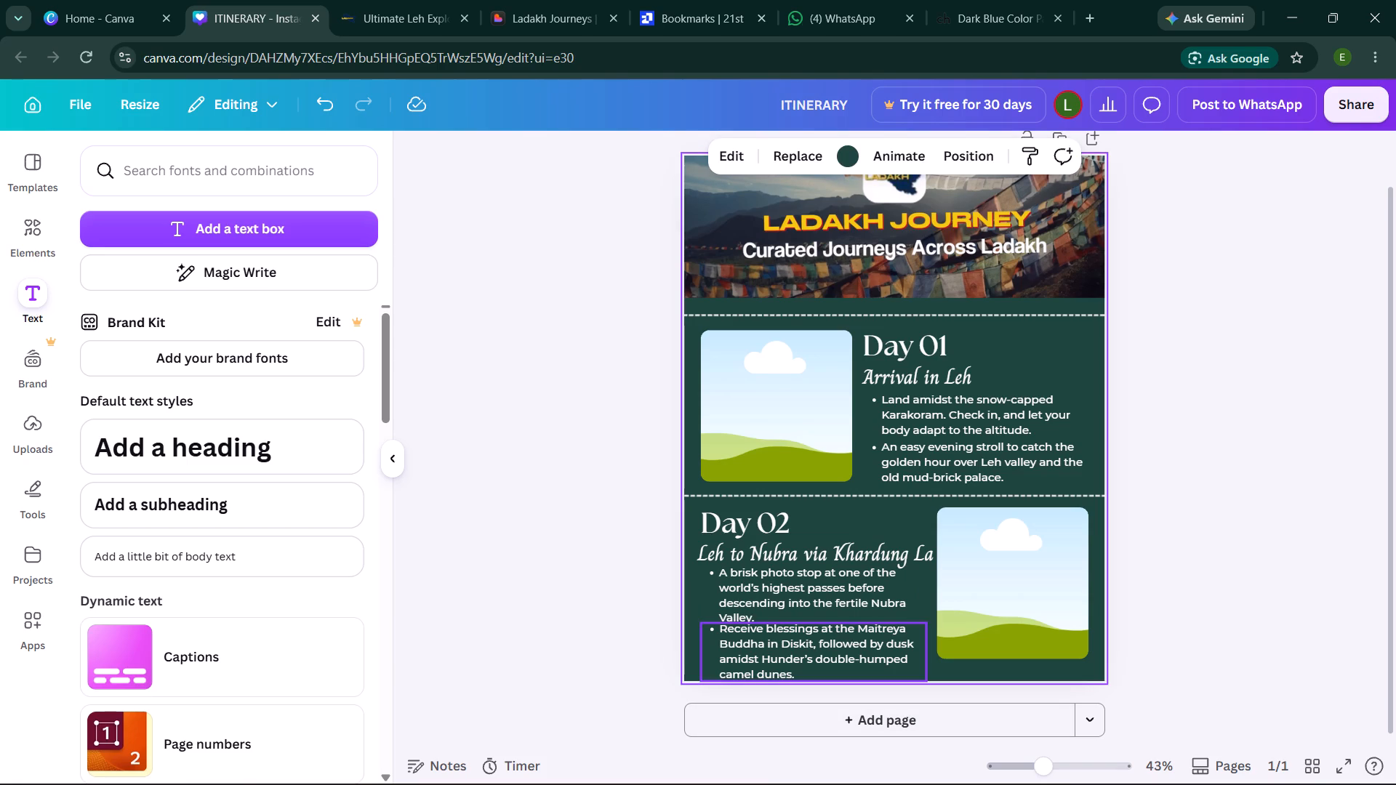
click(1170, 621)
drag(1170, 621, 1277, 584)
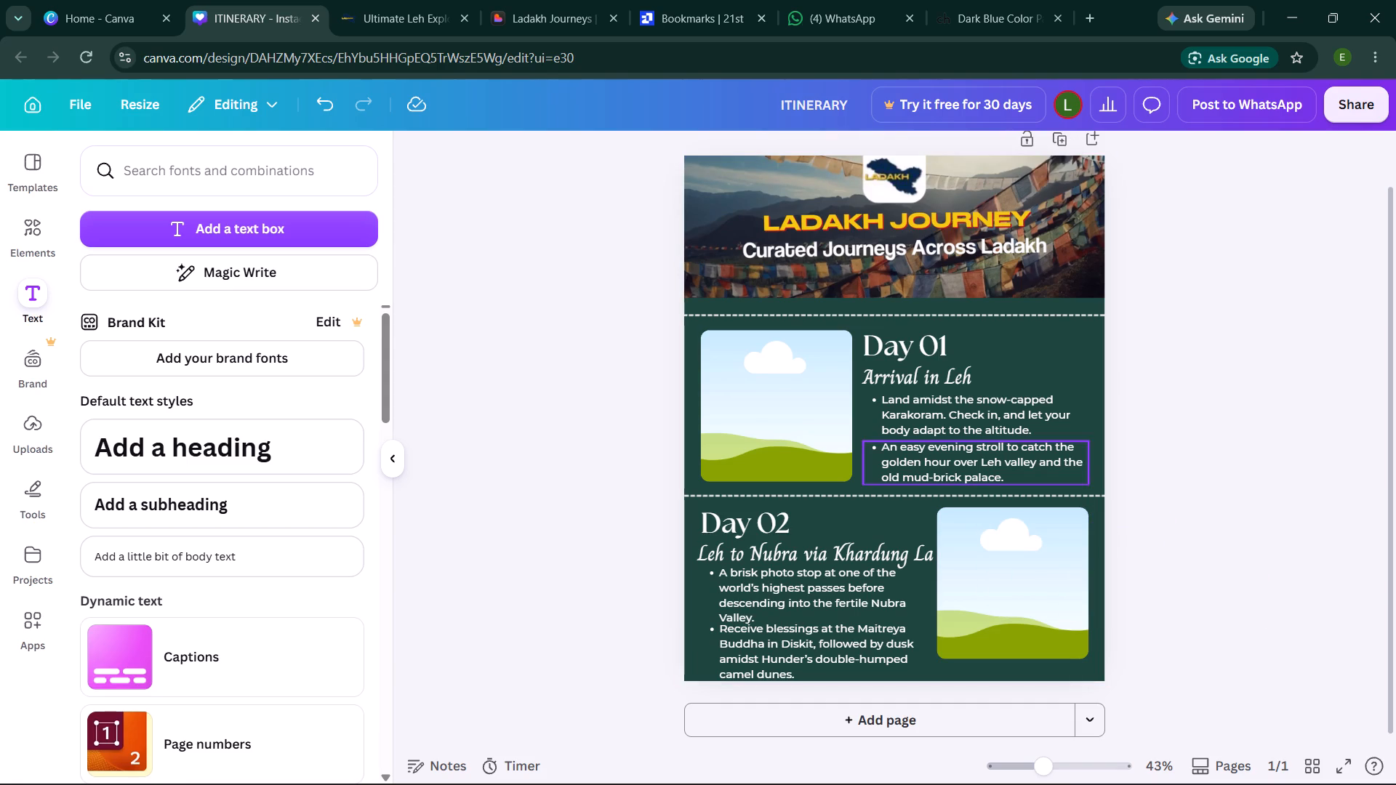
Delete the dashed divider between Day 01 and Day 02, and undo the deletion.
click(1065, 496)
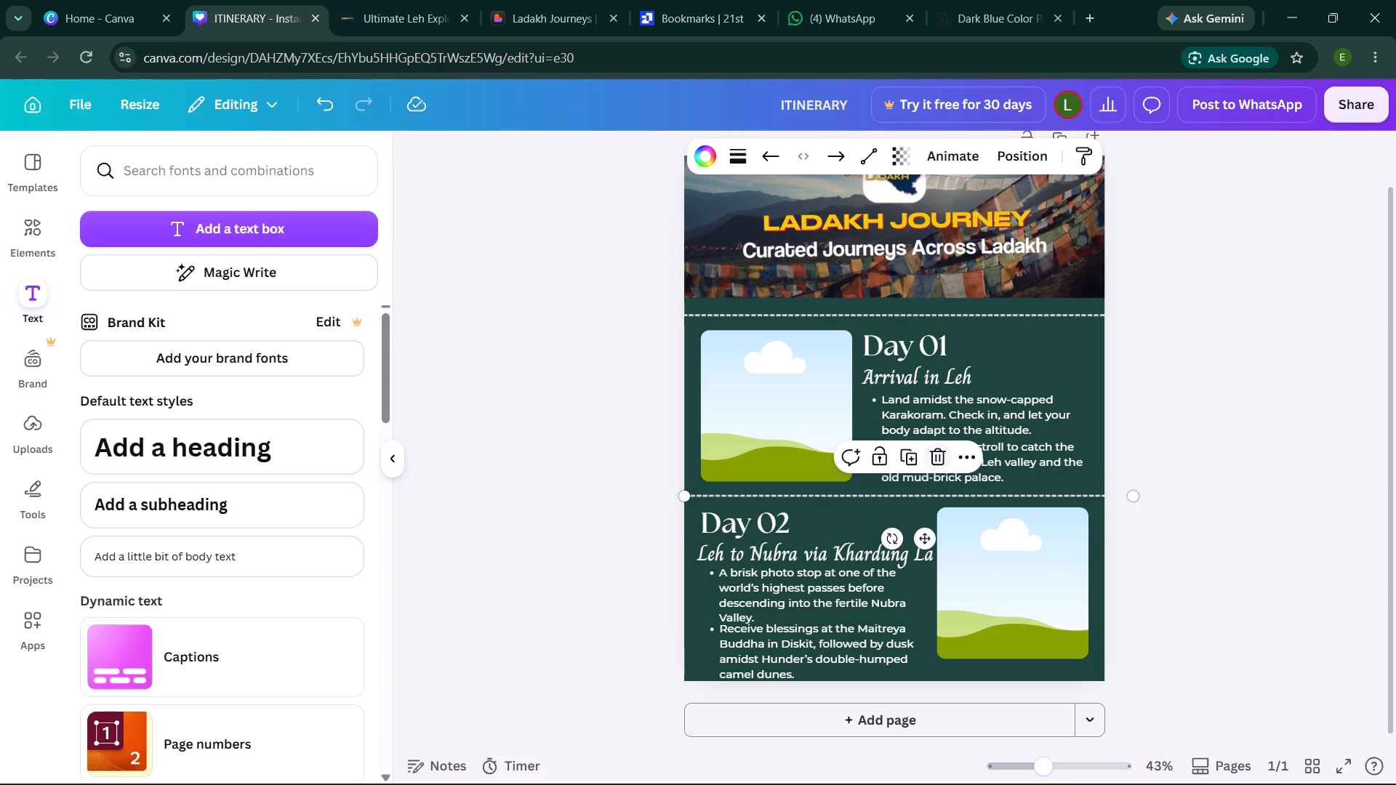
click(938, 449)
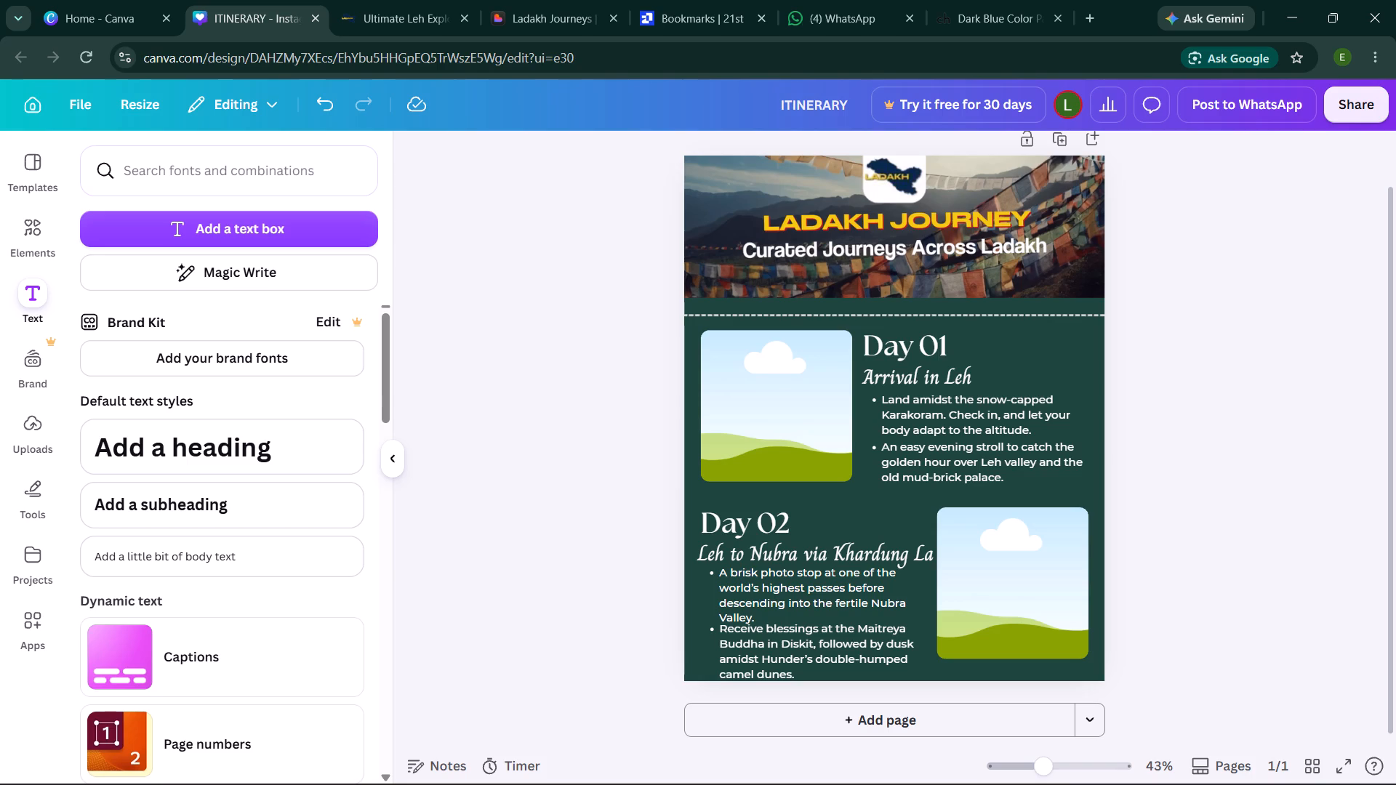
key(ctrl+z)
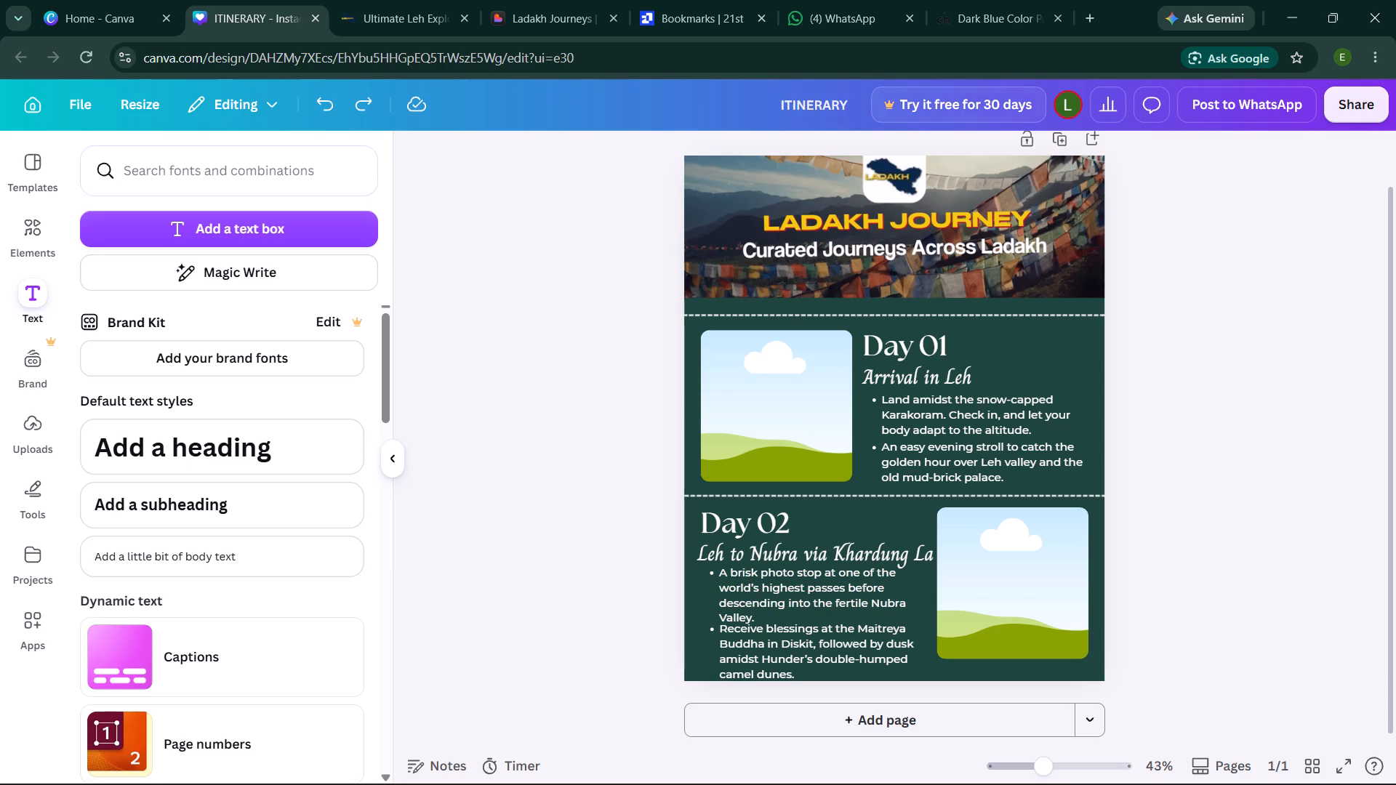
Duplicate the finished Day 01 and Day 02 itinerary page as a second page.
click(1060, 139)
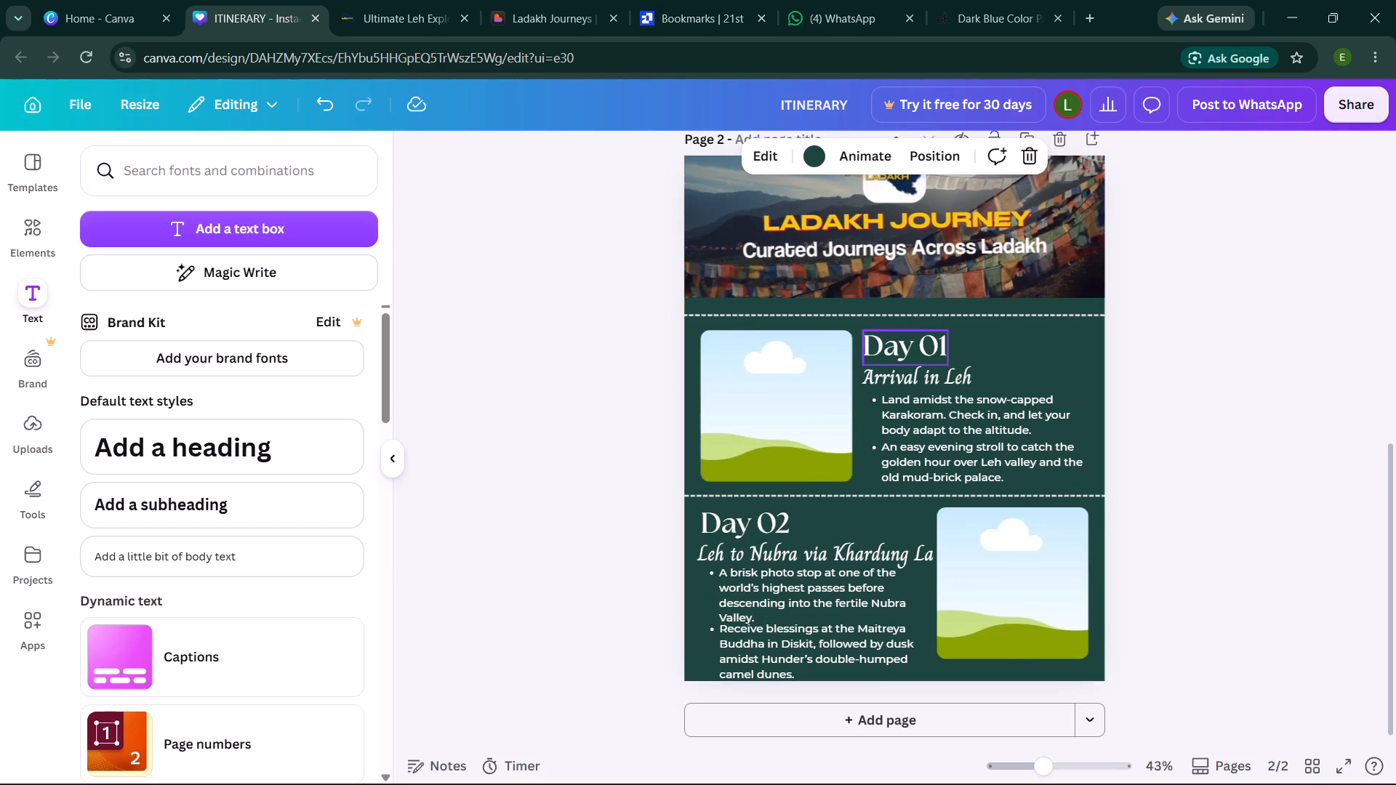
Change the "Day 01" heading on page 2 to "Day 03".
click(947, 345)
click(943, 345)
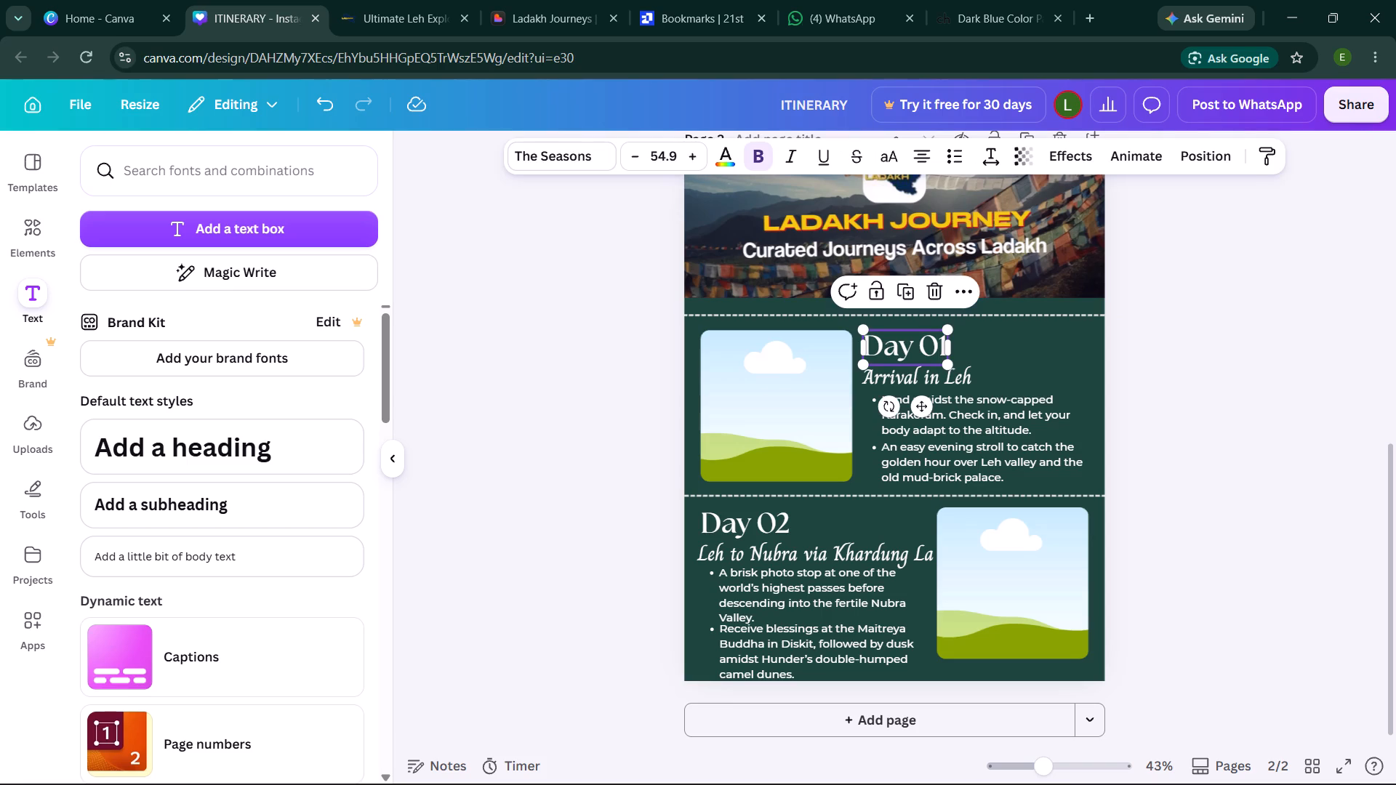
click(943, 345)
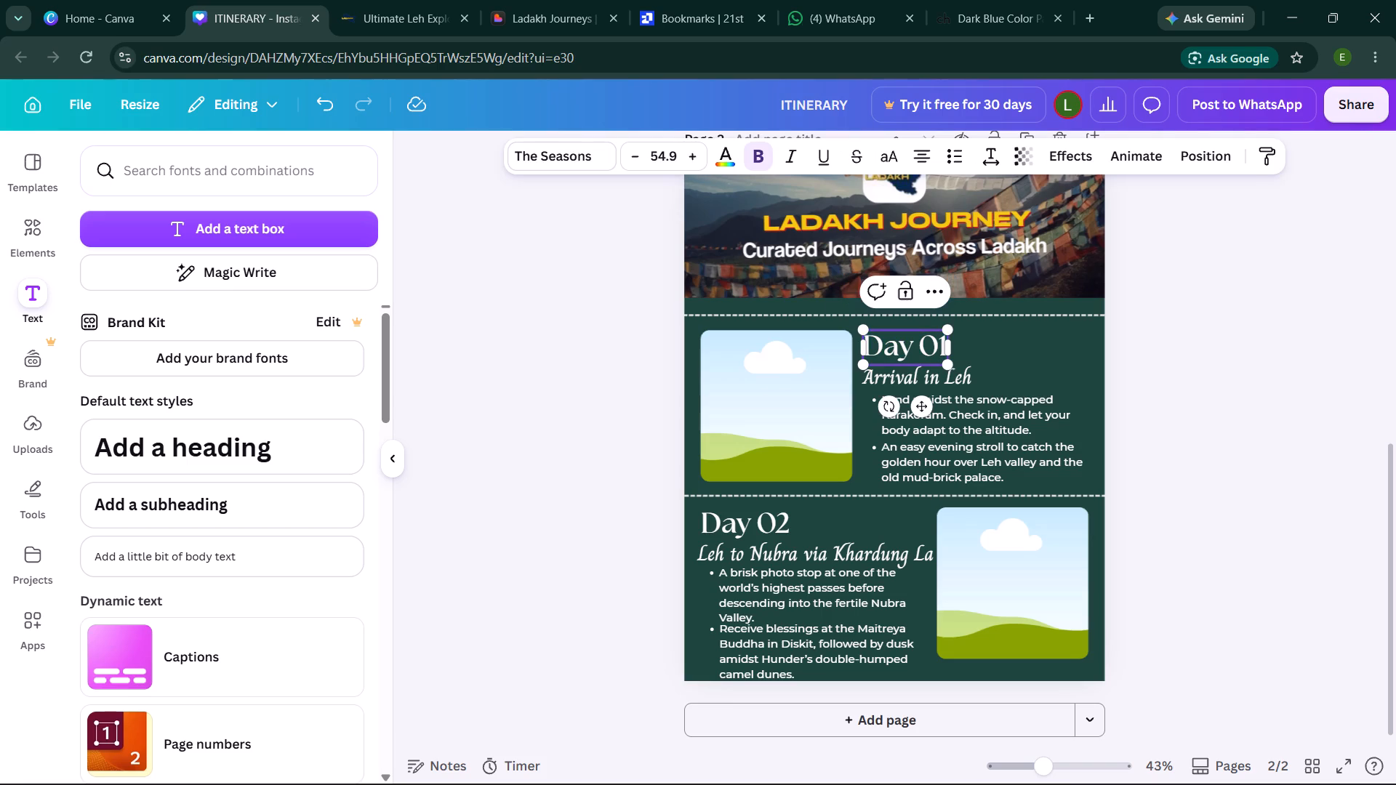
key(Right)
key(BackSpace)
key(3)
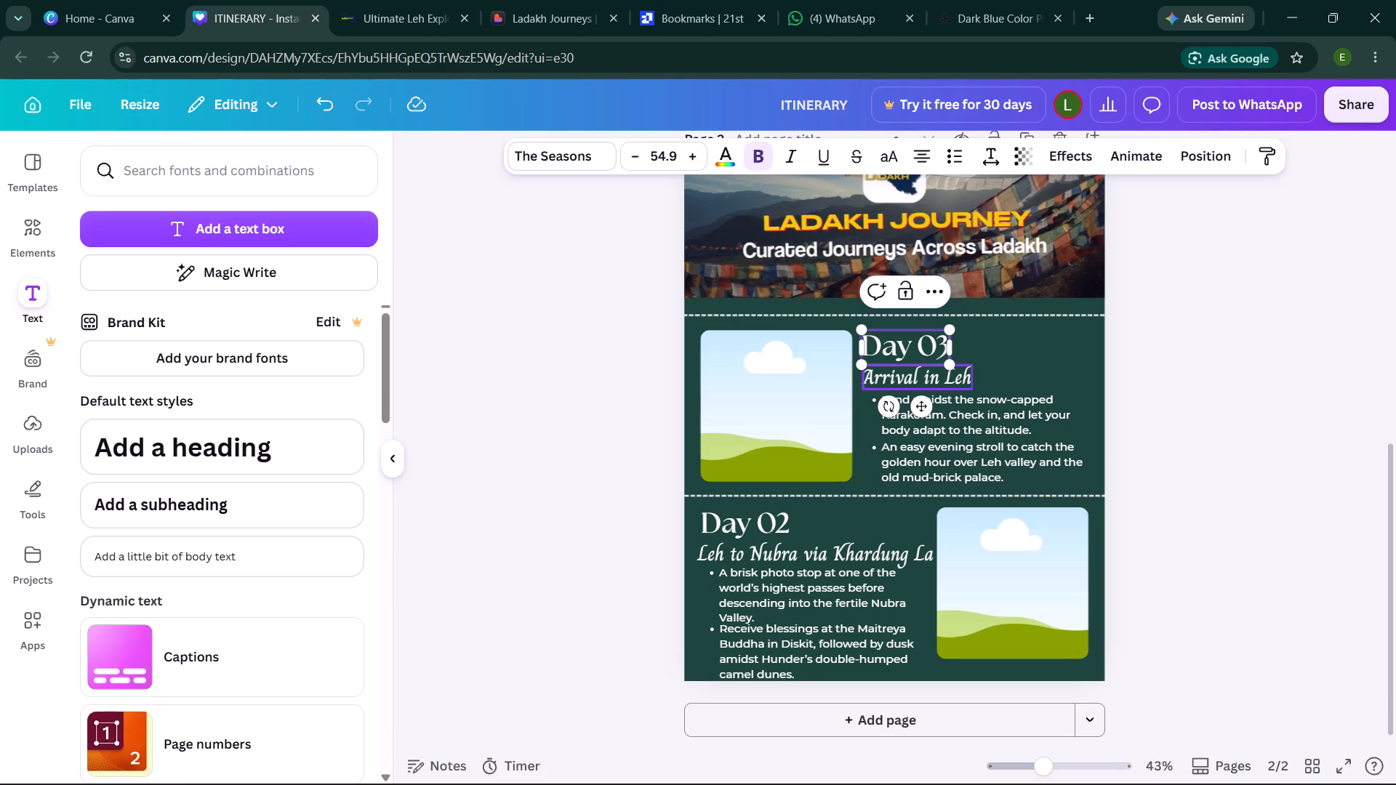
click(985, 374)
click(944, 373)
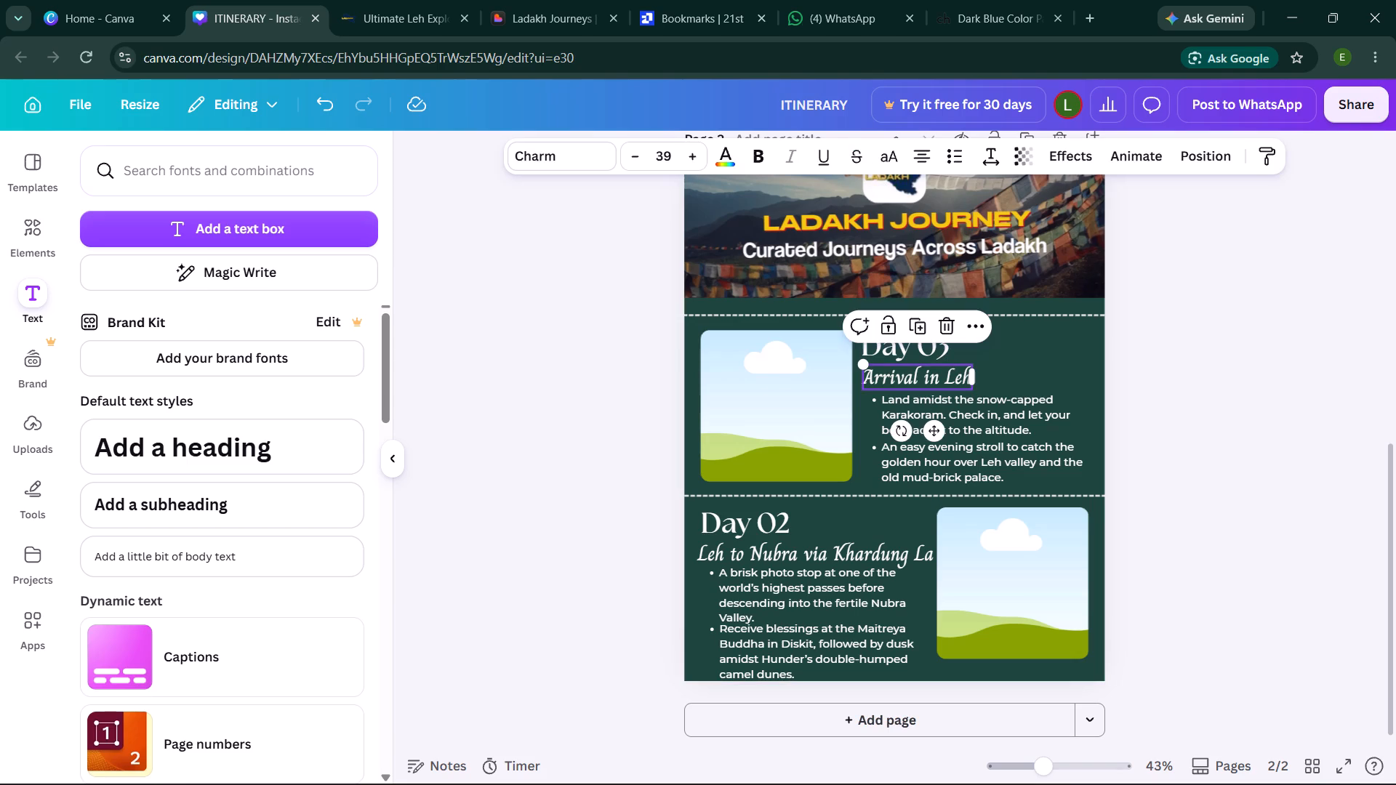
click(944, 373)
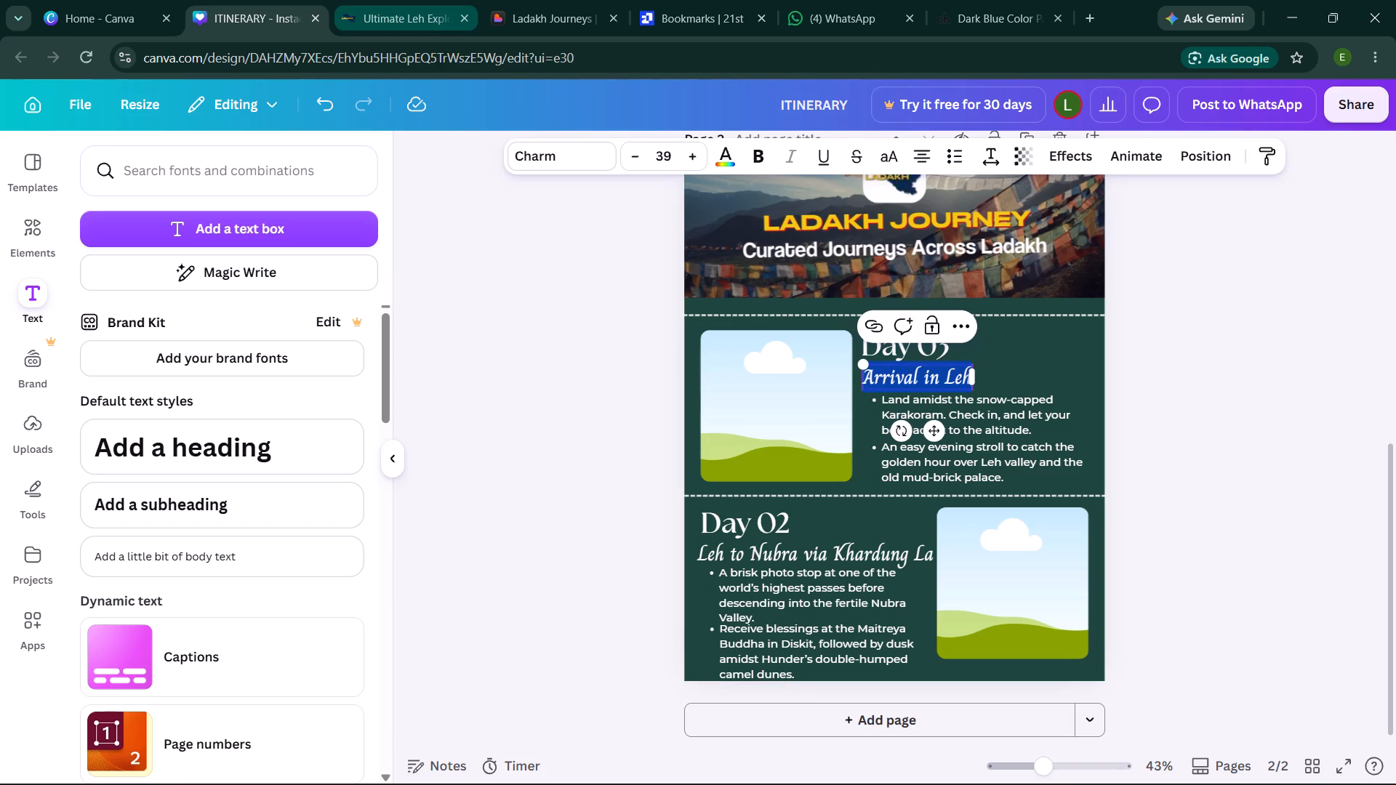
click(388, 5)
scroll(420, 260, down, 2)
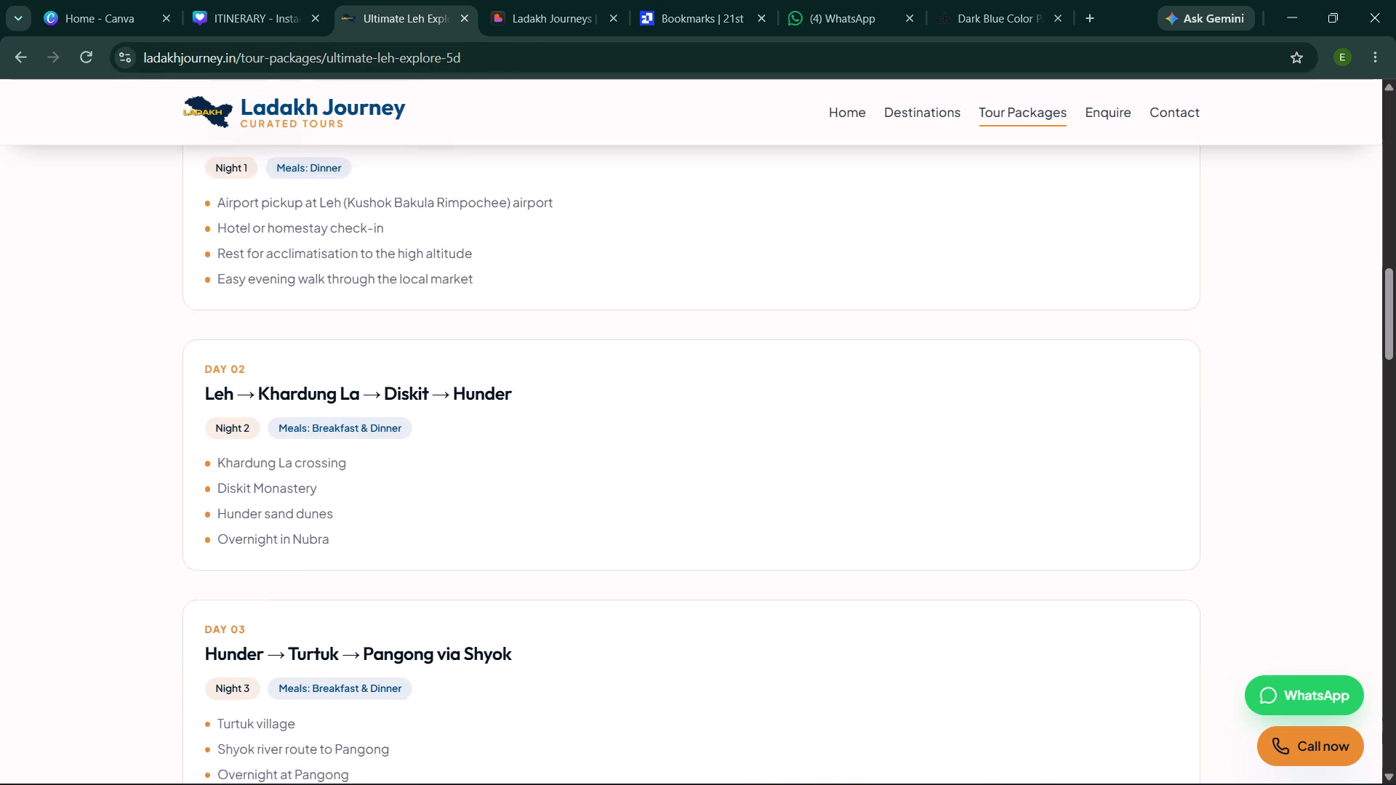
scroll(420, 260, down, 2)
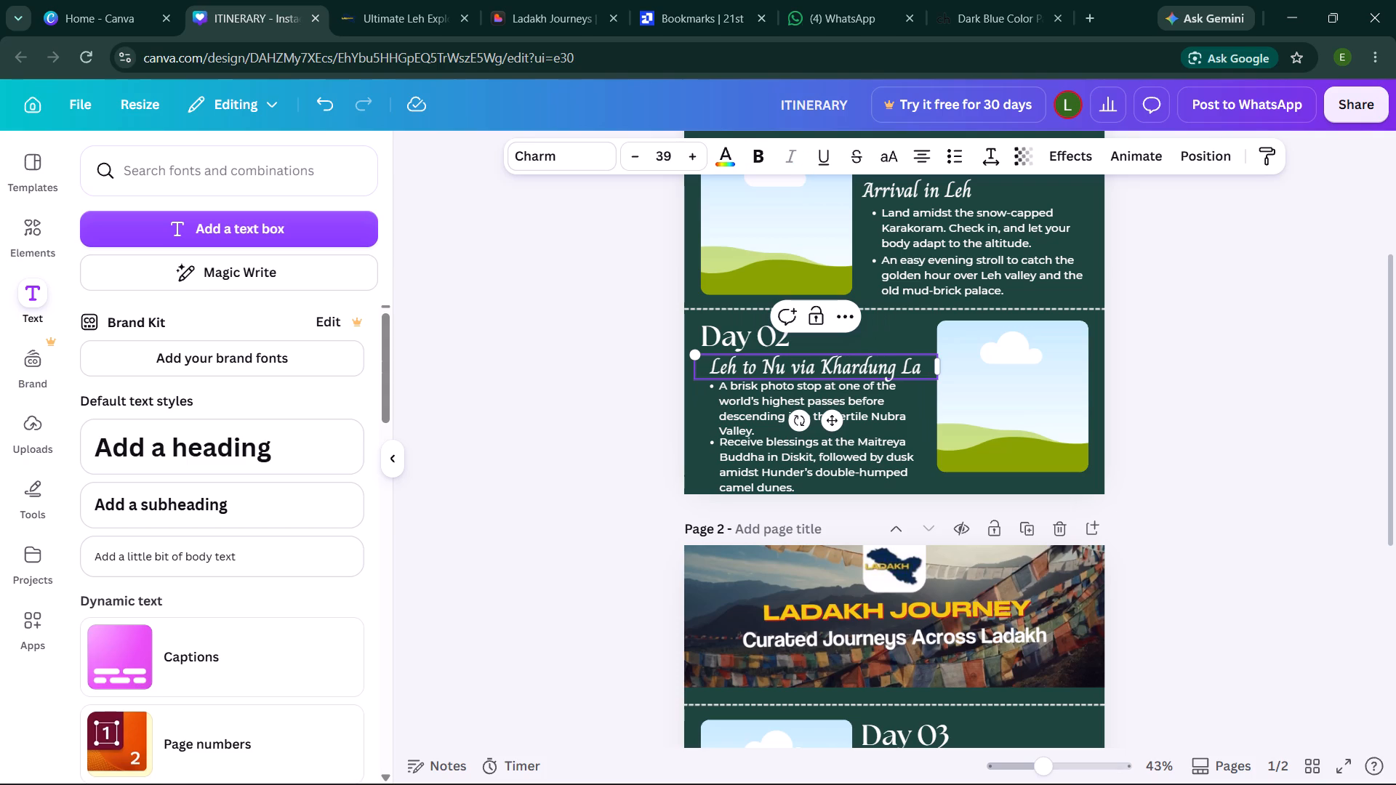
key(BackSpace)
key(BackSpace)
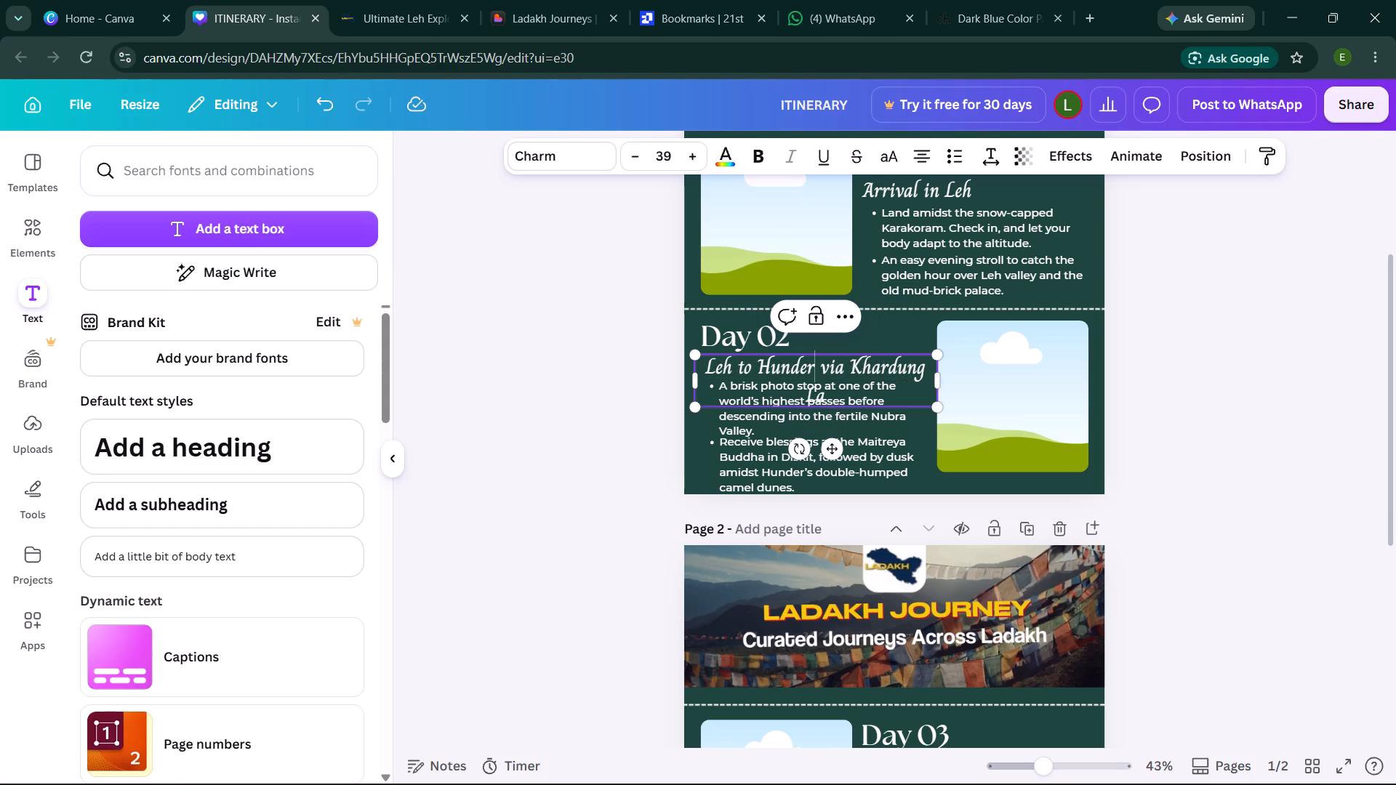
click(1168, 414)
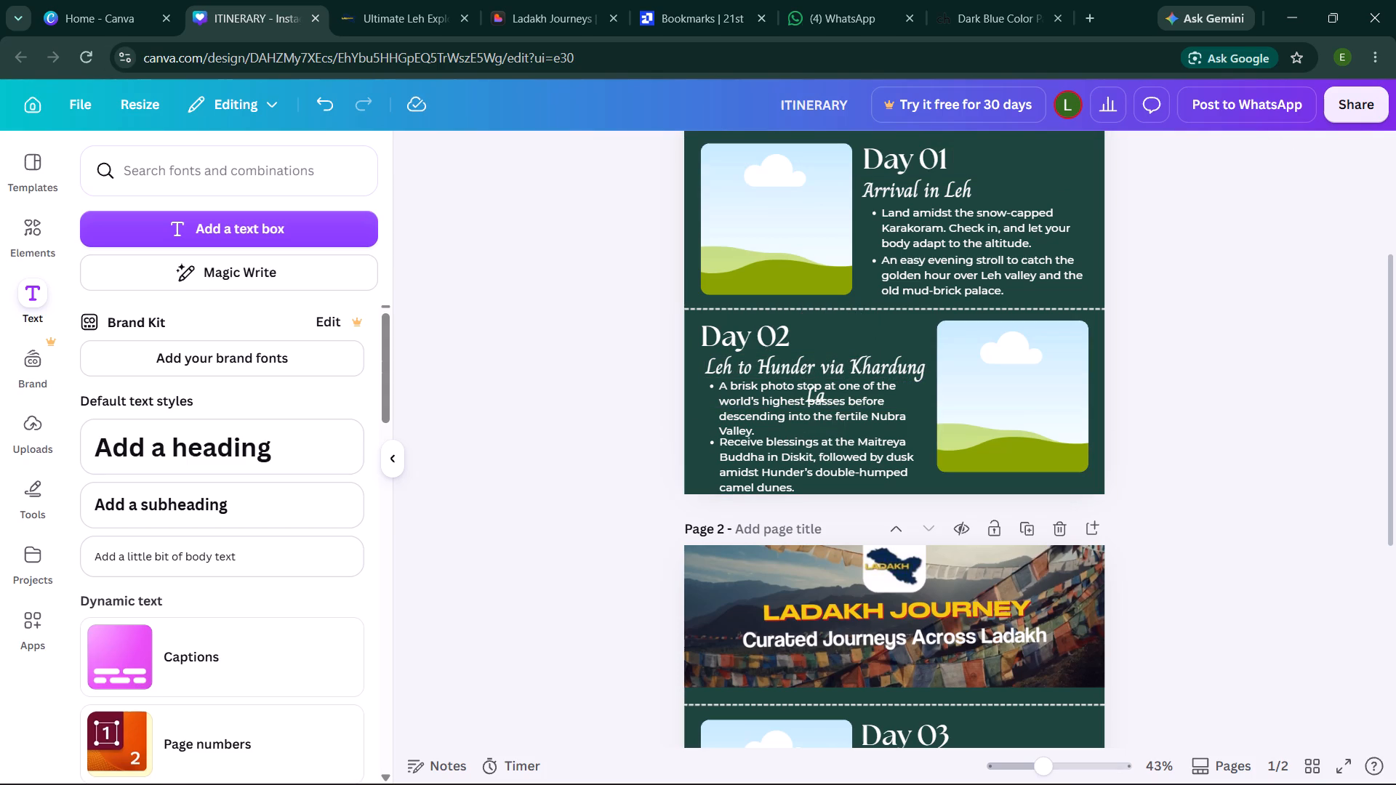
Delete "via Khardung La" from page 1's Day 02 subtitle, leaving "Leh to Hunder".
click(915, 369)
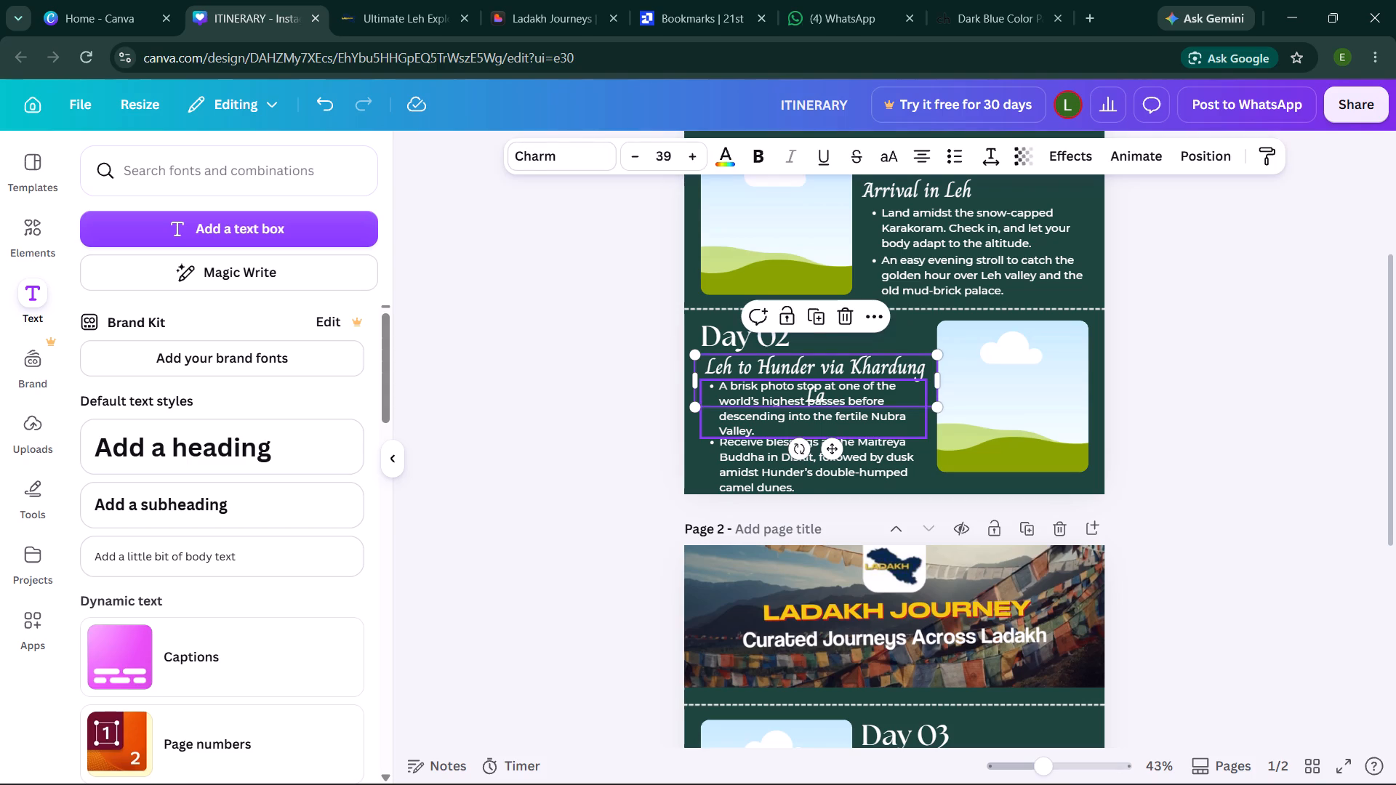
click(827, 395)
click(827, 395)
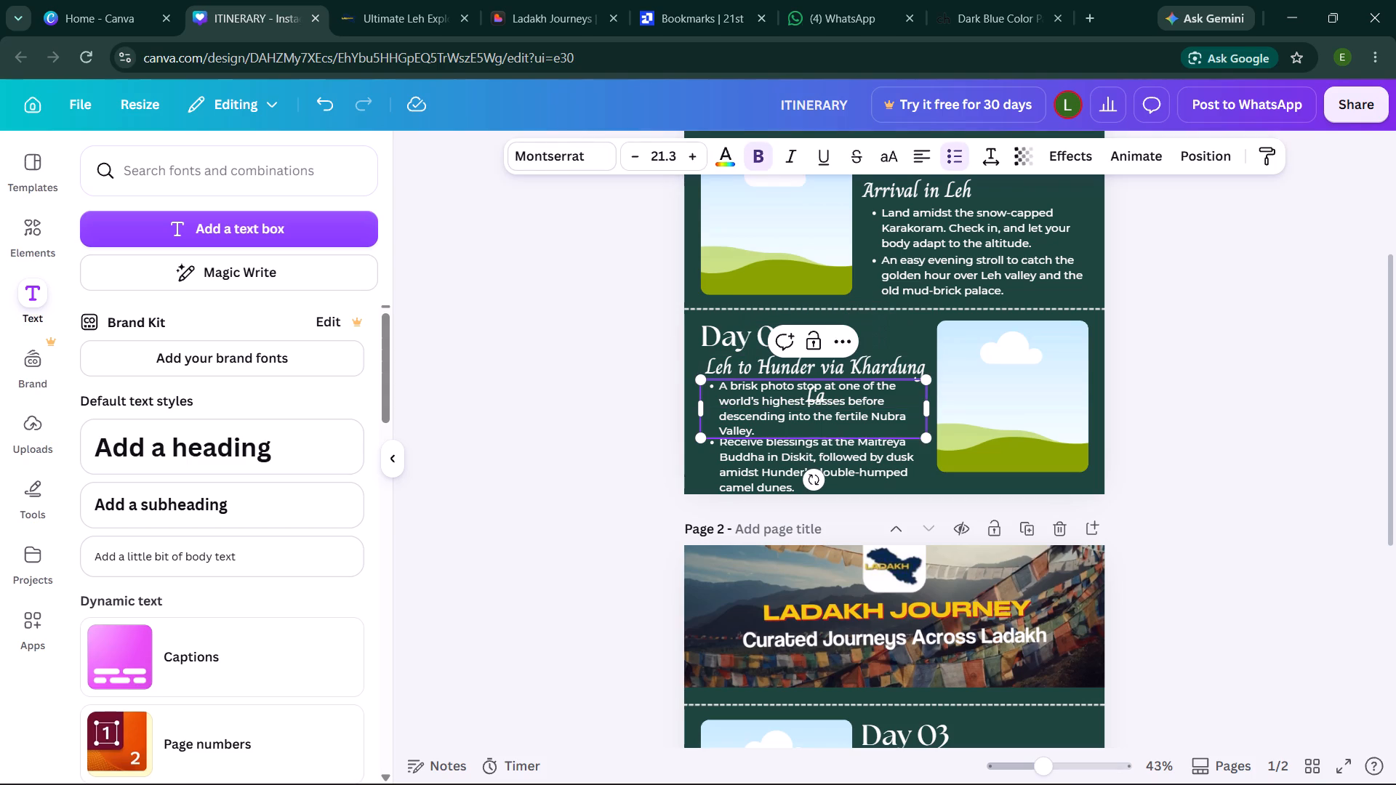
click(888, 376)
click(888, 376)
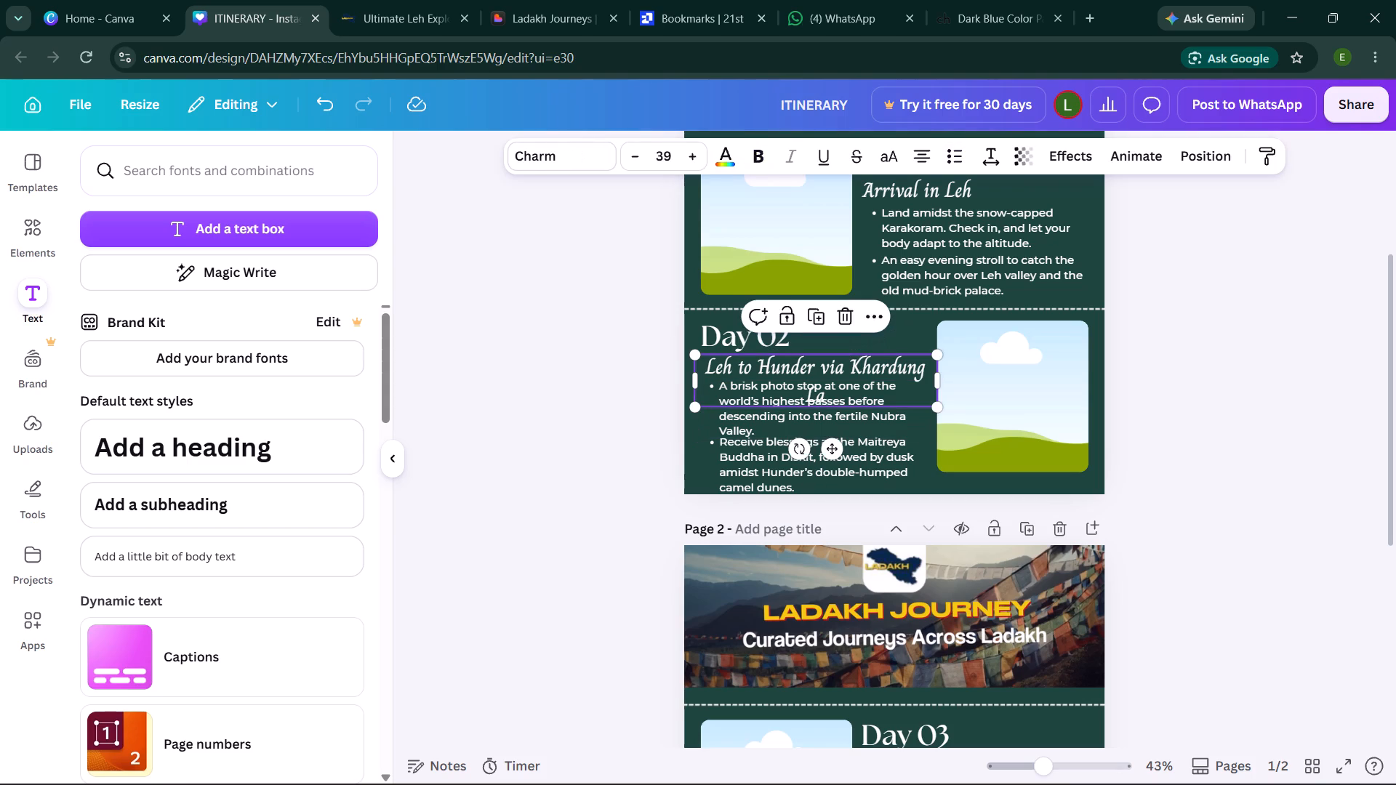
drag(928, 371, 857, 361)
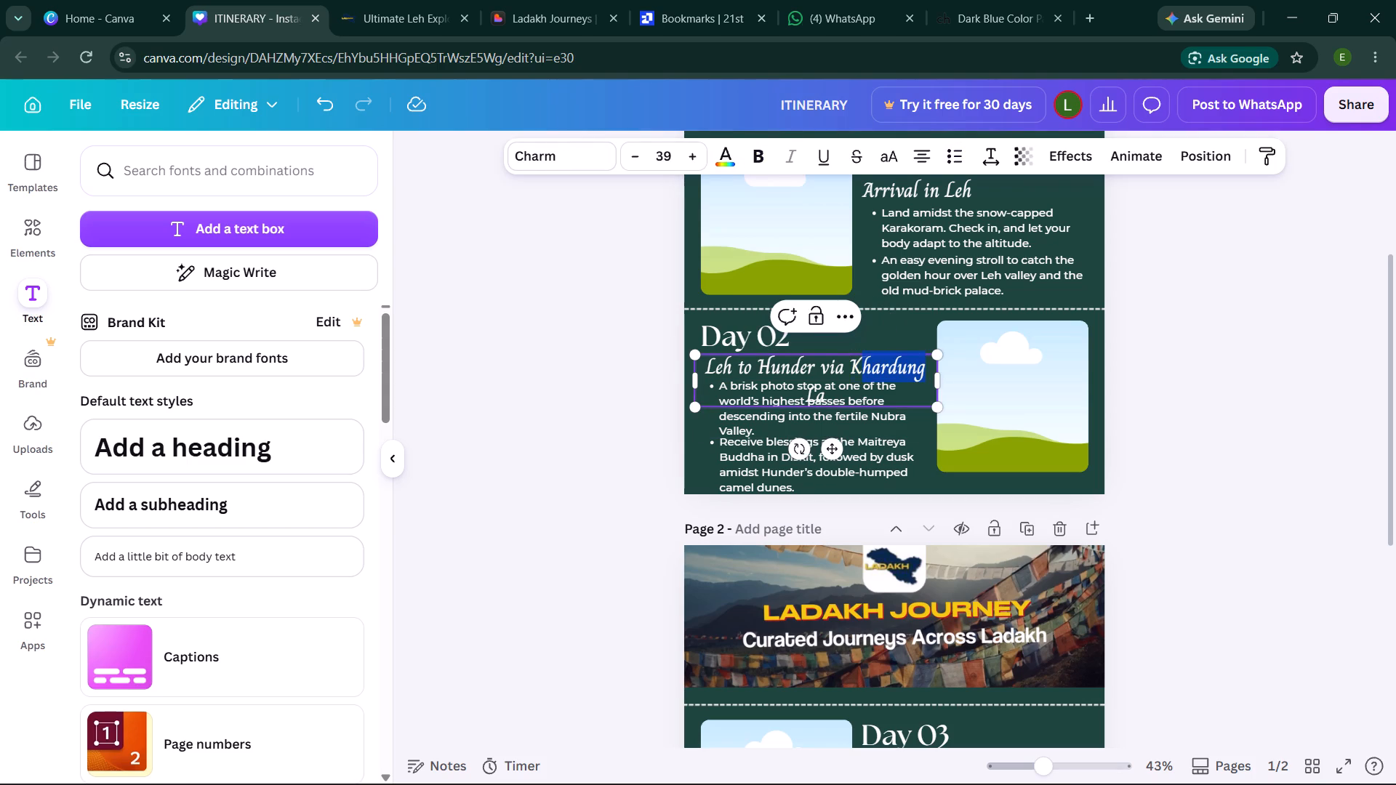
drag(857, 361, 823, 363)
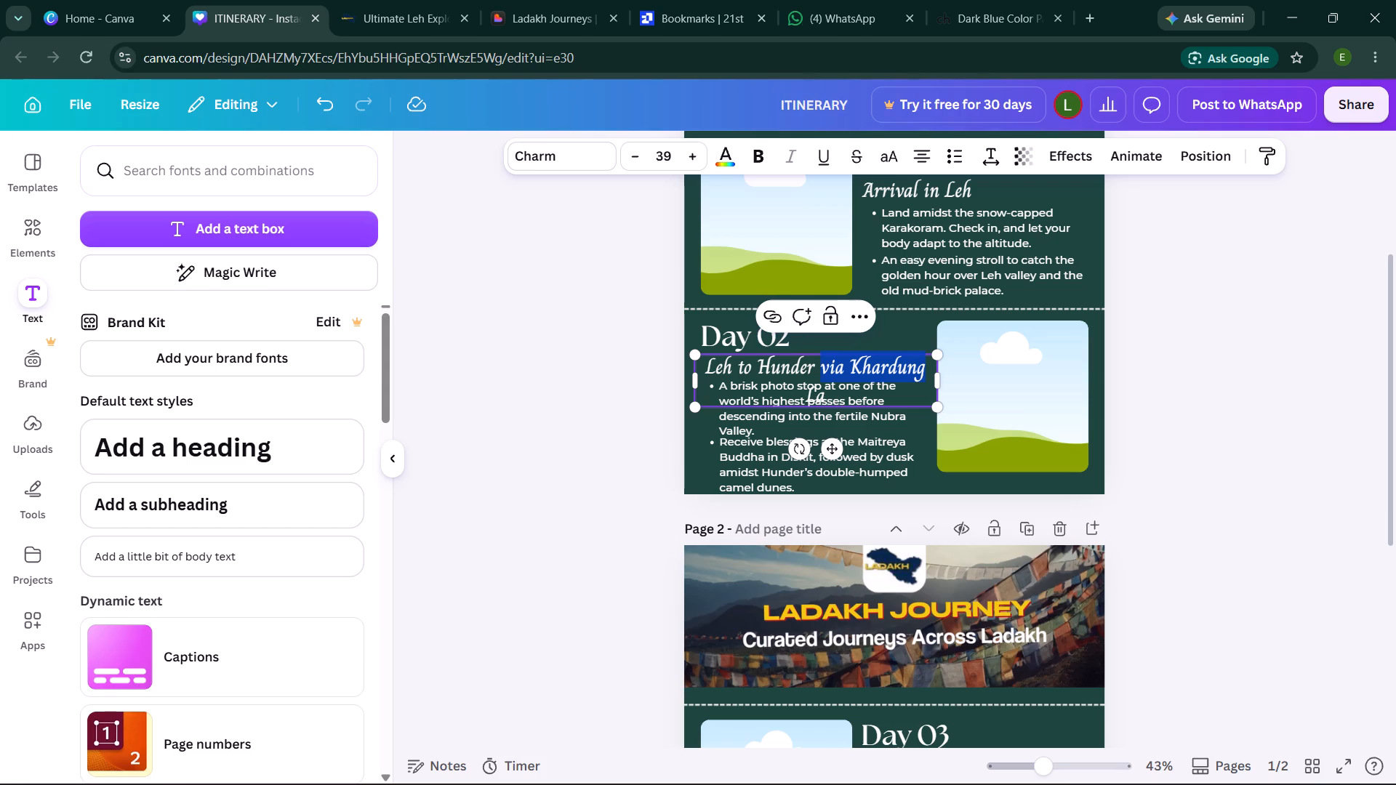
key(BackSpace)
click(899, 369)
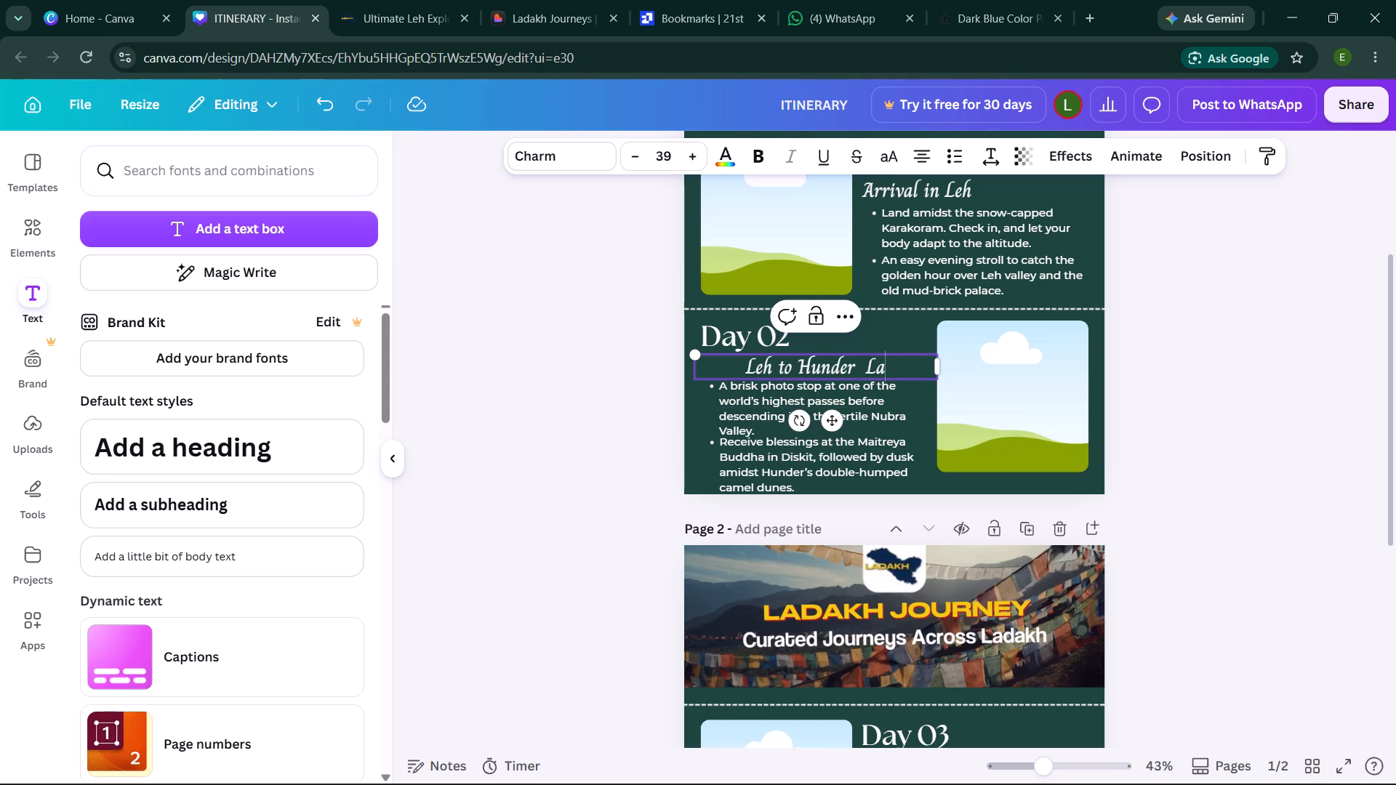
key(BackSpace)
key(BackSpace)
key(BackSpace)
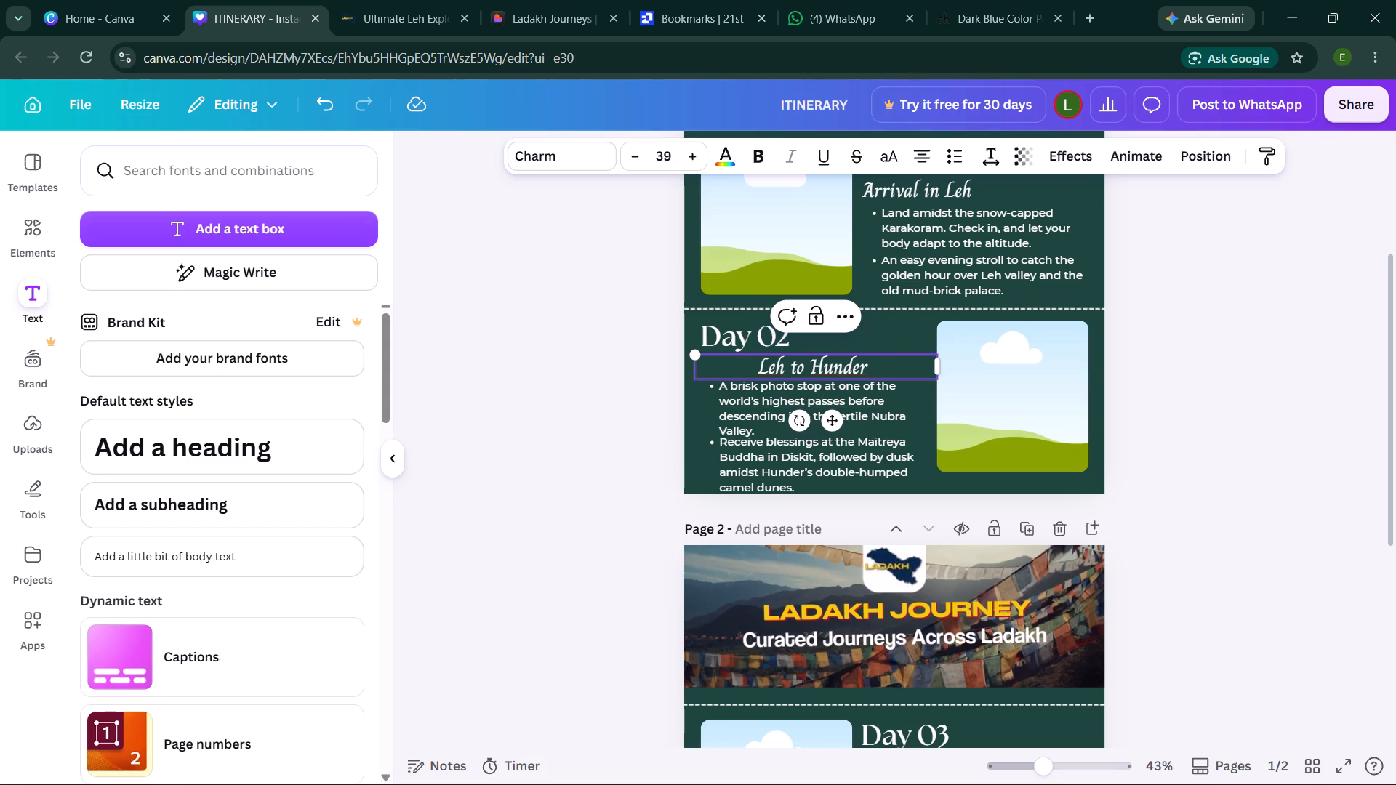
Narrow the "Leh to Hunder" text box to fit its text and left-align it beneath the Day 02 heading.
drag(942, 366, 815, 365)
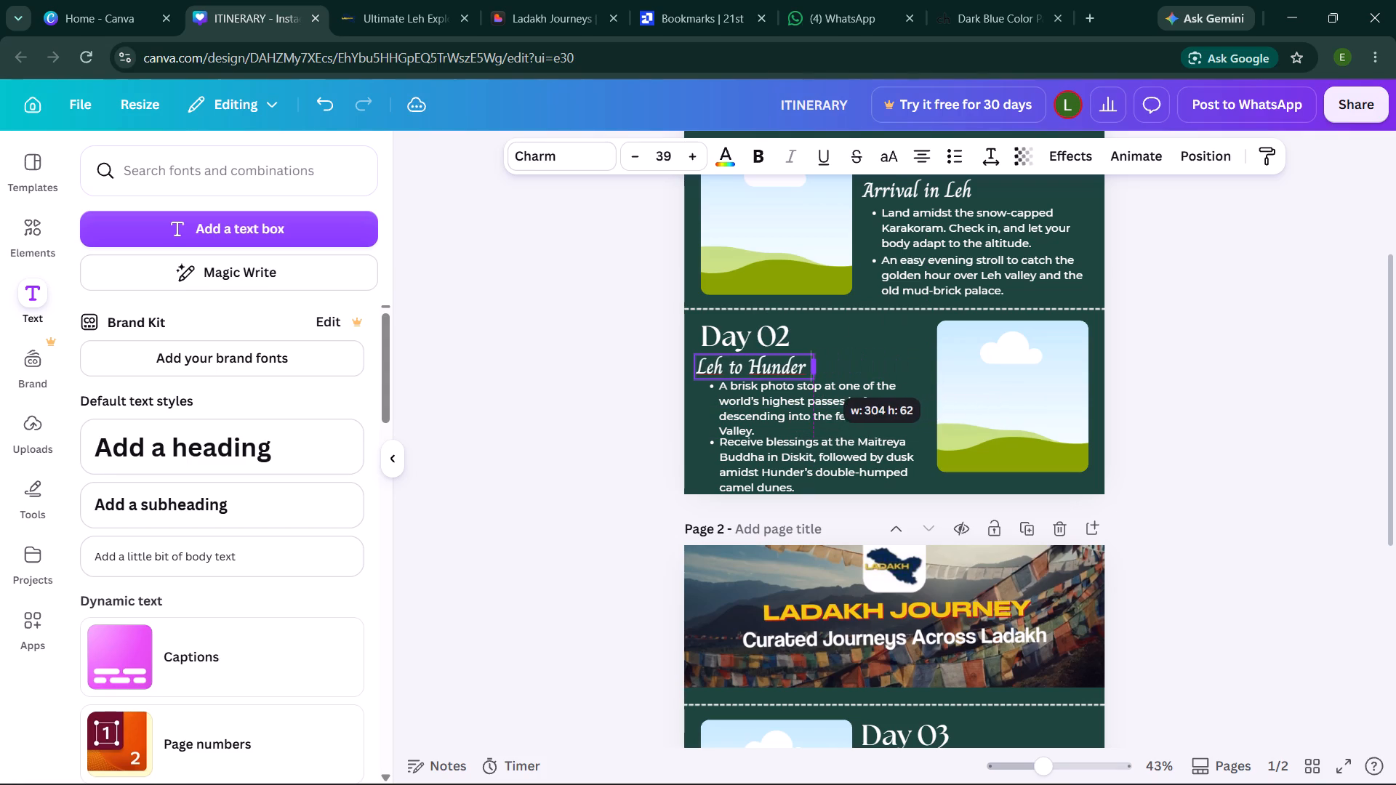
drag(815, 365, 814, 366)
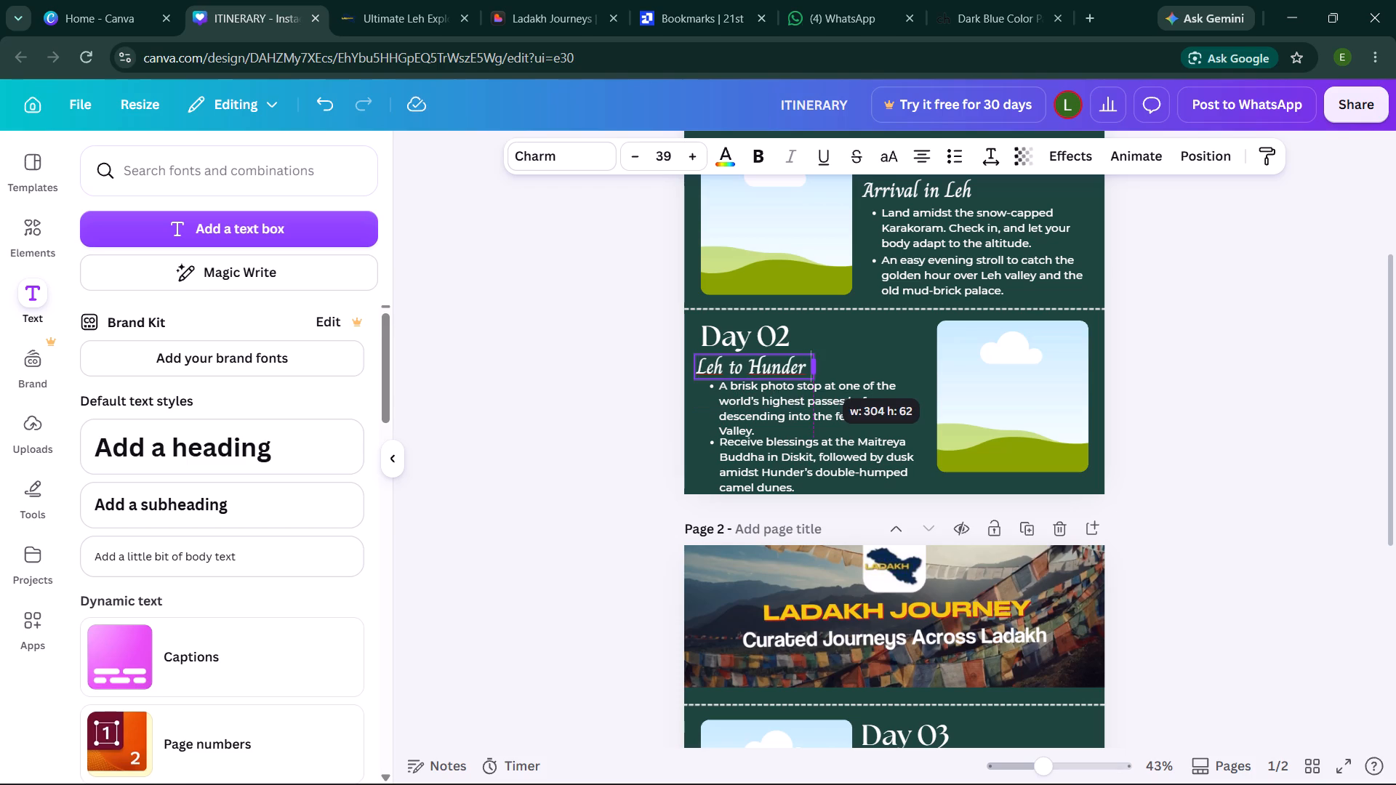
drag(814, 366, 811, 368)
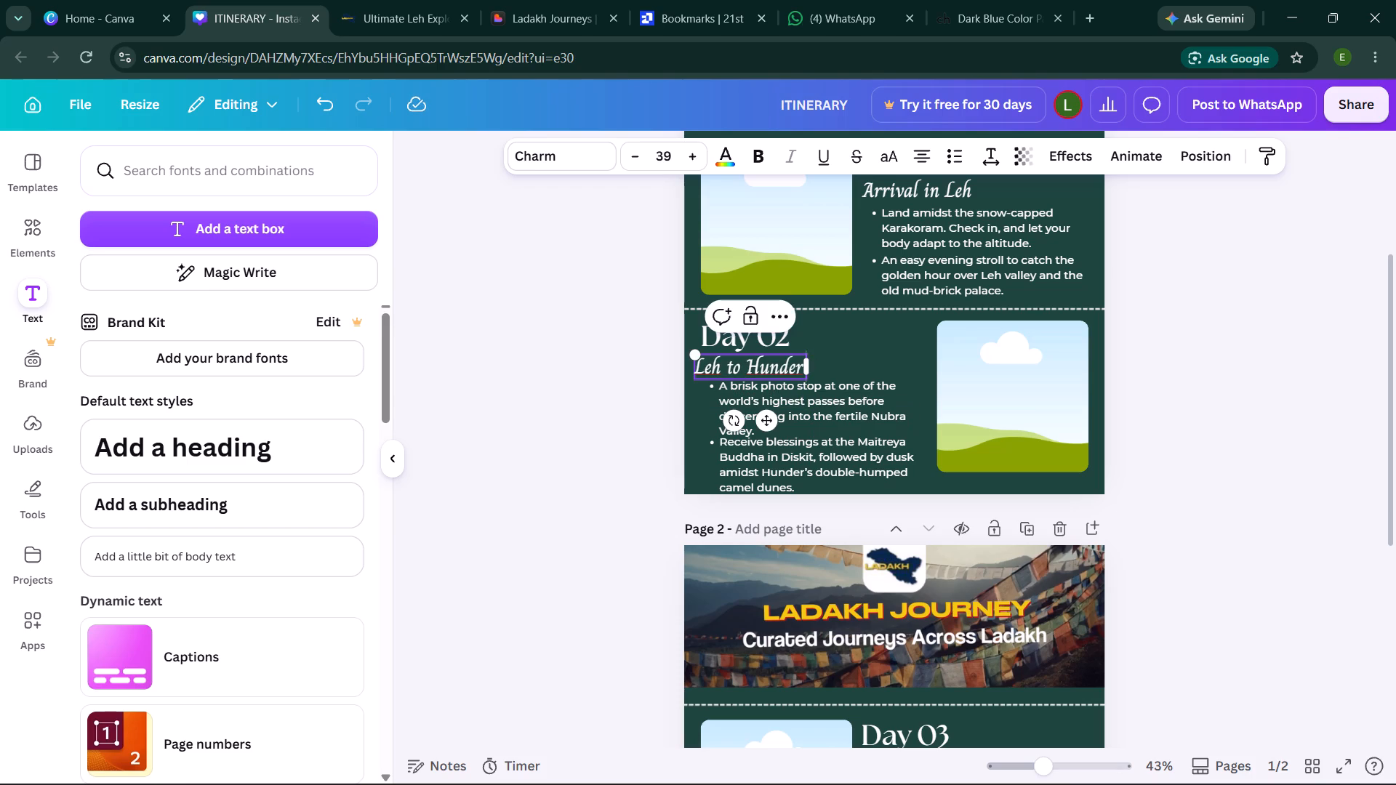
click(760, 369)
click(878, 360)
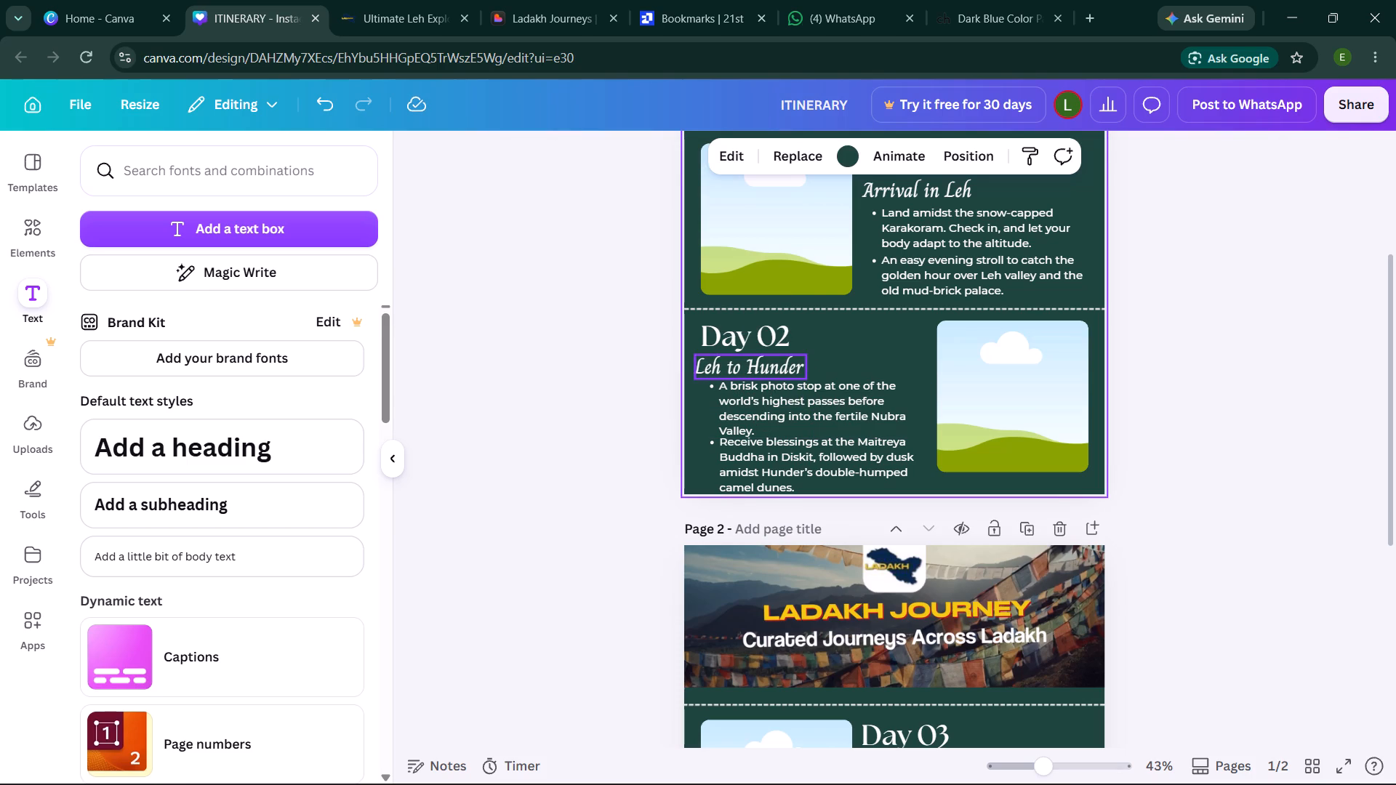
click(736, 358)
drag(736, 358, 741, 361)
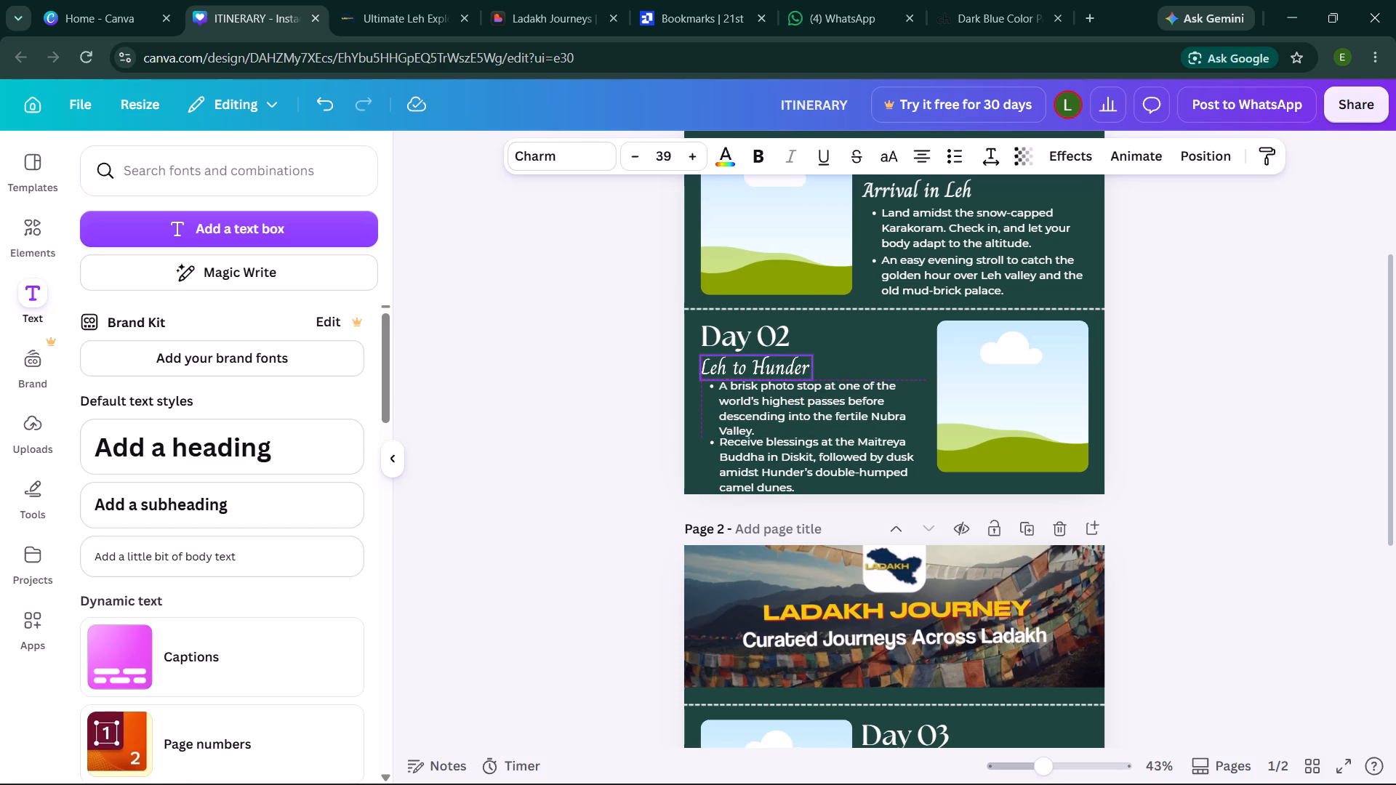
drag(741, 361, 742, 362)
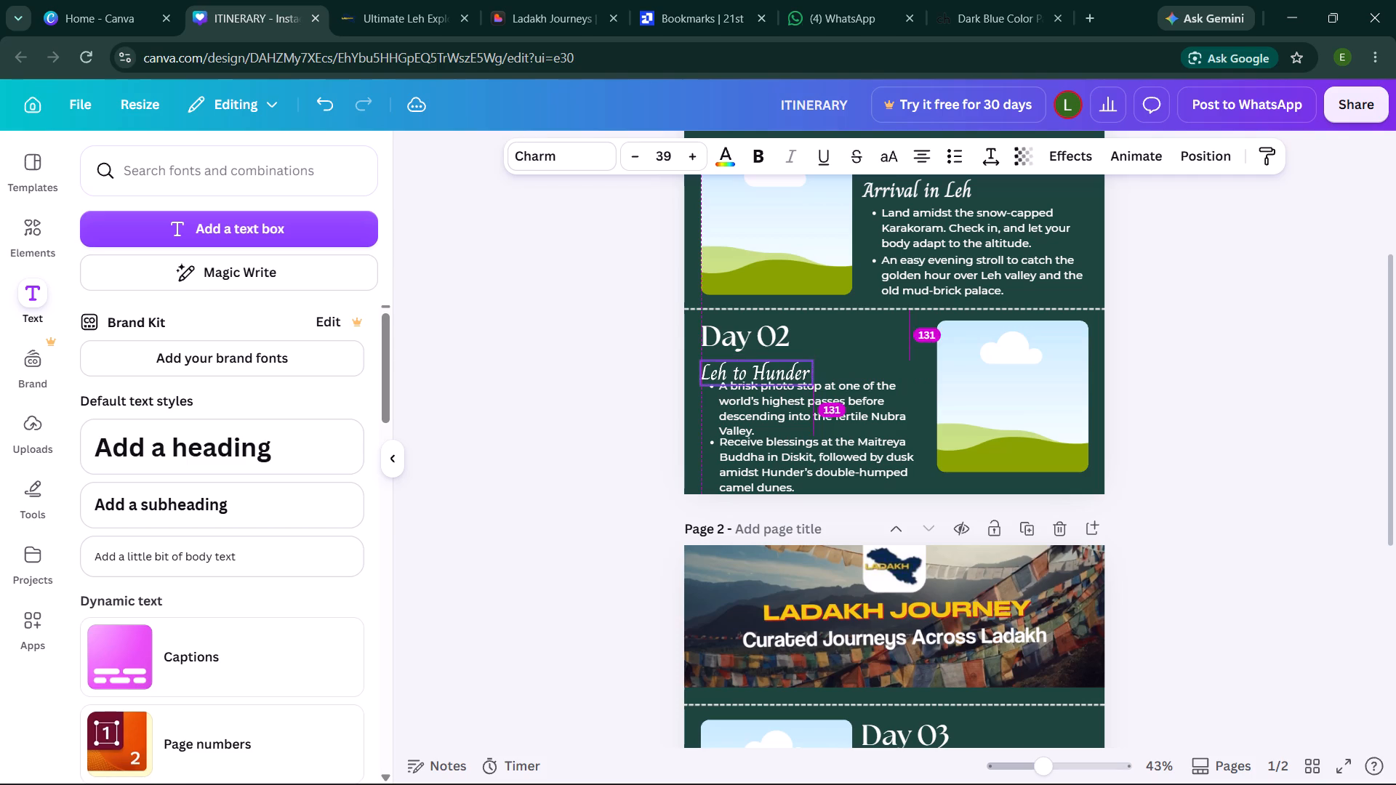
click(742, 362)
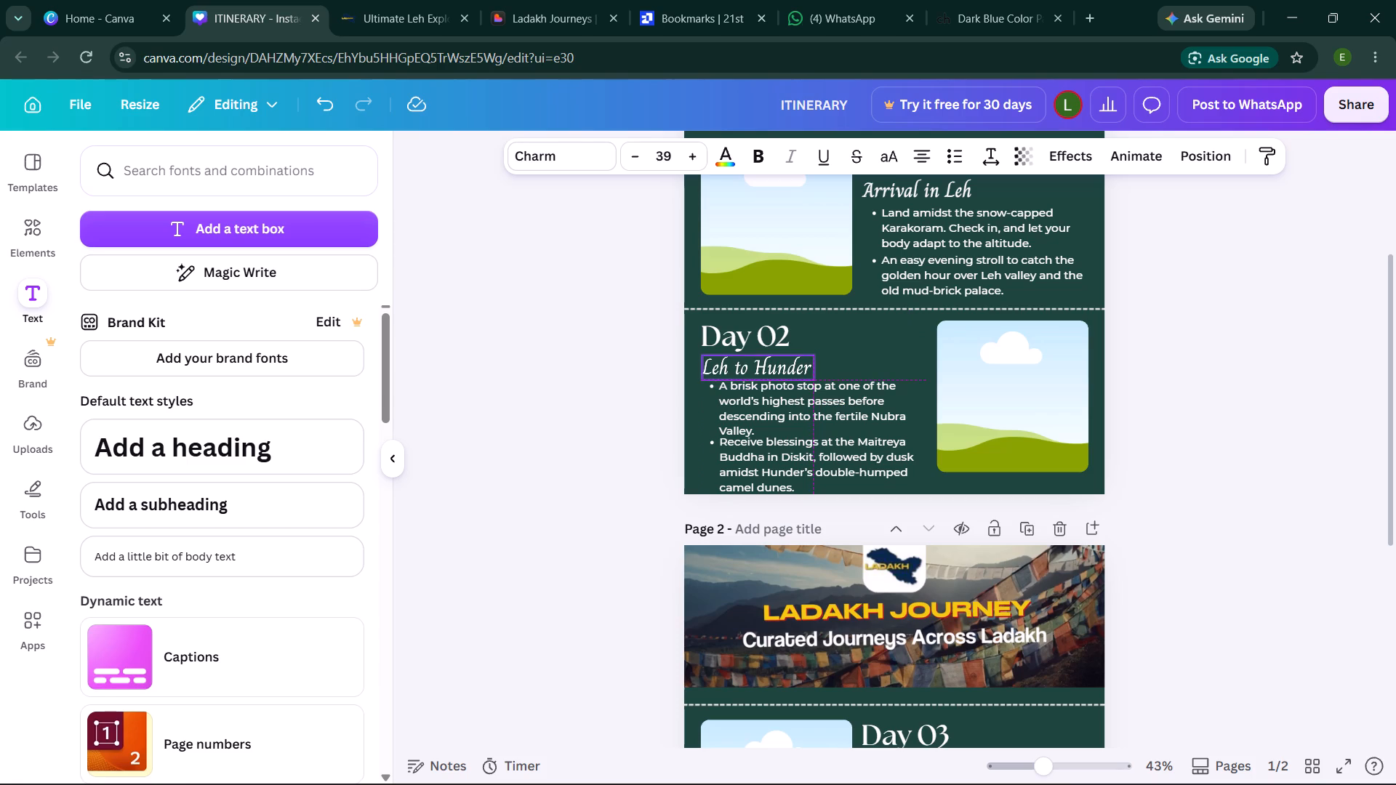
click(1178, 439)
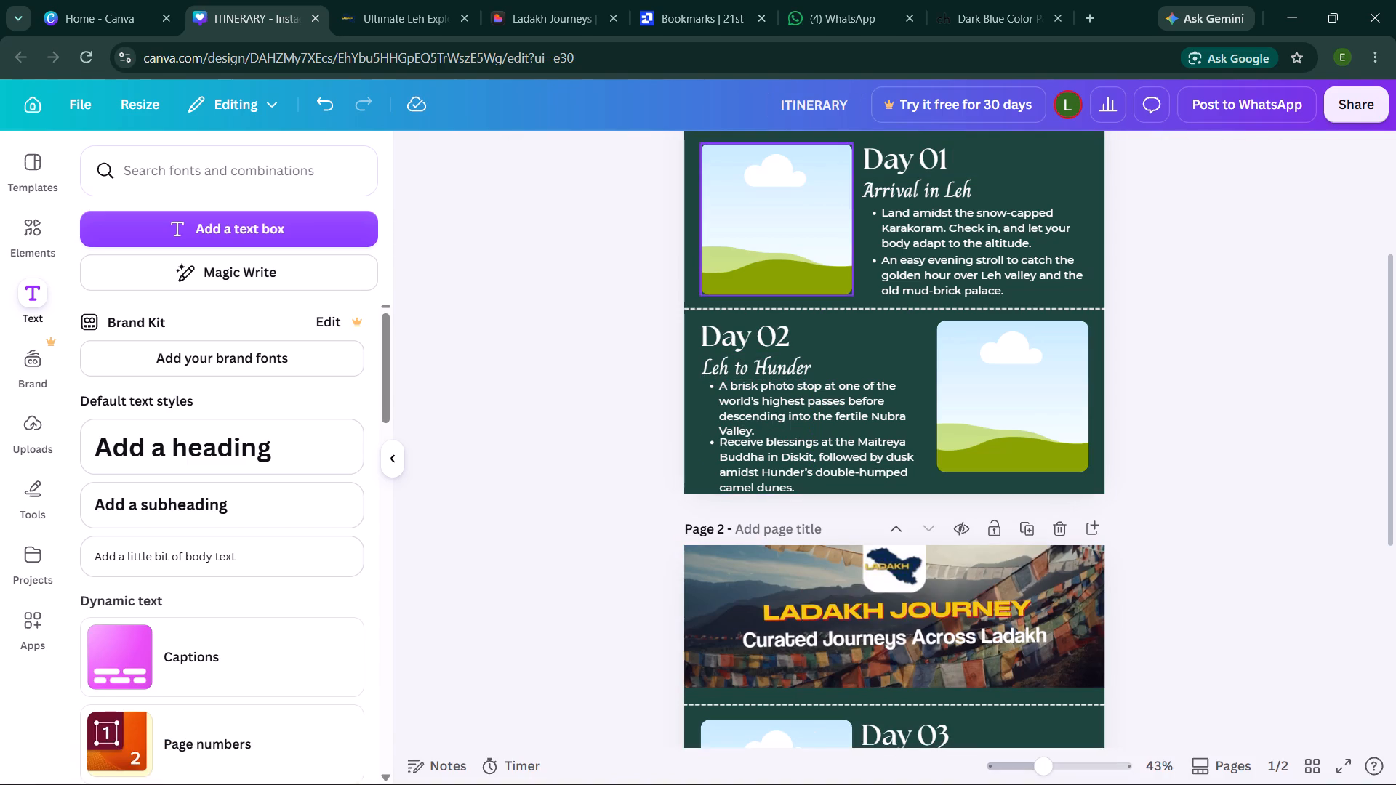
Delete the dashed divider line between the header photo and the Day 01 section on page 1.
scroll(814, 353, down, 1)
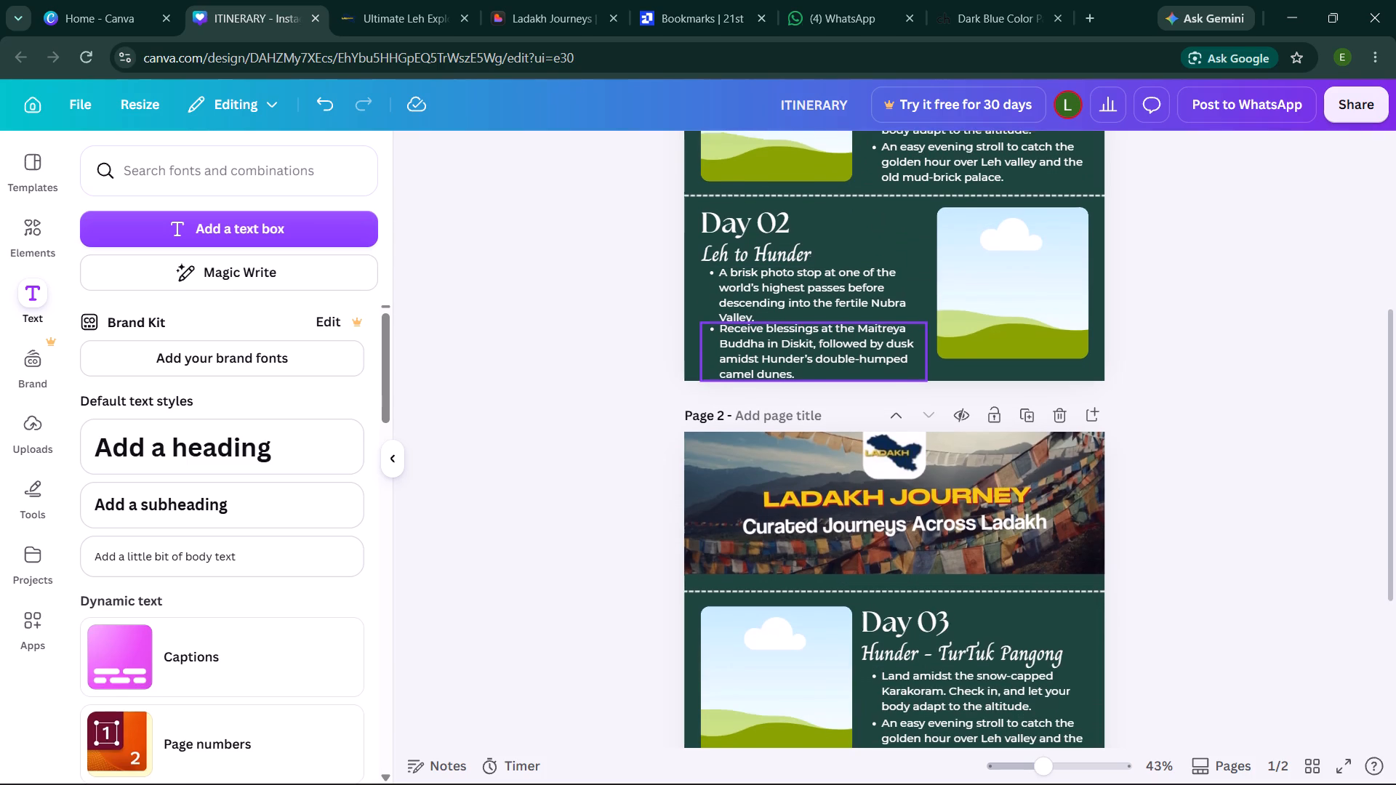
scroll(814, 353, down, 3)
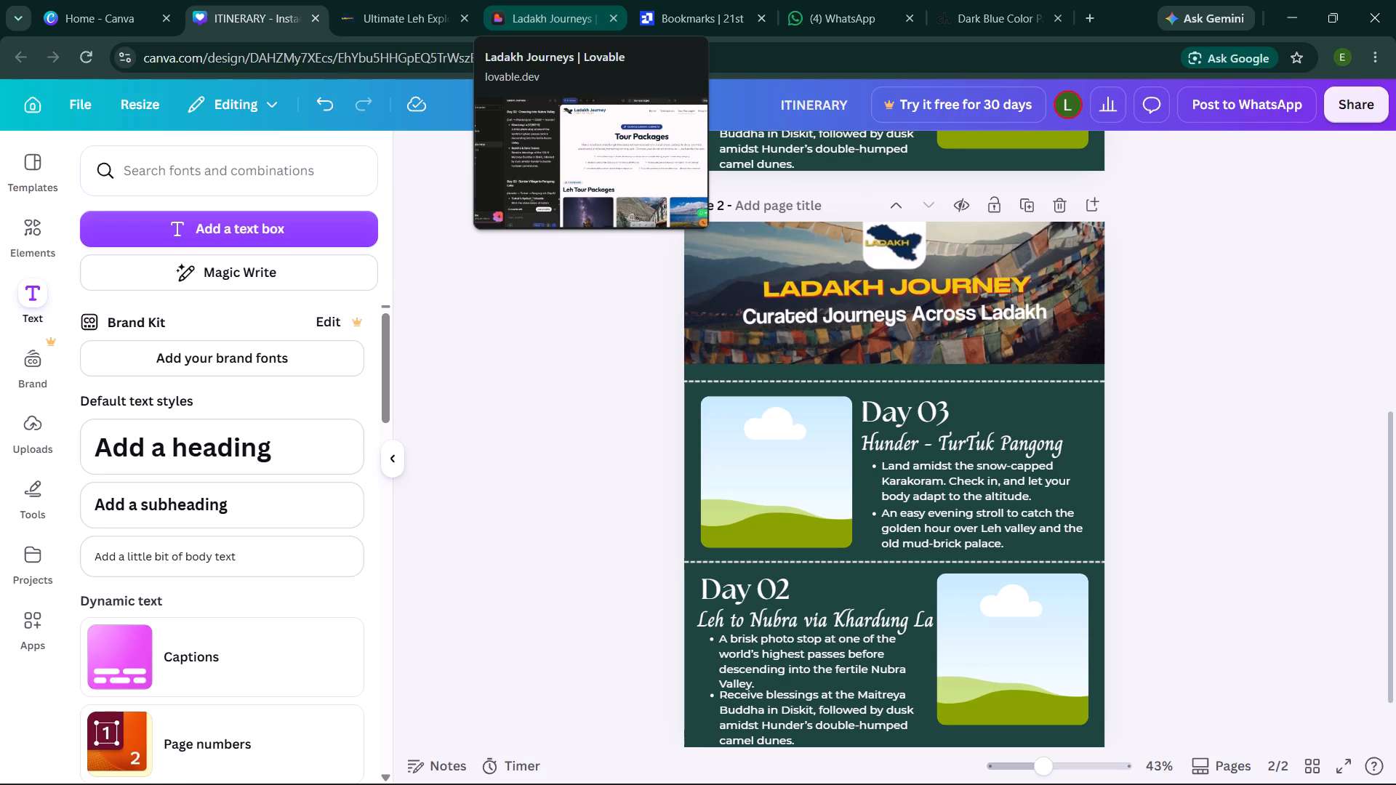
scroll(649, 456, up, 3)
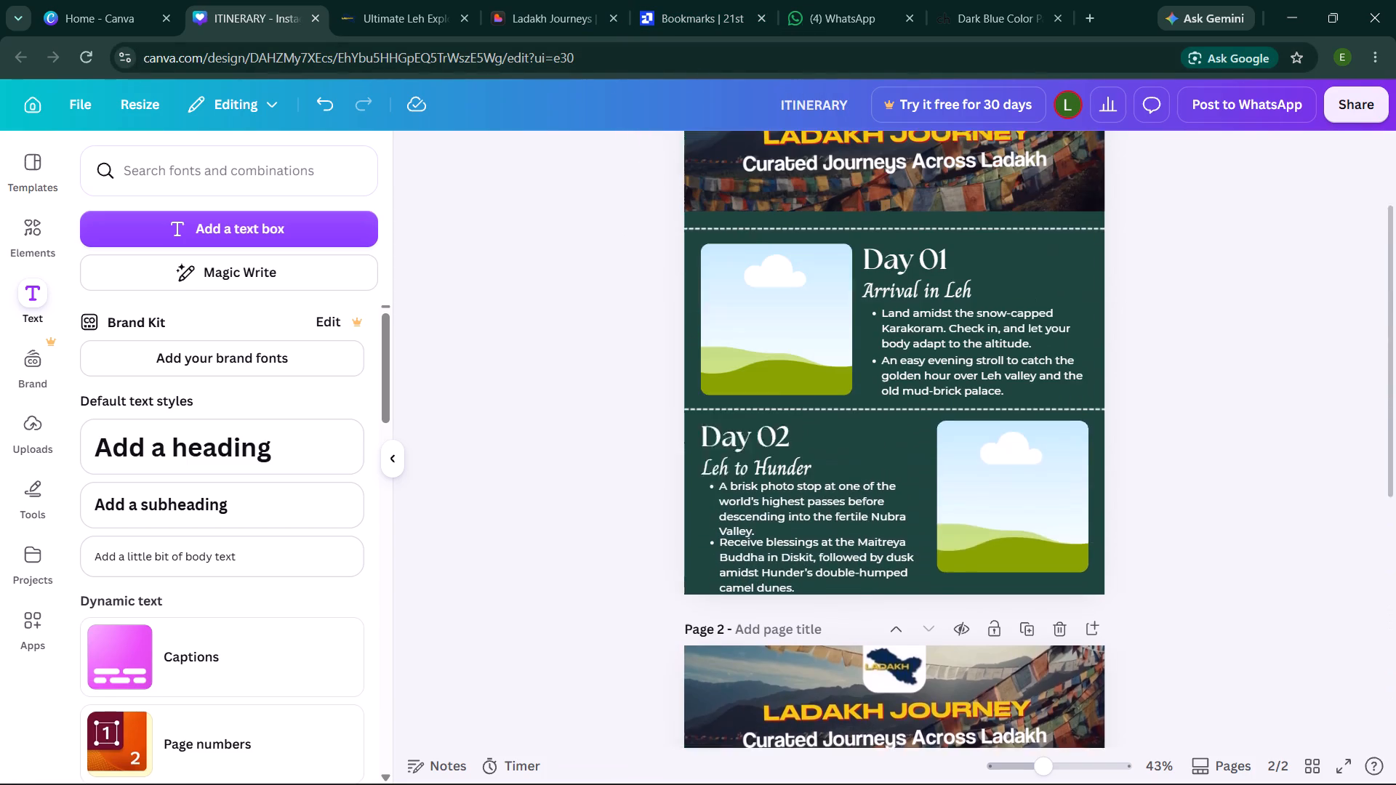
scroll(649, 456, up, 2)
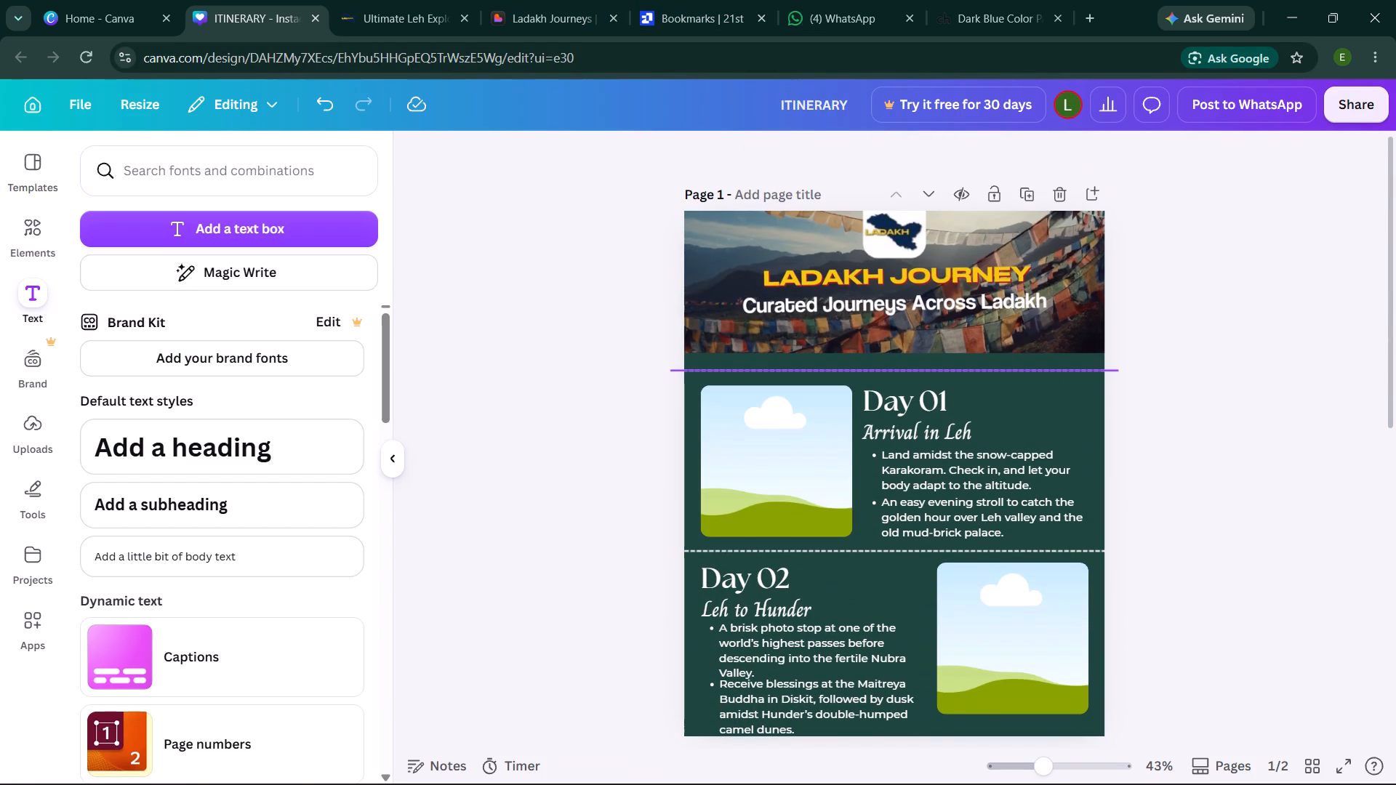
click(773, 367)
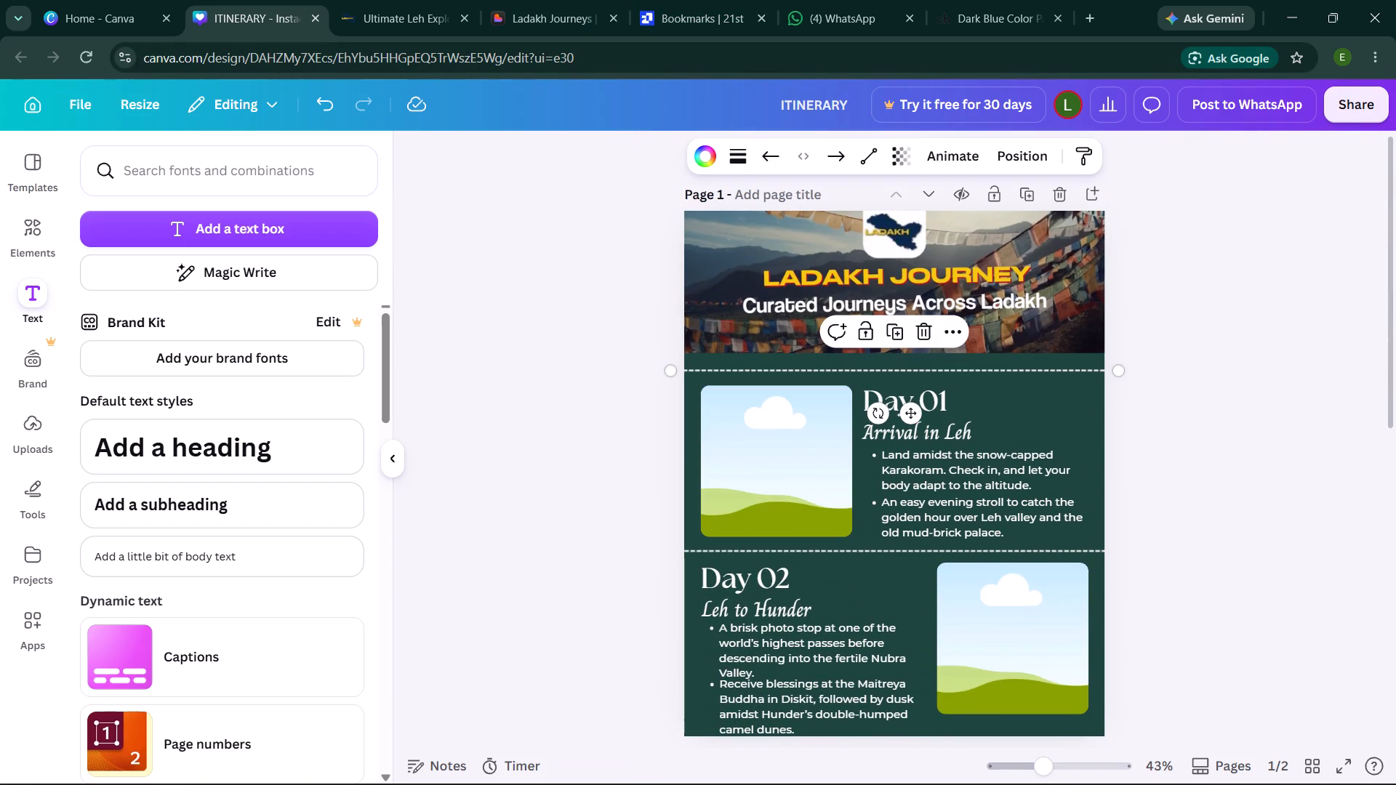
click(925, 331)
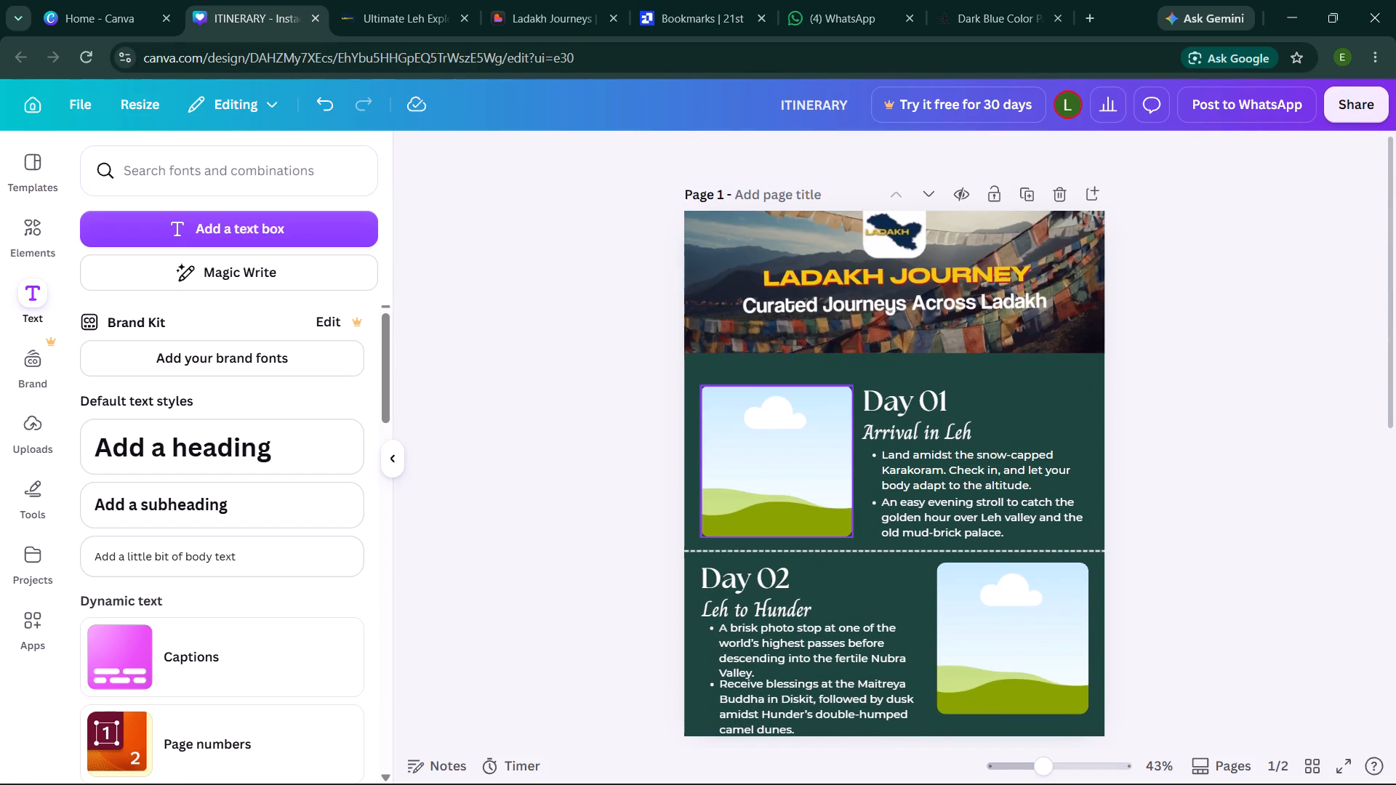
Move page 1's Day 01 photo frame, heading and "Arrival in Leh" subtitle up into the space beneath the header photo.
drag(796, 456, 793, 440)
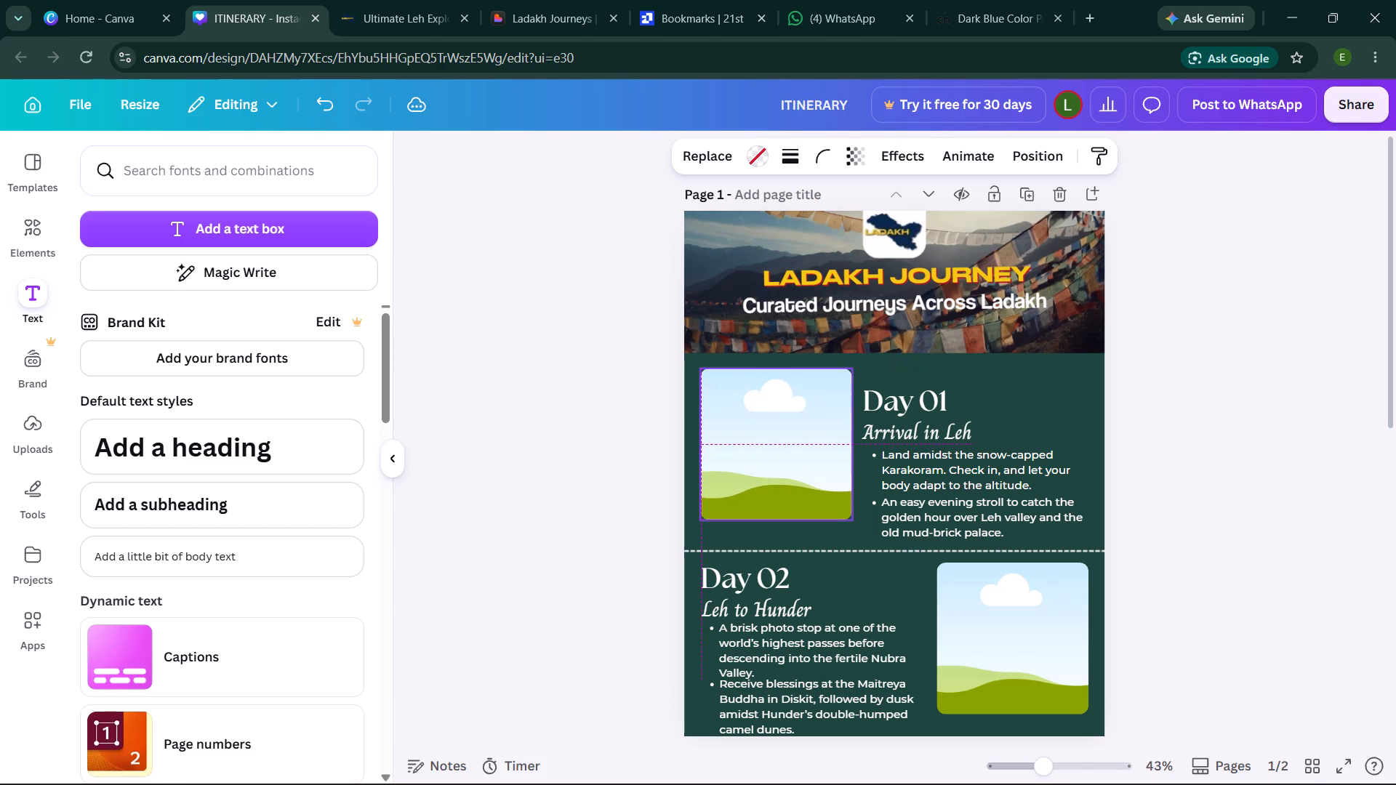
drag(793, 440, 793, 437)
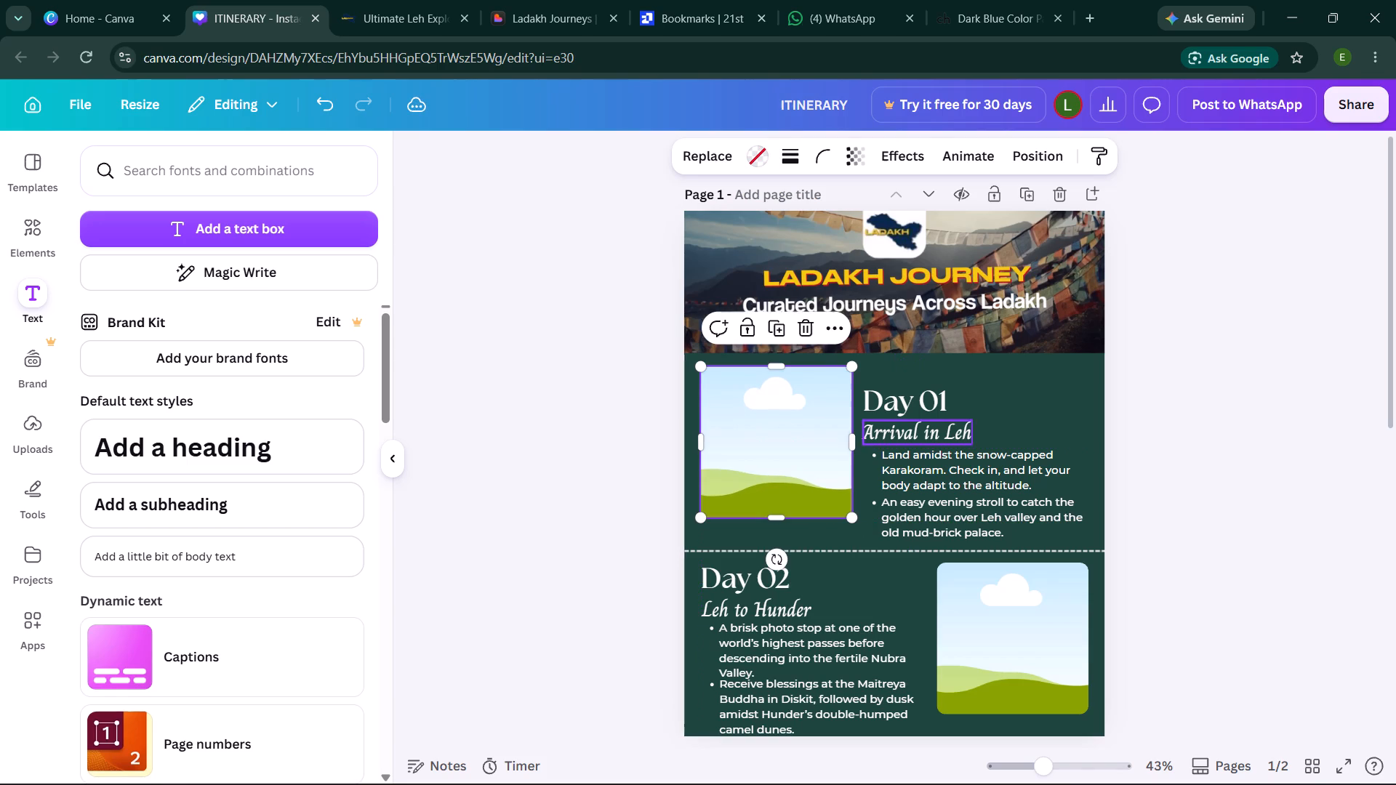
drag(894, 403, 890, 390)
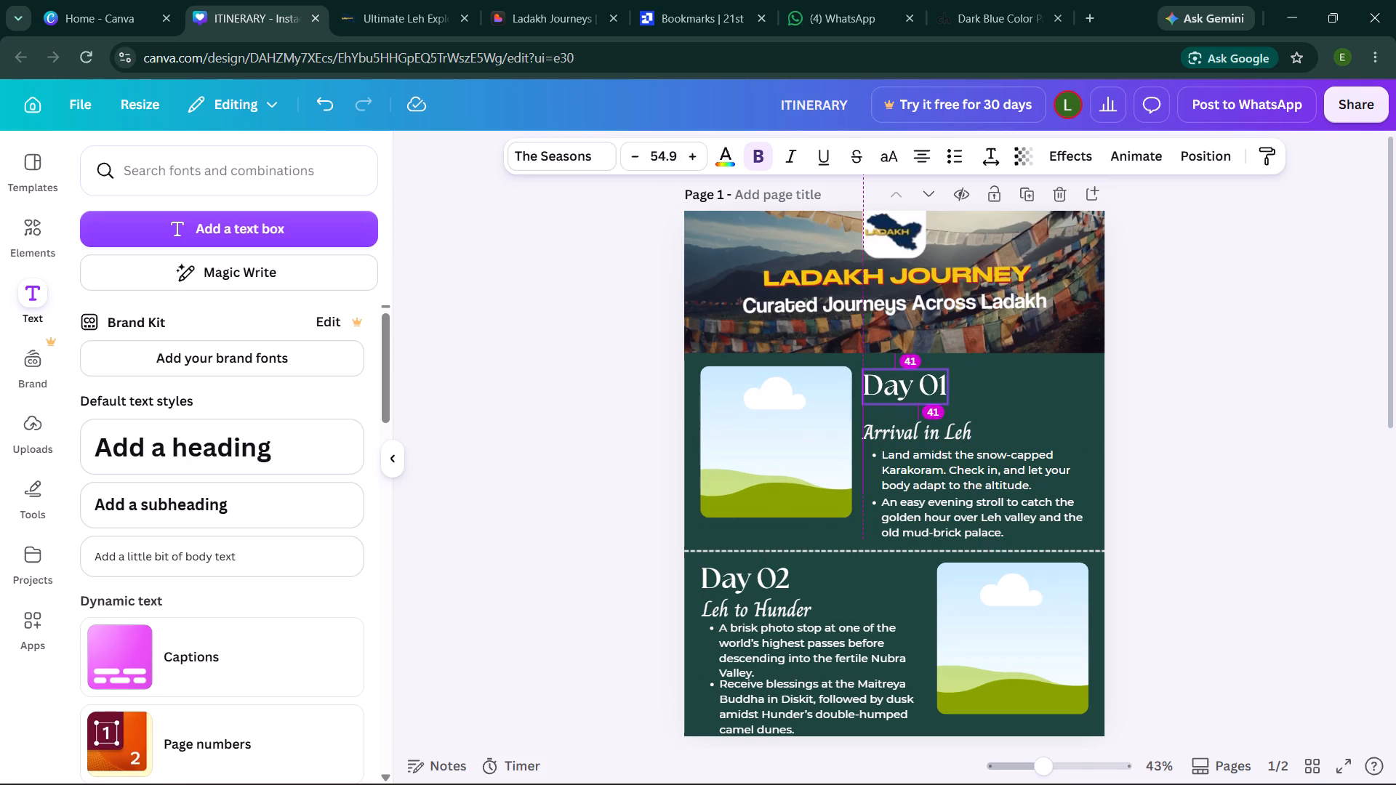
drag(890, 390, 895, 386)
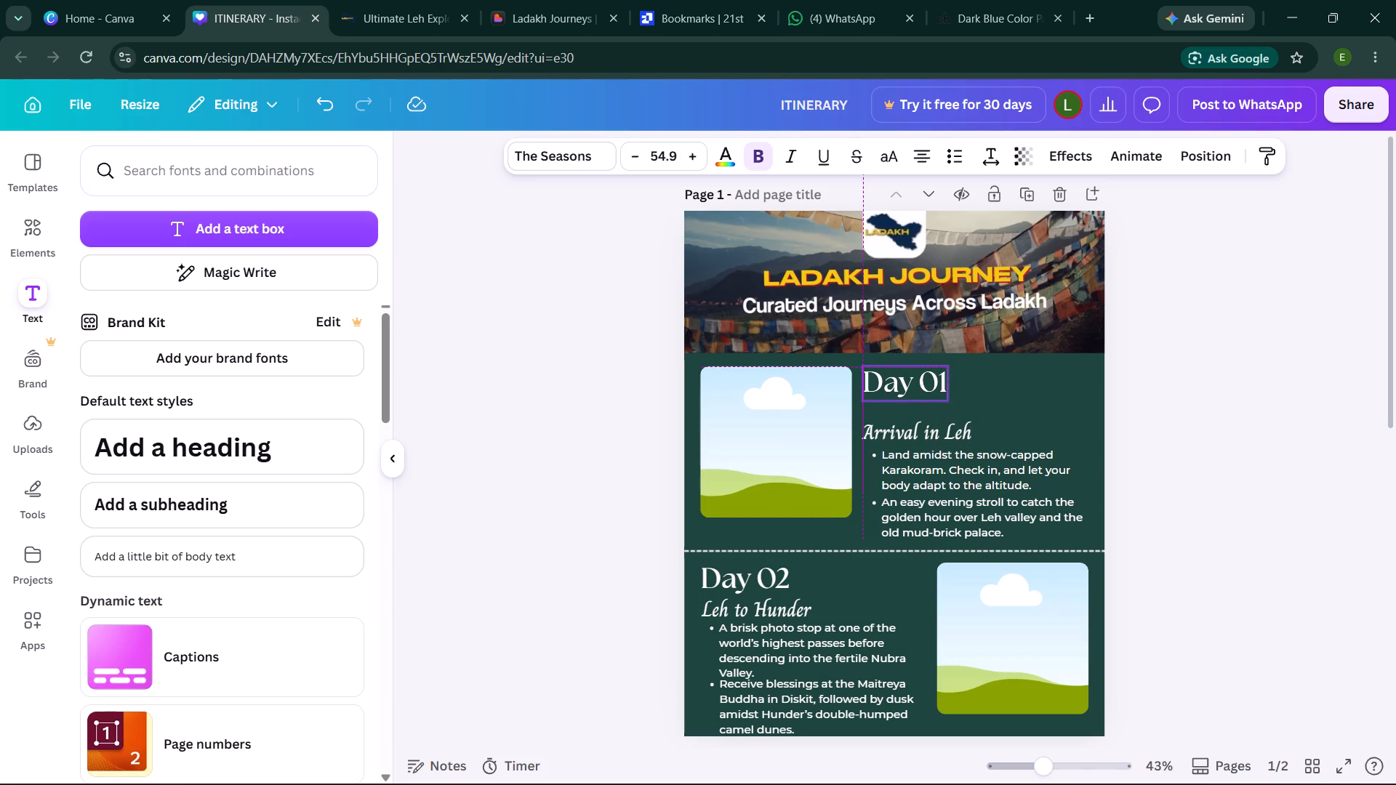
drag(895, 386, 895, 383)
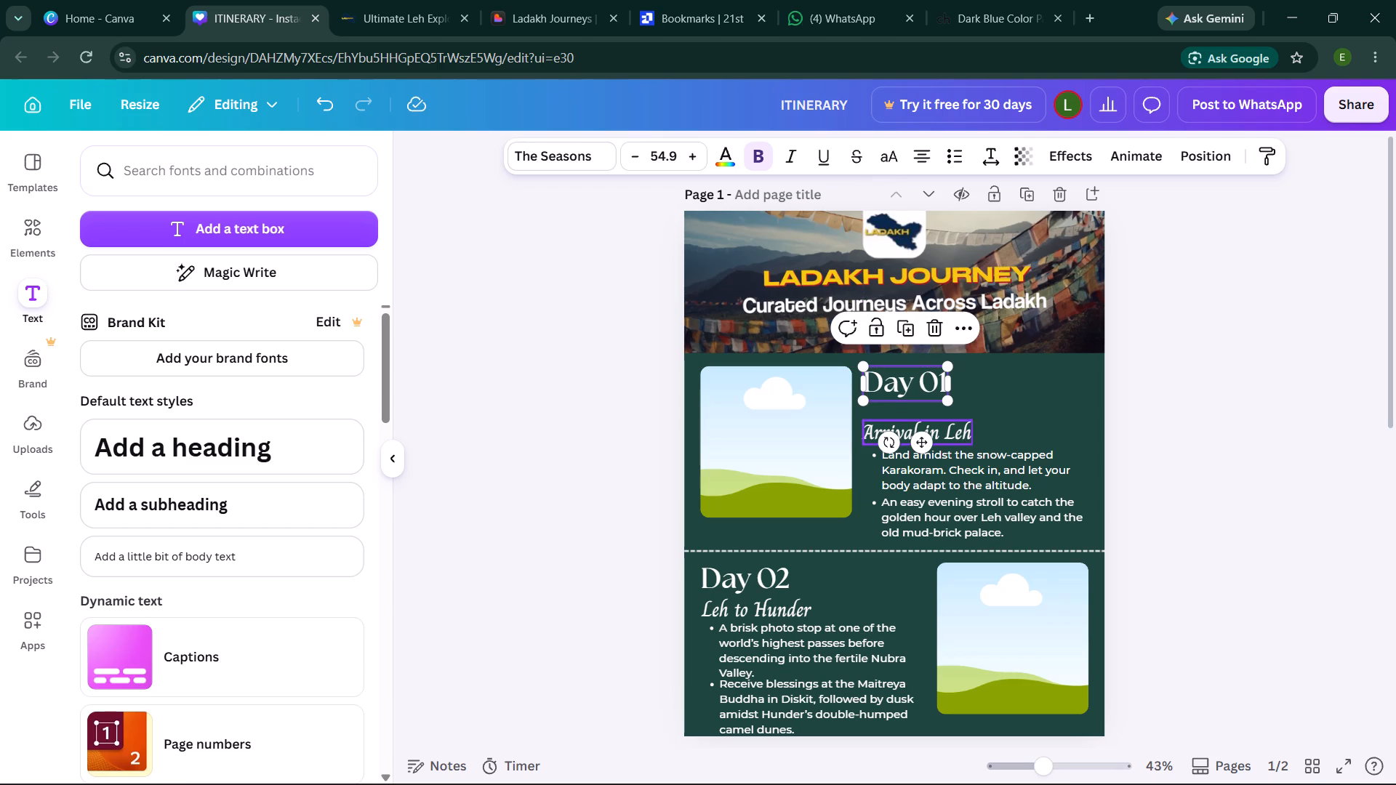
drag(909, 429, 909, 411)
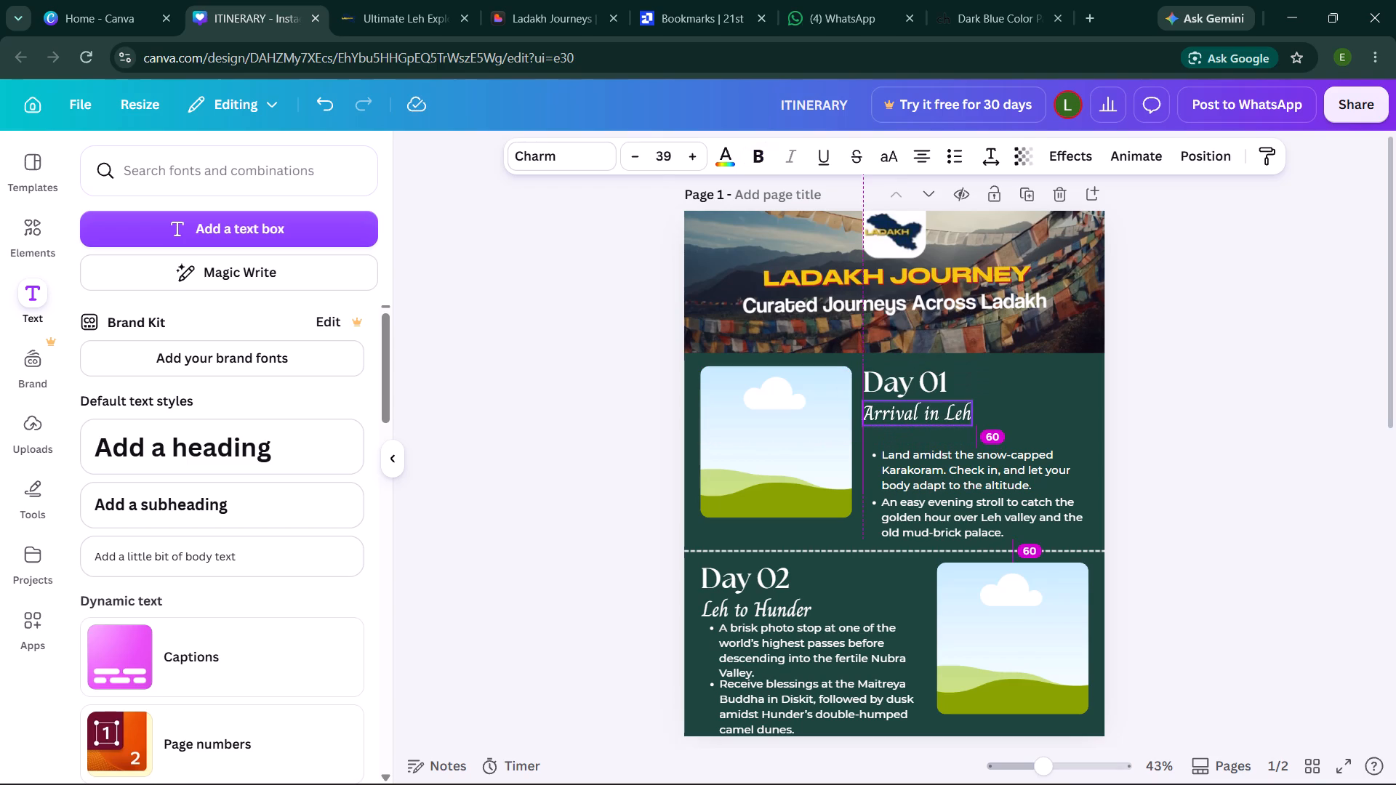
drag(909, 411, 908, 409)
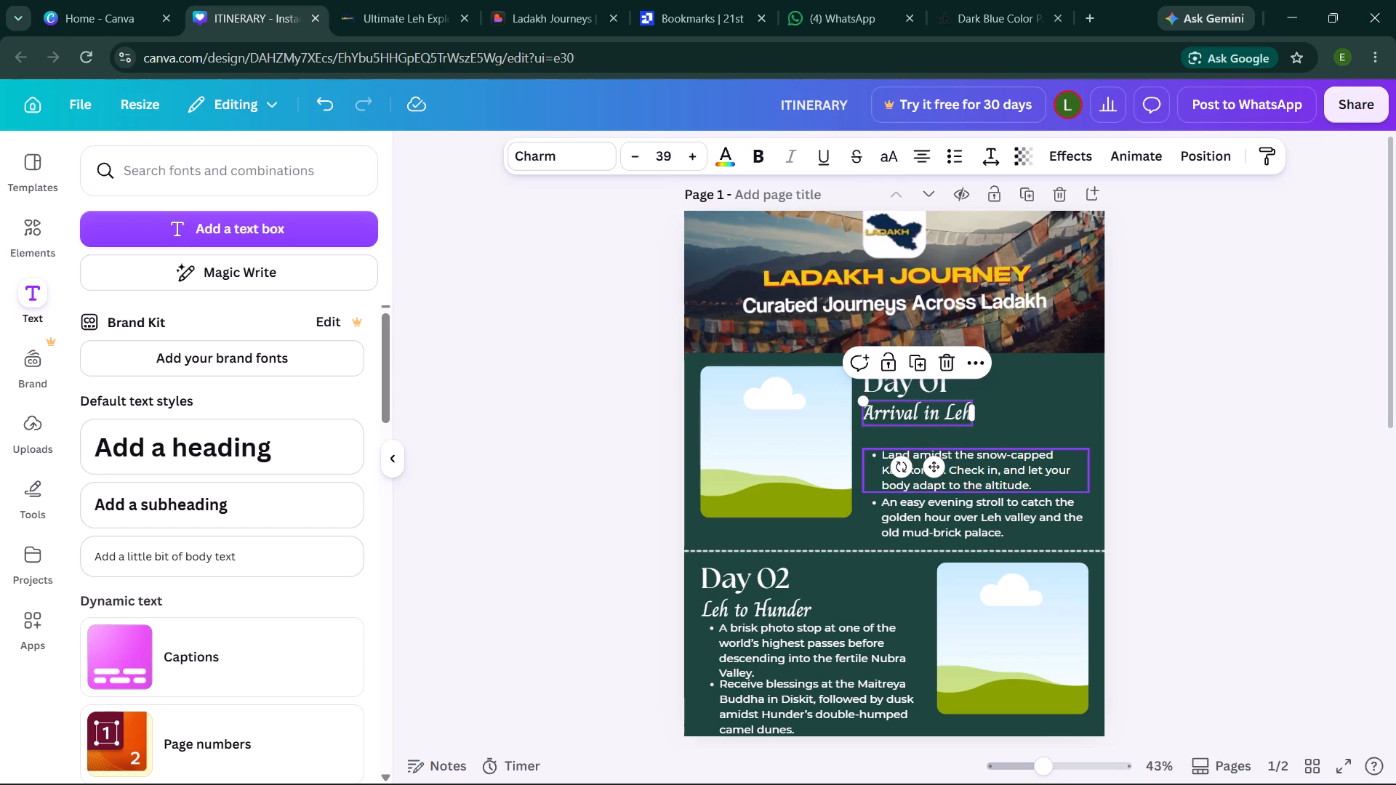
Move both Day 01 bullet paragraphs up beneath the "Arrival in Leh" subtitle, with even gaps of about 11 px.
click(915, 459)
drag(915, 459, 912, 435)
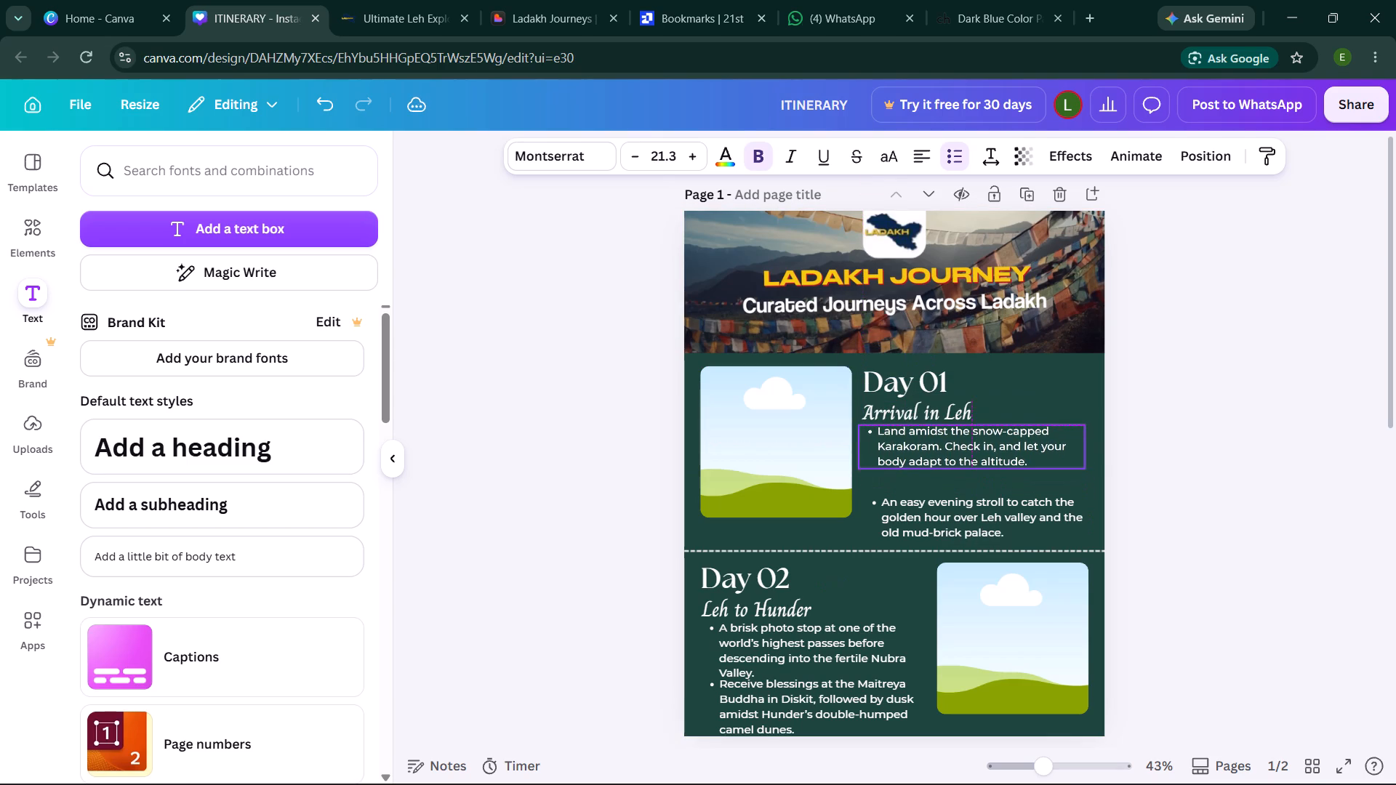
drag(912, 435, 915, 439)
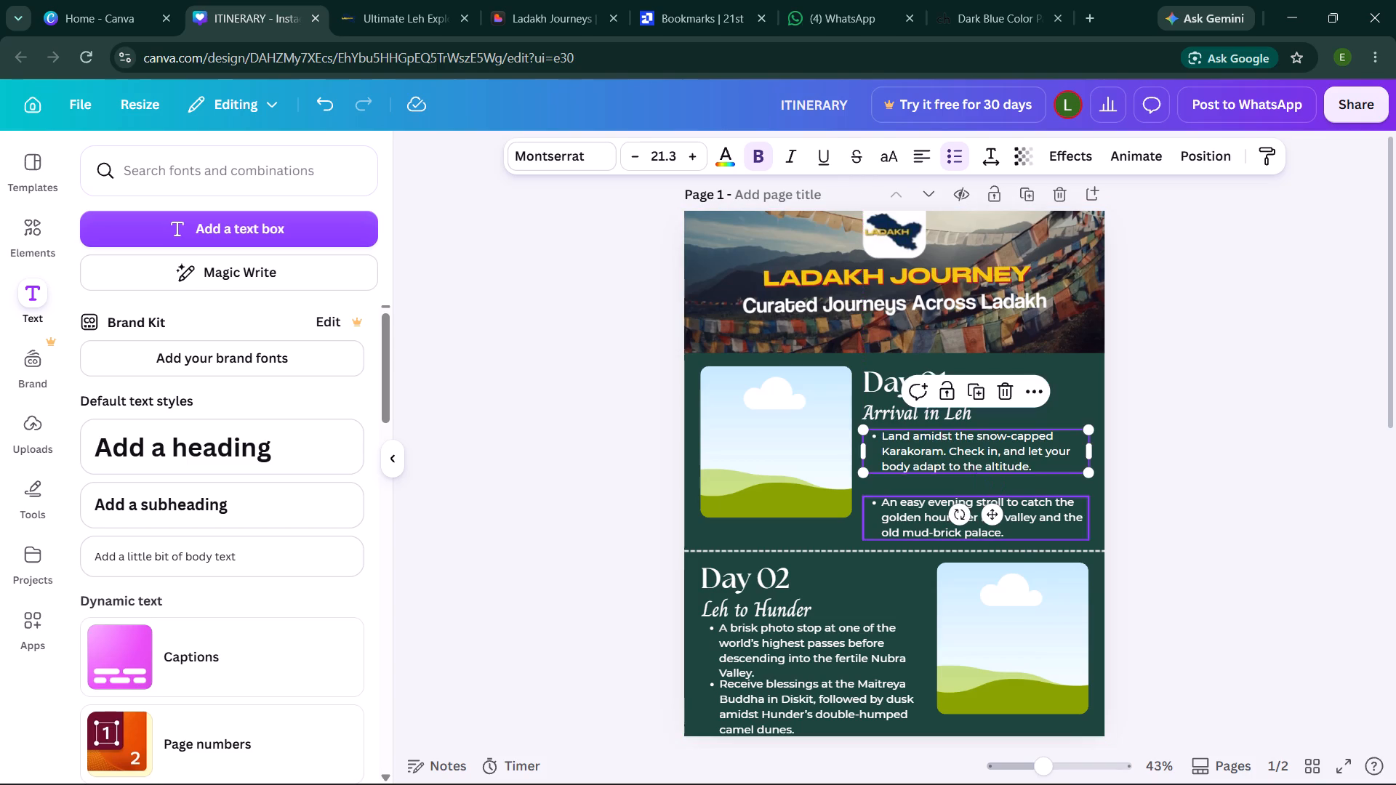
click(918, 517)
drag(918, 517, 916, 499)
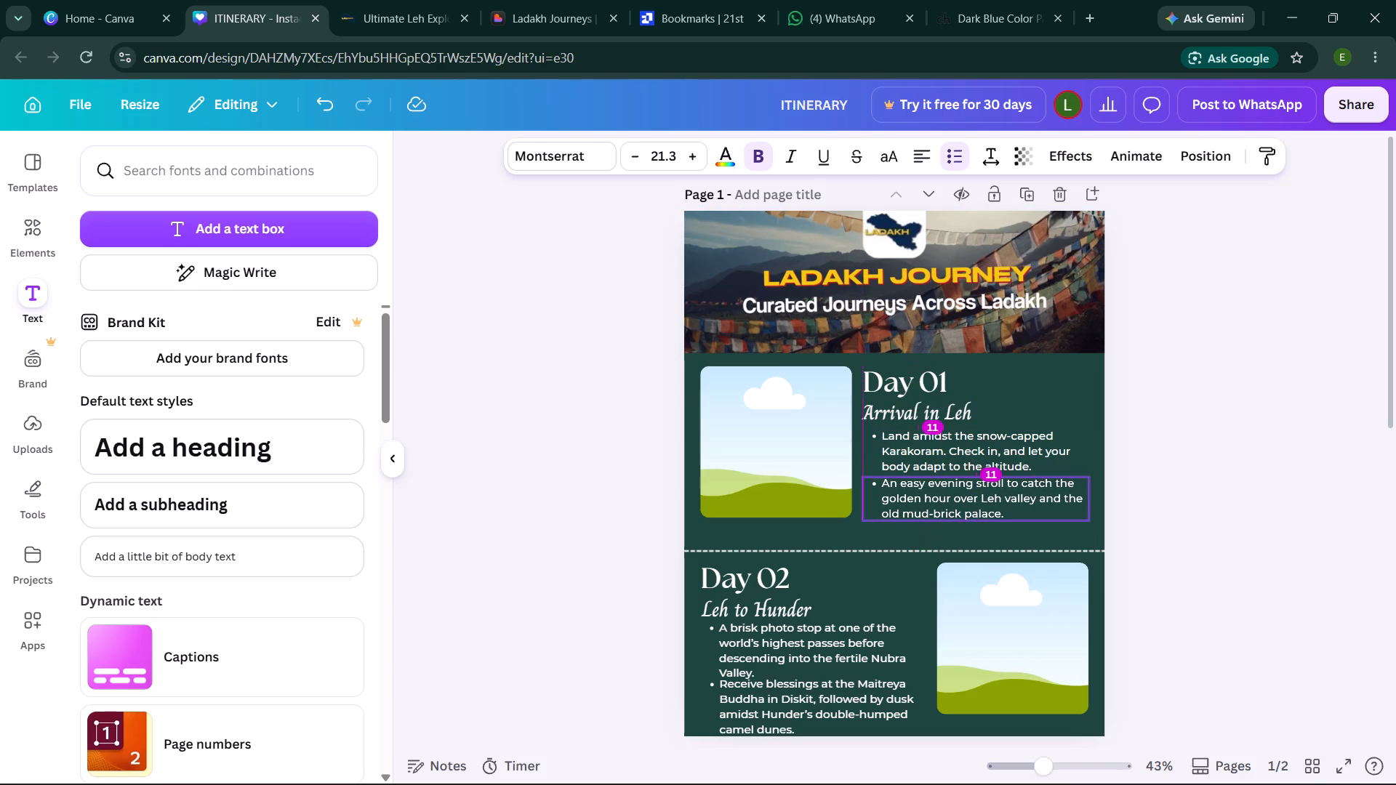
drag(916, 499, 917, 499)
Move the dashed divider between Day 01 and Day 02 up to about 33 px below the Day 01 bullets.
click(870, 553)
drag(870, 553, 875, 547)
drag(877, 545, 879, 539)
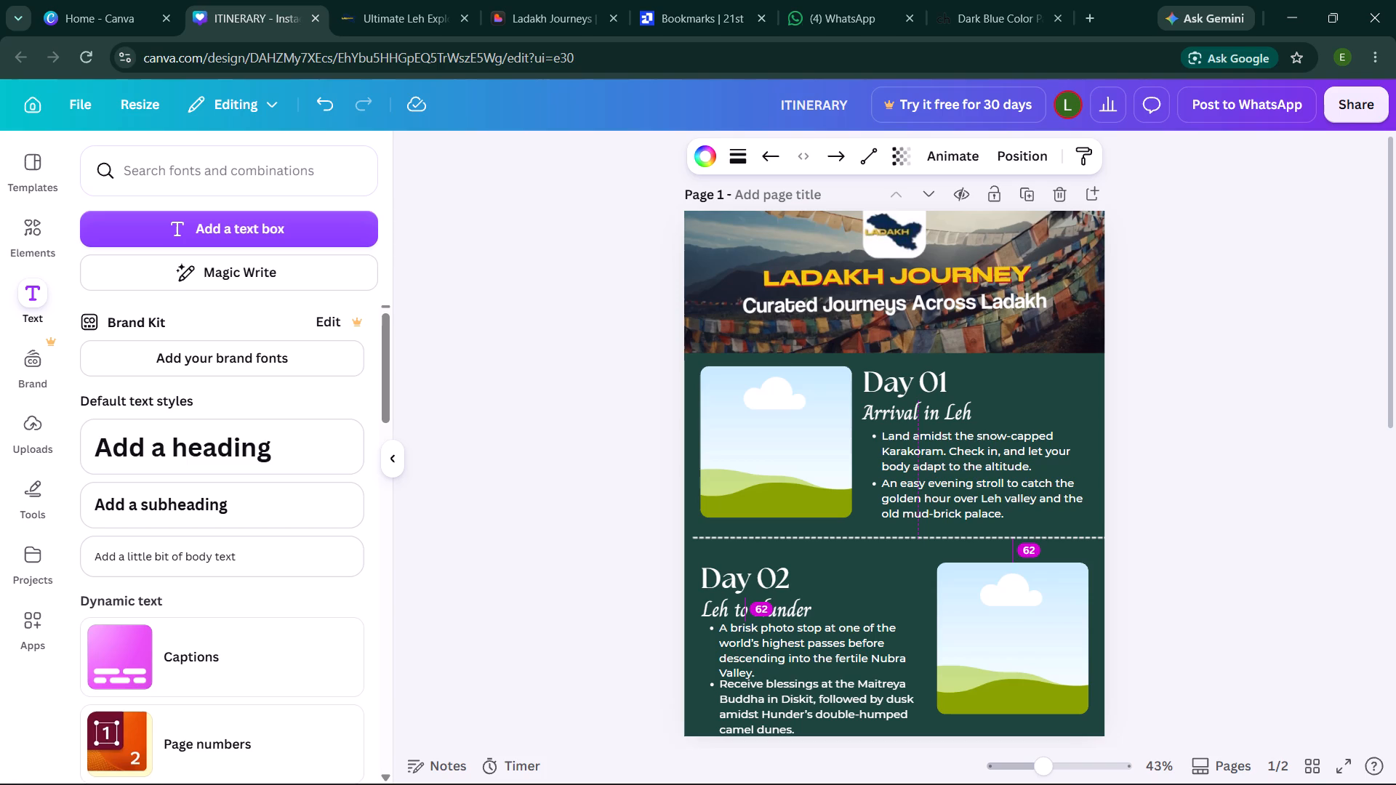
drag(879, 539, 880, 540)
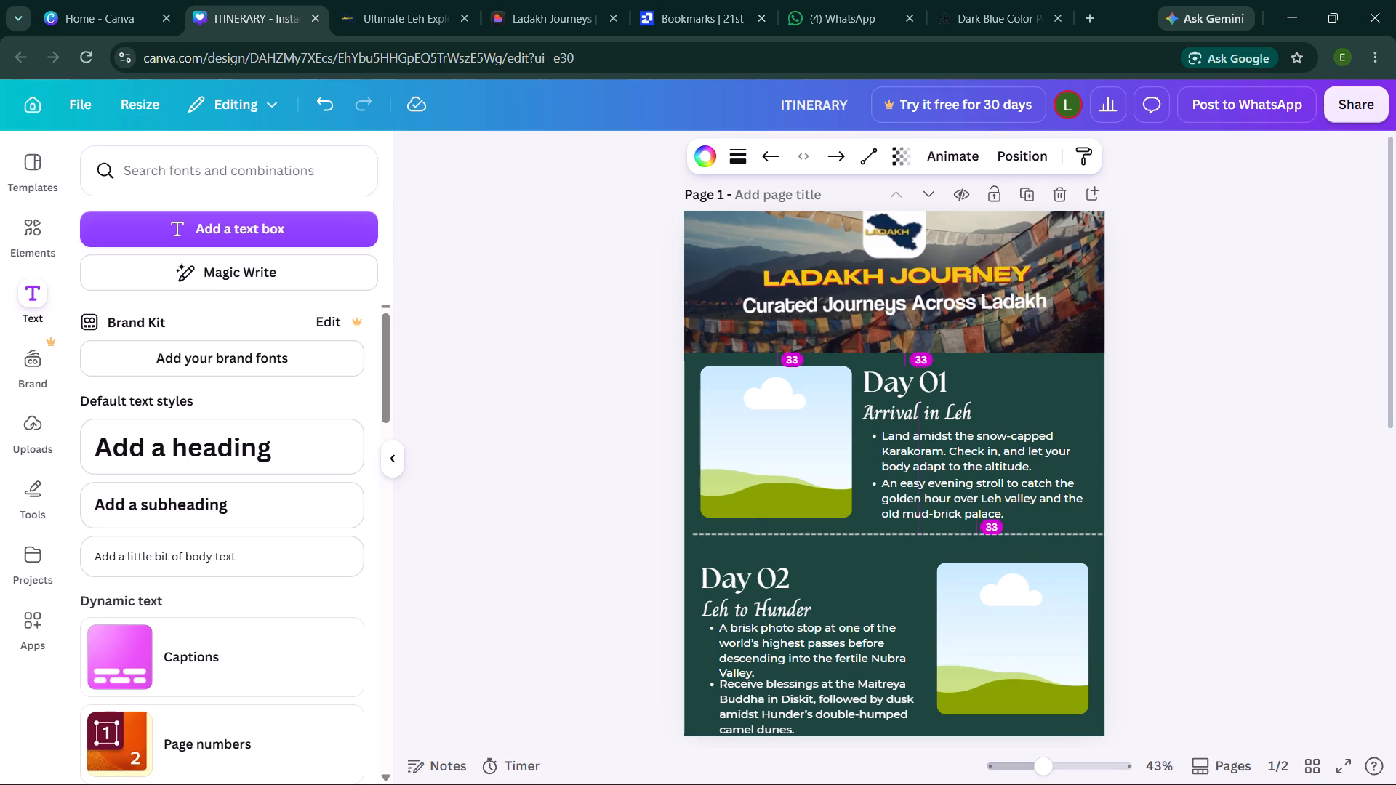
drag(880, 540, 881, 536)
Move page 1's Day 02 photo frame up to about 33 px below the dashed divider.
drag(986, 641, 986, 642)
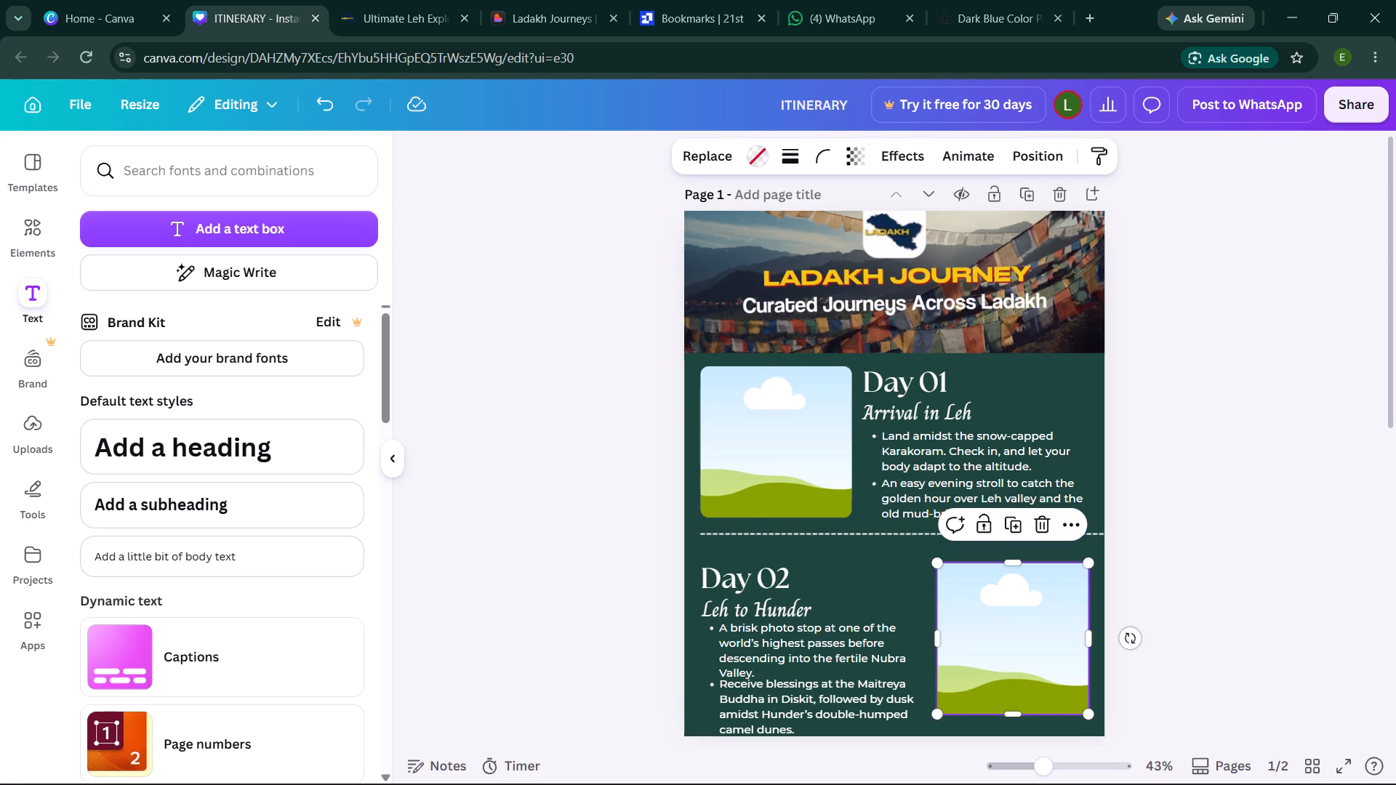
drag(986, 642, 985, 627)
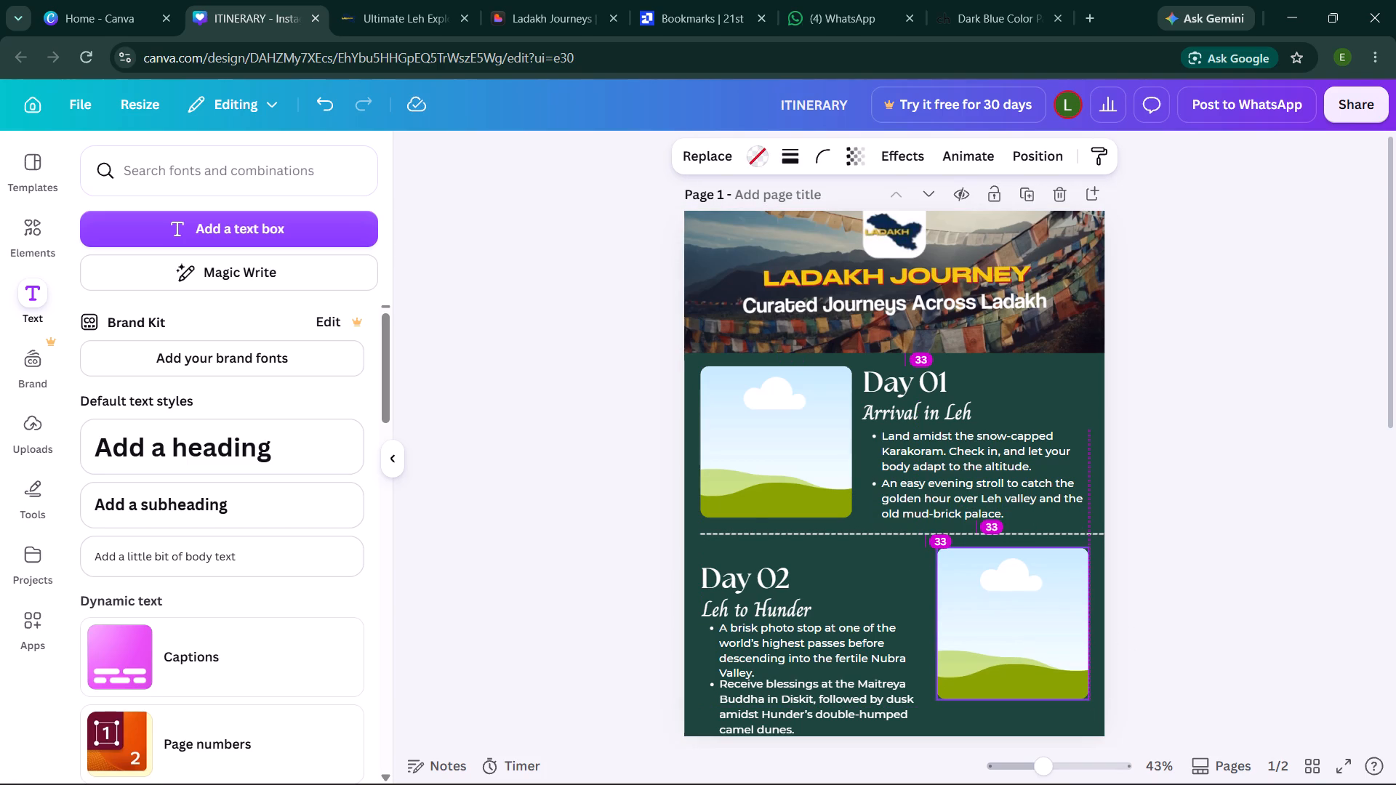
drag(985, 627, 987, 635)
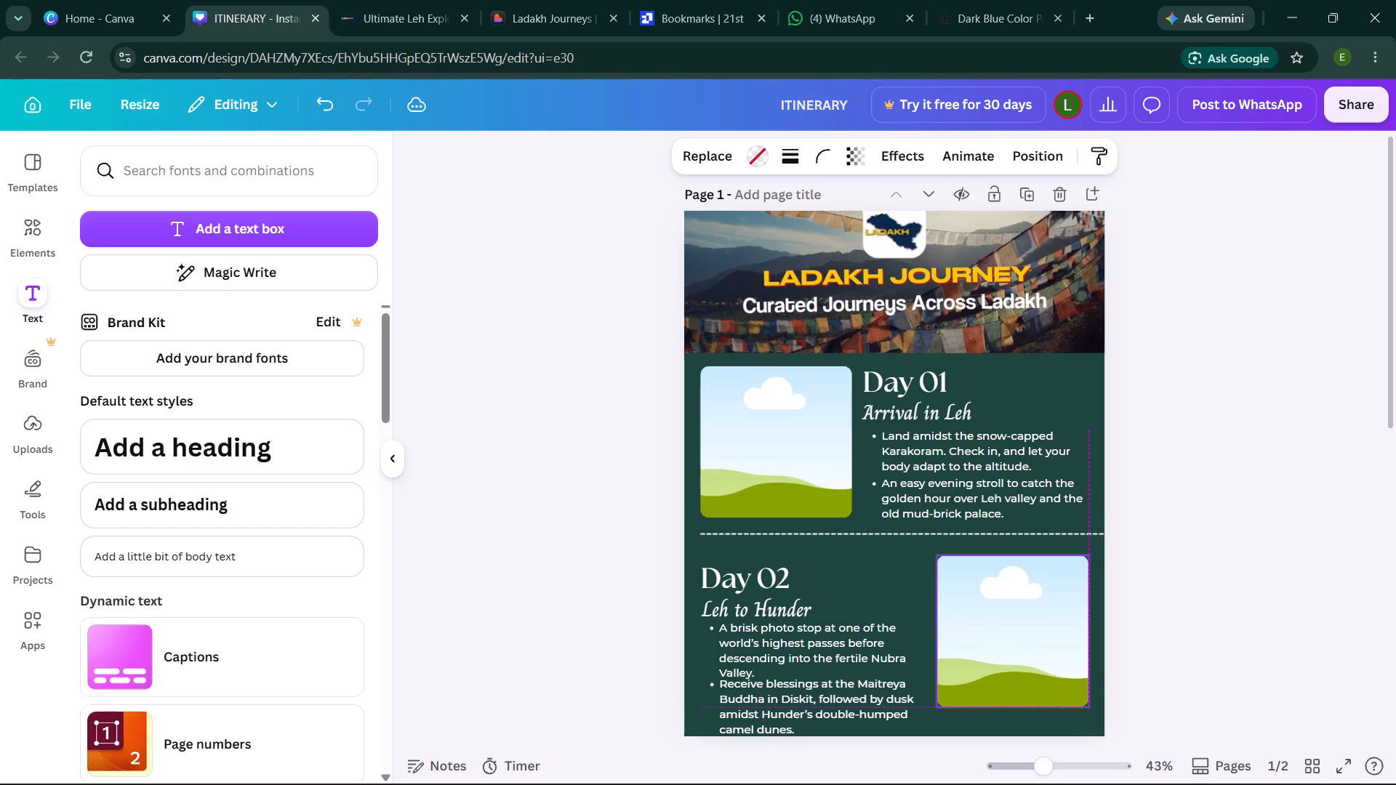
drag(987, 635, 985, 629)
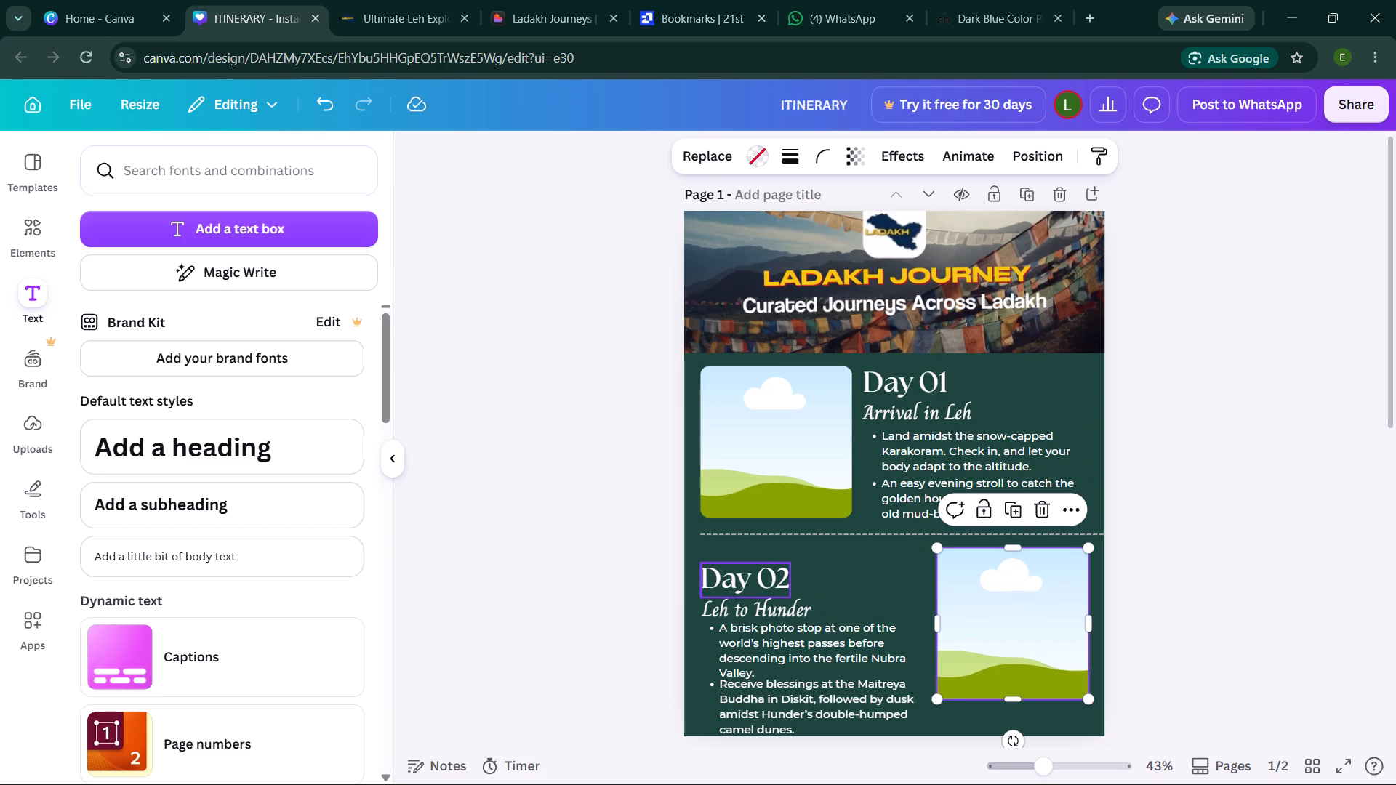
Move the "Day 02" heading up level with the top of its photo frame and the "Leh to Hunder" subtitle up close beneath it.
drag(758, 573, 758, 562)
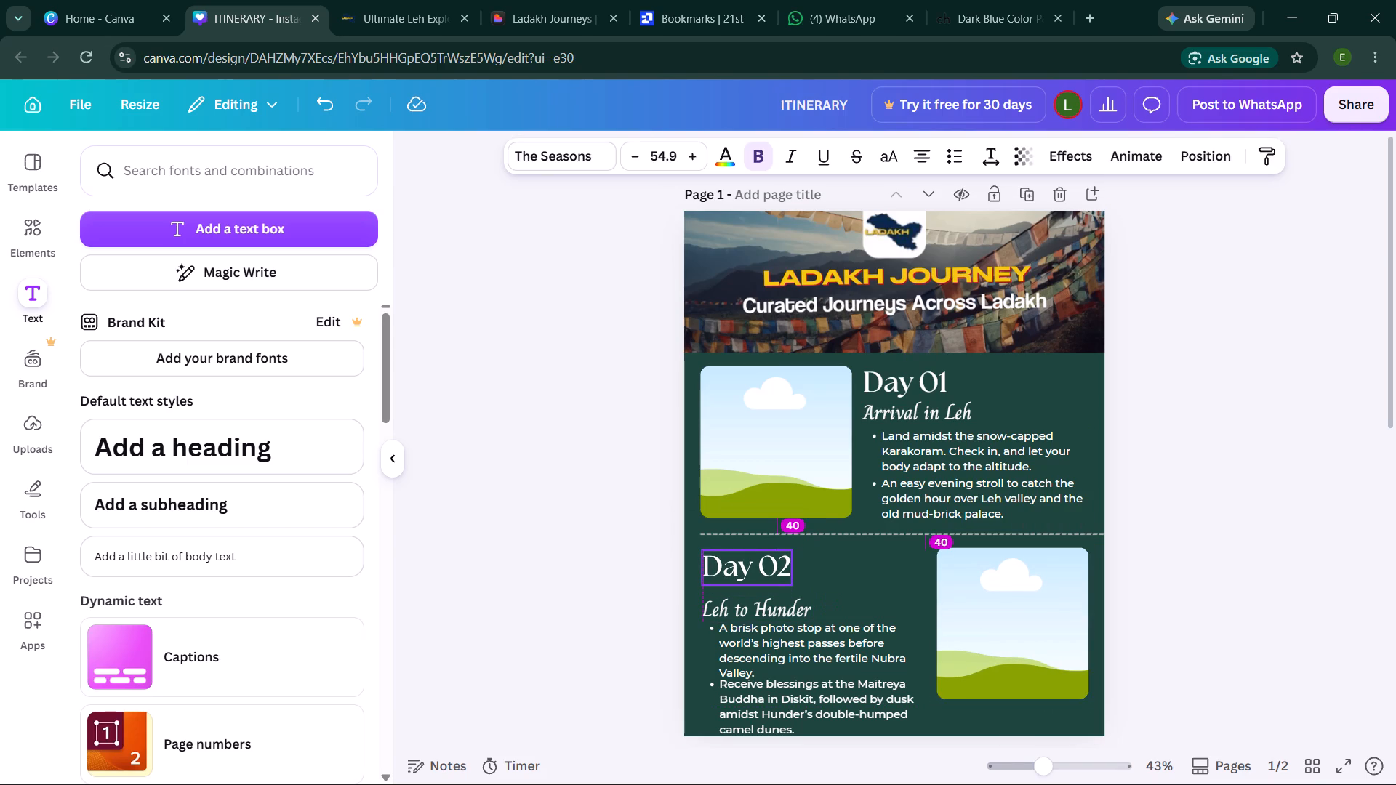
drag(758, 562, 760, 558)
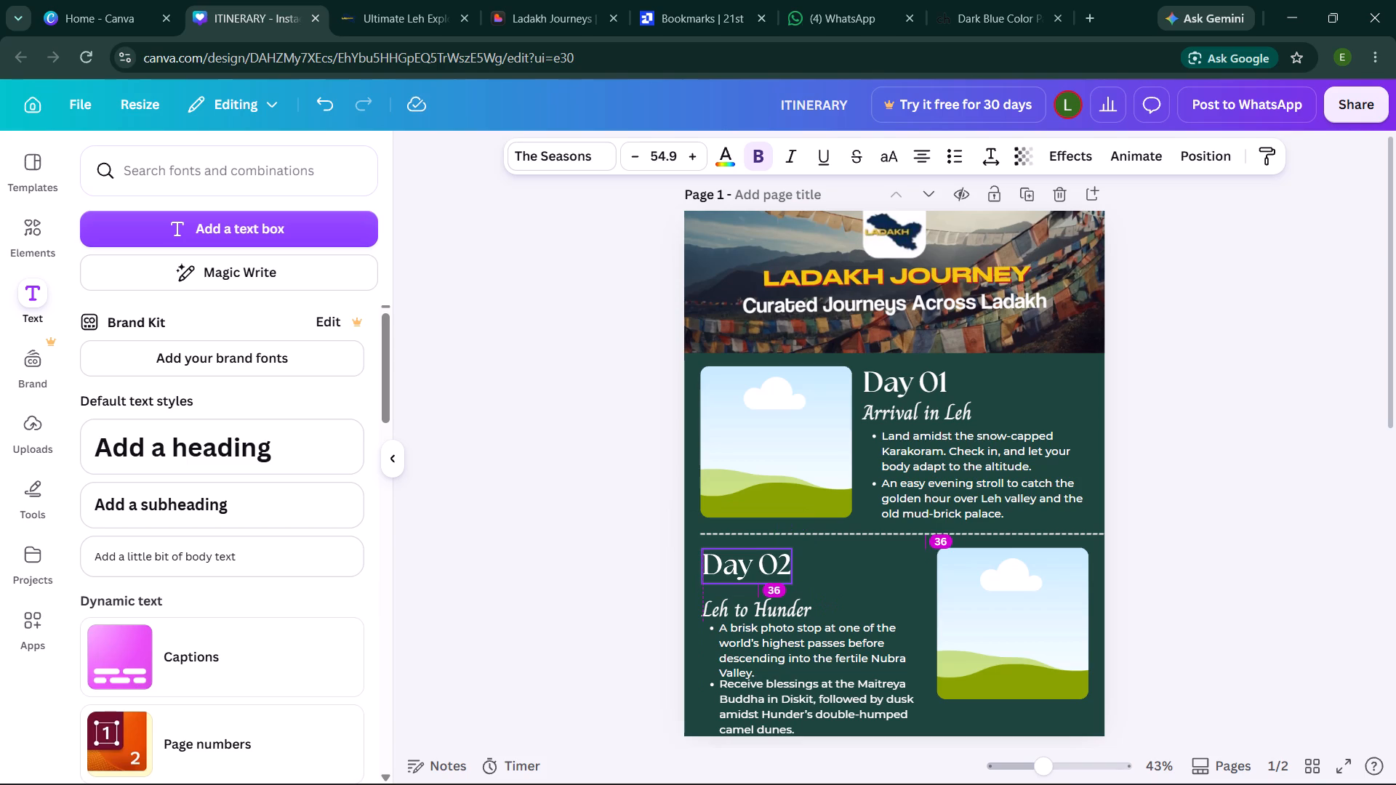
drag(760, 558, 760, 559)
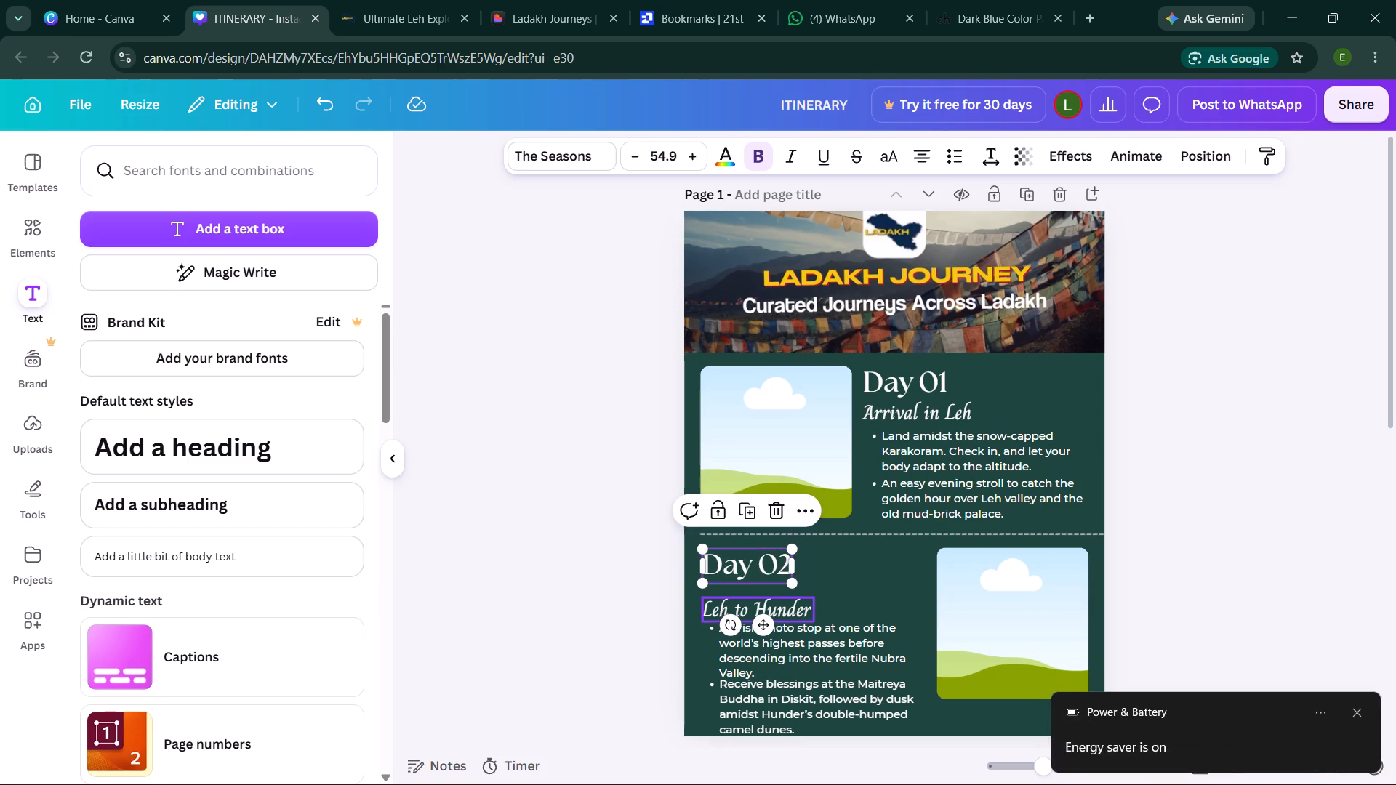
click(773, 605)
drag(773, 605, 774, 595)
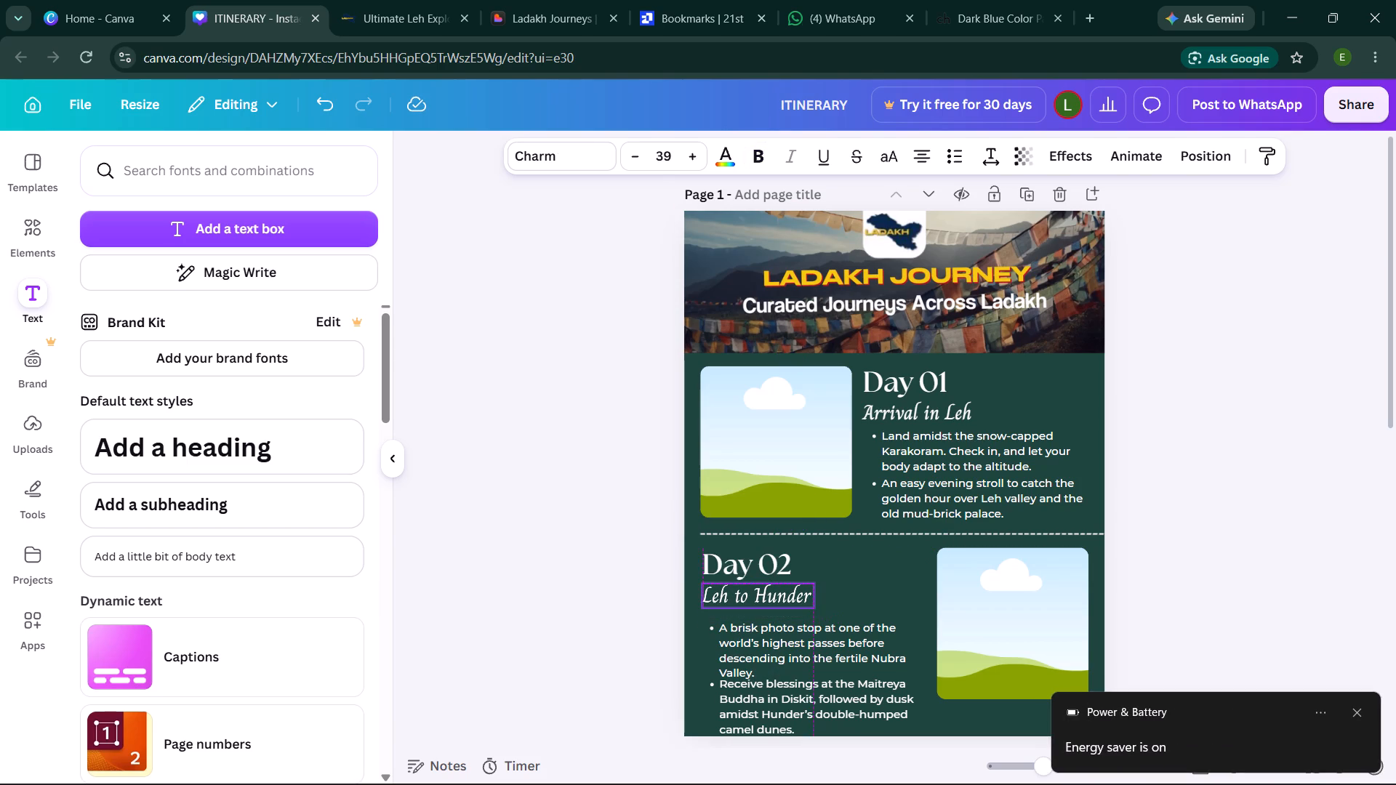
drag(774, 595, 774, 593)
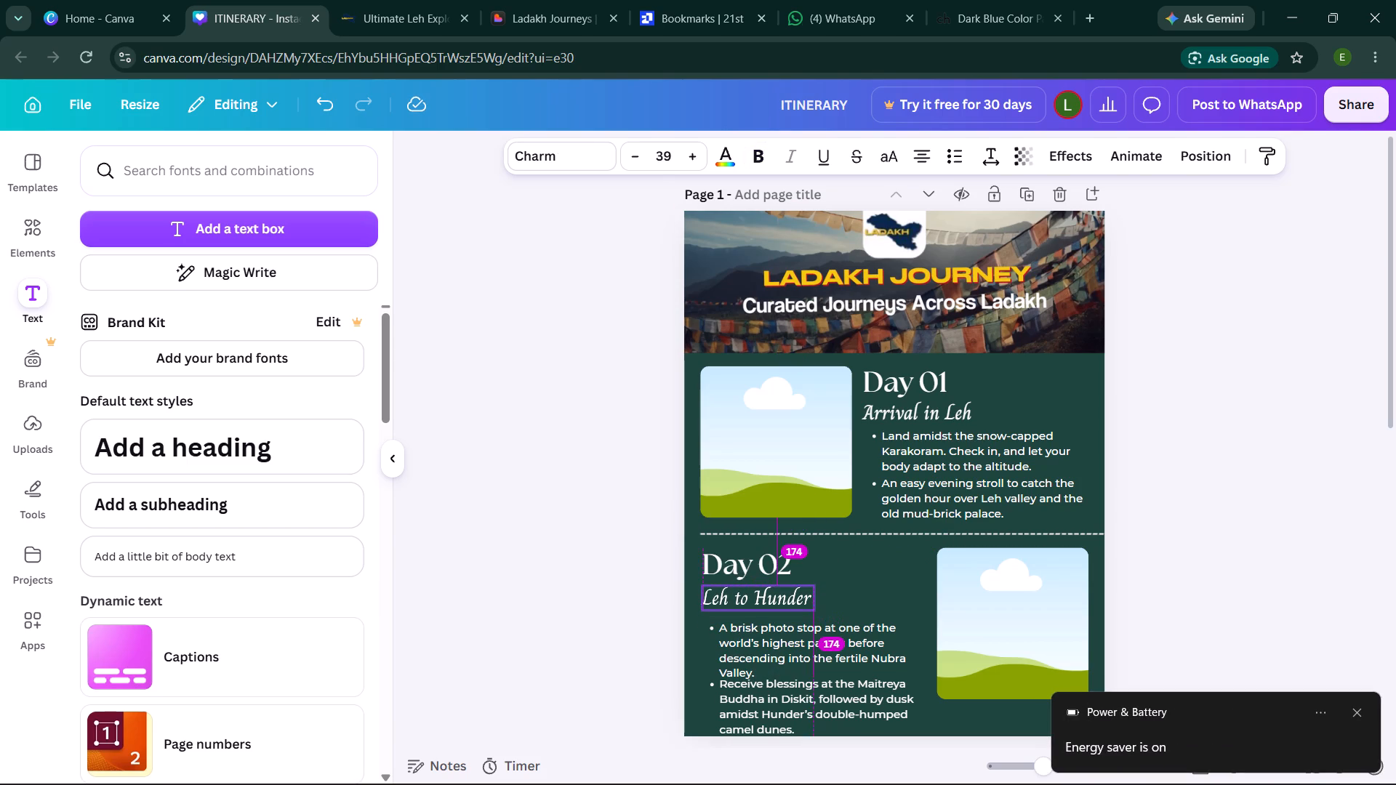
drag(774, 593, 774, 590)
Move both Day 02 bullet paragraphs up beneath the "Leh to Hunder" subtitle, with even gaps of about 11 px.
click(795, 640)
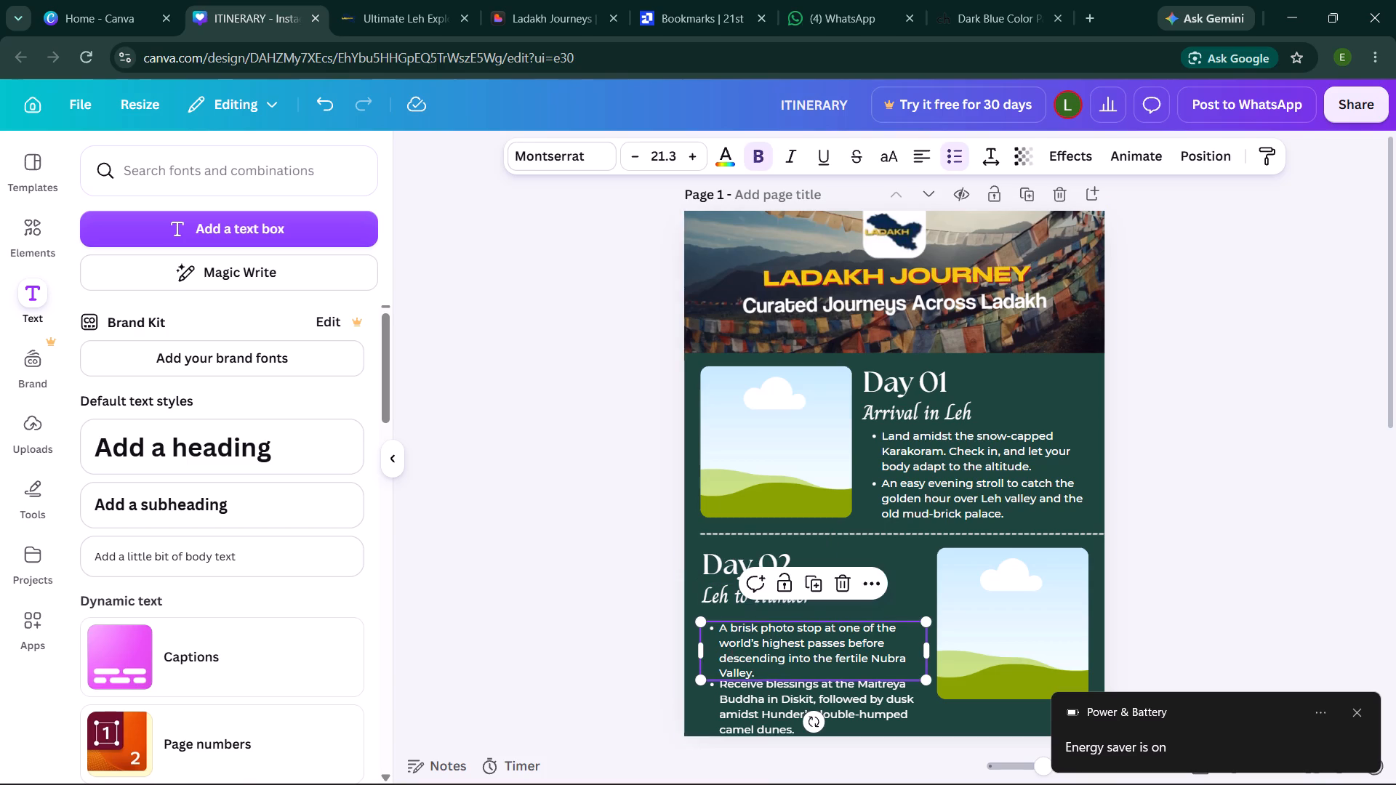
drag(795, 640, 793, 629)
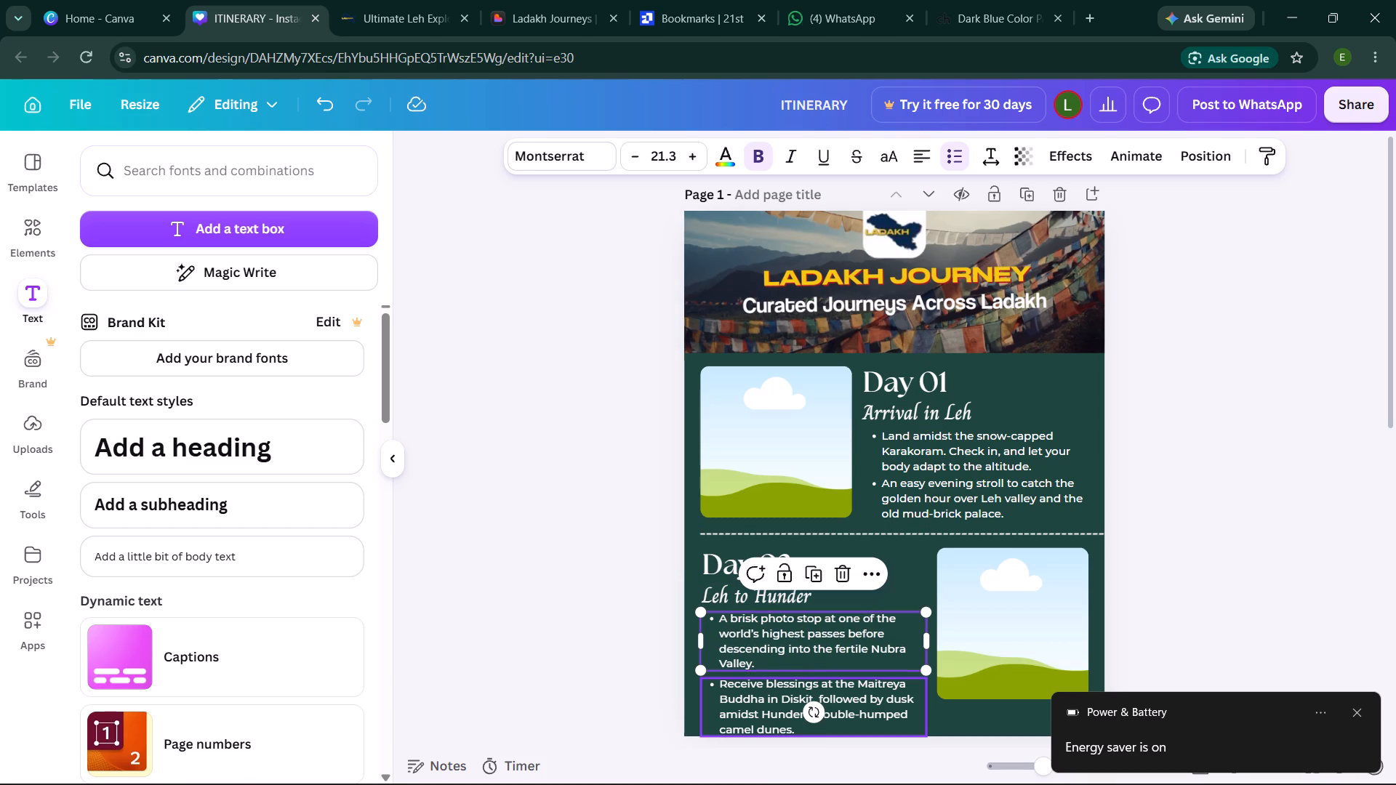
click(782, 699)
click(782, 699)
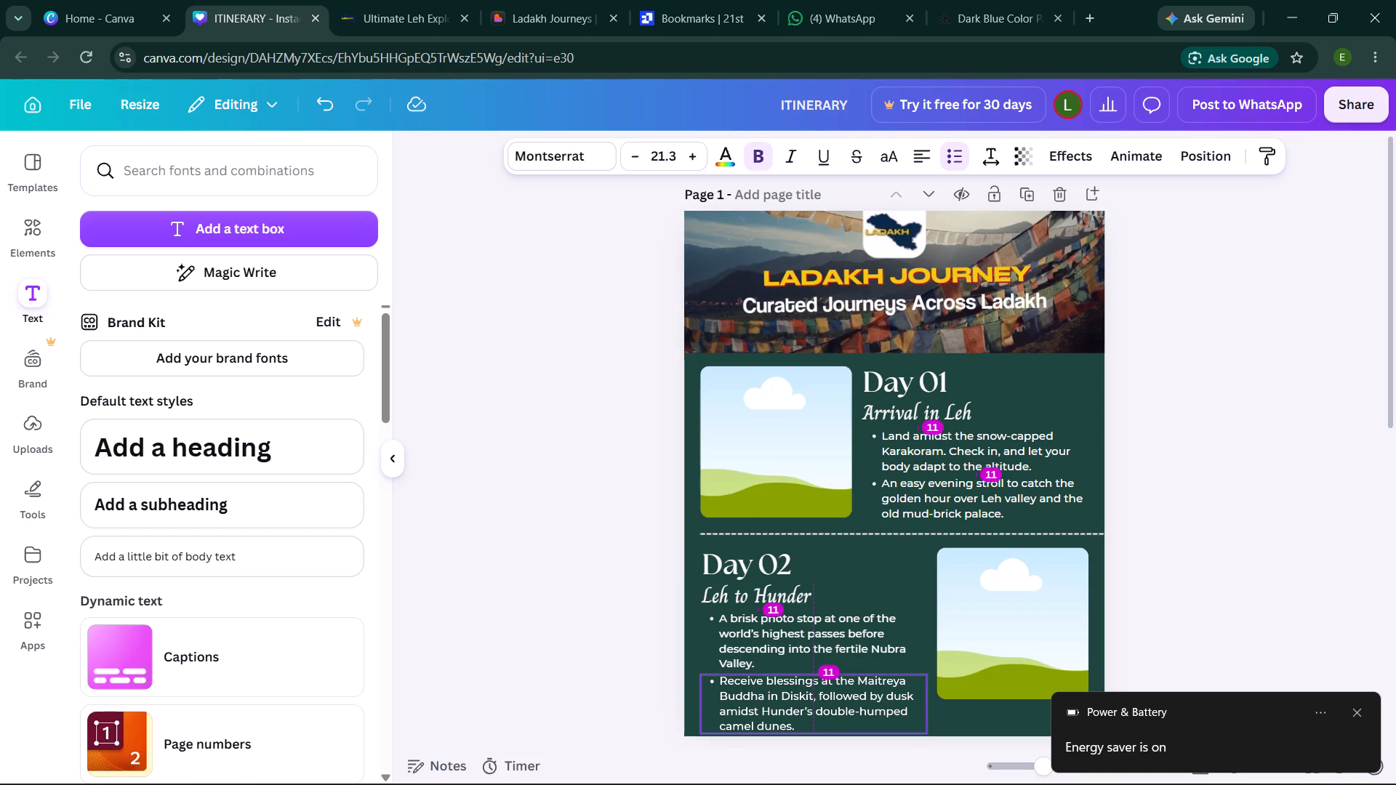
click(624, 639)
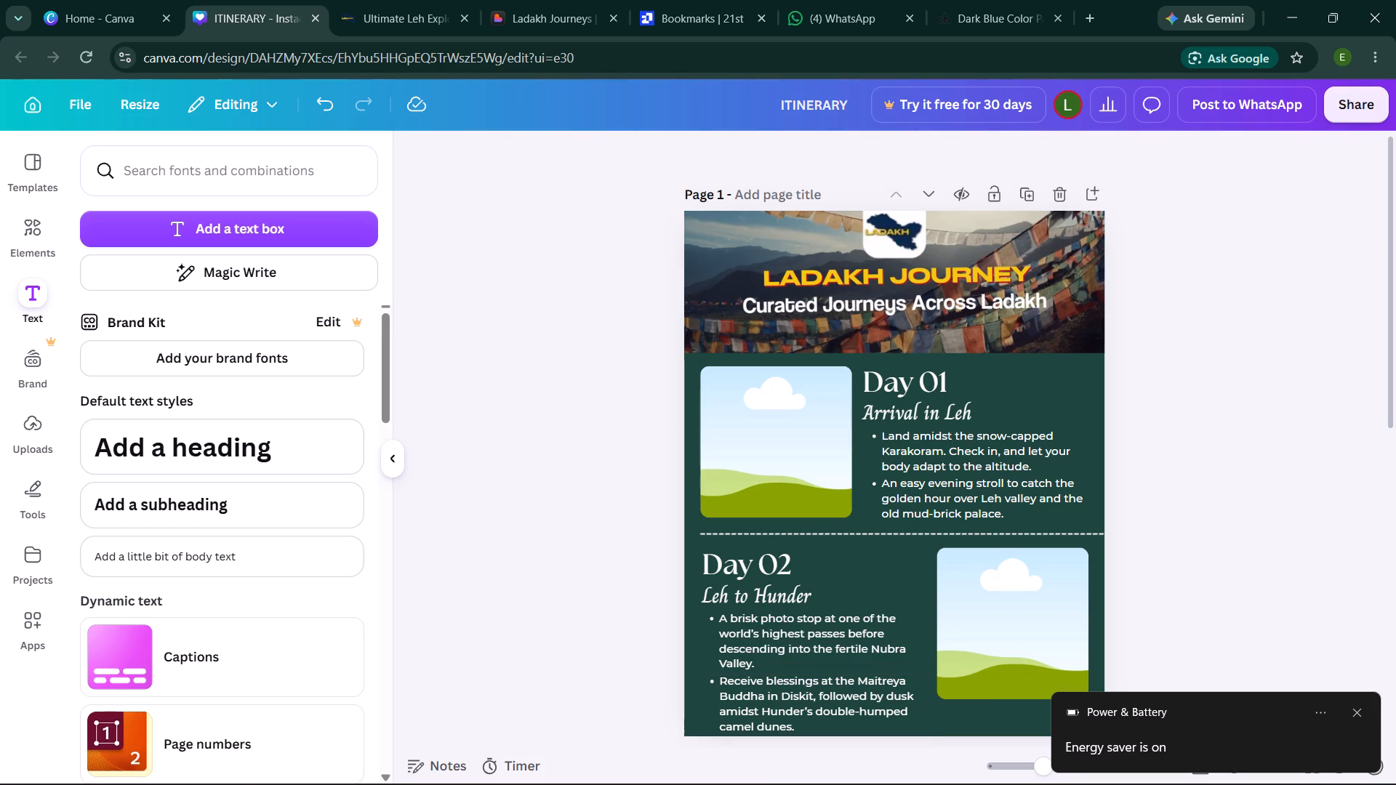
Delete page 2, the old Day 03 page that still has a divider under its header photo.
scroll(624, 639, down, 1)
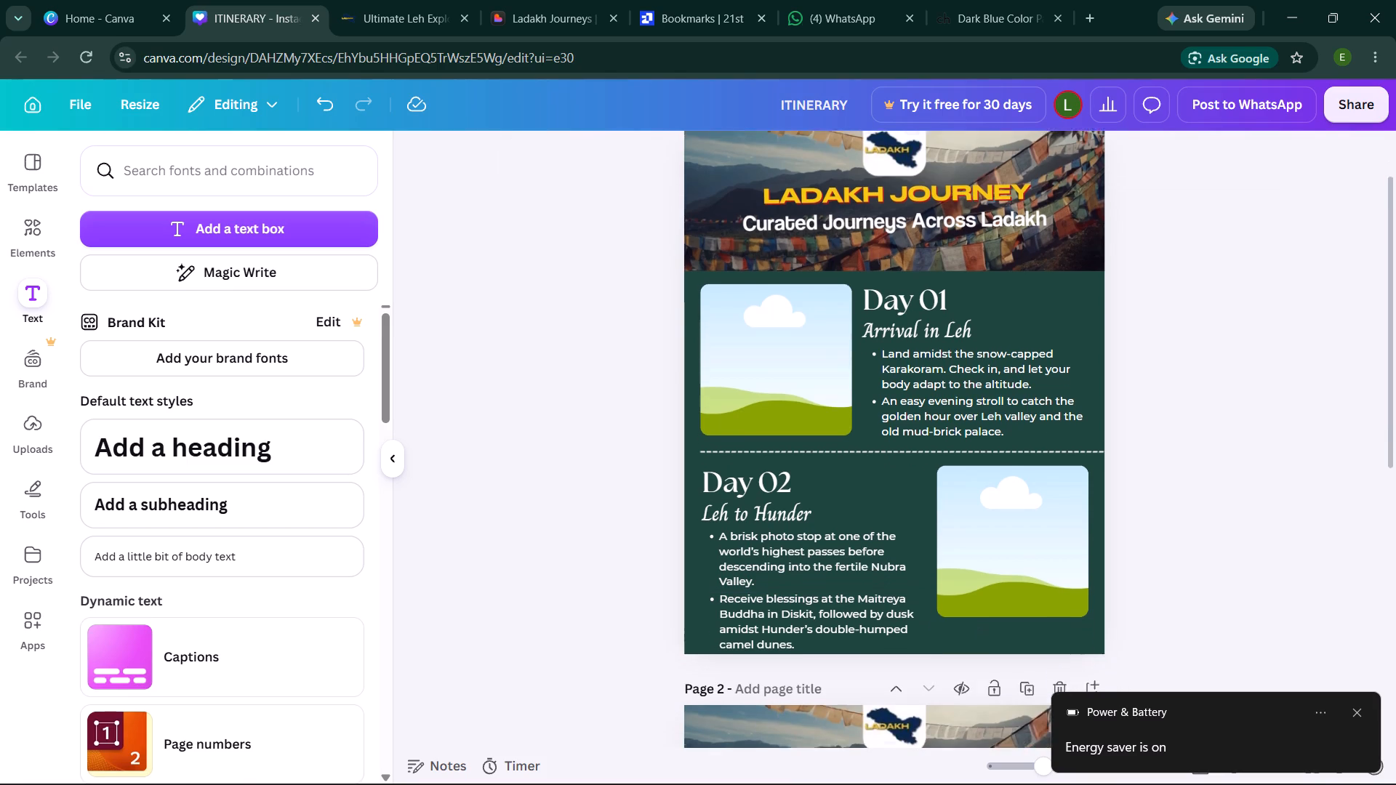
scroll(624, 639, down, 2)
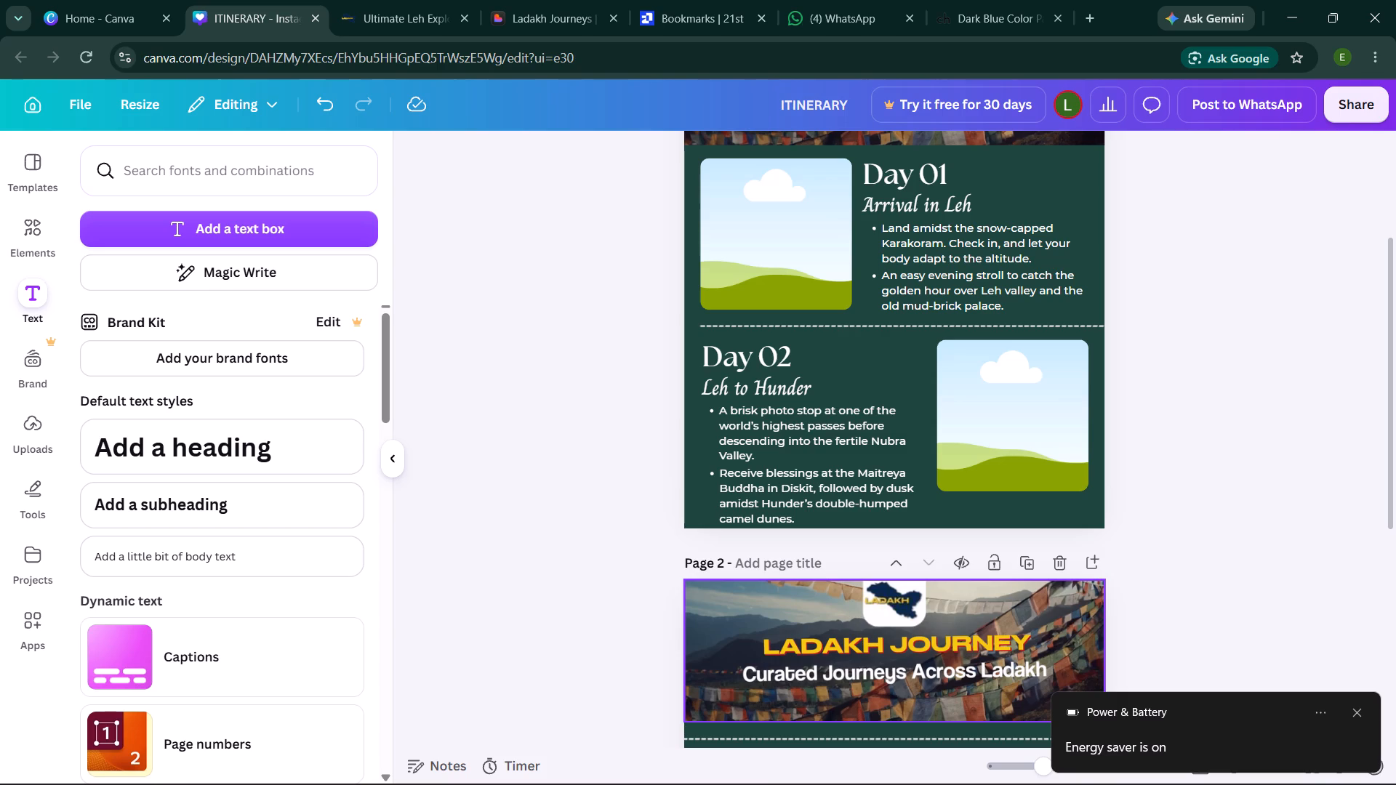
scroll(986, 615, down, 3)
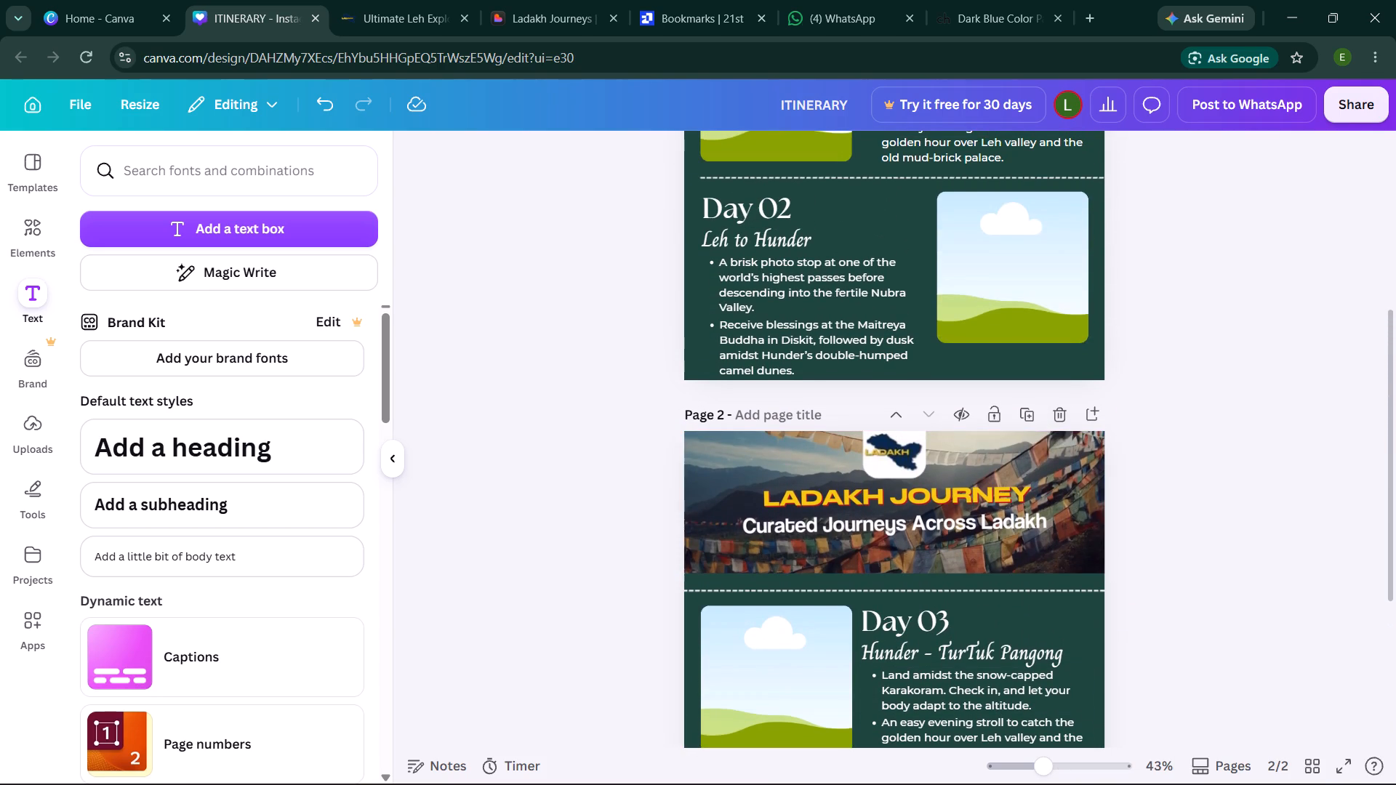
click(1059, 412)
click(1163, 488)
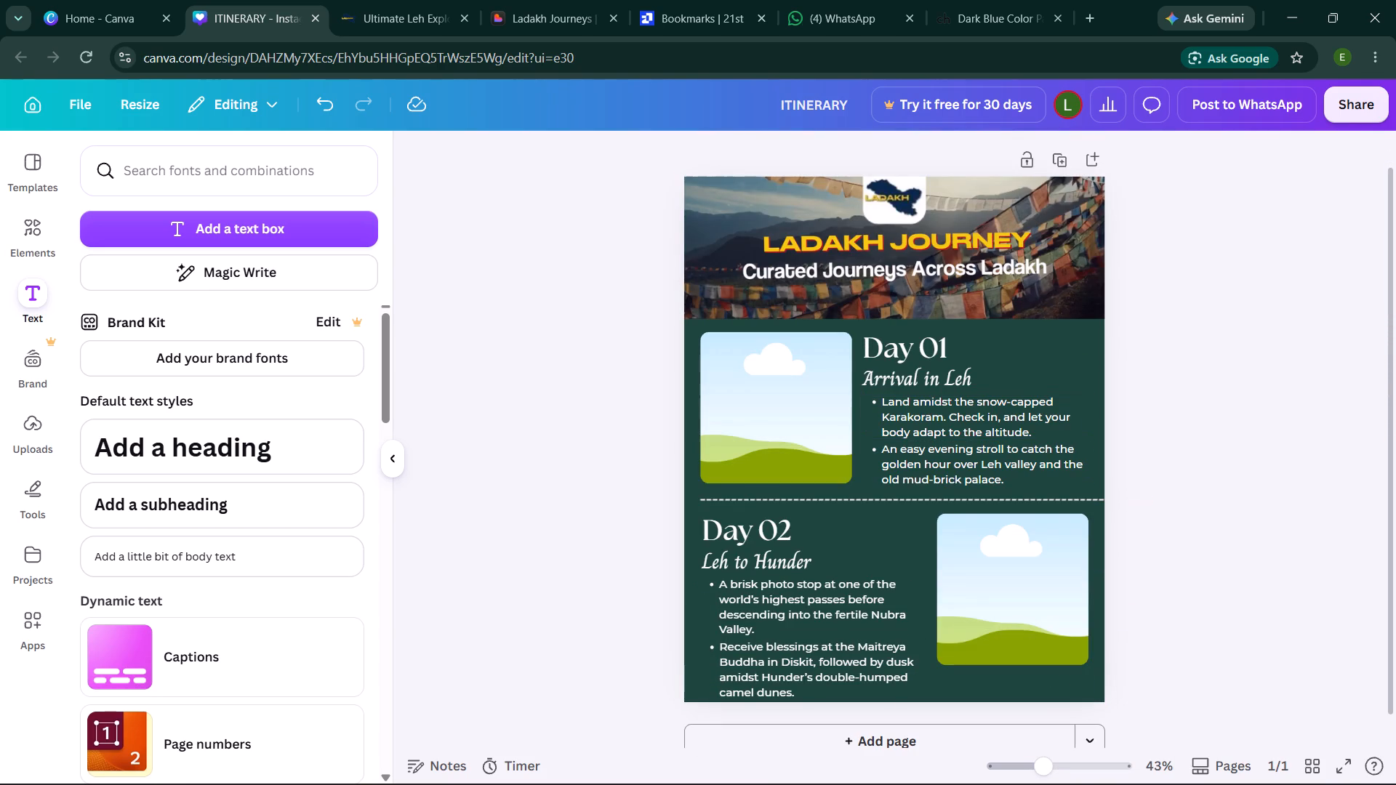
Duplicate the finished Day 01 and Day 02 page as a new page 2.
scroll(1210, 374, up, 1)
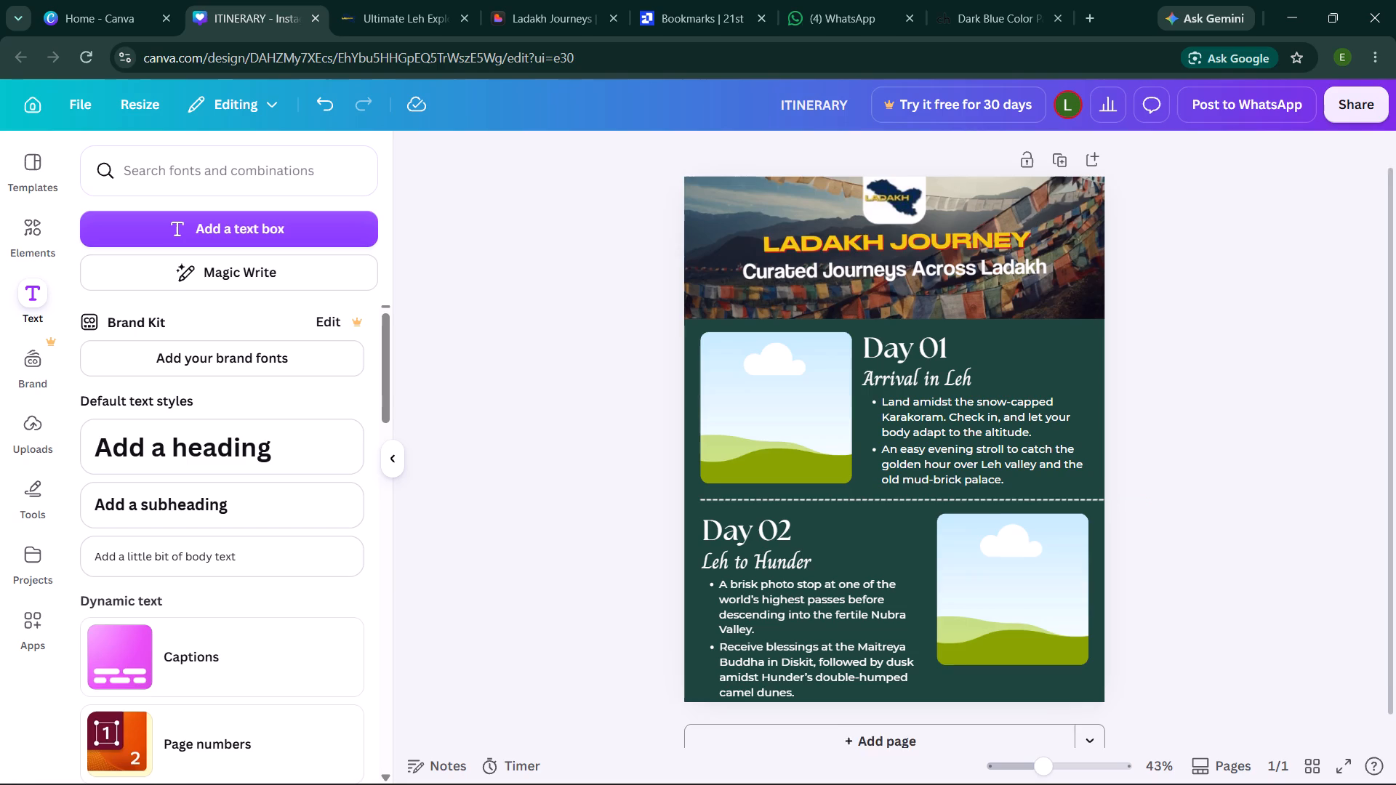
scroll(1210, 374, up, 1)
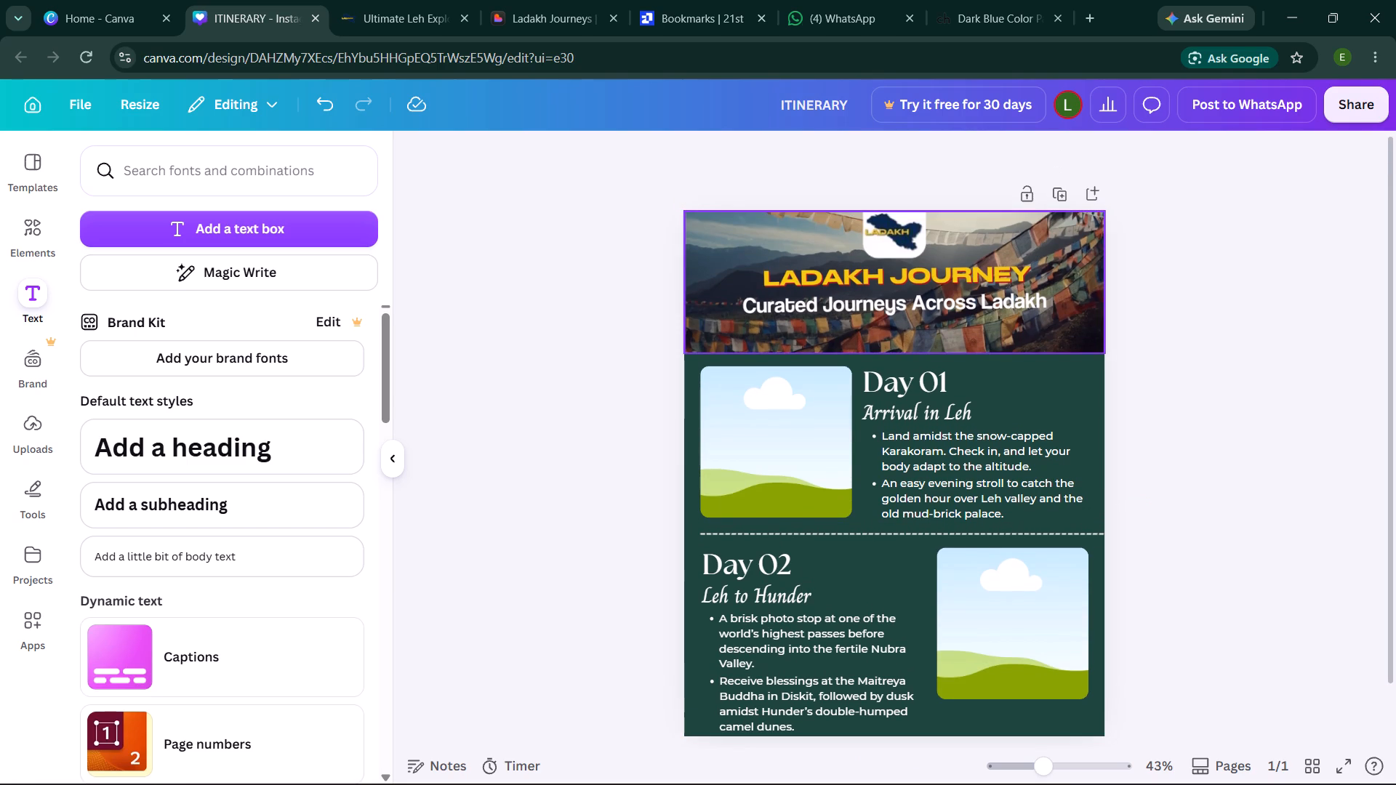
click(1060, 198)
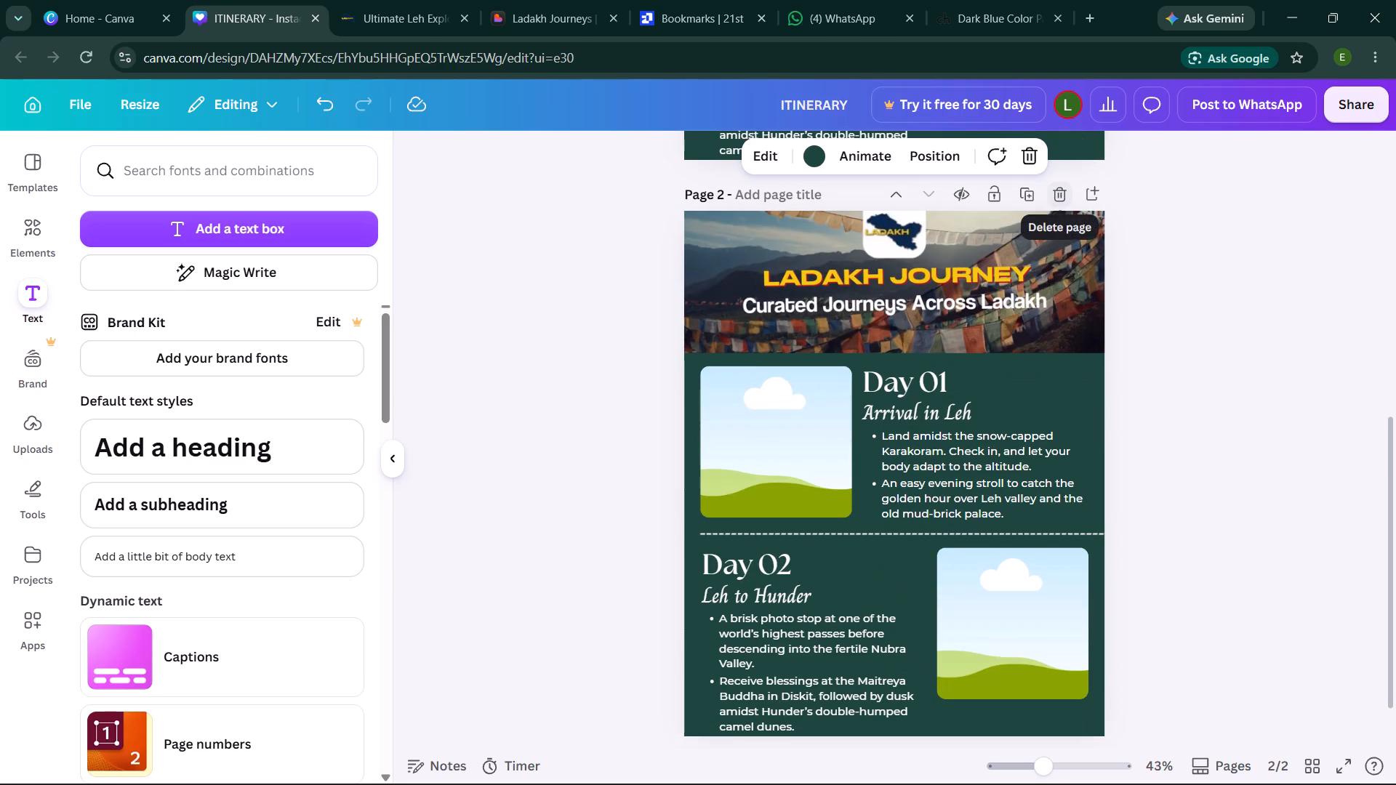
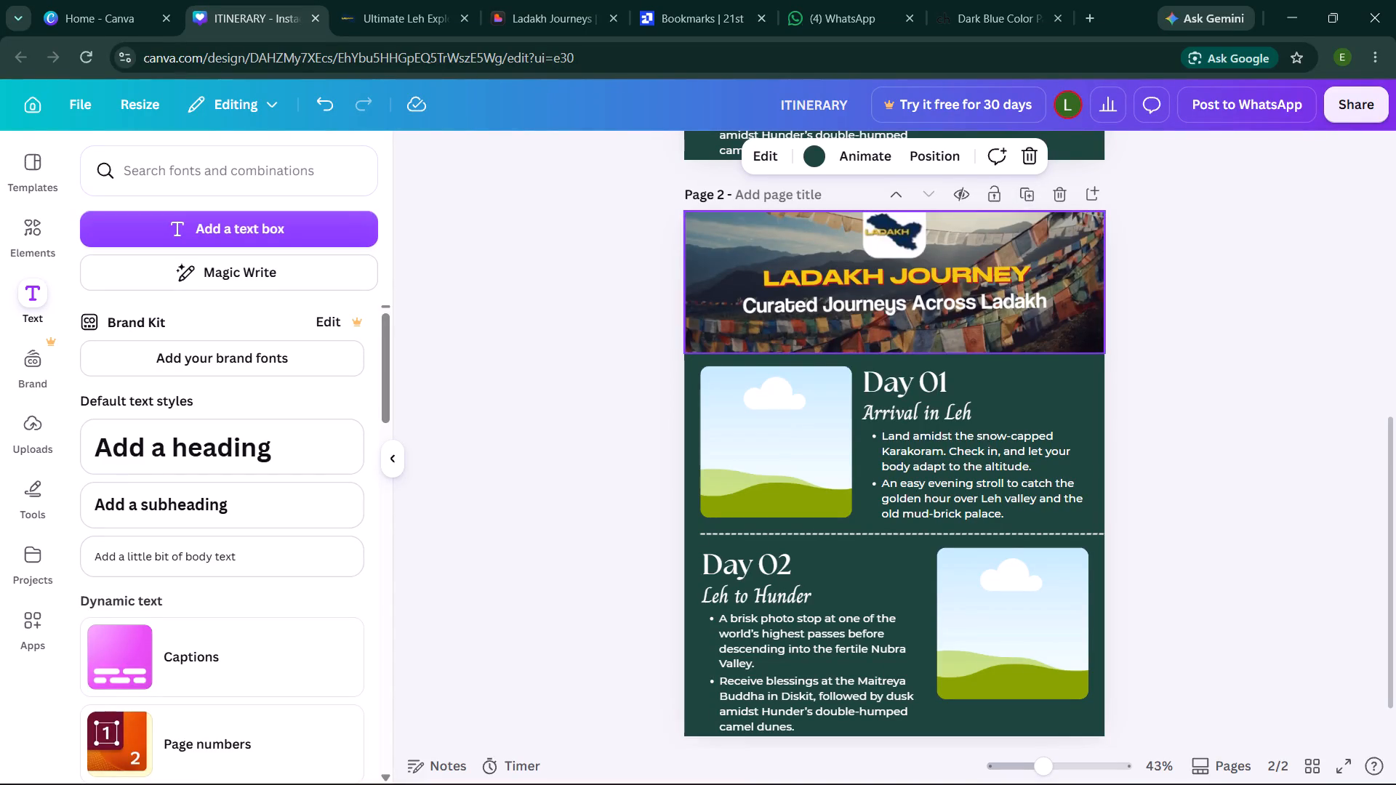
Change the "Day 01" heading on page 2 to "Day 03".
scroll(618, 478, up, 1)
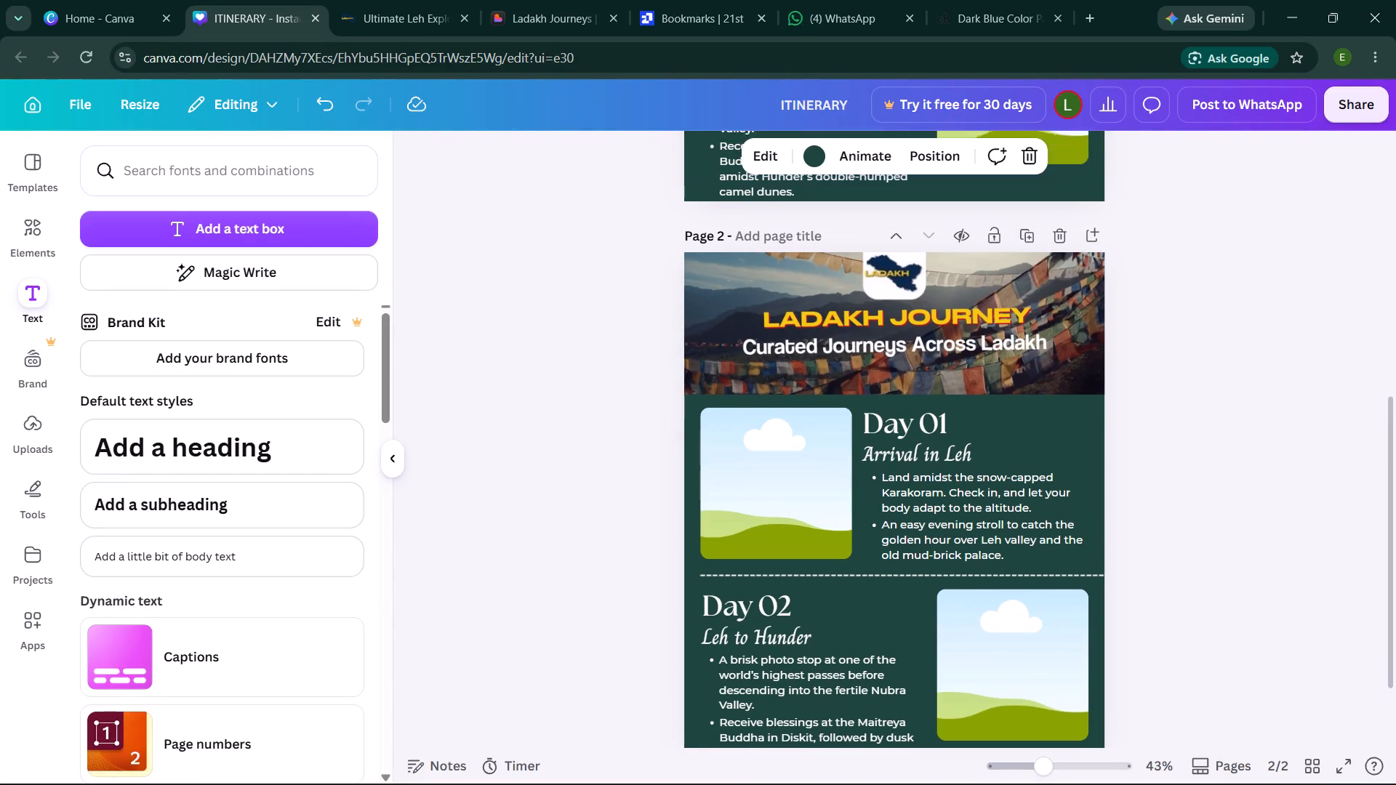
scroll(618, 478, up, 2)
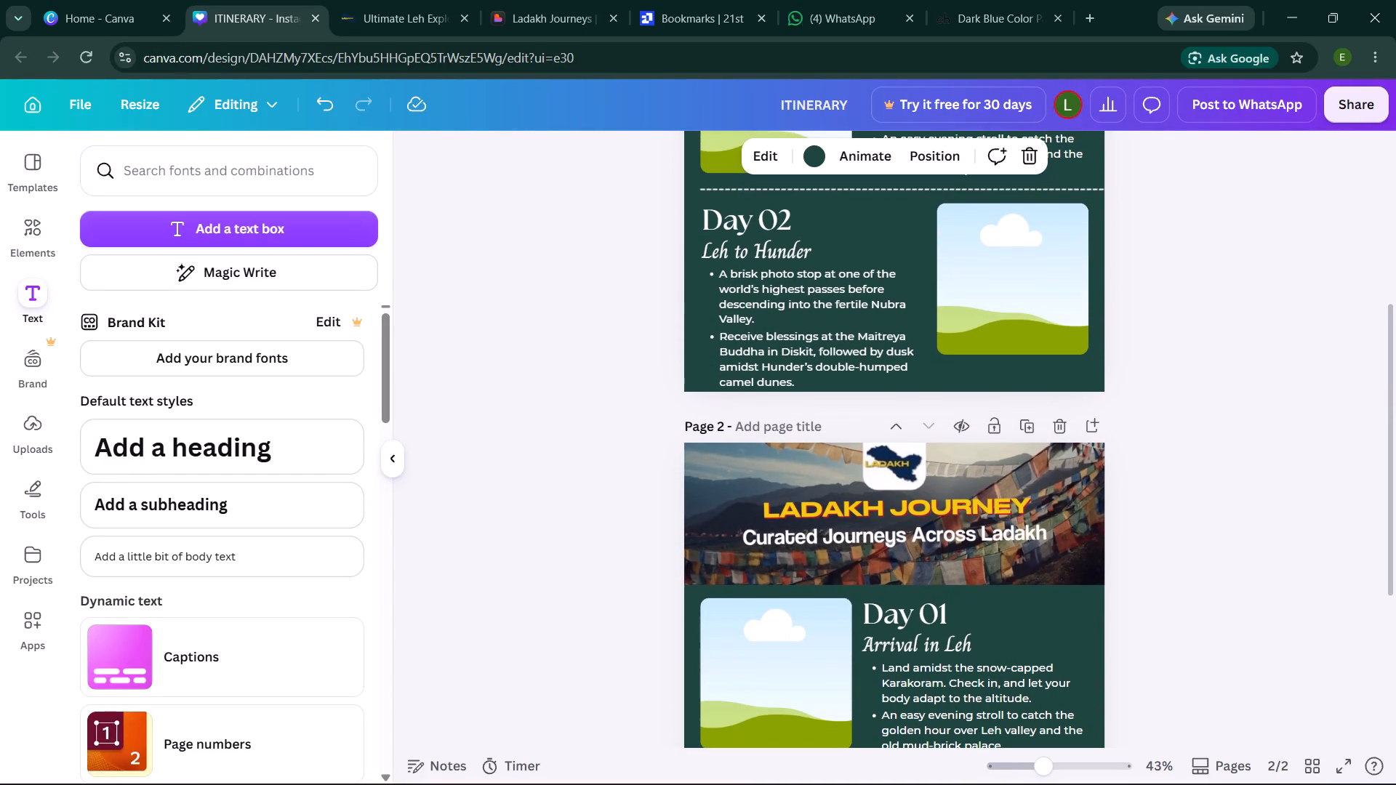
scroll(618, 478, down, 1)
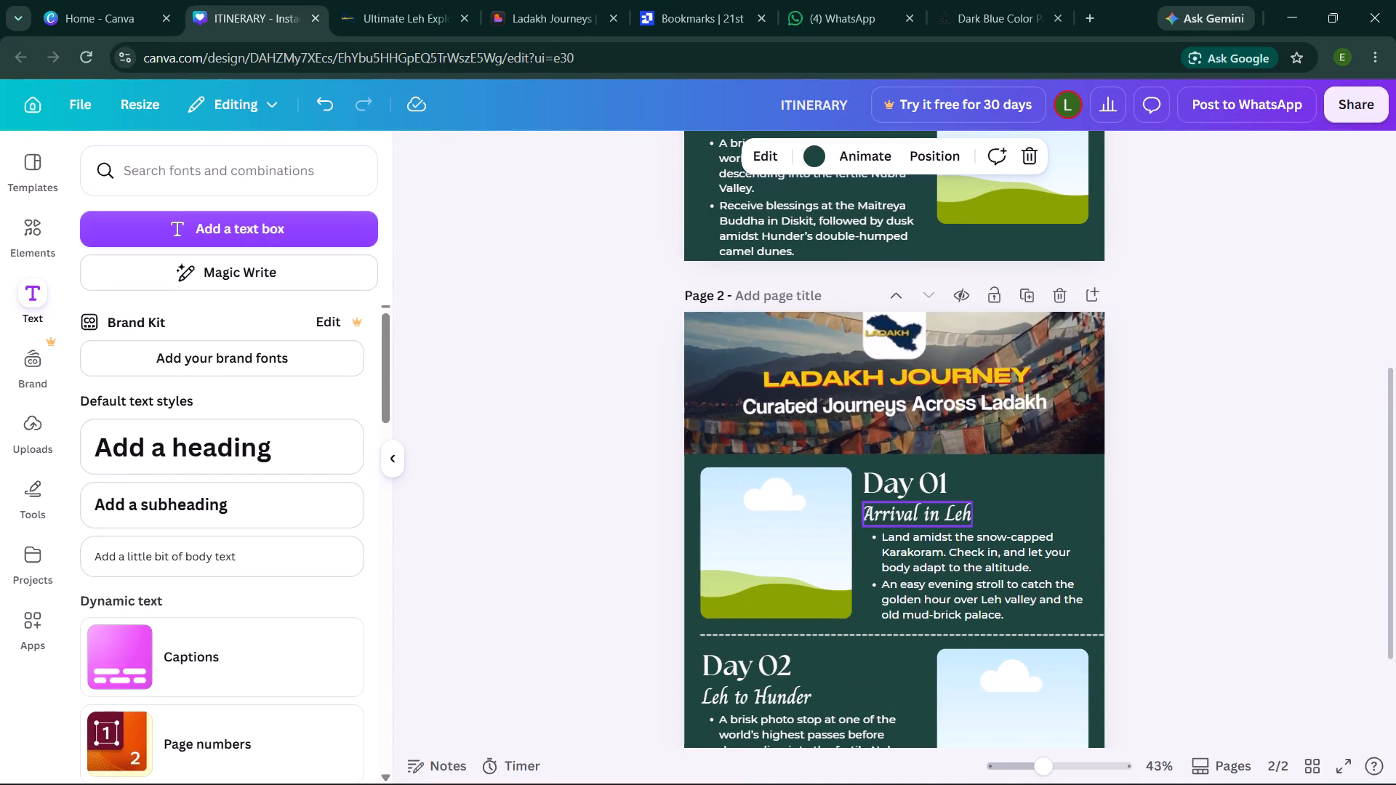
click(946, 481)
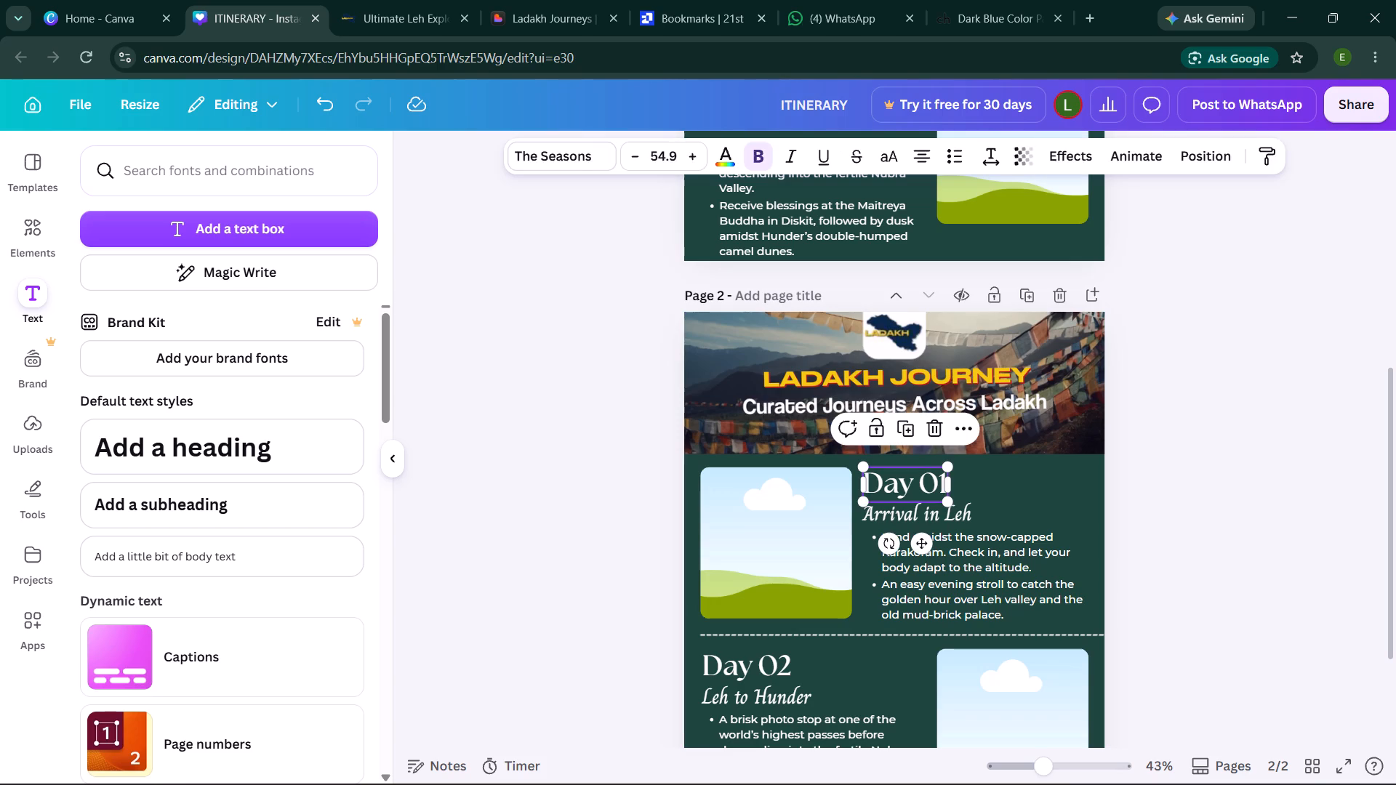
click(938, 481)
click(938, 481)
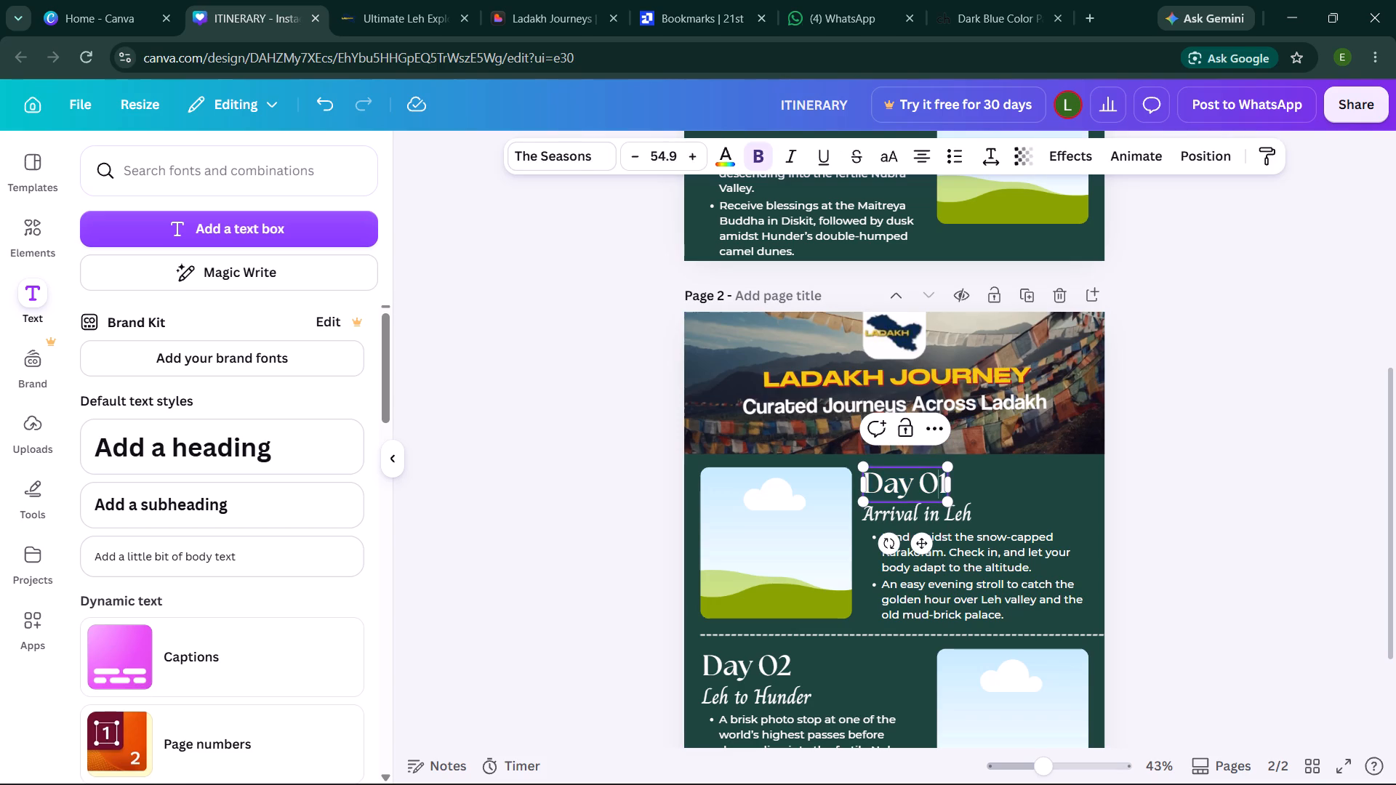
key(Right)
key(BackSpace)
key(3)
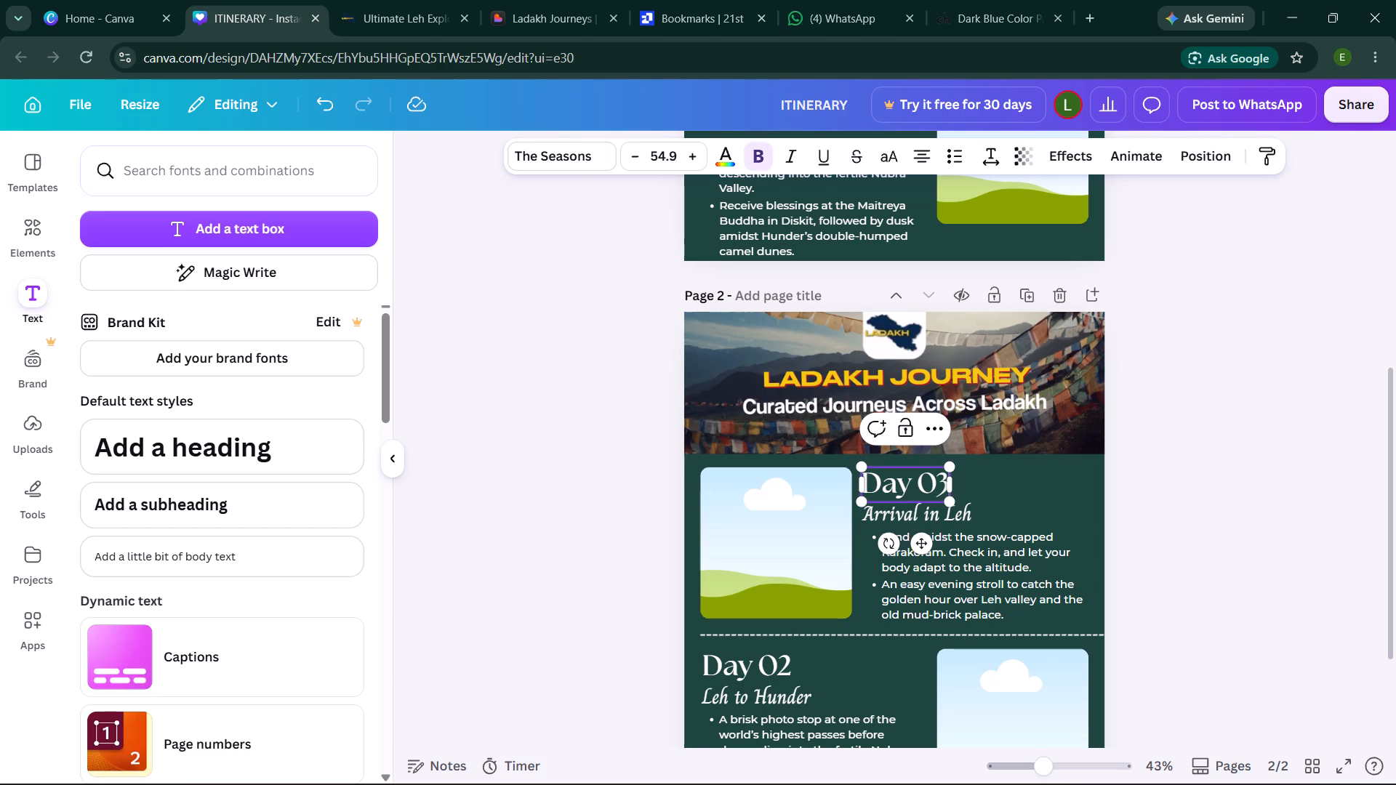
Replace the "Arrival in Leh" subtitle under Day 03 with "Hunder to Pangong".
click(916, 514)
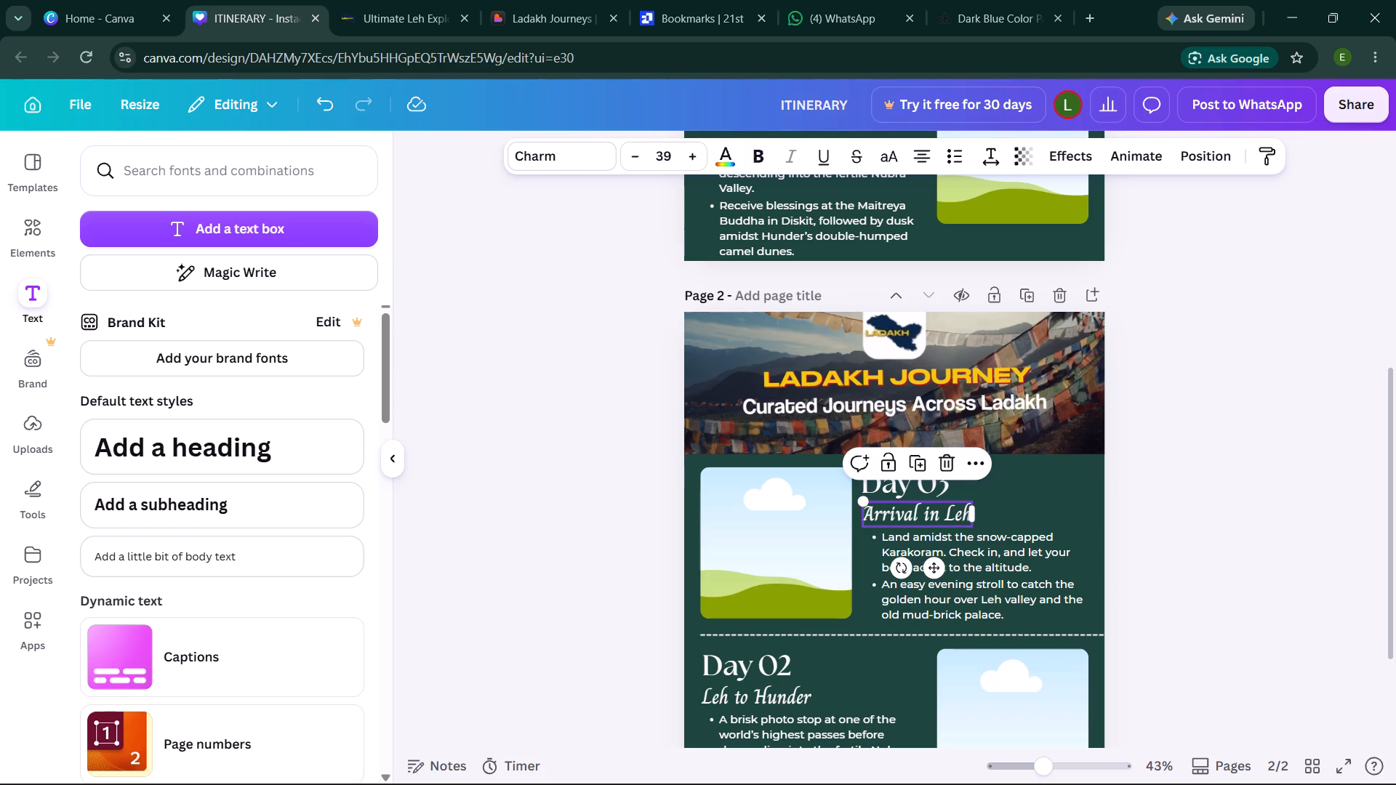
click(916, 514)
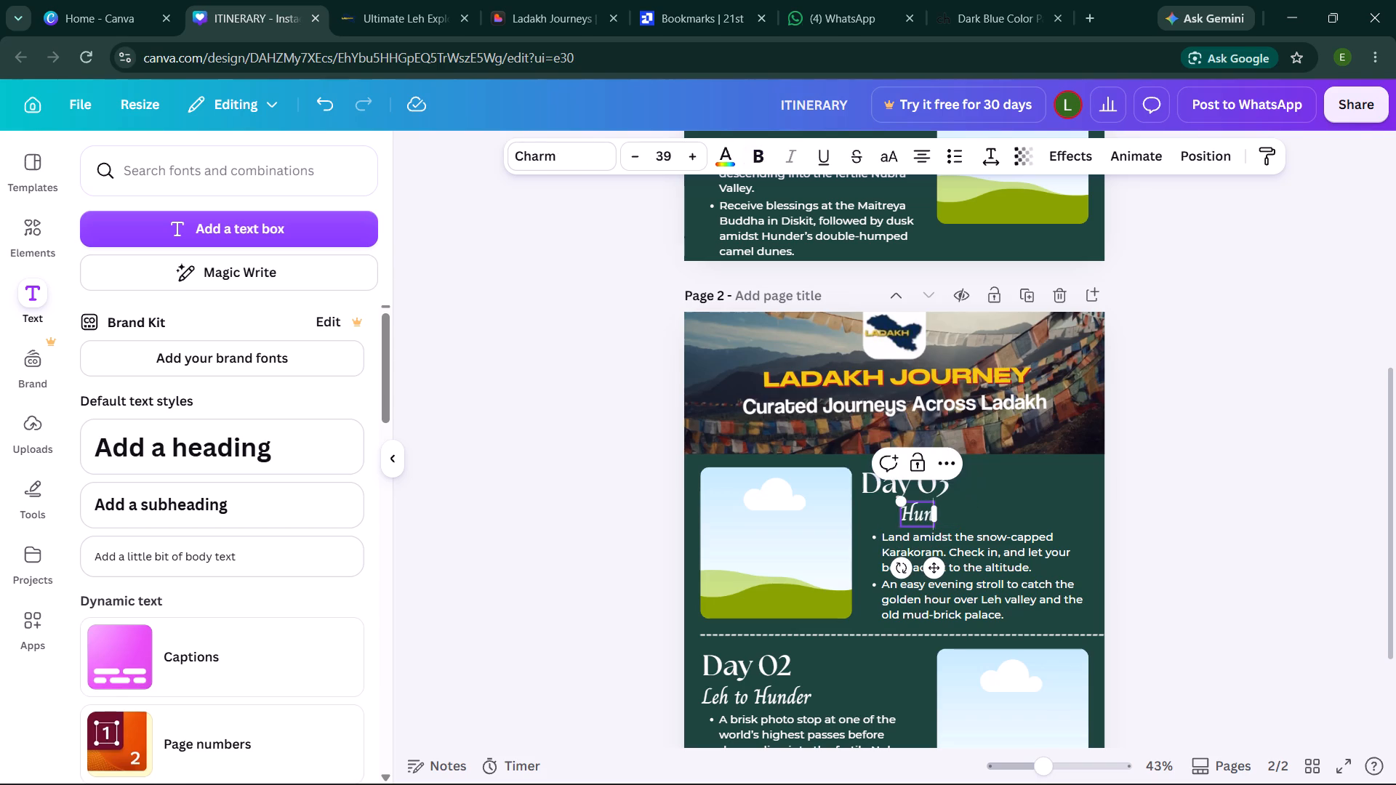
text(to)
key(space)
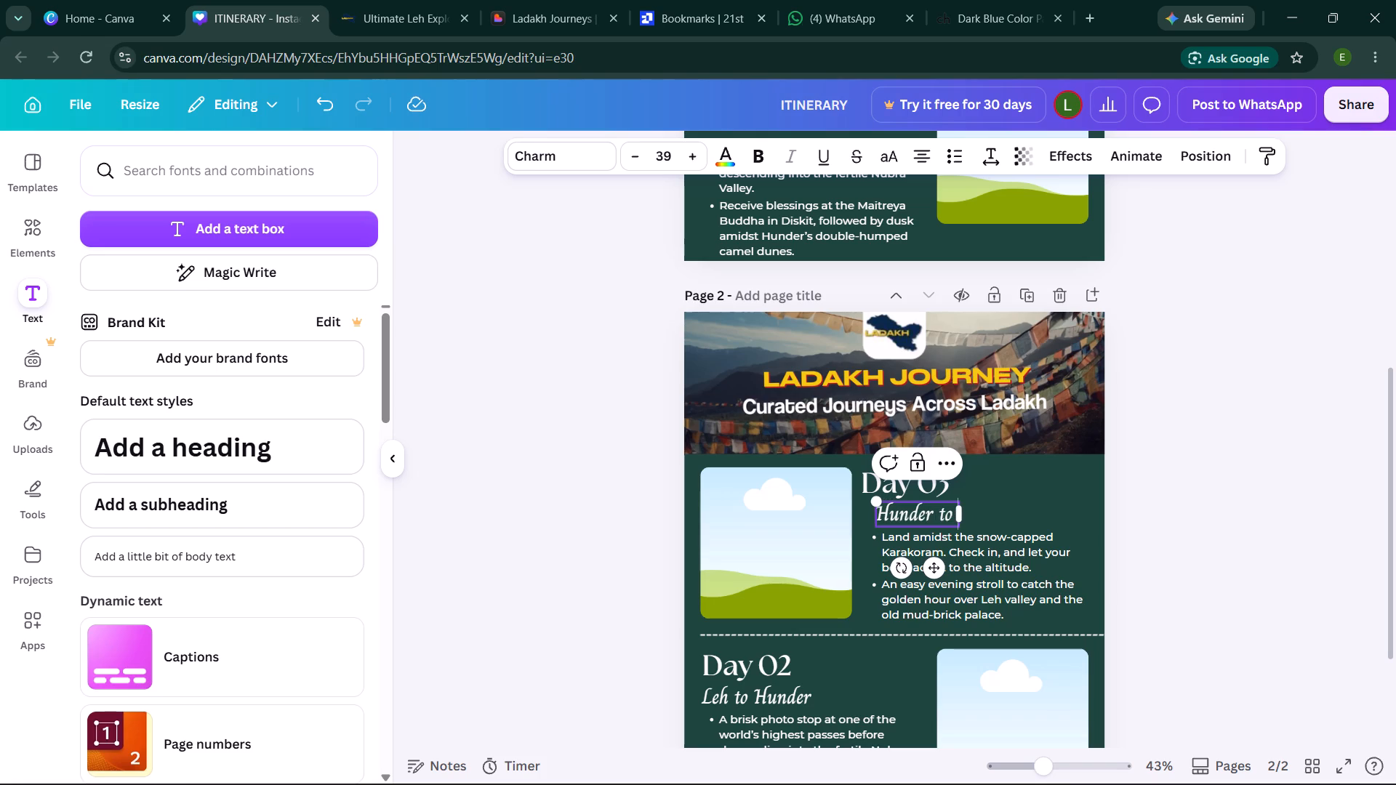
text(ango)
key(space)
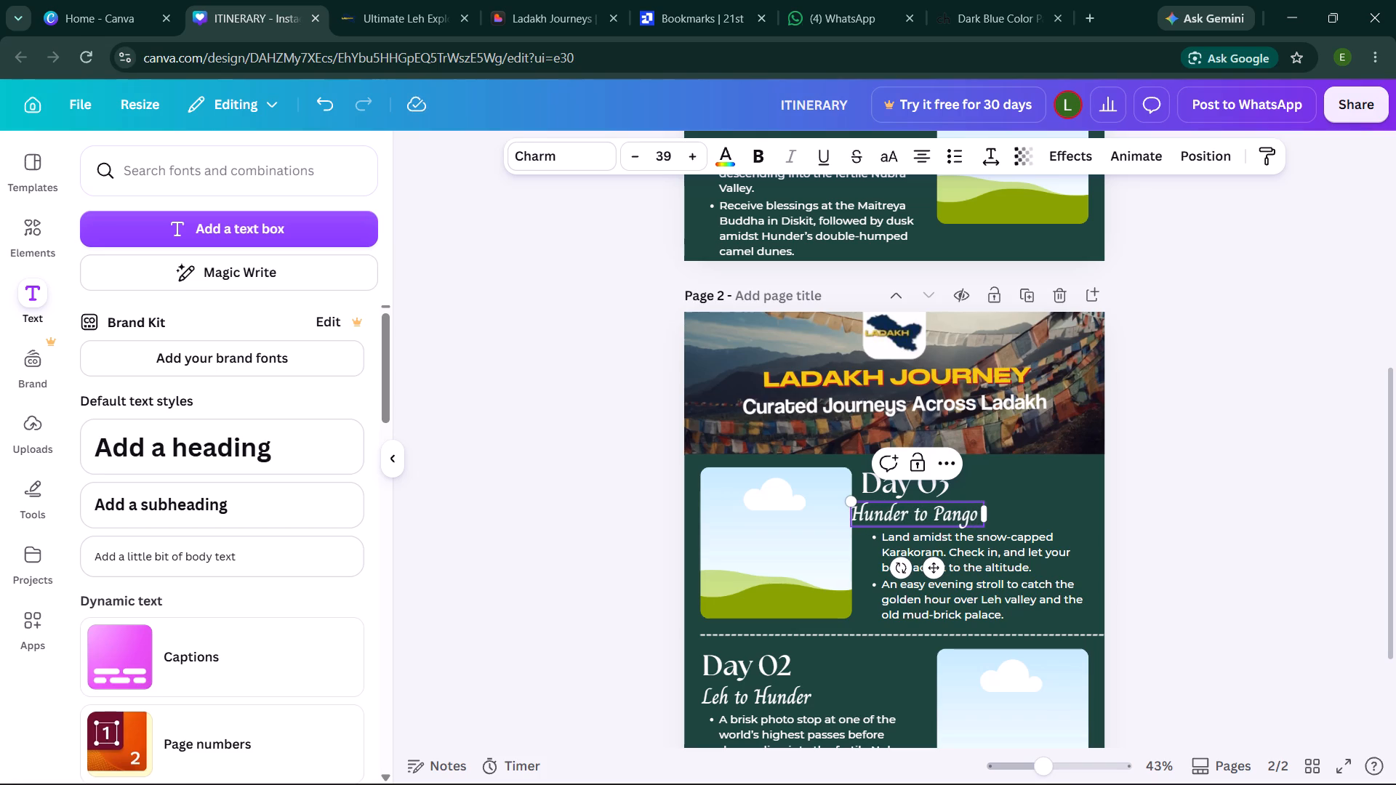
key(BackSpace)
key(n)
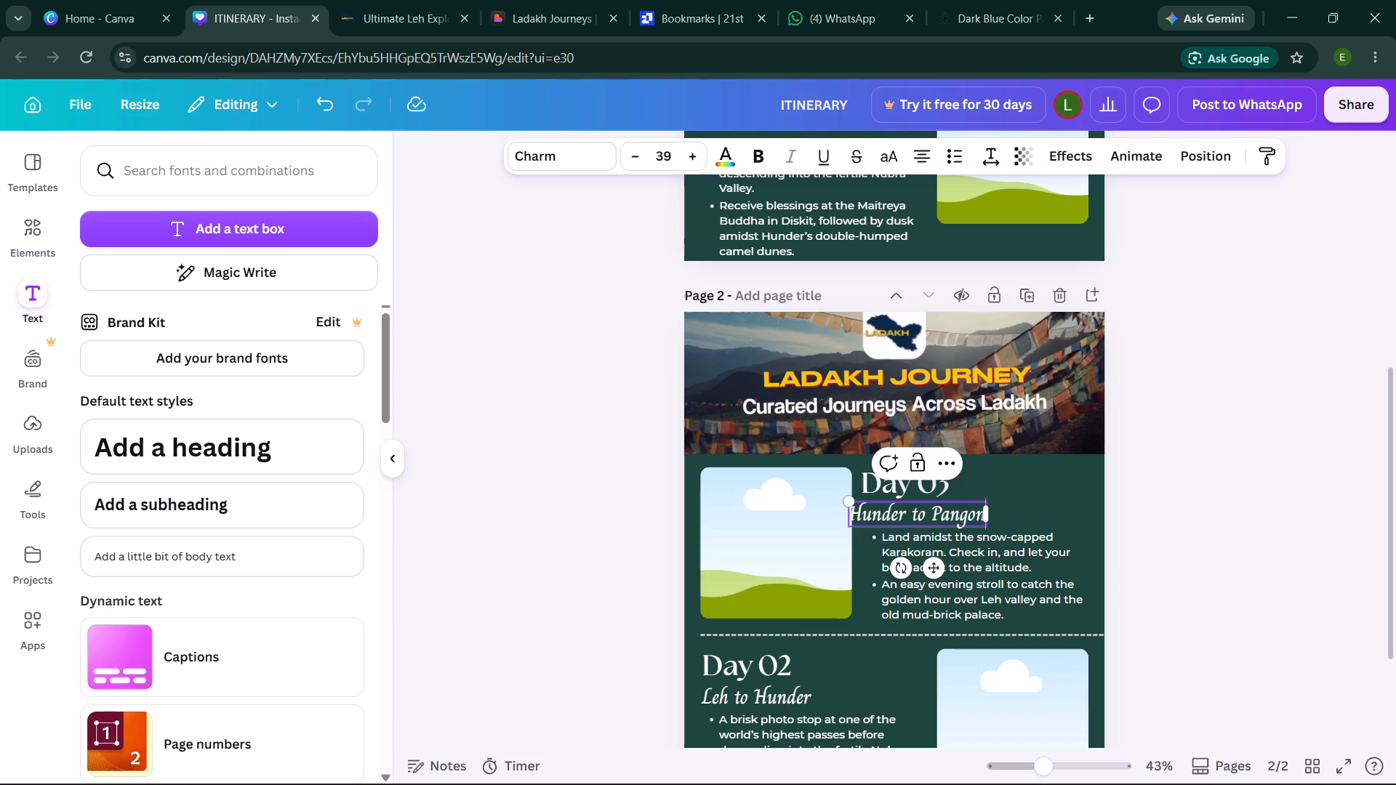
key(g)
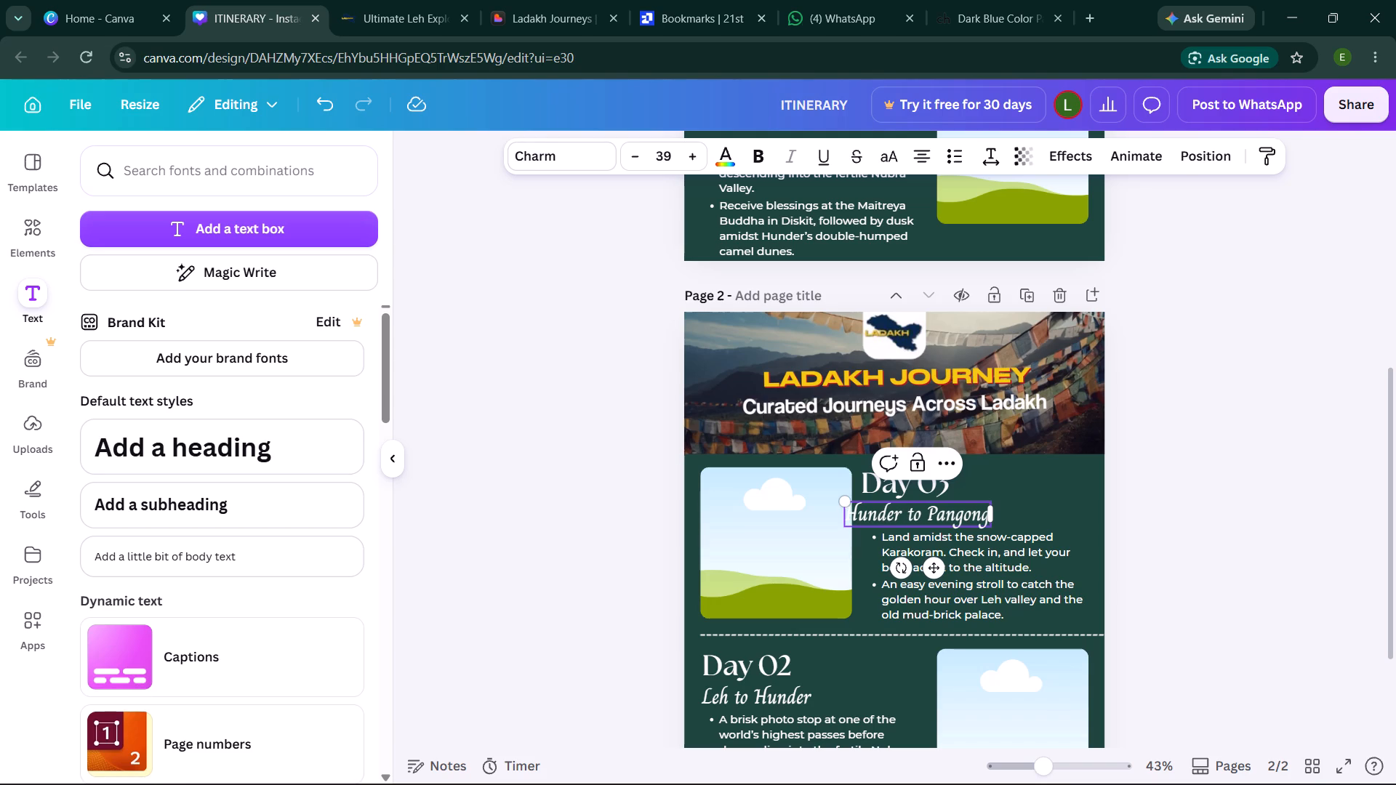
Reword the Day 03 subtitle to "Hunder-Tutuk-Pangong", replacing "to" with the hyphenated stop.
click(924, 513)
key(BackSpace)
key(BackSpace)
key(BackSpace)
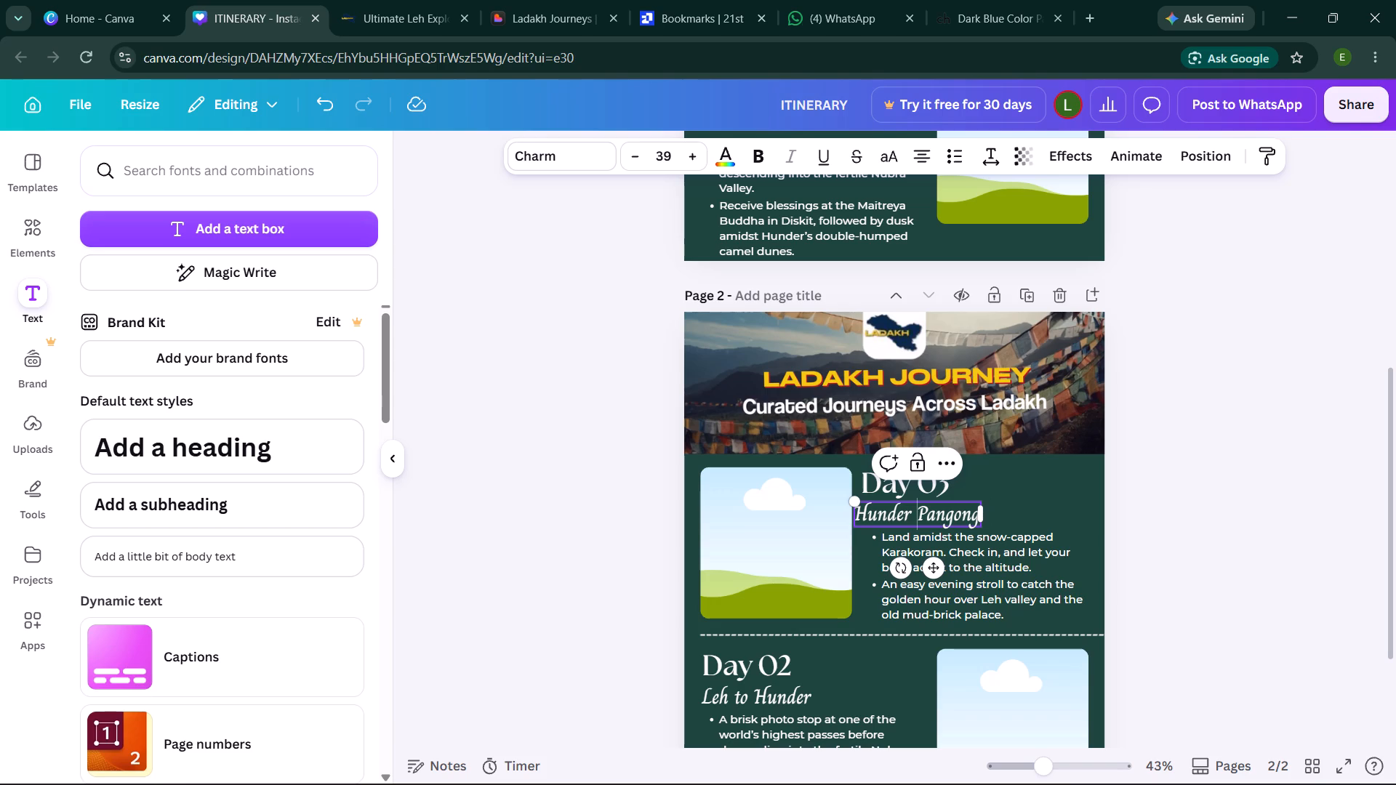
key(BackSpace)
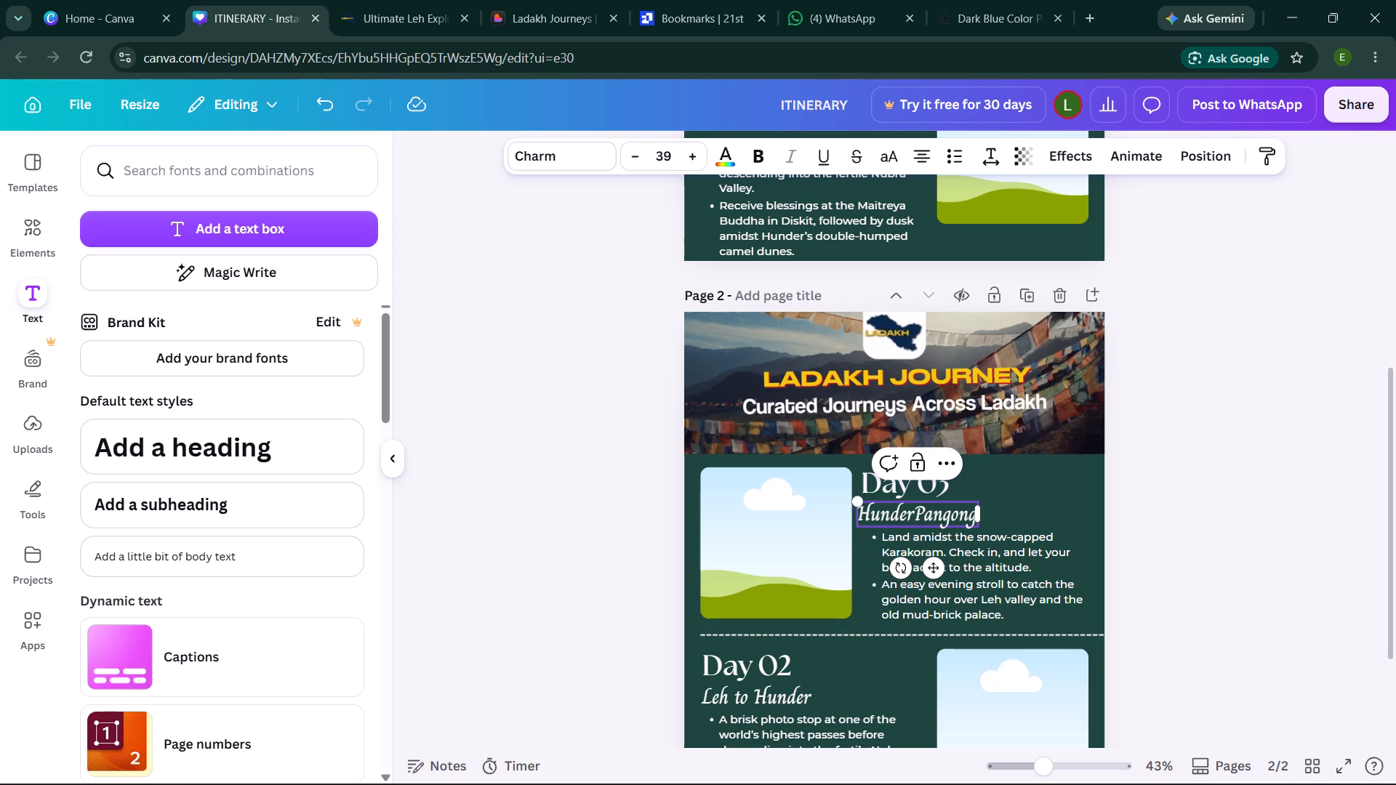
key(minus)
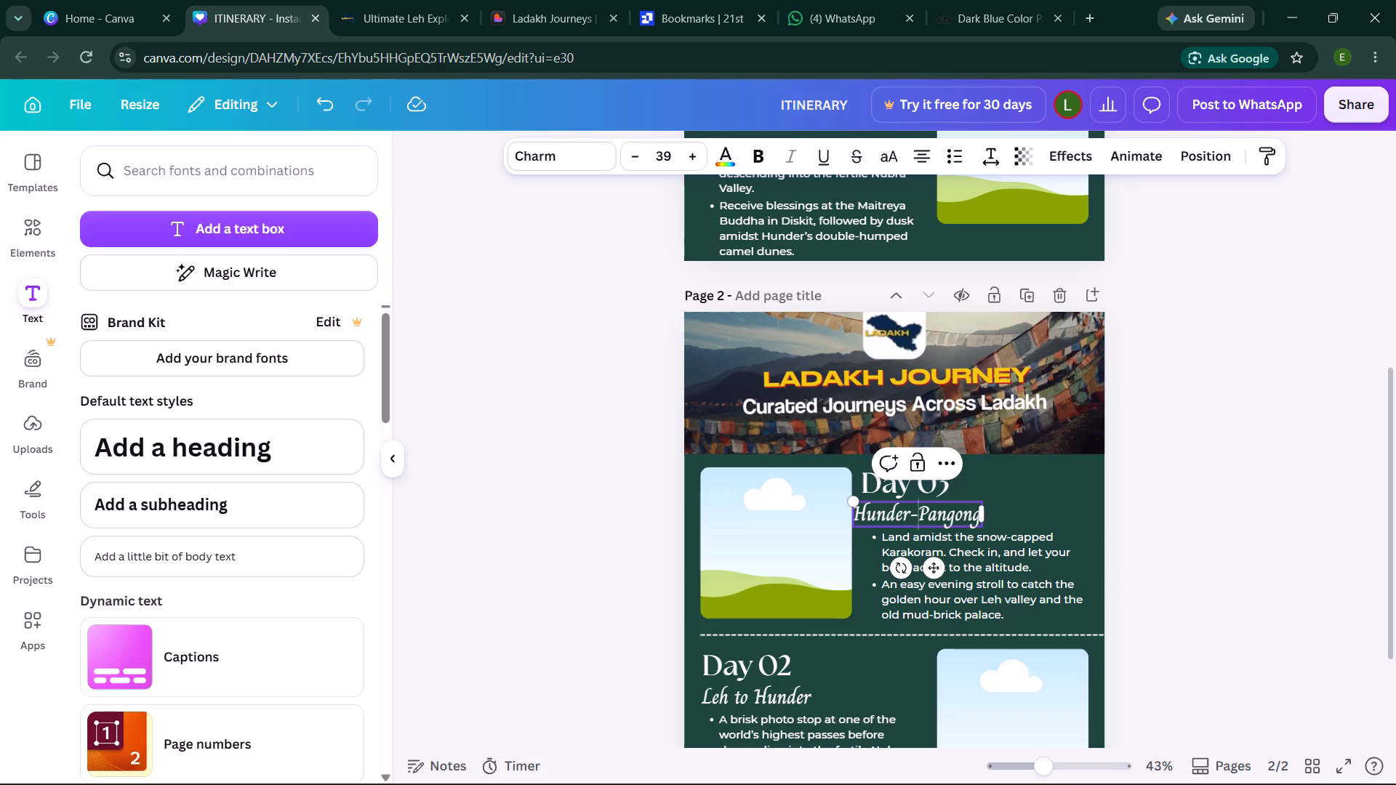
key(u)
text(tu)
key(k)
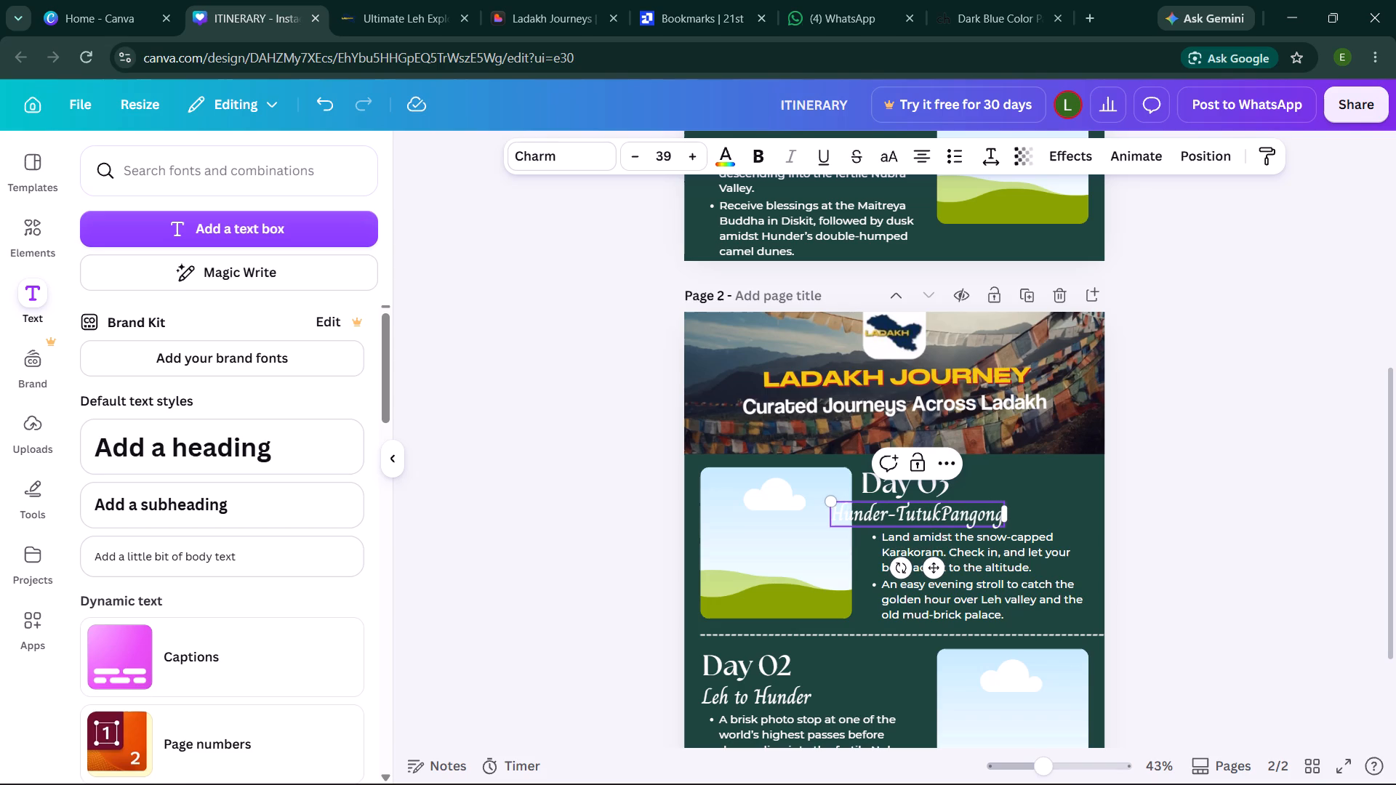
key(minus)
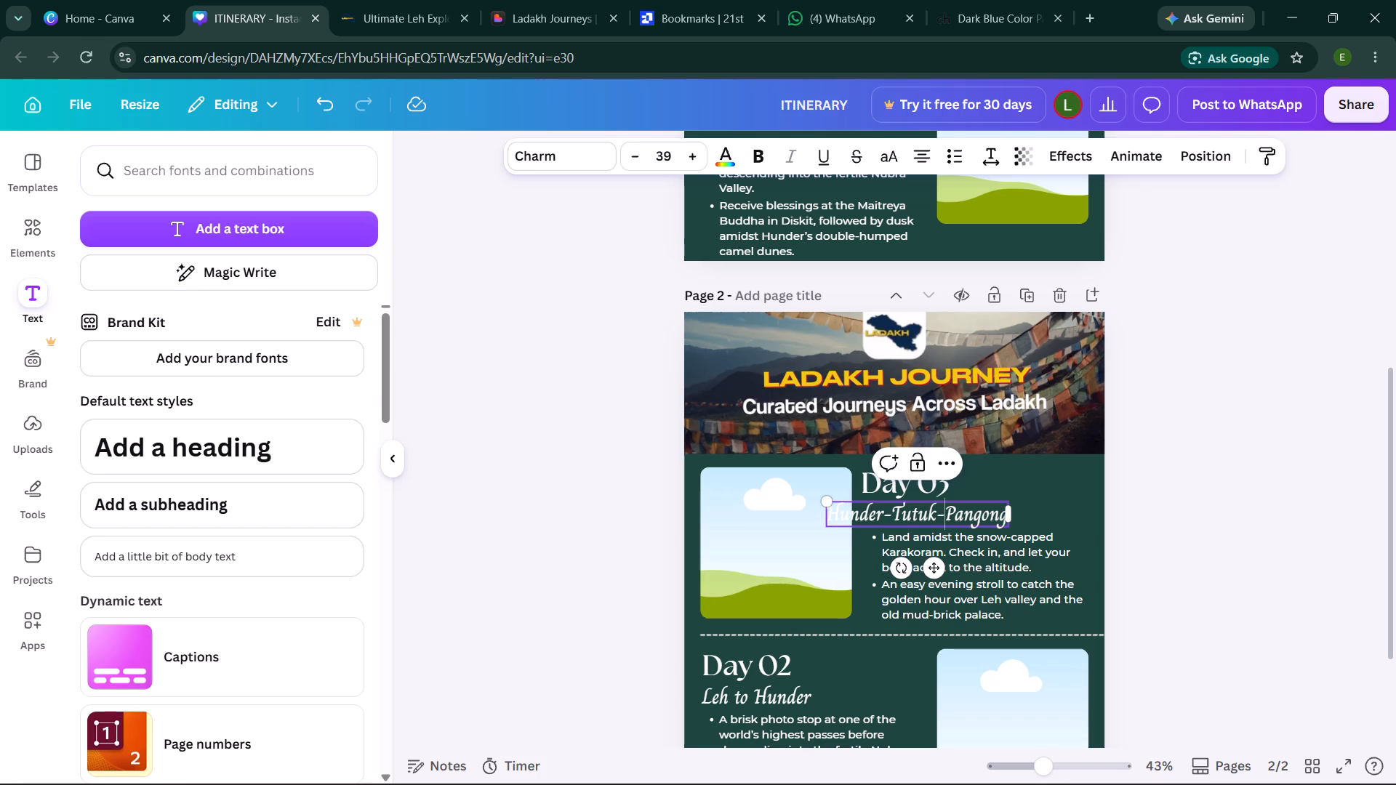
Move the Day 03 subtitle so it aligns with the start of the "Day 03" heading, clear of the photo frame.
click(1189, 465)
drag(984, 515, 1008, 516)
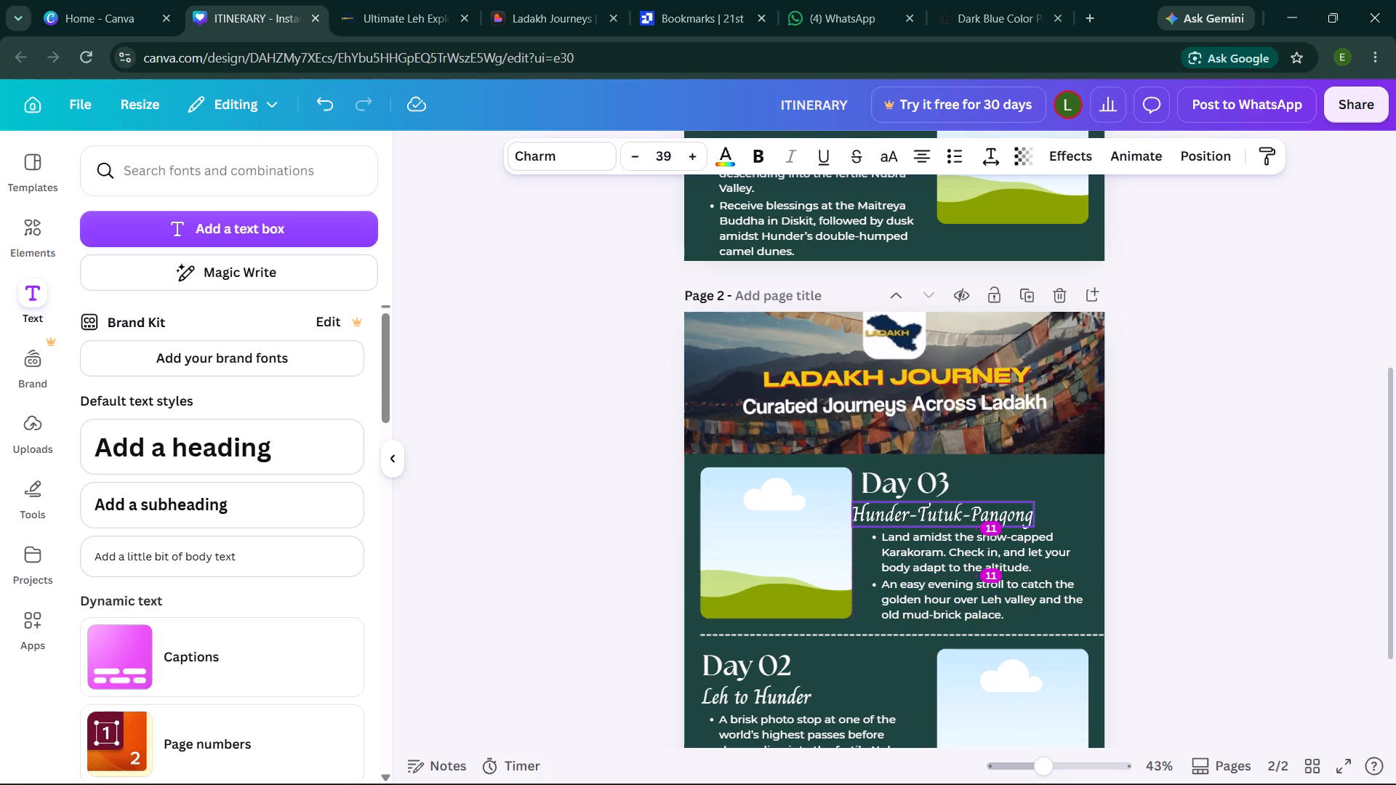
drag(1008, 516, 1020, 517)
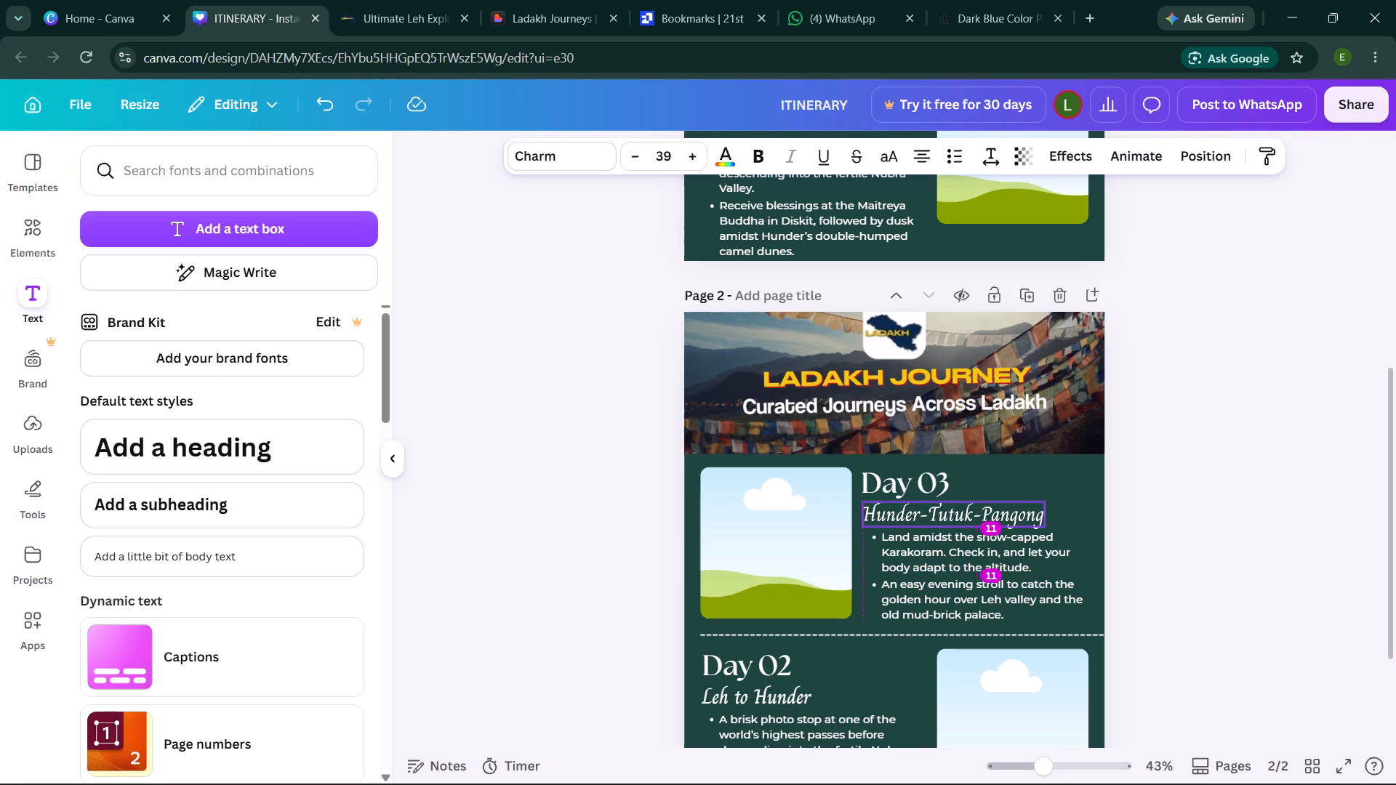
drag(1020, 517, 1019, 515)
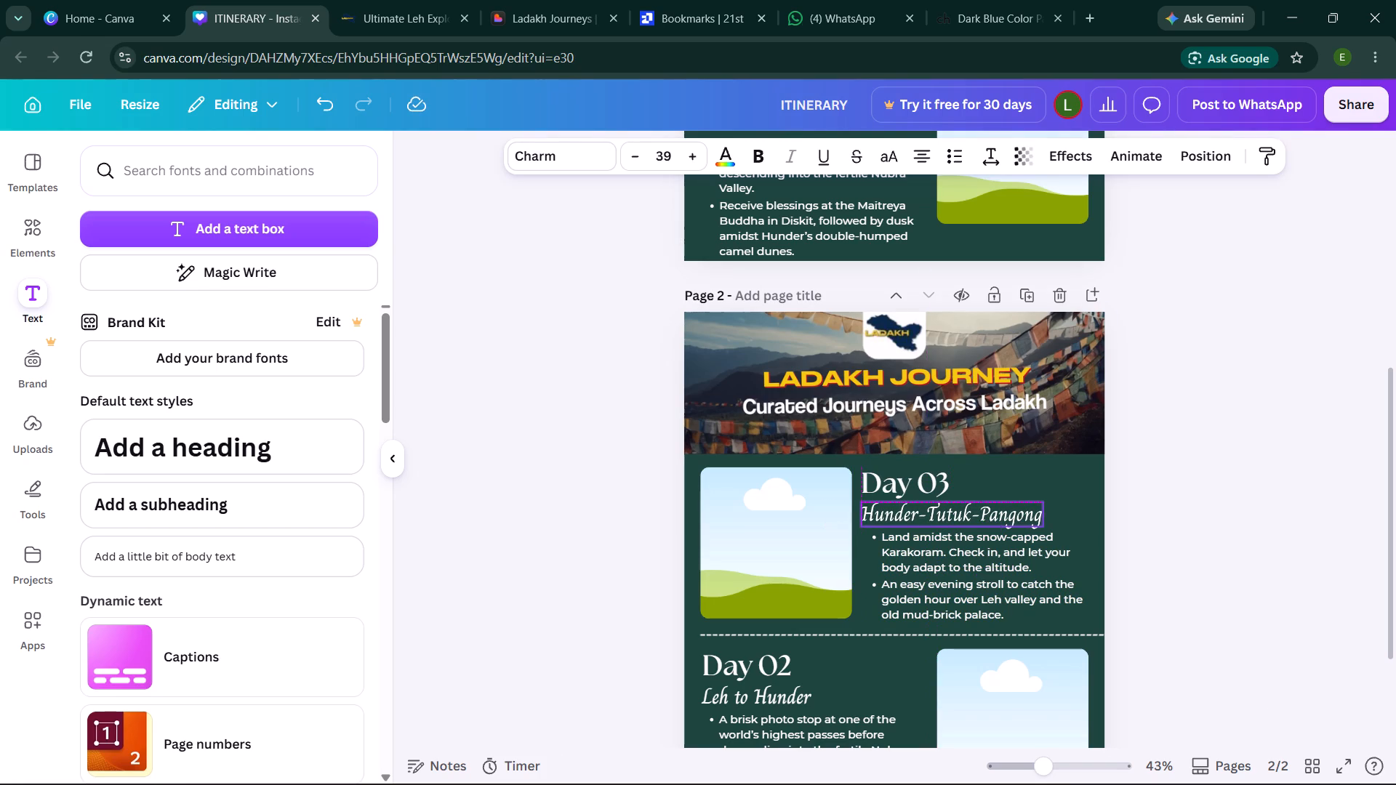
click(1128, 509)
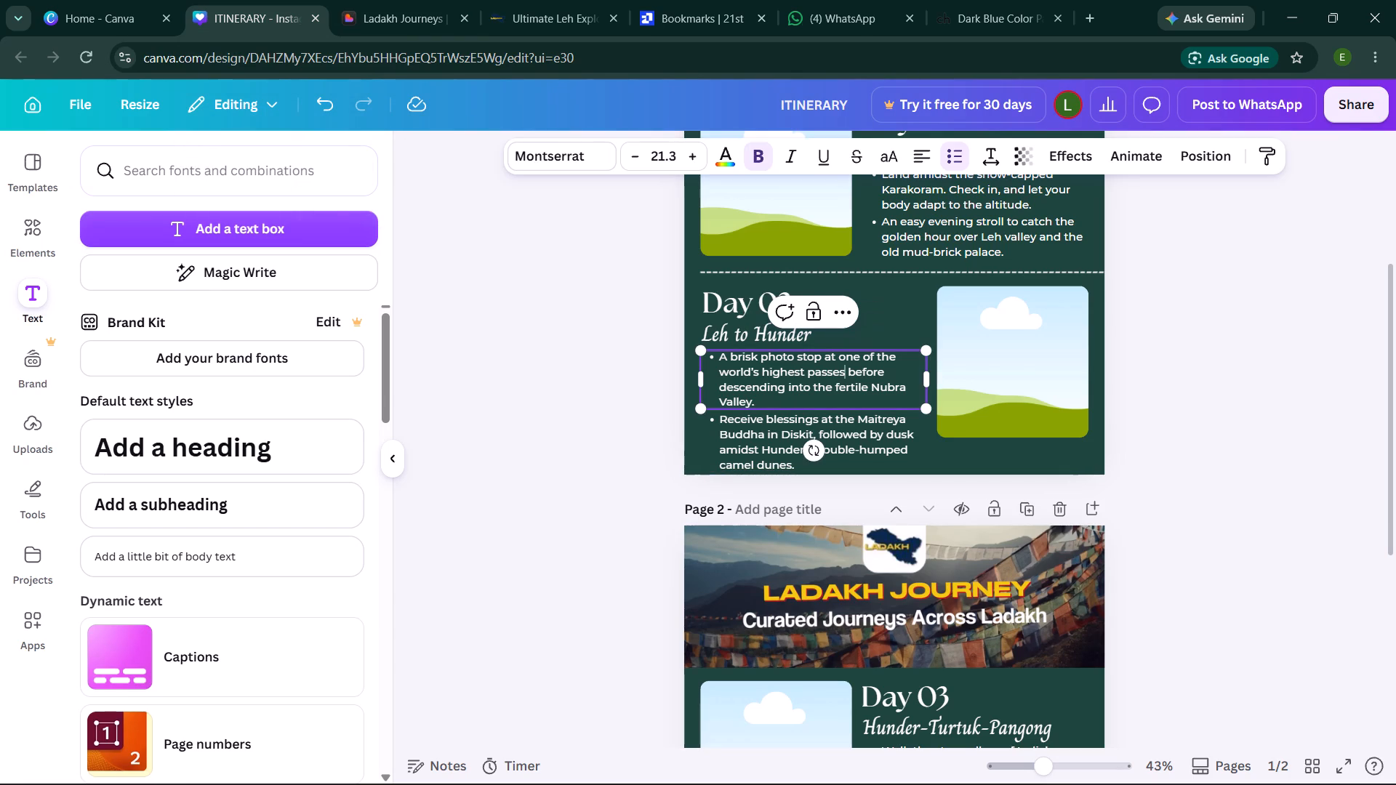
key(shift+parenleft)
text(hardung)
key(space)
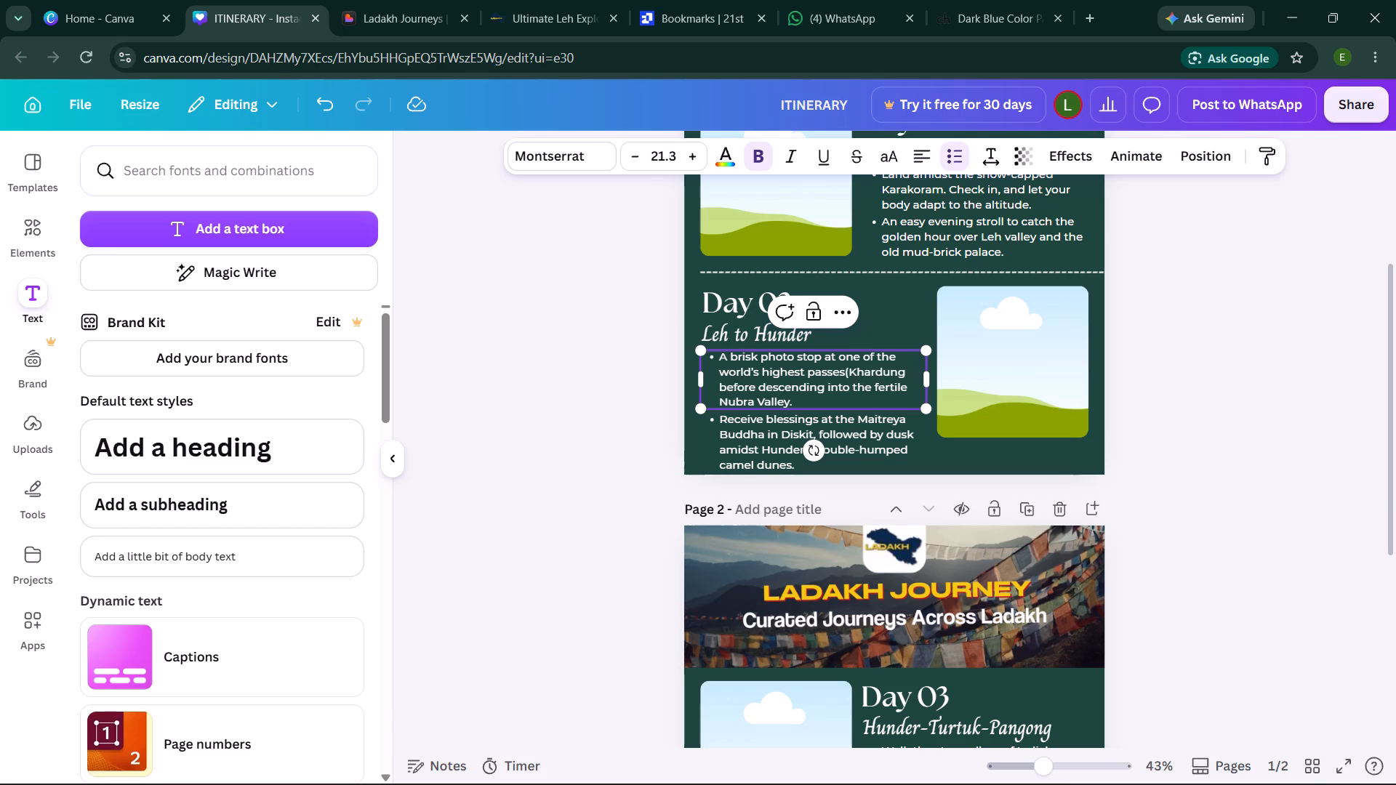
key(a)
click(909, 388)
click(1172, 397)
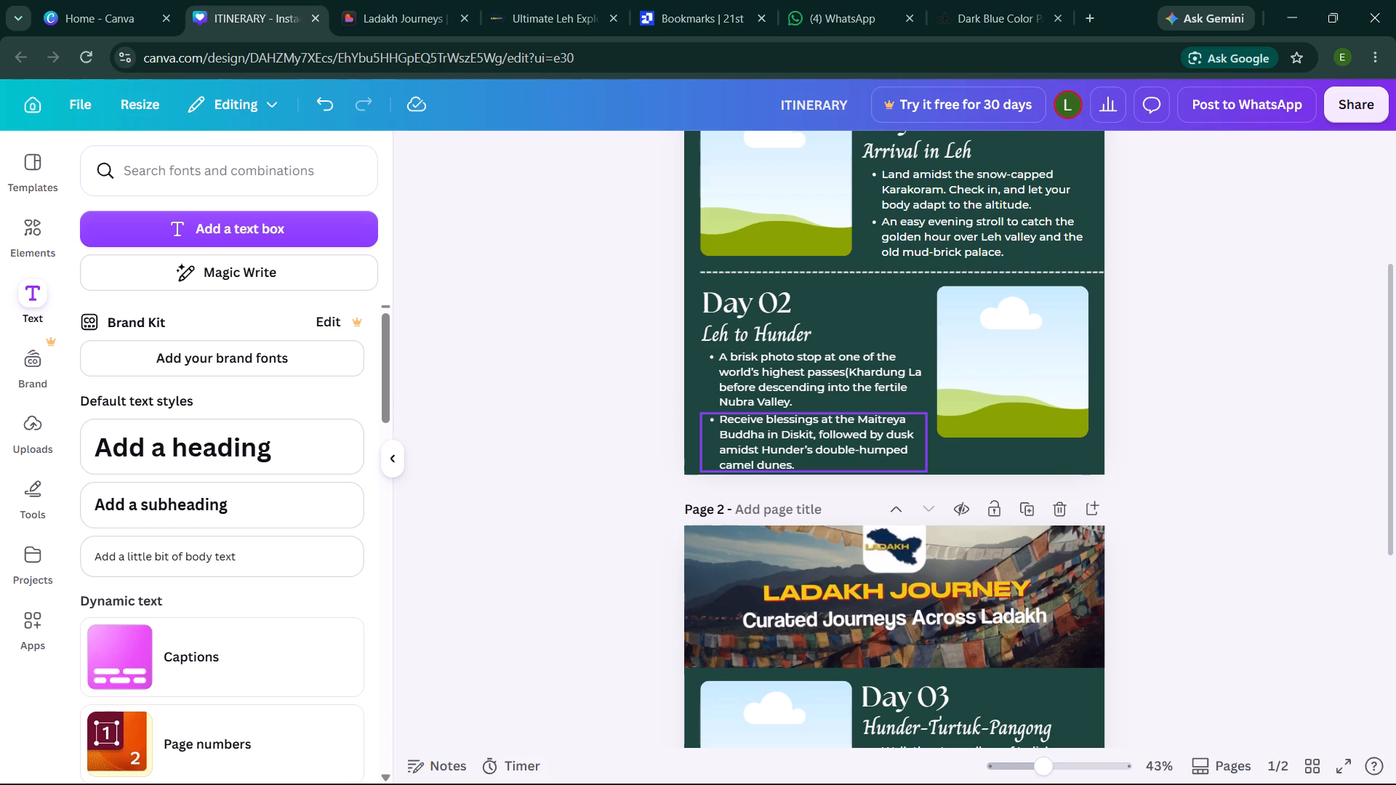
click(1248, 441)
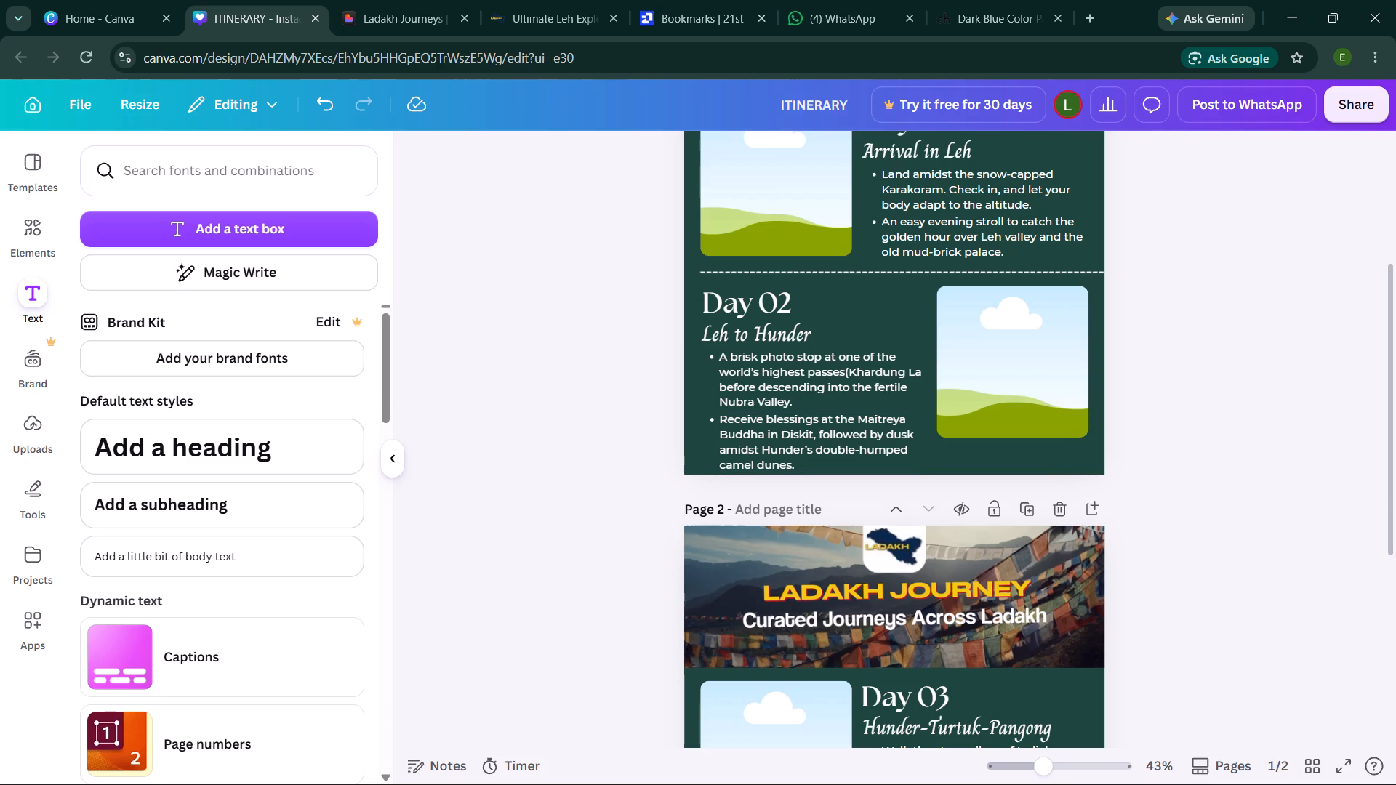
Add the closing bracket after "Khardung La" in the first Day 02 bullet on page 1.
click(798, 458)
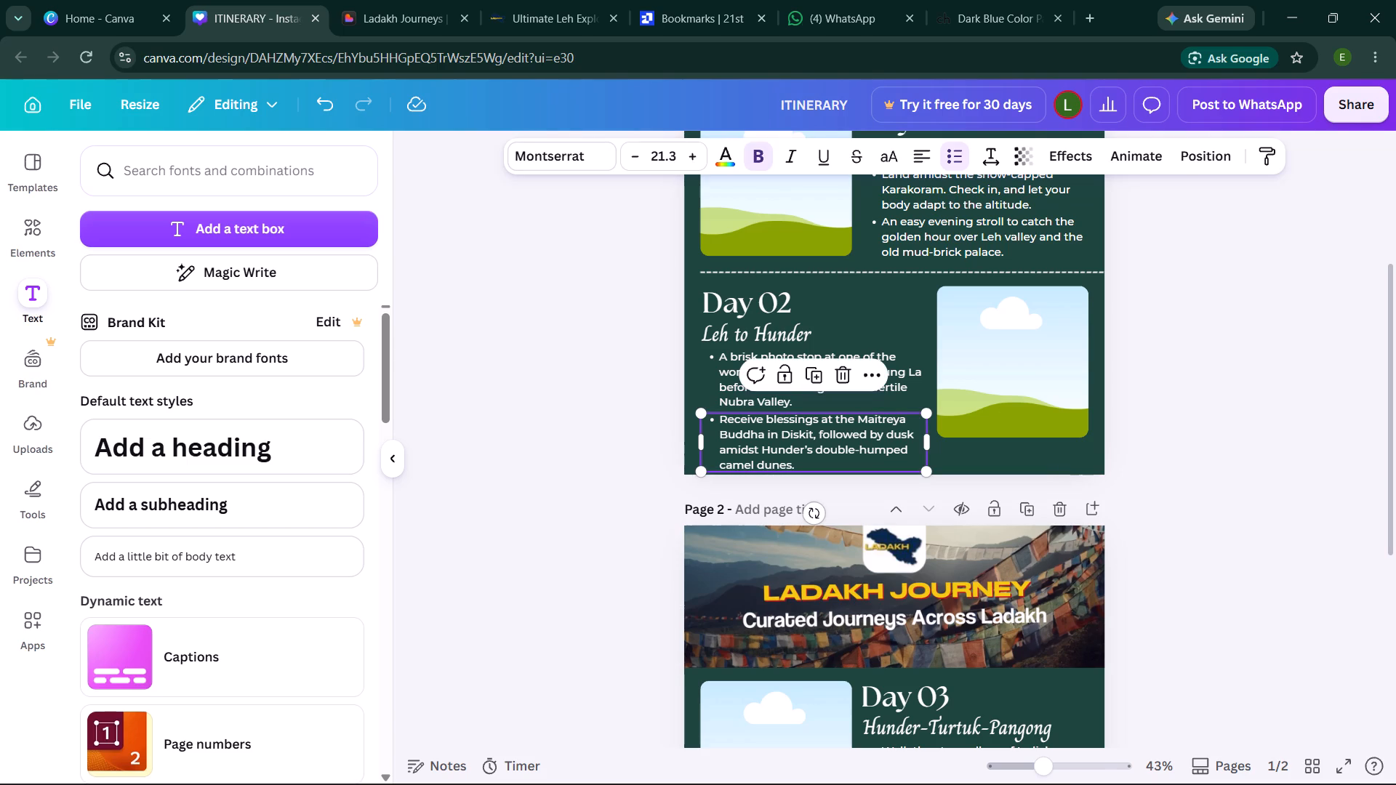
click(1160, 416)
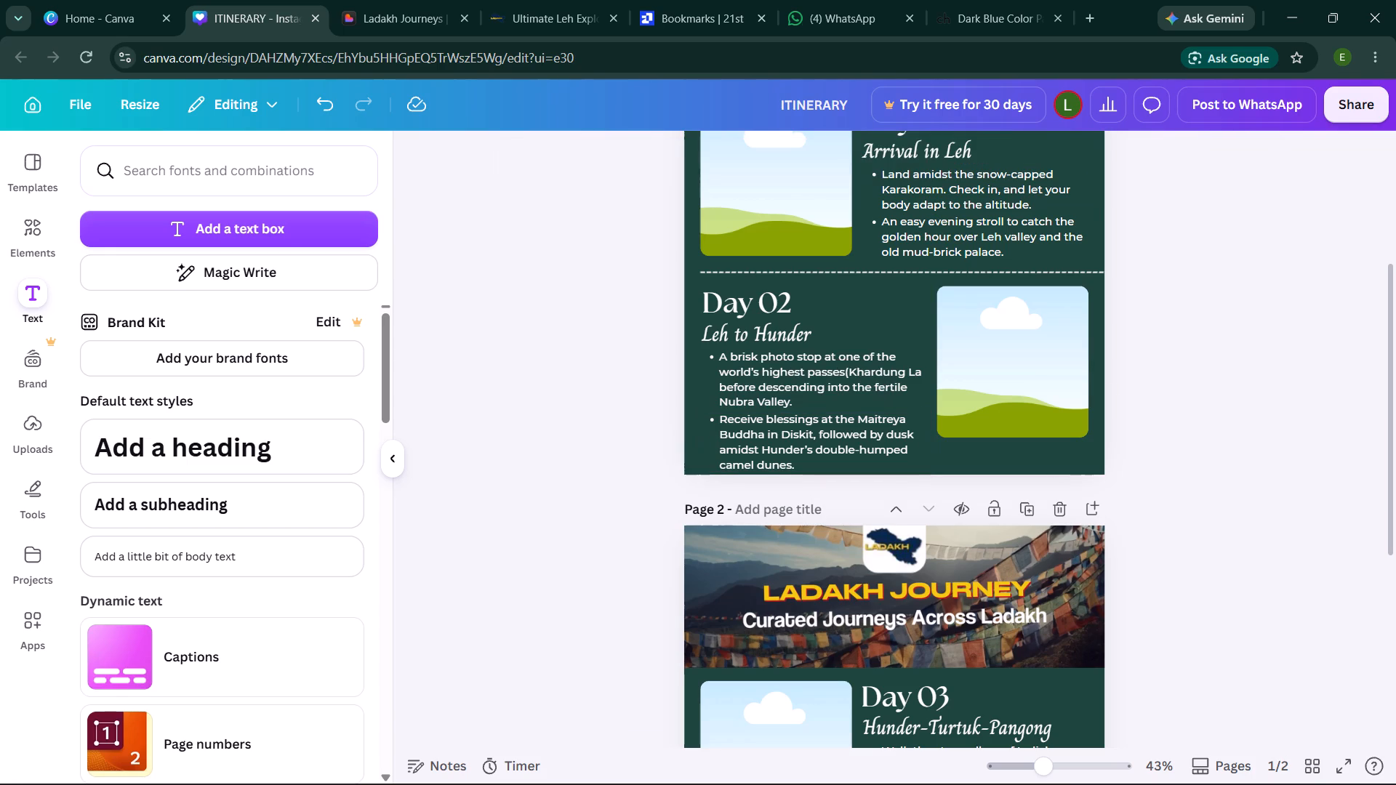
click(913, 371)
click(915, 371)
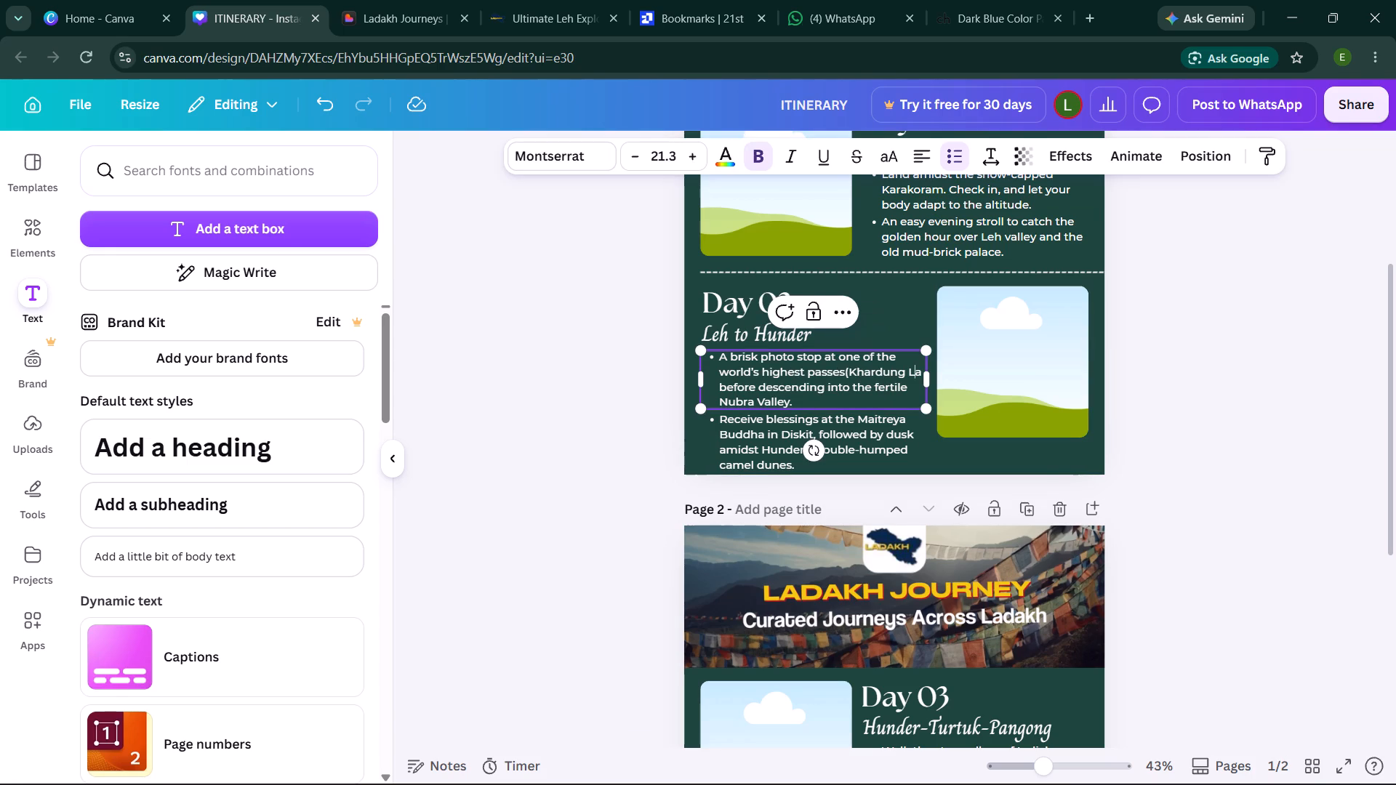
key(Right)
key(shift+parenright)
click(1159, 371)
Widen the text box of the second Day 02 bullet on page 1 so that "camel" fits on the line with "double-humped".
click(809, 437)
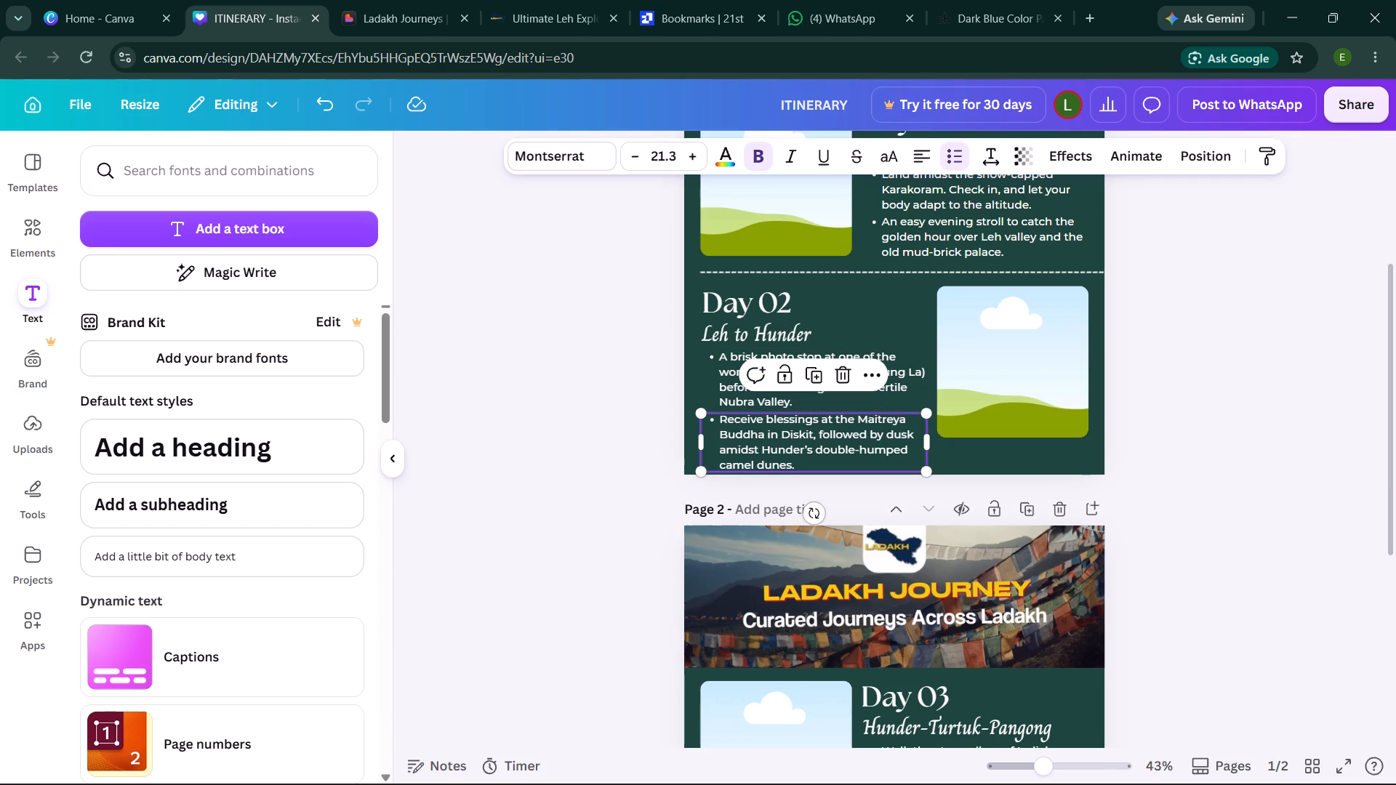
drag(930, 445, 958, 444)
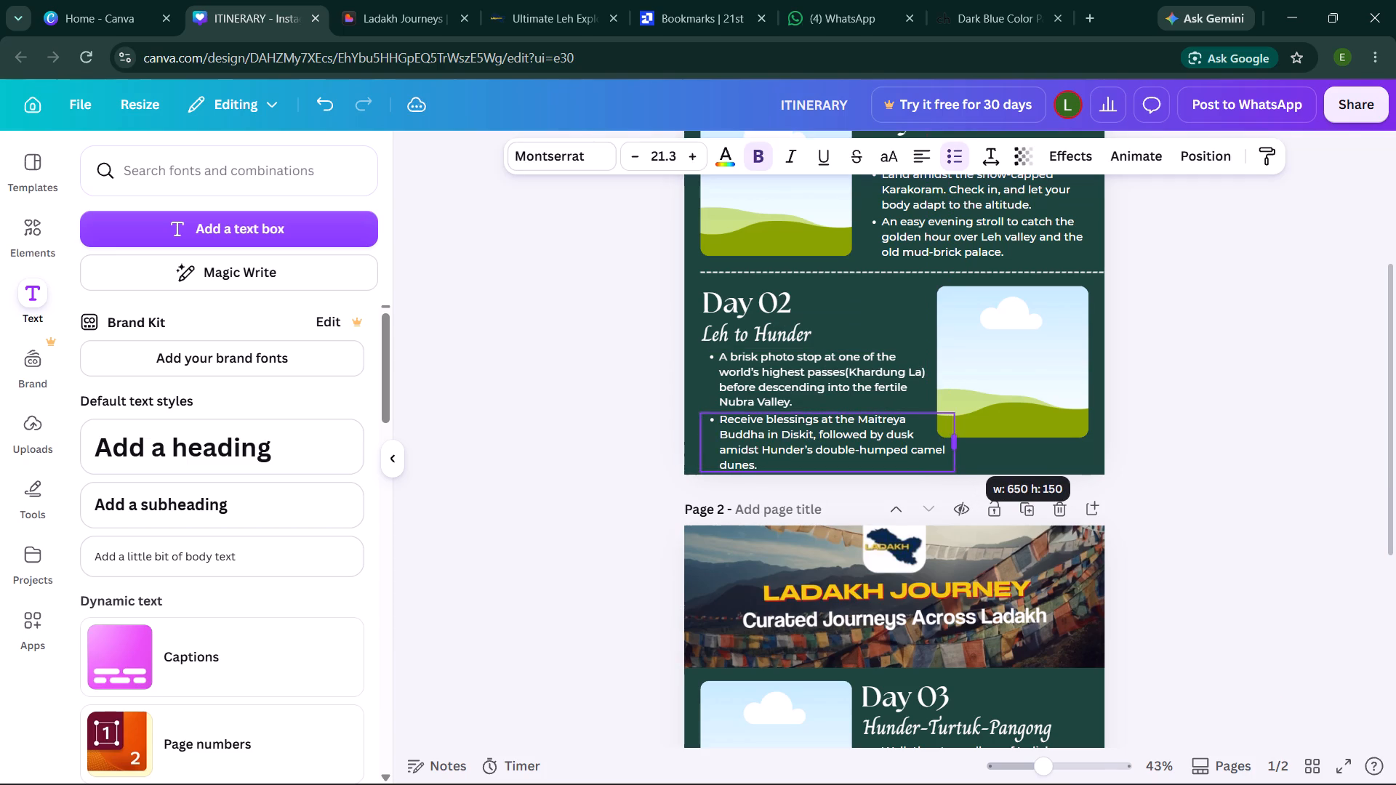
drag(958, 444, 959, 443)
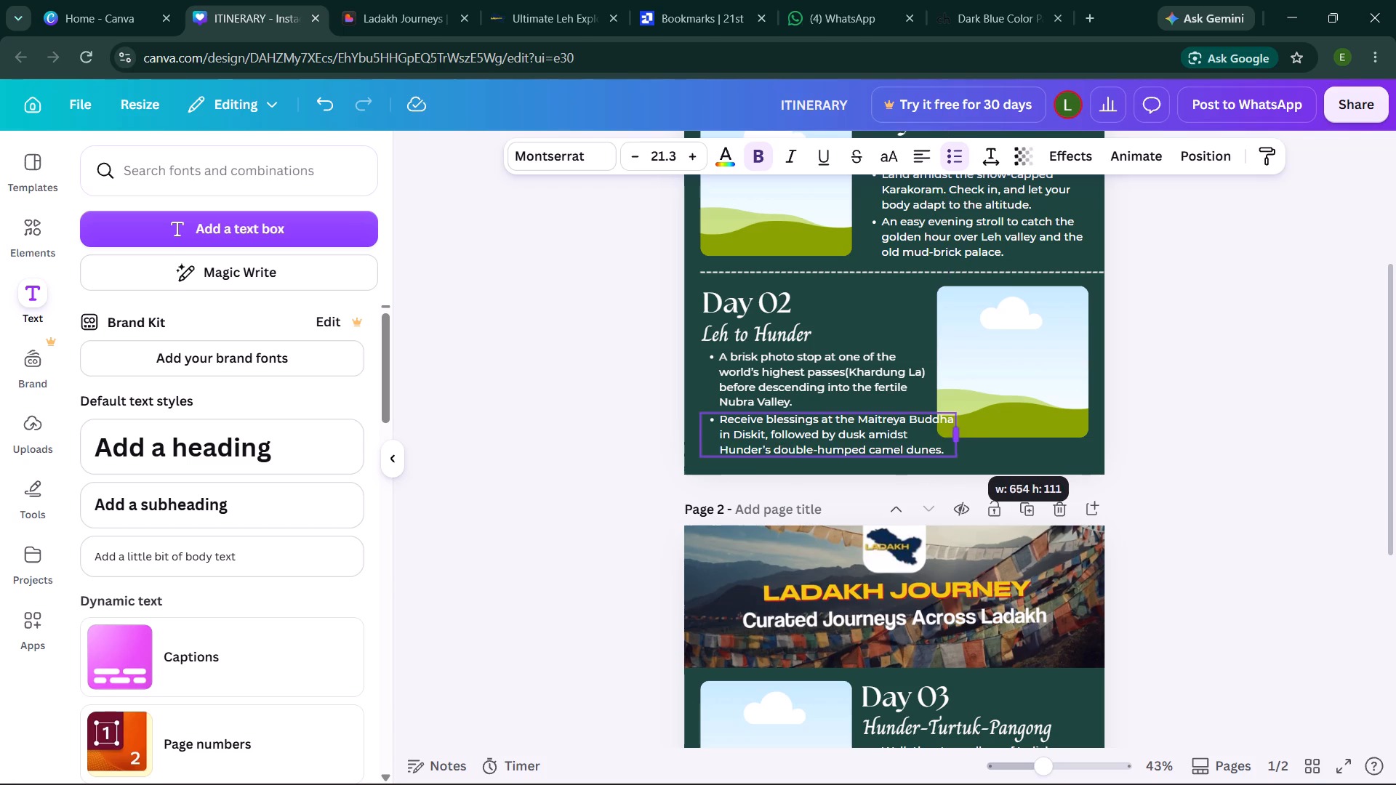
drag(959, 443, 957, 443)
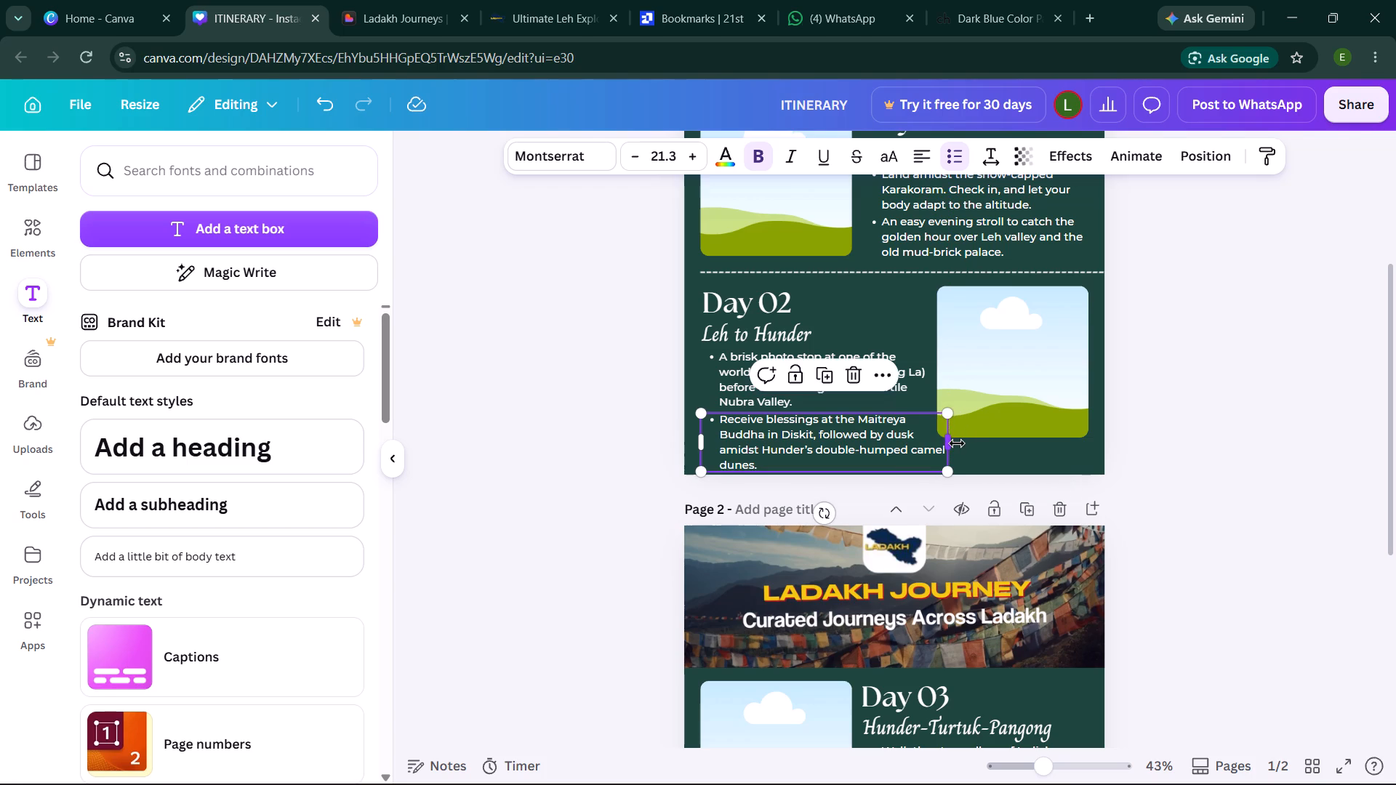
click(1150, 436)
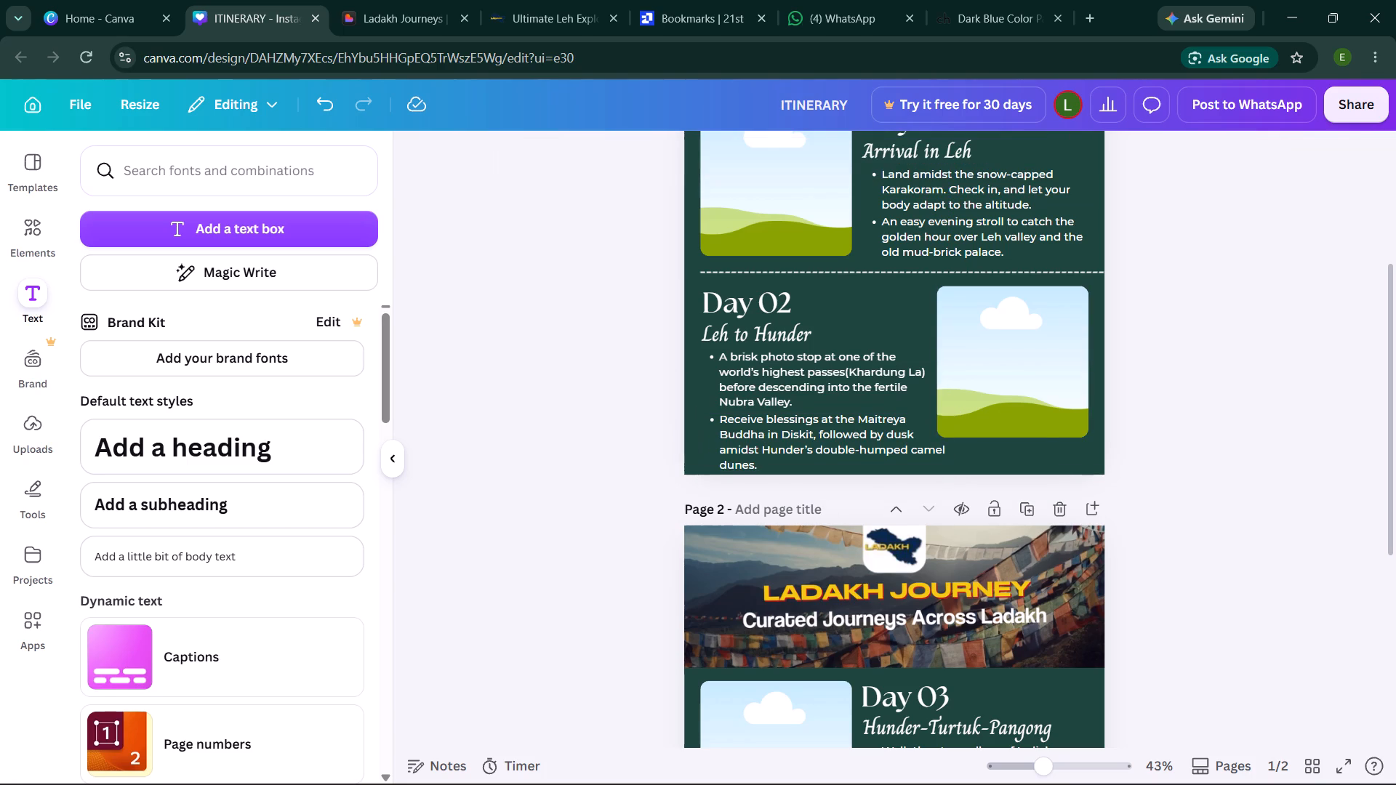
click(891, 382)
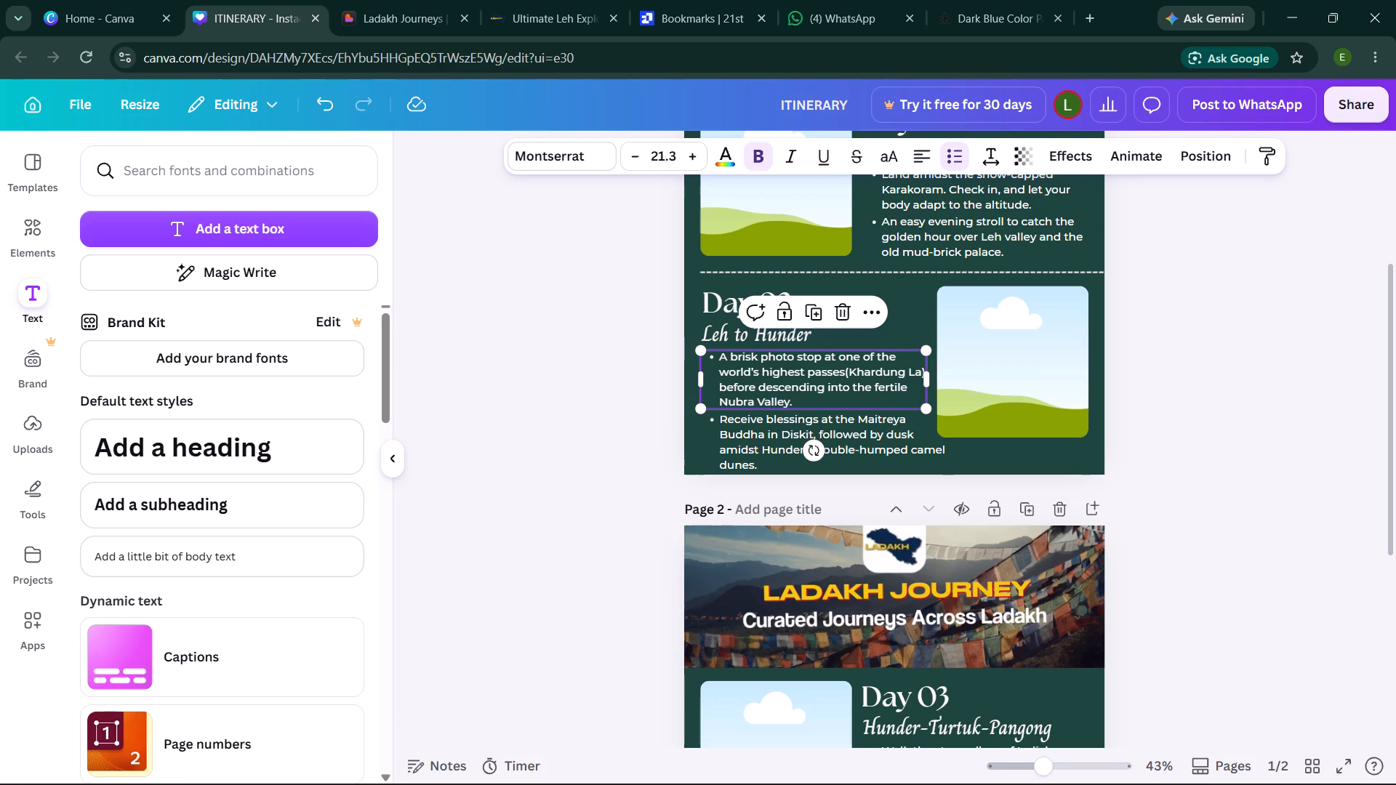
click(1161, 430)
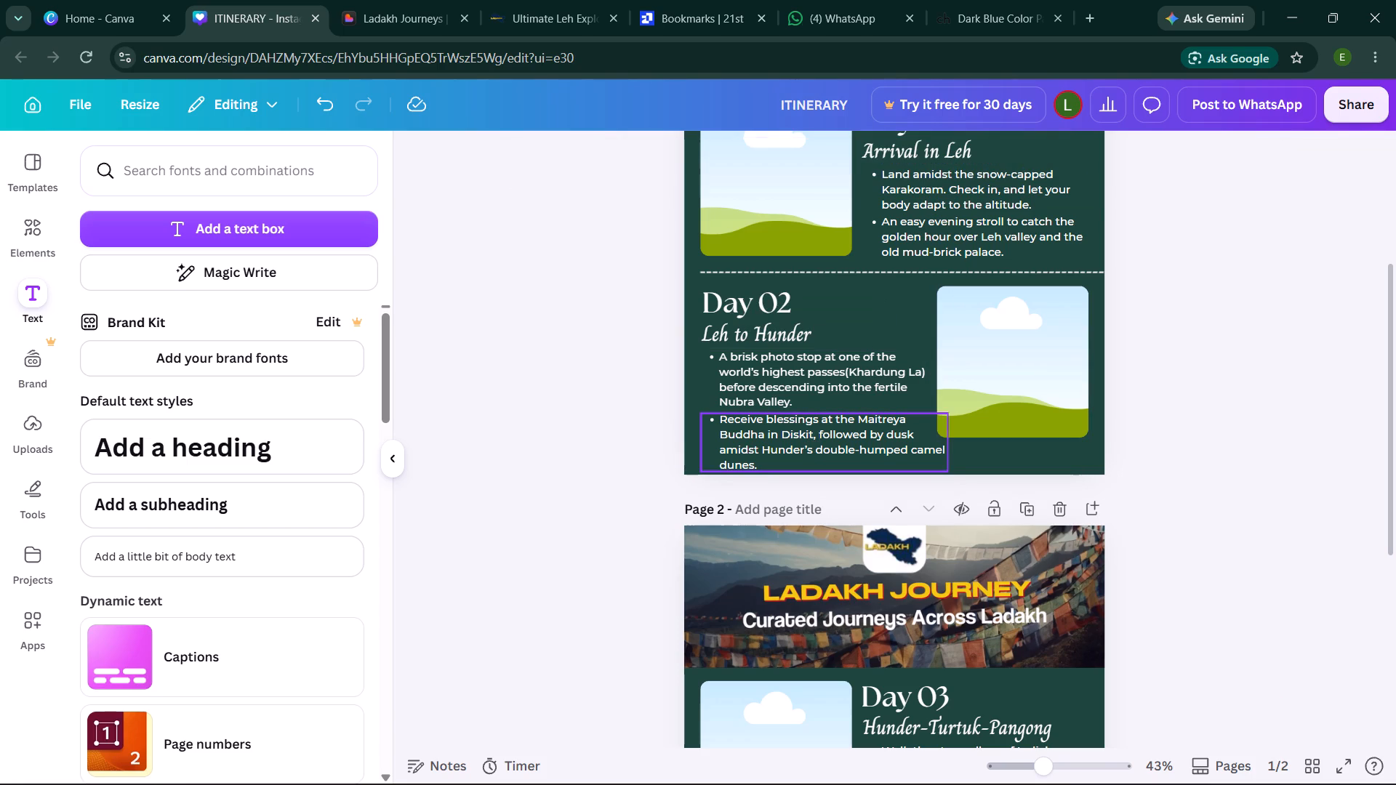
click(1160, 423)
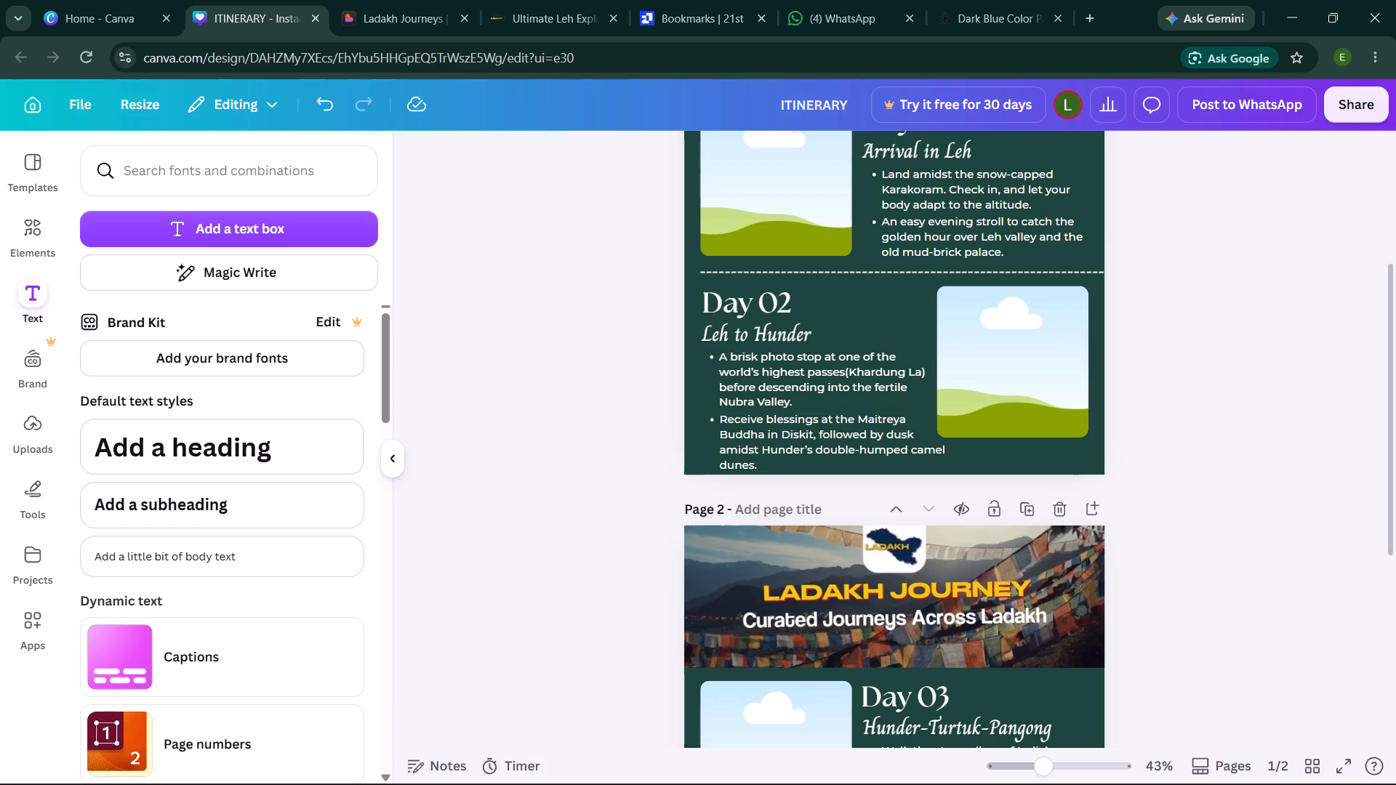
Duplicate page 2 of the itinerary as a new page 3.
scroll(1136, 439, down, 4)
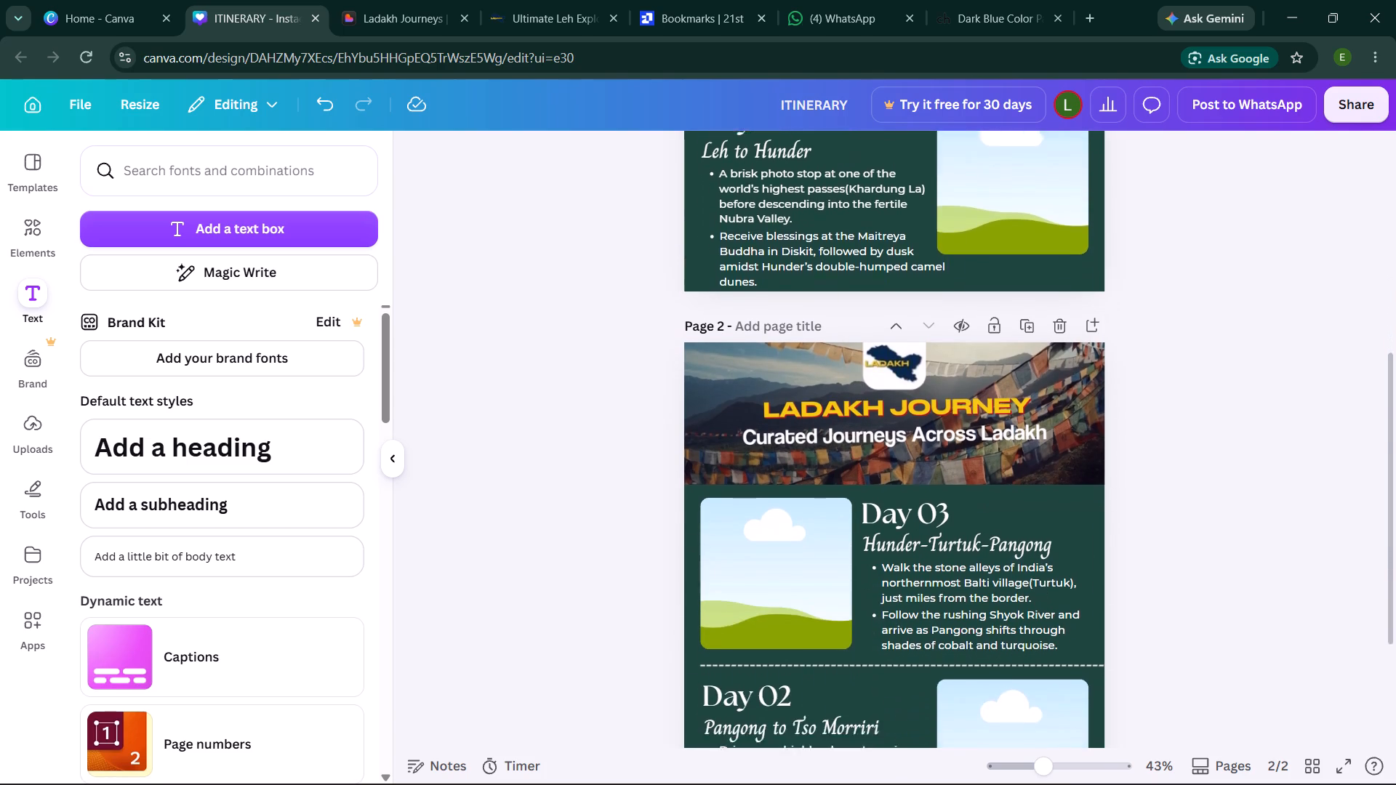
scroll(1136, 439, down, 1)
scroll(1117, 412, up, 1)
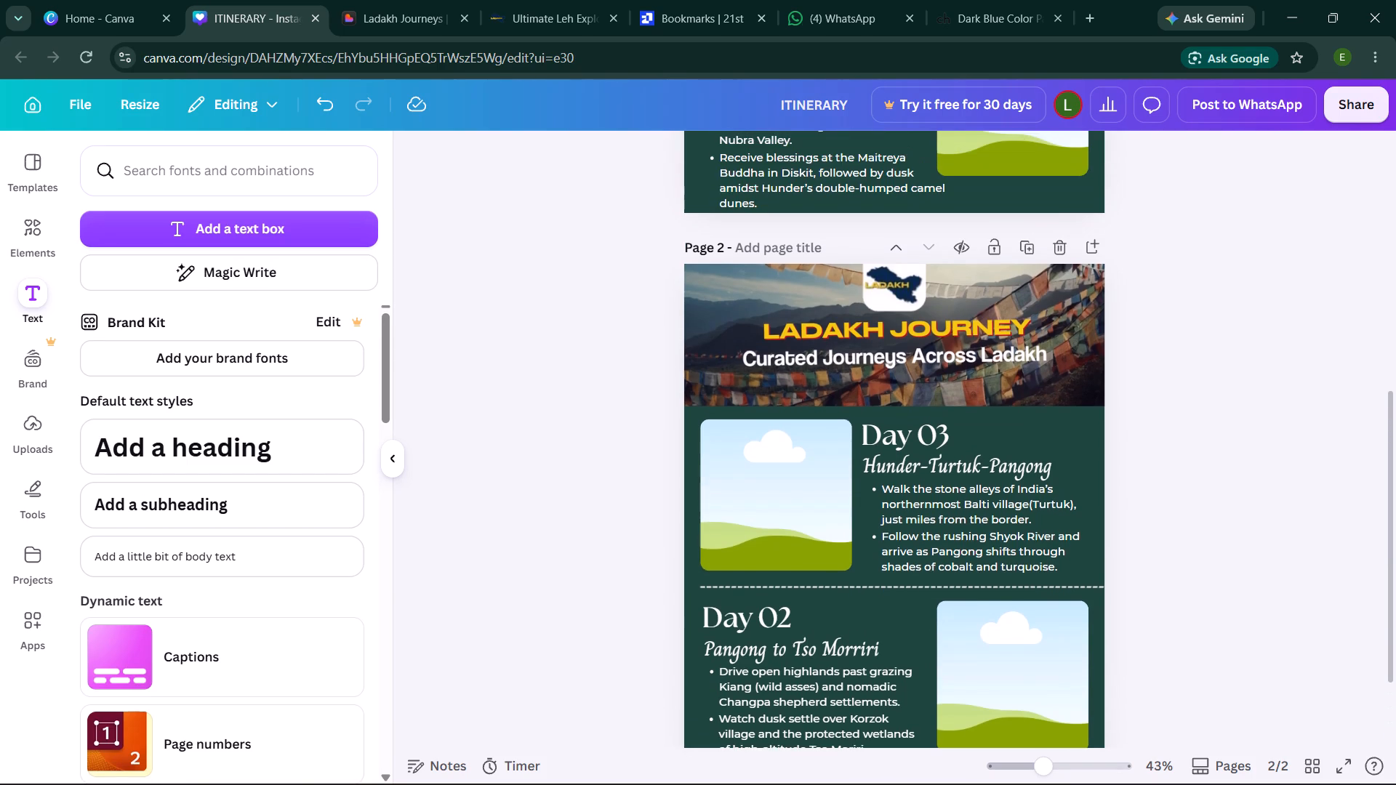
click(1027, 244)
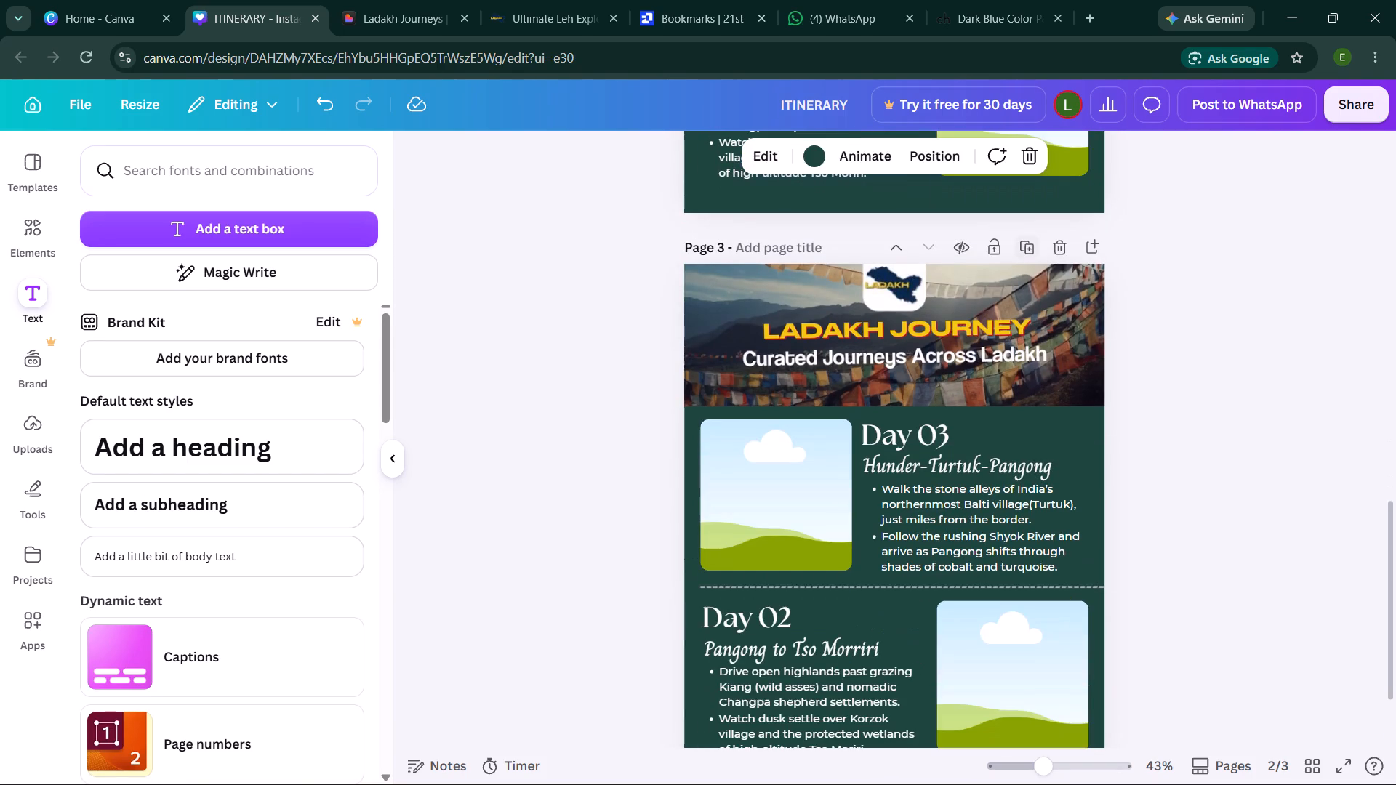
Change the "Day 02" heading above "Pangong to Tso Morriri" on page 2 to "Day 04".
scroll(874, 252, up, 2)
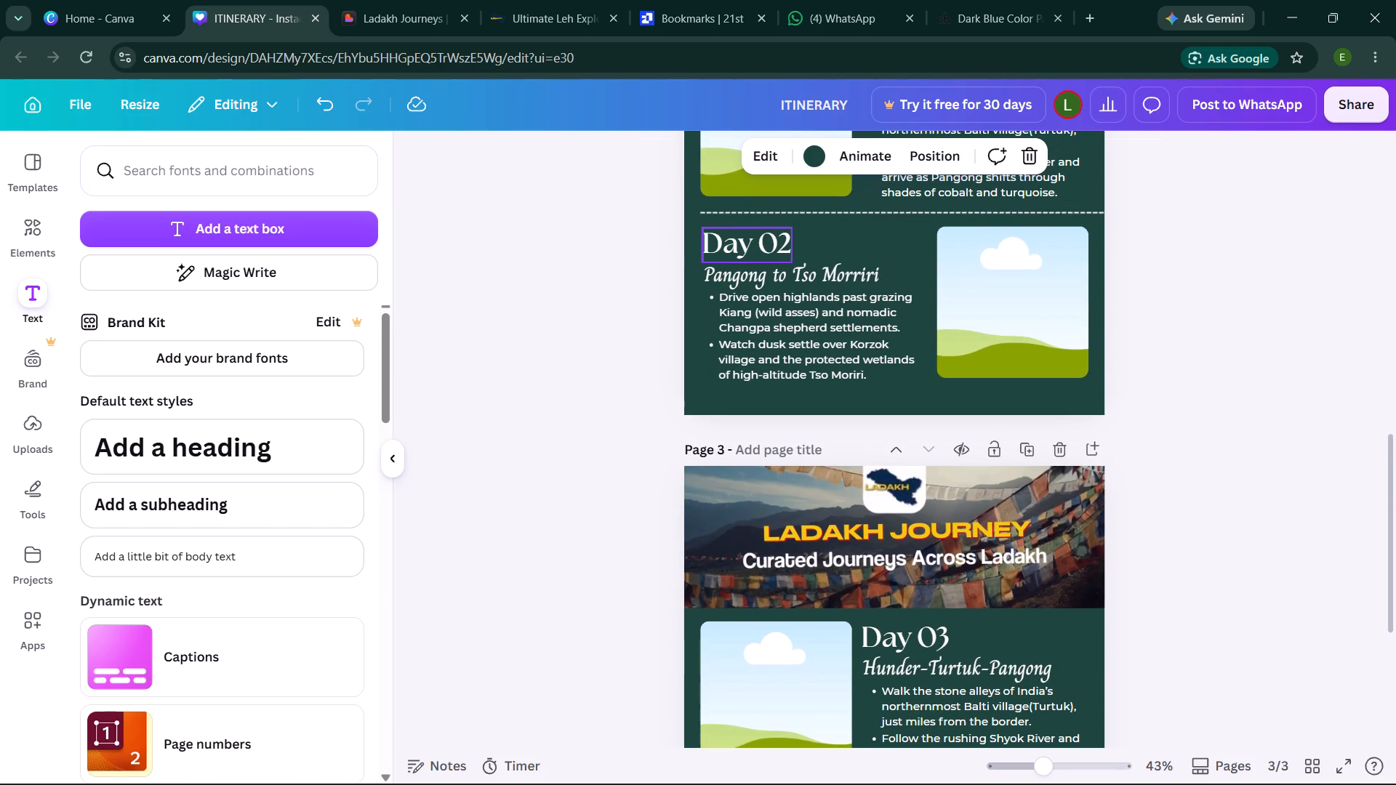
click(784, 236)
click(784, 236)
click(784, 236)
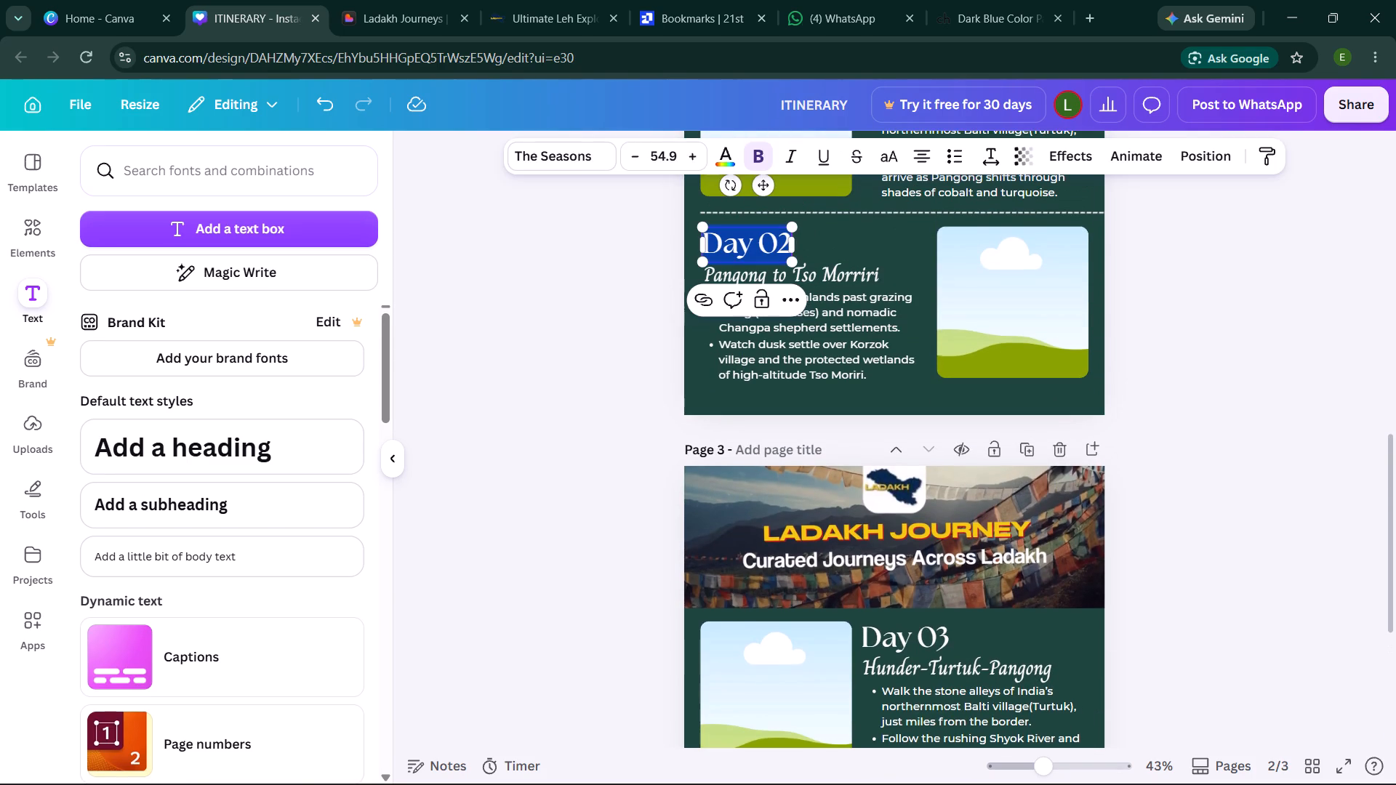
key(Right)
key(BackSpace)
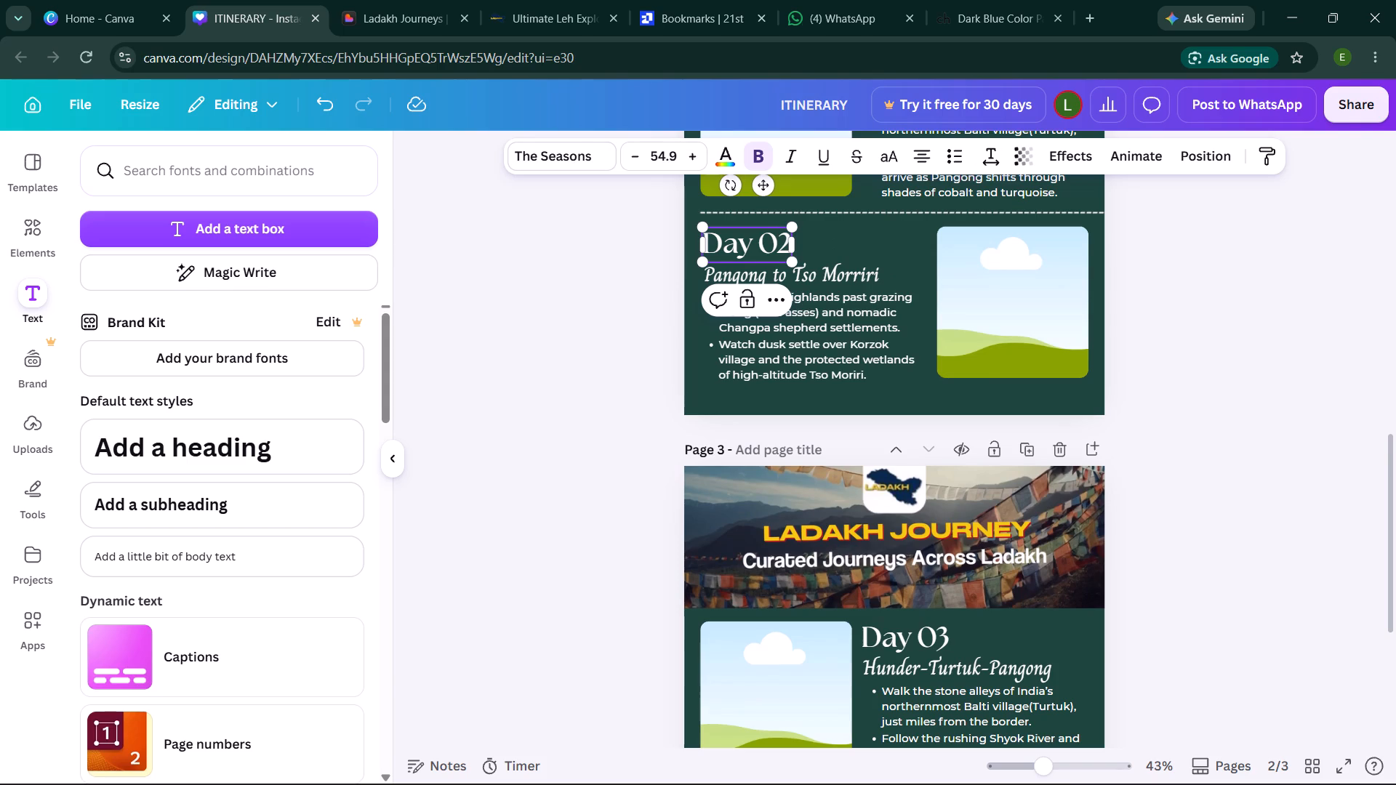
key(4)
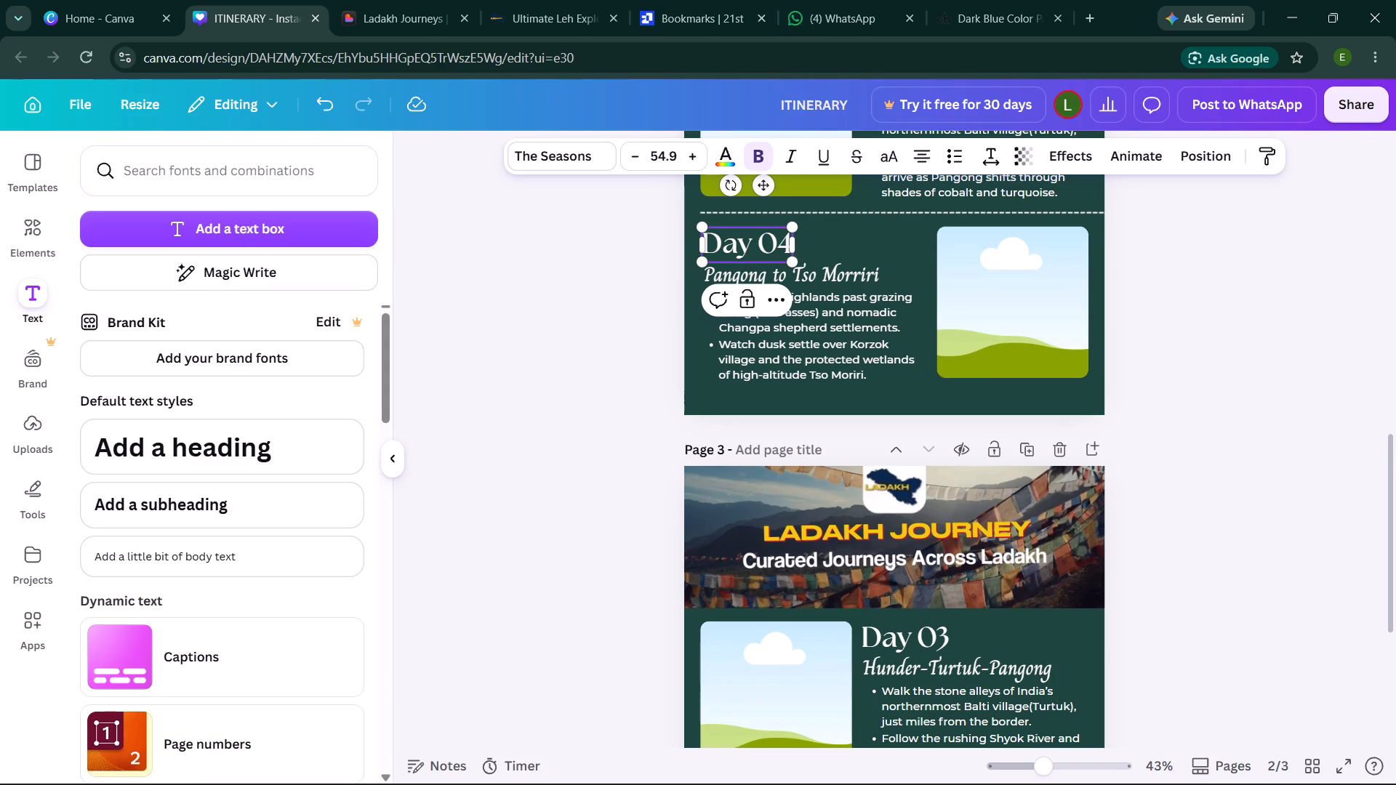
click(1171, 470)
Open the "Day 03" heading on page 3 for editing with its whole text selected.
scroll(989, 559, down, 2)
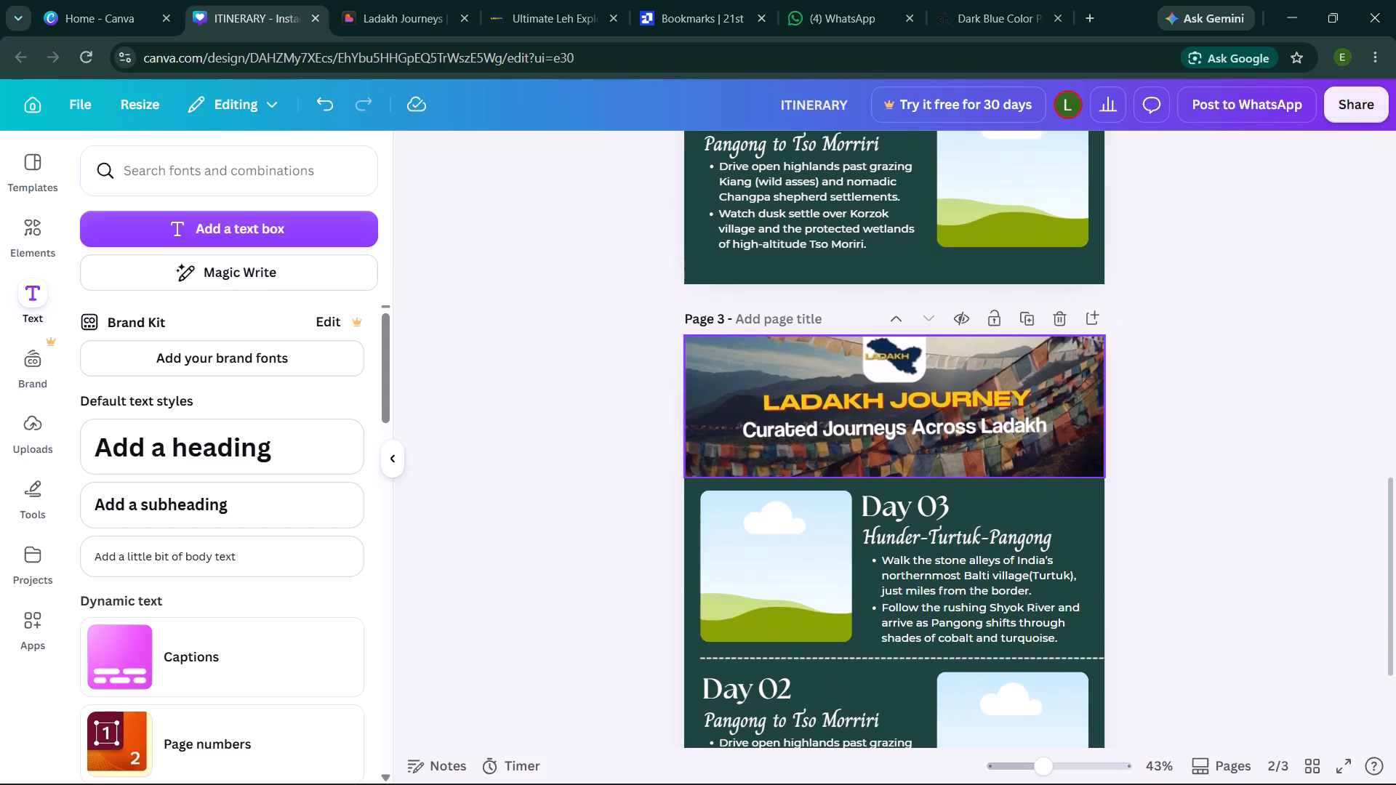
click(942, 511)
click(942, 511)
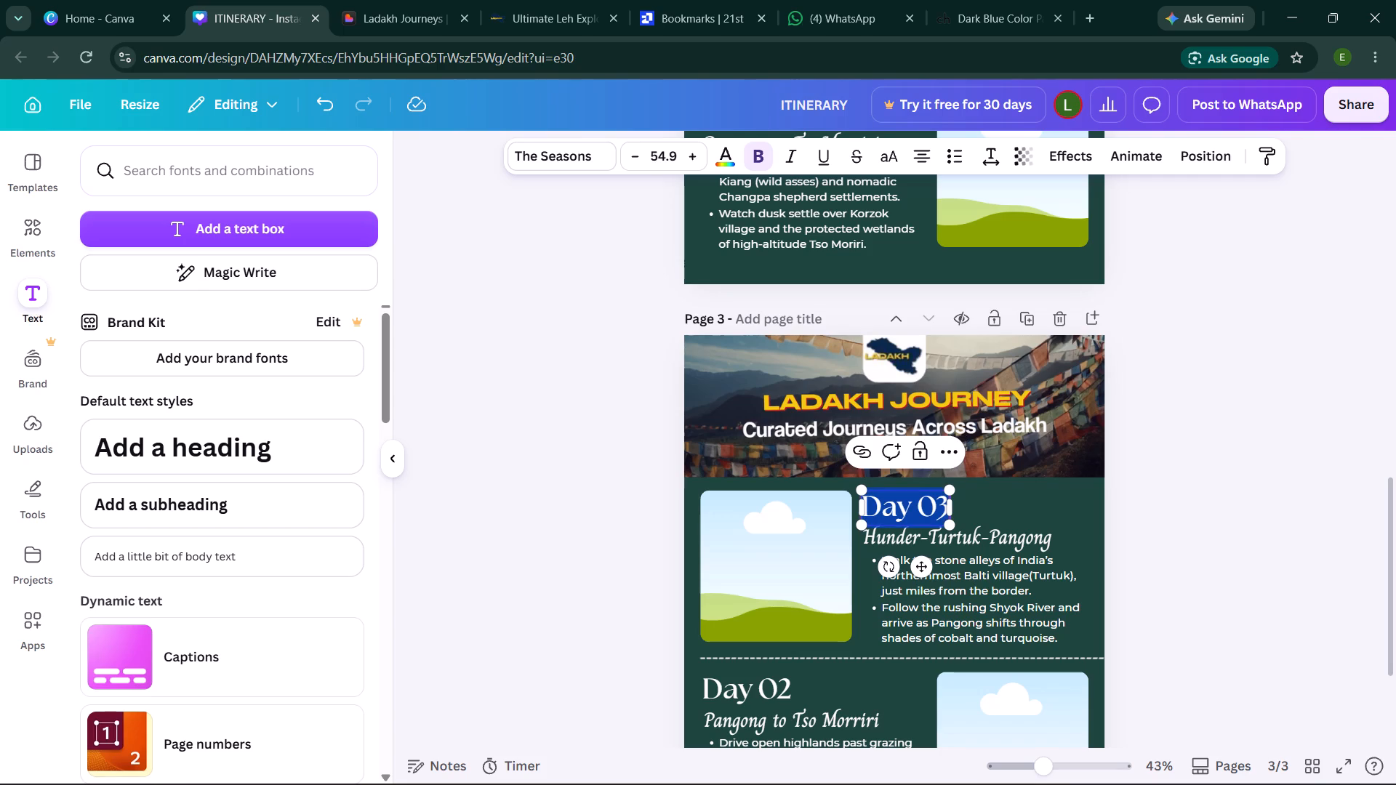
click(500, 8)
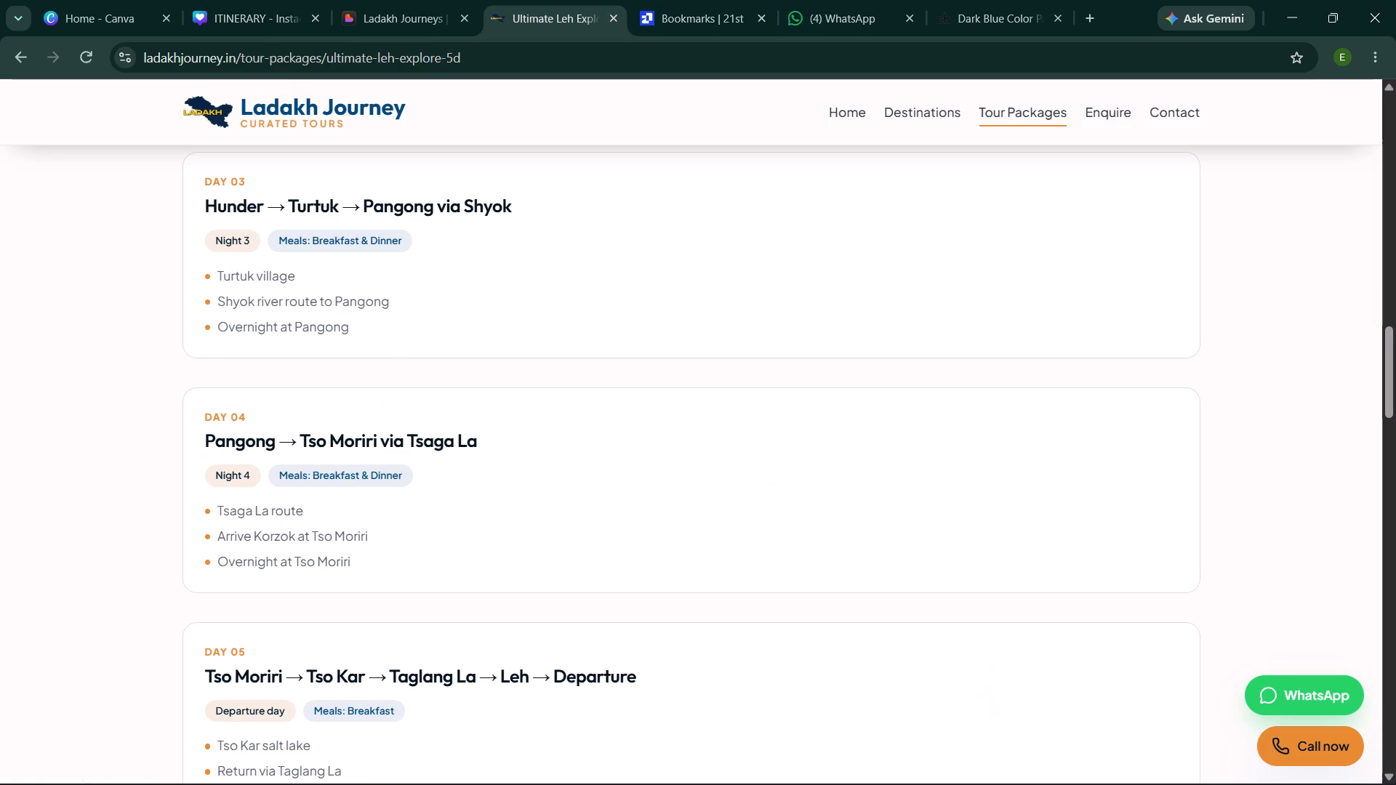
scroll(466, 464, down, 2)
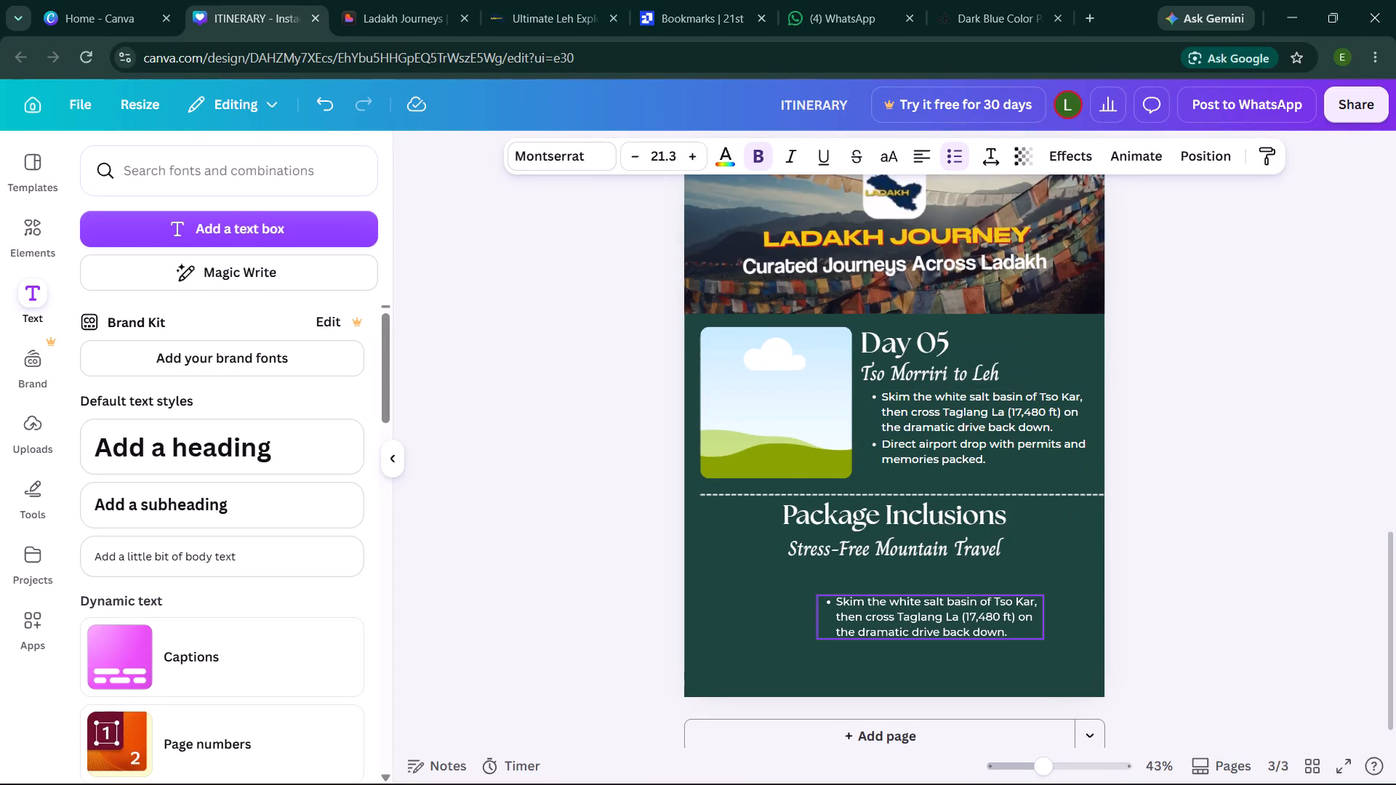
drag(901, 618, 852, 599)
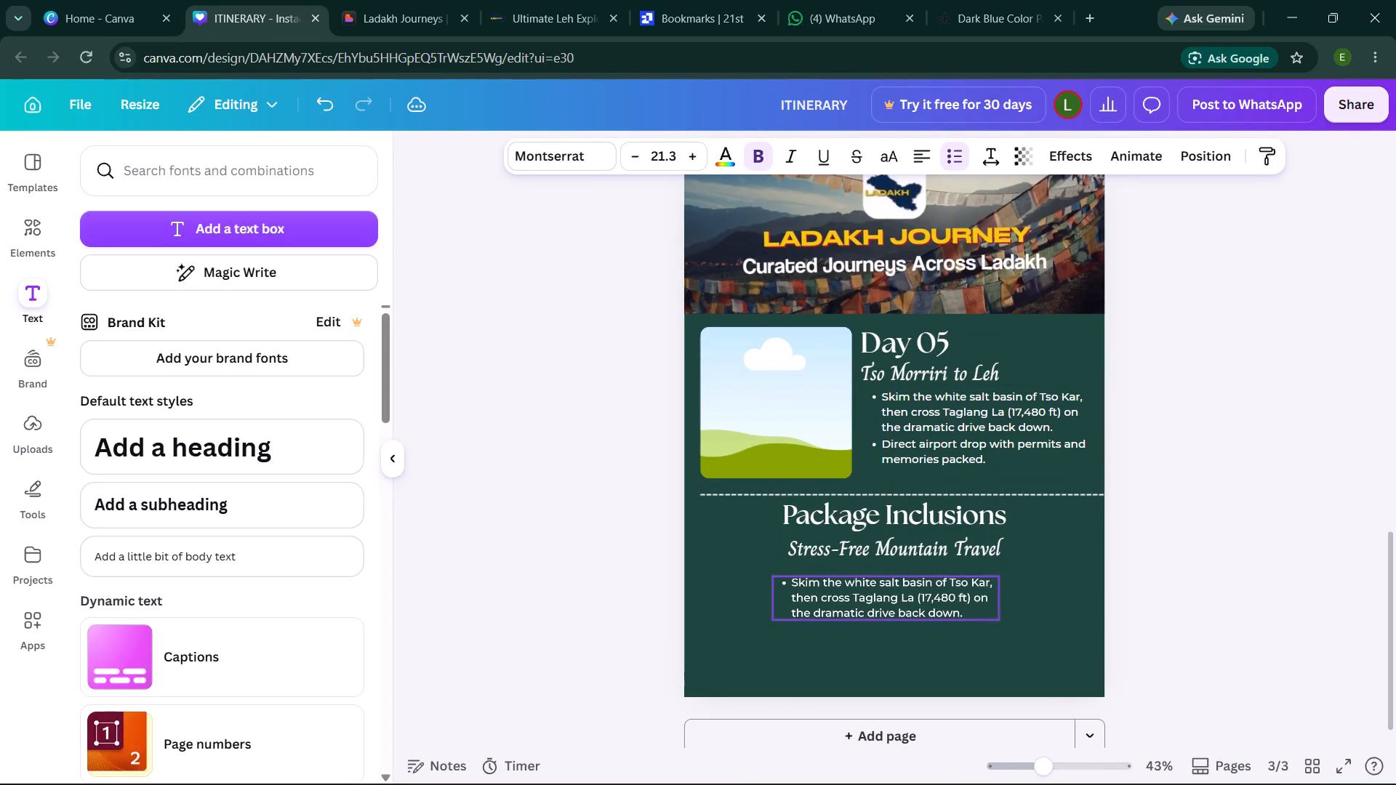
drag(852, 599, 812, 598)
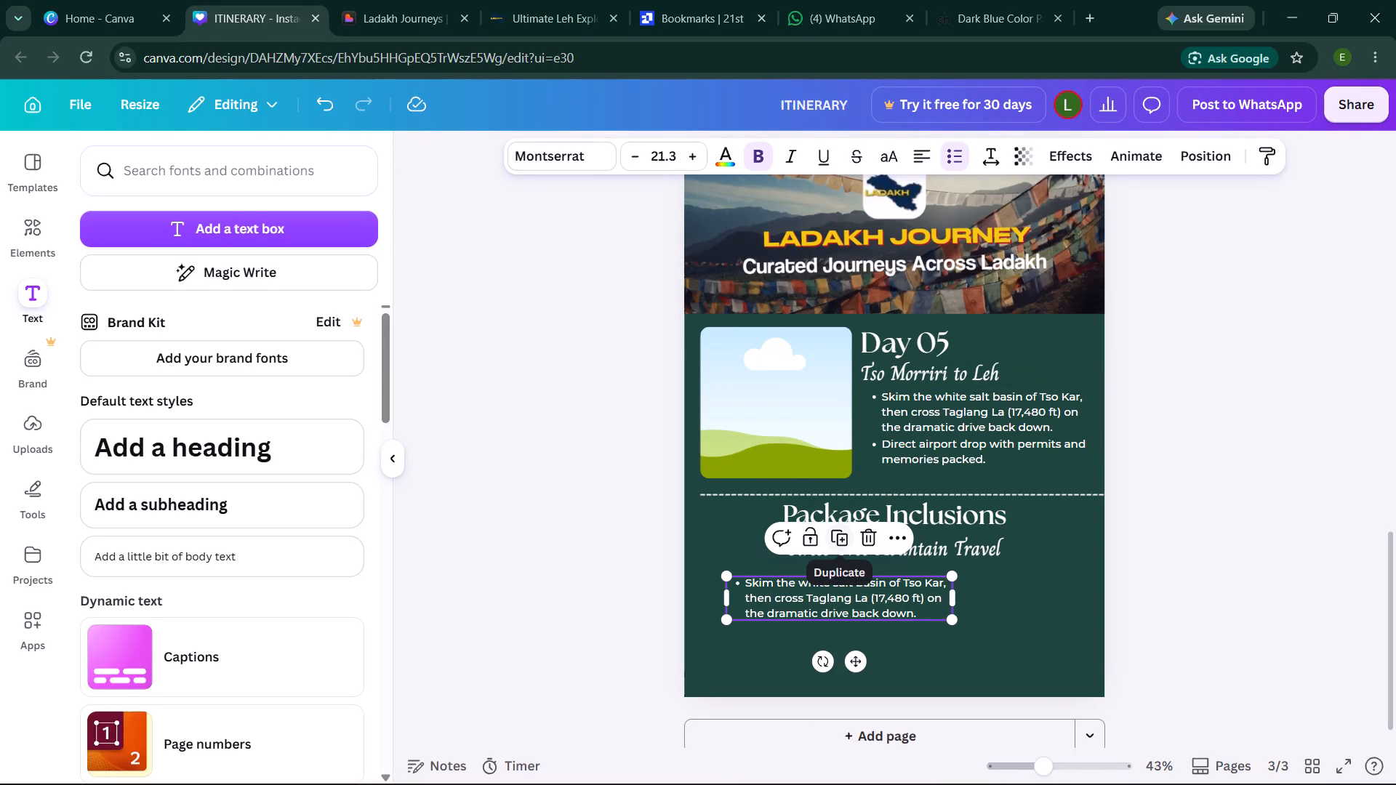
Replace the duplicated box's text with the two copied inclusion bullets and remove the empty trailing bullet.
click(793, 600)
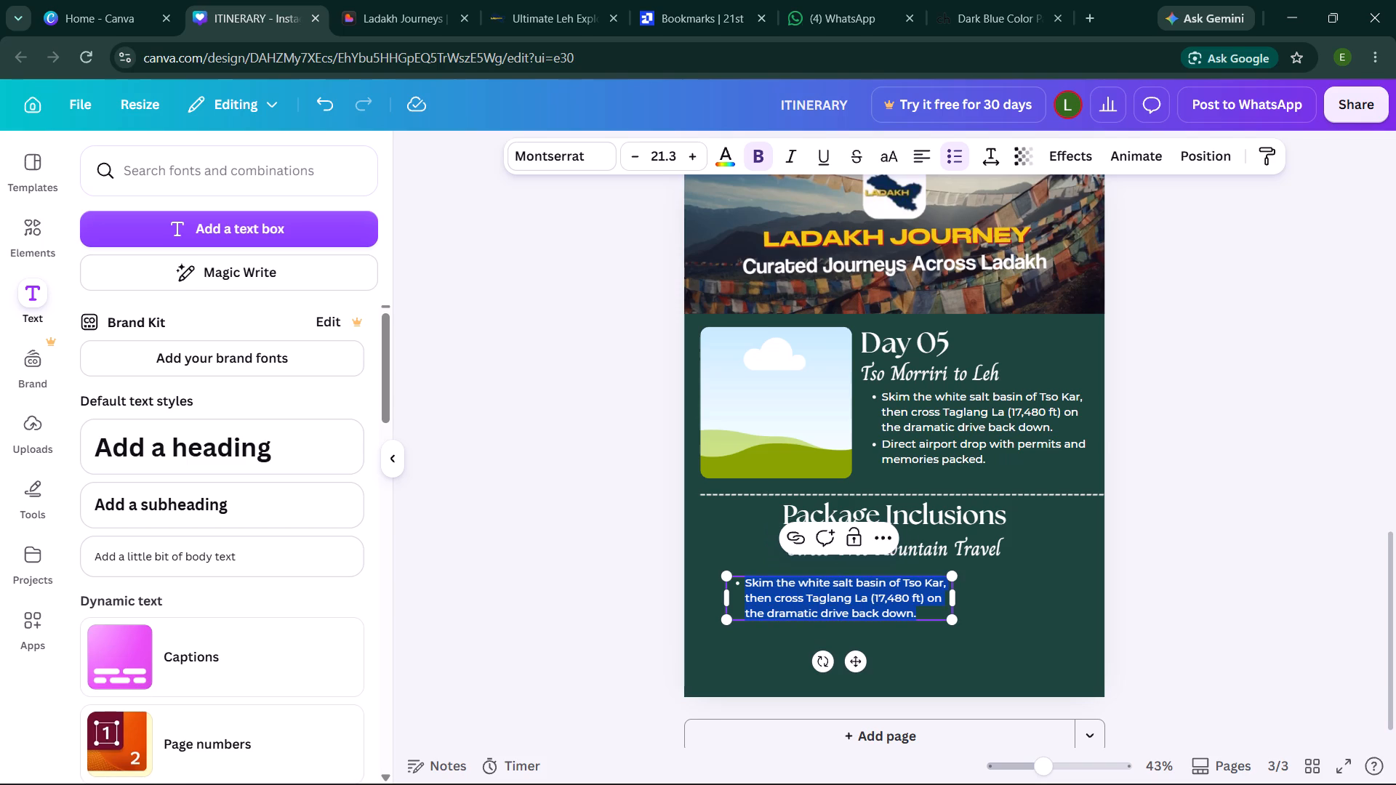
key(ctrl+v)
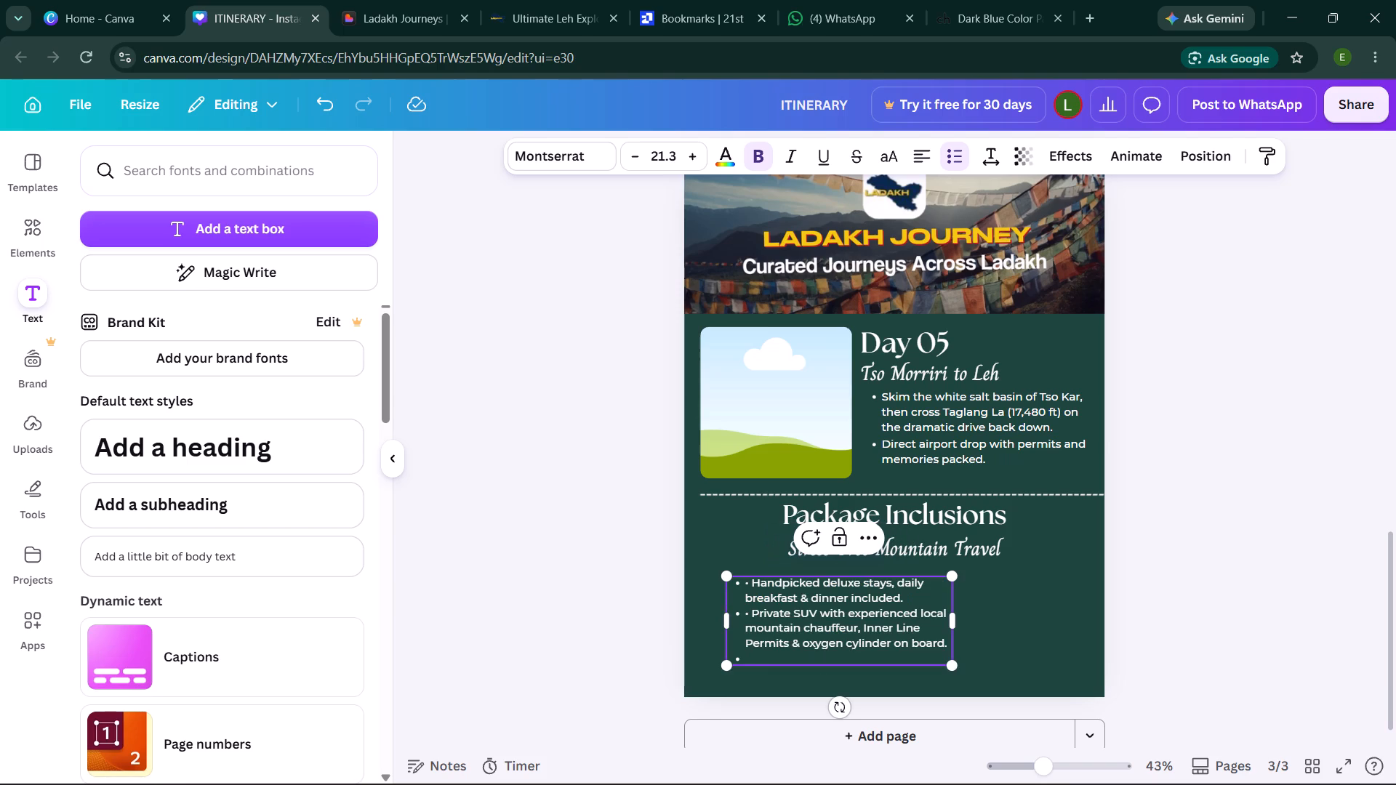
key(BackSpace)
key(BackSpace)
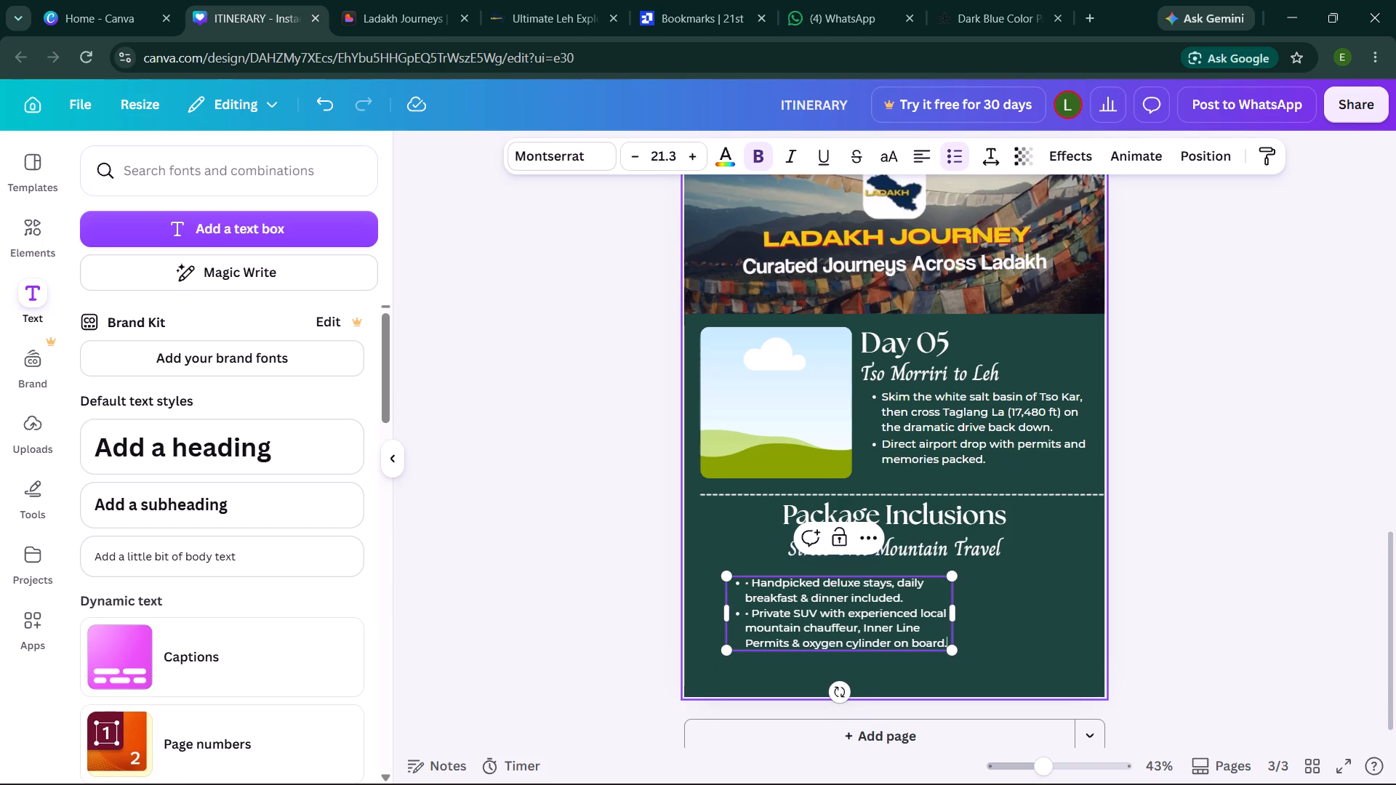
Scale the inclusions bullet text up to font size 26.3 and shift it slightly towards the page's left edge.
drag(953, 651, 957, 651)
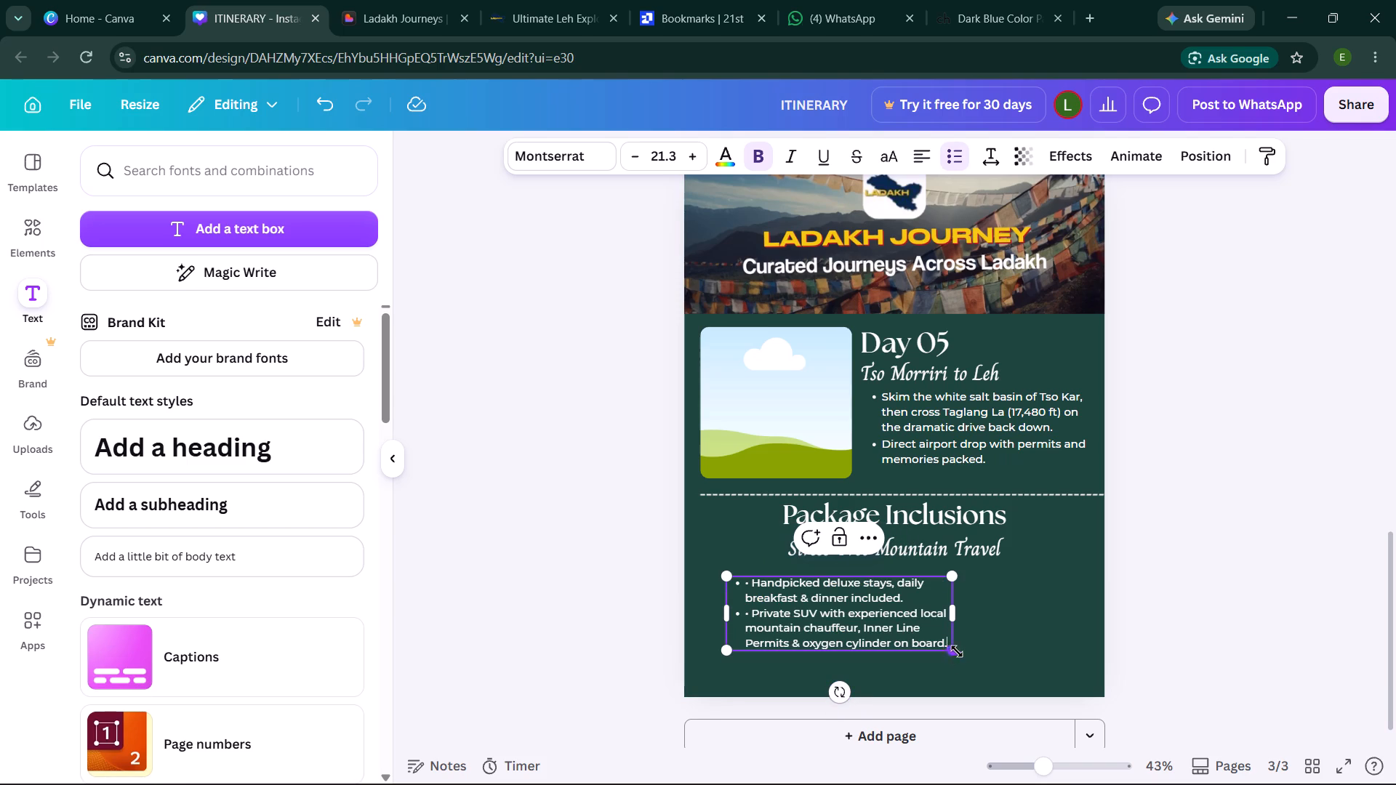
drag(957, 651, 995, 693)
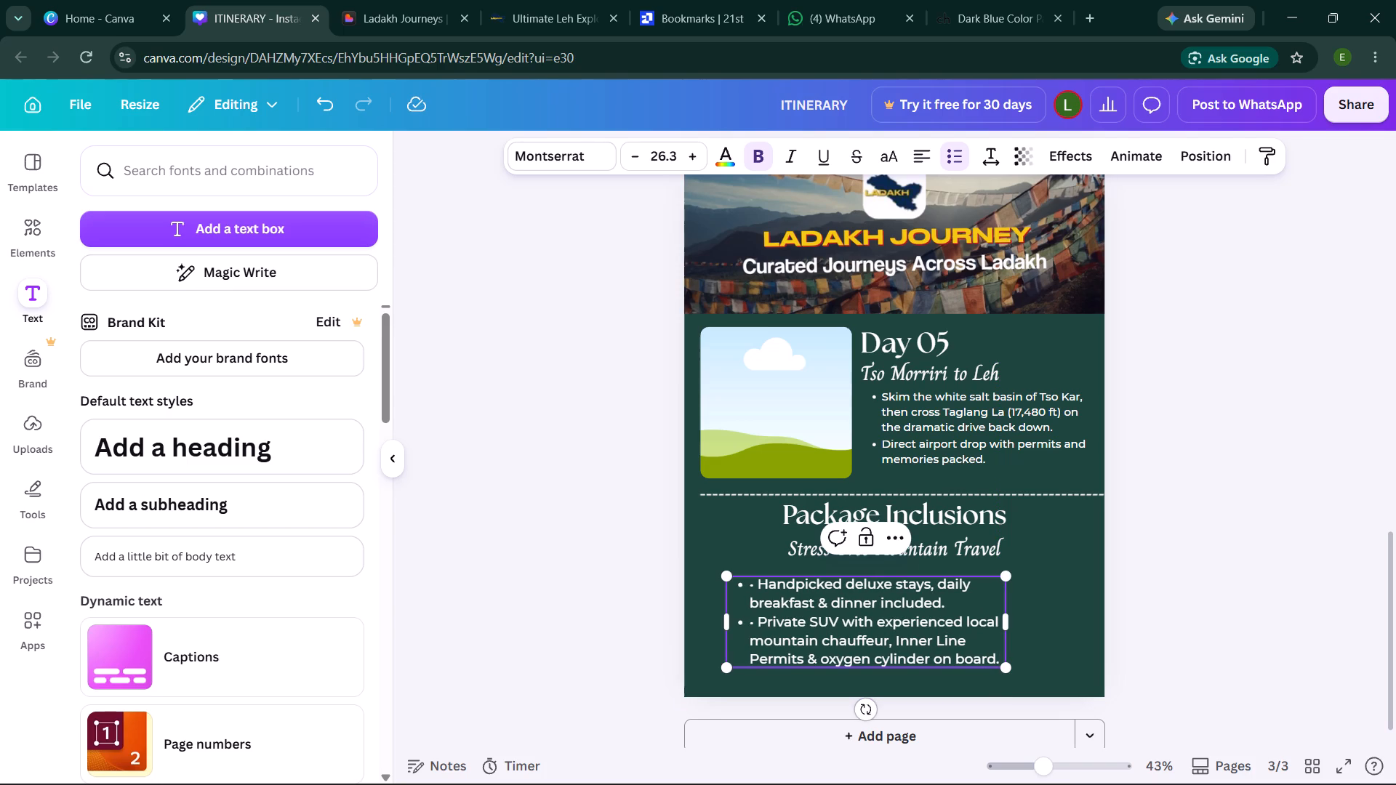
click(1152, 606)
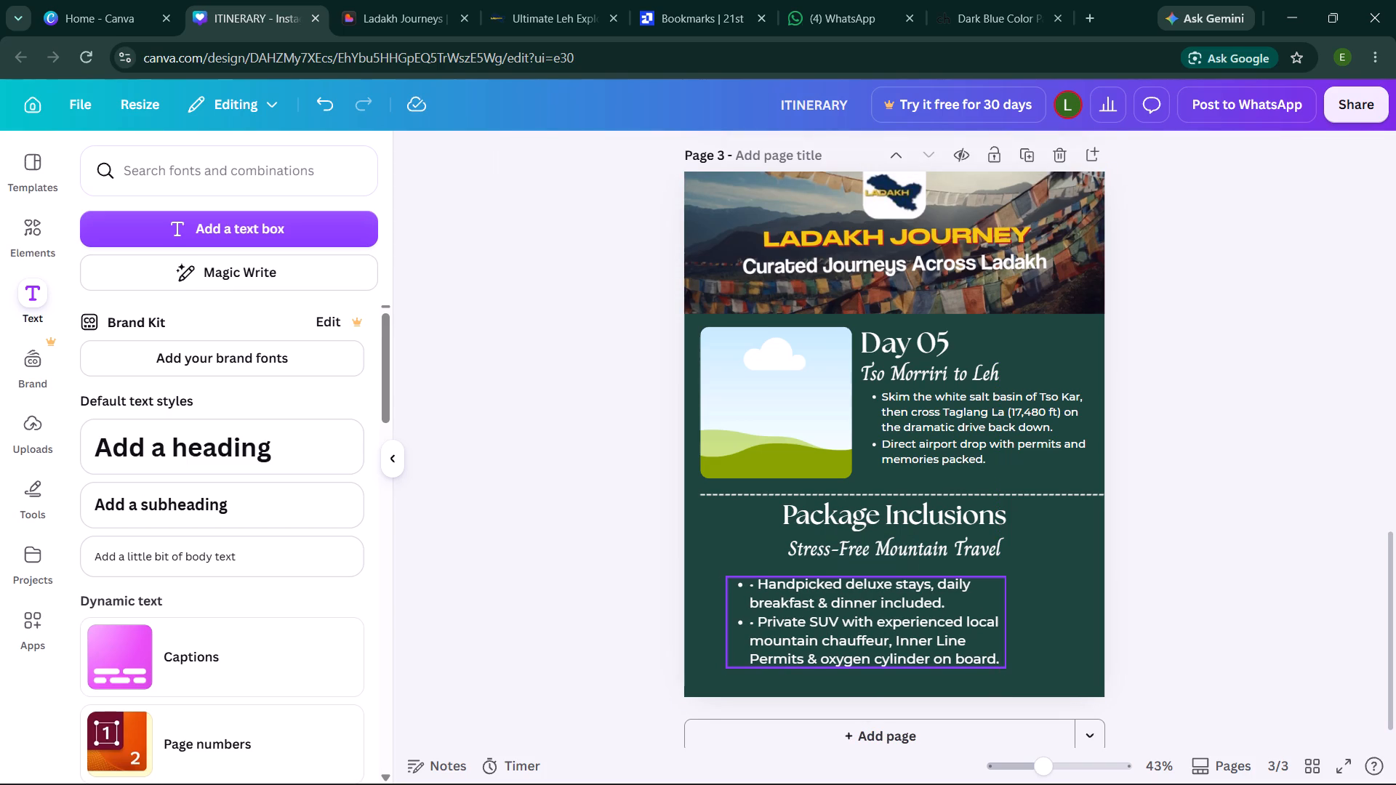
drag(916, 632, 896, 632)
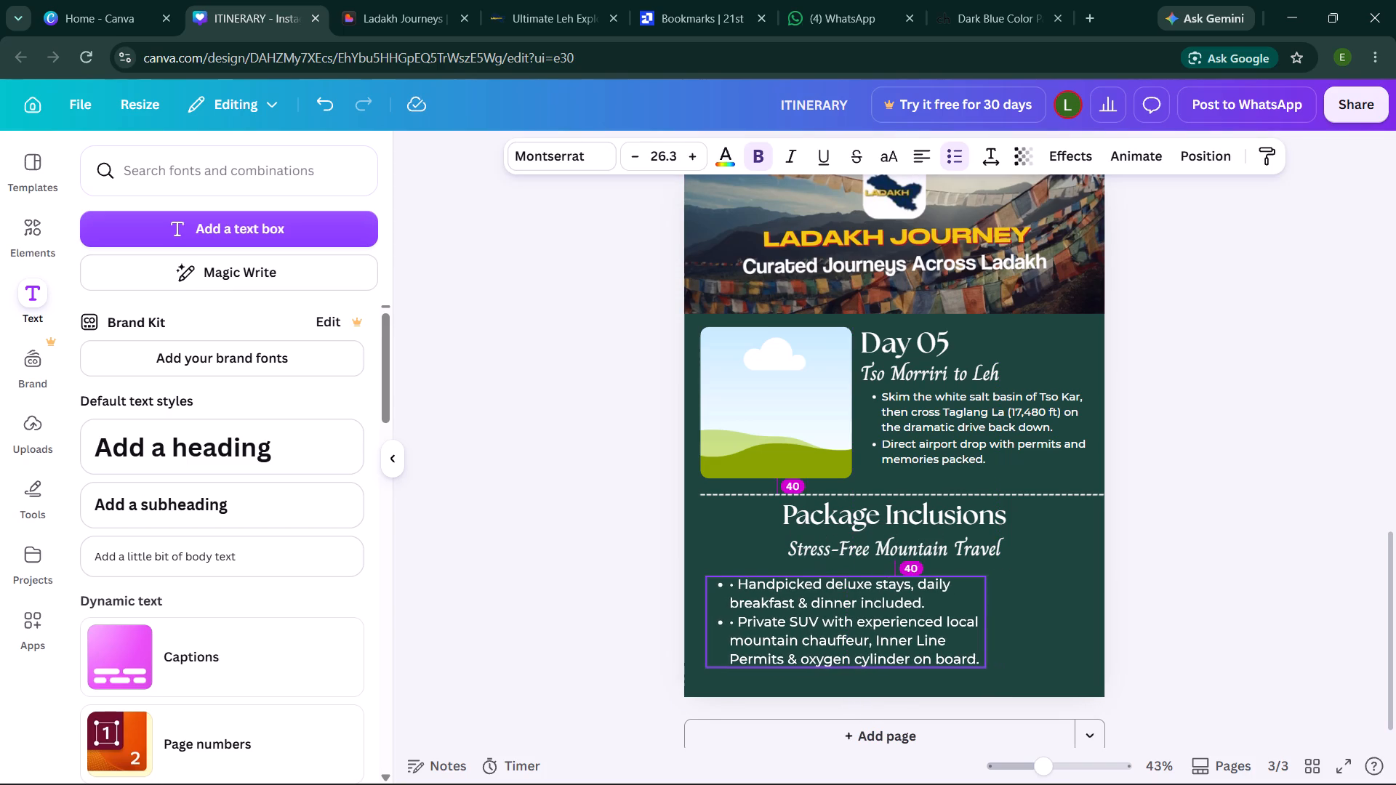
drag(896, 632, 898, 633)
Remove the extra pasted dots before "Handpicked" and "Private", keeping both lines as list bullets.
click(734, 618)
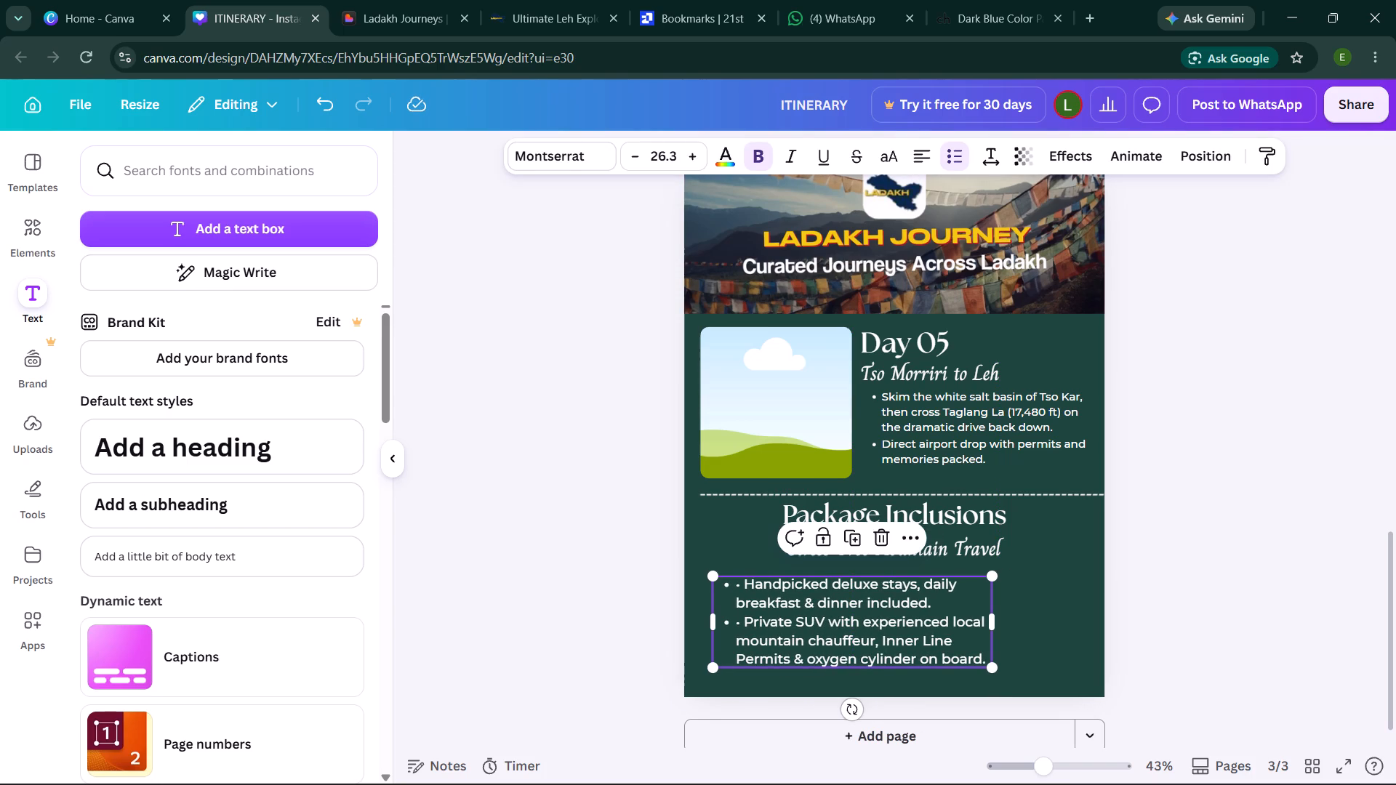
click(744, 581)
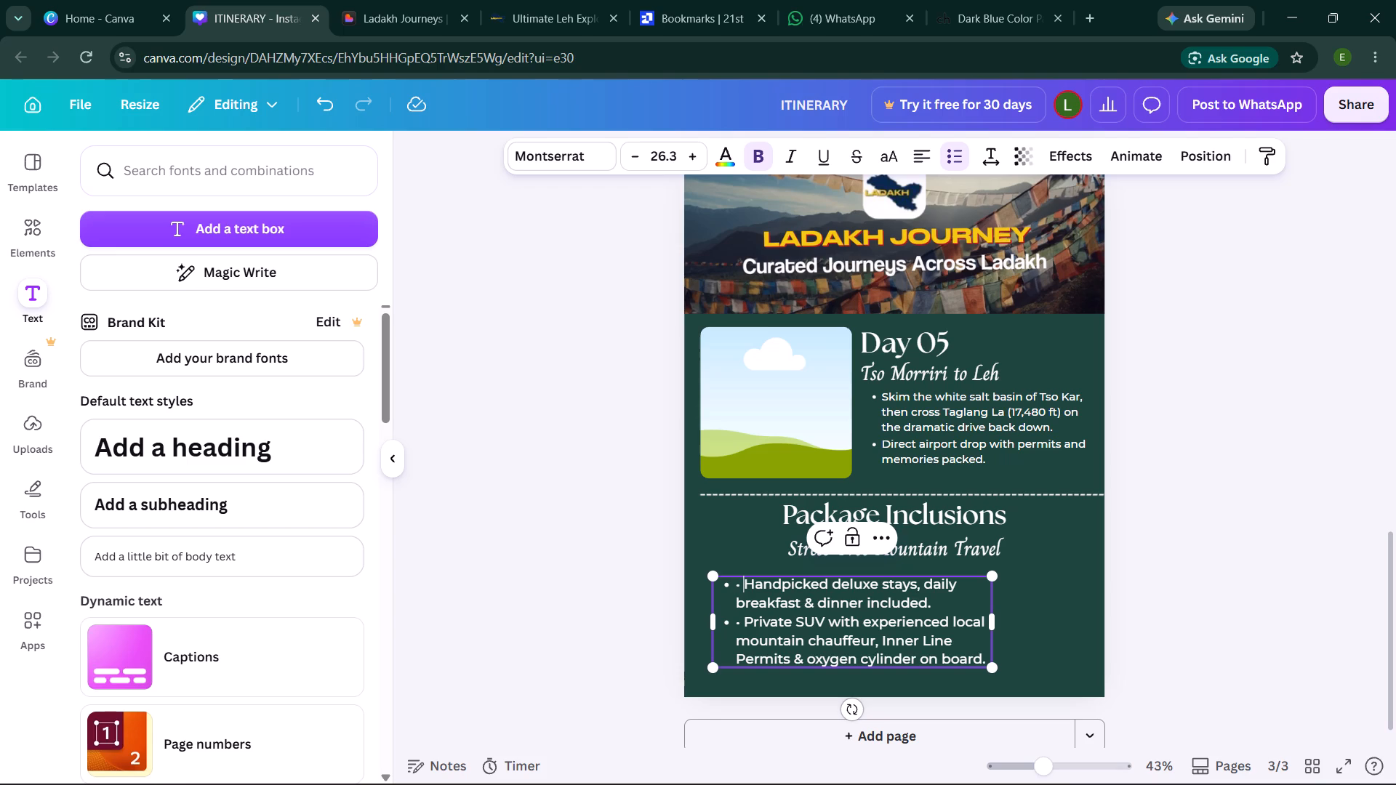
key(BackSpace)
key(BackSpace)
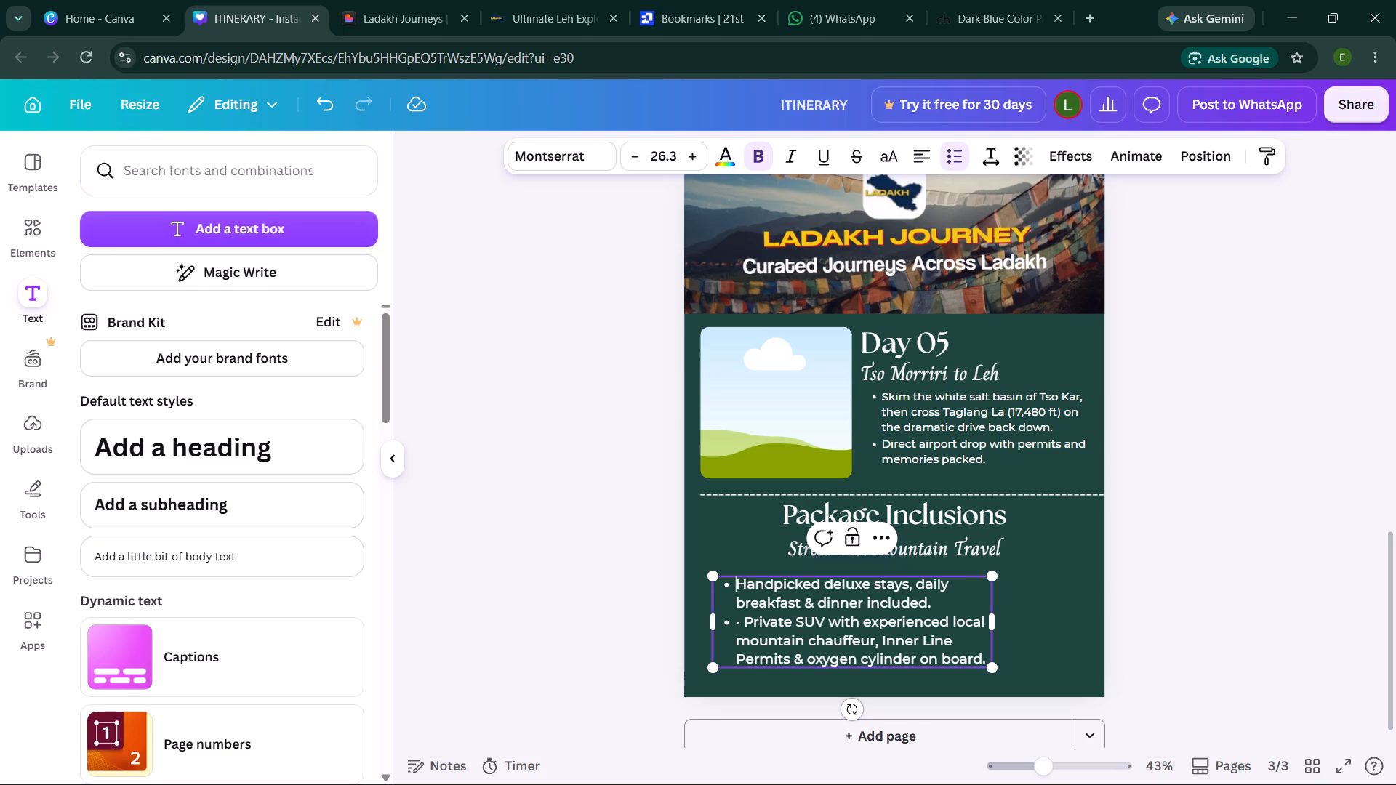
click(742, 629)
key(BackSpace)
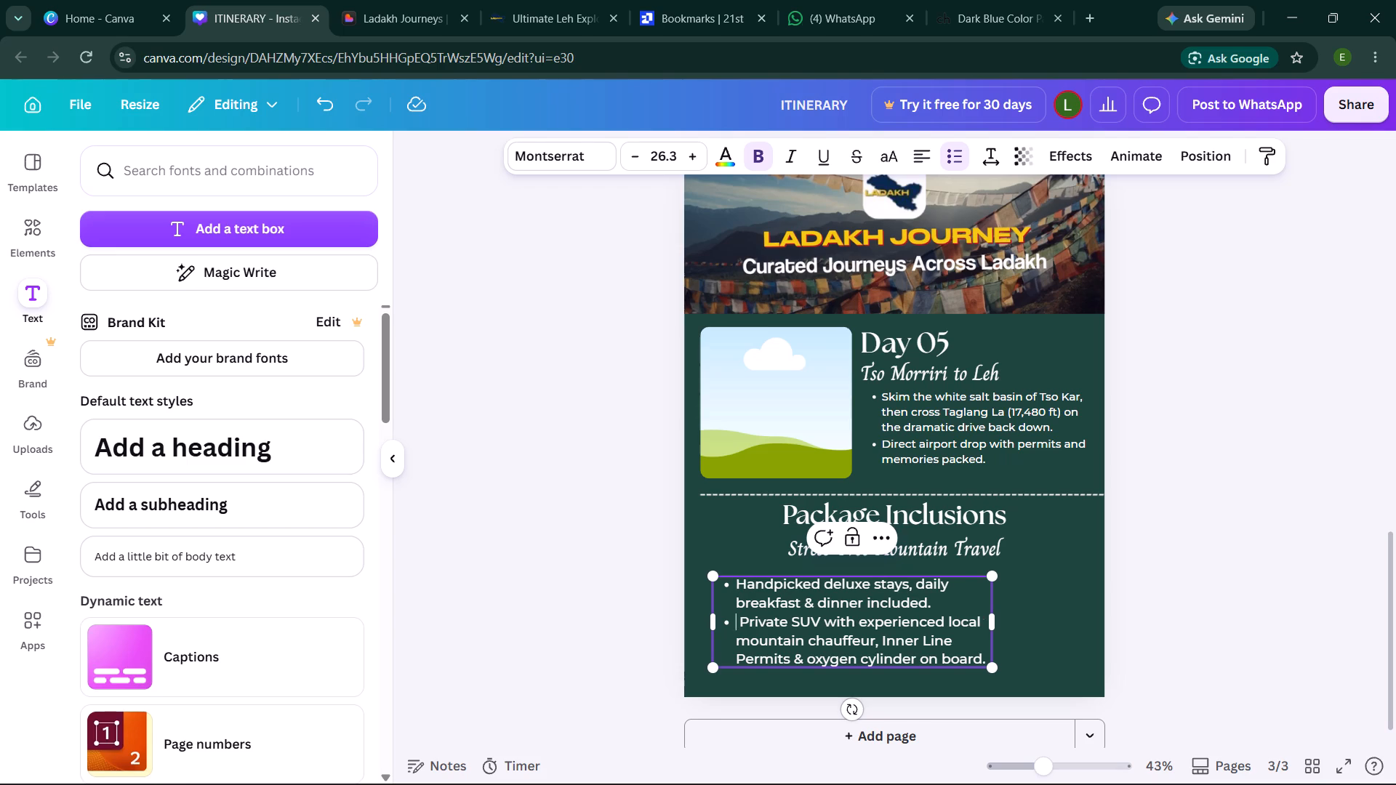
key(BackSpace)
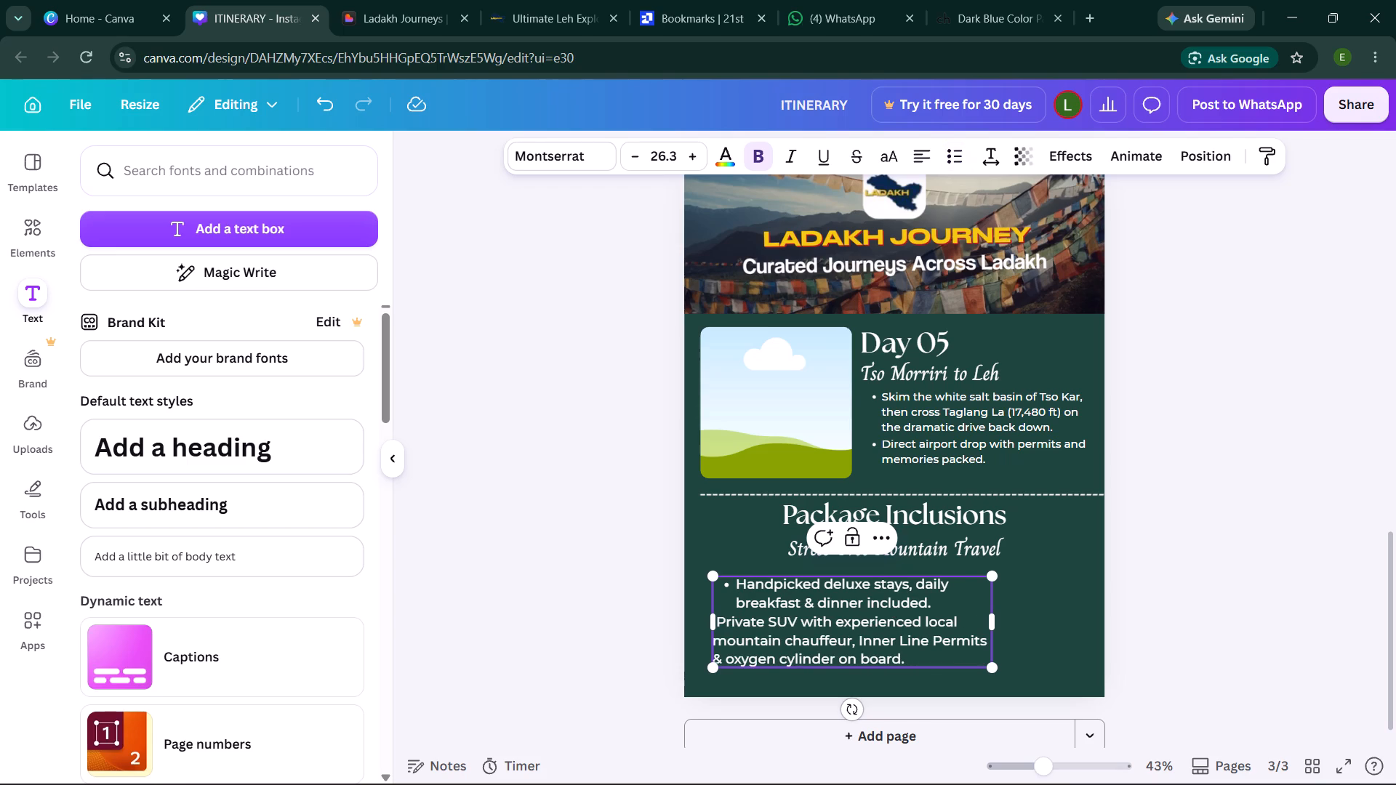
key(ctrl+z)
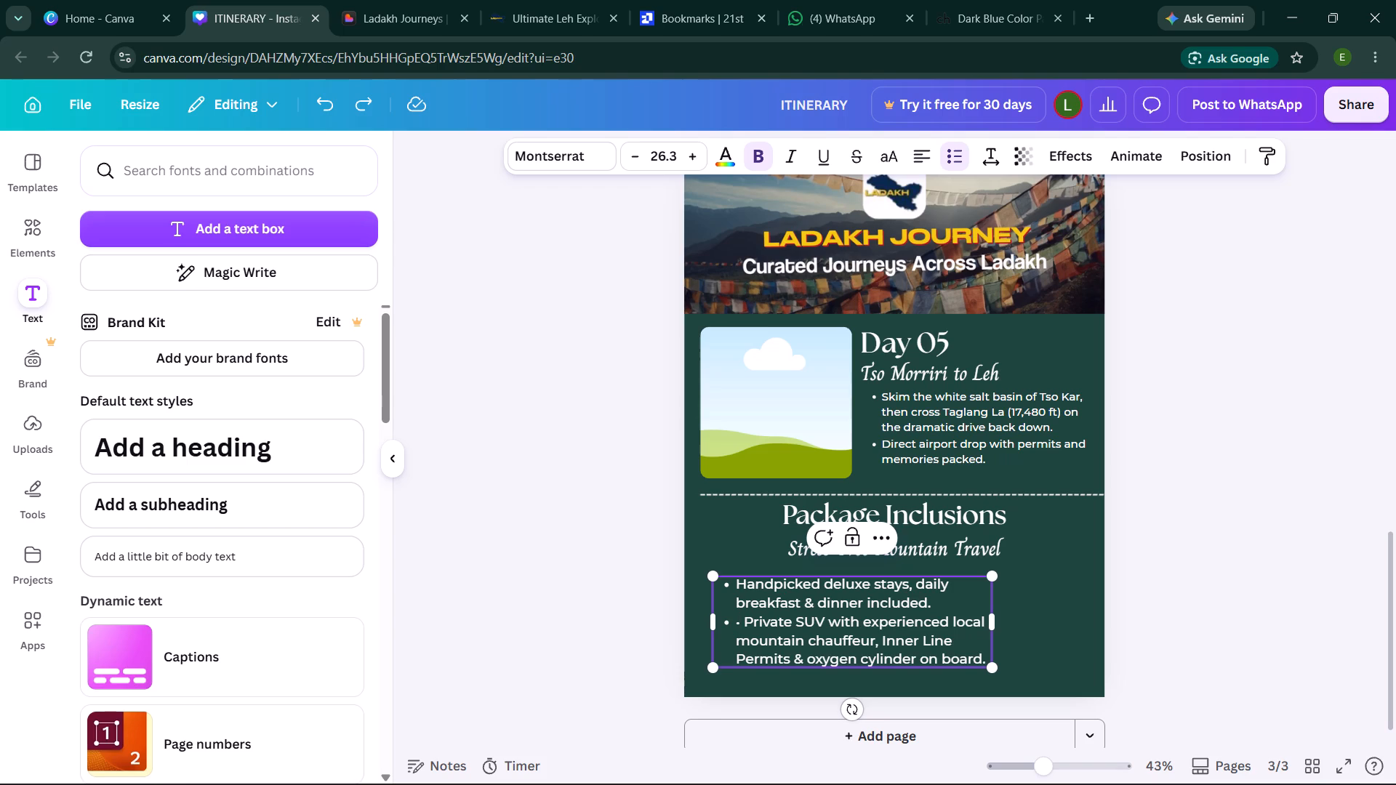
key(BackSpace)
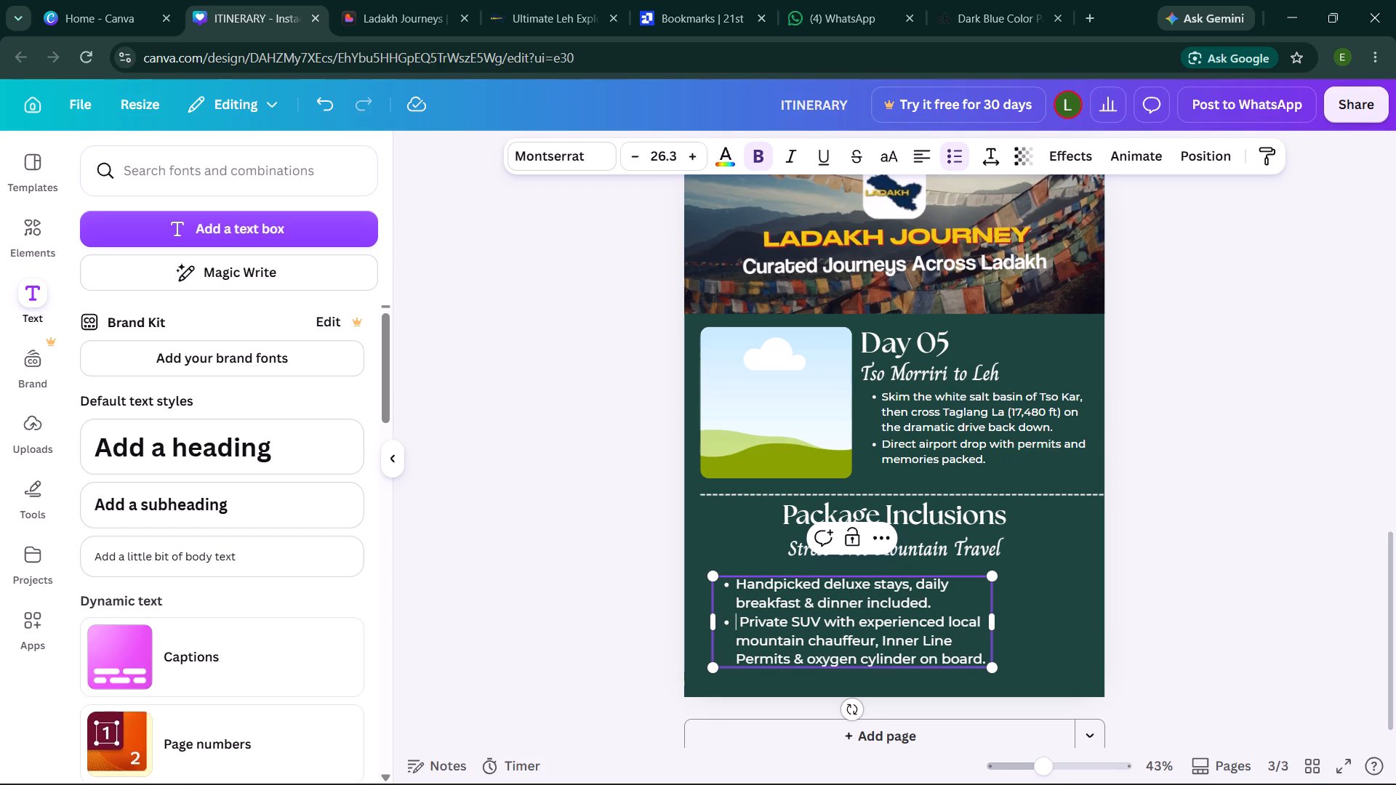
key(Right)
key(BackSpace)
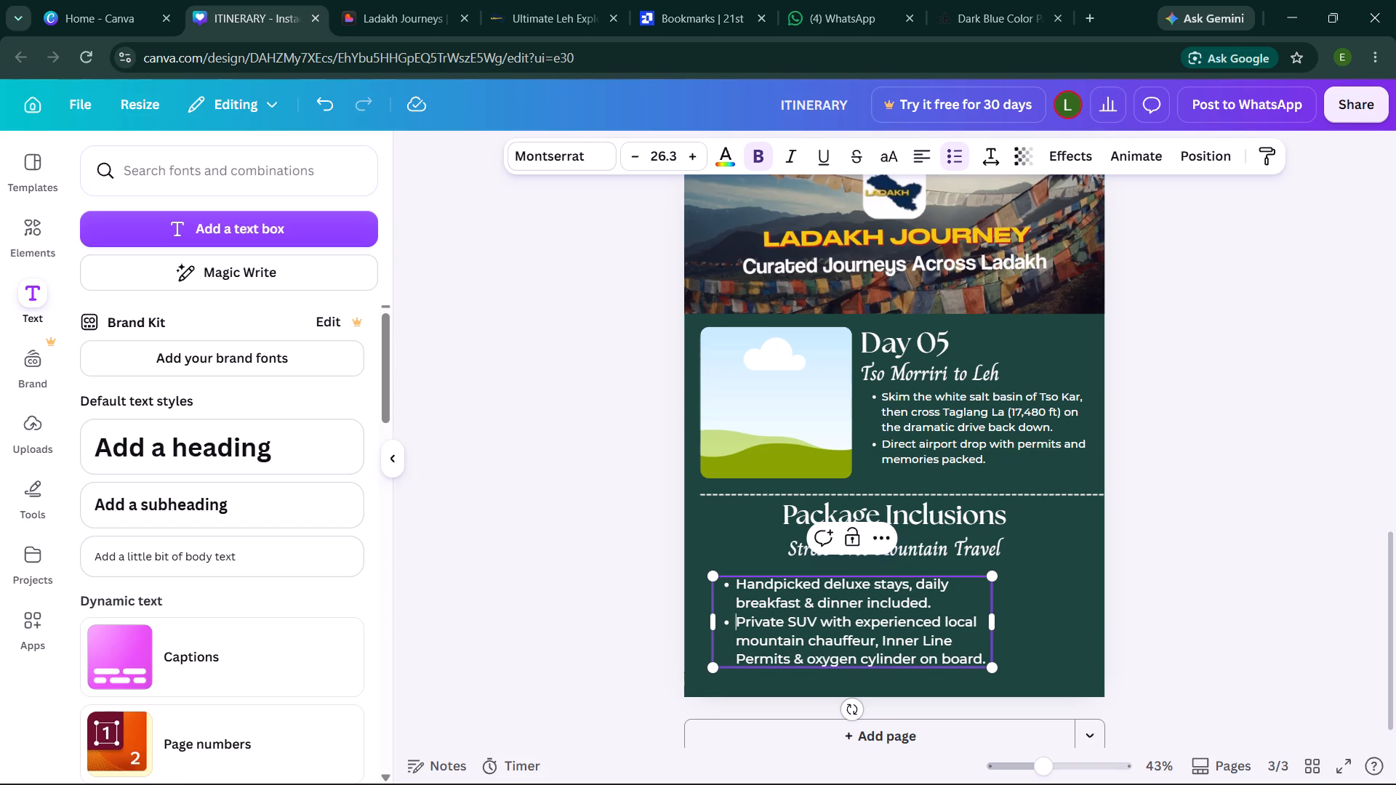
click(1178, 591)
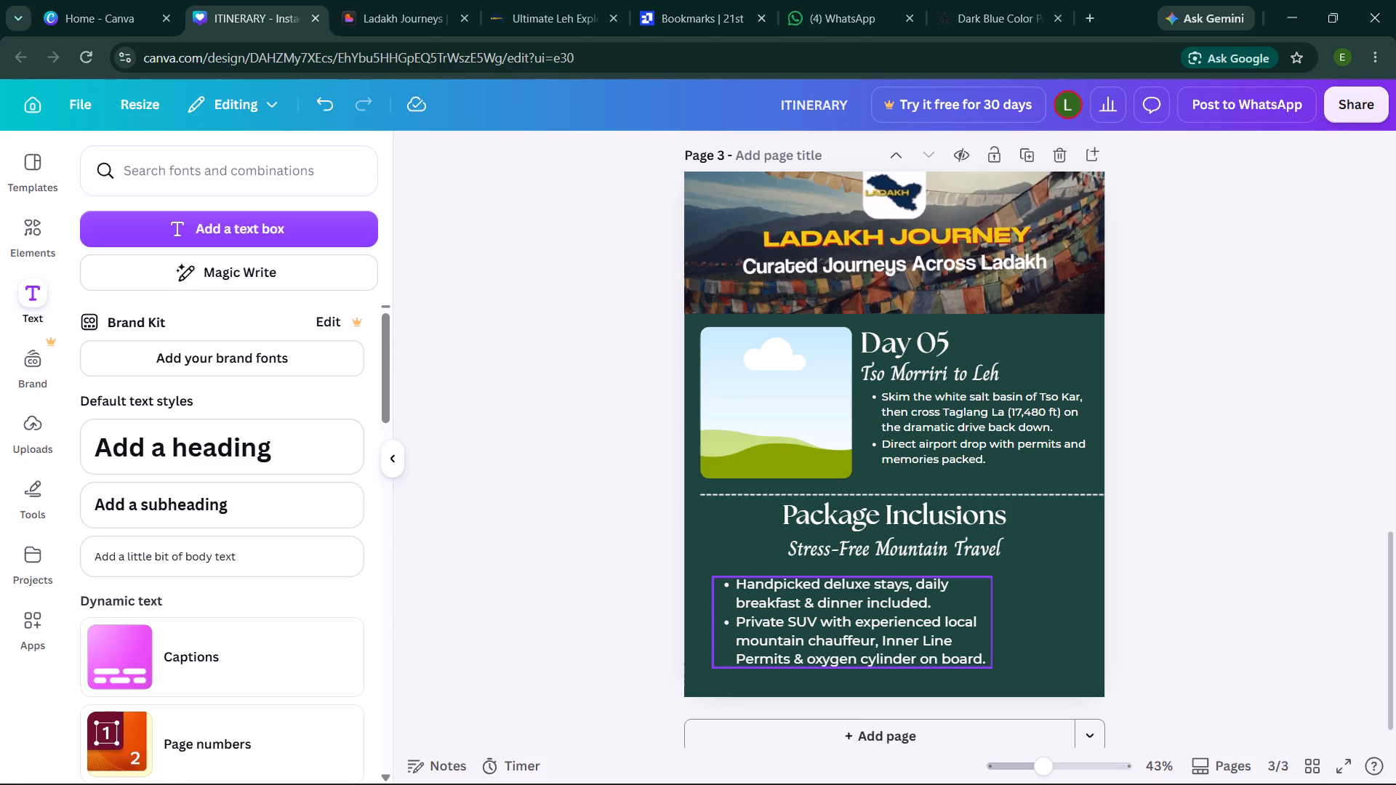
Change "SUV" to "taxi" in the second Package Inclusions bullet.
click(814, 619)
click(814, 619)
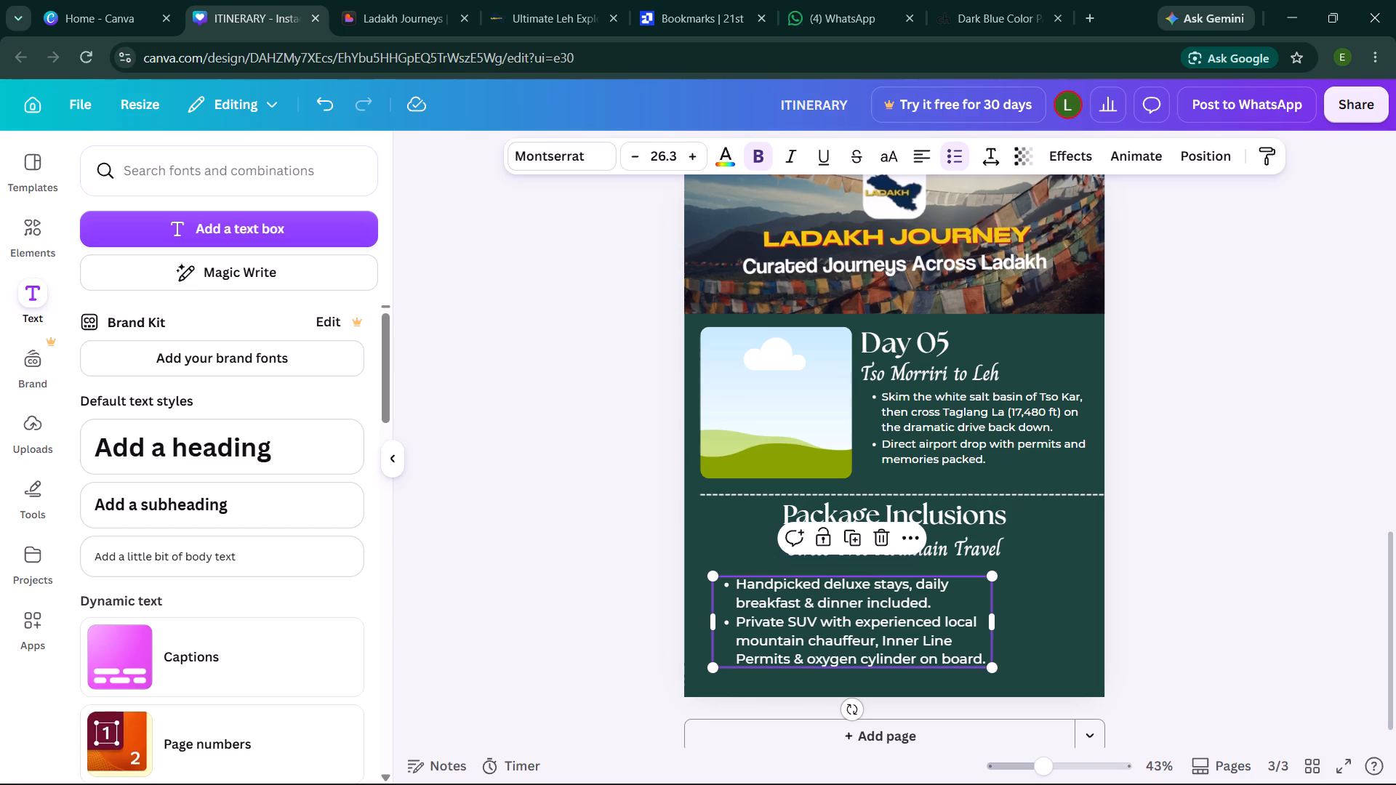
key(BackSpace)
key(BackSpace)
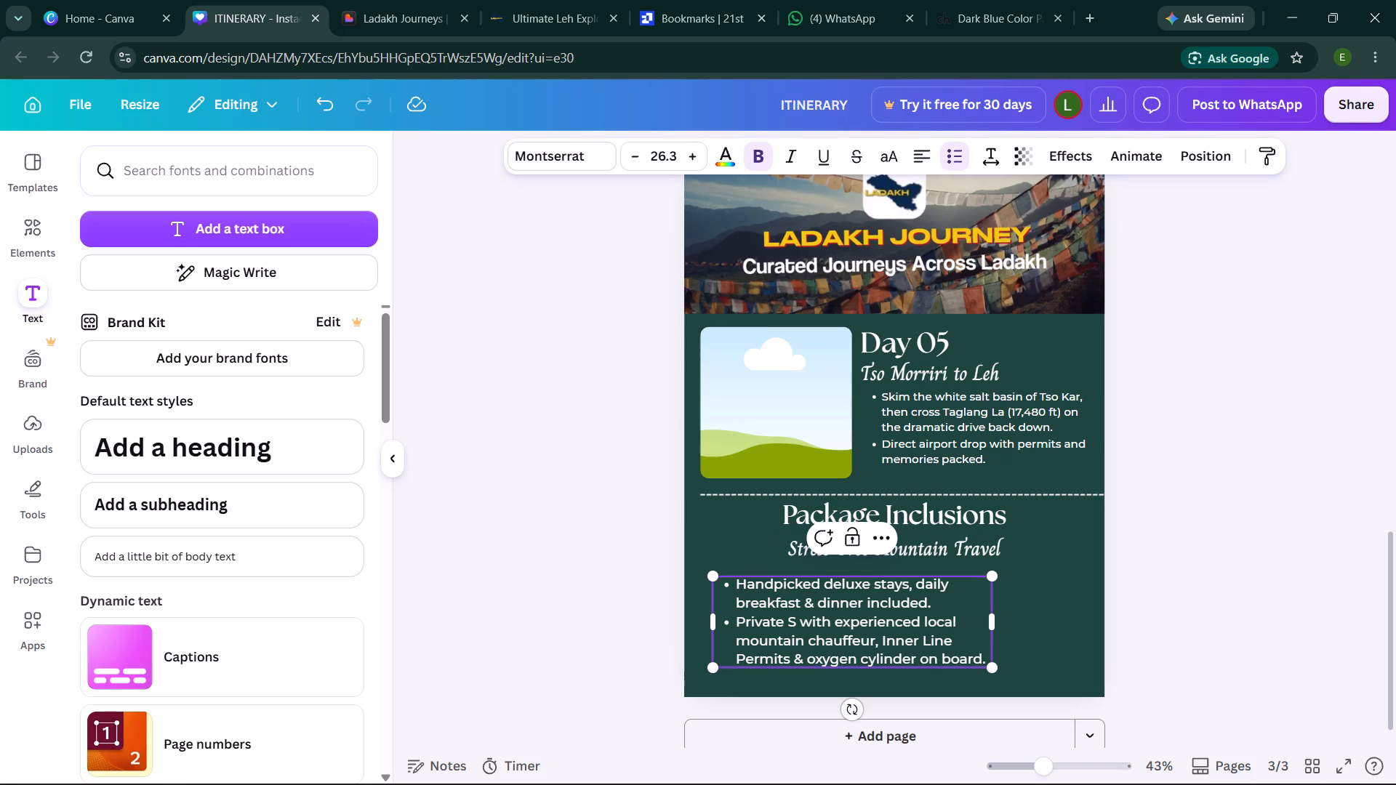
key(BackSpace)
text(taxi)
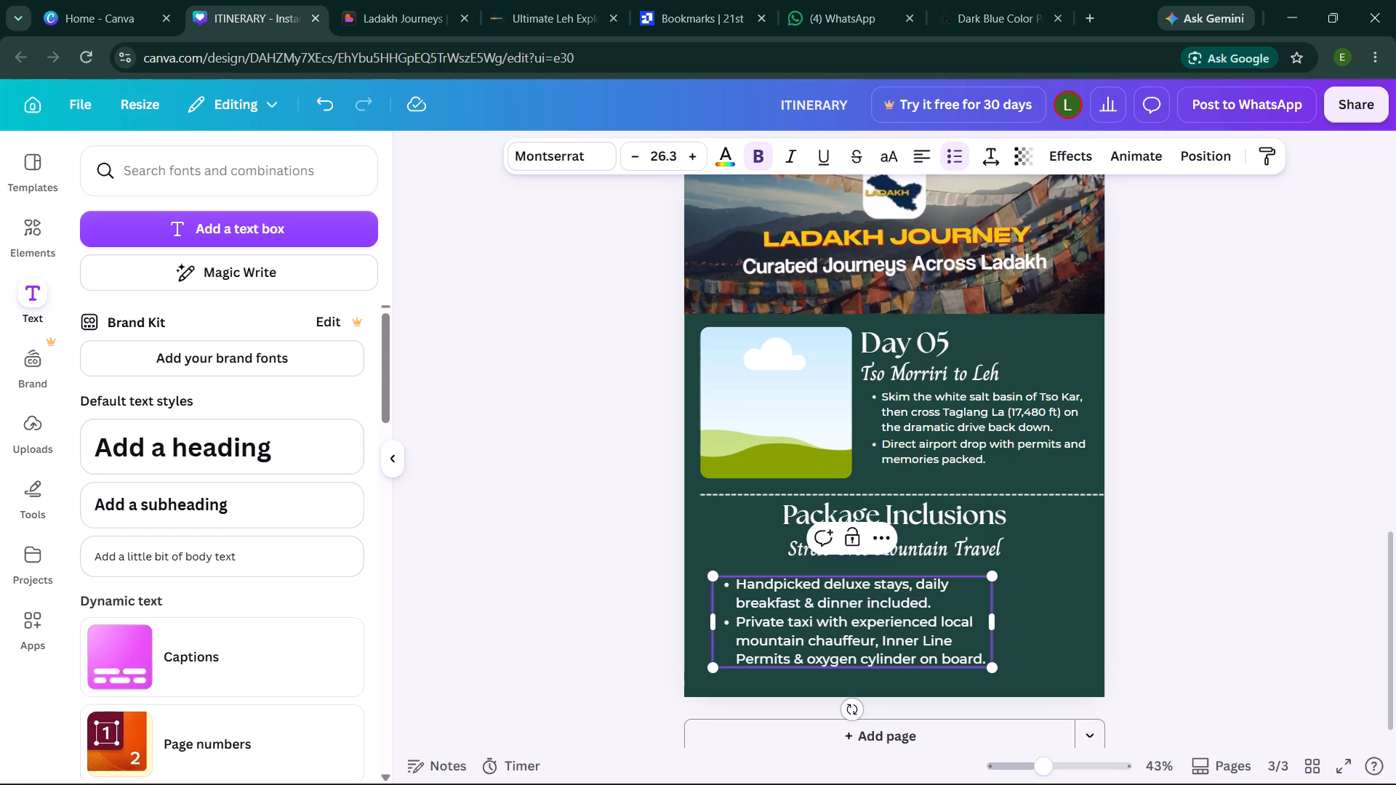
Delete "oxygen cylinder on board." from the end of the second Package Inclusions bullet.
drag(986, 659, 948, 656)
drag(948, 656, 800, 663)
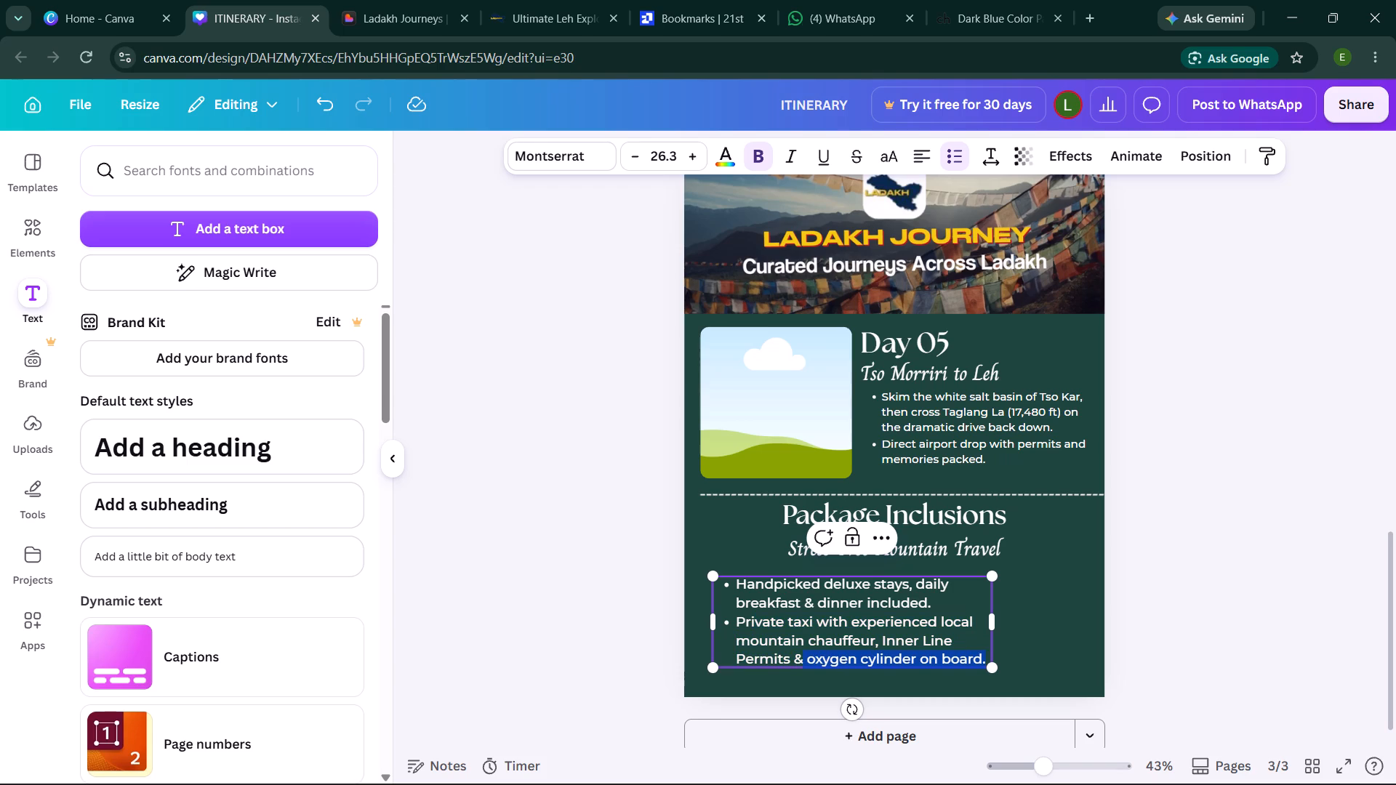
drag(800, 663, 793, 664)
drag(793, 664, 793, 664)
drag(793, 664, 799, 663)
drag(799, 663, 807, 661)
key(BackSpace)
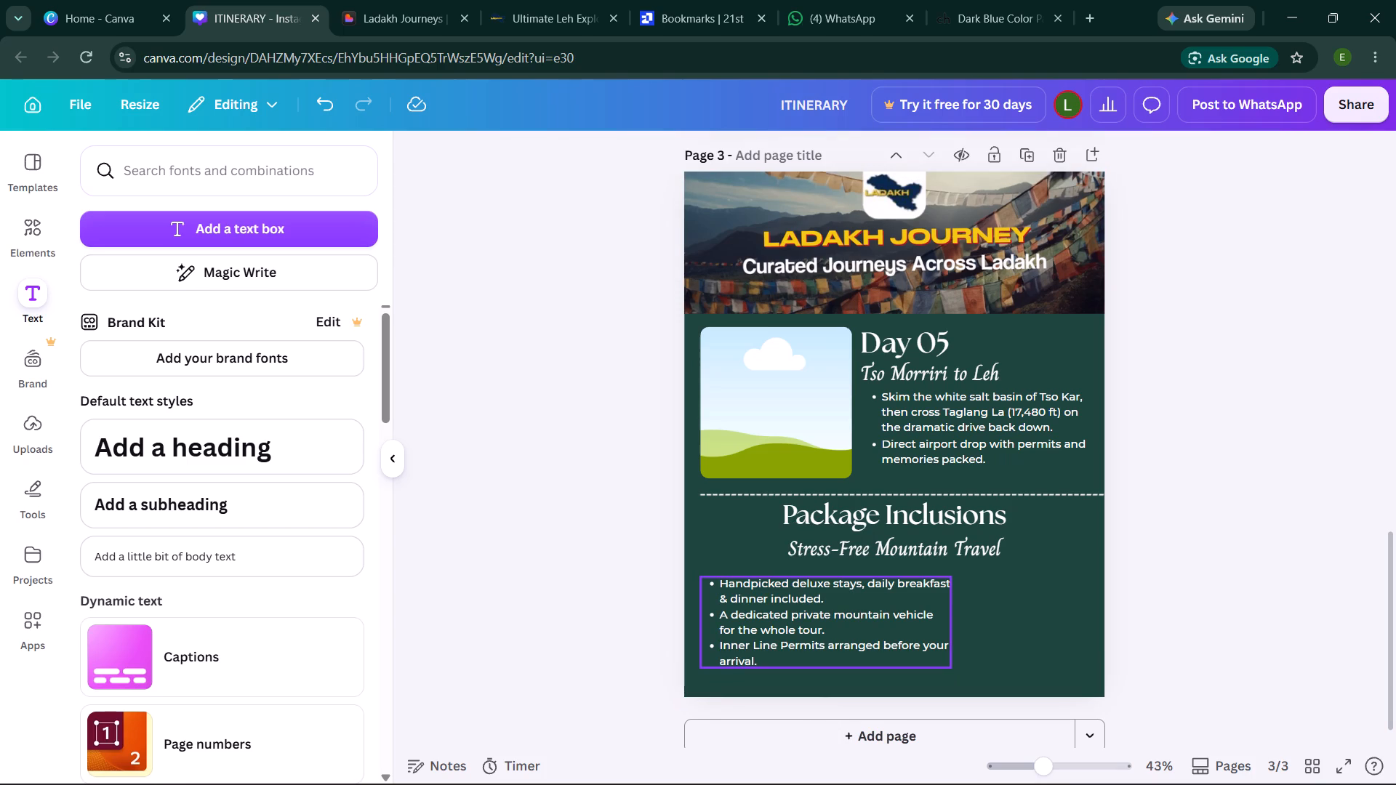
Move the inclusions bullet box down to a spacing of 55 below the subtitle, keeping it aligned with the Day 05 image's left edge.
click(881, 613)
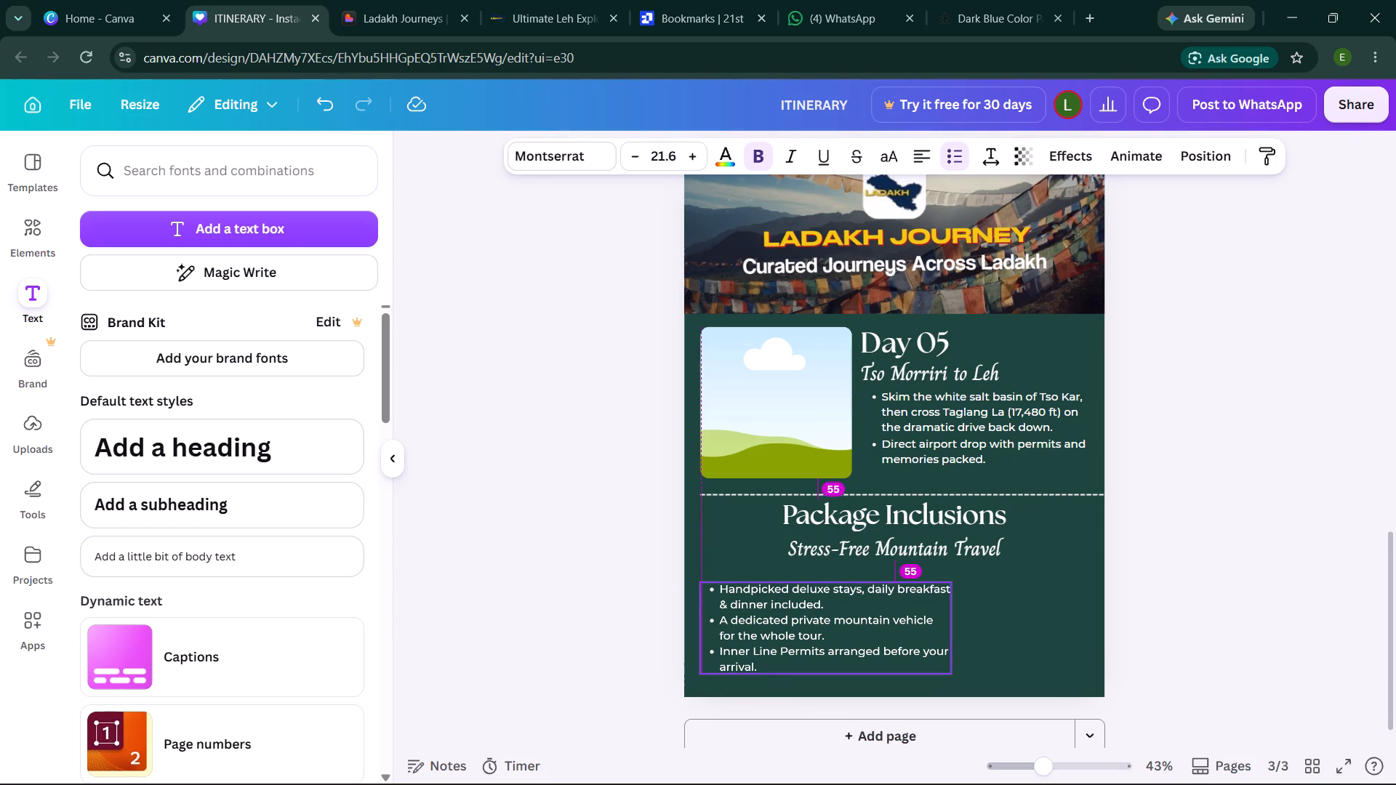
click(882, 617)
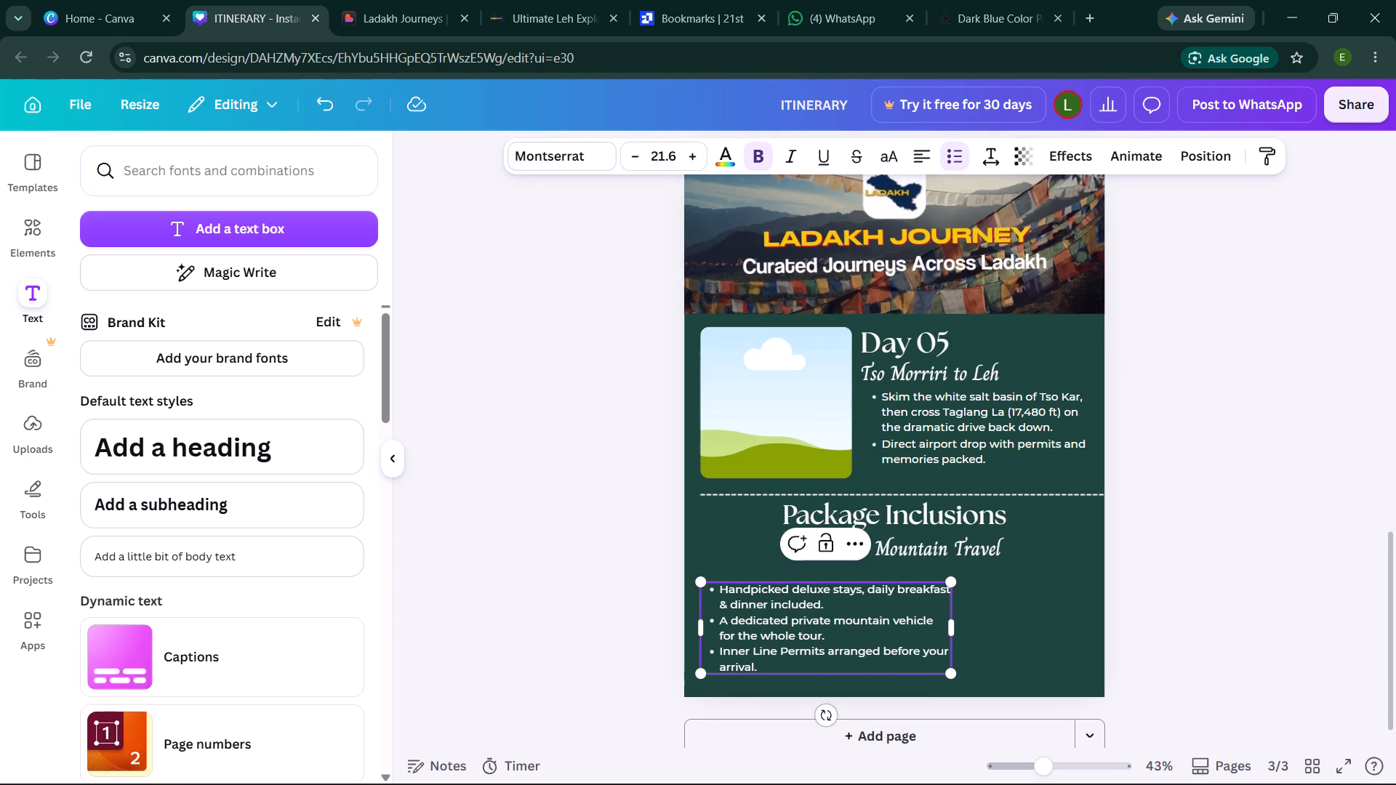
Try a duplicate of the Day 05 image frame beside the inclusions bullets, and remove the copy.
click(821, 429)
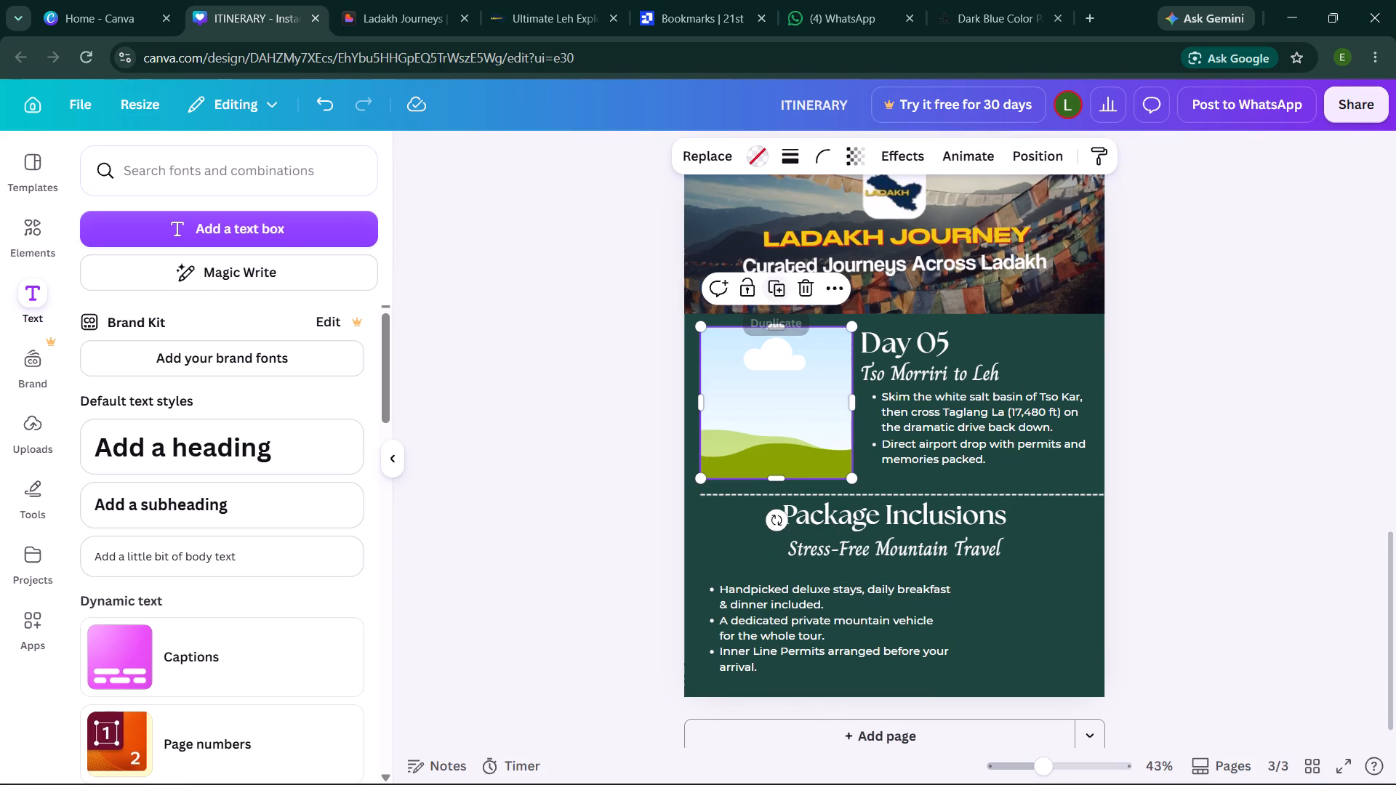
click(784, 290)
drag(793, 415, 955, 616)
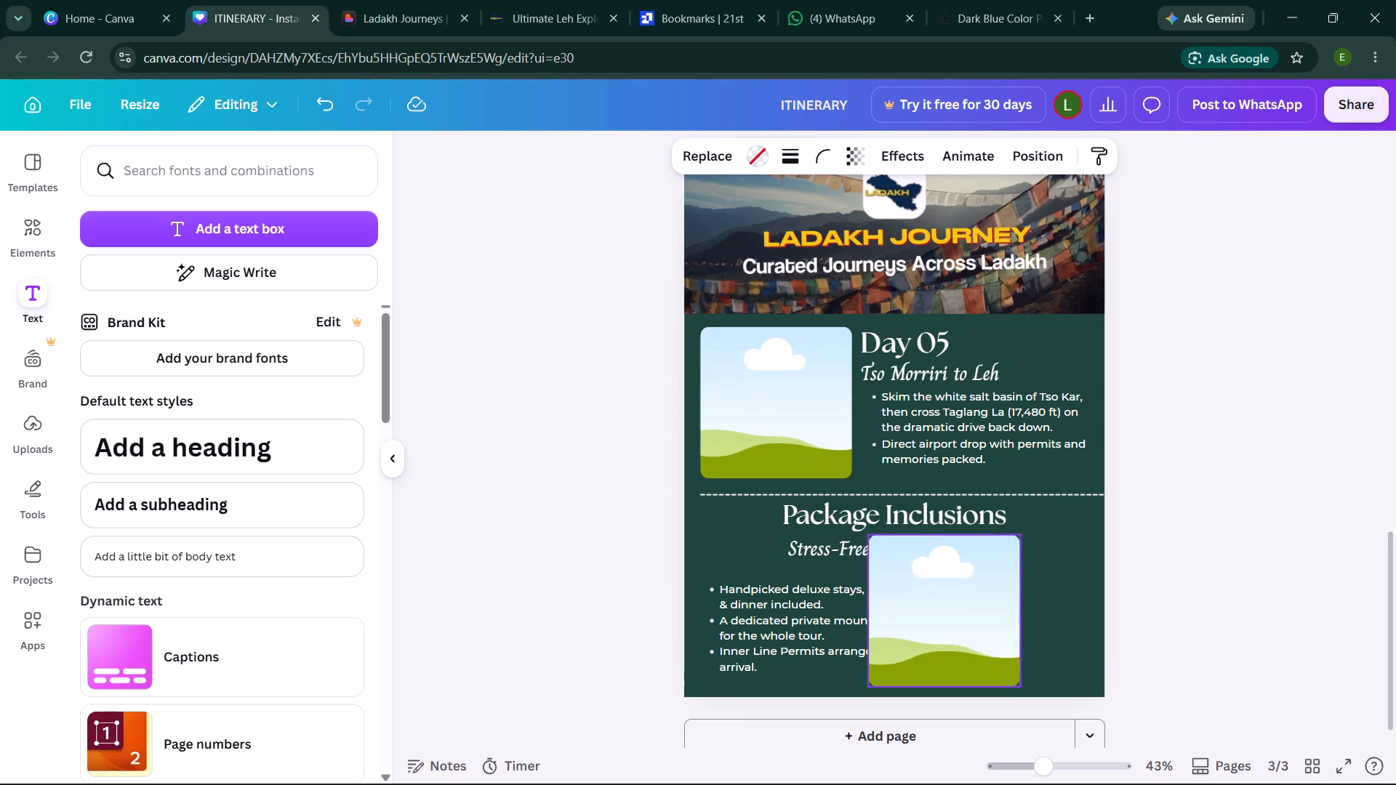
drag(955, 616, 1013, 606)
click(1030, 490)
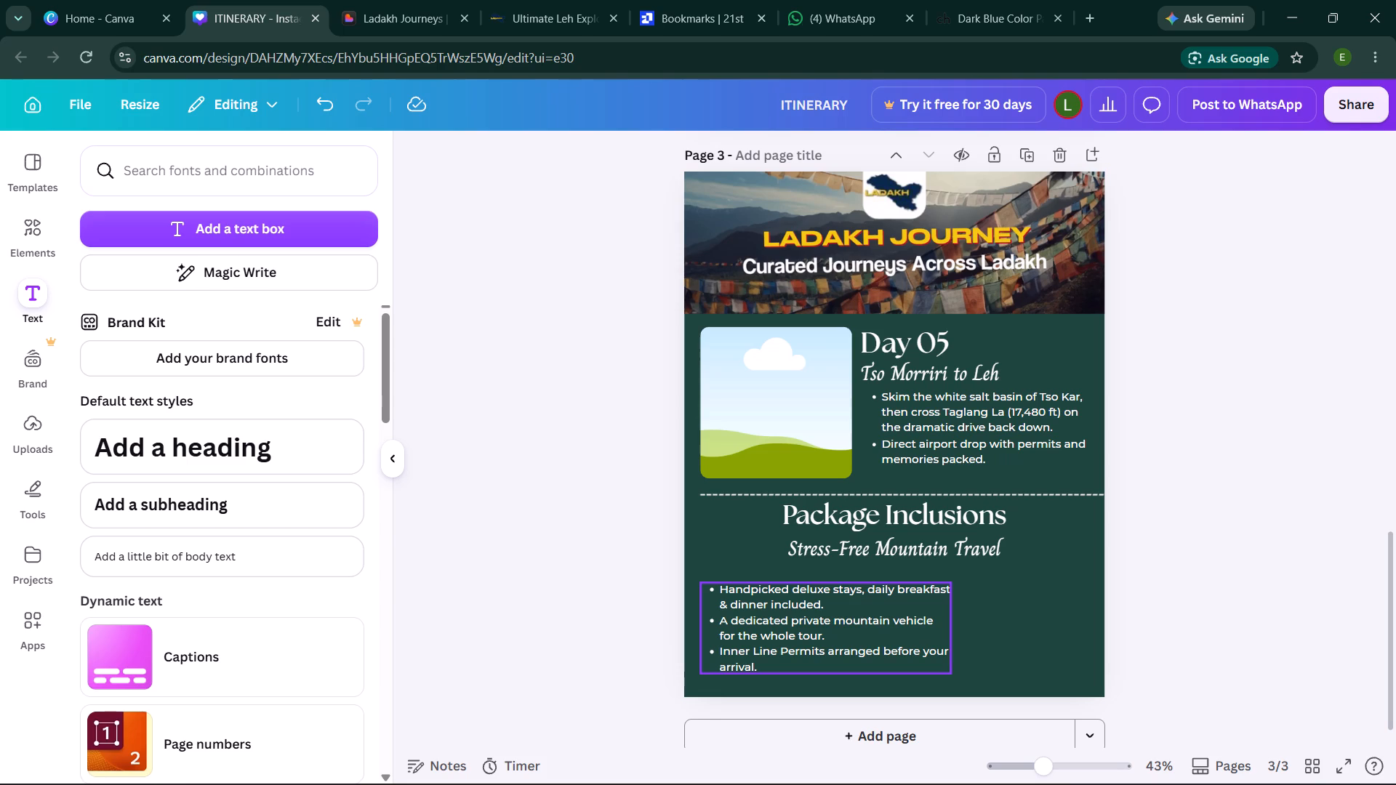
Narrow the inclusions bullet box slightly so "breakfast" wraps to the second line, and compare its font size with the Day 05 bullets.
click(850, 626)
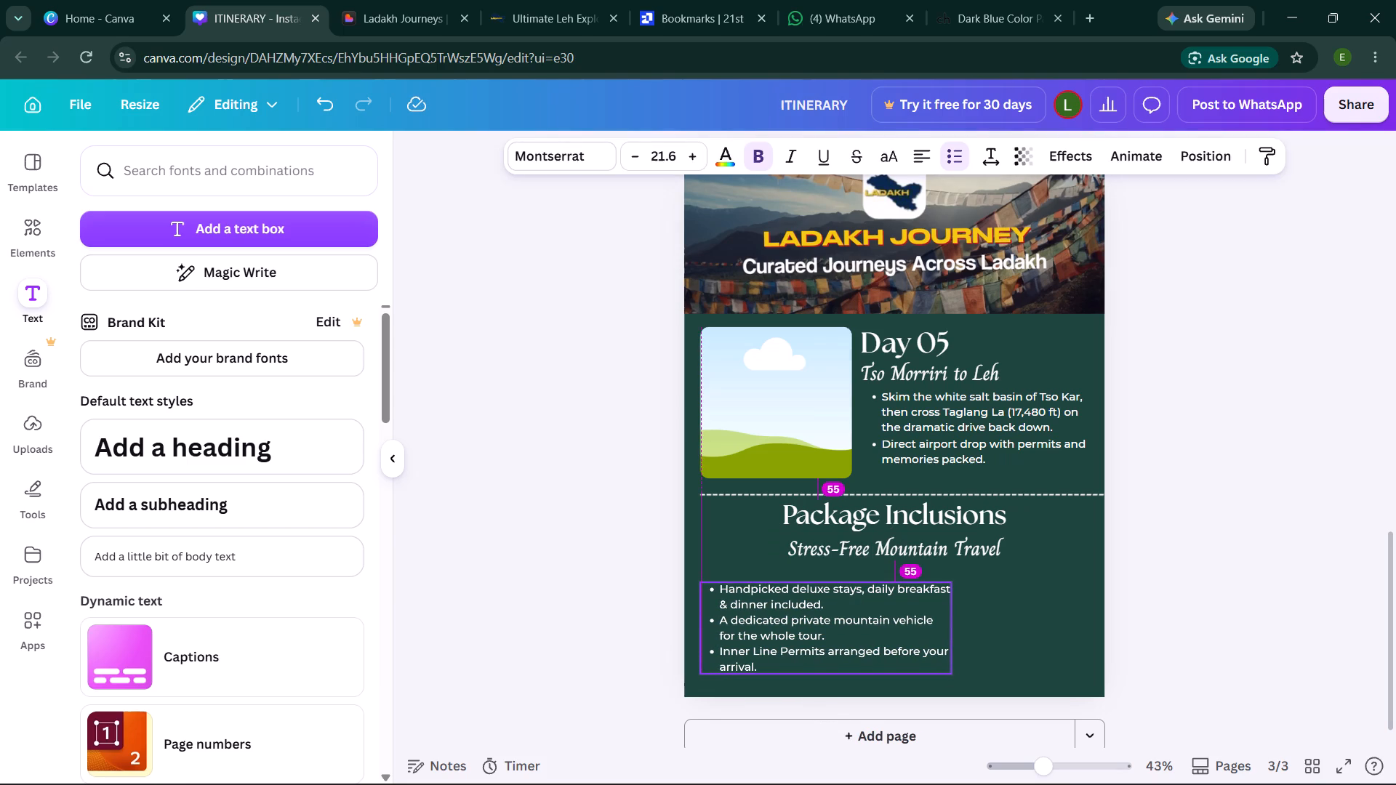
click(952, 621)
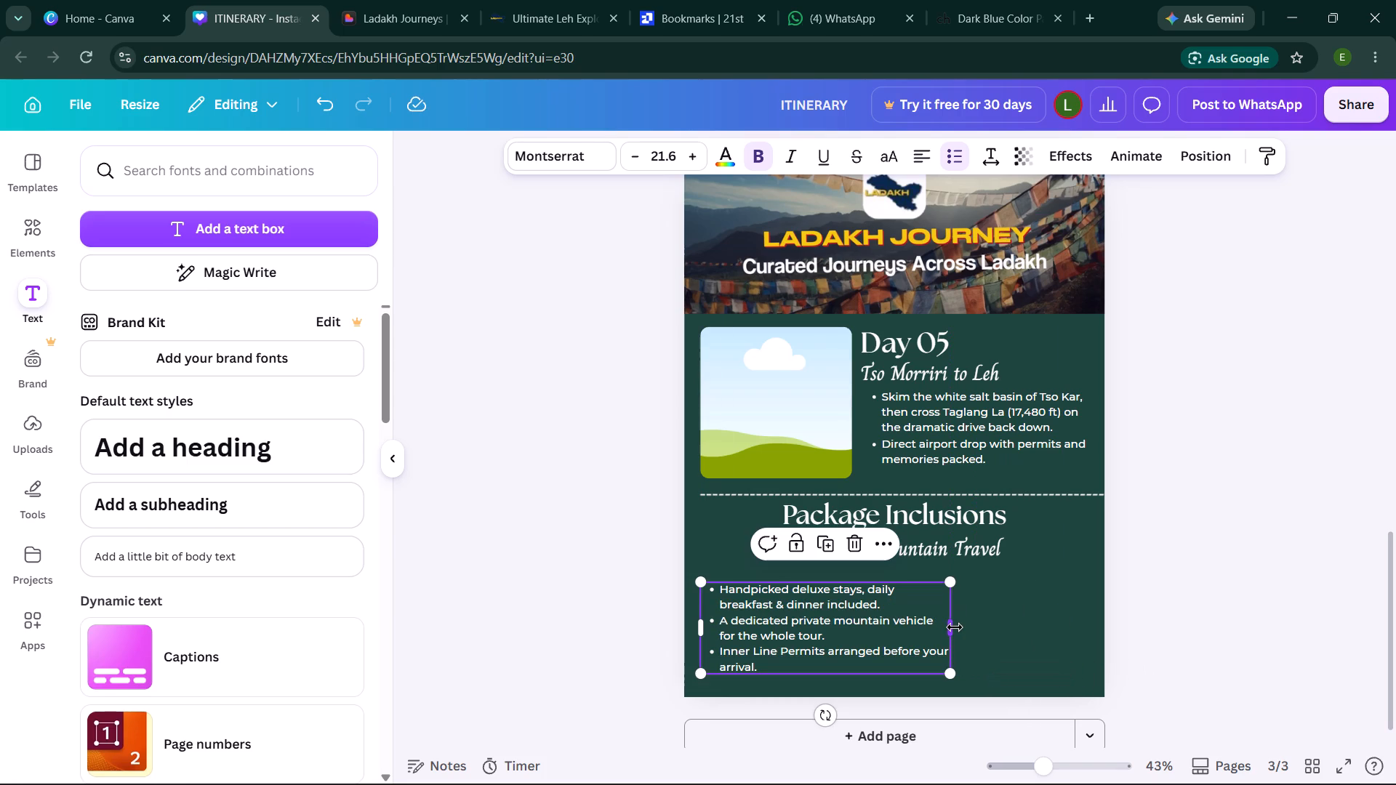
click(1012, 620)
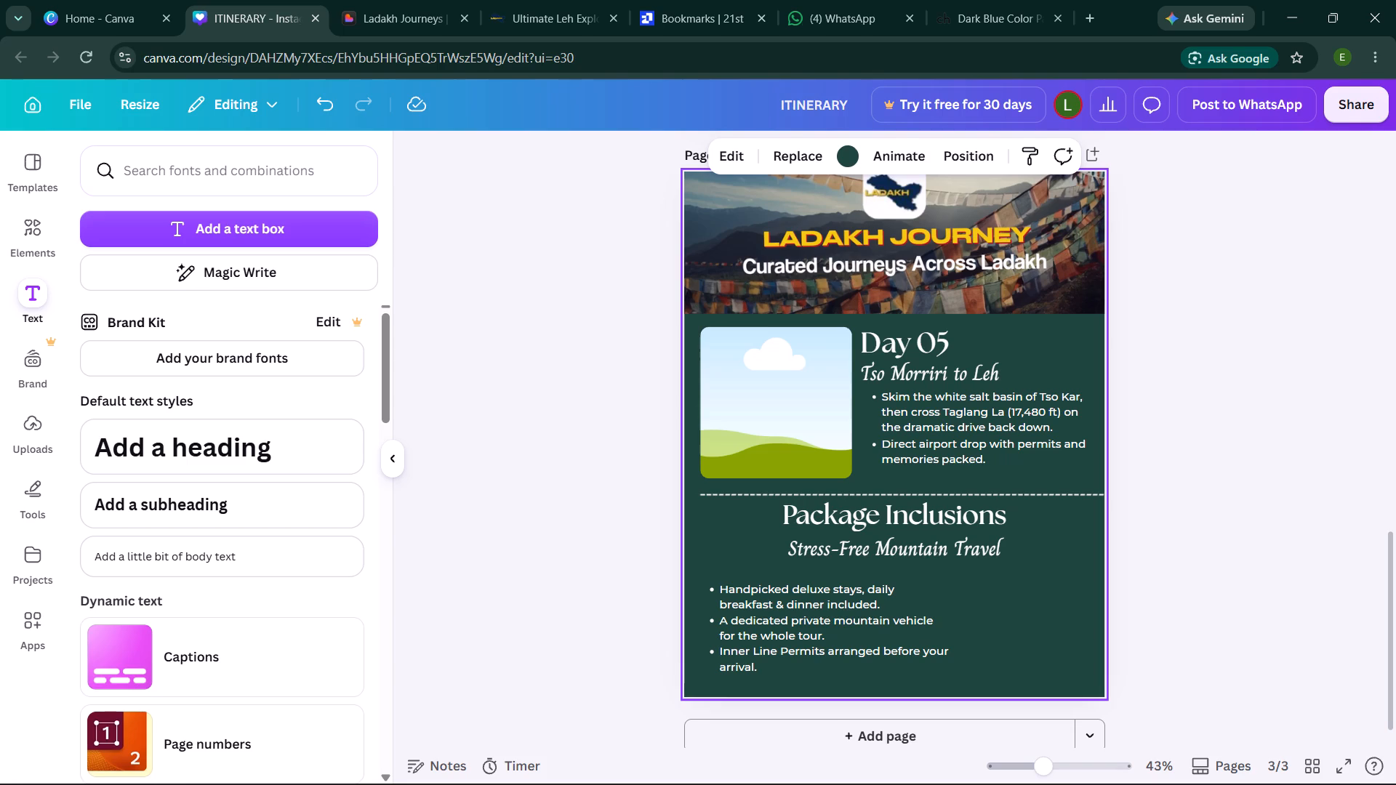
click(867, 632)
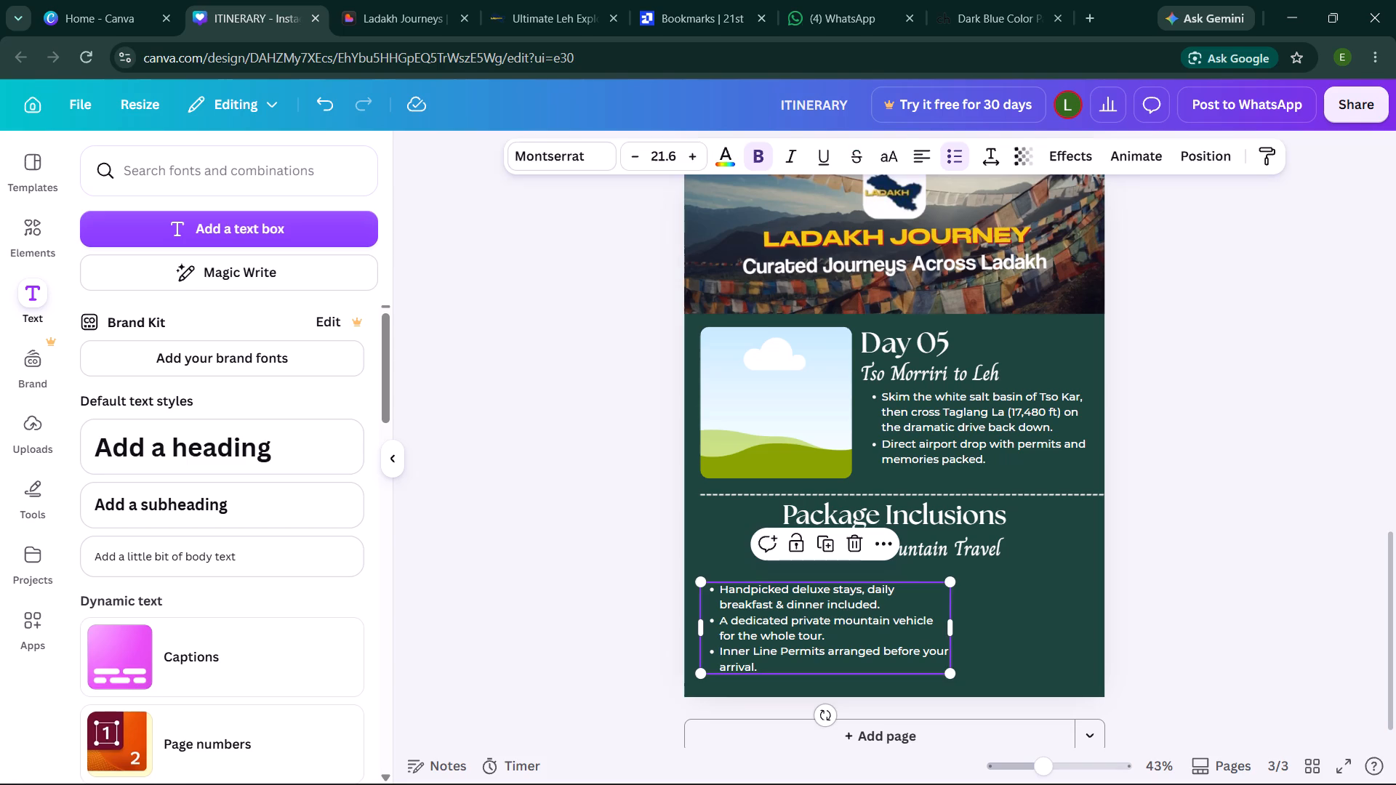
click(945, 456)
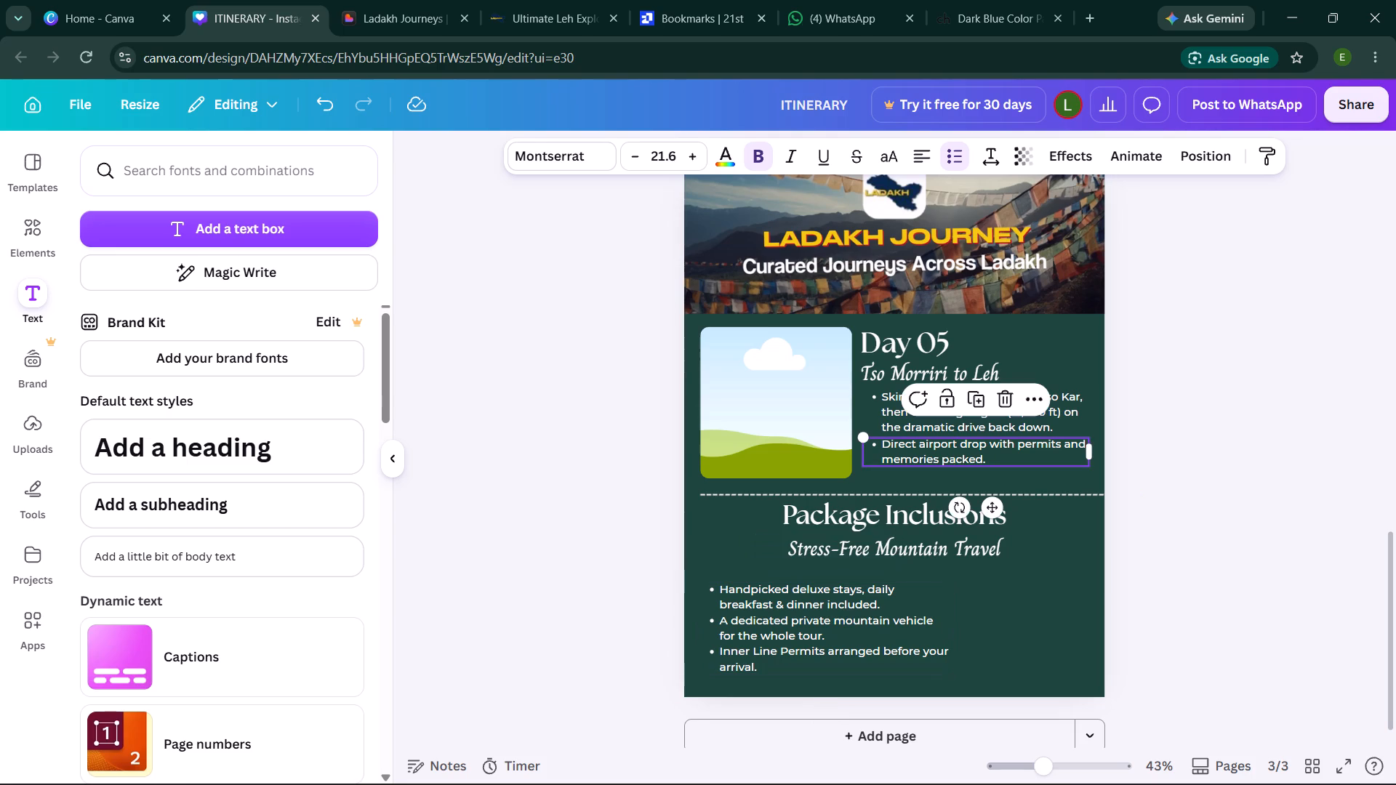
click(787, 639)
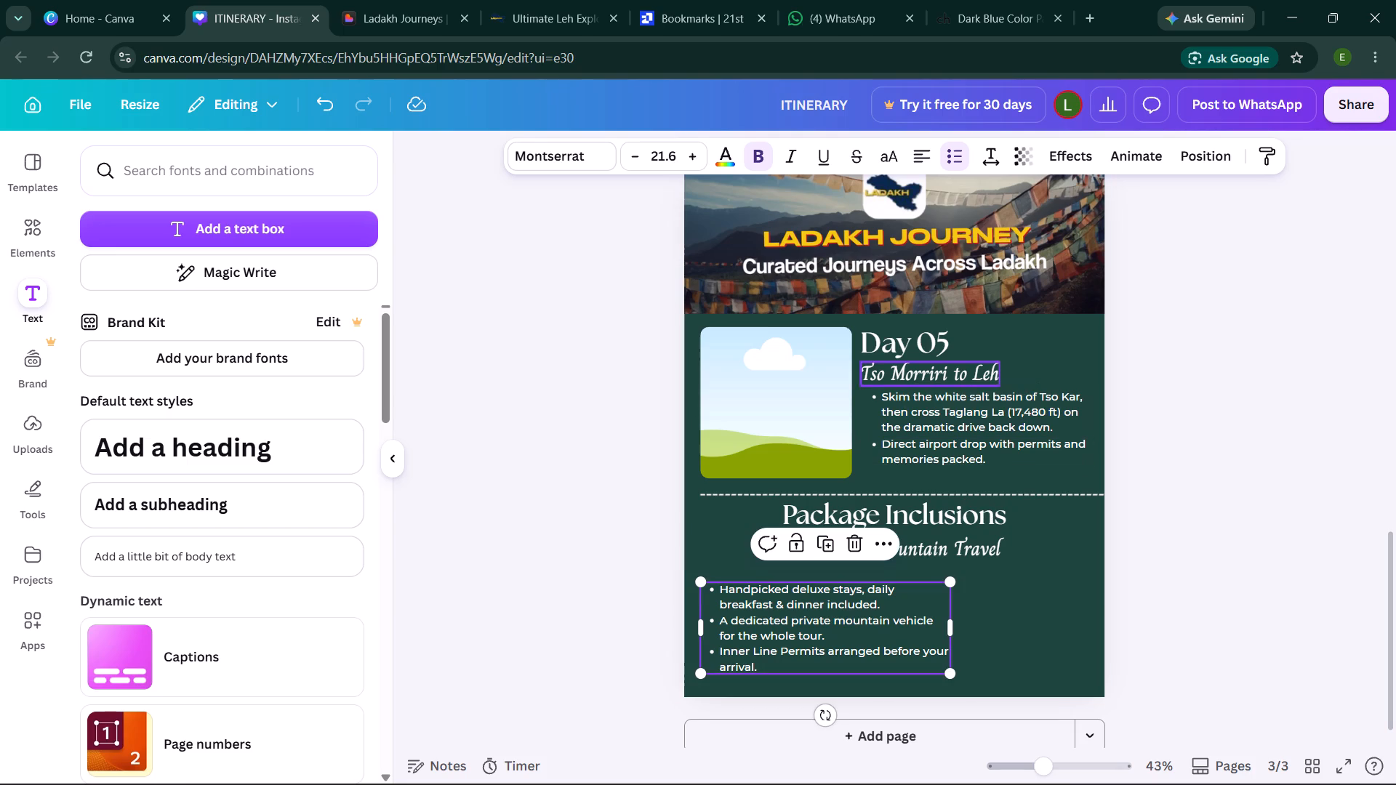
click(968, 400)
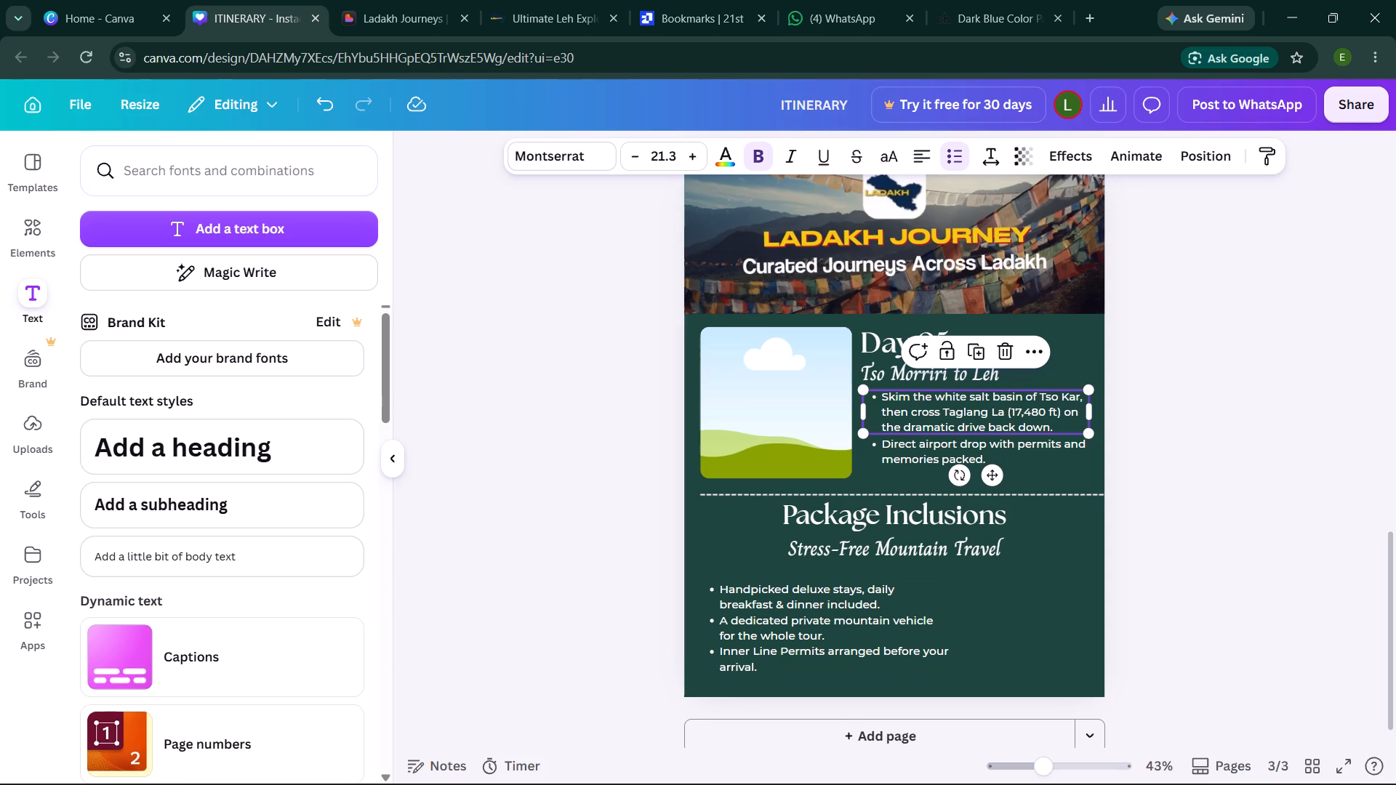
click(1171, 588)
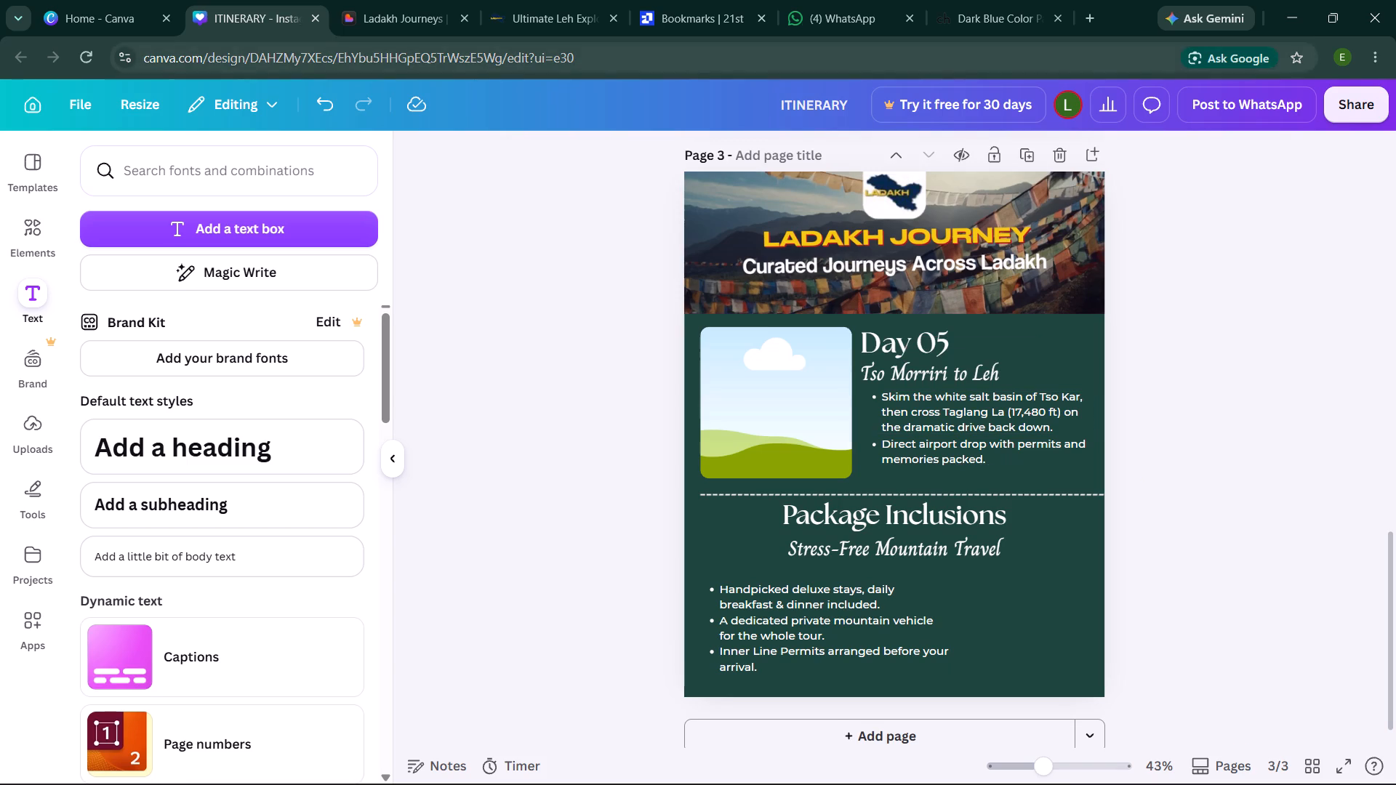
Delete the dashed divider line between the two sections on page 3, page 2 and page 1.
click(743, 494)
click(760, 489)
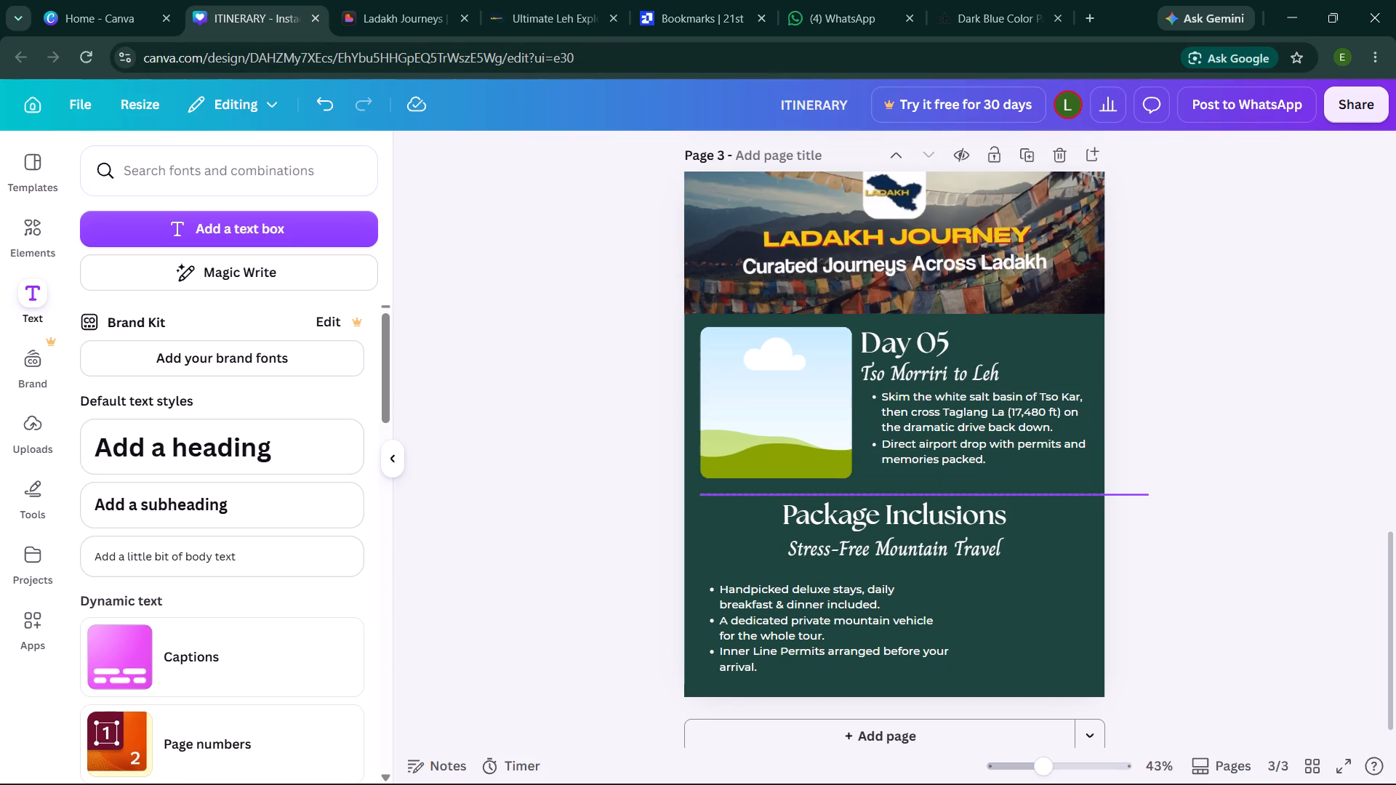
click(755, 490)
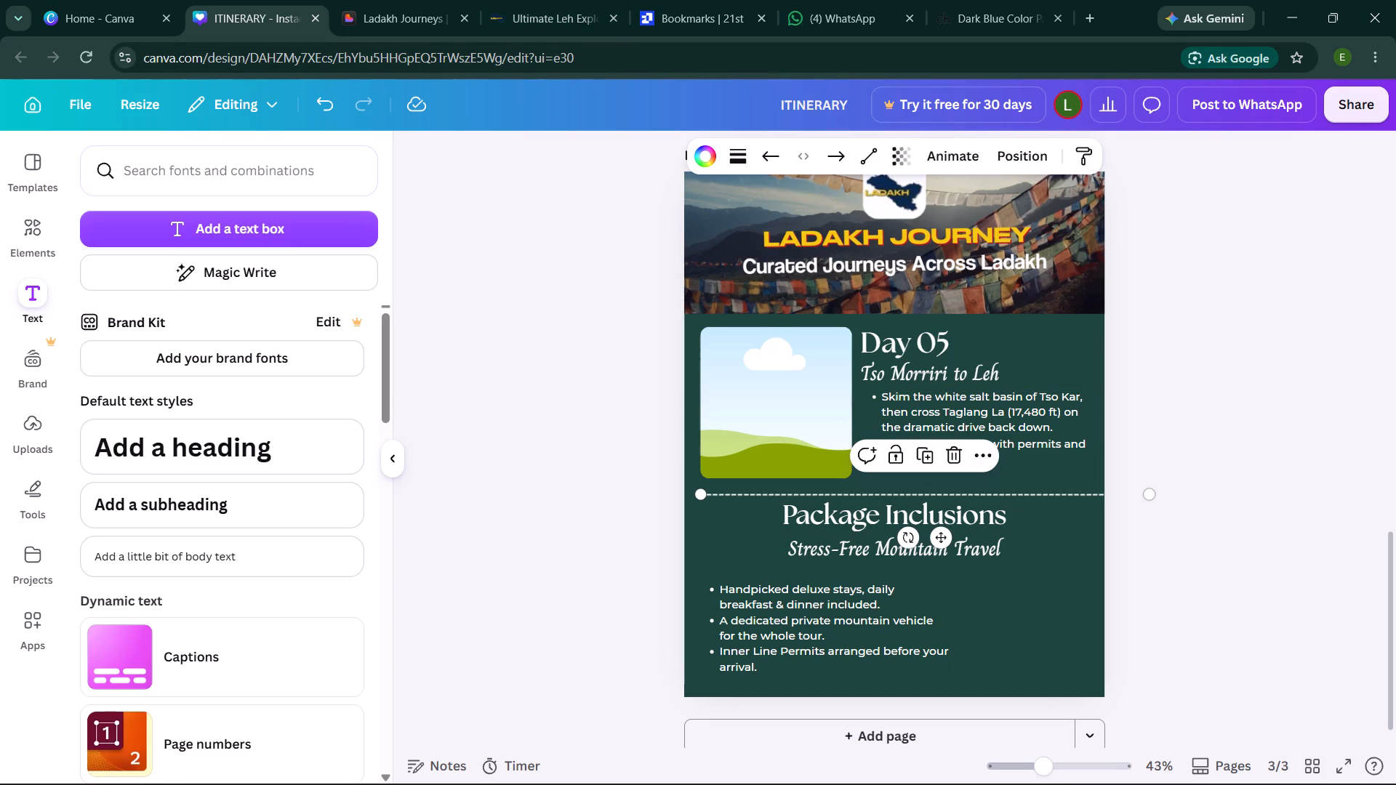
click(952, 454)
scroll(952, 454, up, 2)
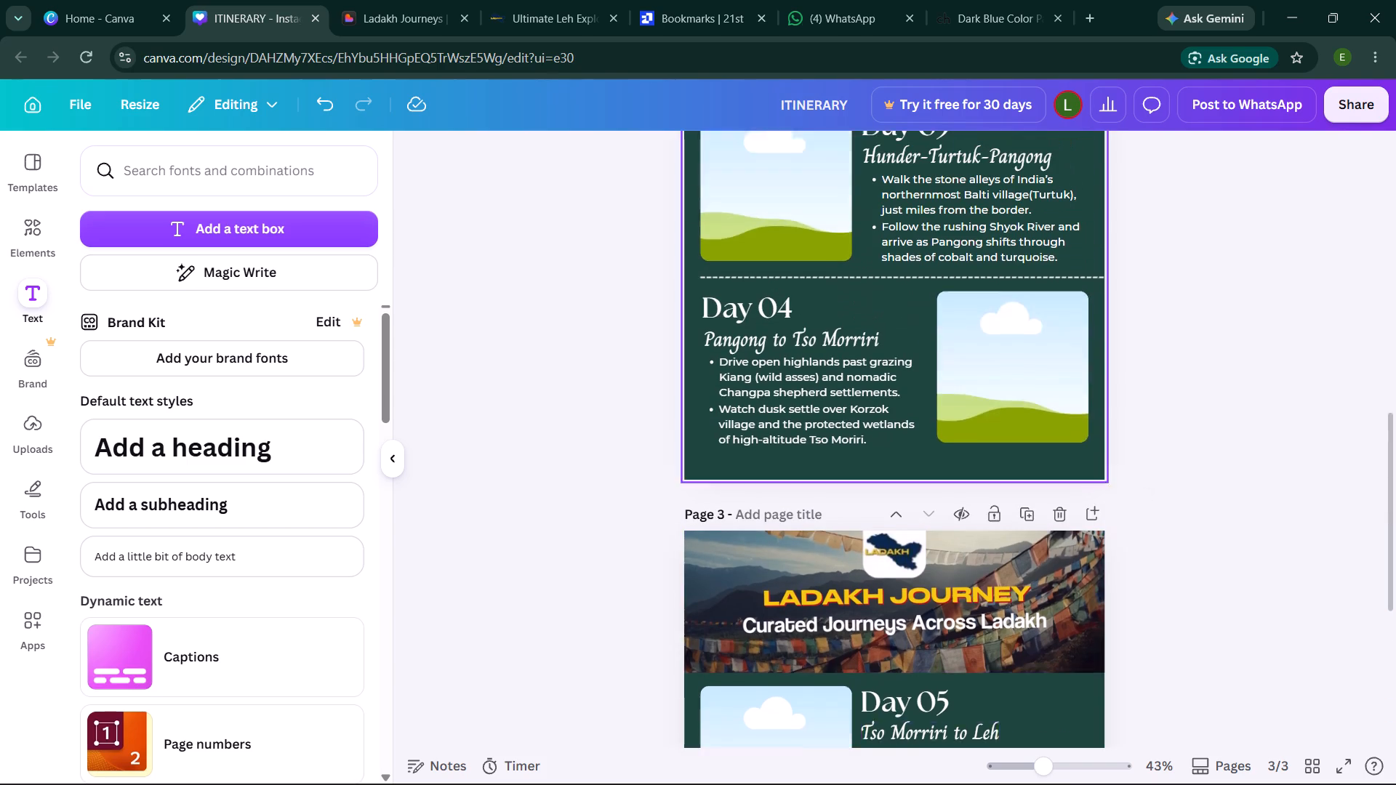
click(899, 366)
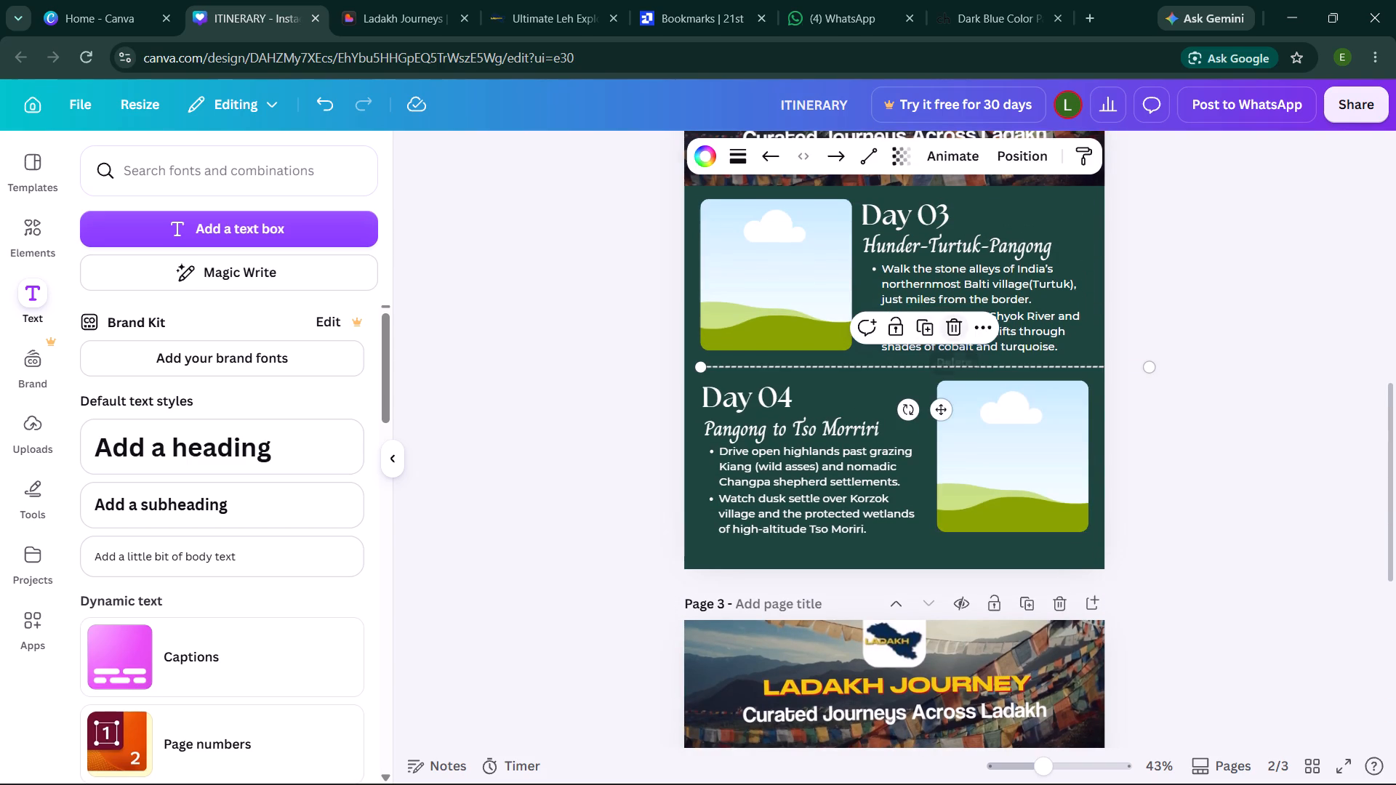
click(945, 324)
scroll(945, 324, up, 4)
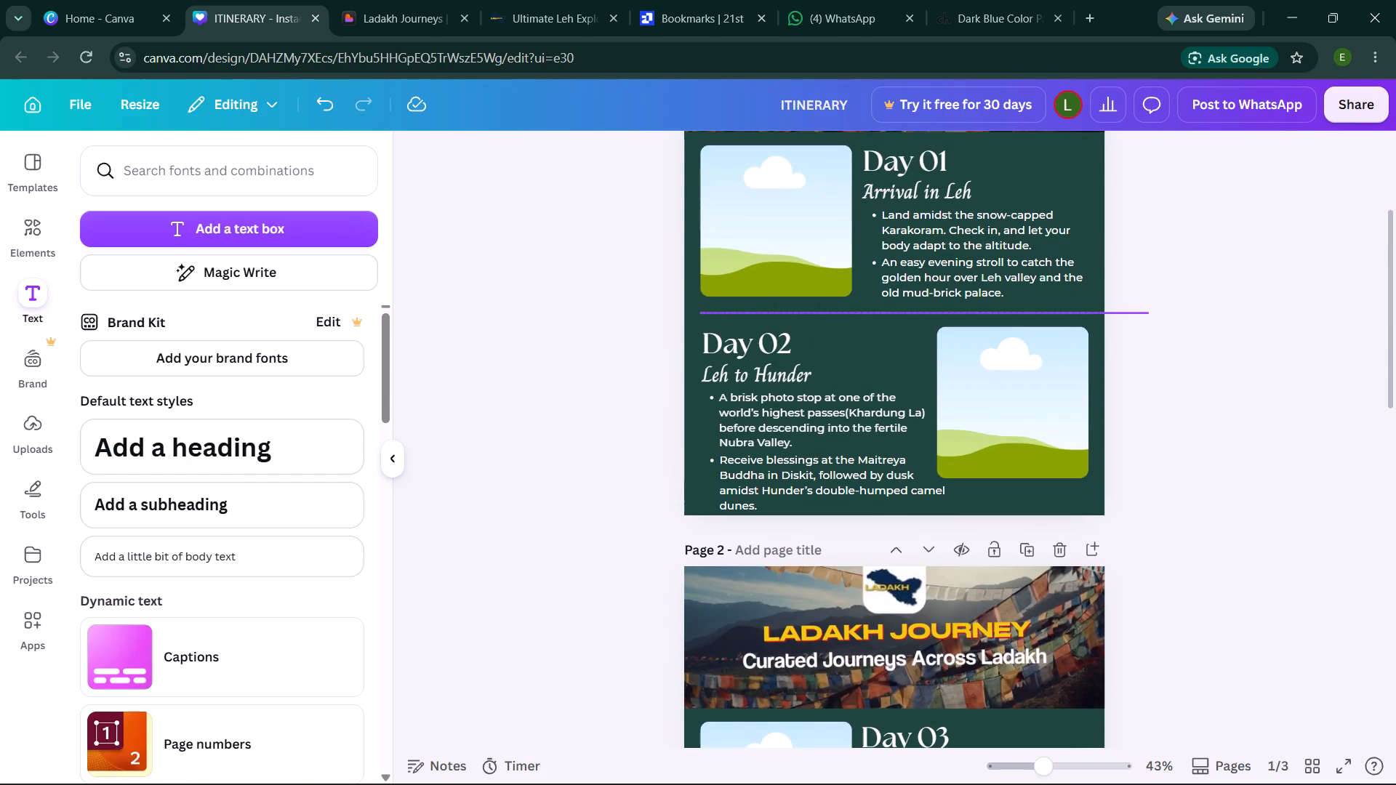
click(918, 308)
click(959, 272)
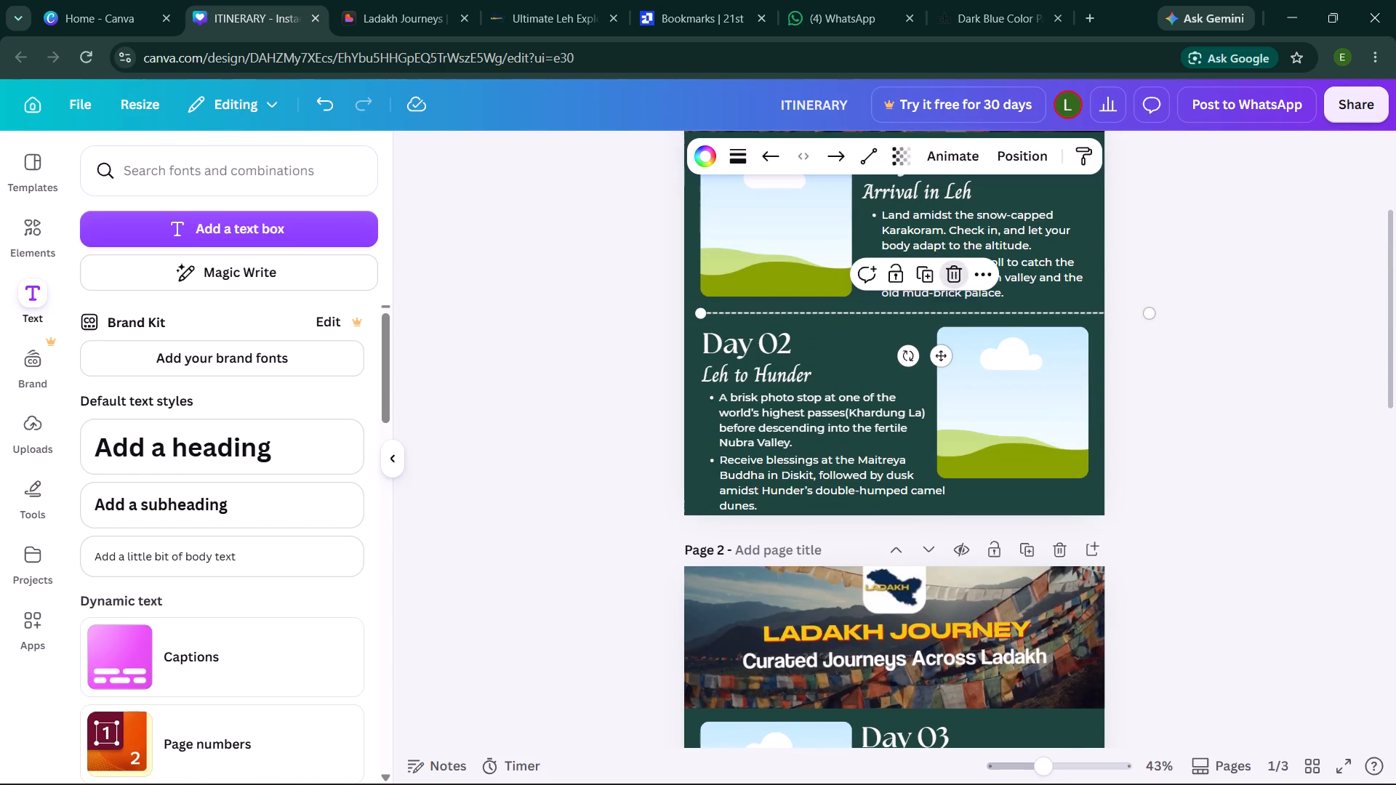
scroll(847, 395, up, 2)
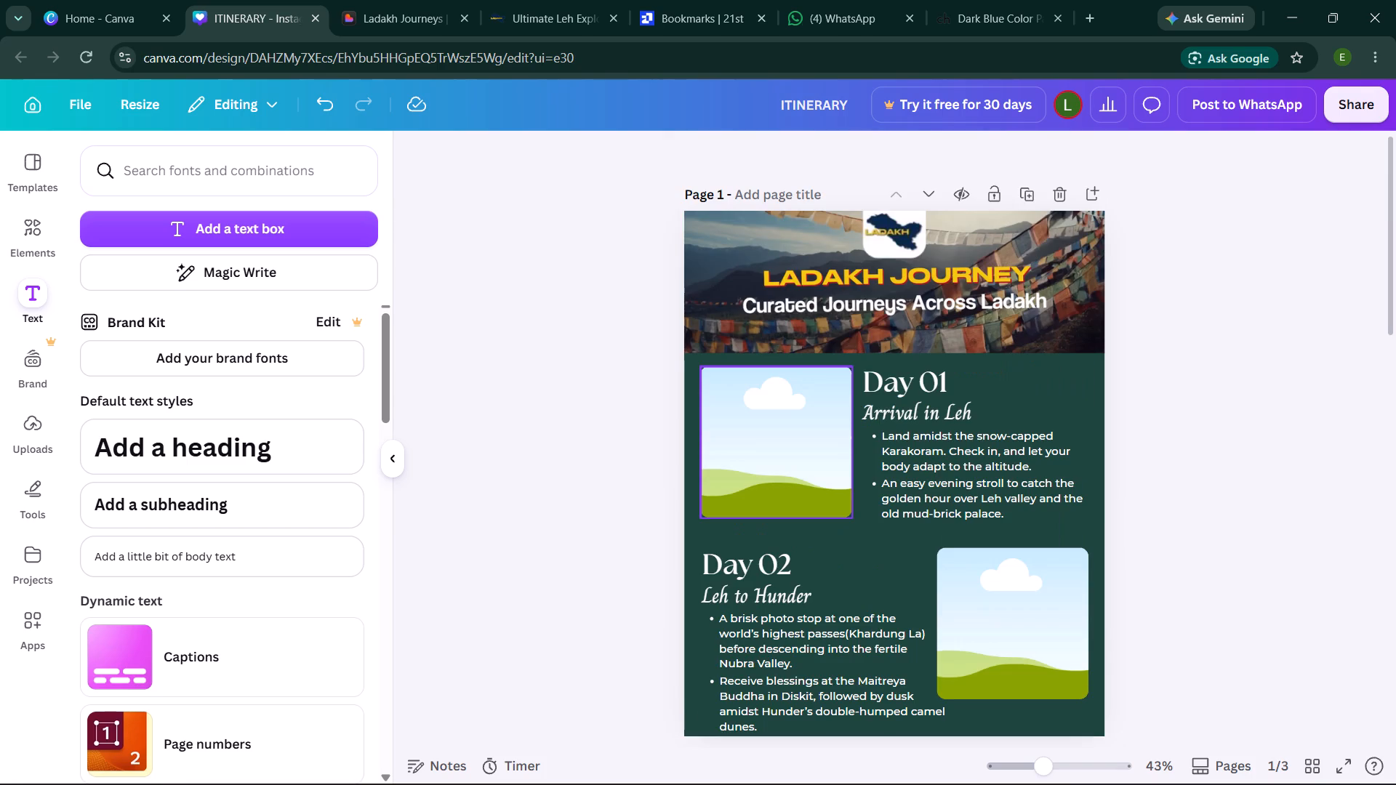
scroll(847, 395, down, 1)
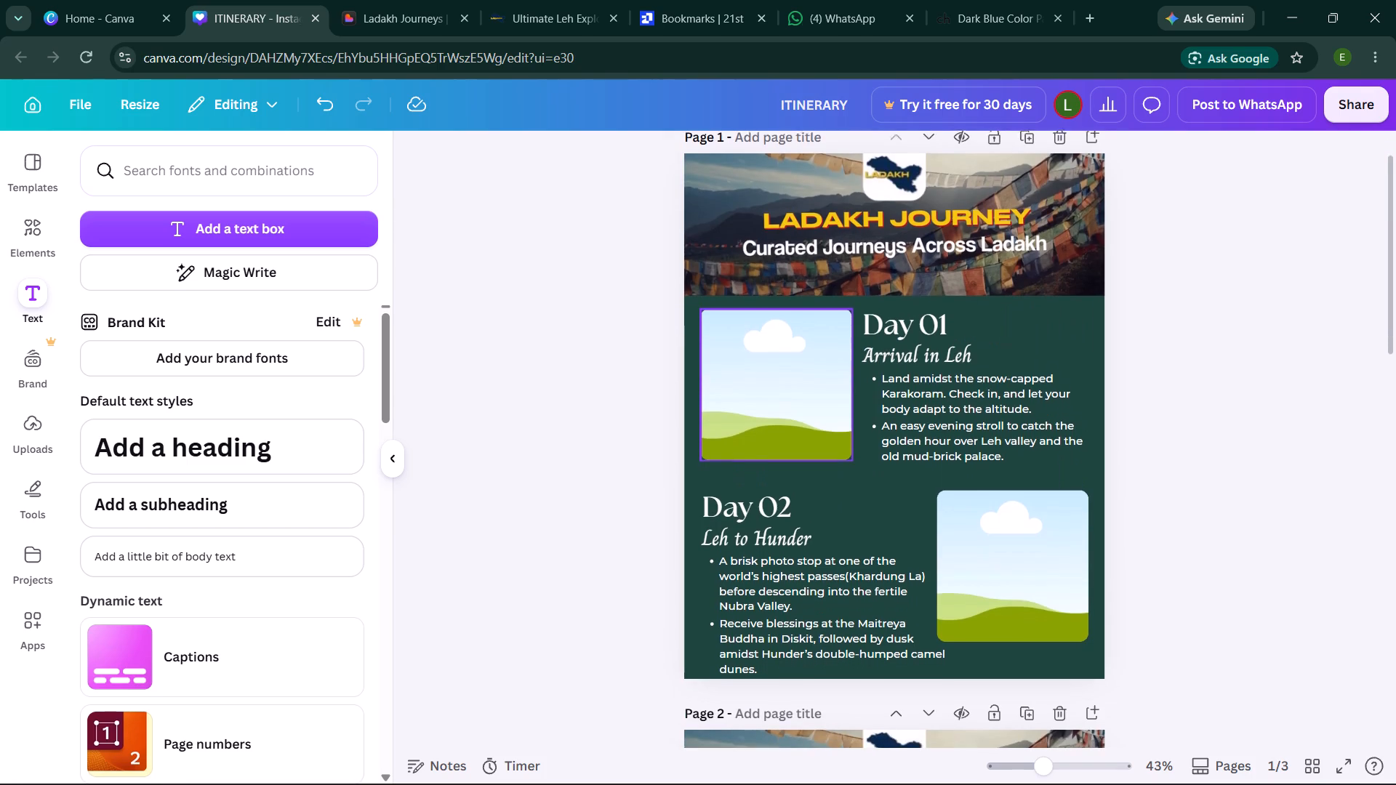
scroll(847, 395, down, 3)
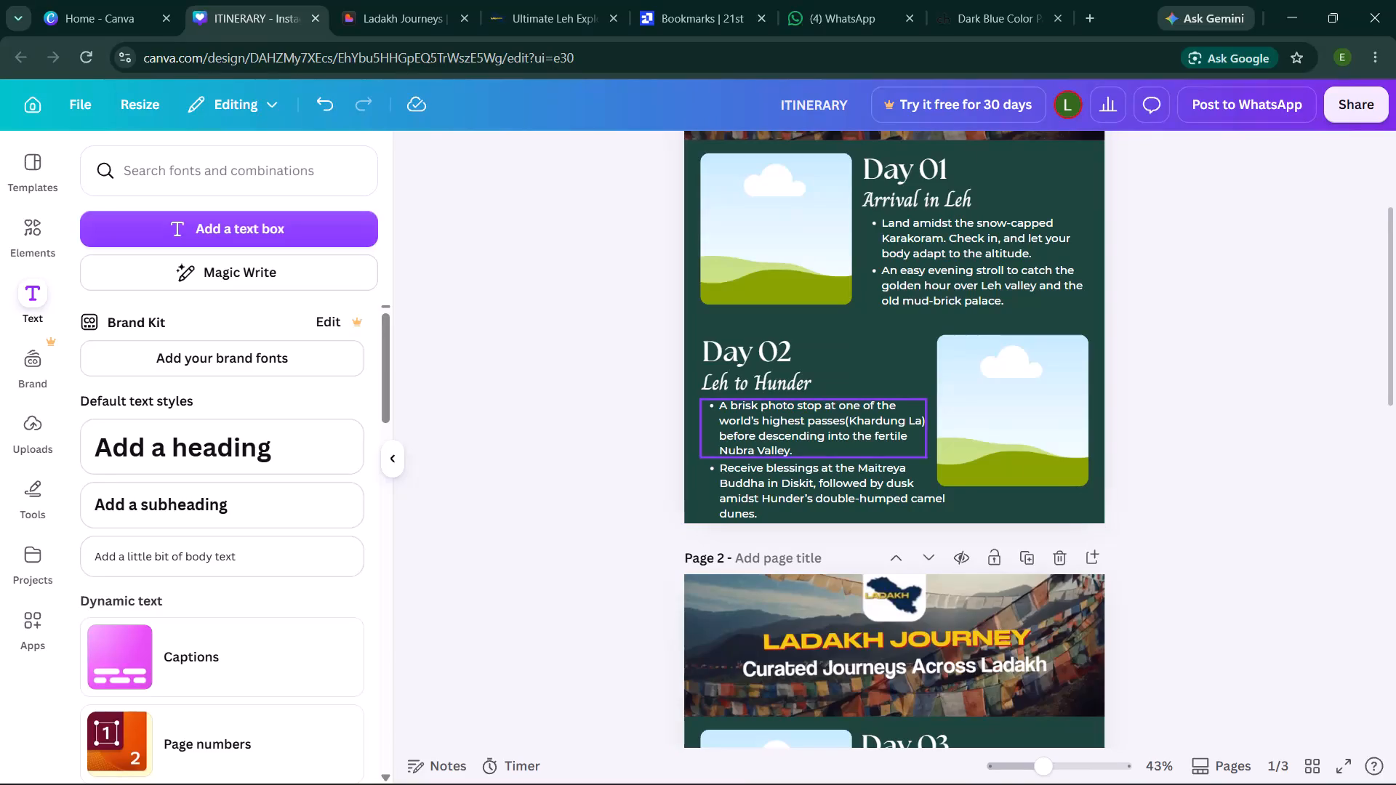
Shorten the first Day 02 bullet on page 1 to "A brisk photo stop at one of the world's highest passes (Khardung La) .".
click(790, 452)
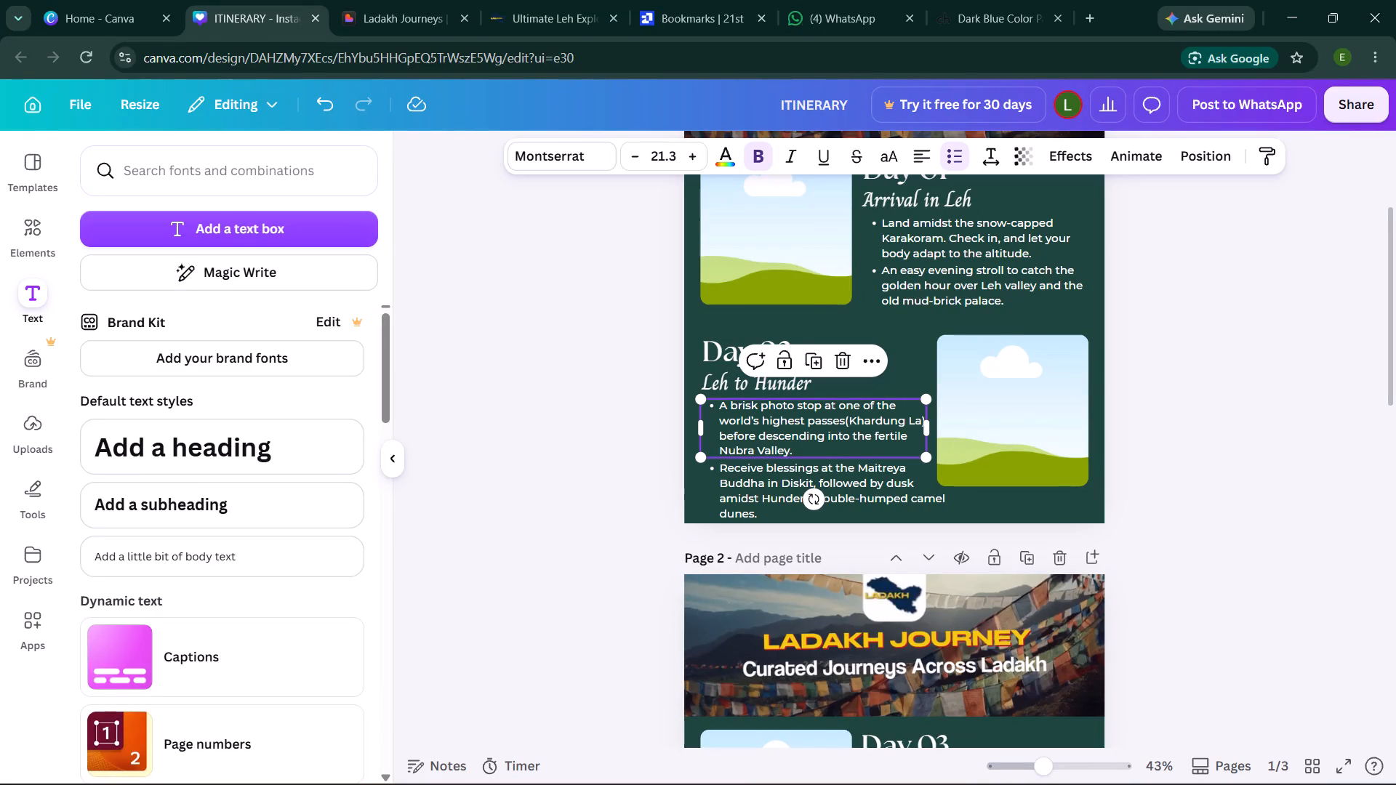
click(790, 446)
drag(790, 446, 717, 434)
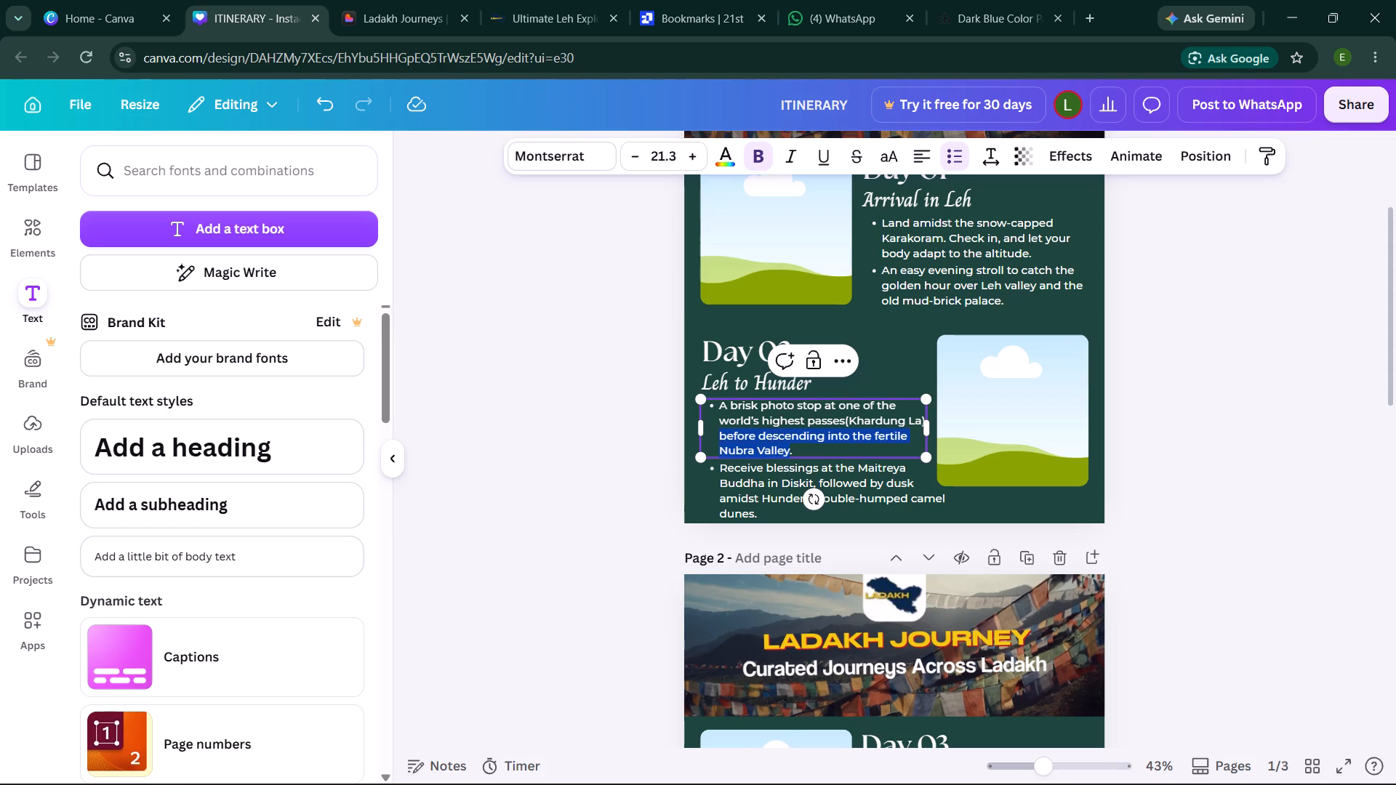
drag(717, 434, 721, 430)
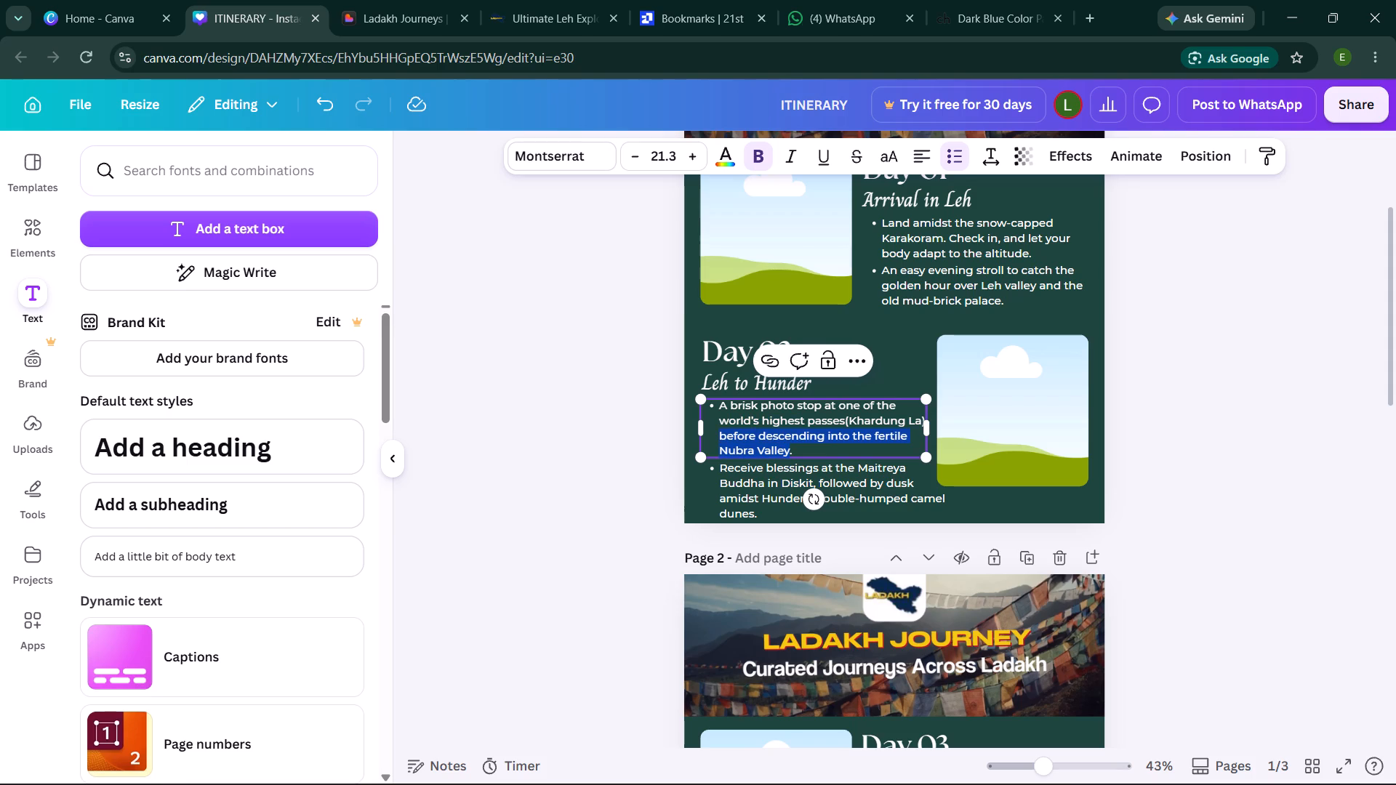
key(BackSpace)
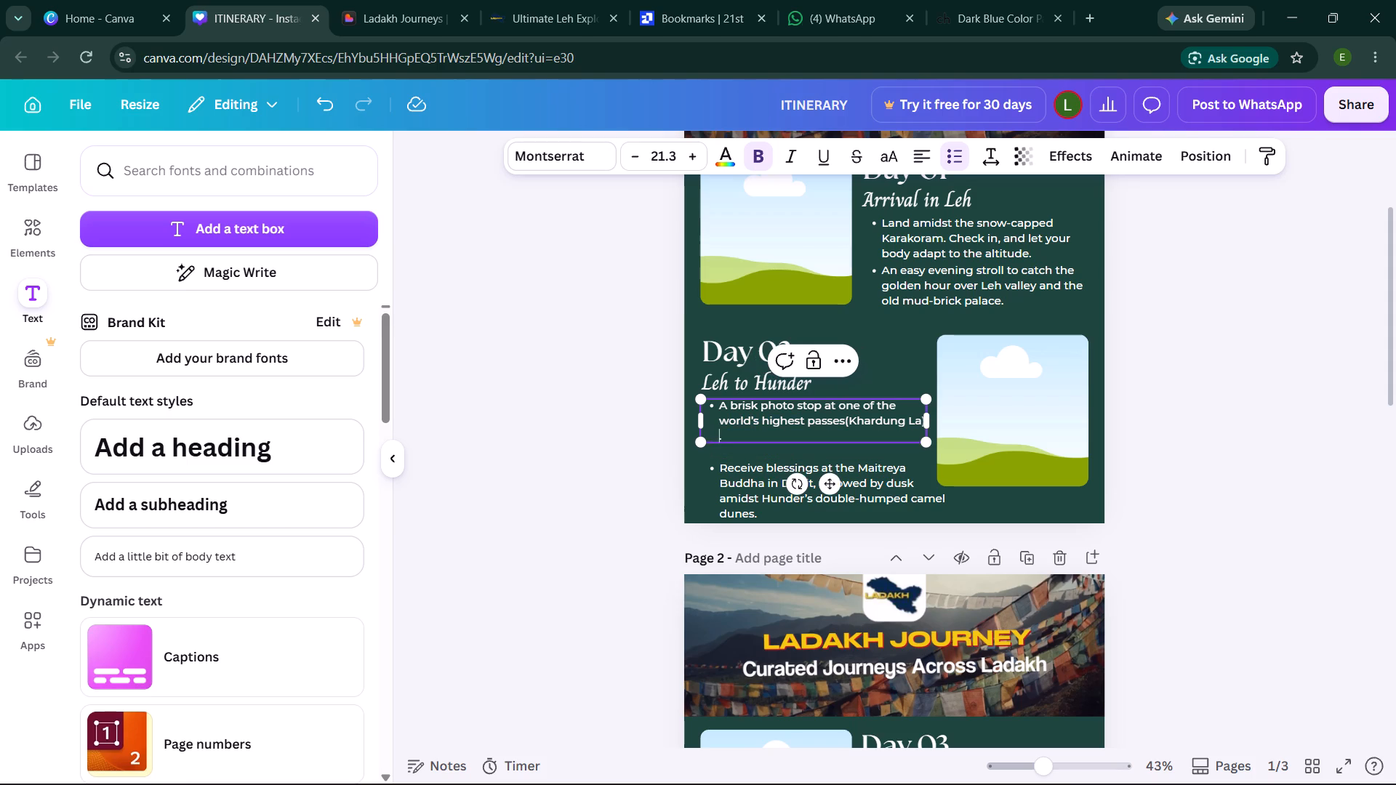
click(730, 430)
key(backslash)
key(BackSpace)
key(BackSpace)
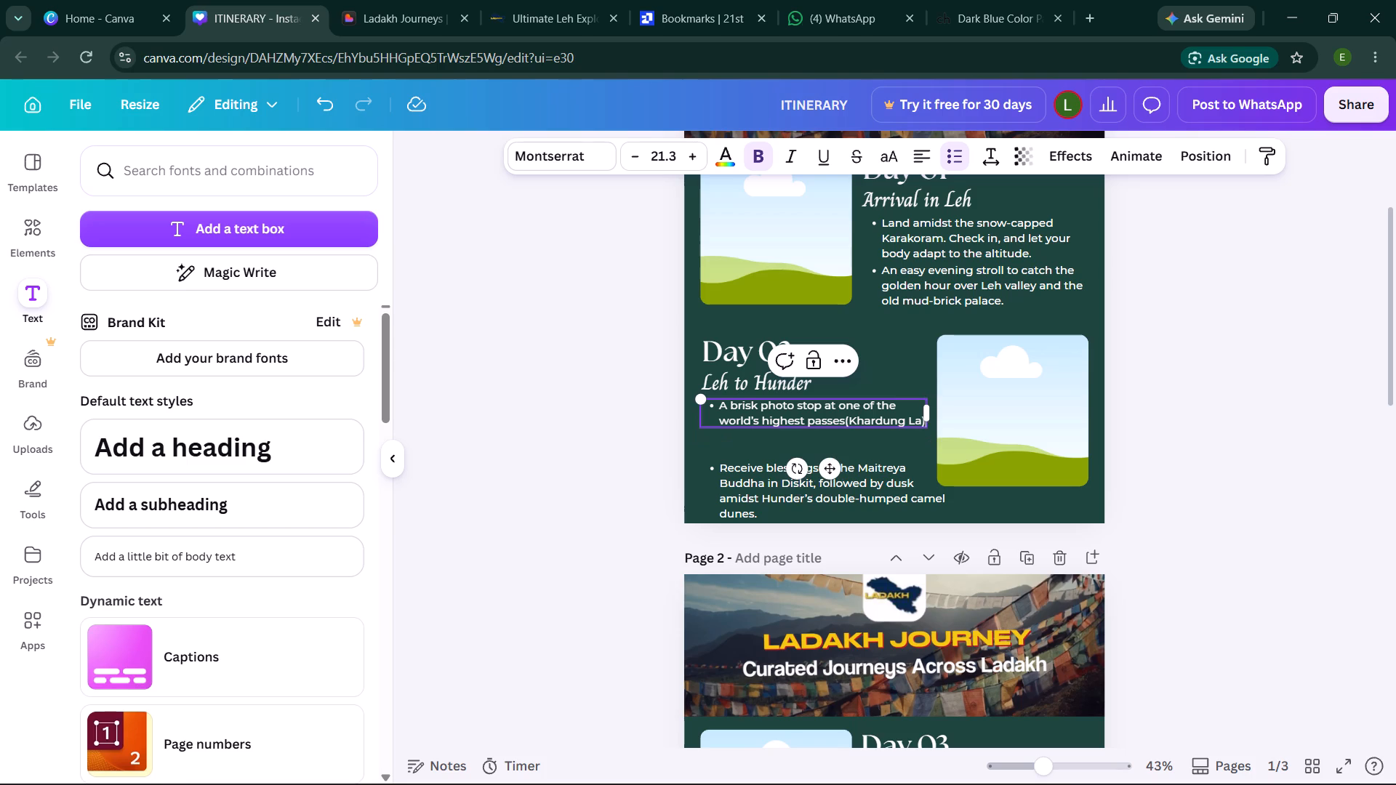
key(period)
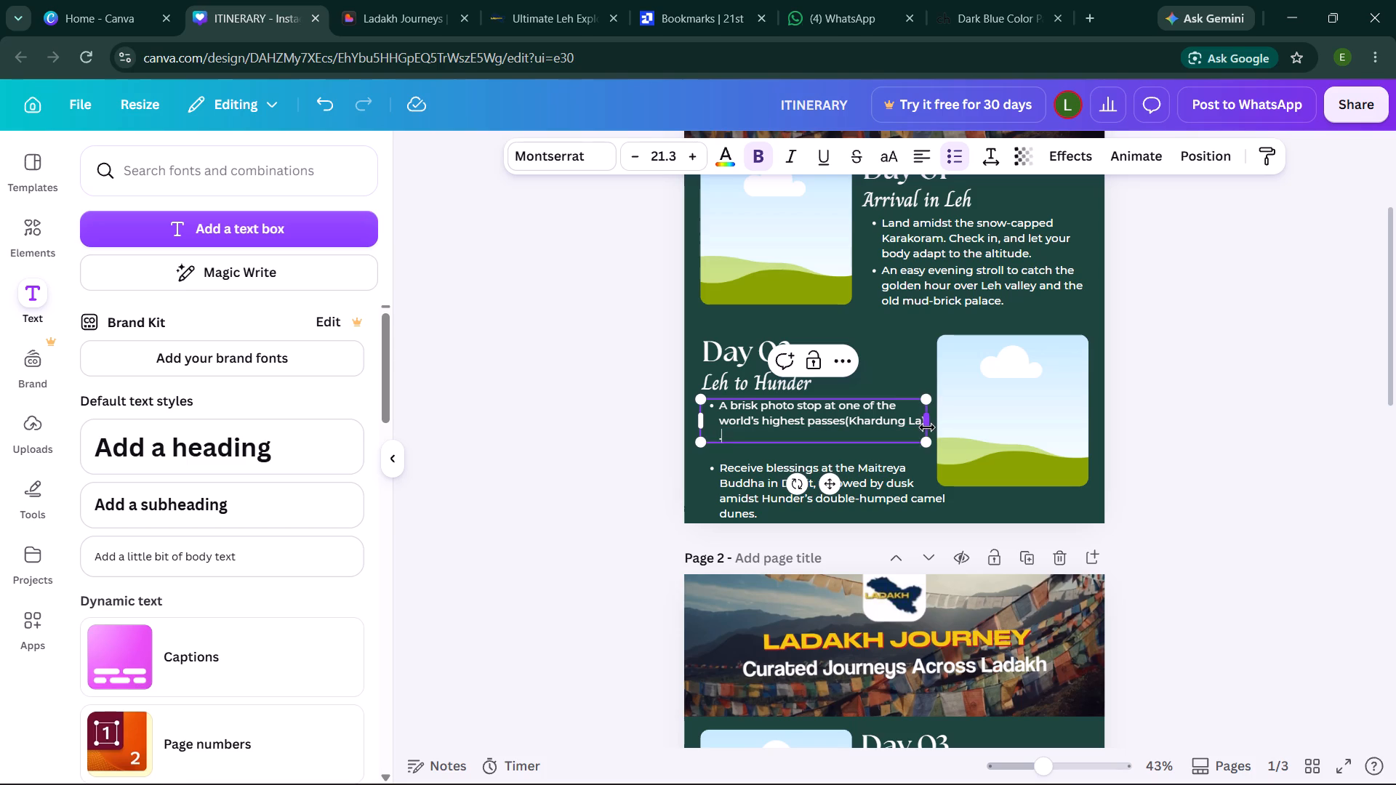
click(846, 422)
key(space)
click(1160, 366)
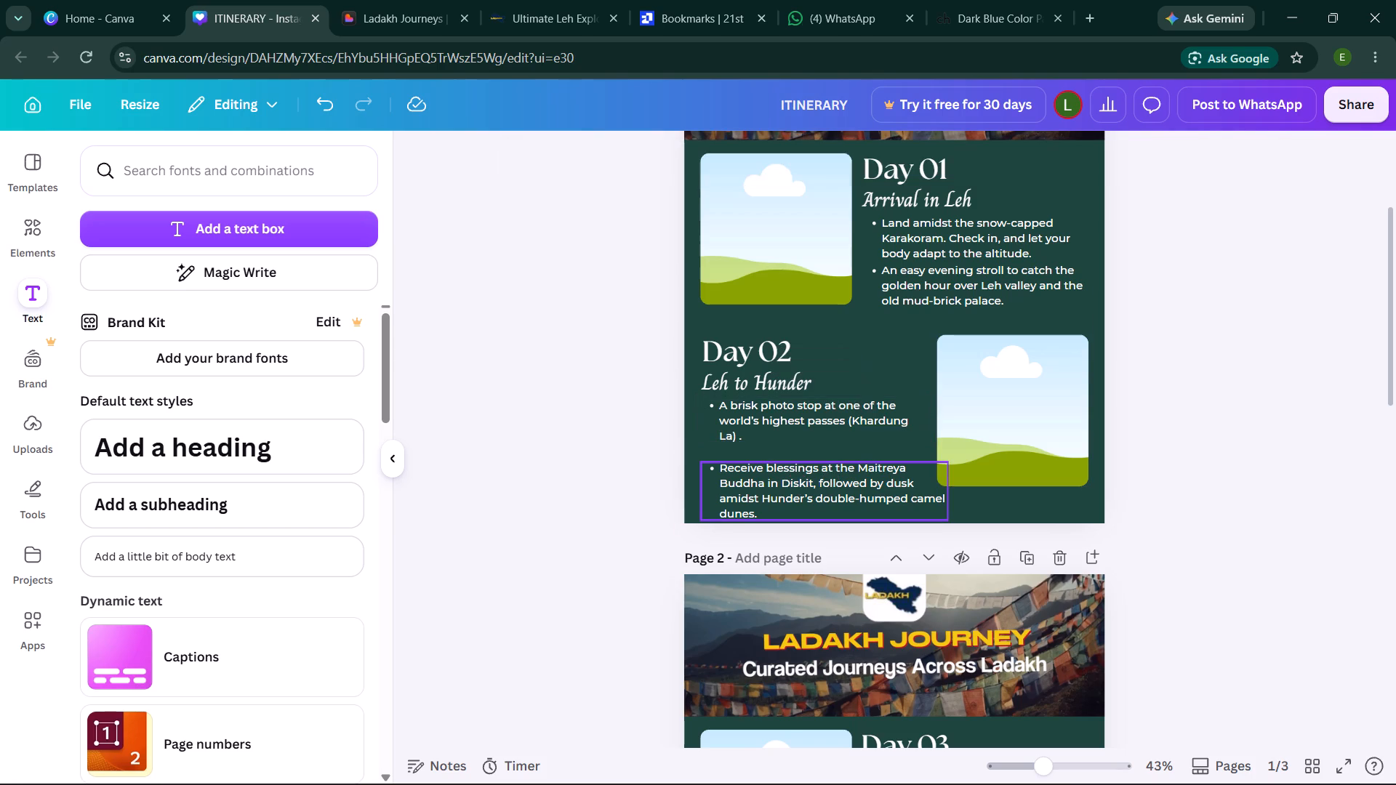
Move the second Day 02 bullet up to a spacing of 11 below the first, and narrow its box to the same width.
click(865, 495)
drag(865, 495, 857, 486)
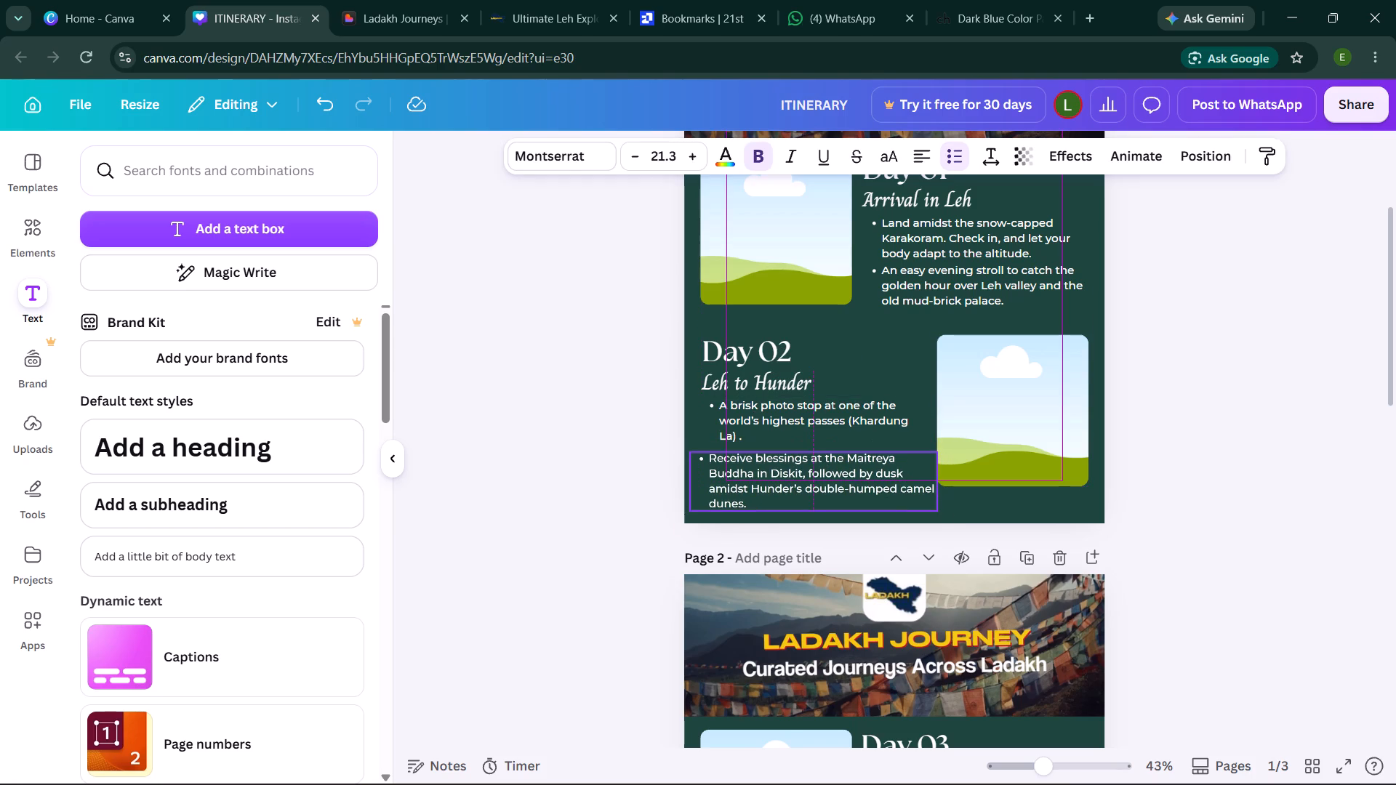
drag(857, 486, 862, 482)
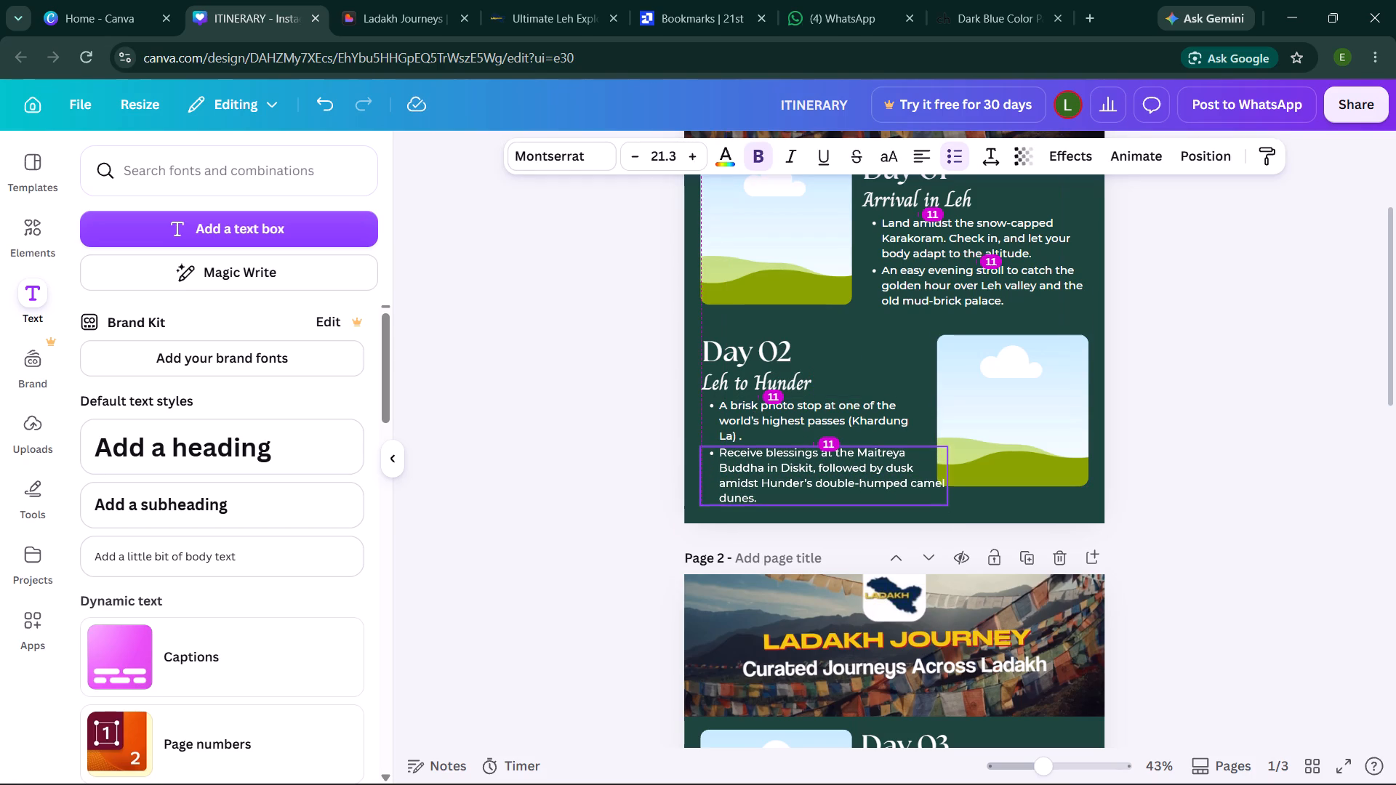
drag(862, 482, 862, 481)
click(947, 472)
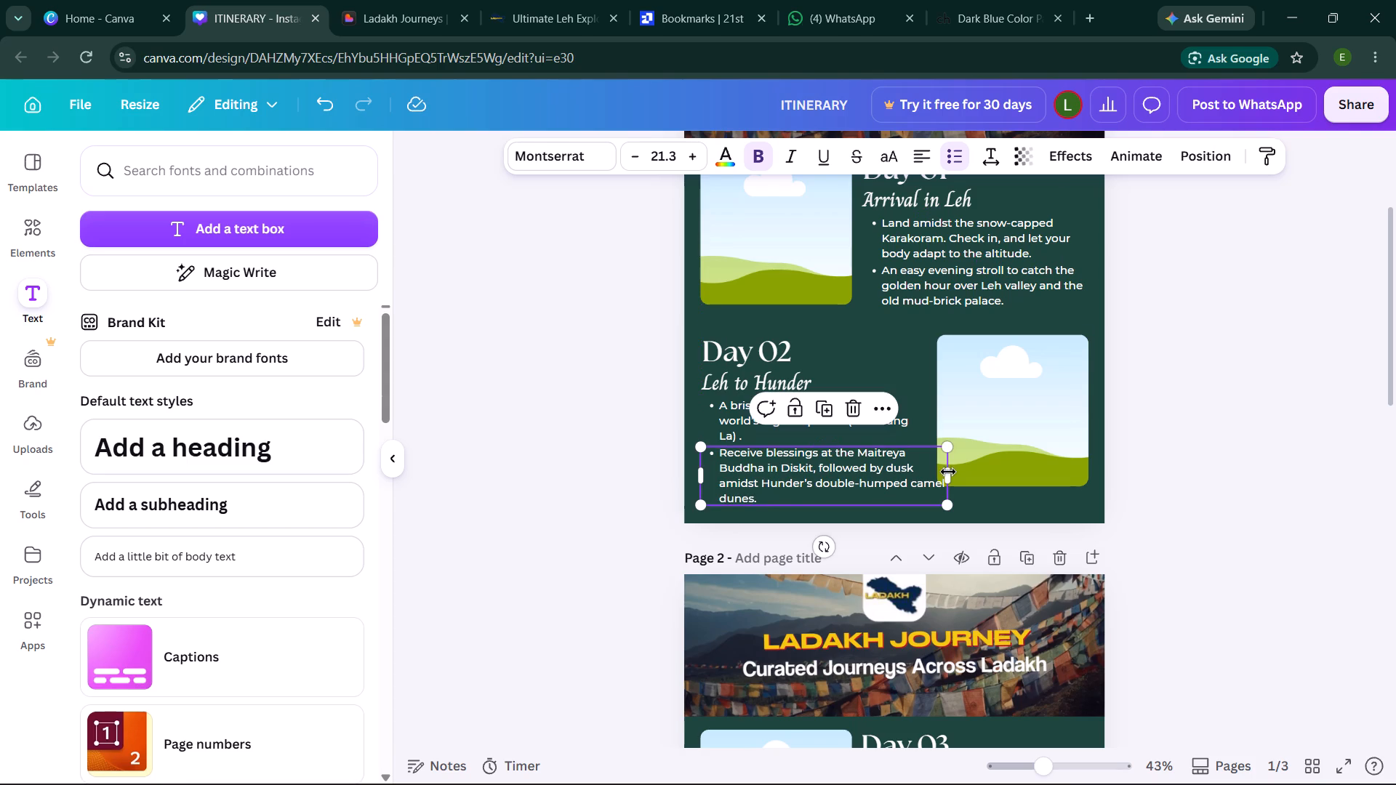
drag(950, 472, 928, 472)
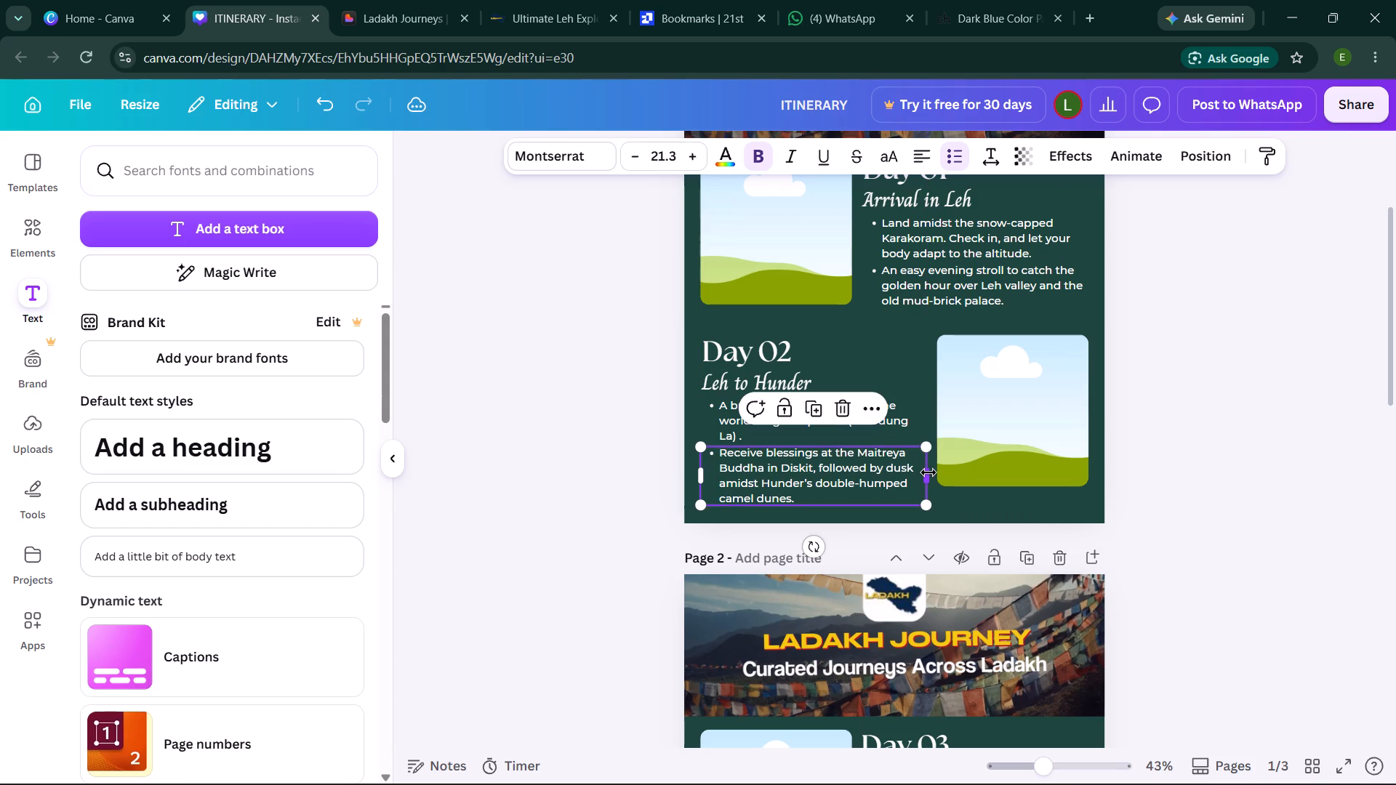
click(1192, 459)
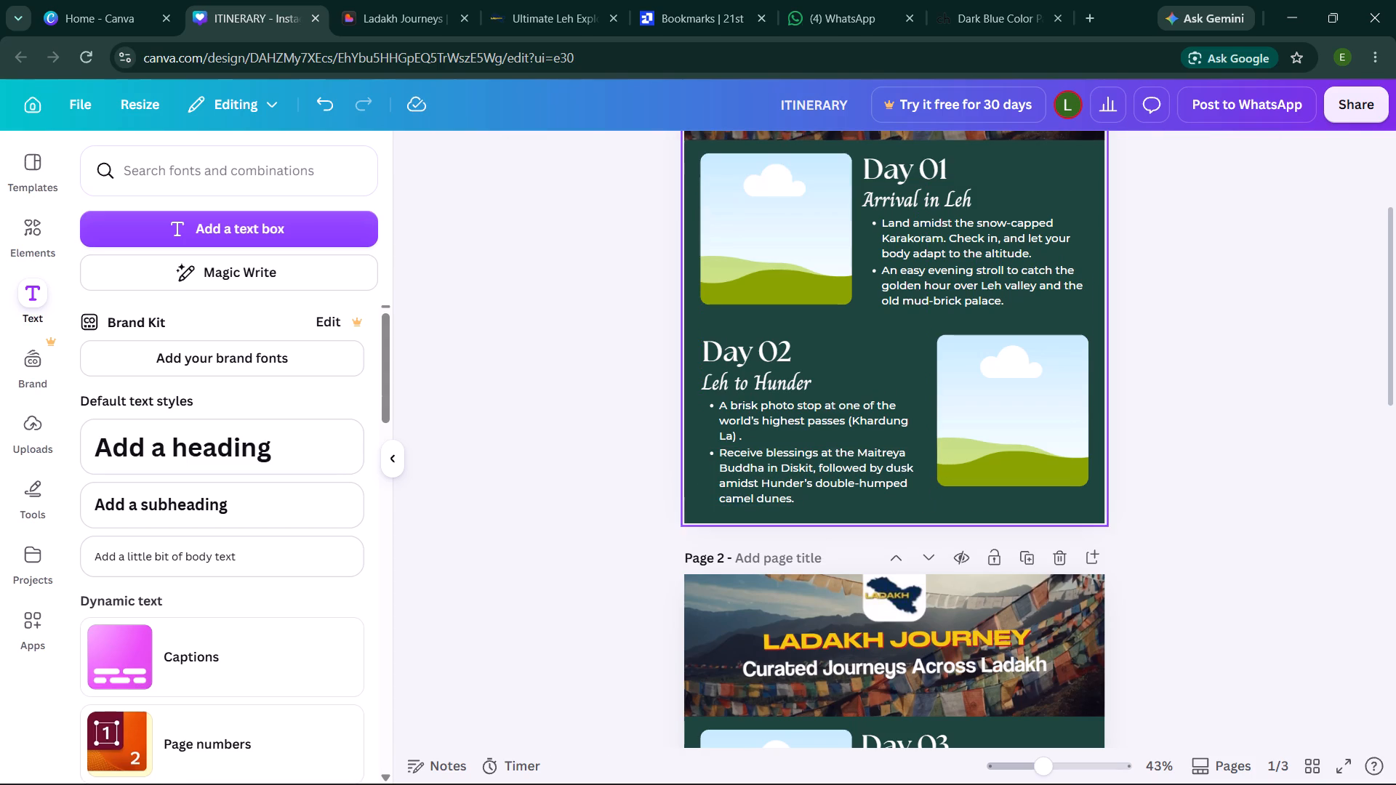
click(1198, 480)
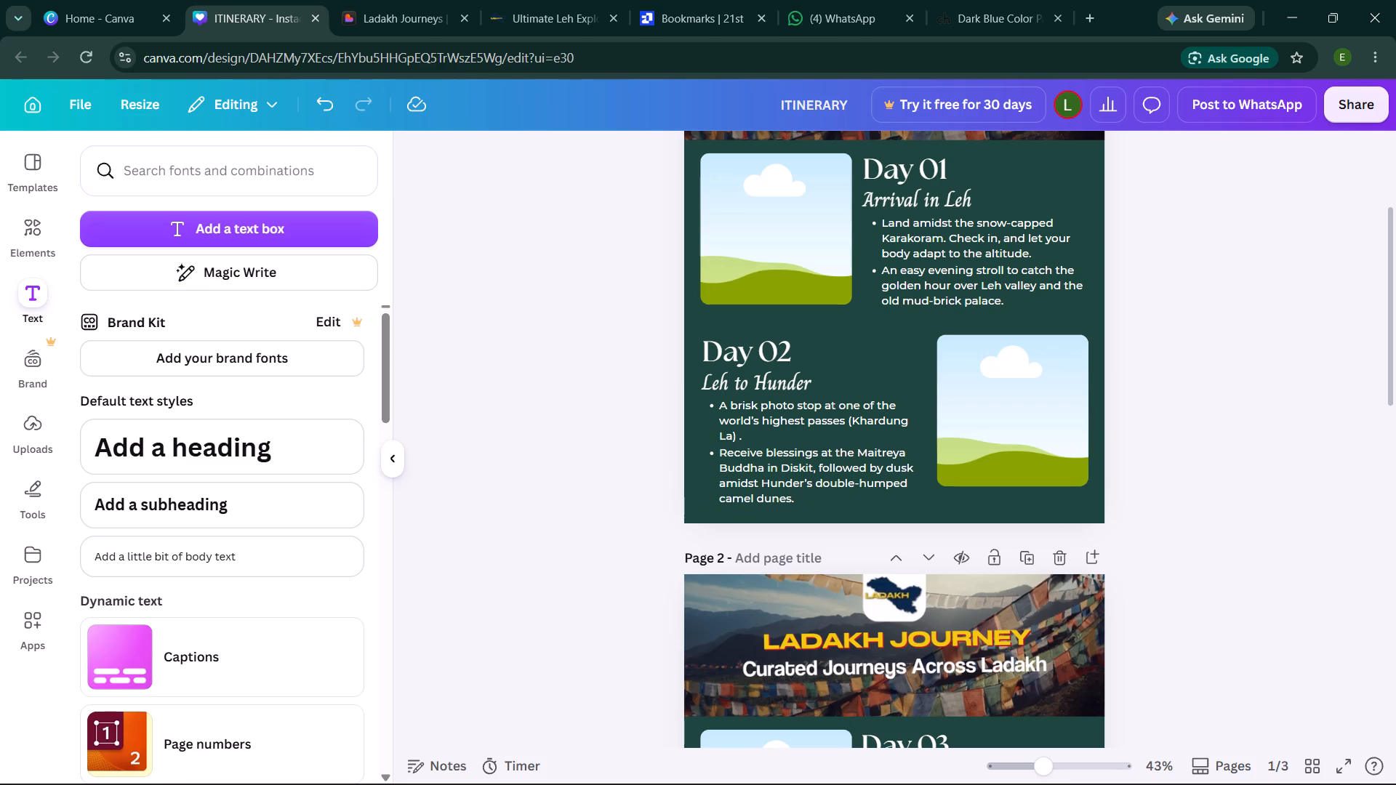
Colour the Day 03 heading on page 2 yellow, trying photo colour #edbd15 before choosing the lighter default yellow #ffde59.
scroll(1155, 496, down, 1)
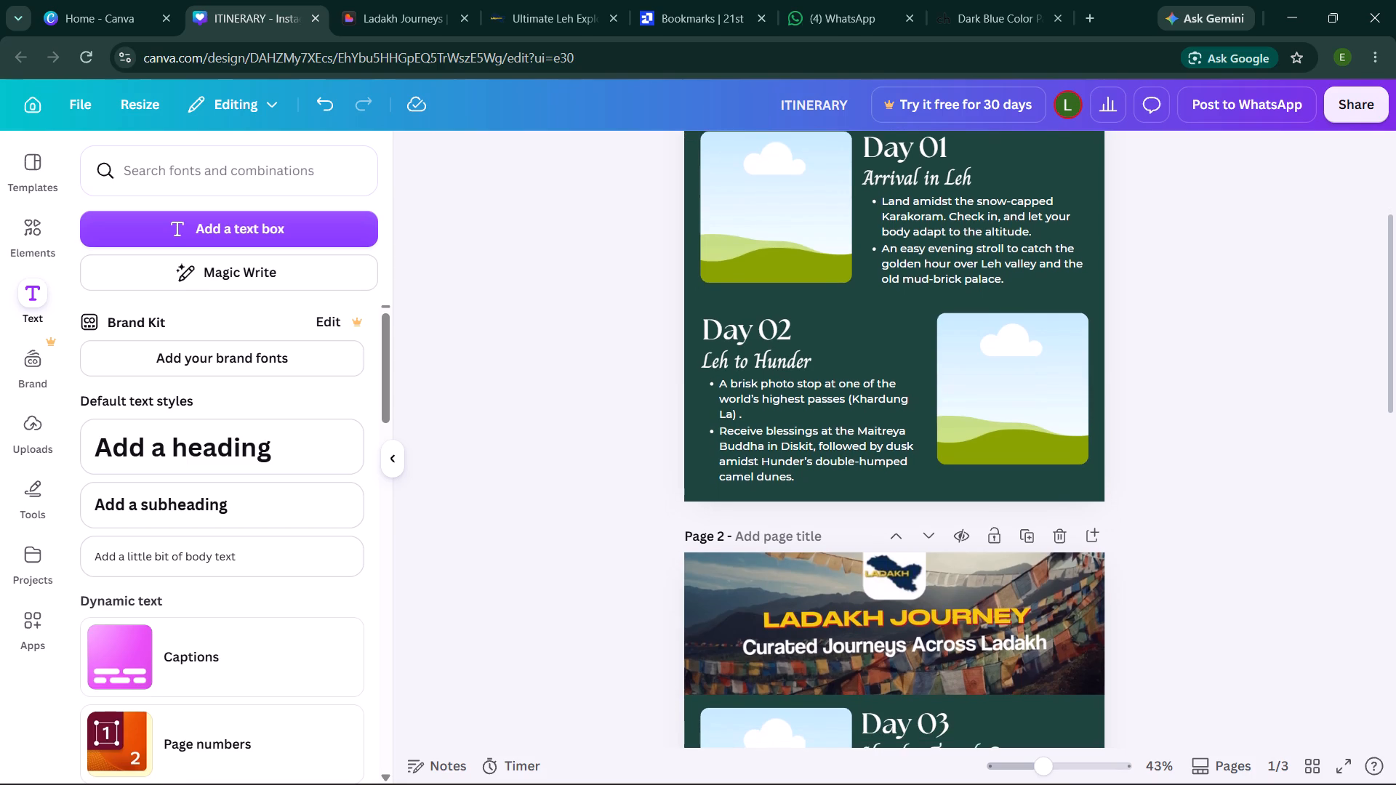
scroll(1155, 496, down, 3)
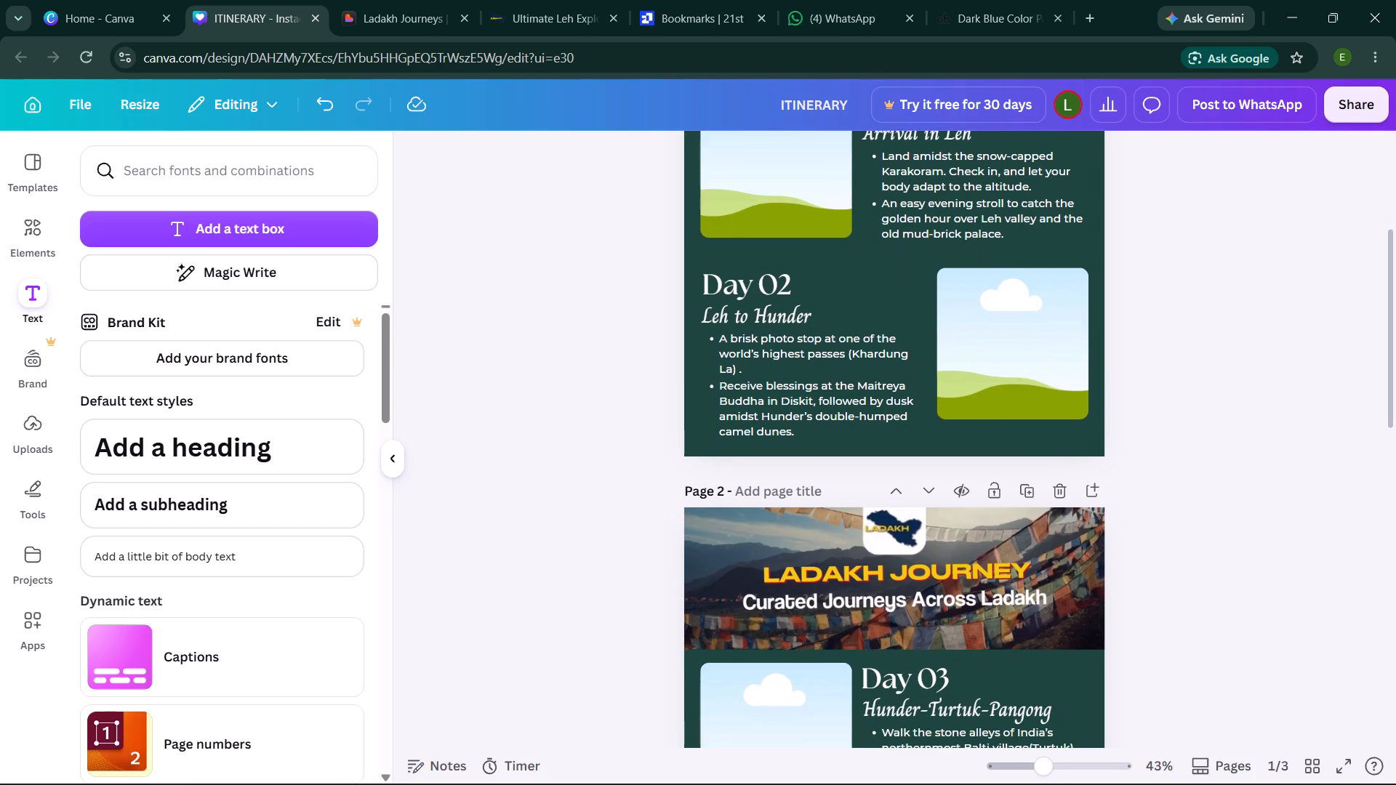
scroll(1155, 496, down, 2)
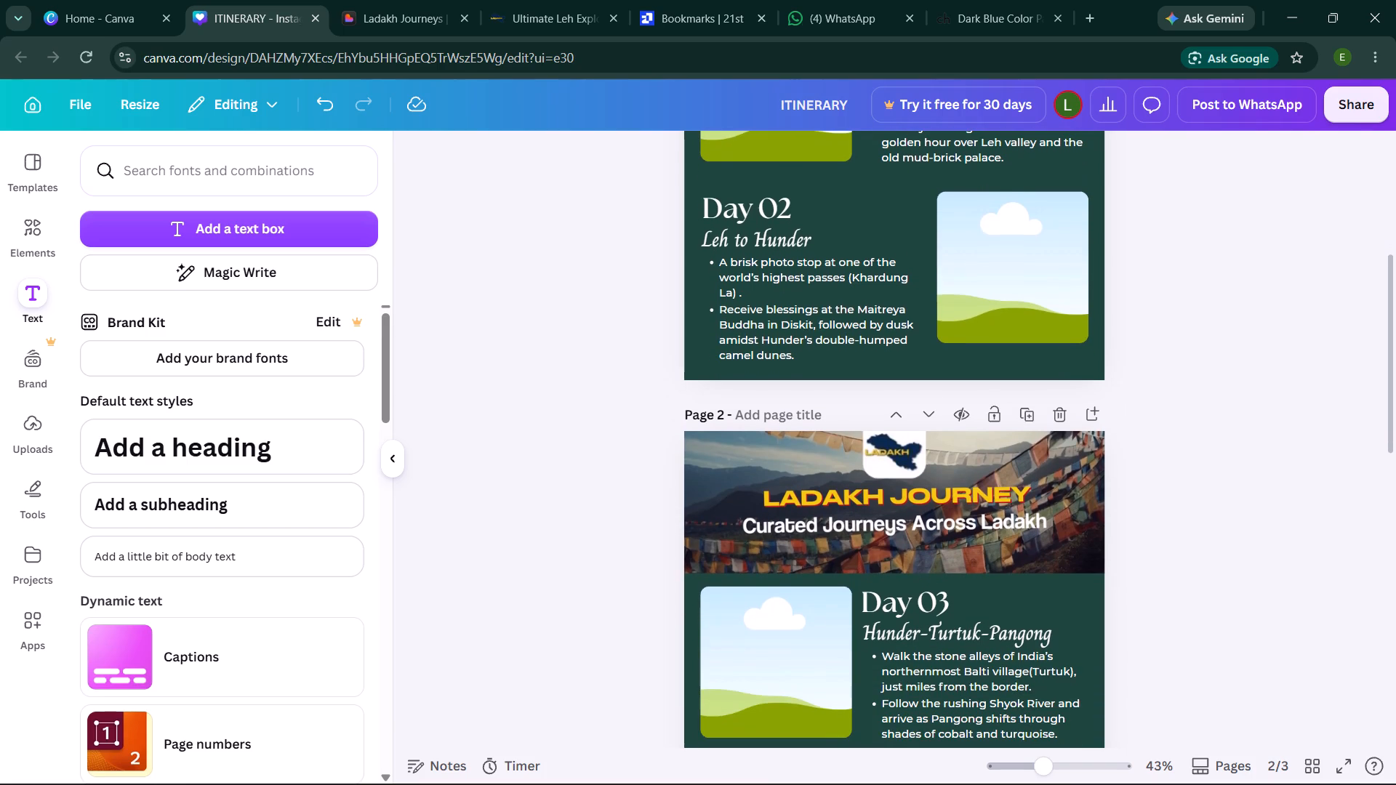
click(928, 597)
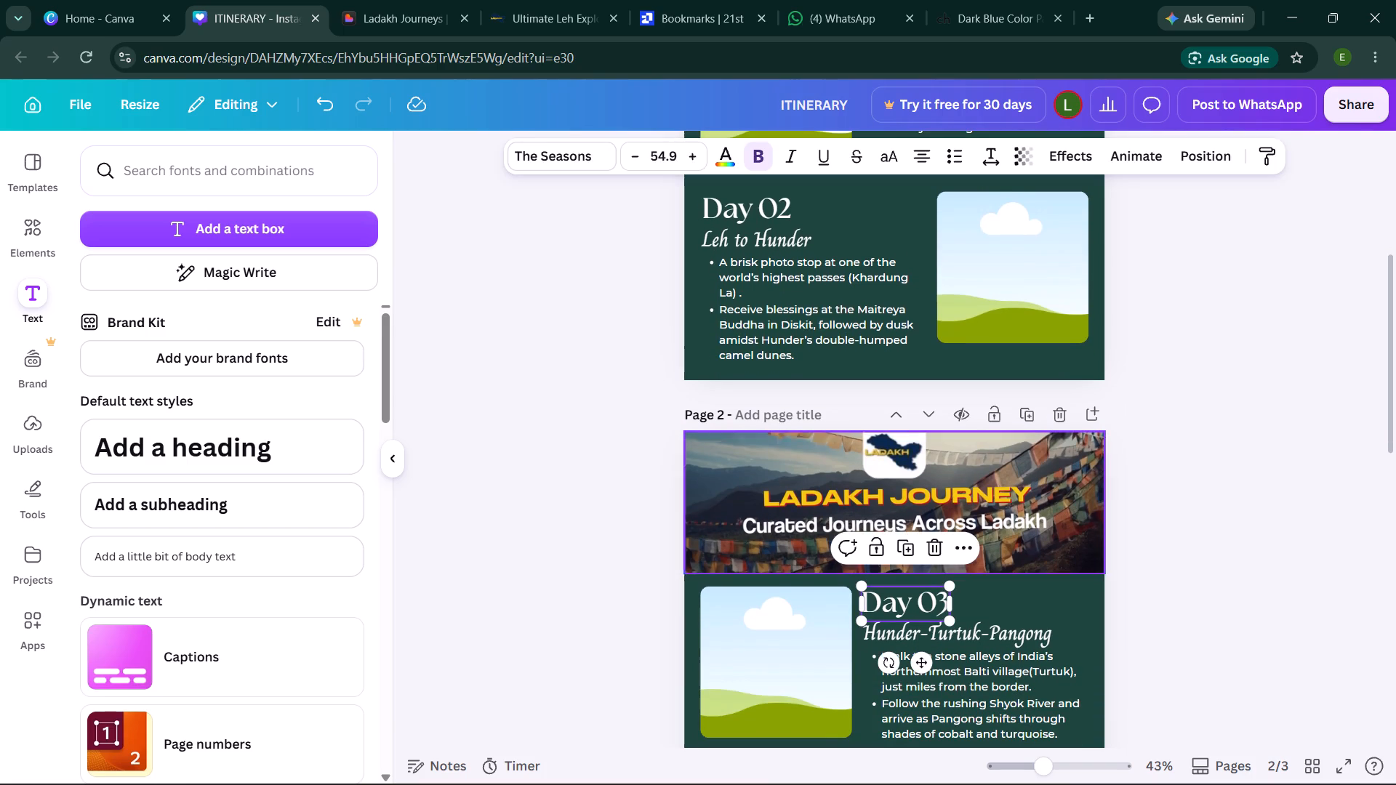
click(723, 148)
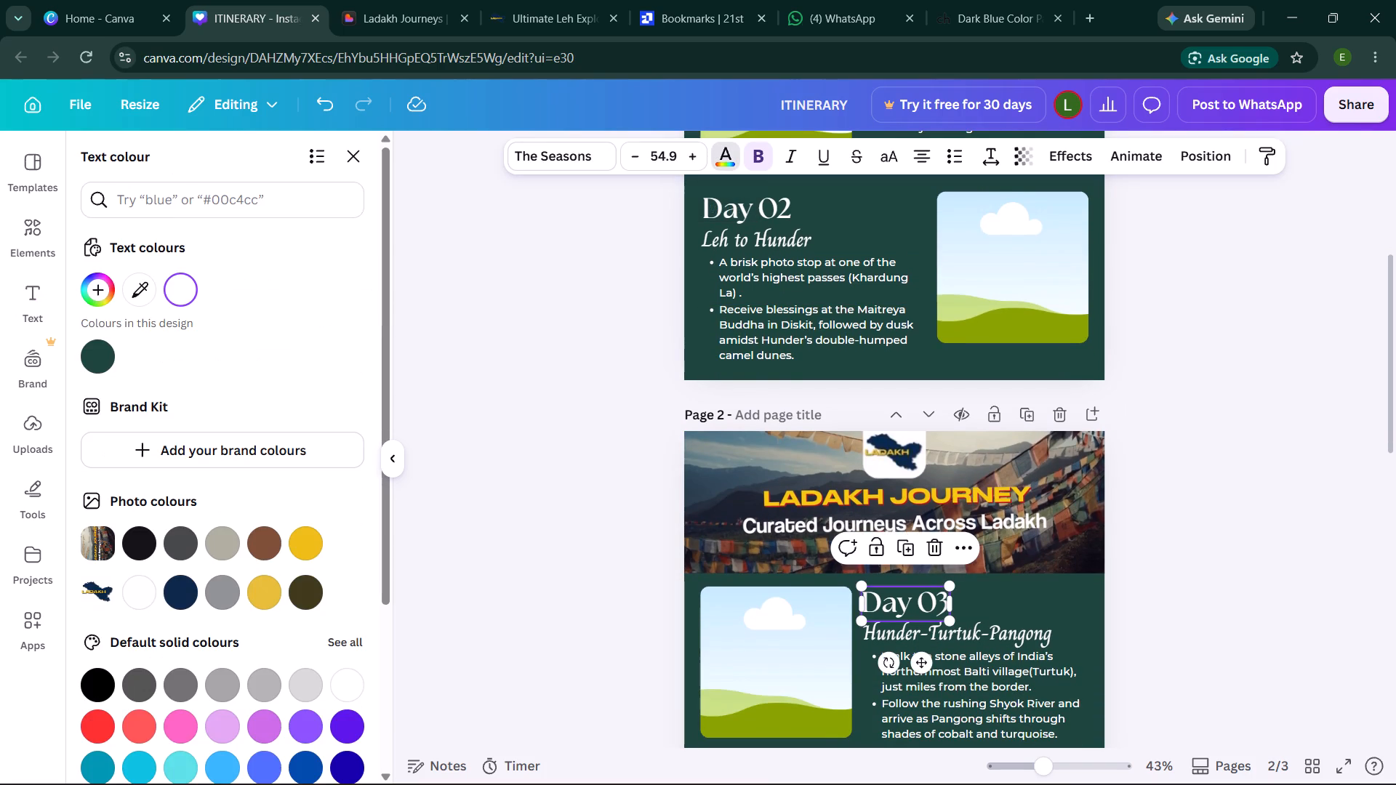
click(309, 534)
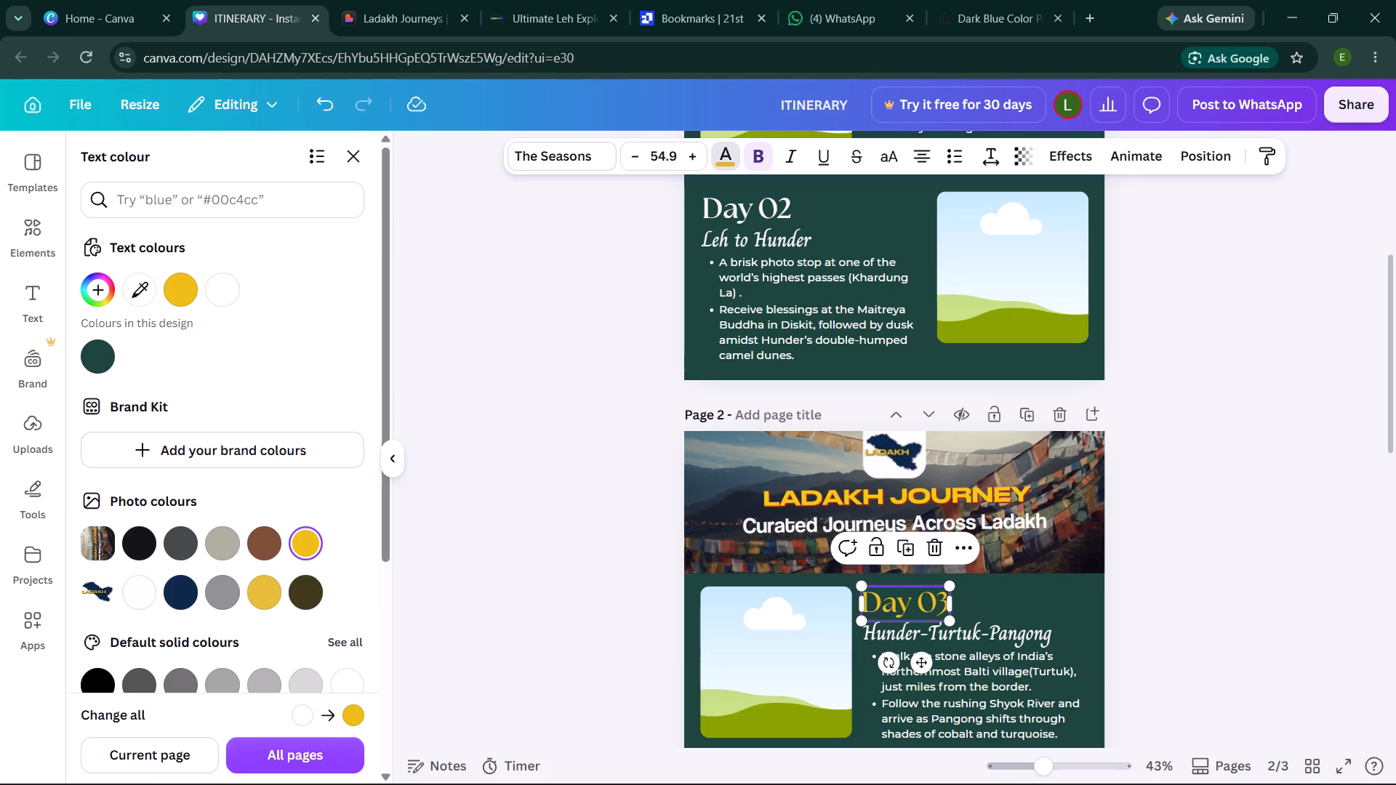
scroll(293, 591, down, 4)
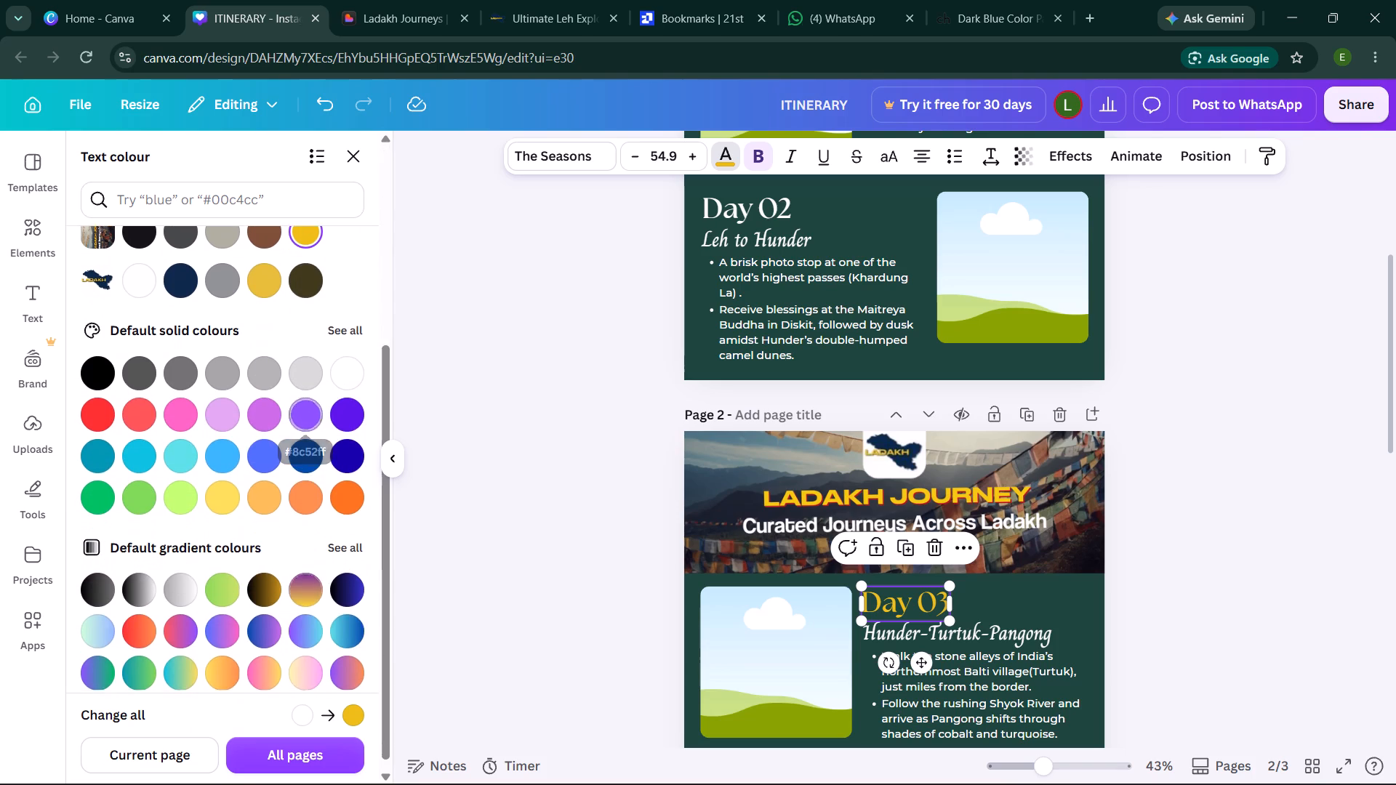
scroll(293, 591, down, 2)
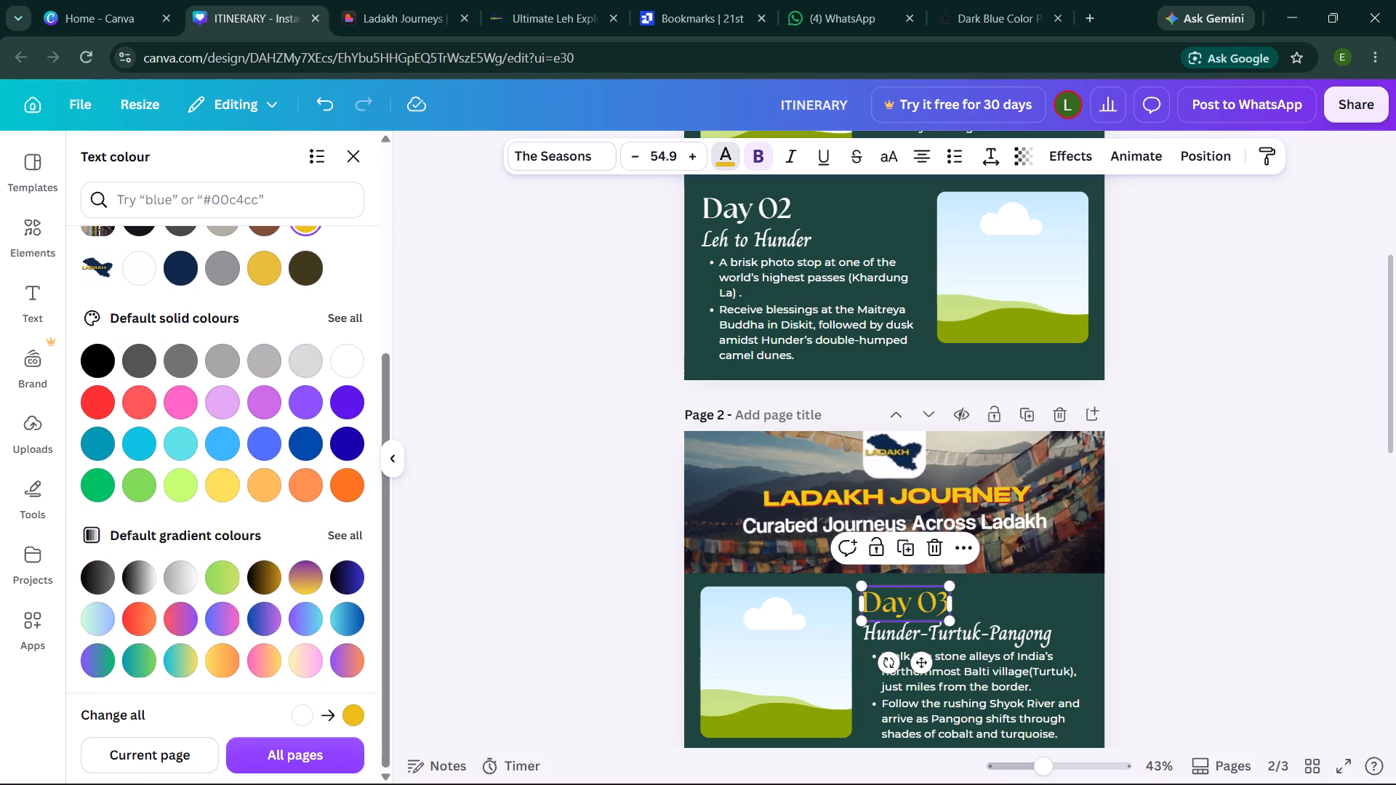
scroll(293, 591, up, 2)
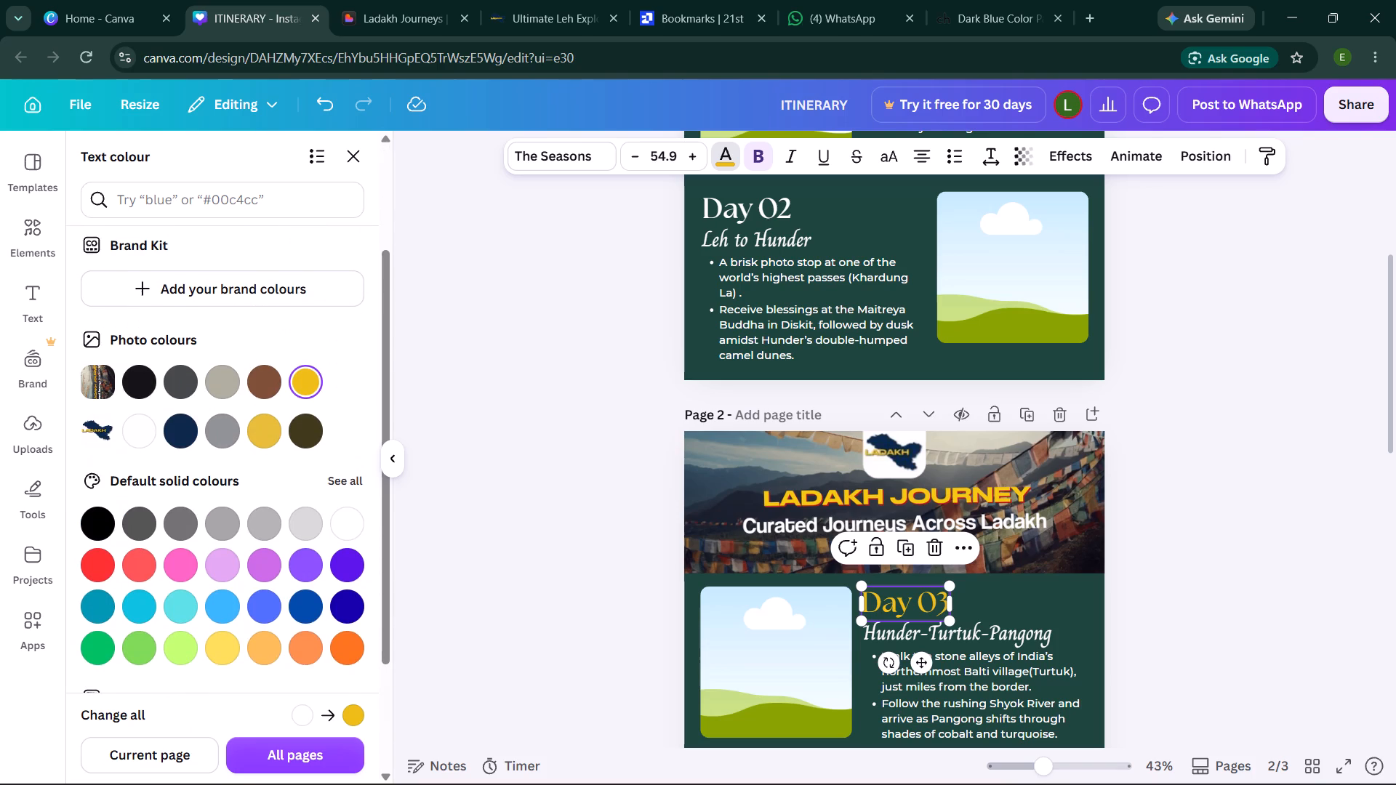
click(222, 653)
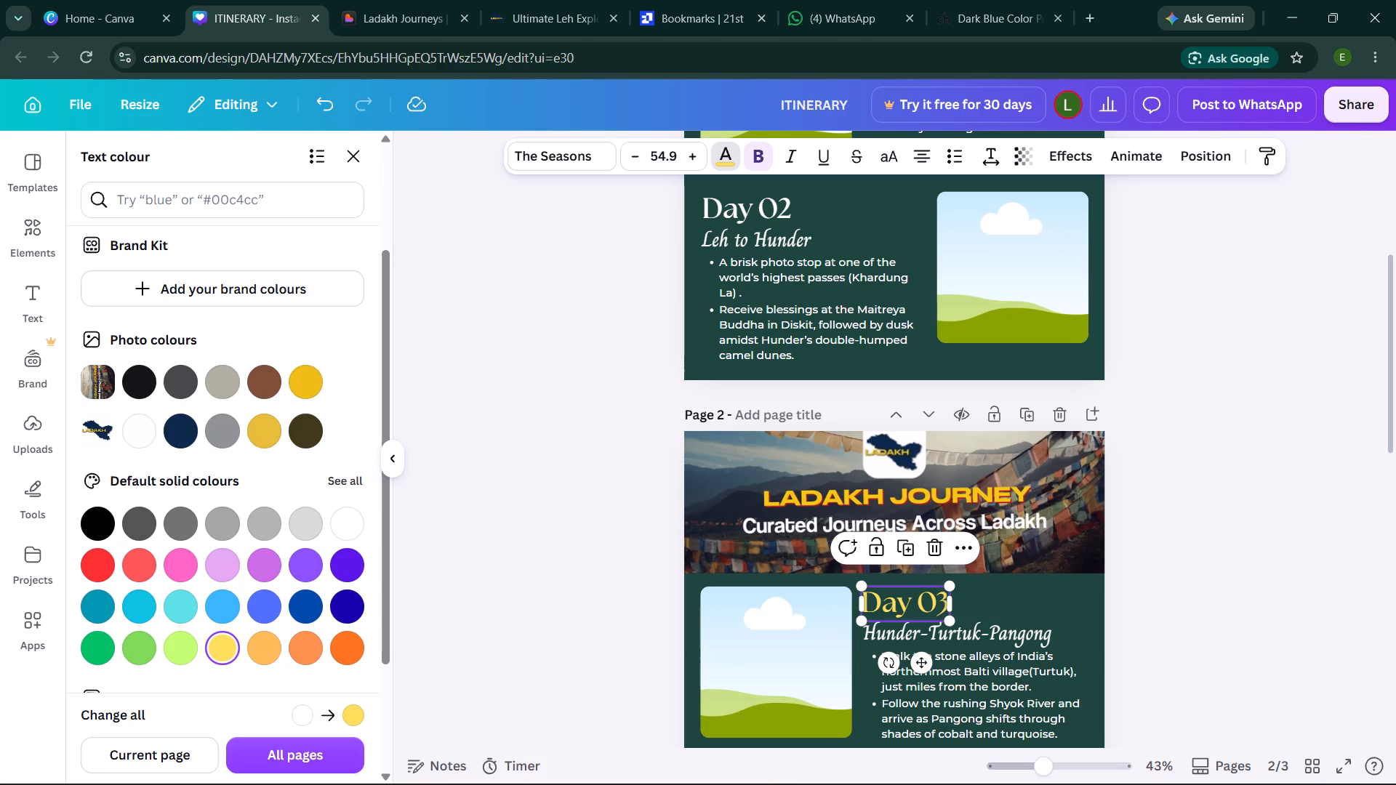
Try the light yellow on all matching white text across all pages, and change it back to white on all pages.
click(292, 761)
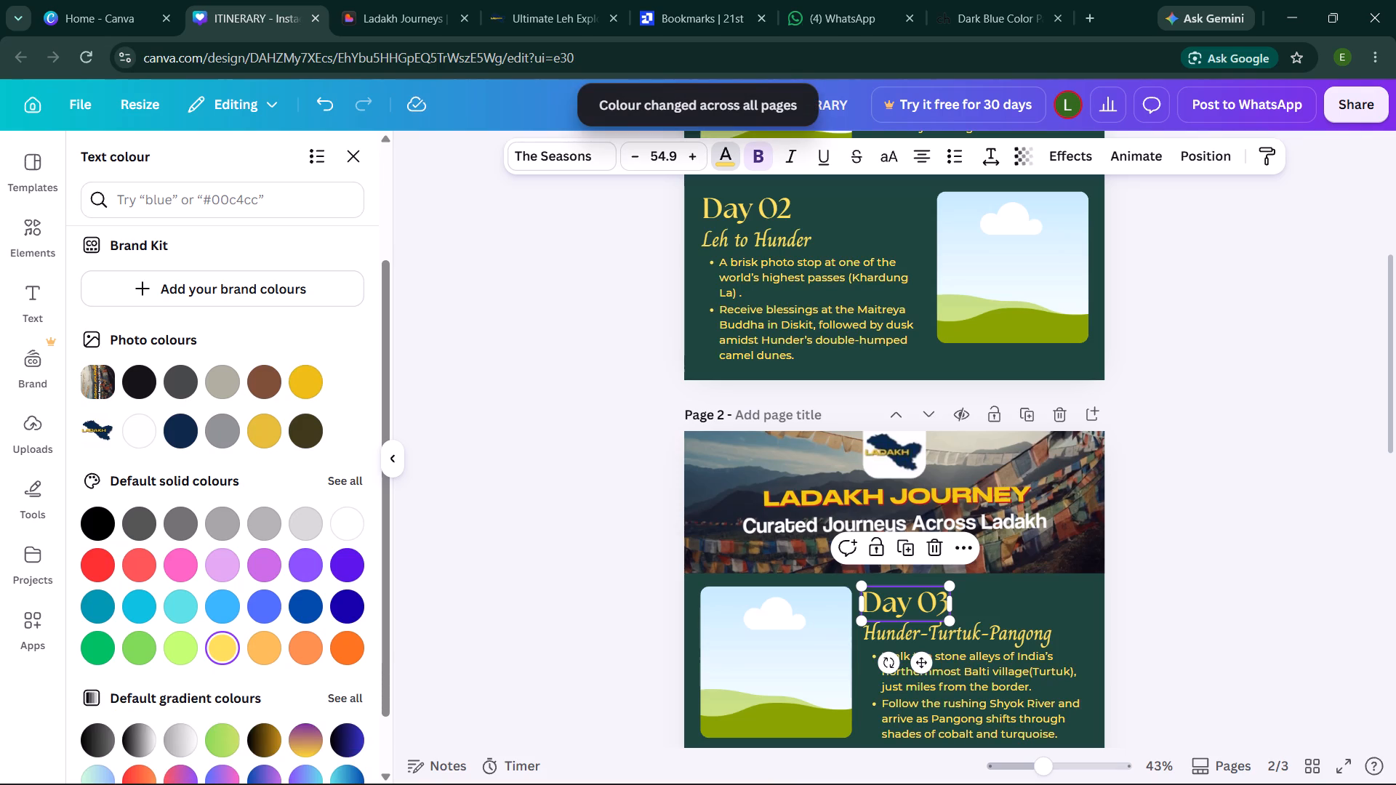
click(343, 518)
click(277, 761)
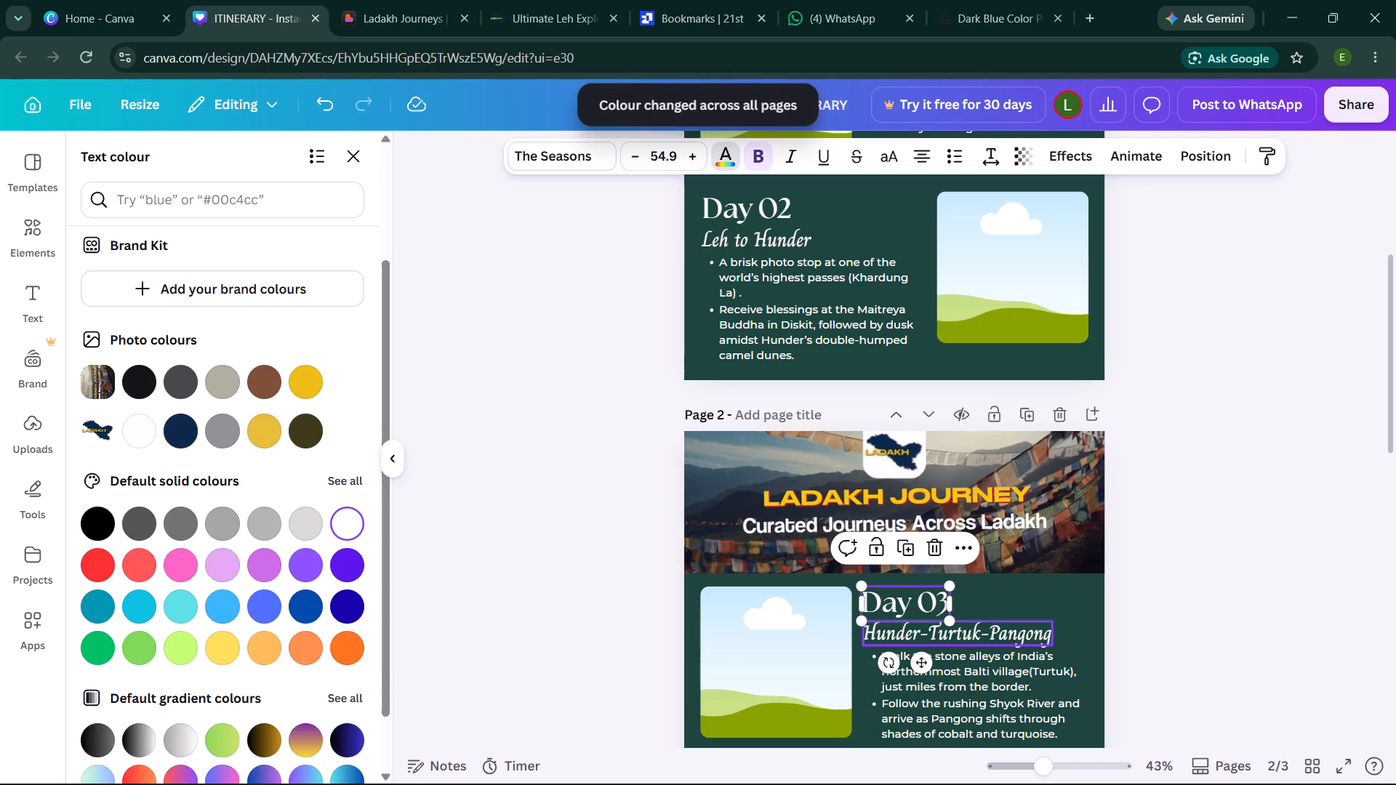
Set only the Day 03 heading's text colour to light yellow #ffde59.
click(217, 645)
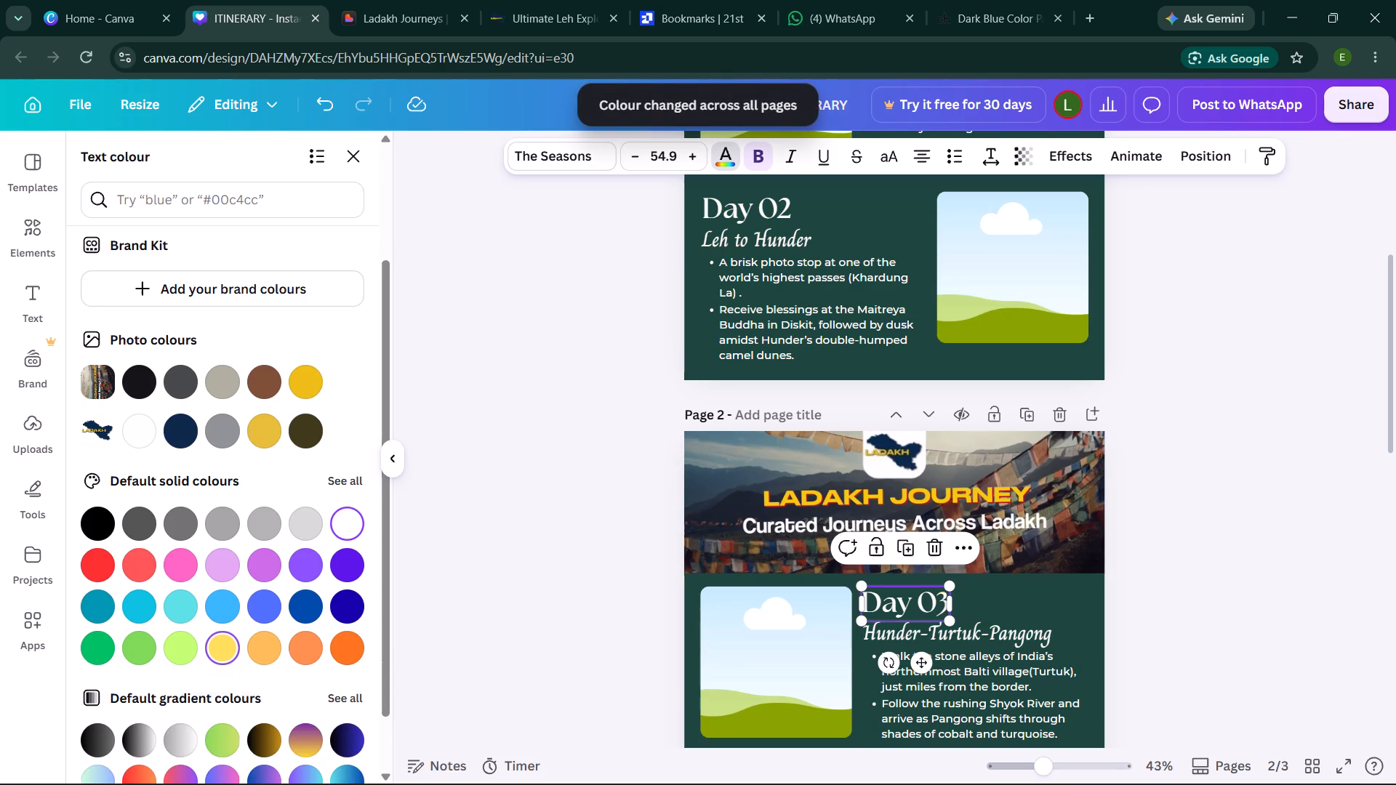
click(515, 571)
Set the Day 02 heading's text colour on page 1 to light yellow #ffde59.
scroll(515, 571, up, 2)
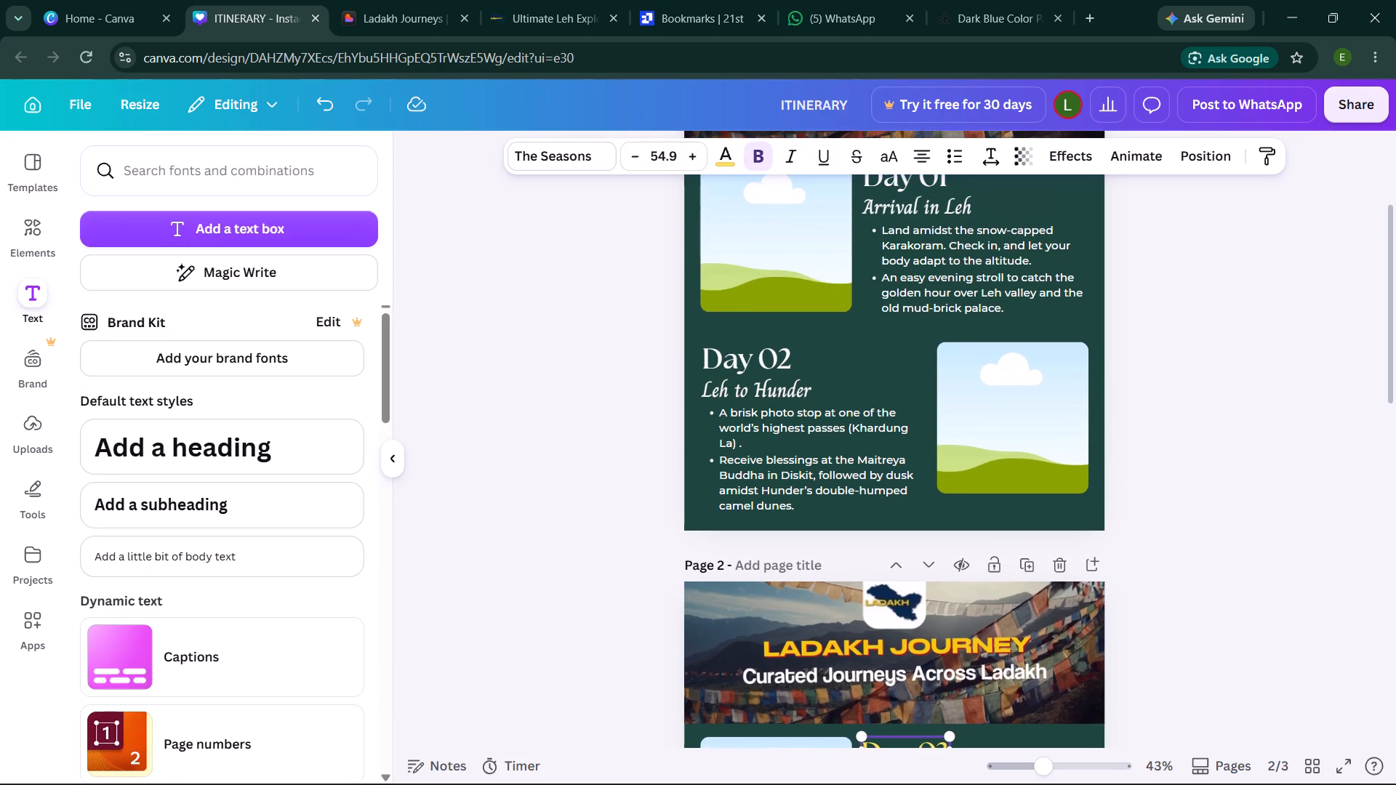
click(742, 351)
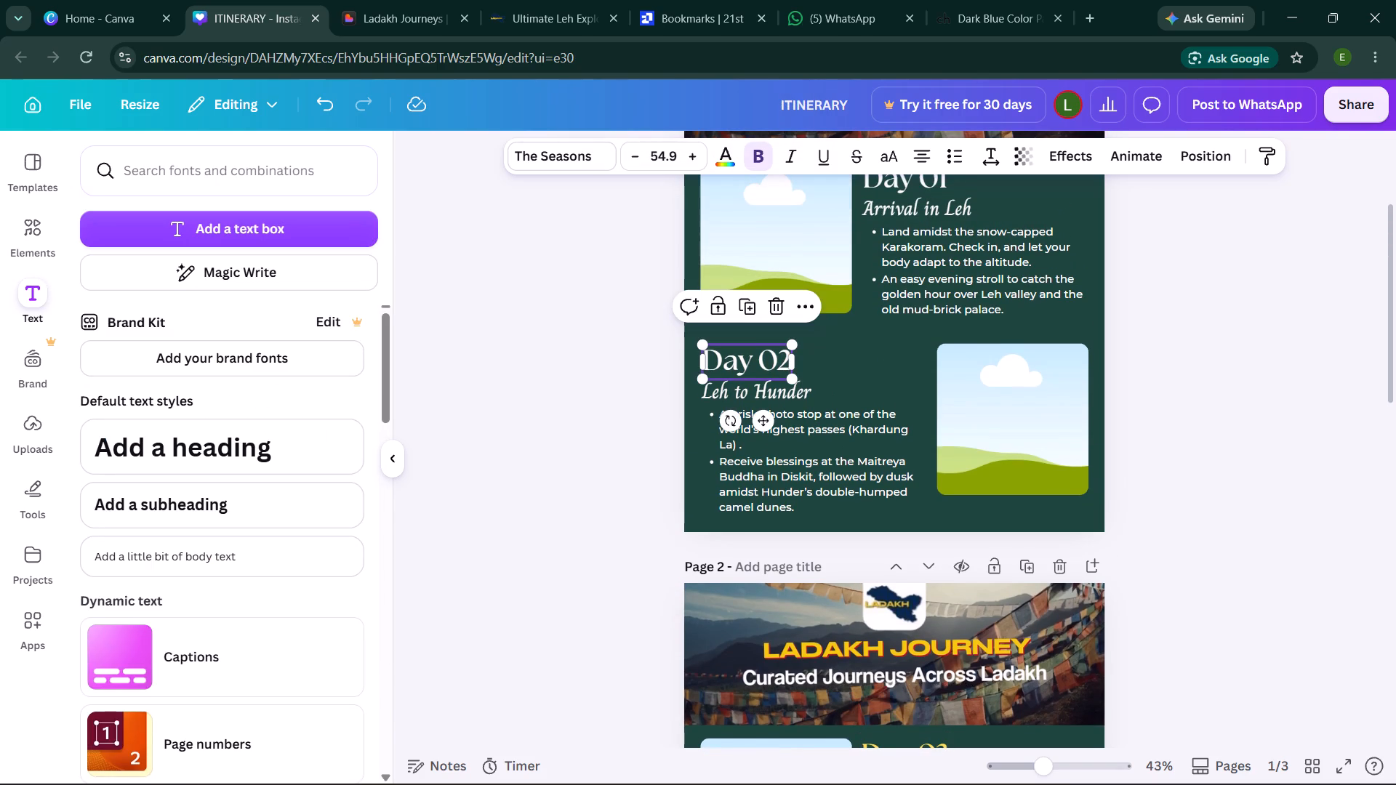
click(726, 153)
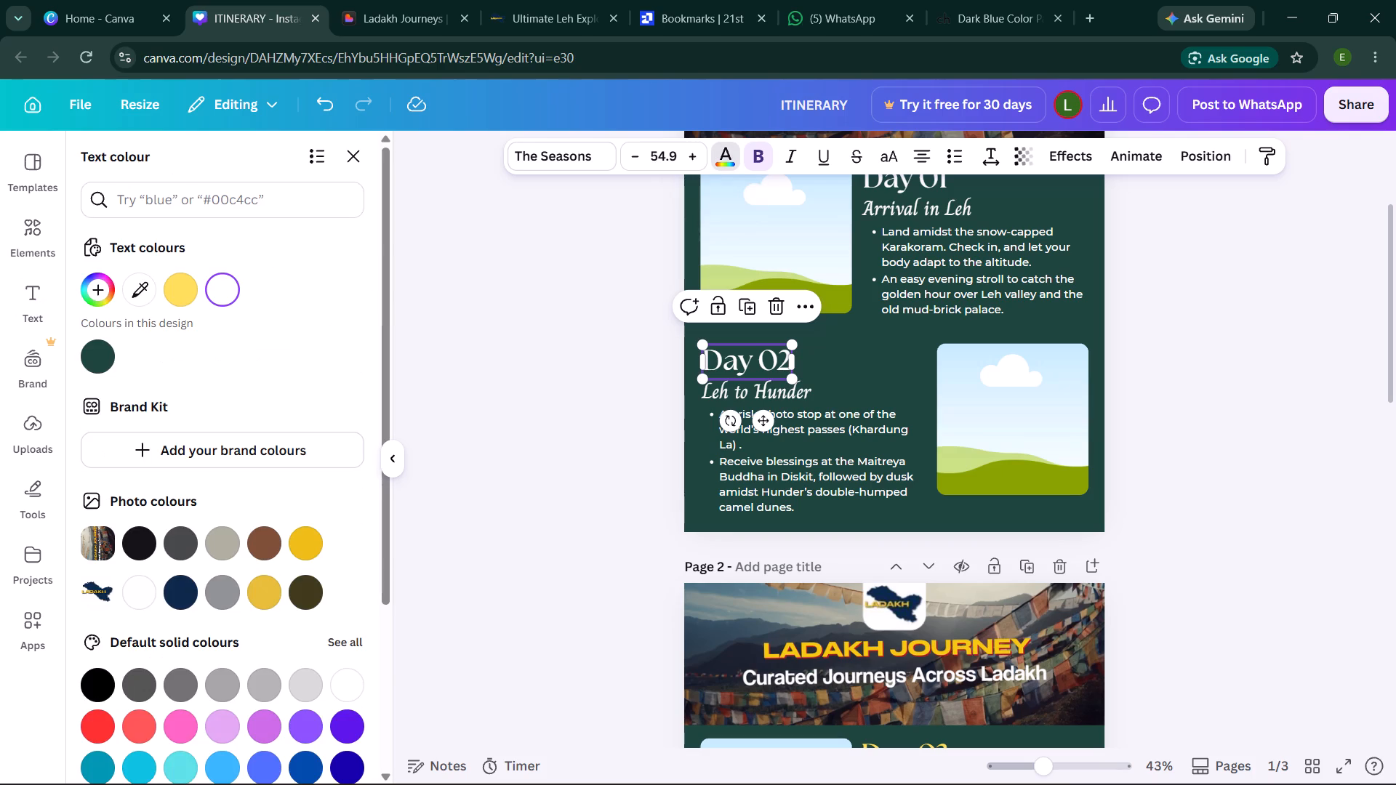
scroll(257, 648, down, 1)
click(219, 693)
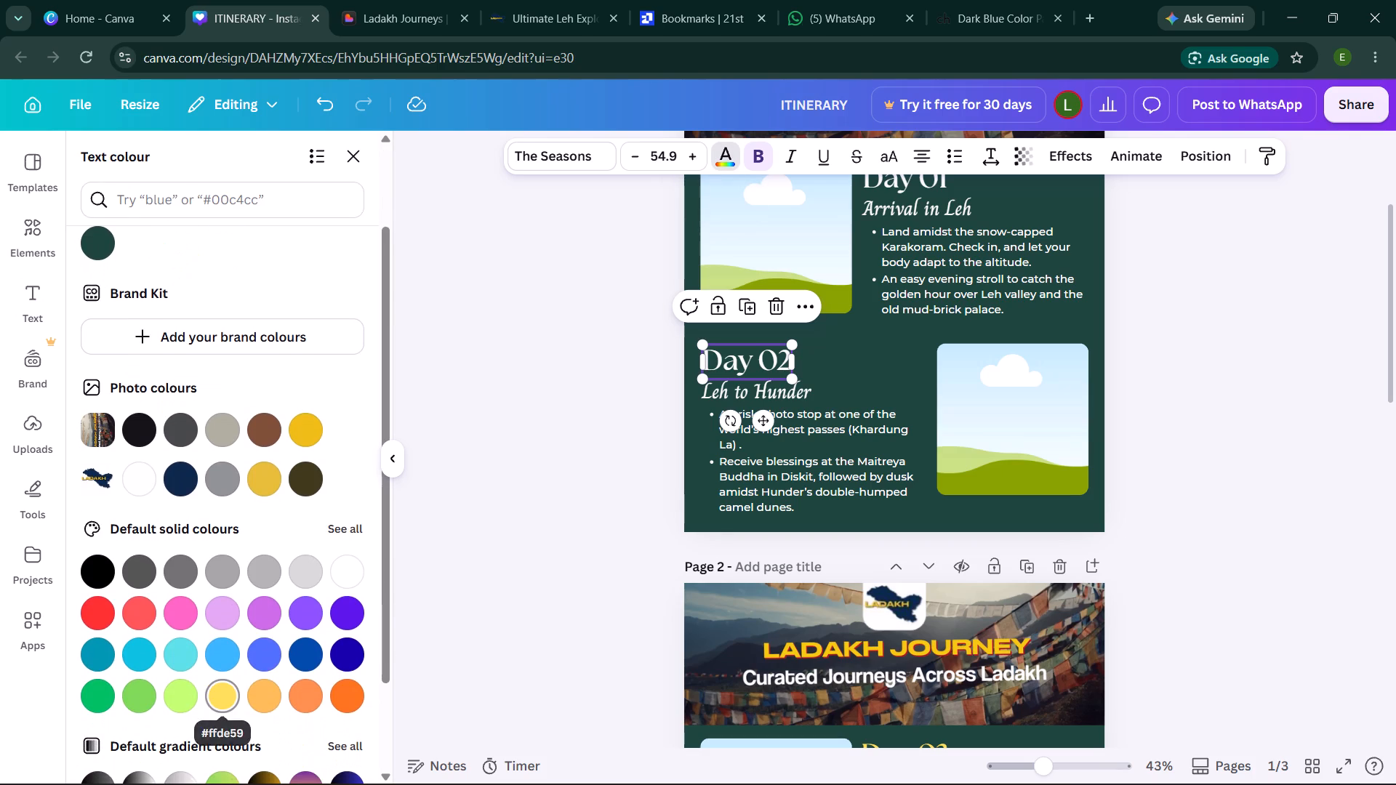
click(526, 573)
Set the Day 01 heading's text colour on page 1 to light yellow #ffde59.
scroll(526, 573, up, 3)
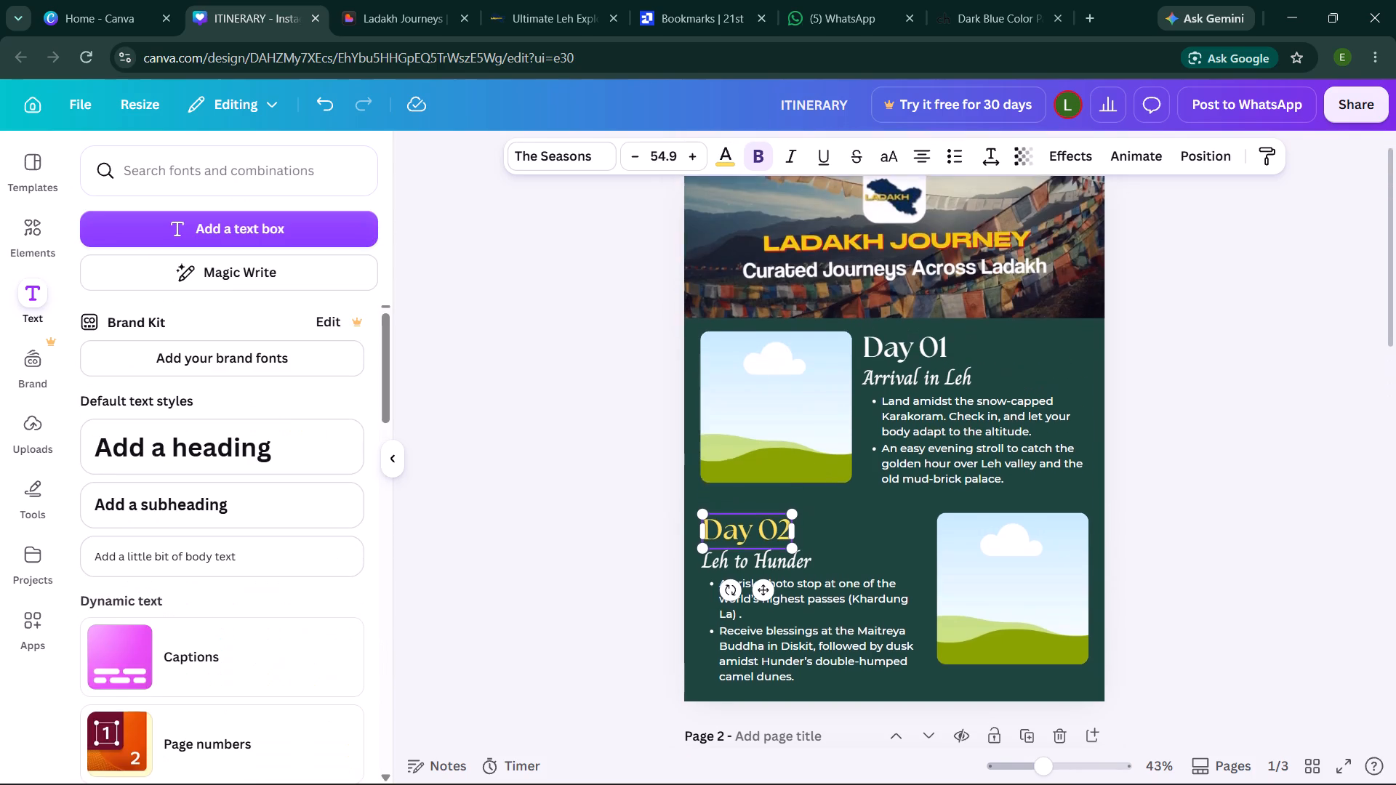
click(936, 382)
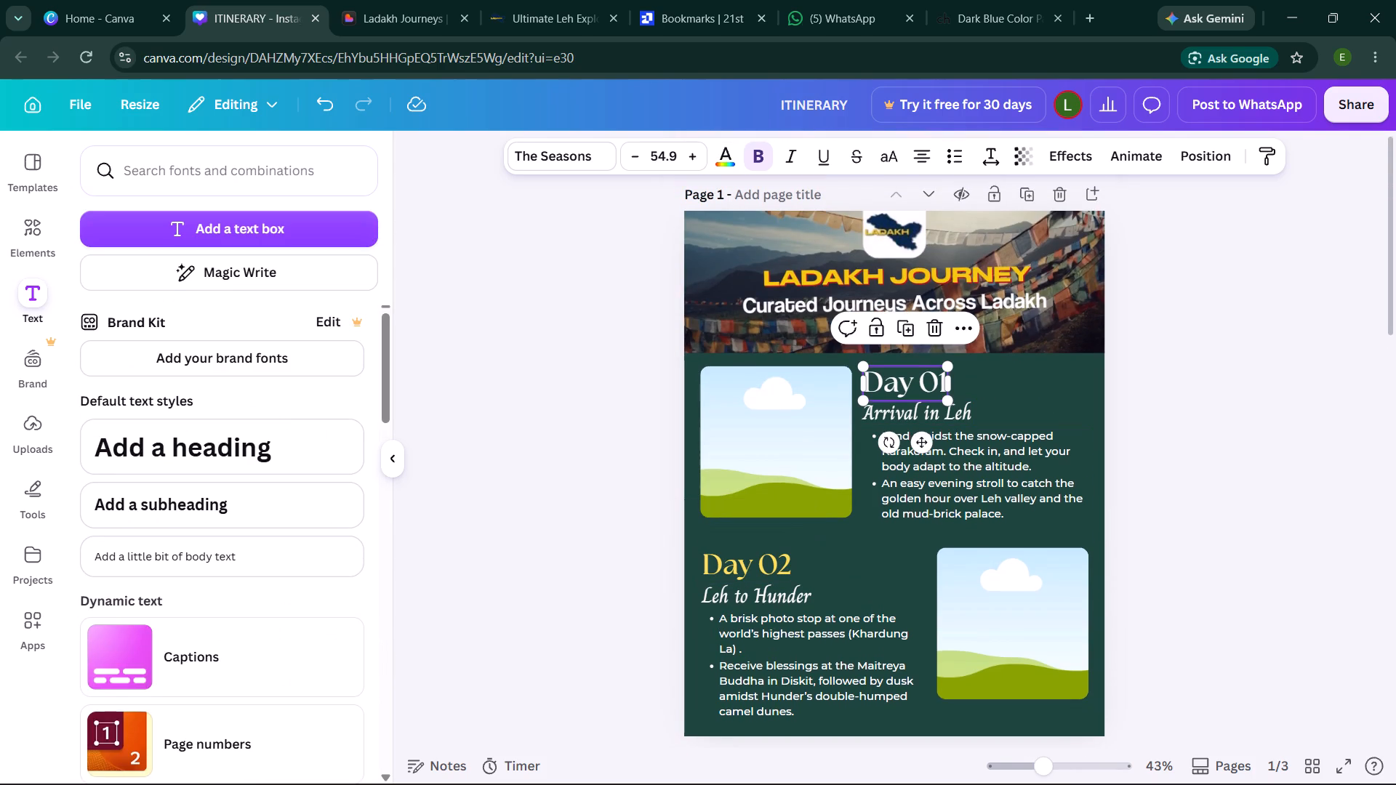
click(724, 155)
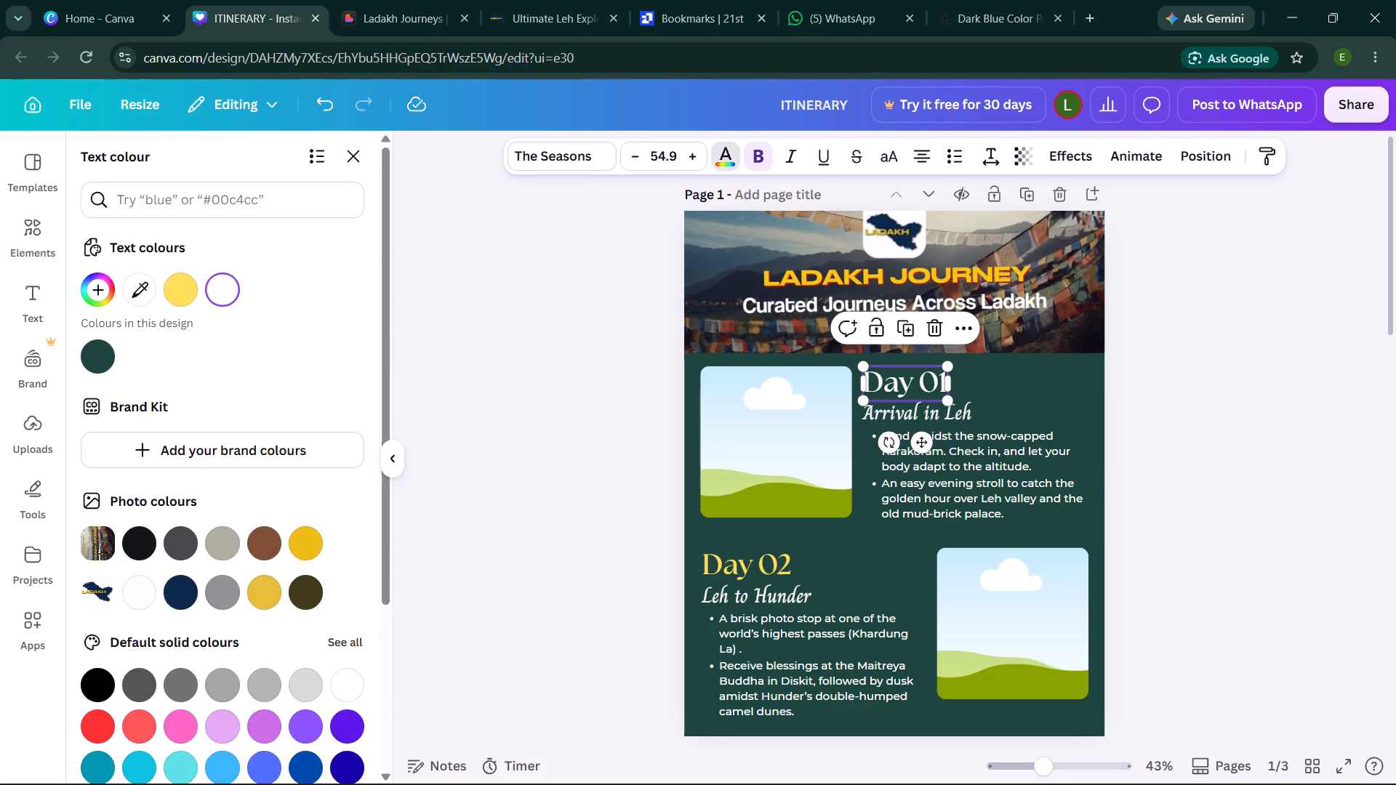
scroll(271, 637, down, 1)
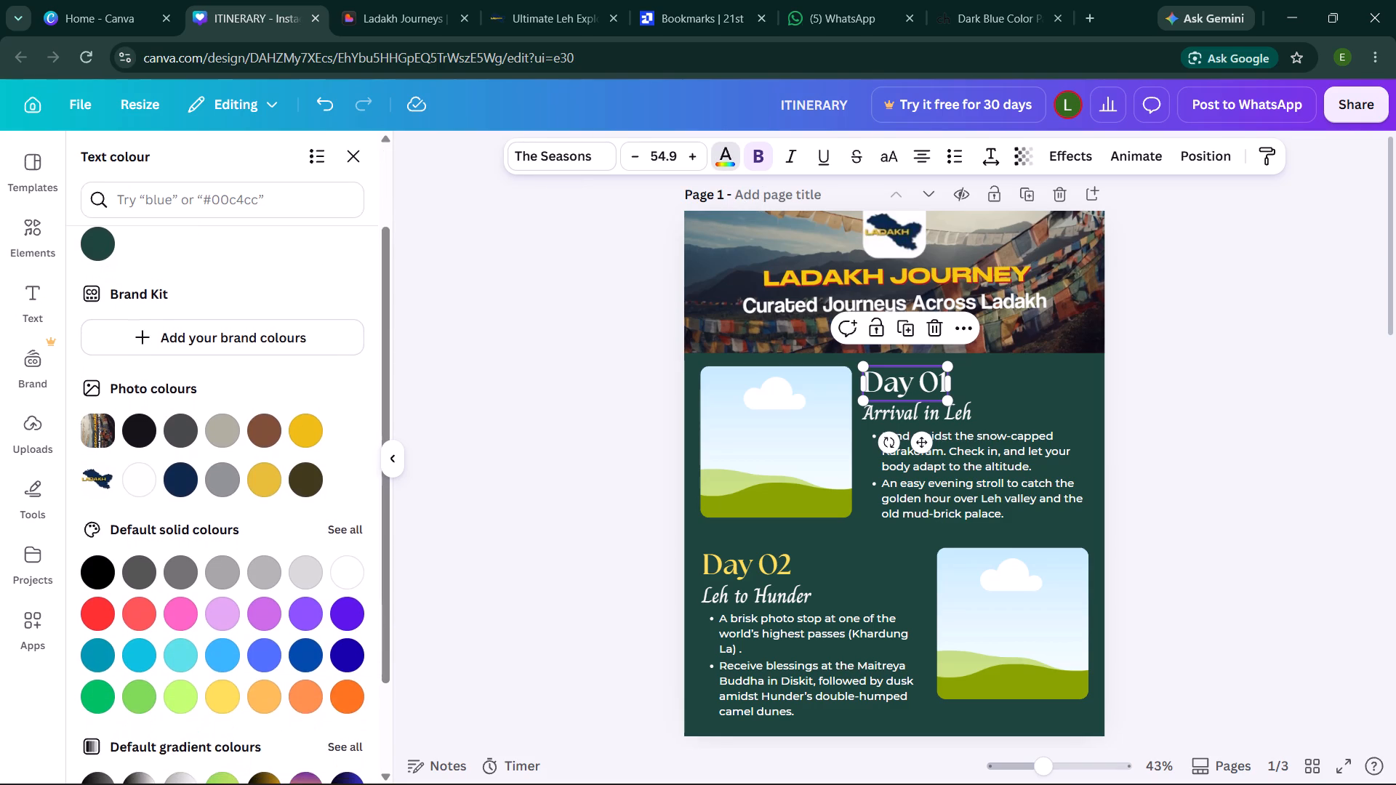
scroll(271, 637, down, 1)
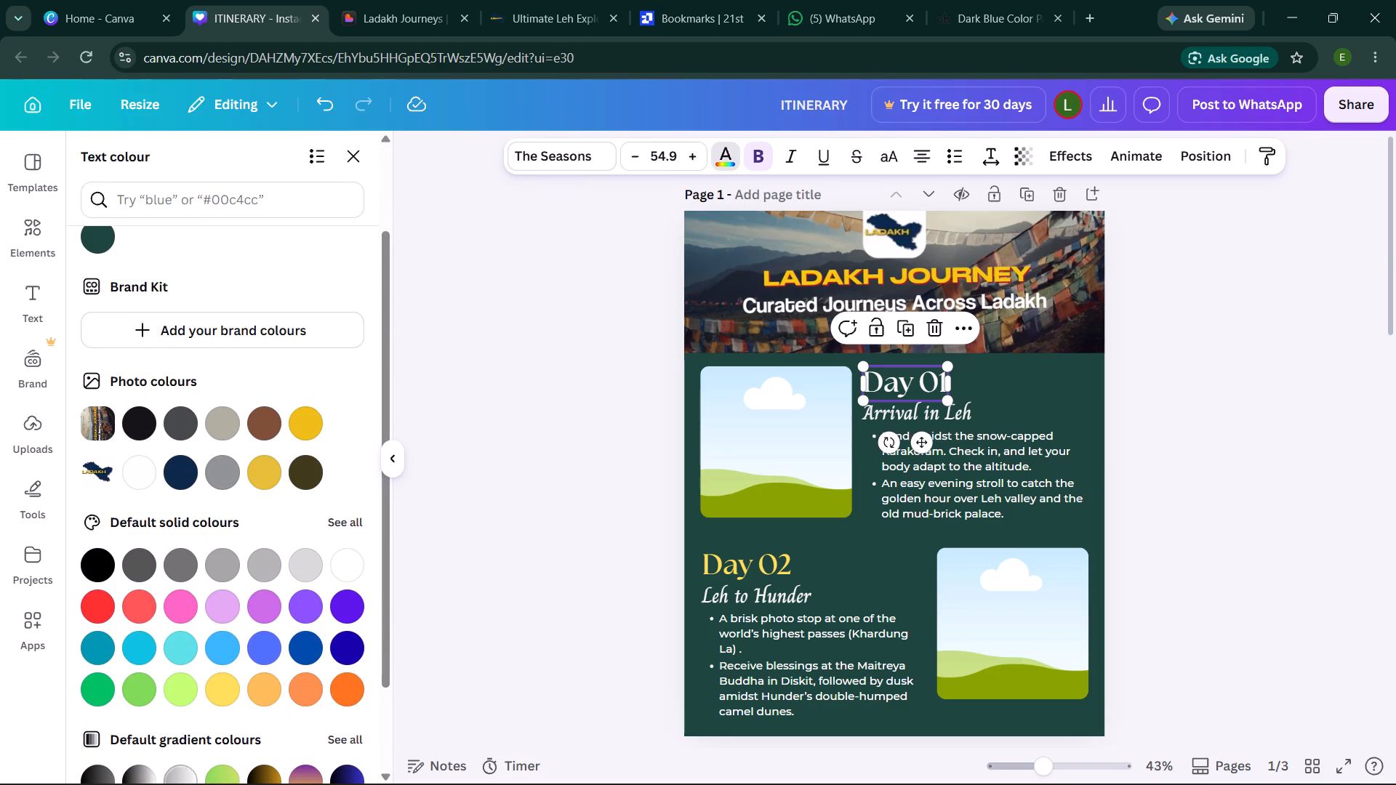
click(223, 691)
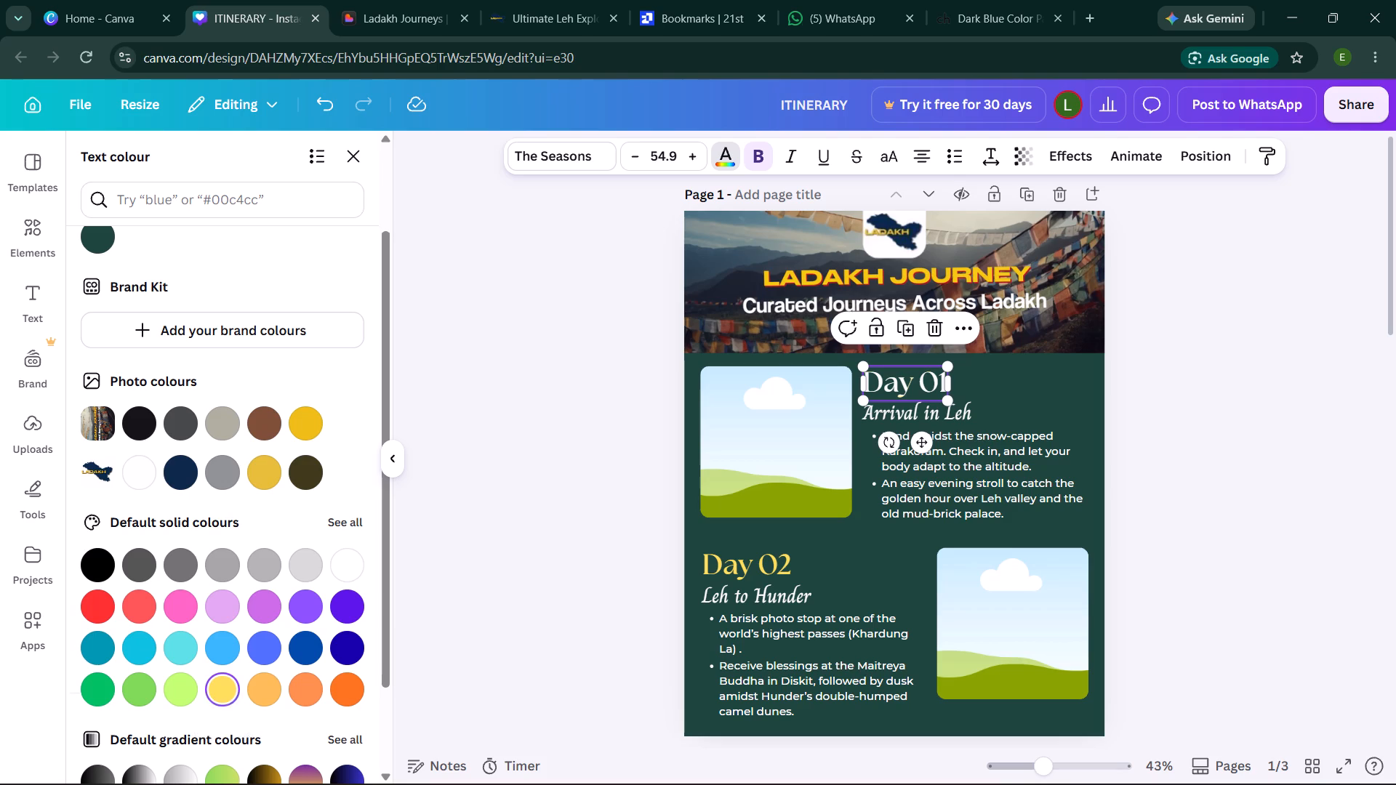
click(477, 629)
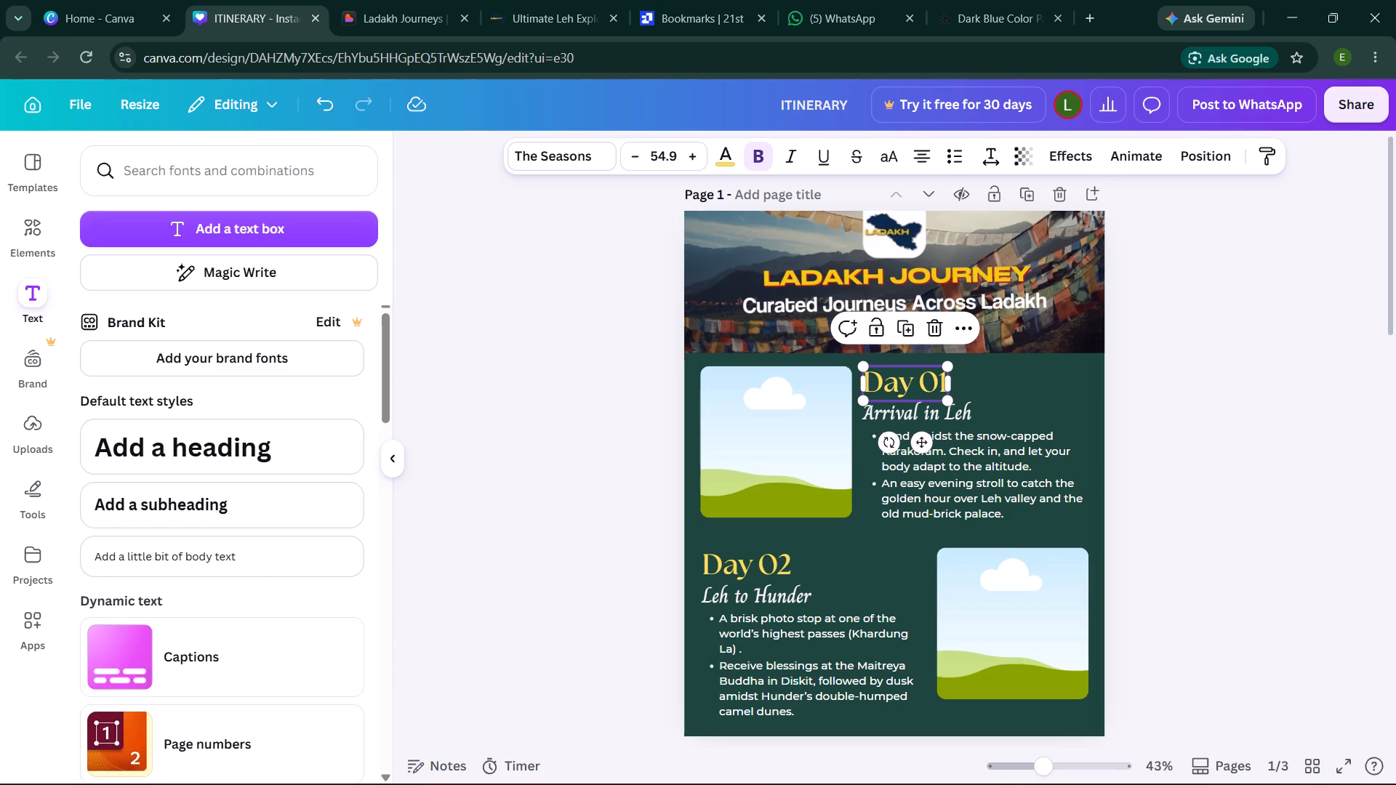
Set the Day 04 heading's text colour on page 2 to light yellow #ffde59.
scroll(477, 629, down, 5)
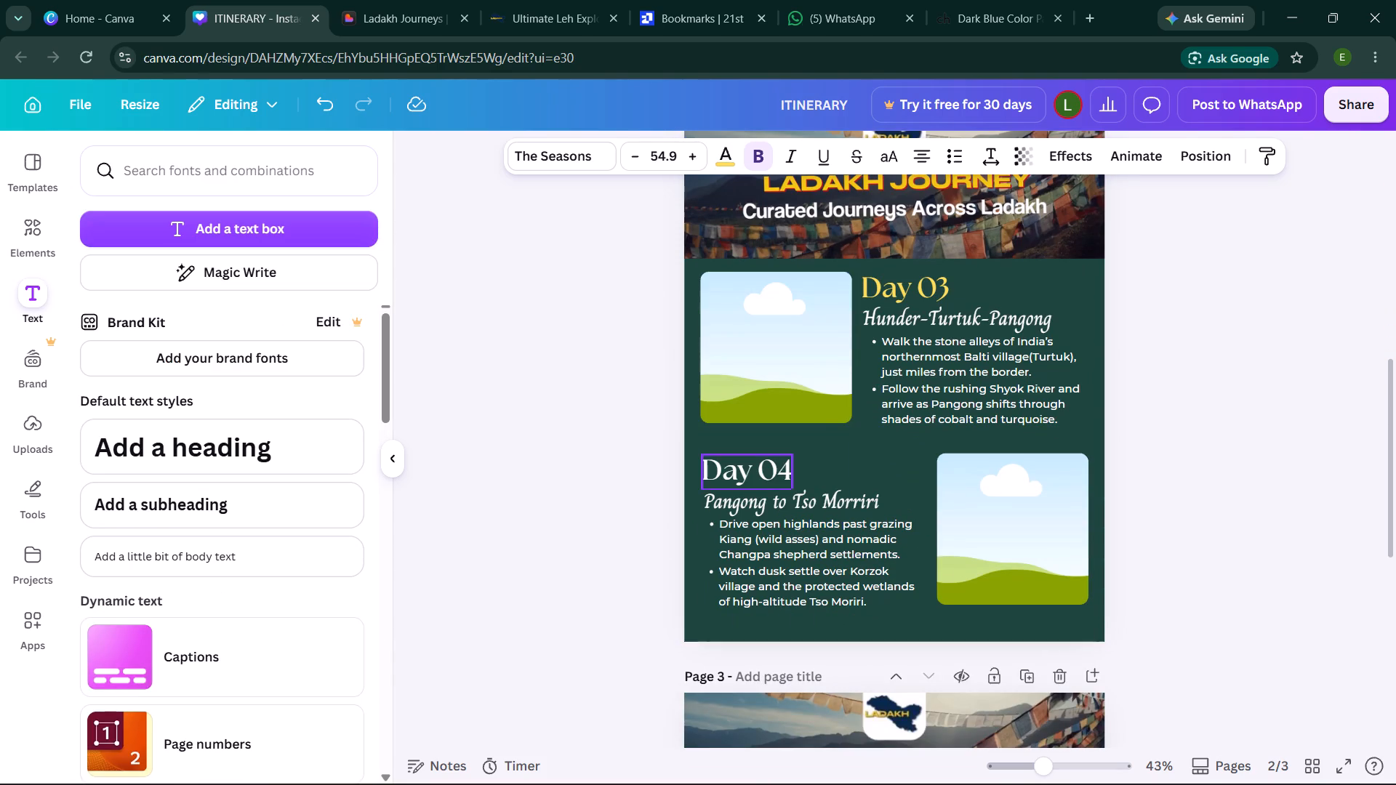
click(732, 460)
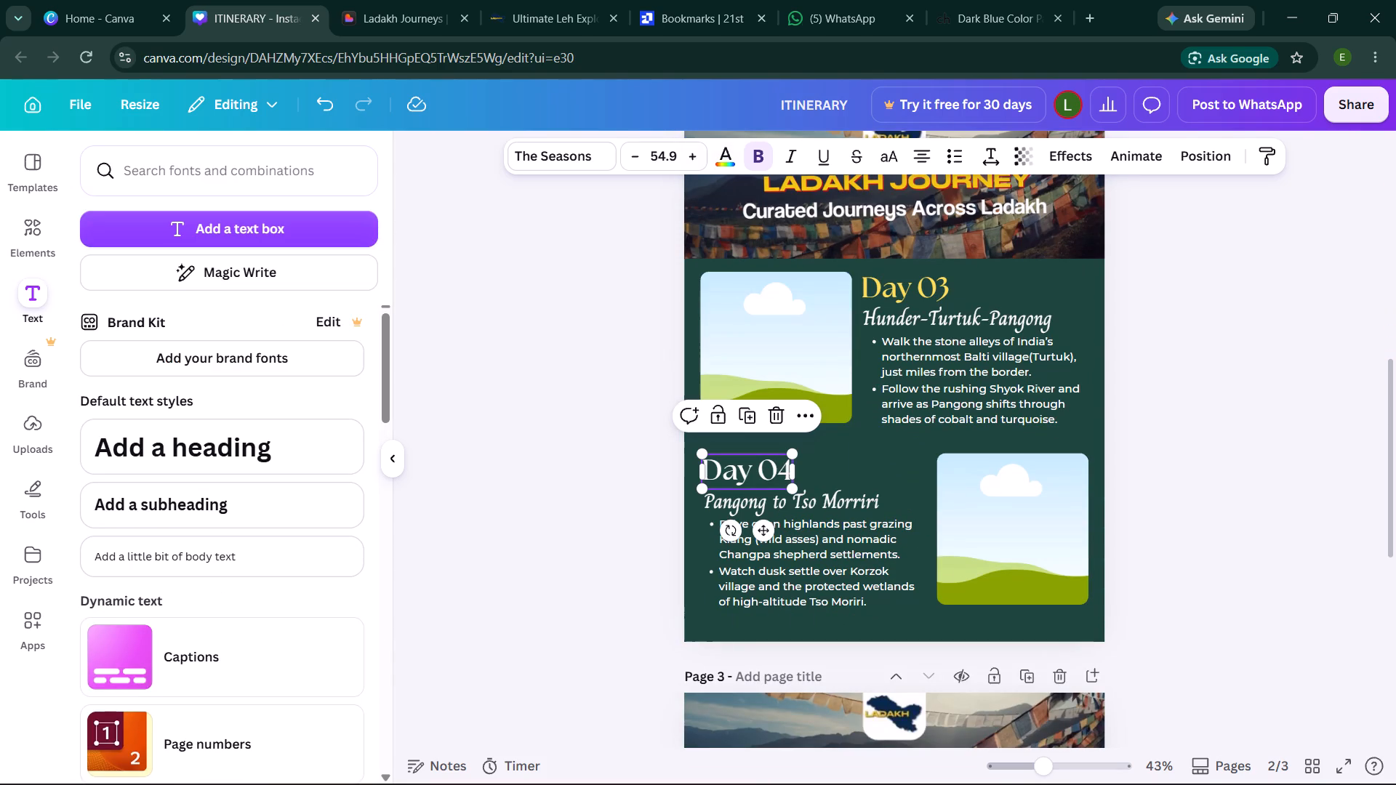
click(726, 156)
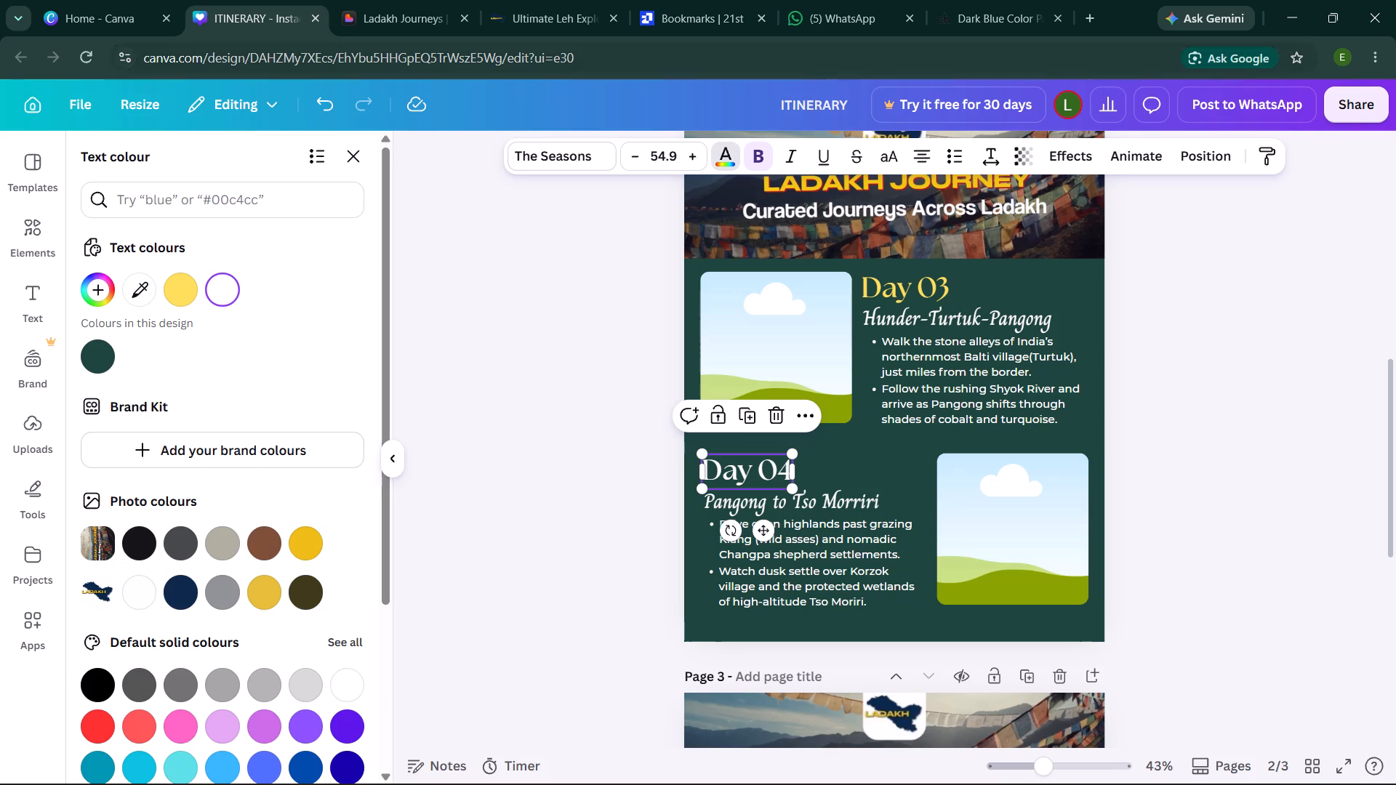
scroll(294, 546, down, 1)
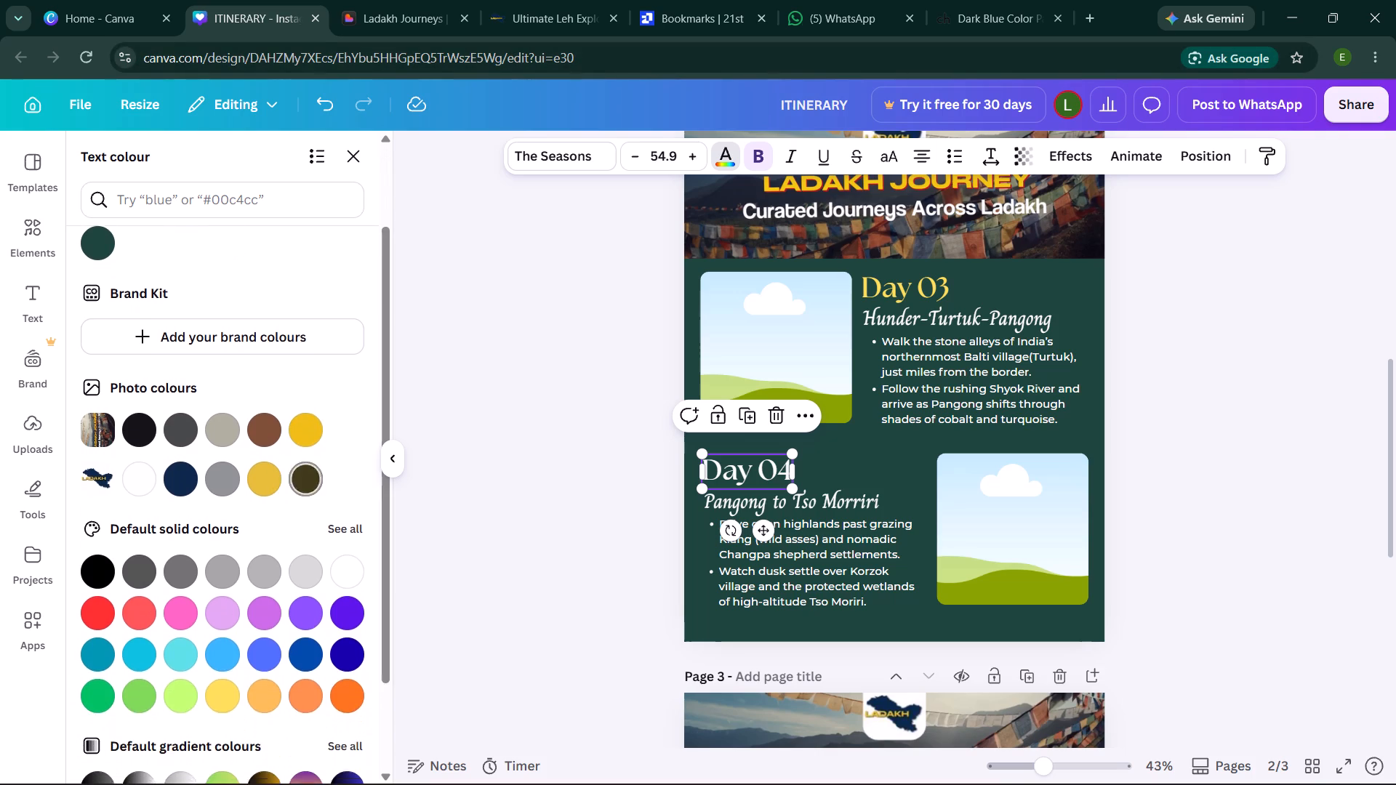
scroll(294, 546, down, 2)
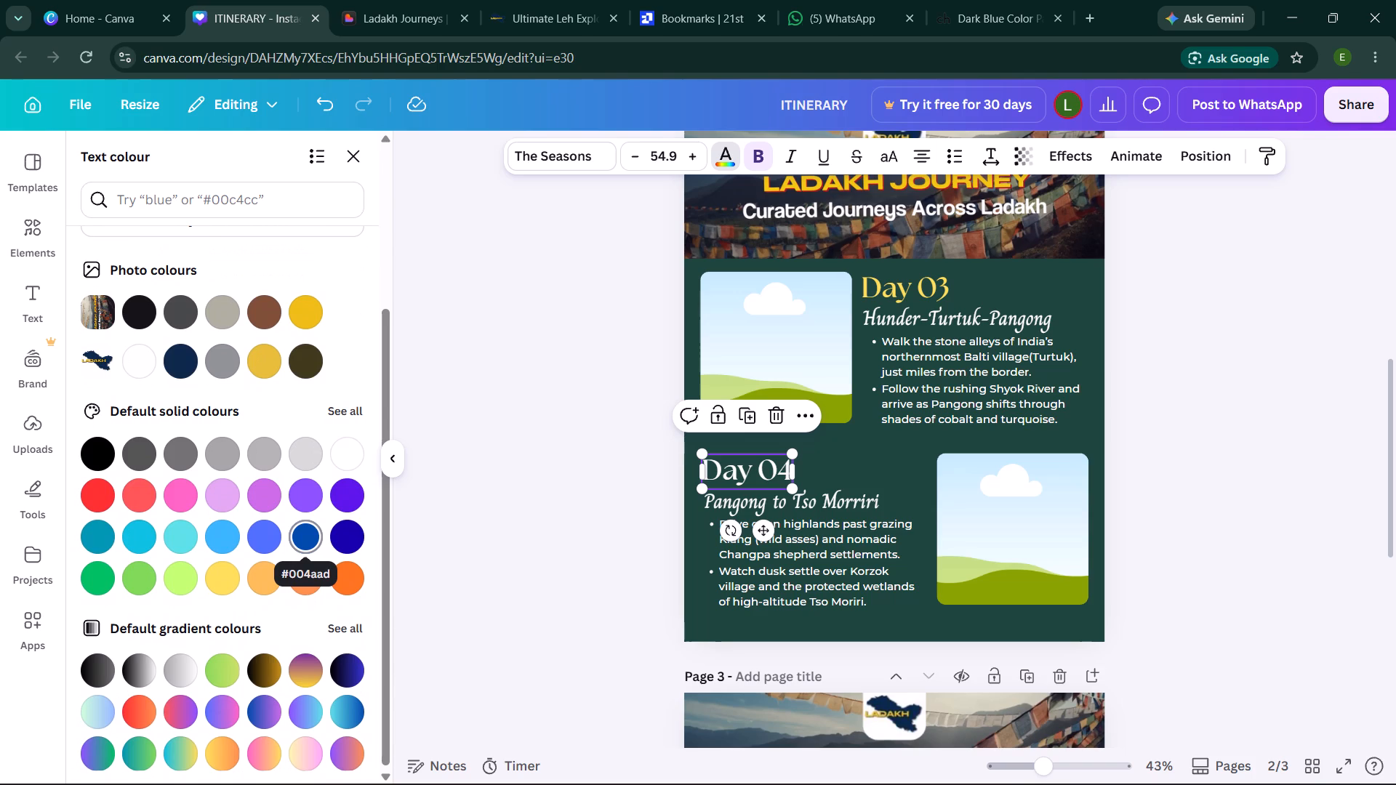
scroll(294, 546, down, 1)
click(222, 570)
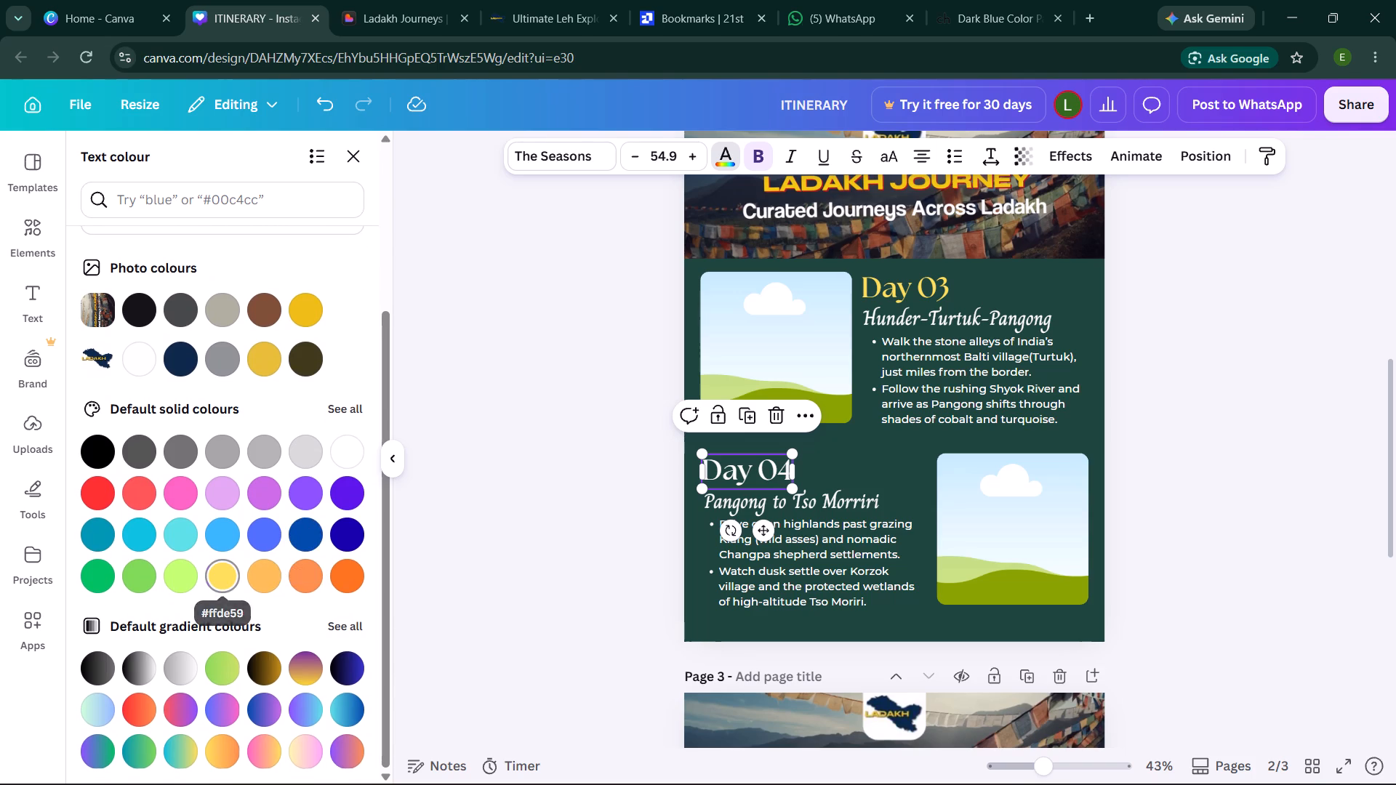
click(539, 545)
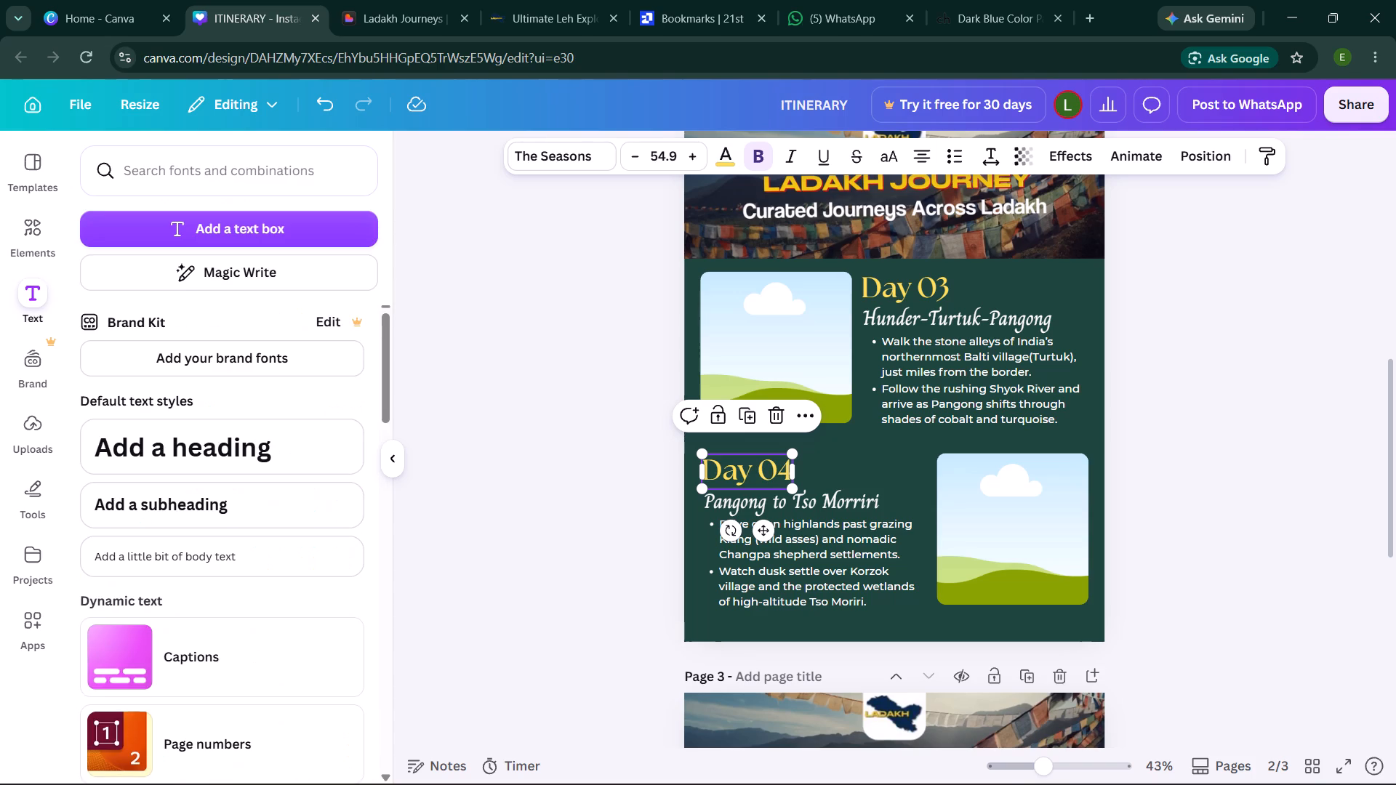
Set the Day 05 heading's text colour on page 3 to light yellow #ffde59.
scroll(539, 545, down, 3)
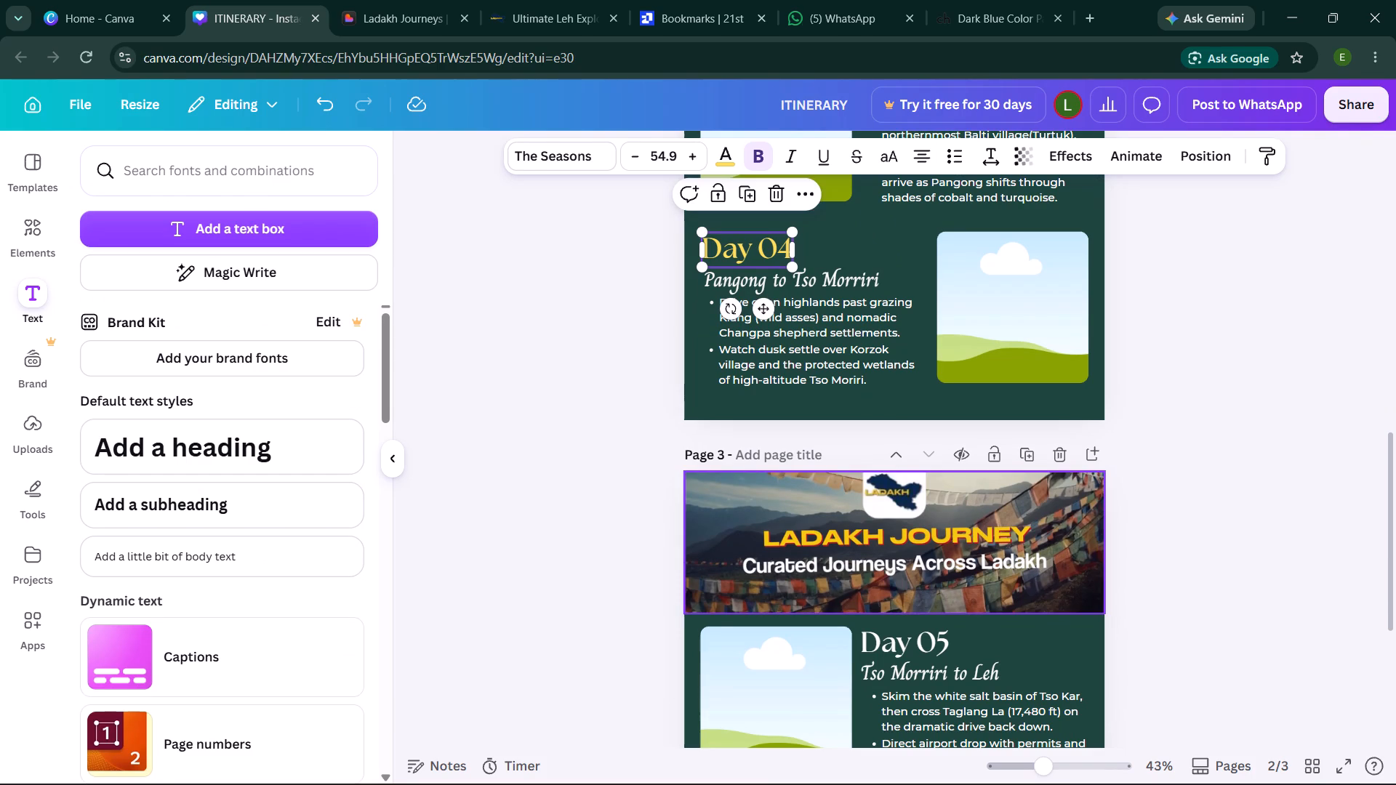
click(885, 650)
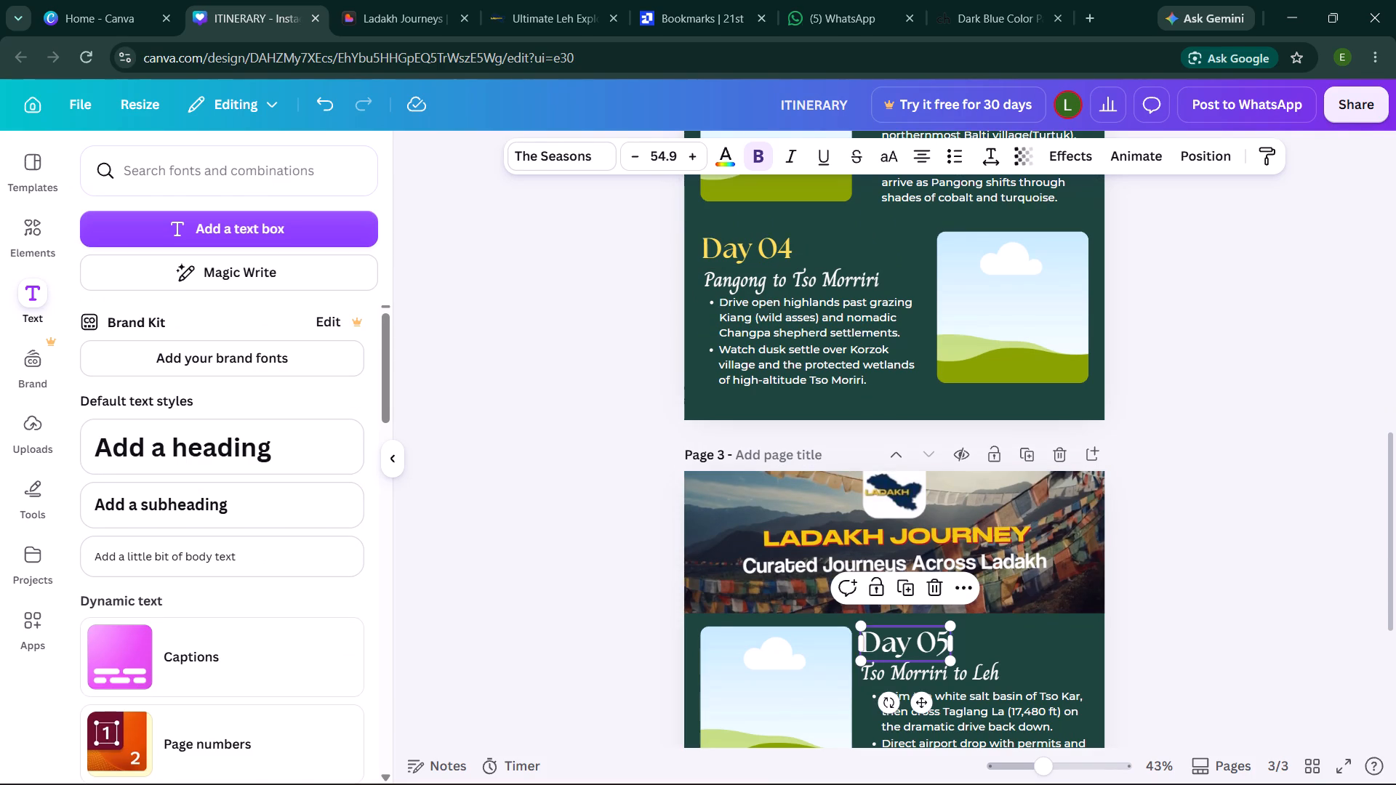
click(726, 155)
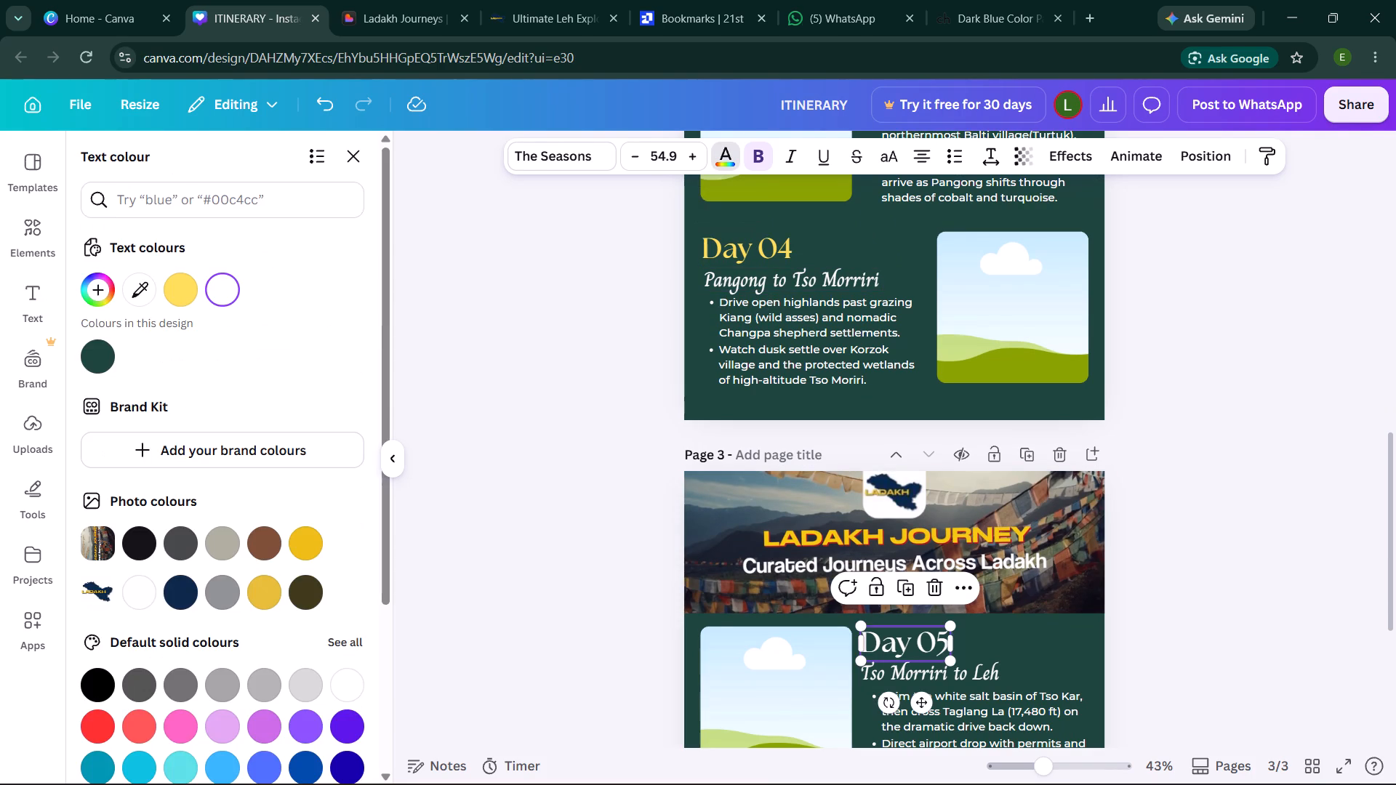
scroll(271, 624, down, 2)
click(224, 640)
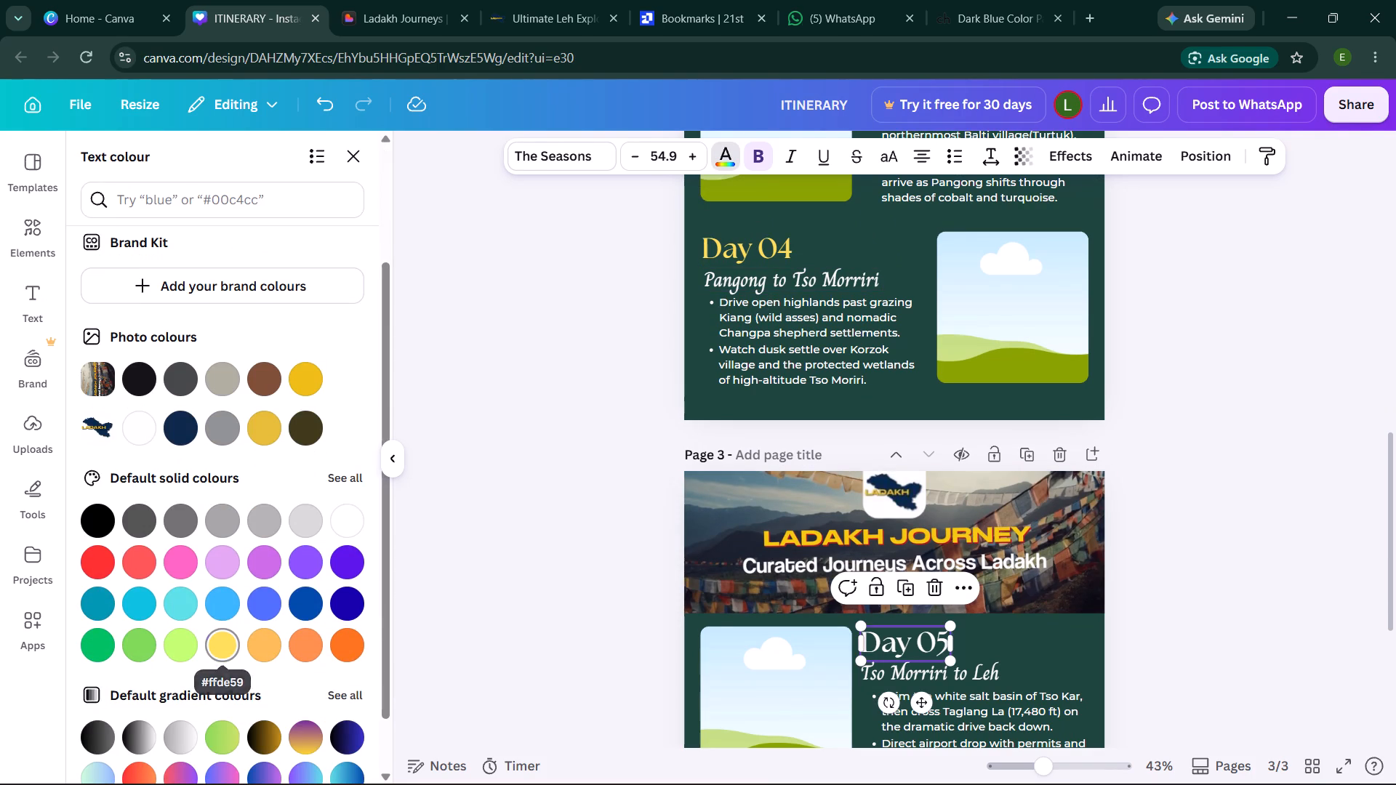
click(516, 605)
Set the Package Inclusions heading's text colour on page 3 to light yellow #ffde59.
scroll(516, 605, down, 3)
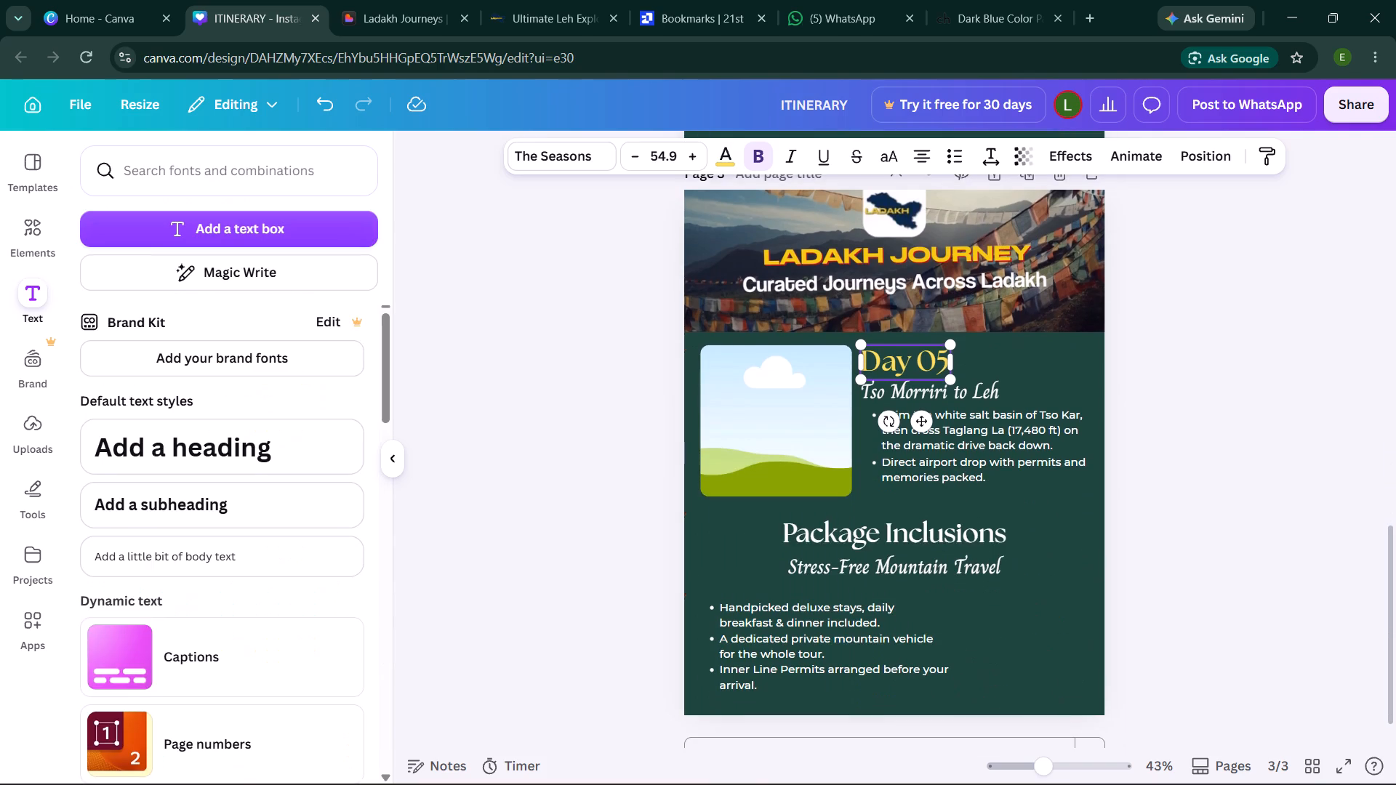
click(837, 536)
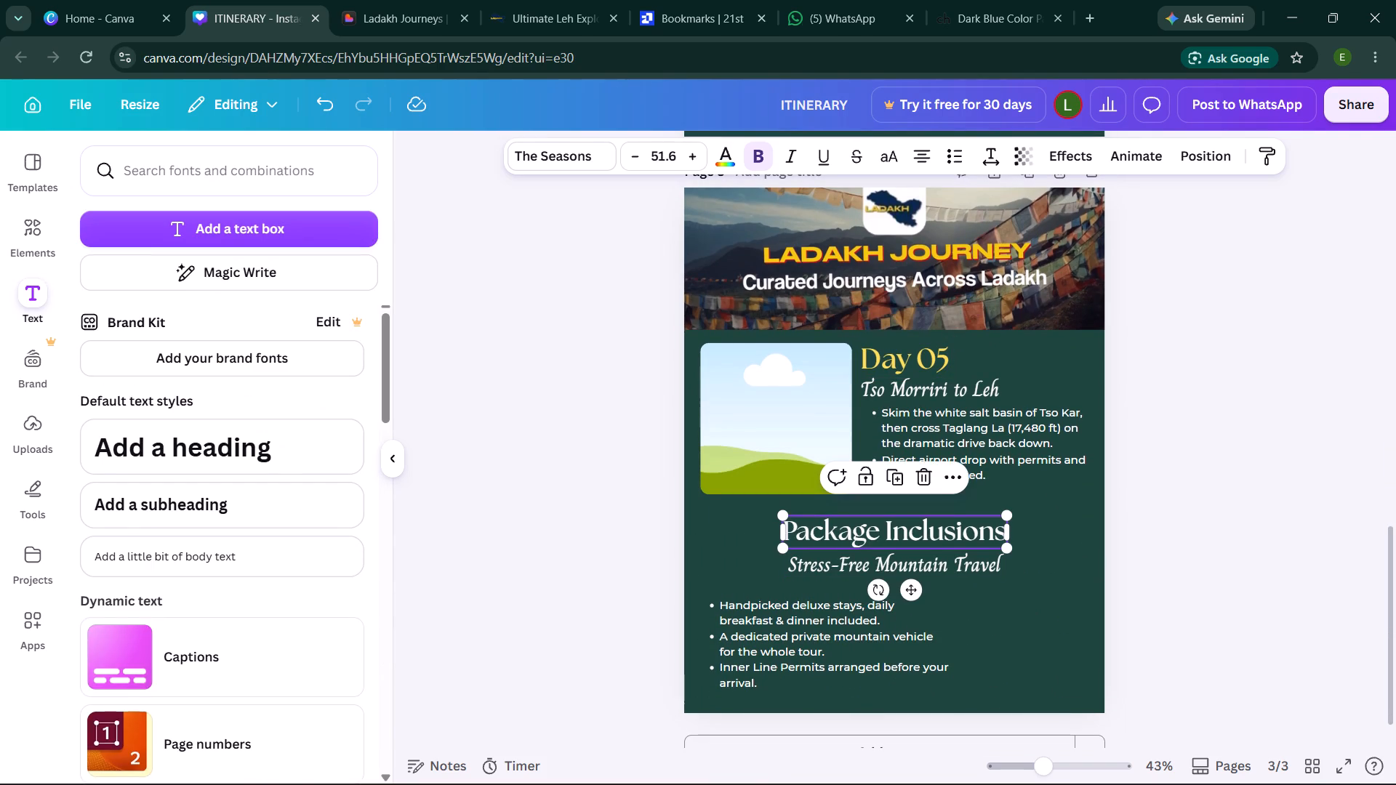
click(728, 153)
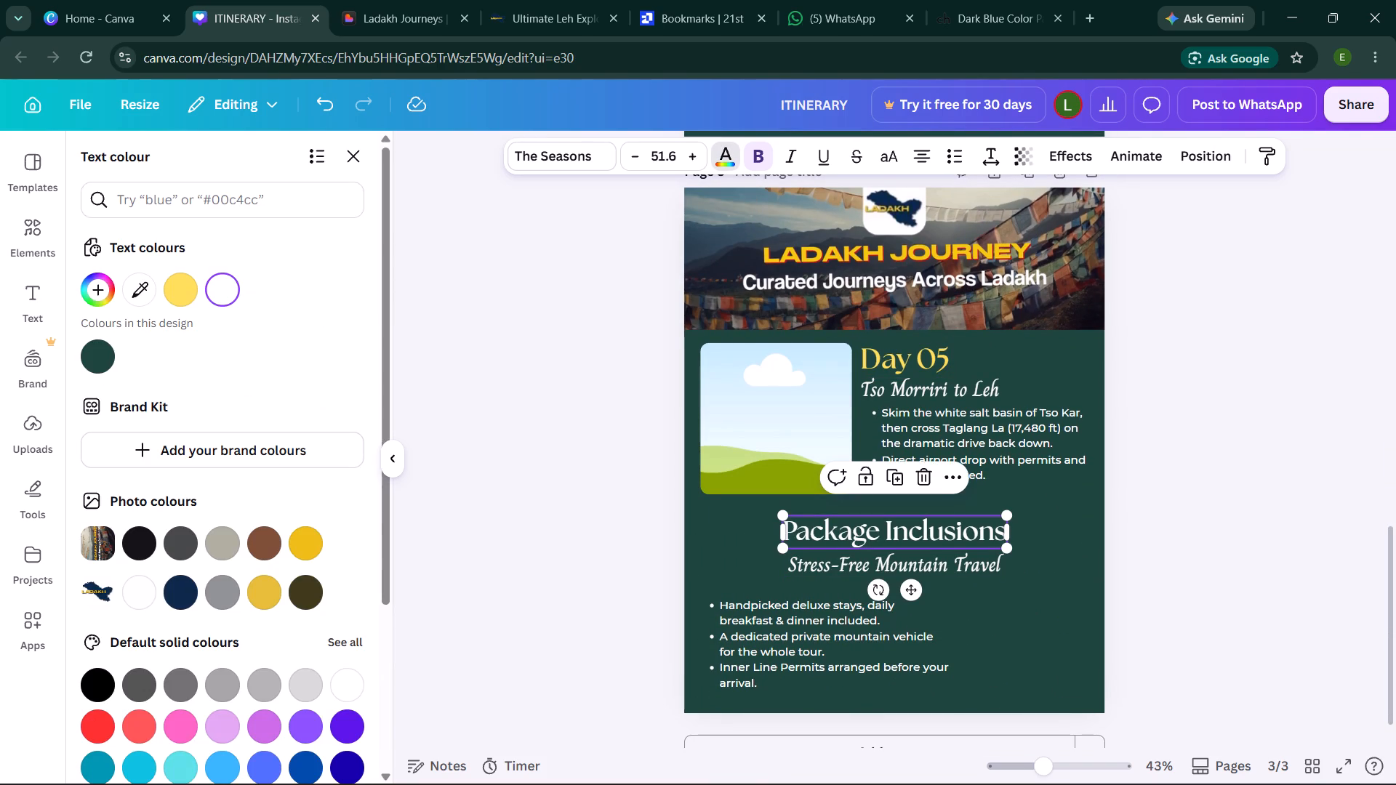
scroll(228, 600, down, 1)
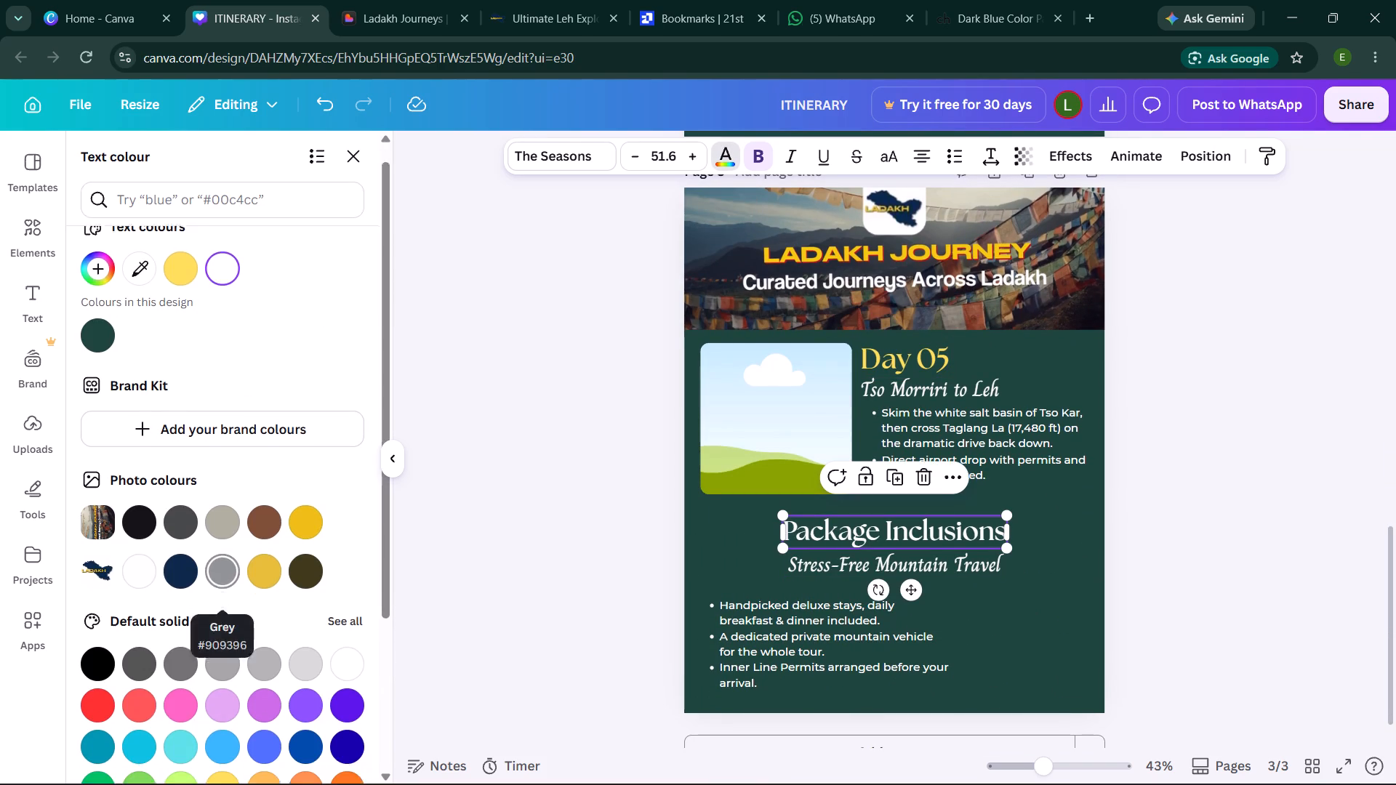
scroll(228, 600, down, 1)
click(224, 662)
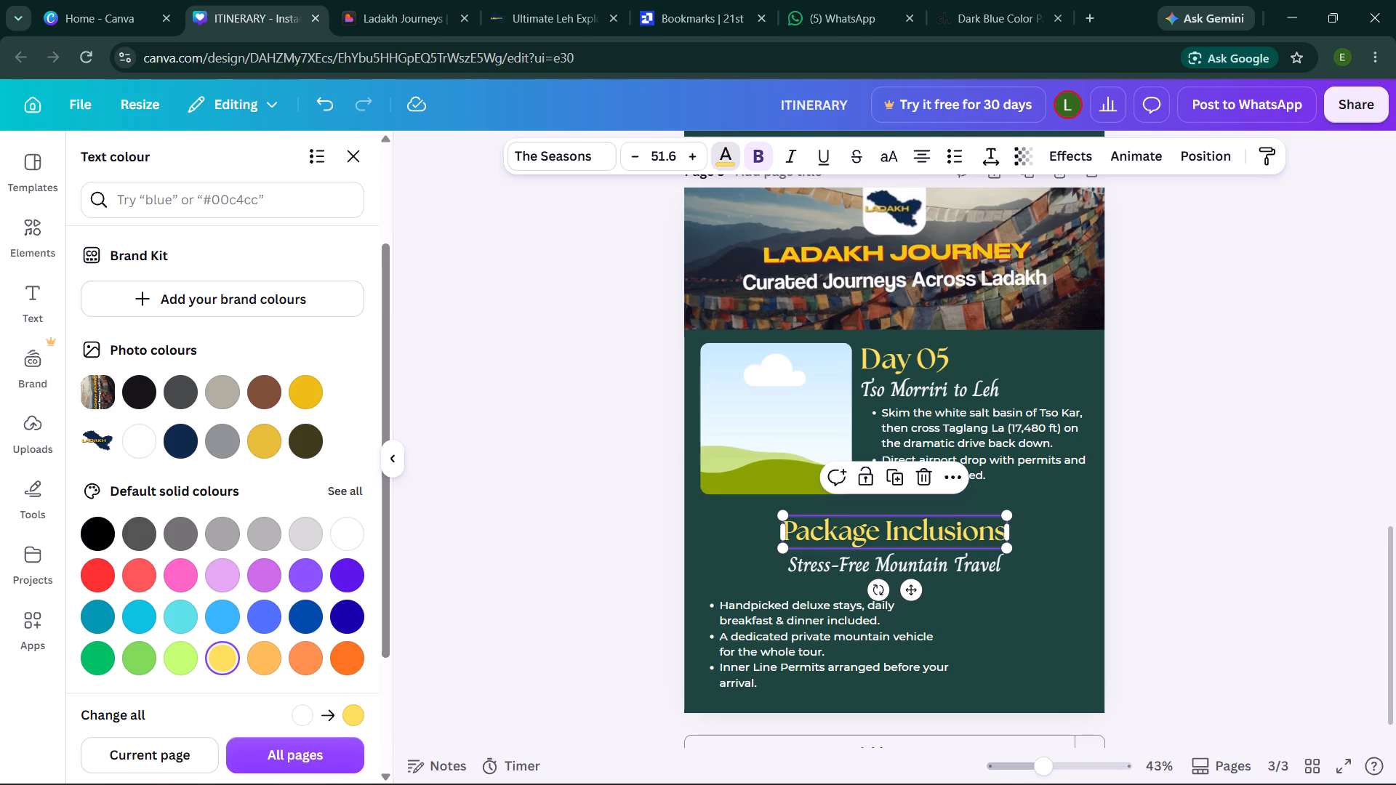
click(439, 605)
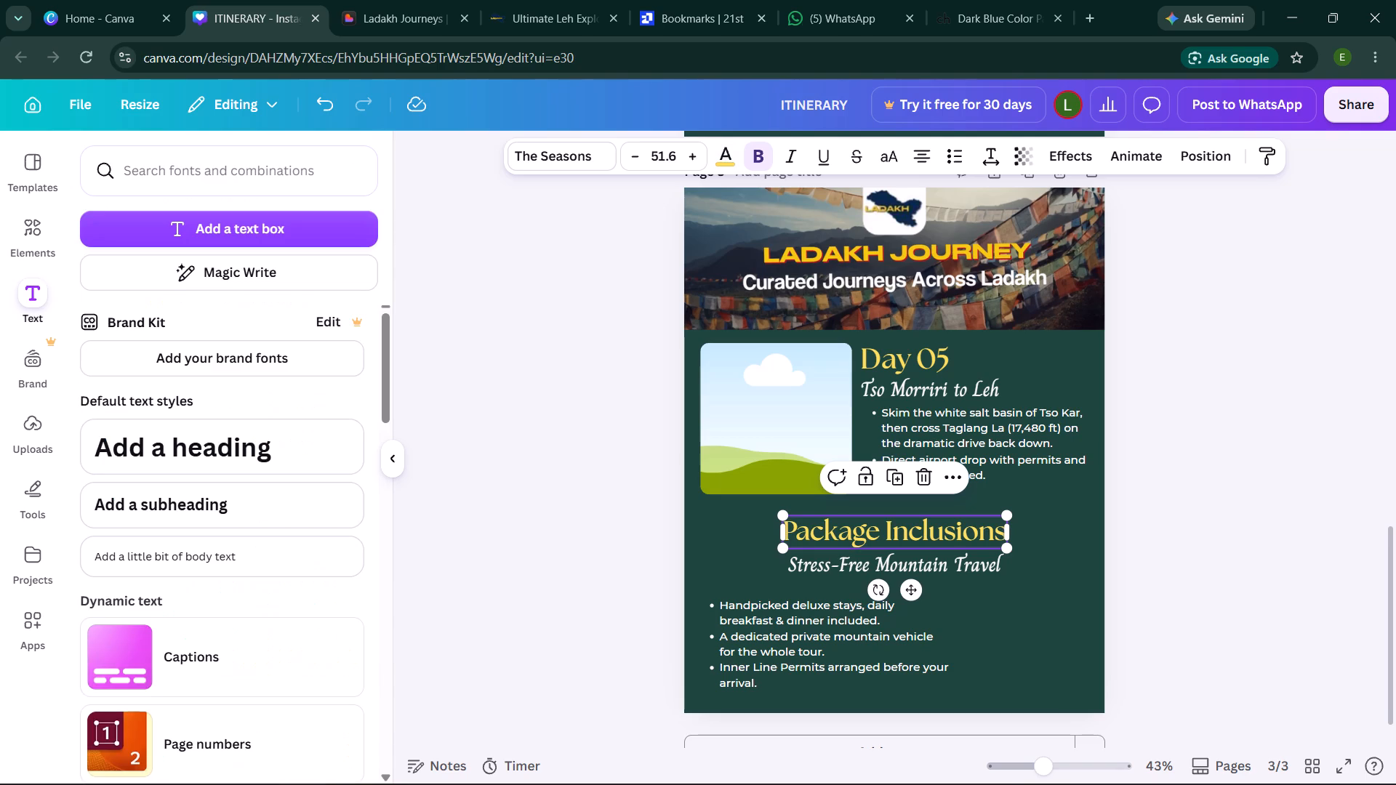
click(804, 647)
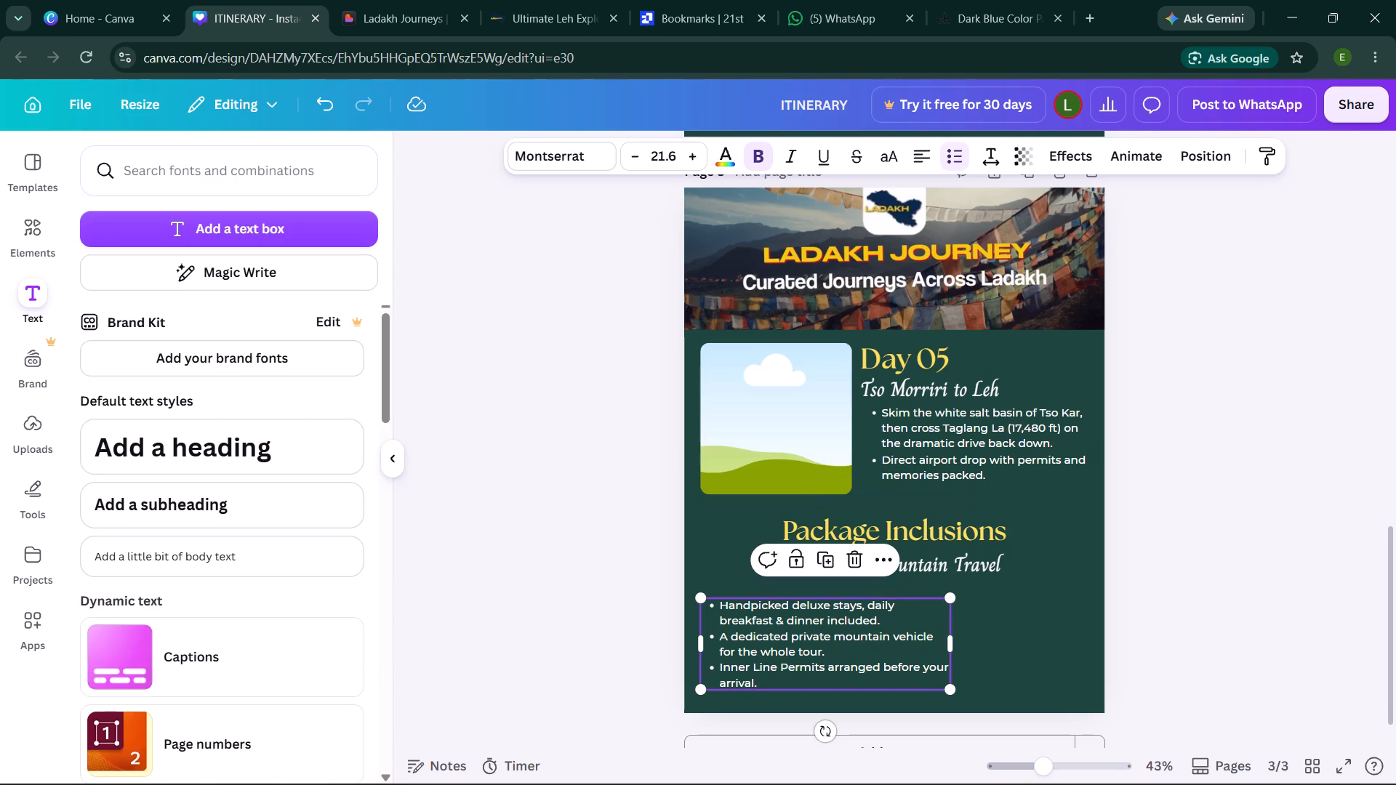
drag(955, 644, 1038, 621)
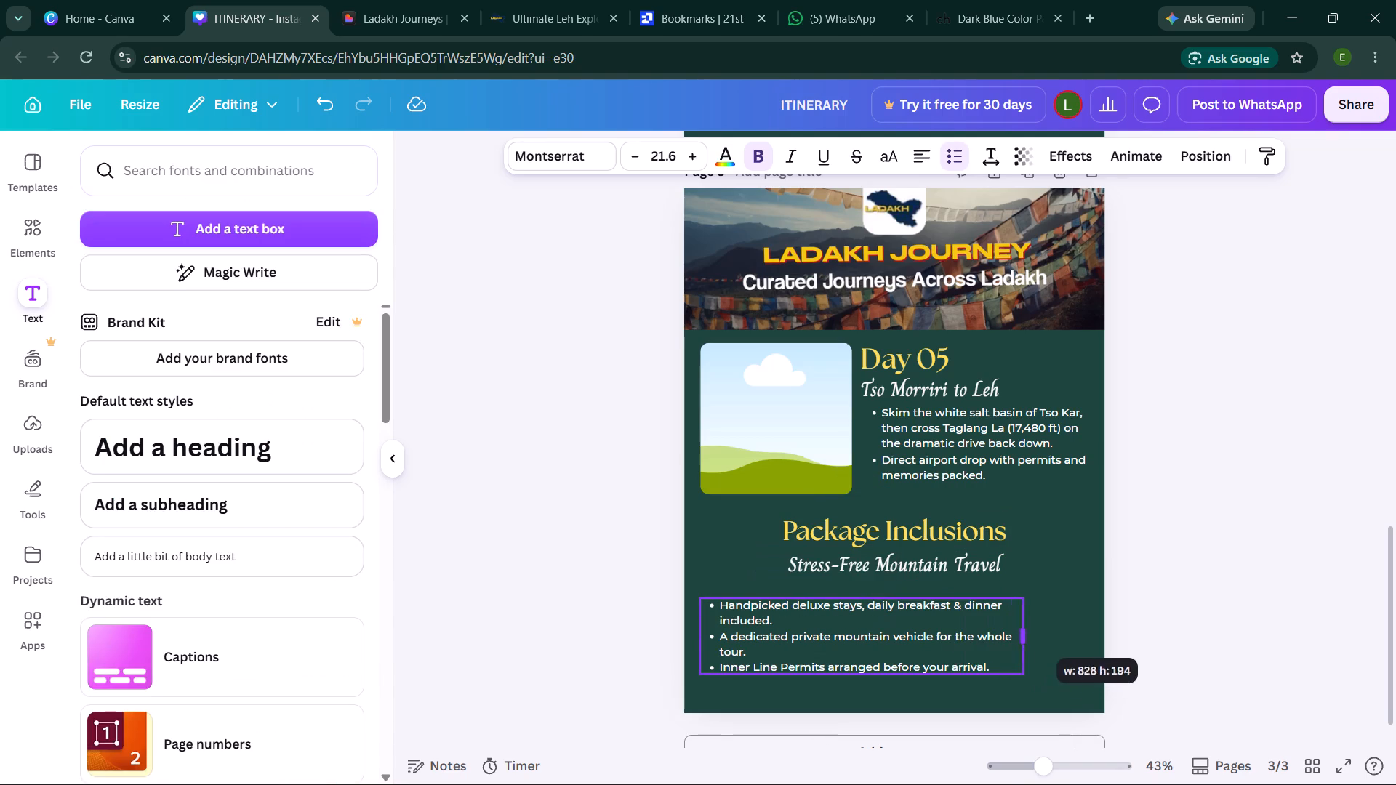
drag(1038, 621, 1078, 613)
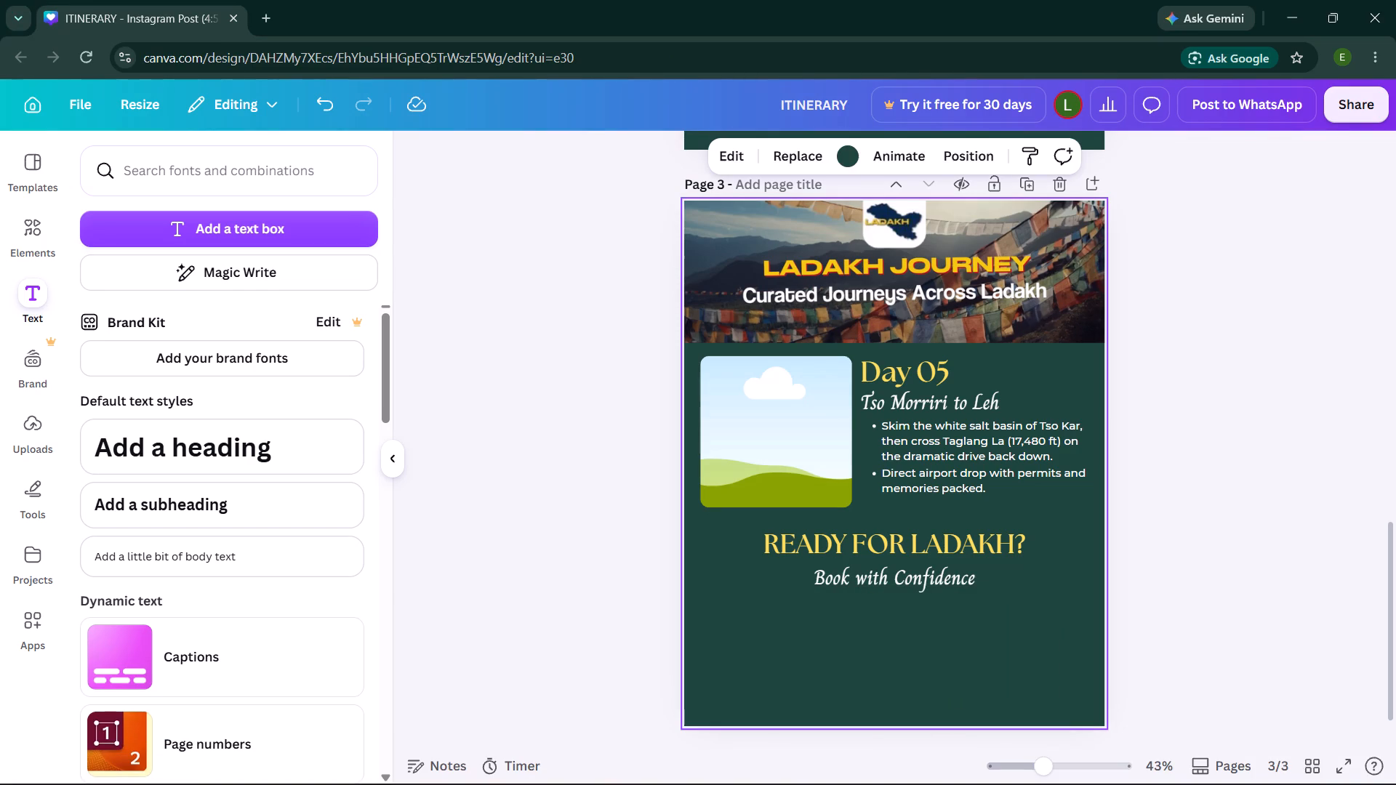
click(226, 504)
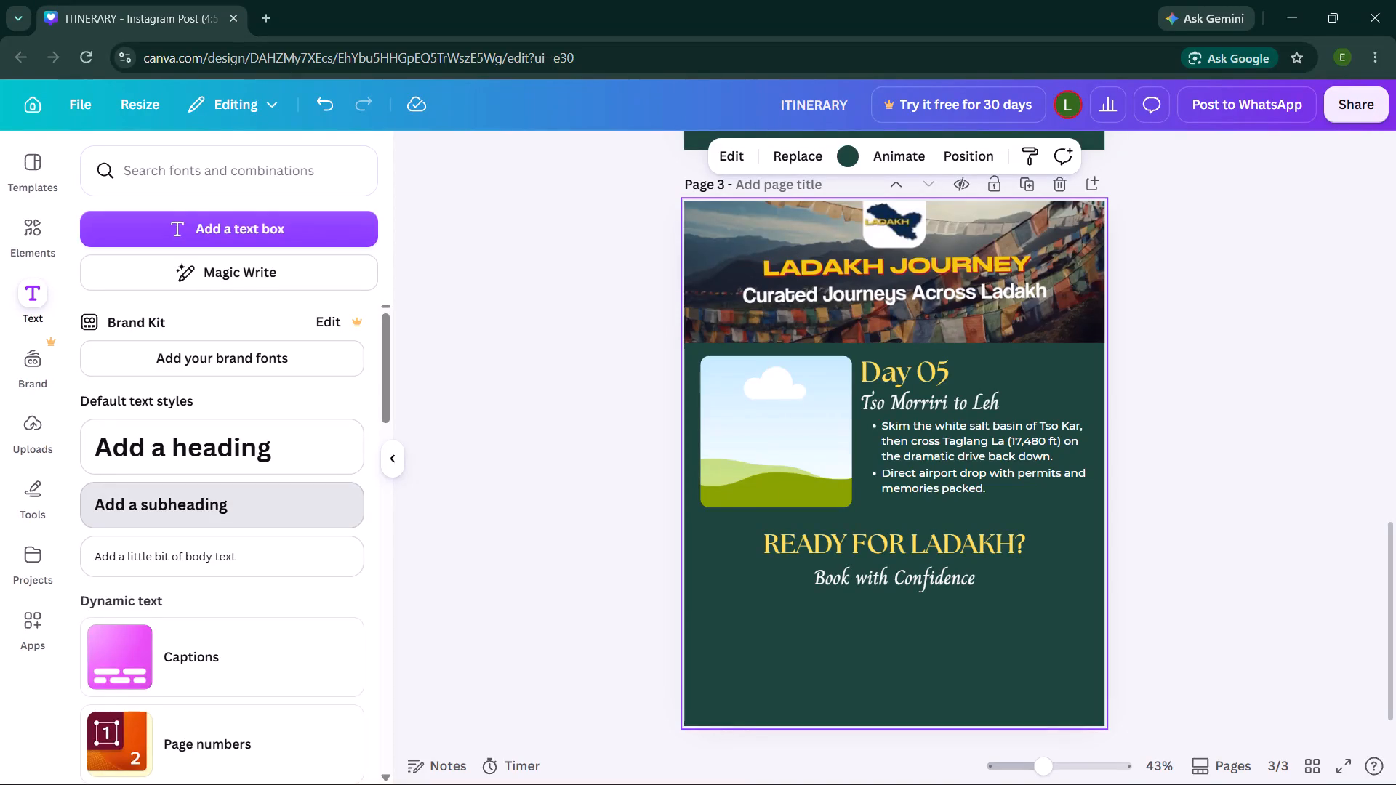
key(ctrl+v)
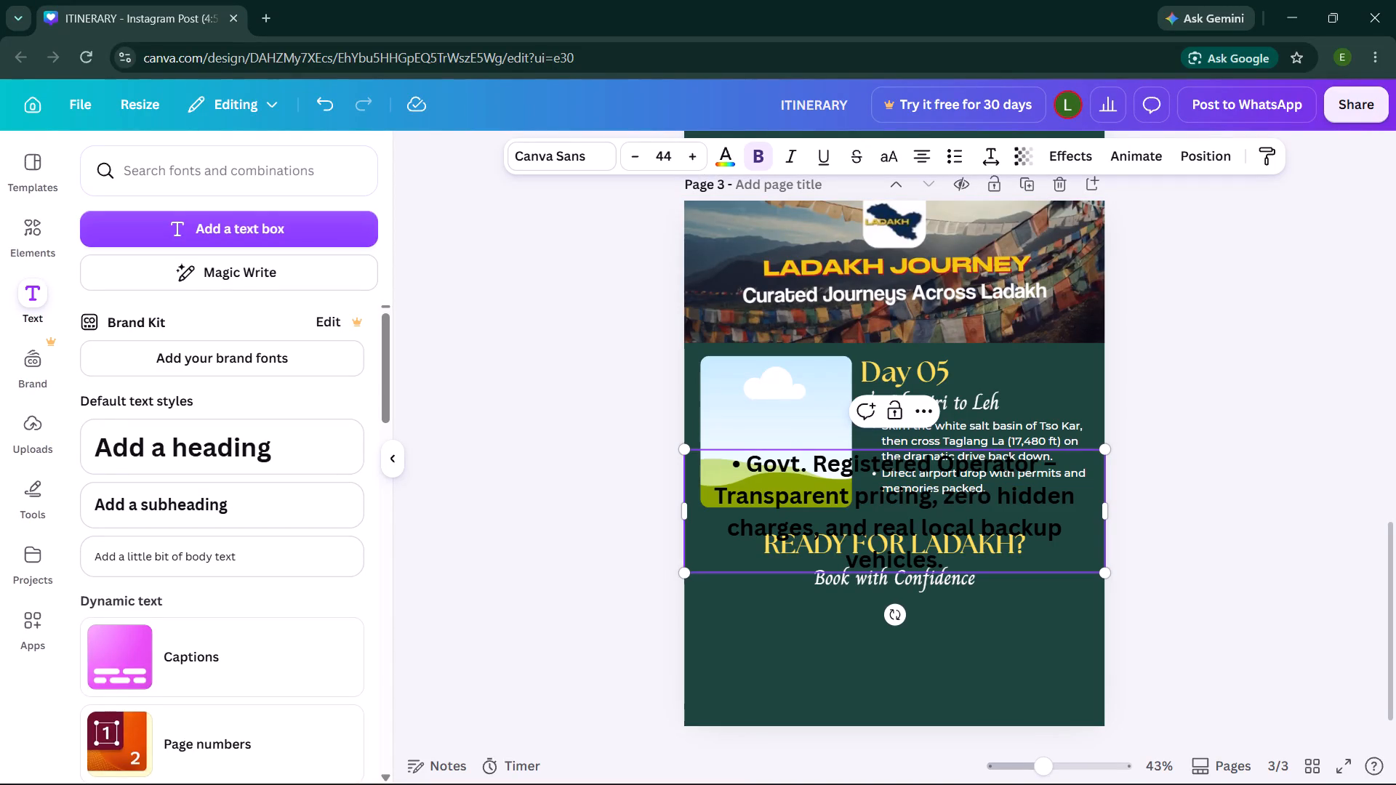
click(1235, 512)
drag(1032, 512, 1037, 610)
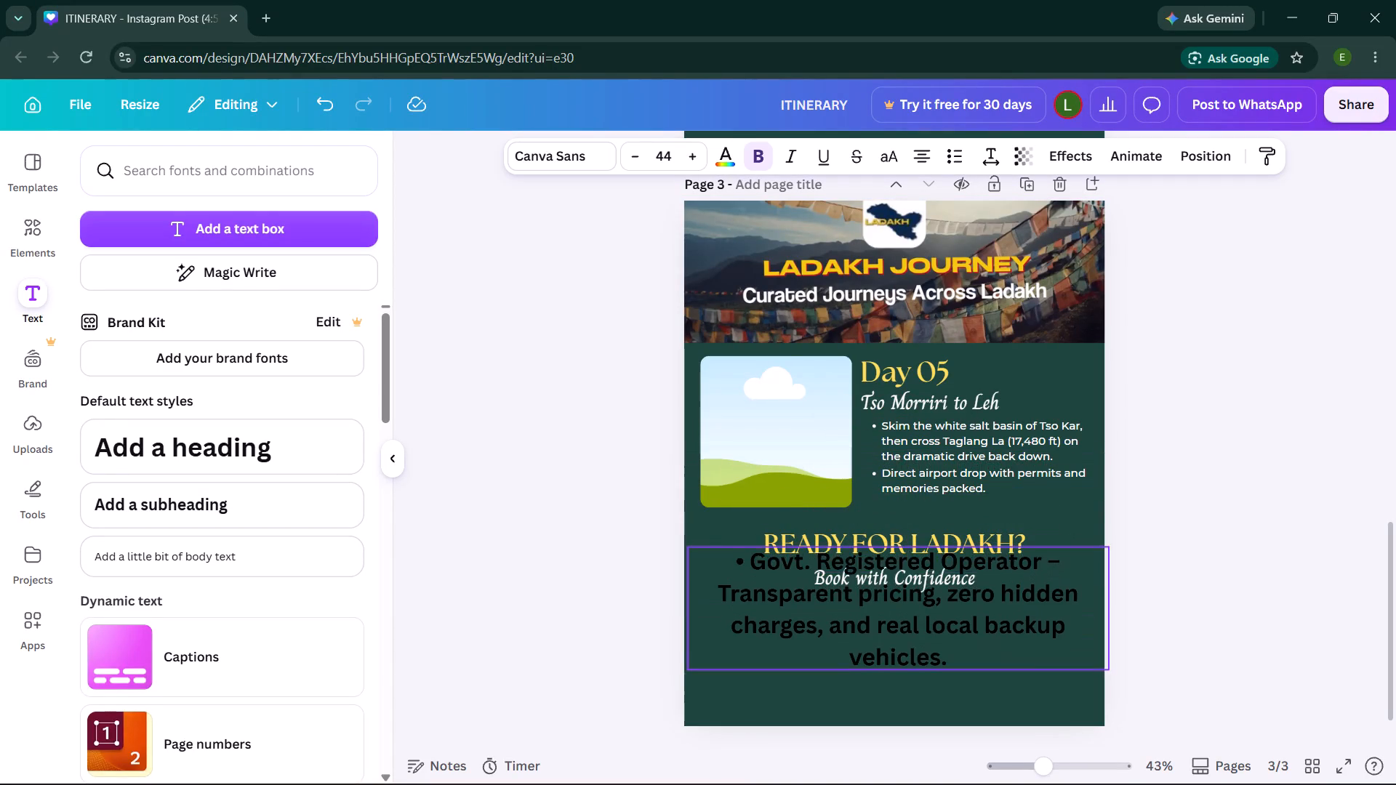
drag(1037, 610, 1035, 642)
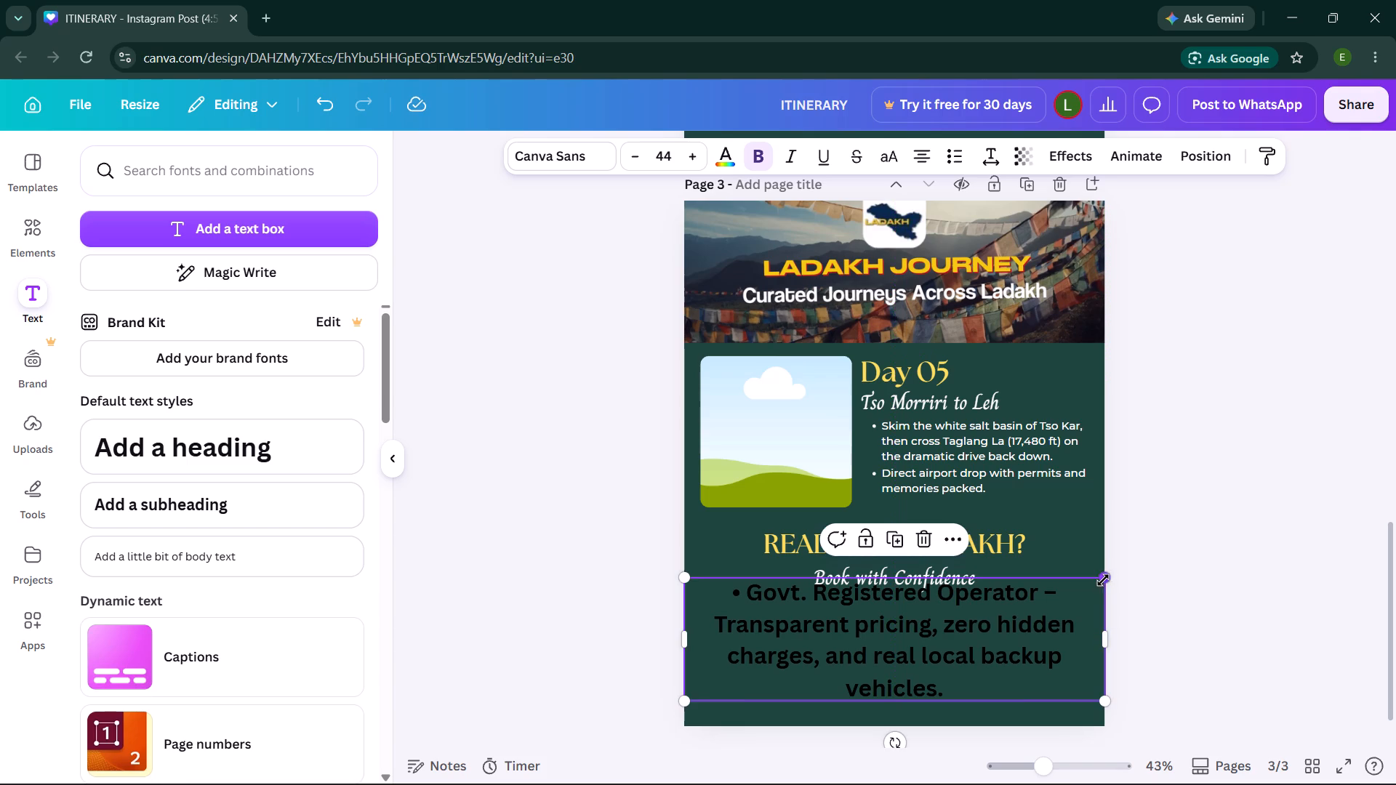
drag(1103, 580, 995, 642)
drag(888, 661, 902, 656)
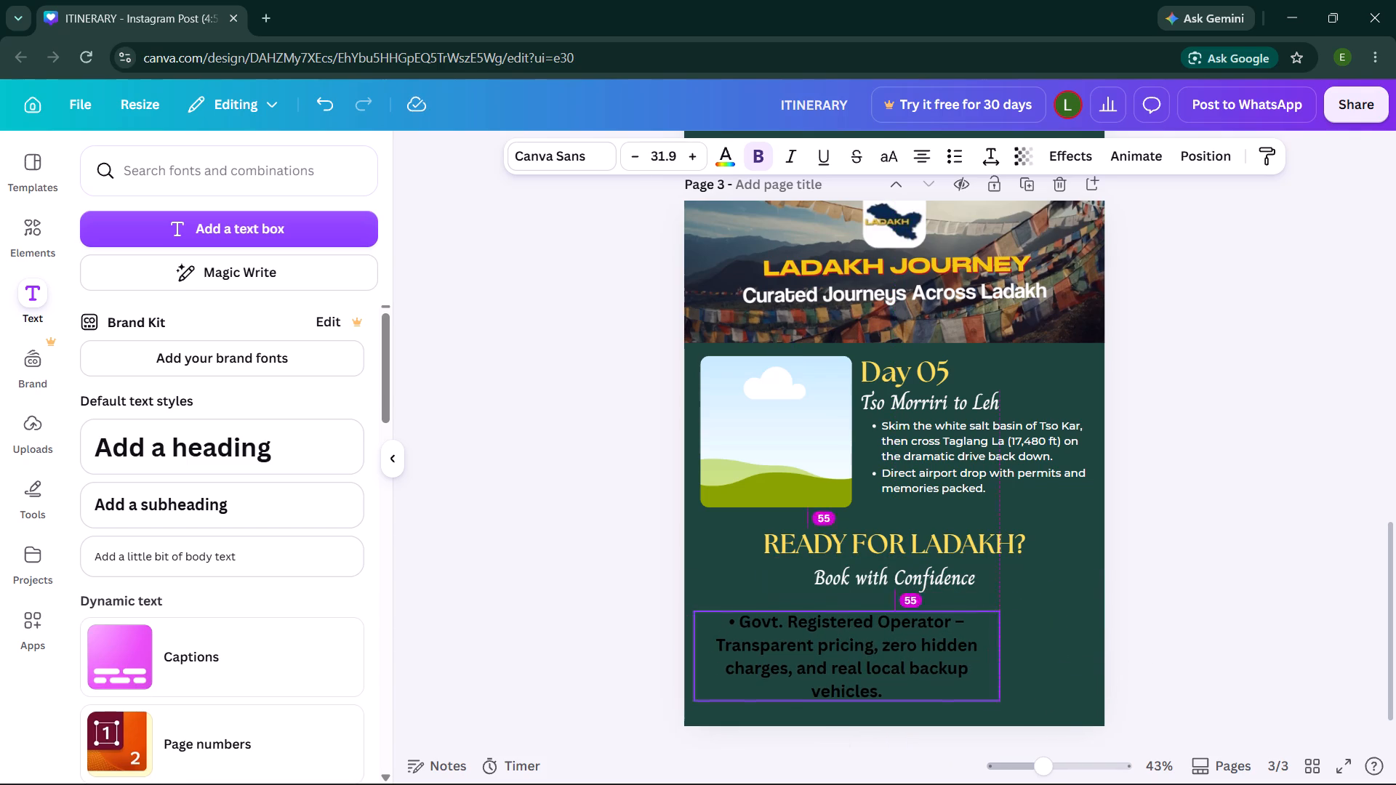
drag(902, 656, 950, 647)
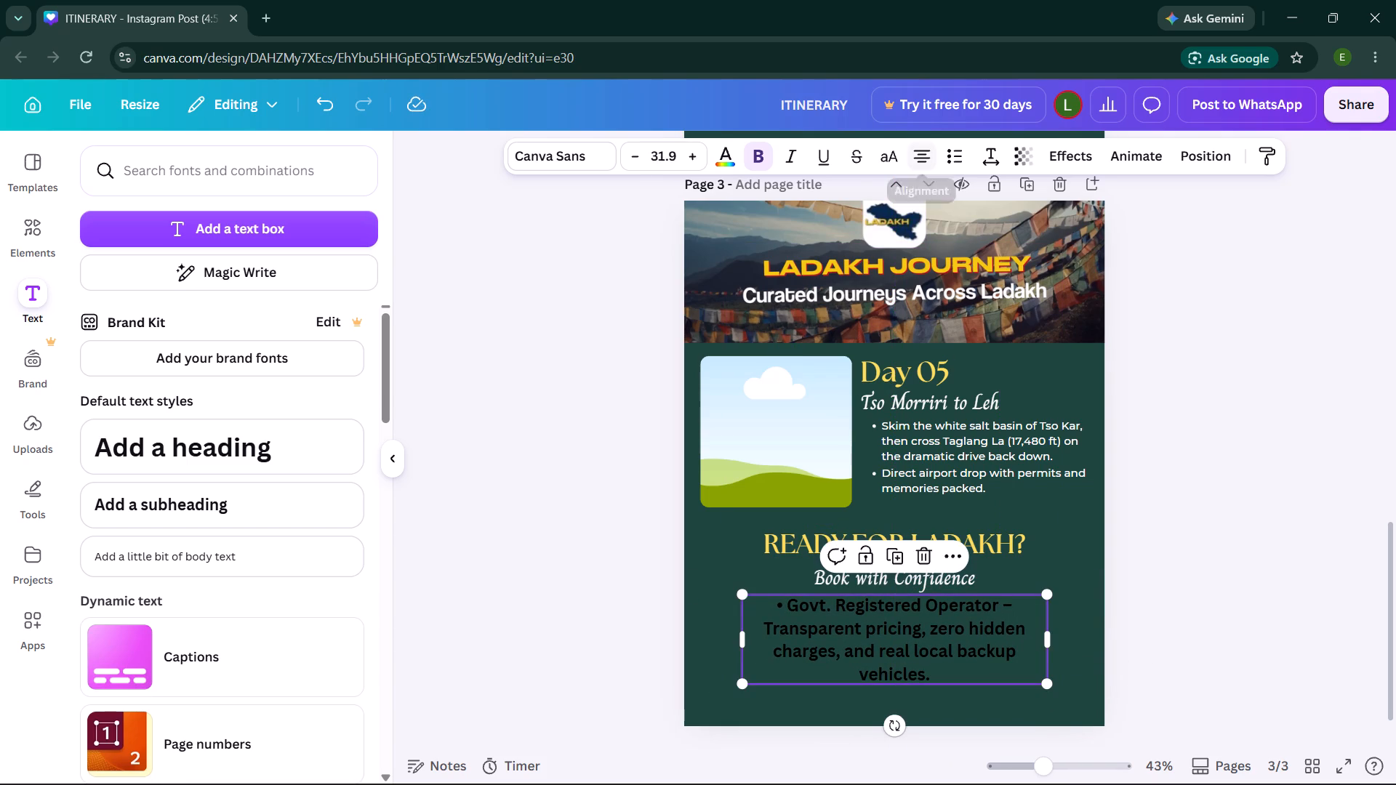
Cycle the Govt. Registered Operator text through the alignment options and settle on left alignment.
click(925, 147)
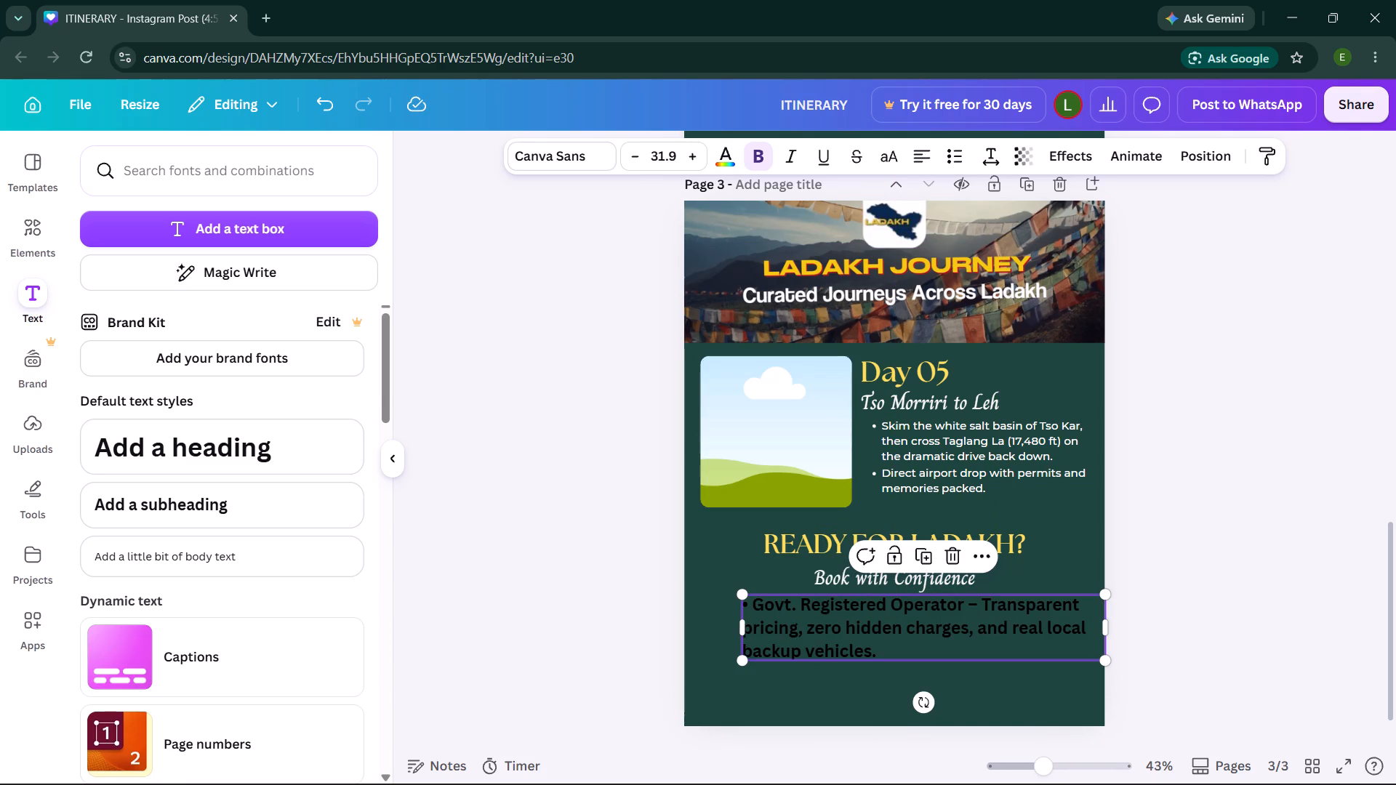
click(921, 159)
click(921, 158)
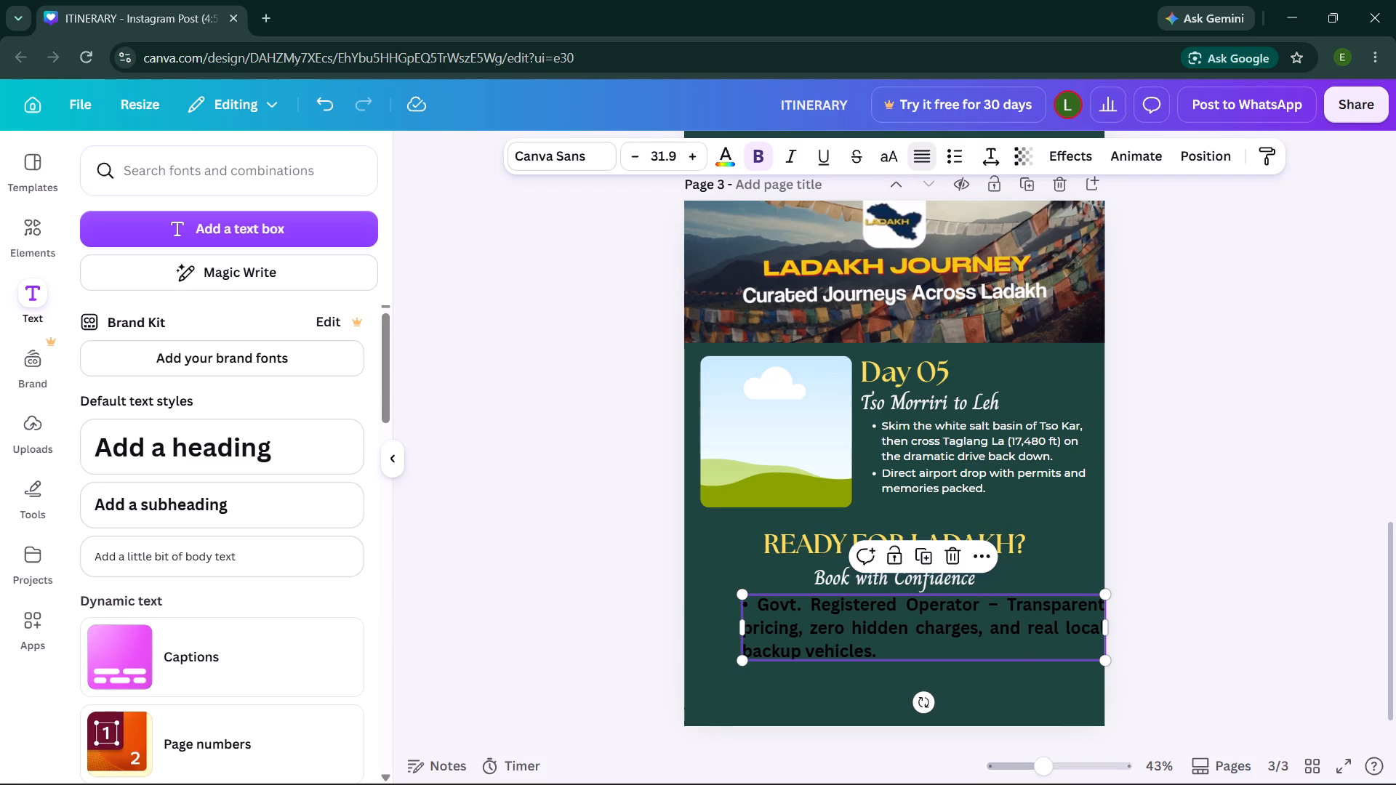
click(921, 158)
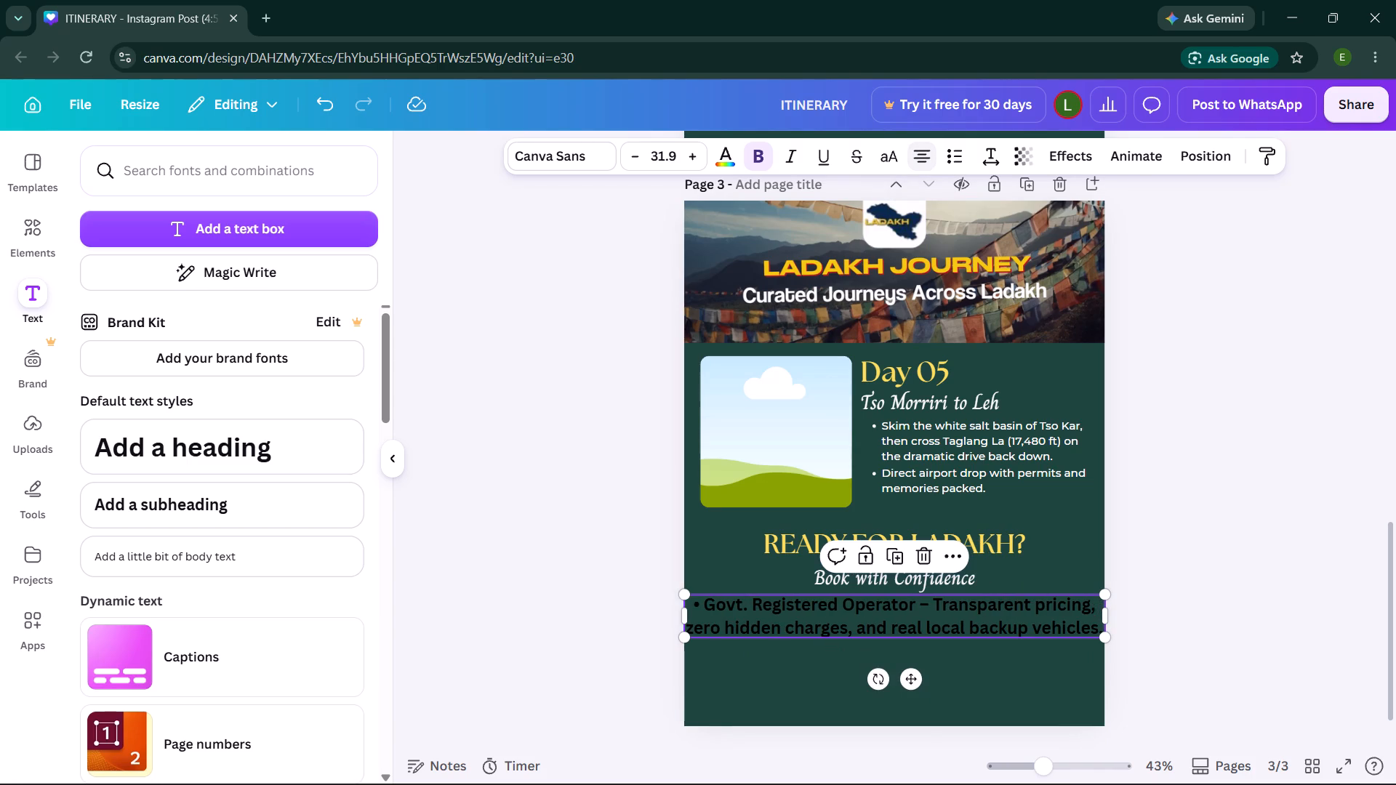
click(921, 153)
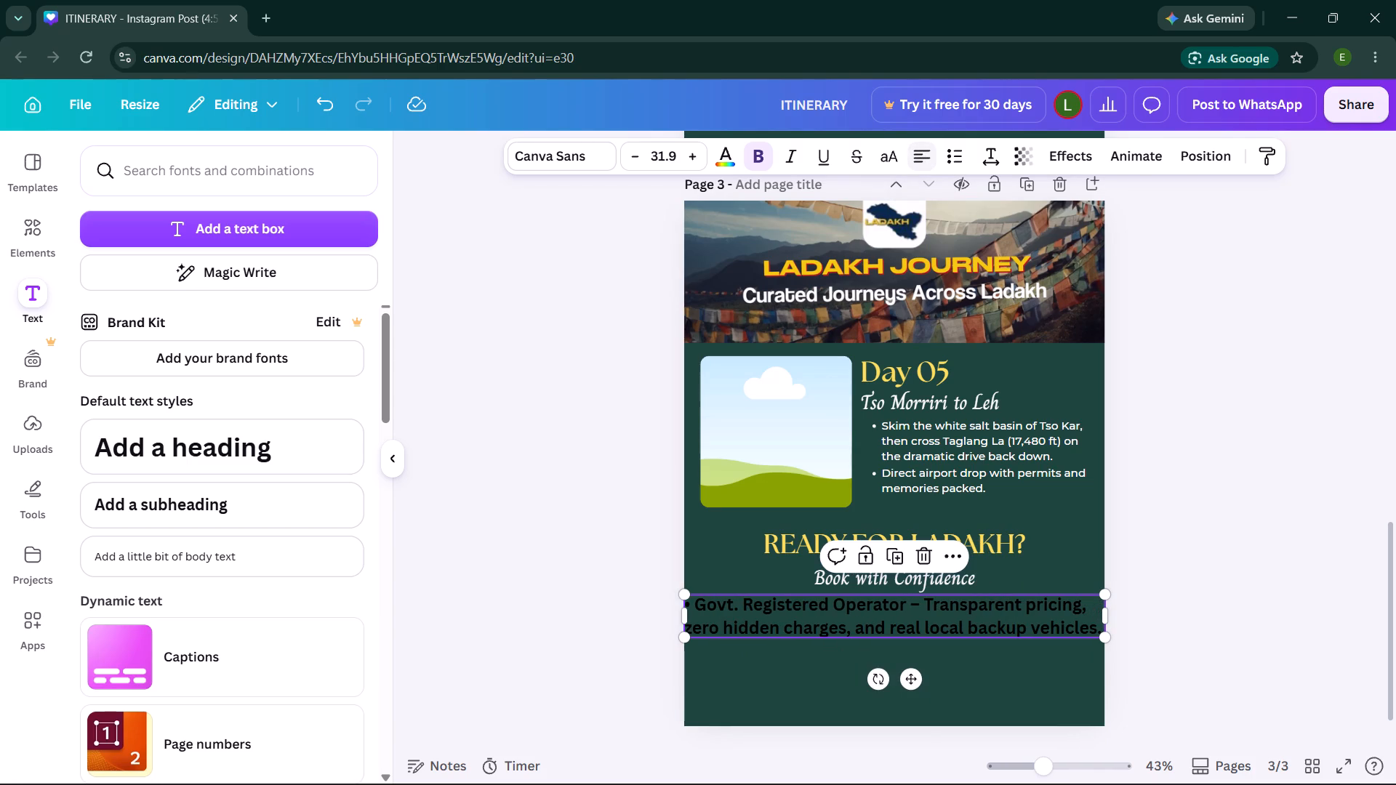
click(921, 153)
click(921, 153)
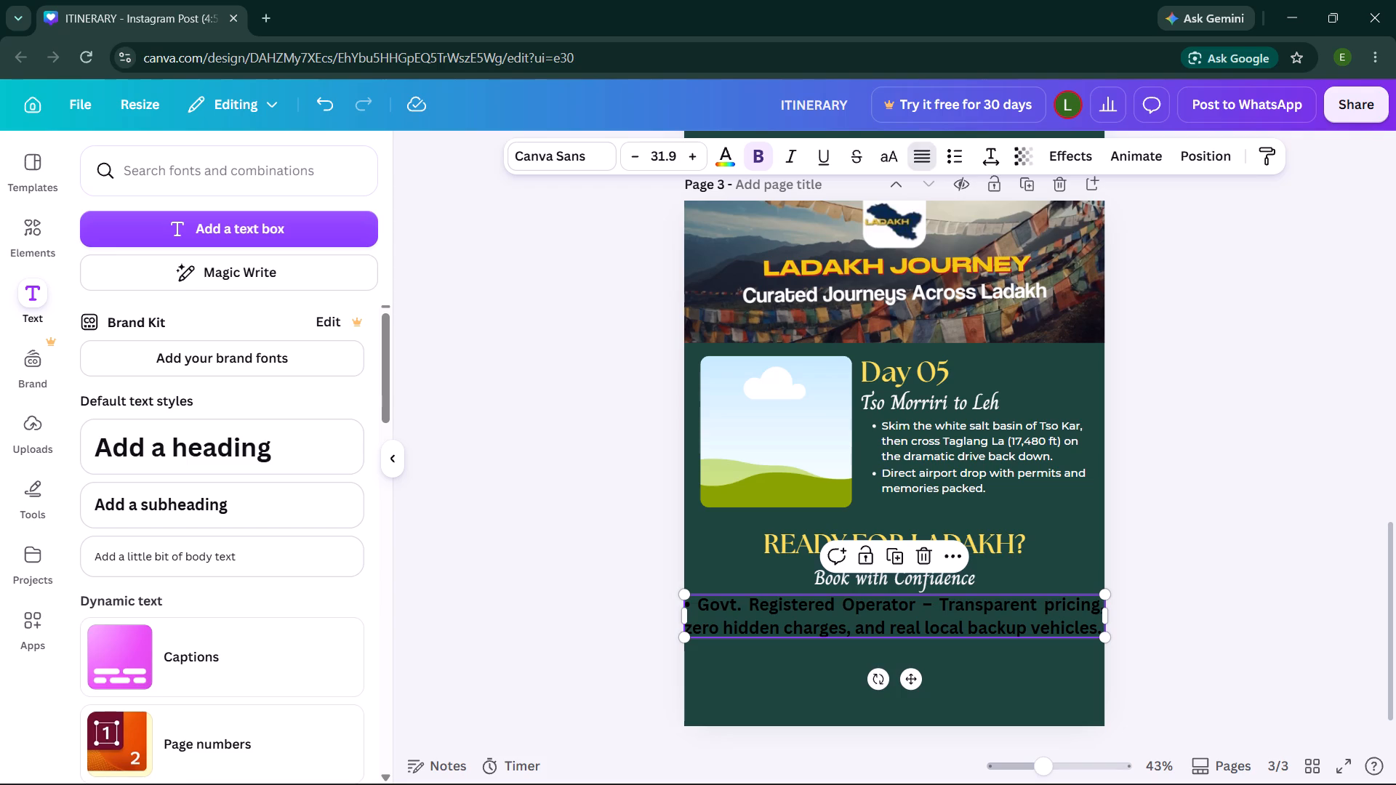
click(921, 153)
click(921, 153)
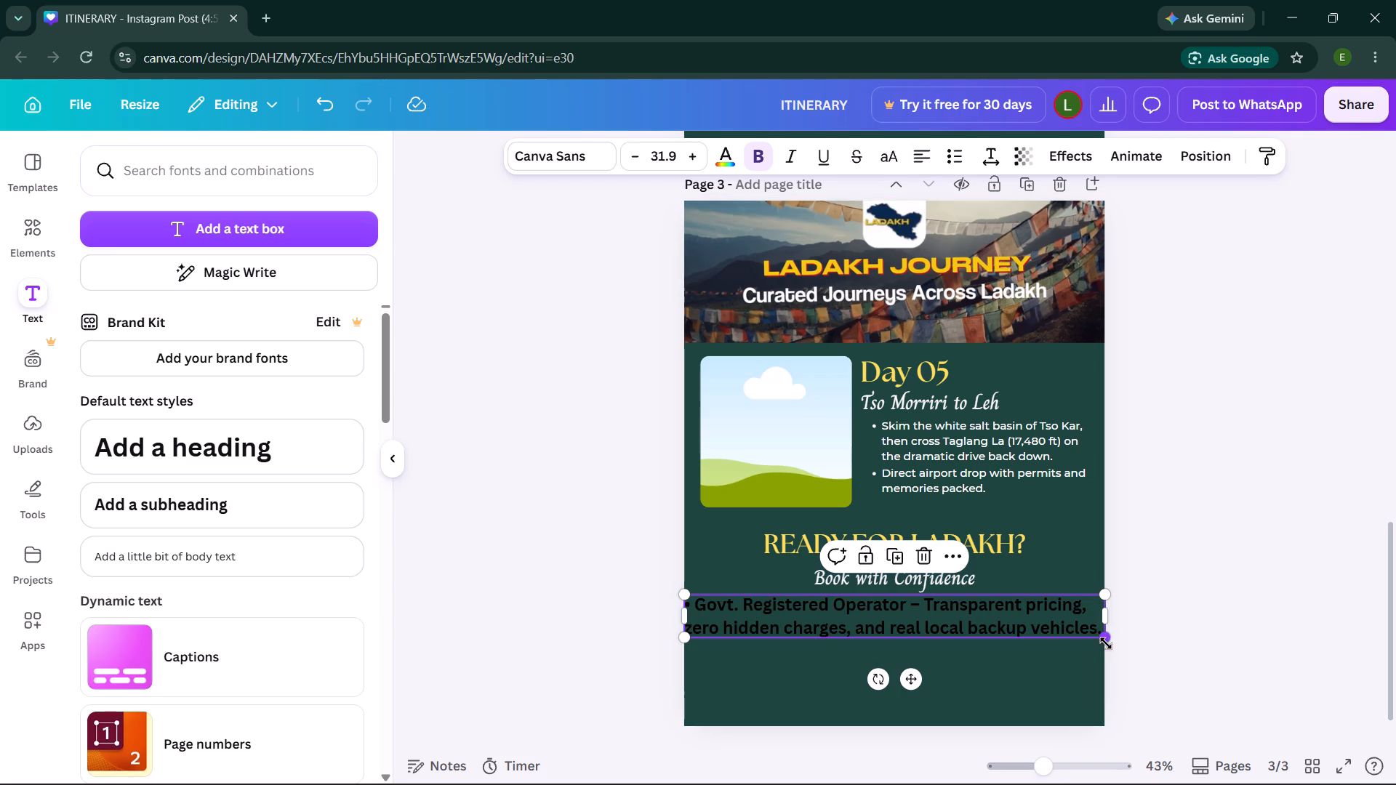
Scale the Govt. Registered Operator text to about size 23.2 and place it under the subtitle near the page's left margin.
drag(1105, 643, 956, 630)
drag(863, 608, 864, 608)
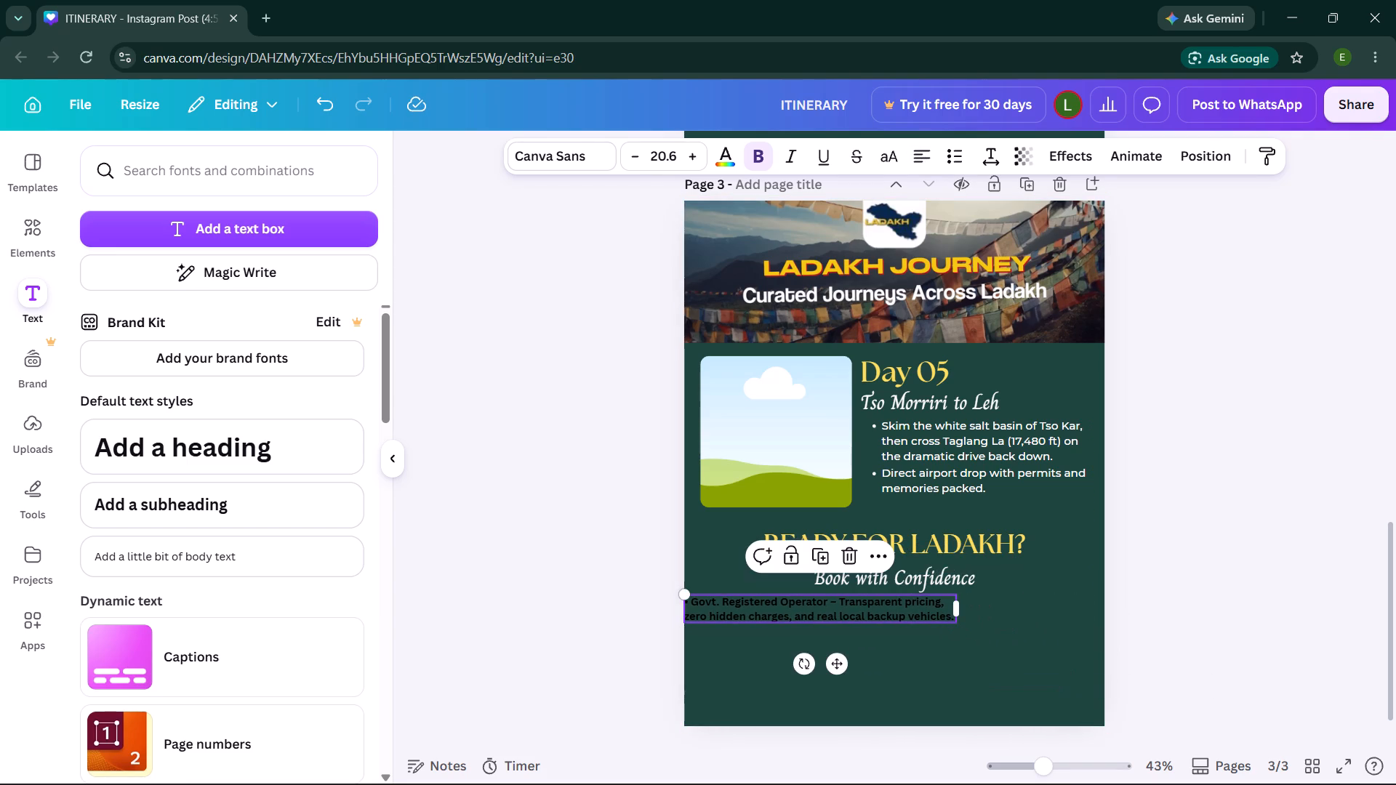
drag(864, 608, 889, 611)
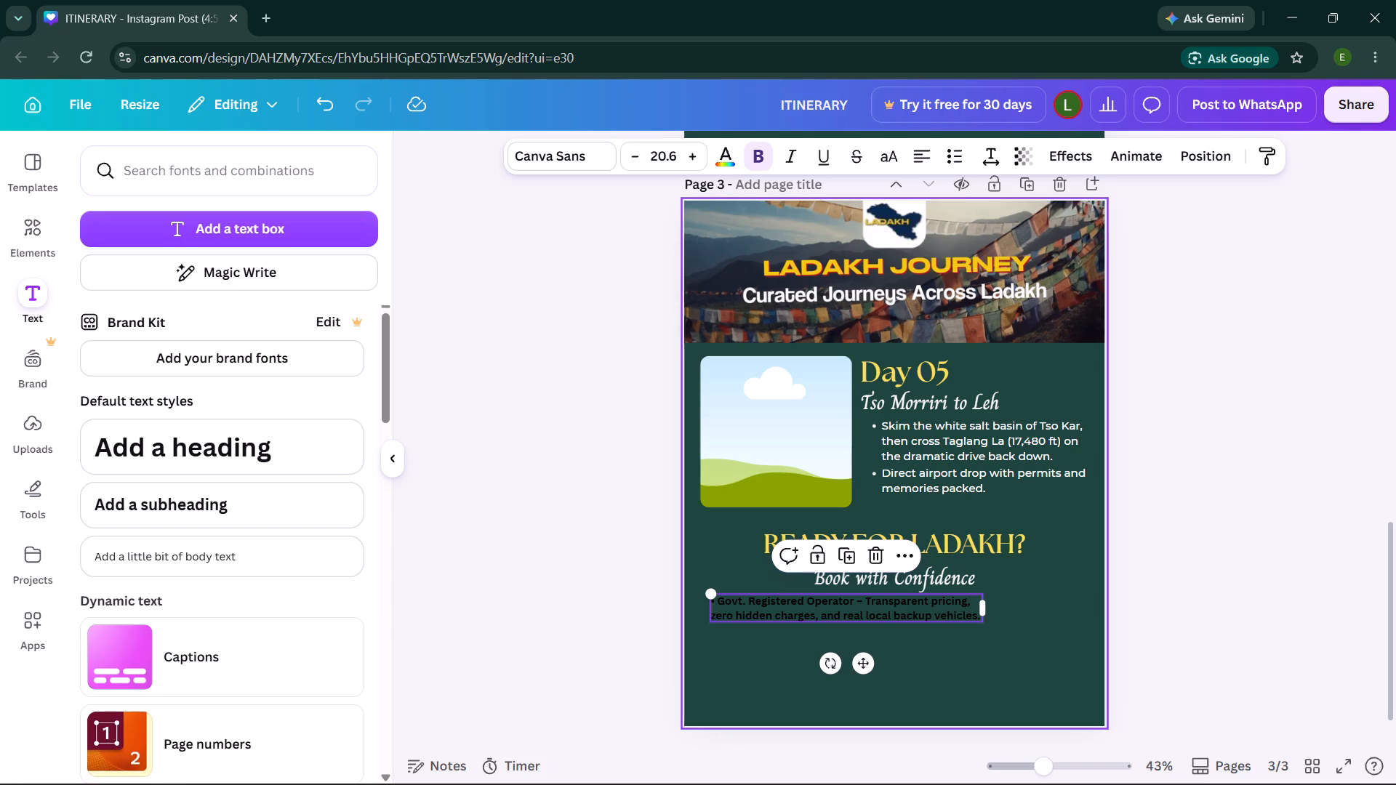
drag(710, 591, 678, 571)
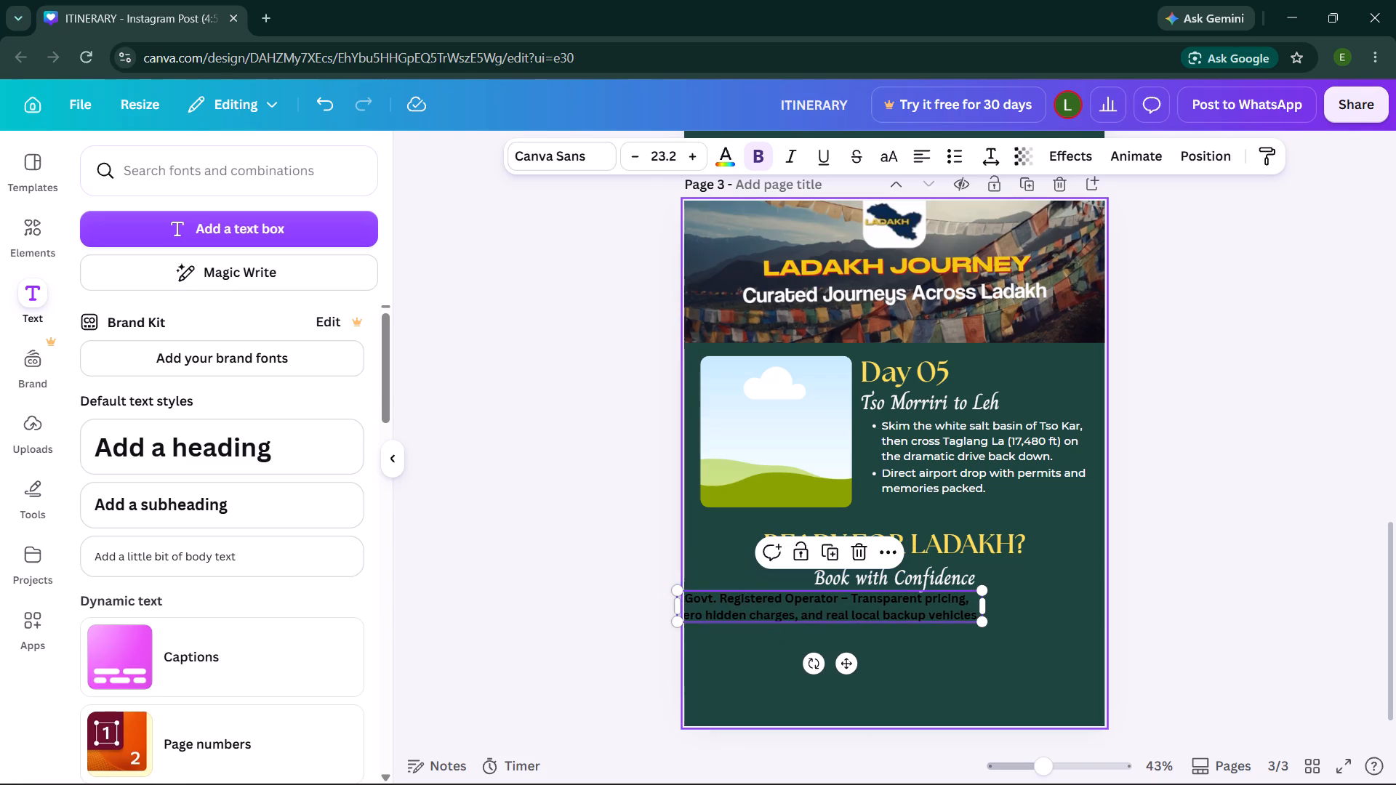
drag(791, 600, 809, 601)
Colour the Govt. Registered Operator text white (#ffffff) and move it slightly lower beneath "Book with Confidence".
click(722, 156)
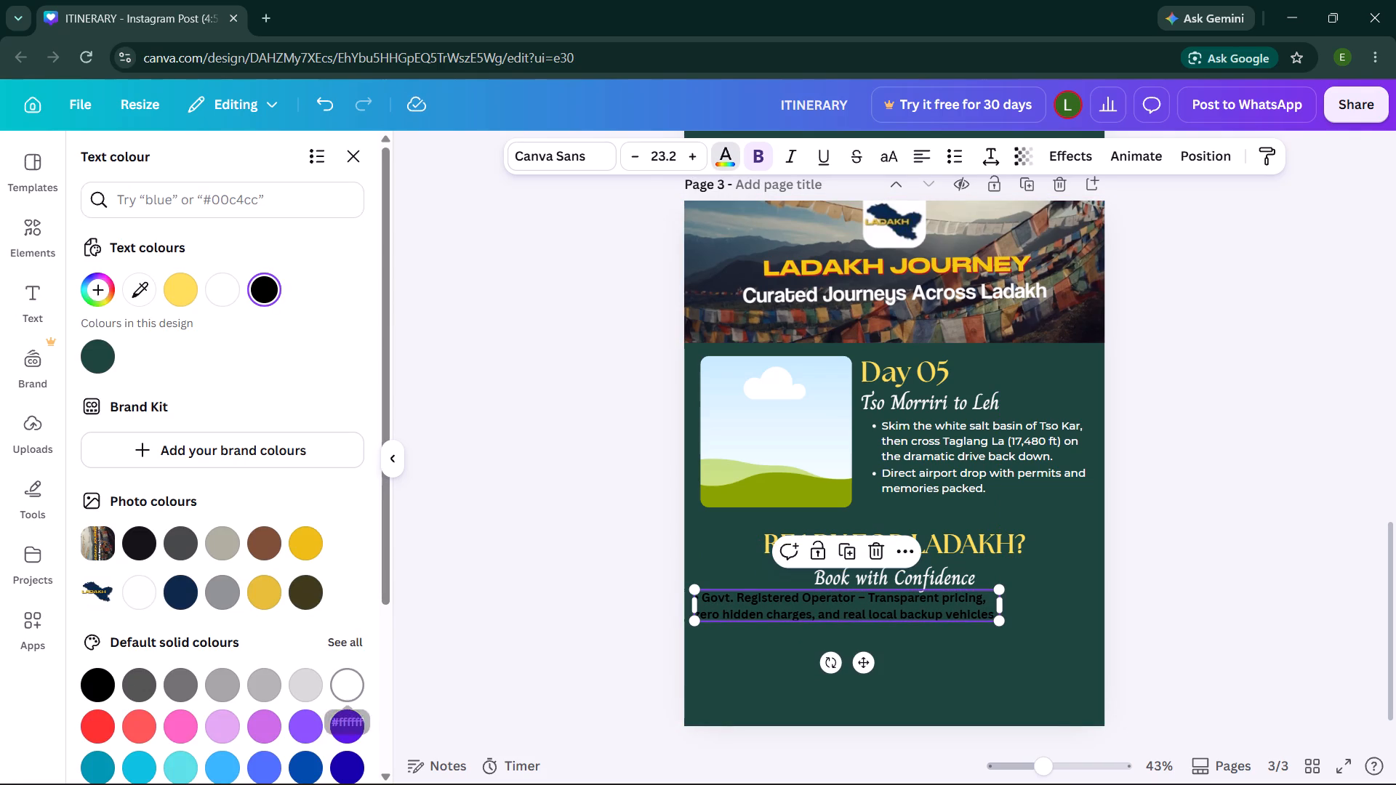
click(337, 685)
click(502, 600)
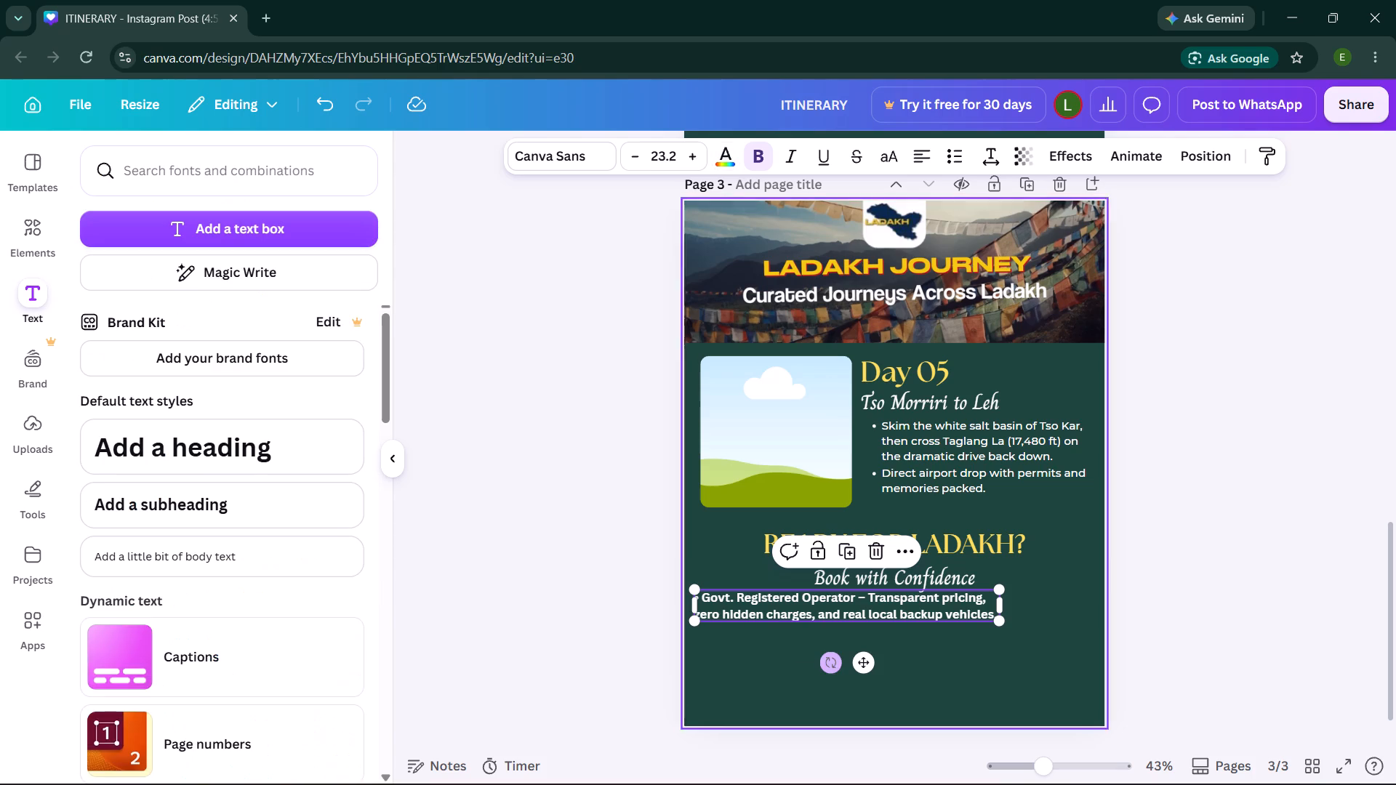
drag(868, 594, 864, 605)
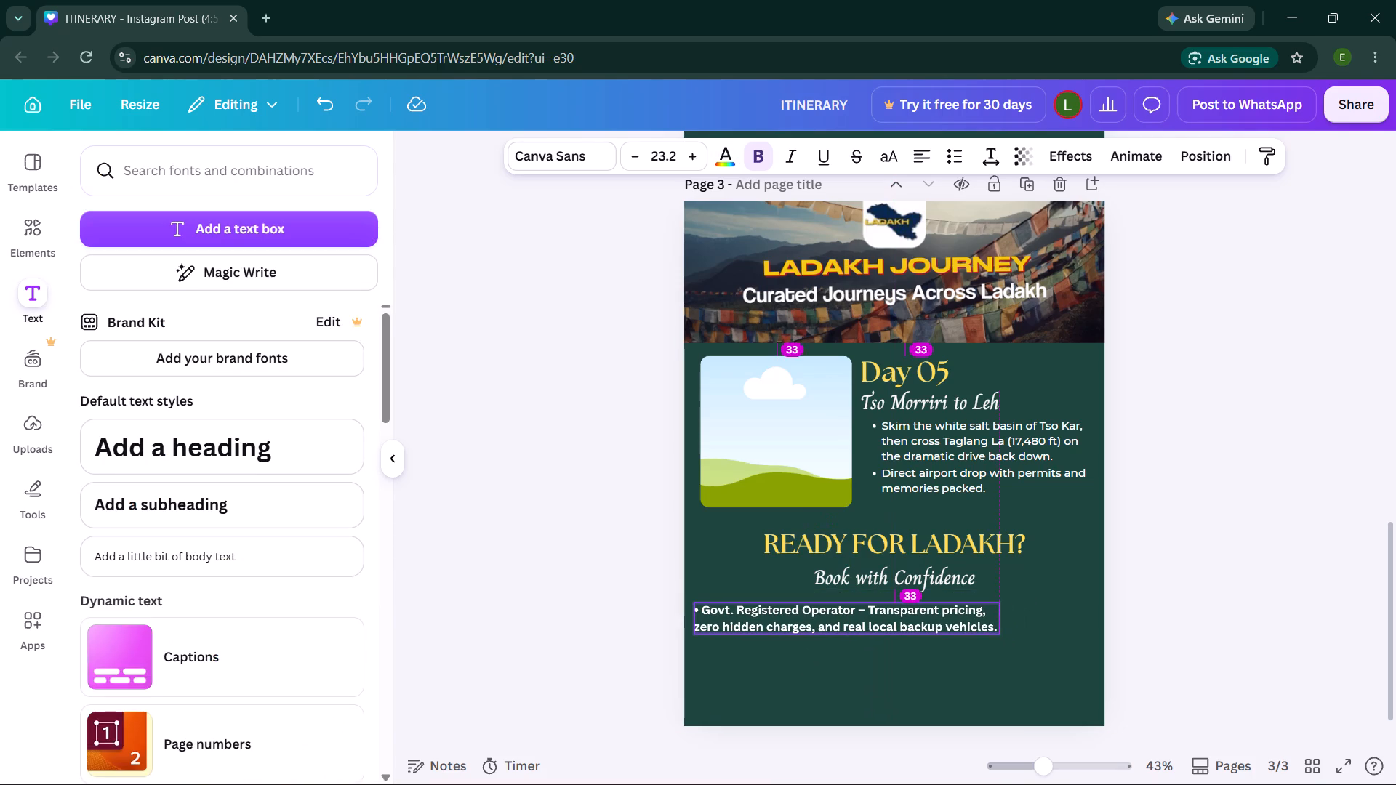
Remove the bold from "Transparent pricing, zero hidden charges, and real local backup vehicles.", keeping the bullet's lead phrase bold.
click(864, 605)
drag(870, 606, 883, 616)
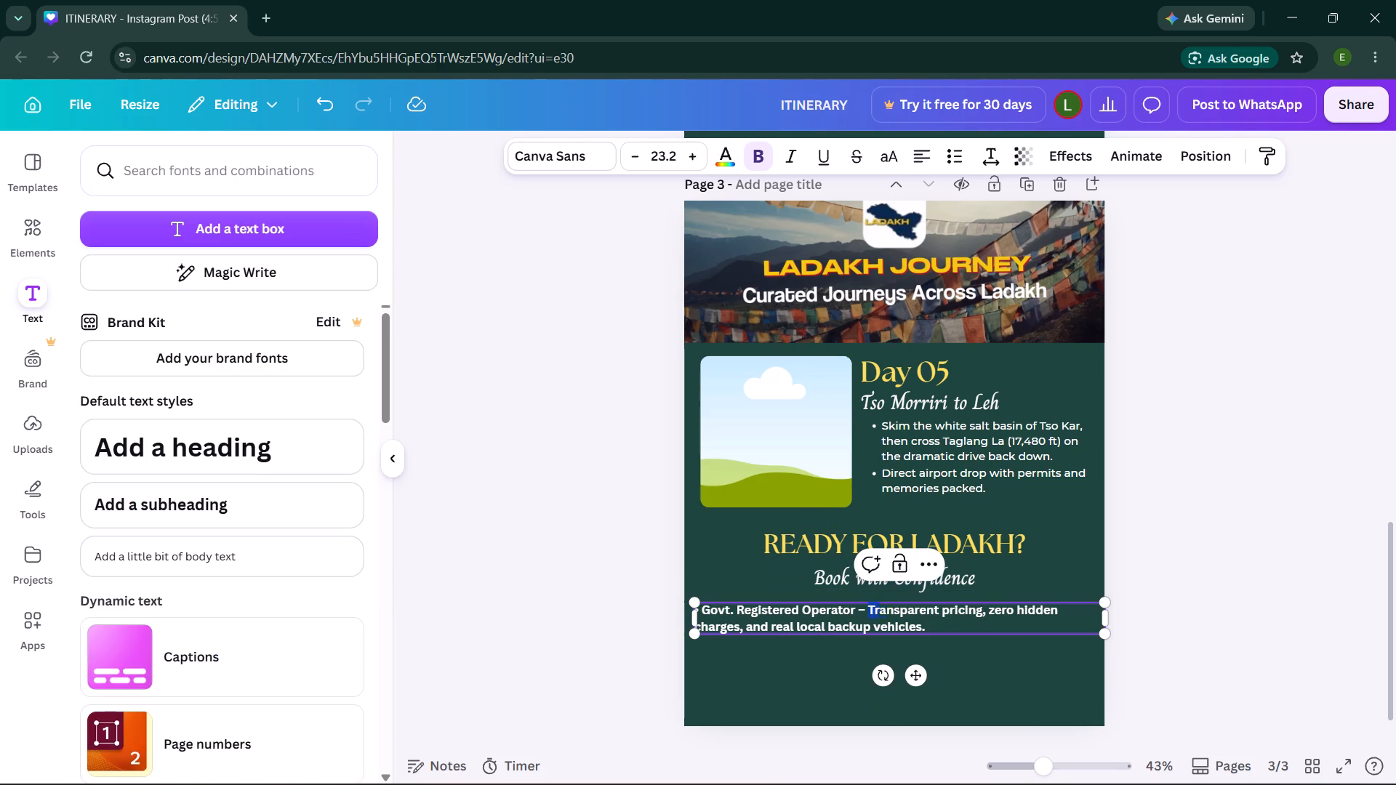
drag(883, 616, 934, 631)
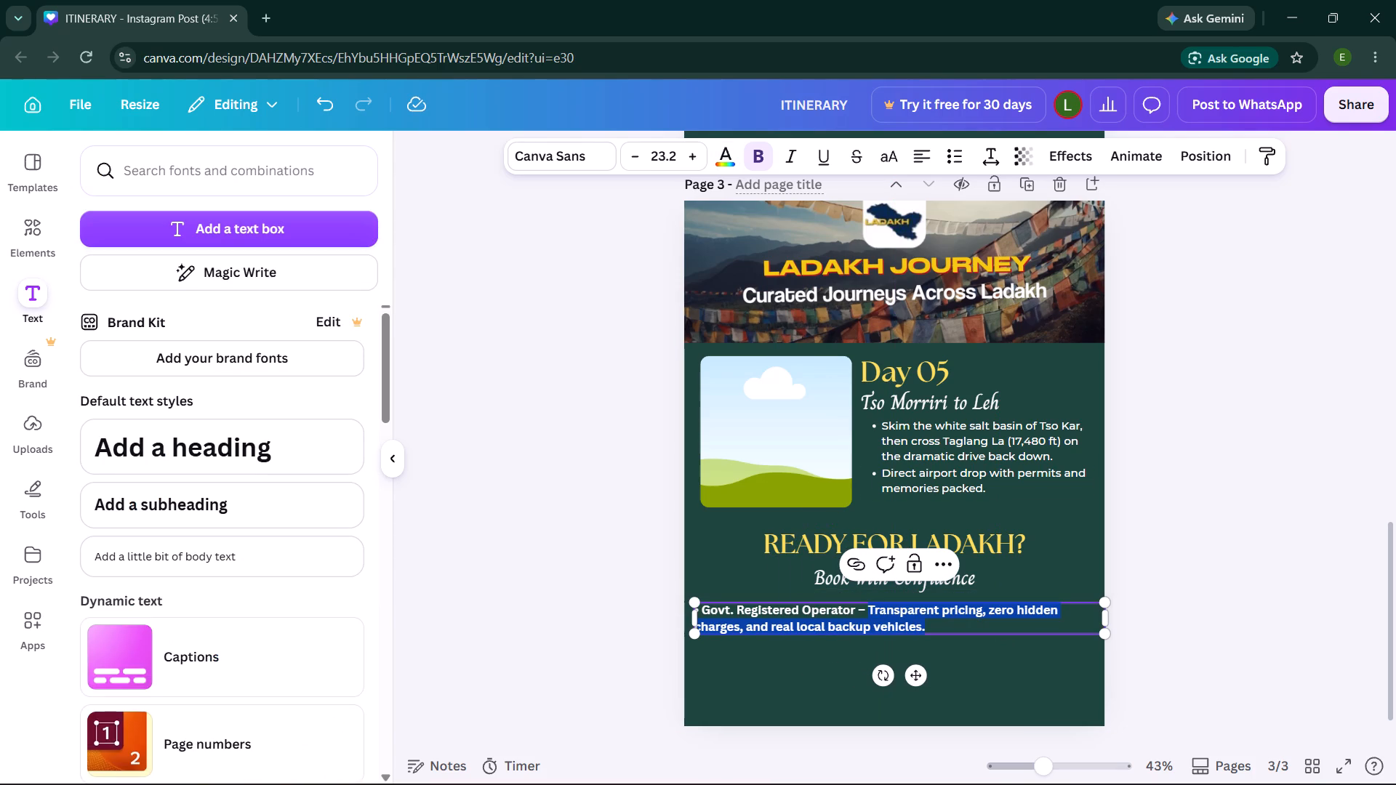
click(759, 156)
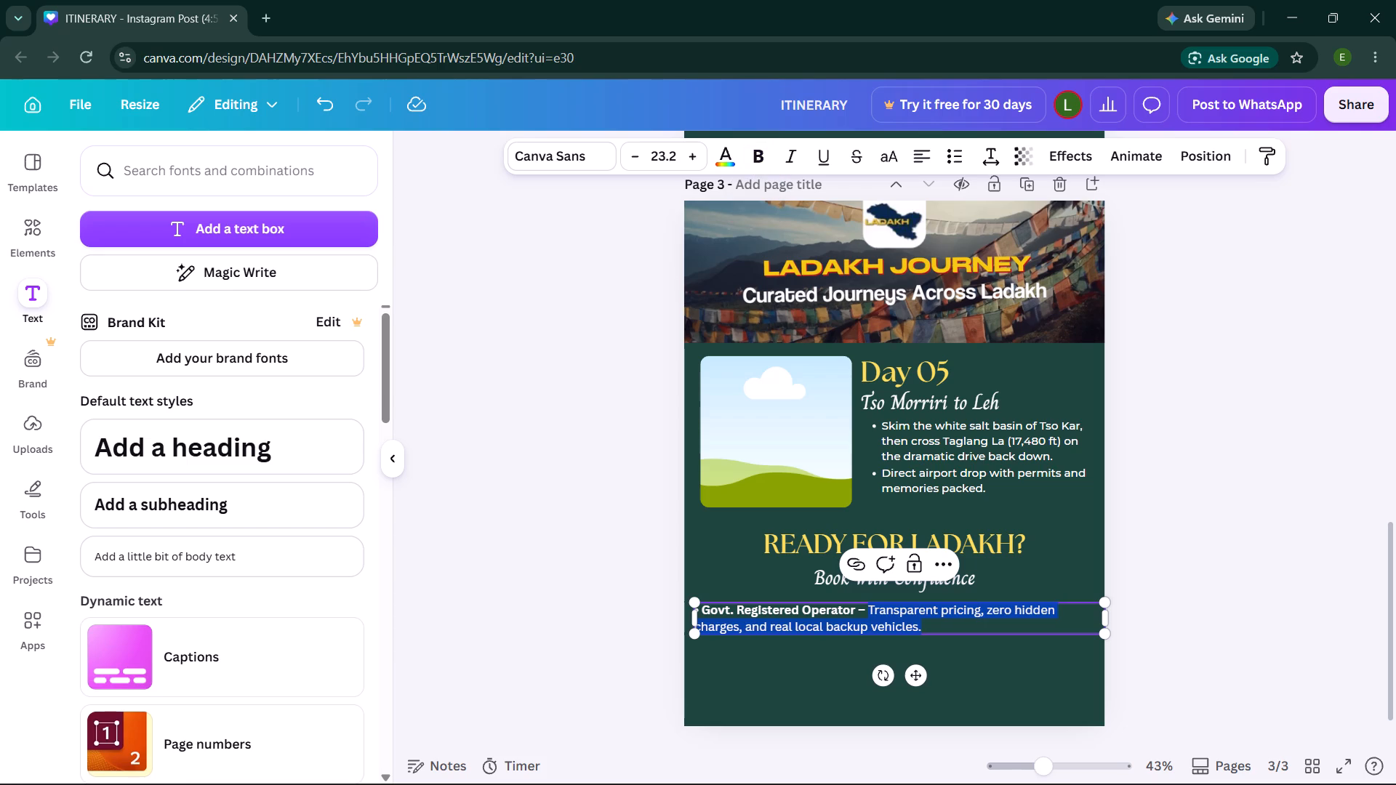
click(549, 483)
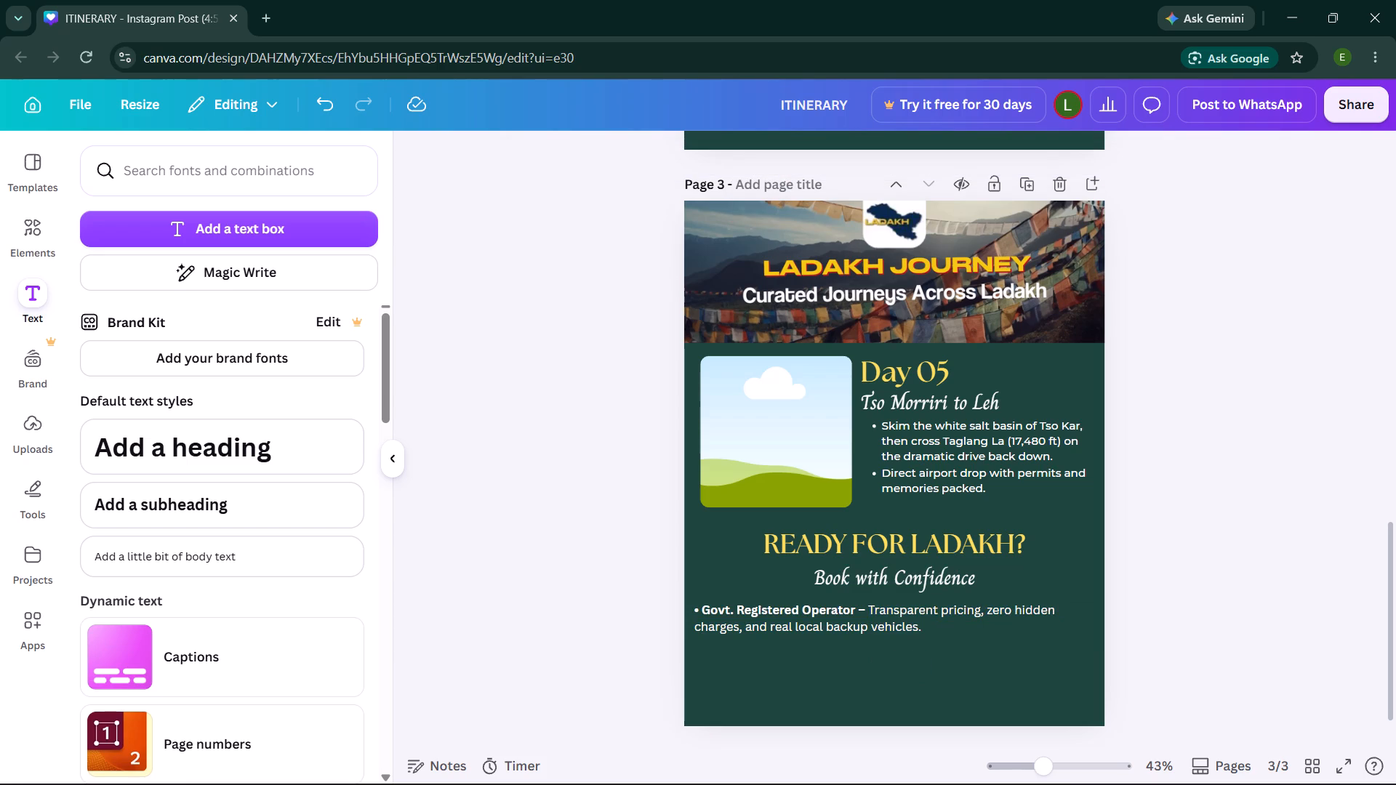
Duplicate the Govt. Registered Operator text and place the copy directly below the original, aligned with it.
click(864, 613)
click(892, 564)
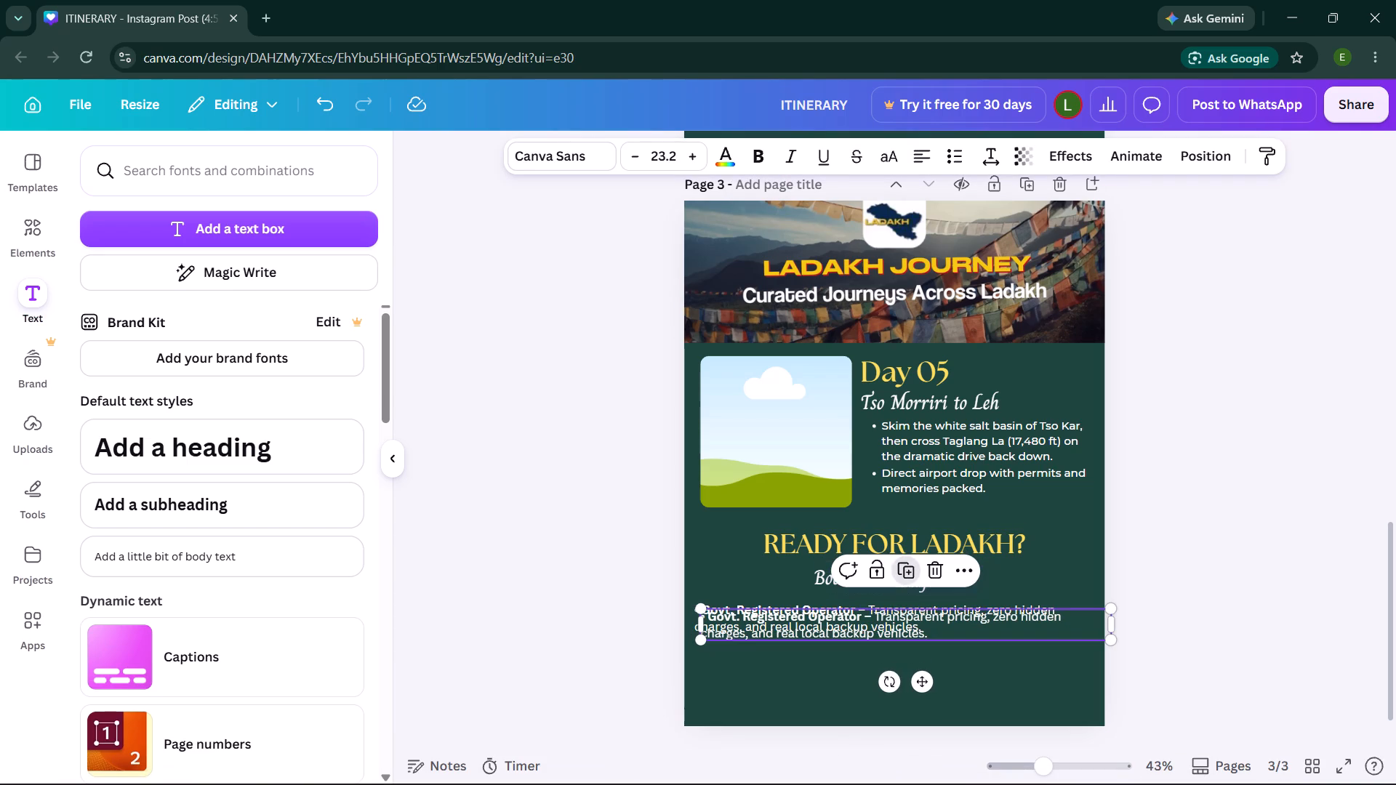
drag(859, 625, 855, 665)
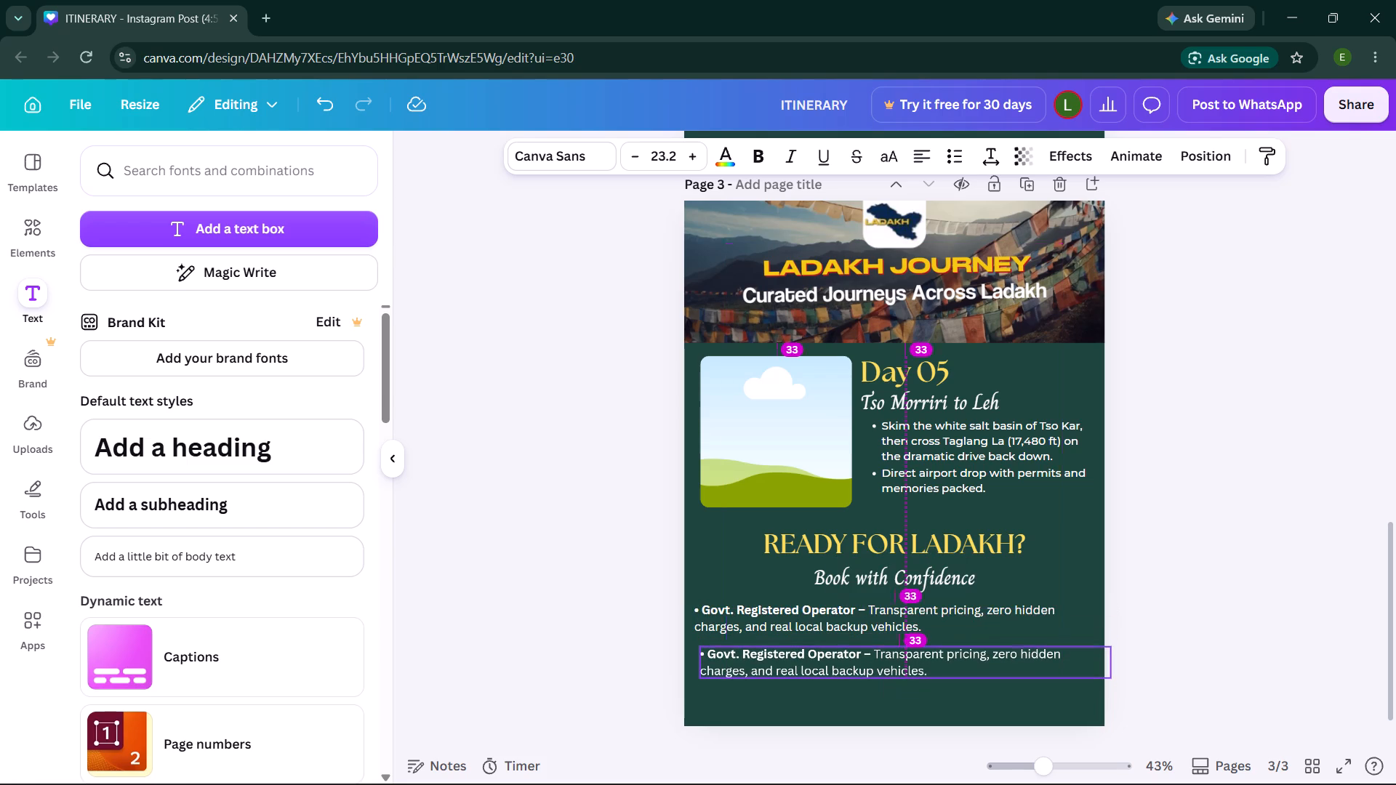
drag(855, 665, 852, 664)
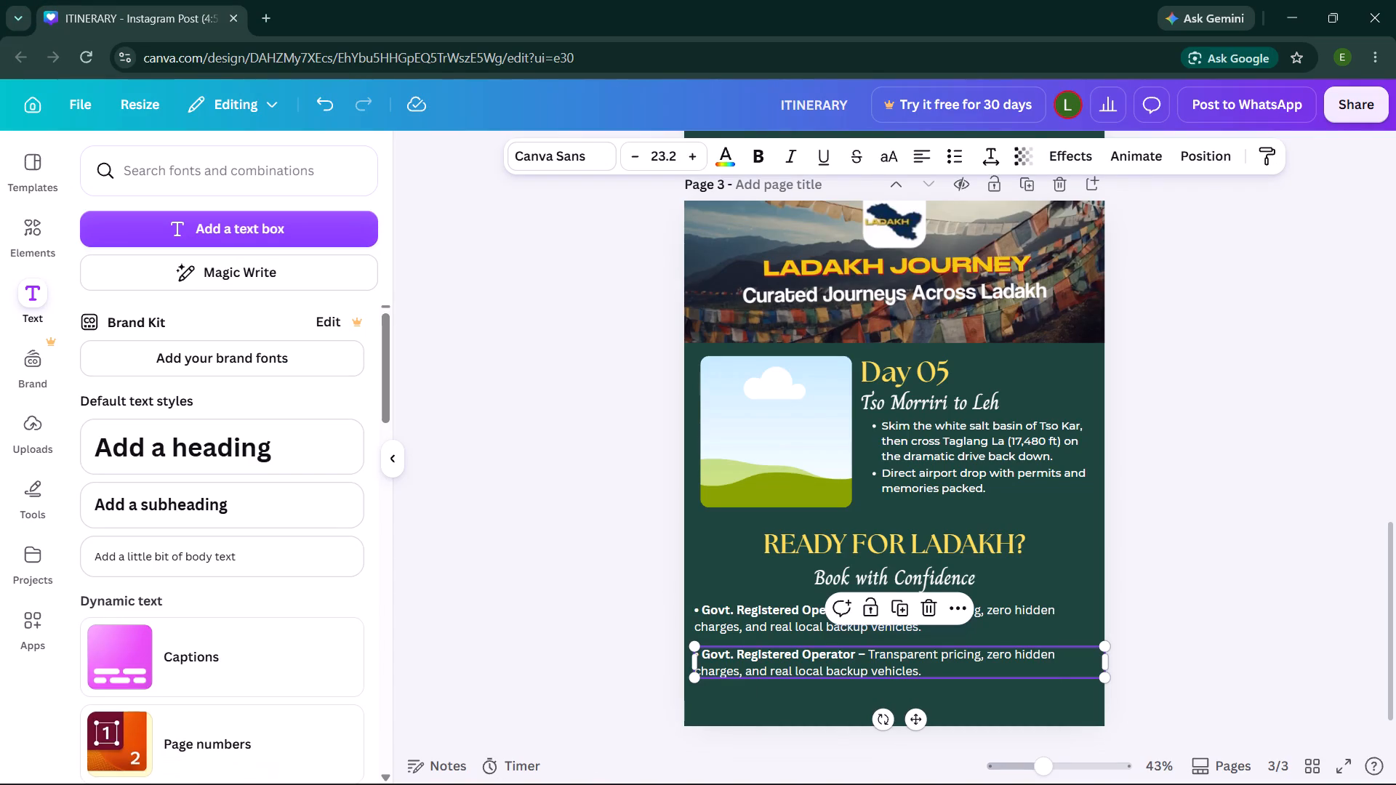
key(ctrl+v)
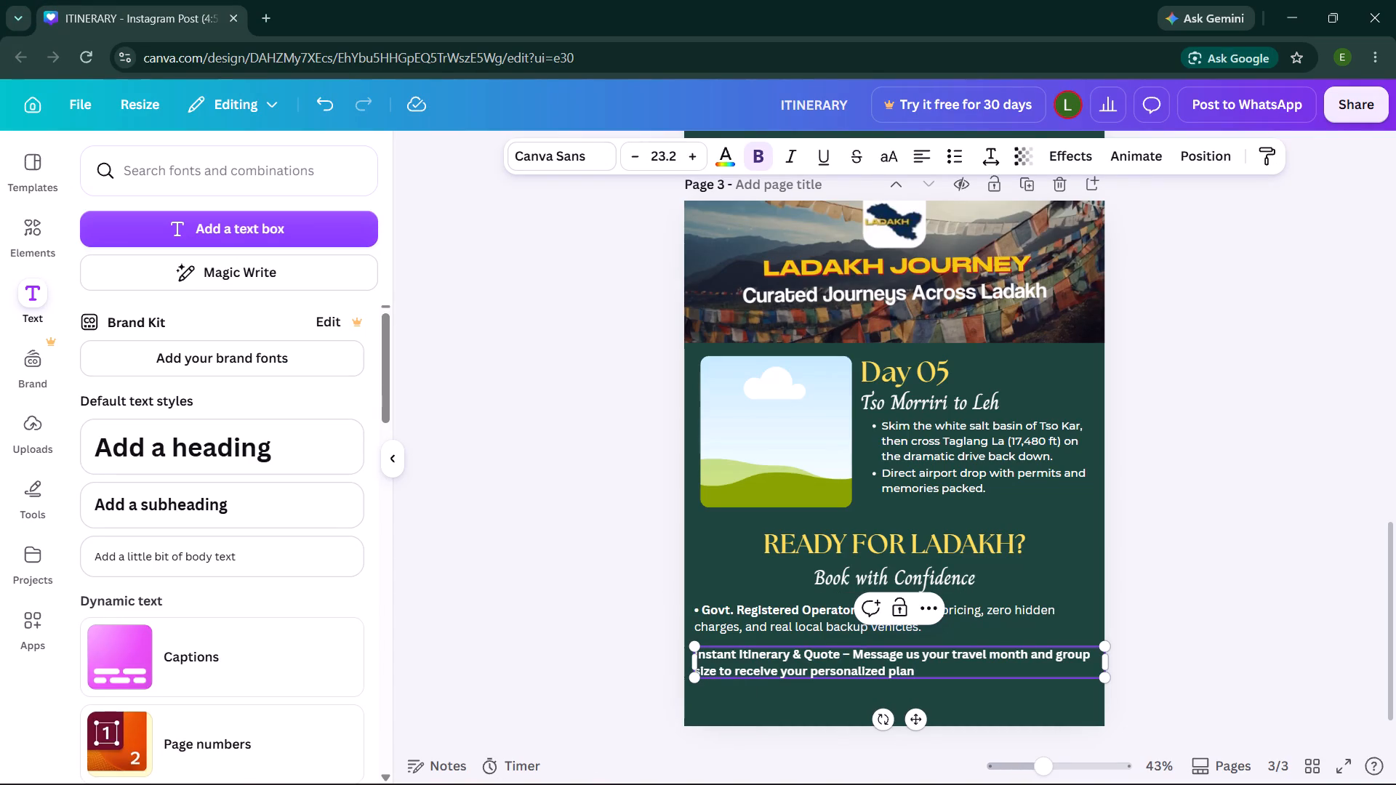
Remove the bold from "Message us your travel month and group size to receive your personalized plan", keeping the lead phrase bold.
drag(852, 653, 912, 669)
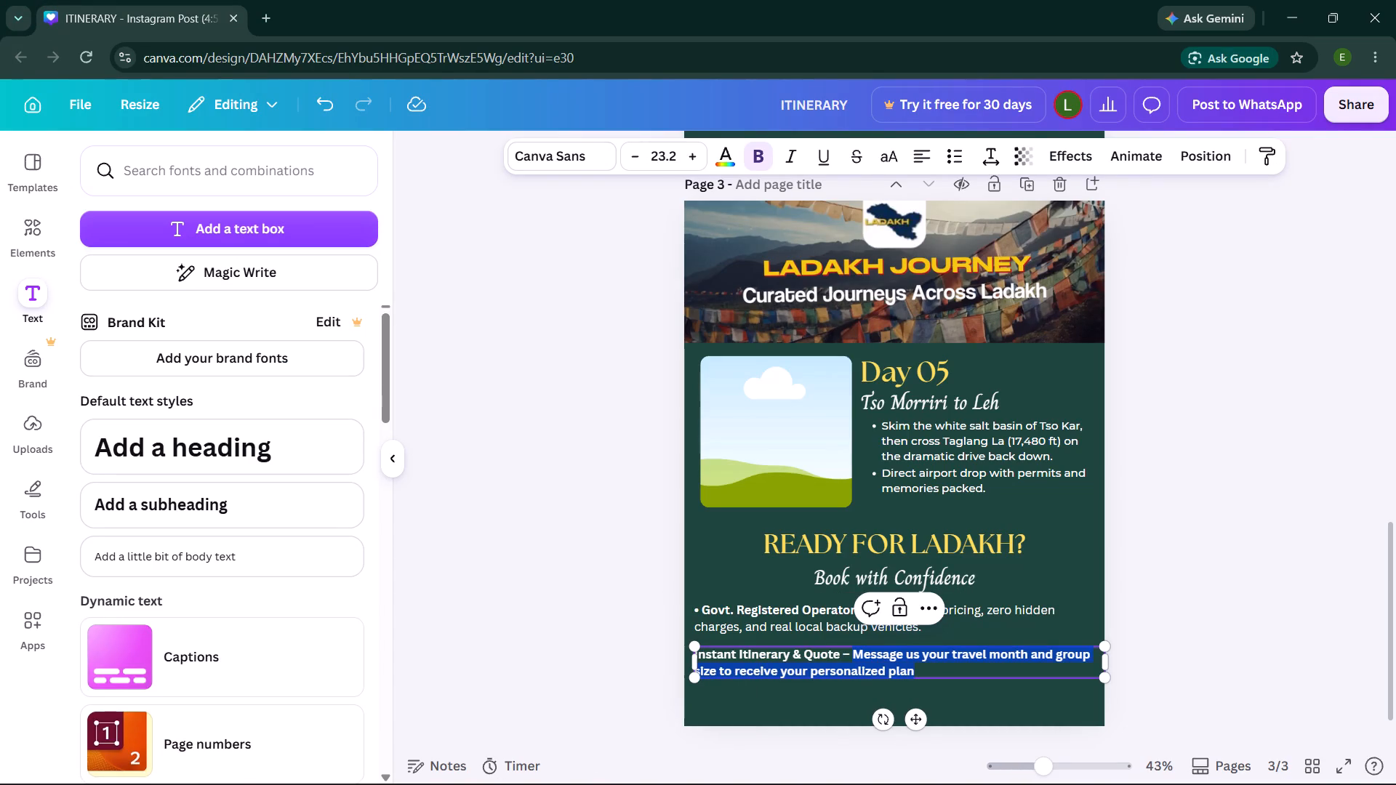
drag(912, 669, 913, 669)
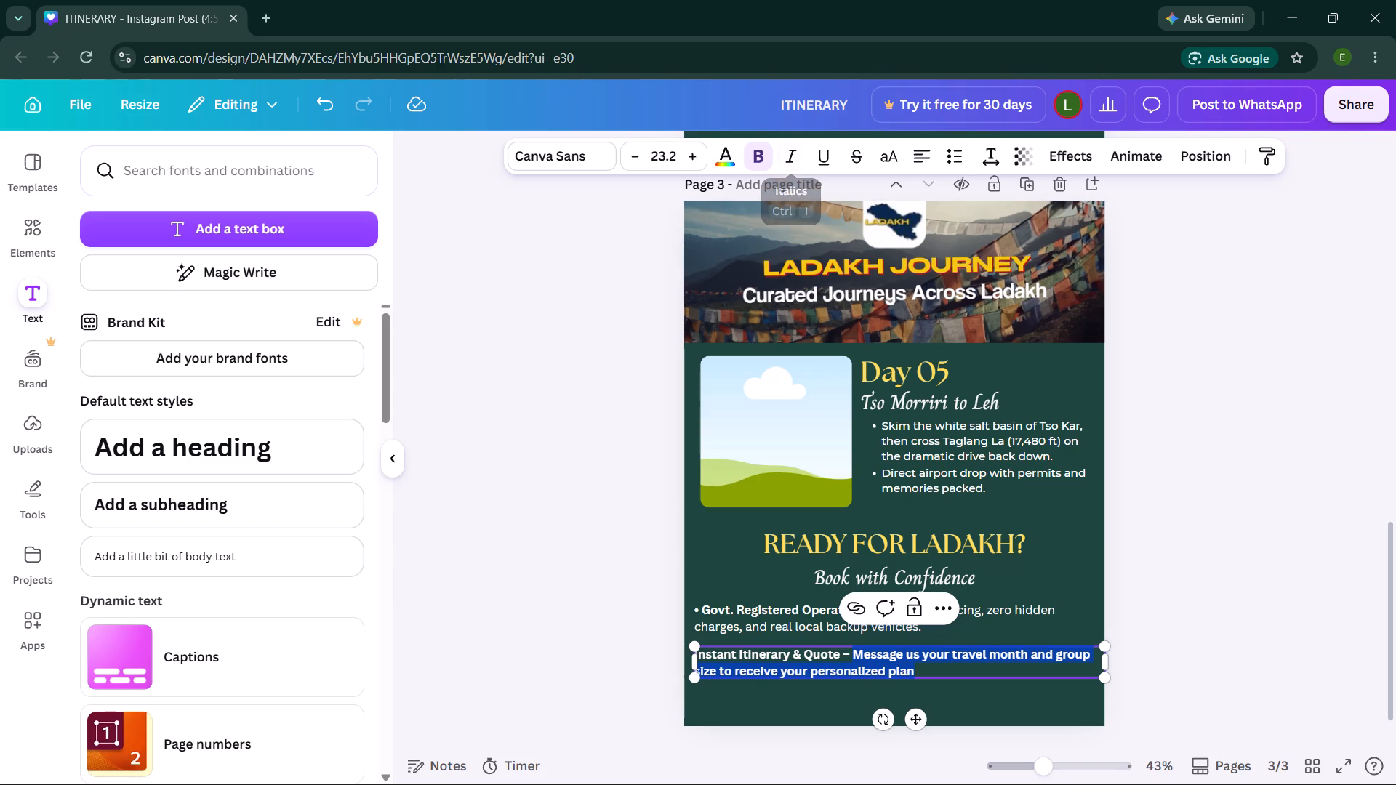
click(761, 148)
click(557, 324)
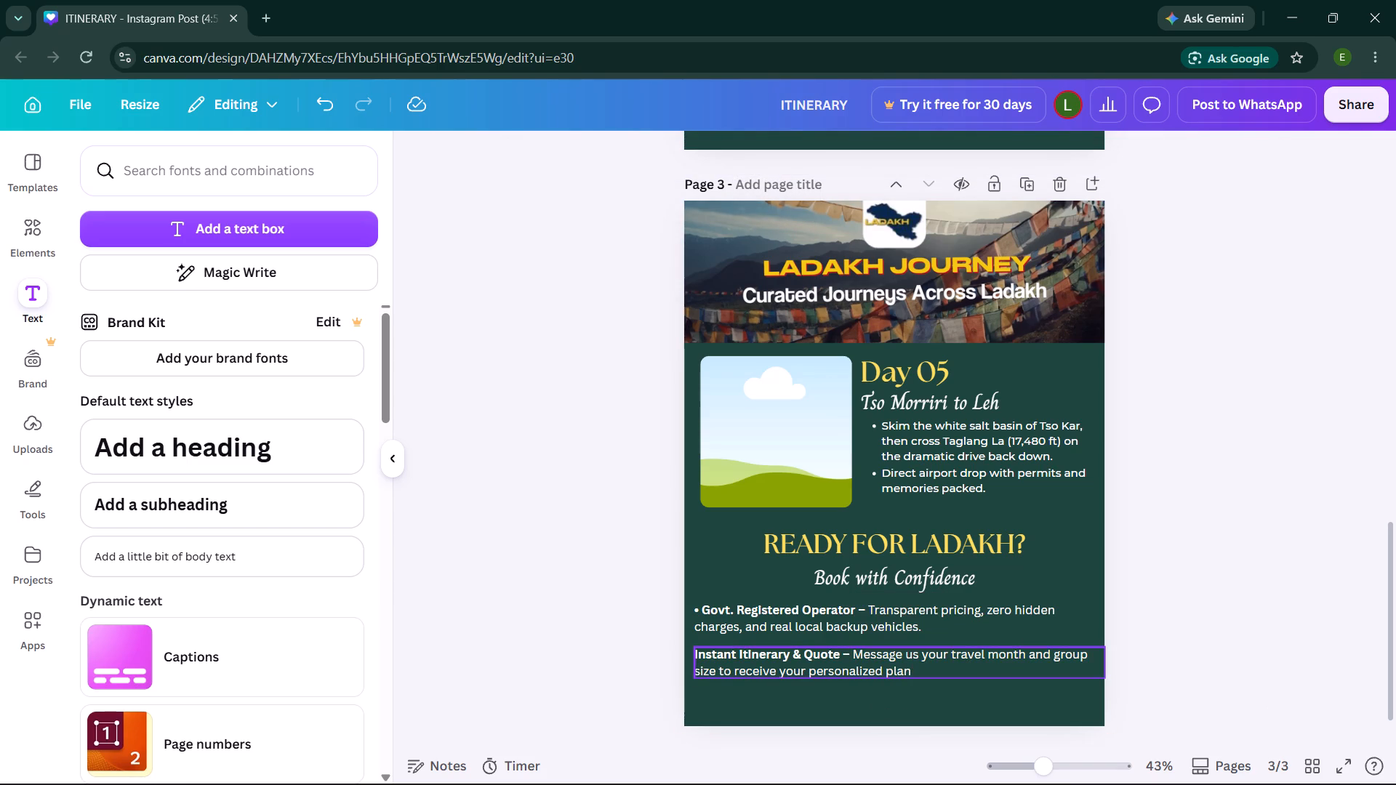
Format the Instant Itinerary & Quote text as a bulleted list.
click(713, 664)
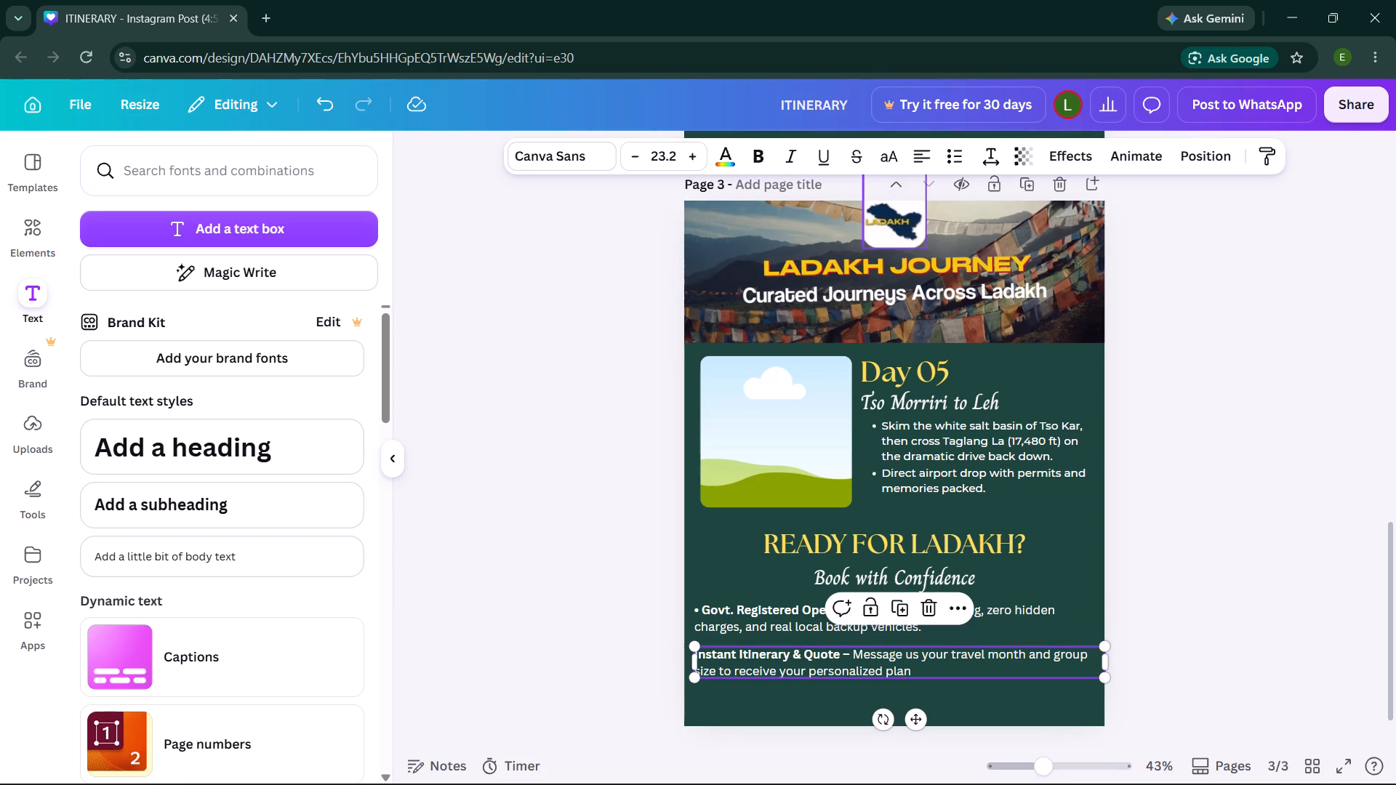
click(948, 154)
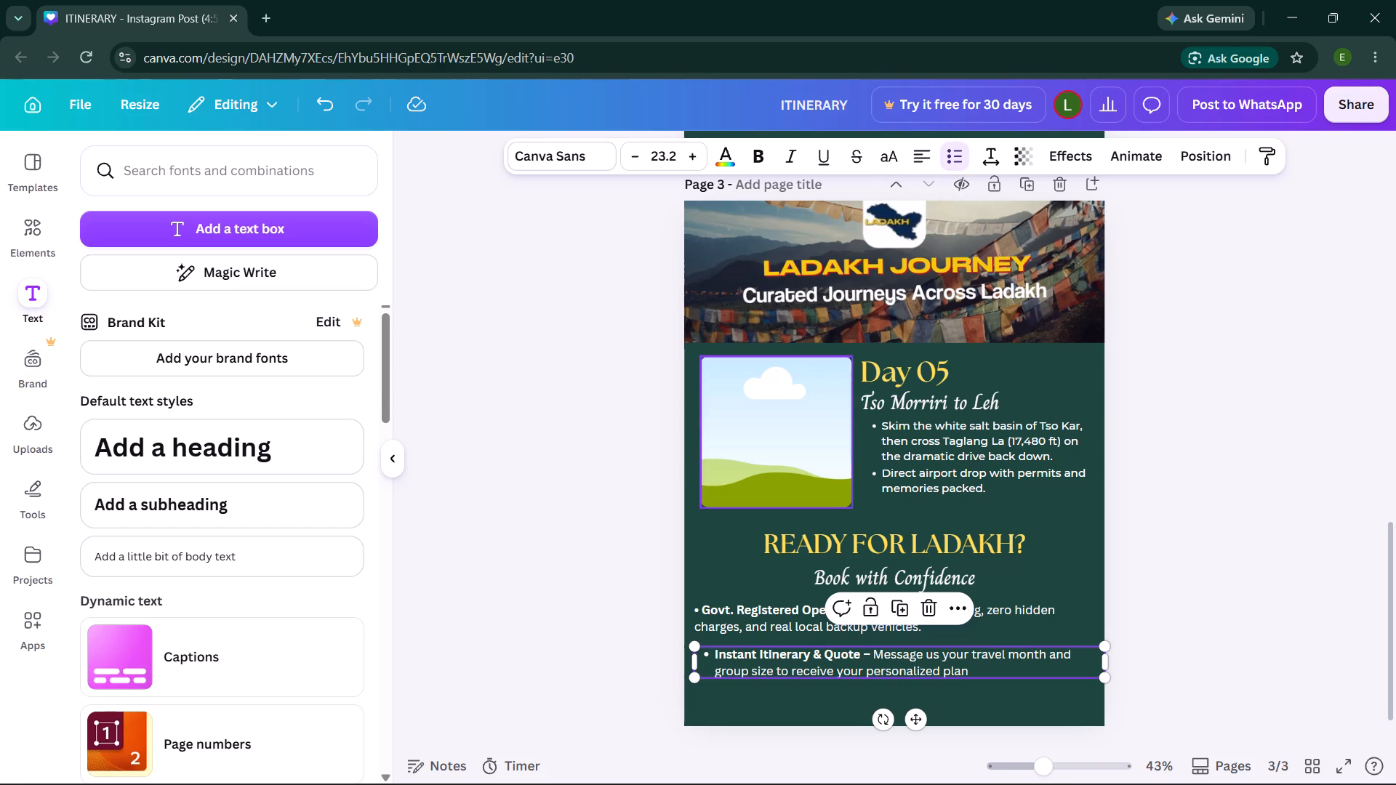
Delete the literal bullet character and space before "Govt. Registered Operator" and format that text as a bulleted list.
click(721, 621)
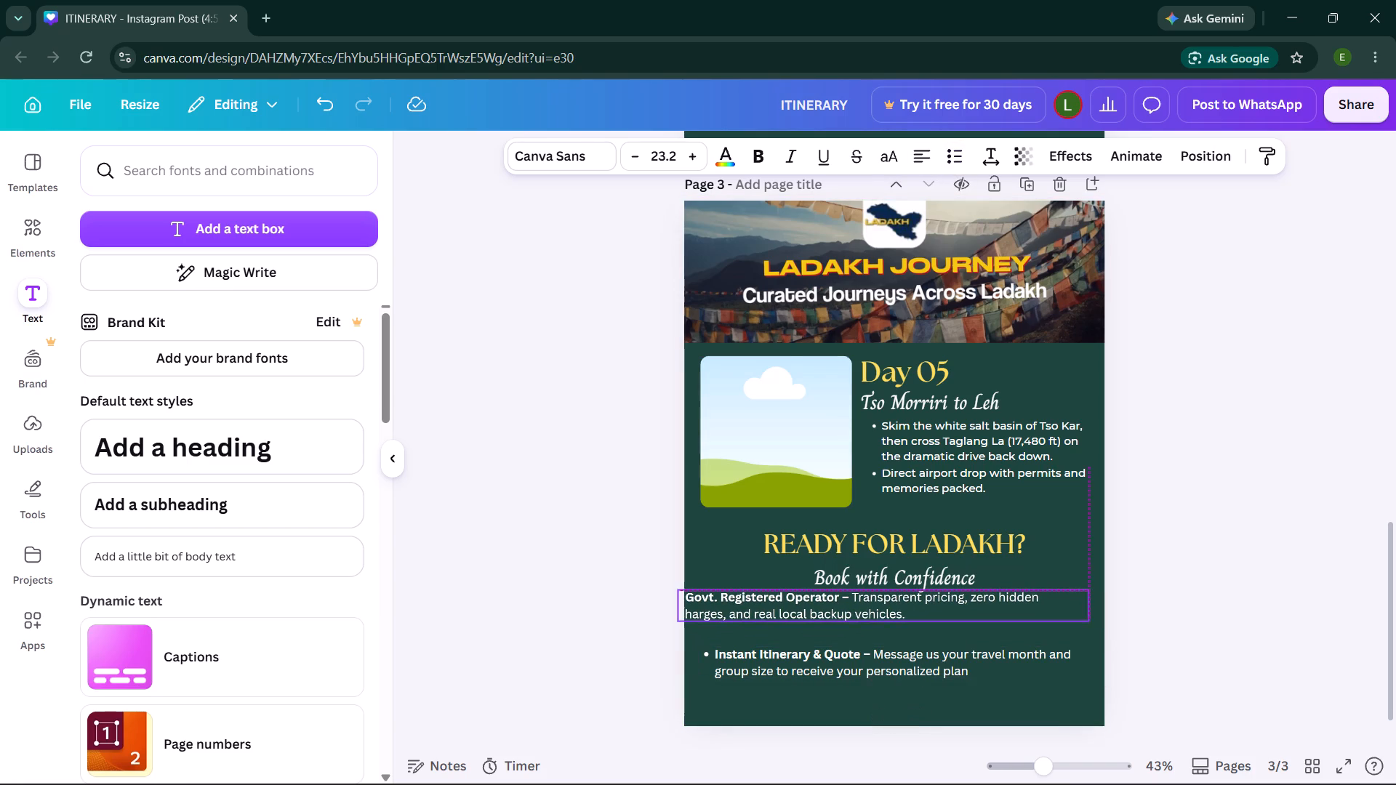
click(710, 613)
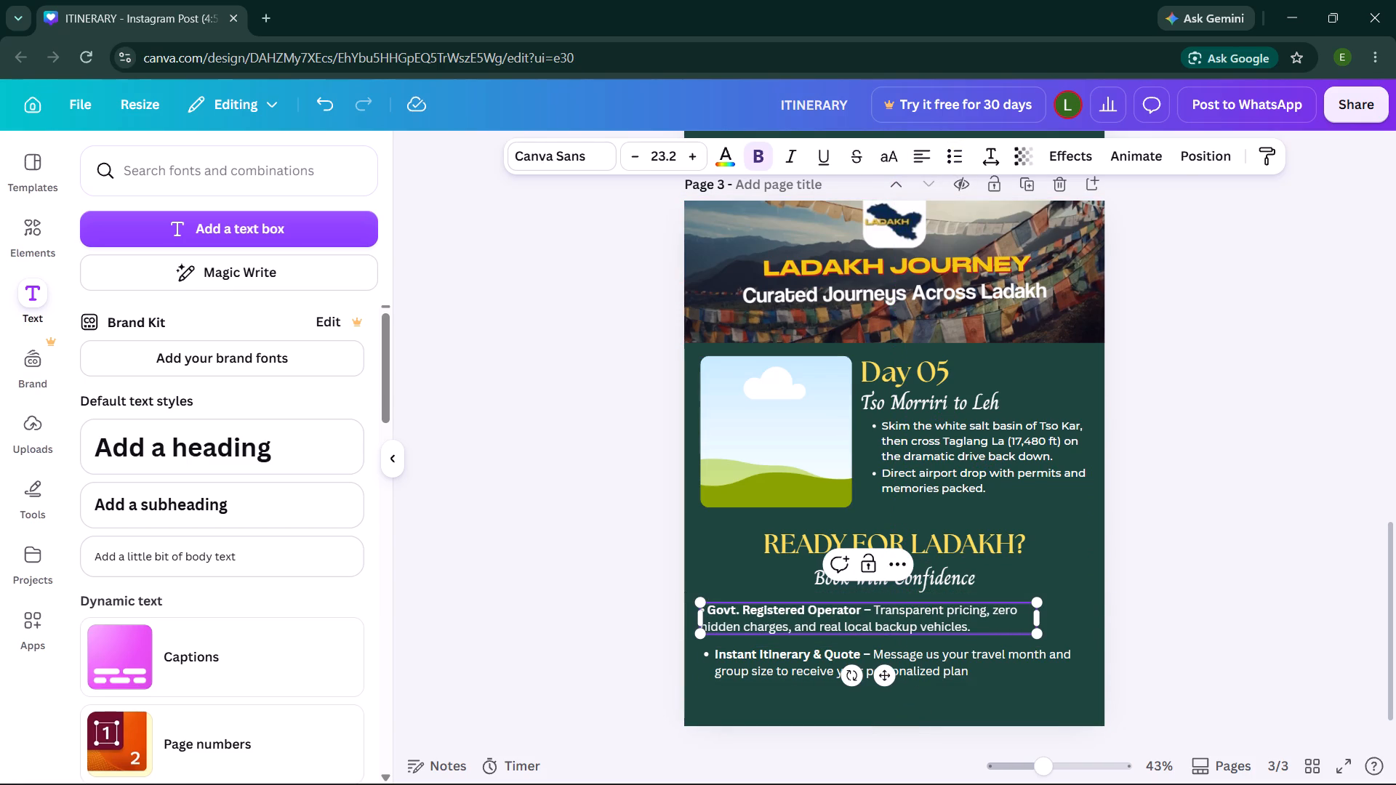
key(BackSpace)
click(651, 587)
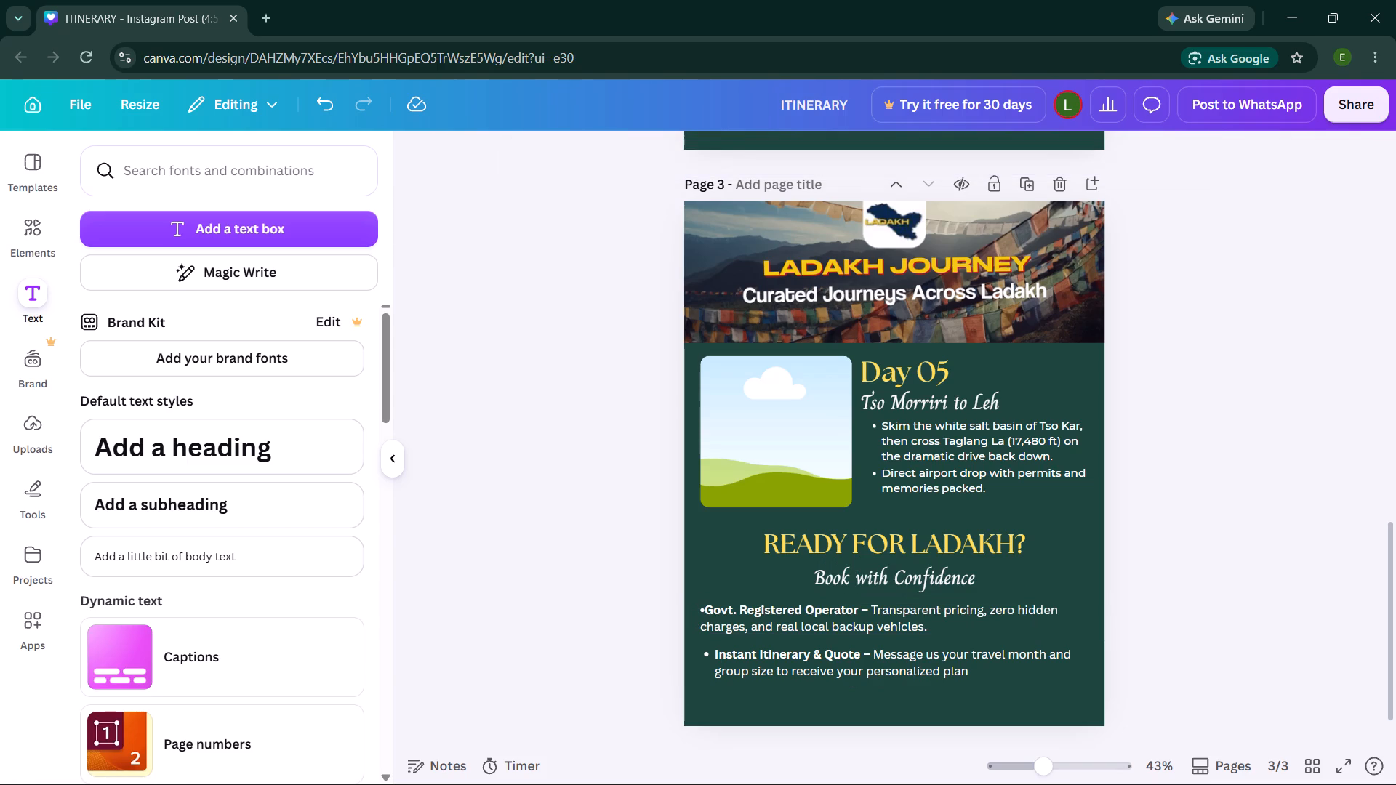
click(702, 611)
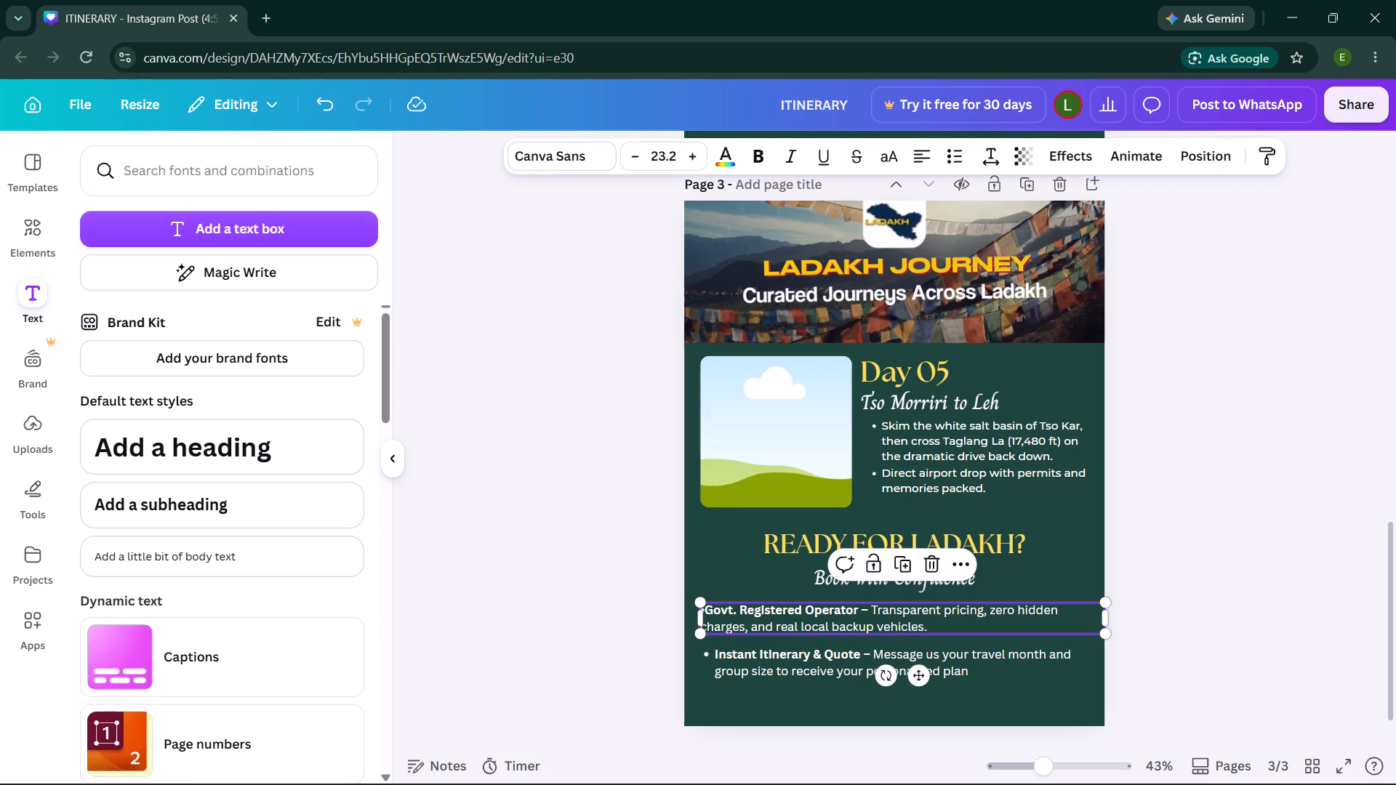
click(705, 611)
key(BackSpace)
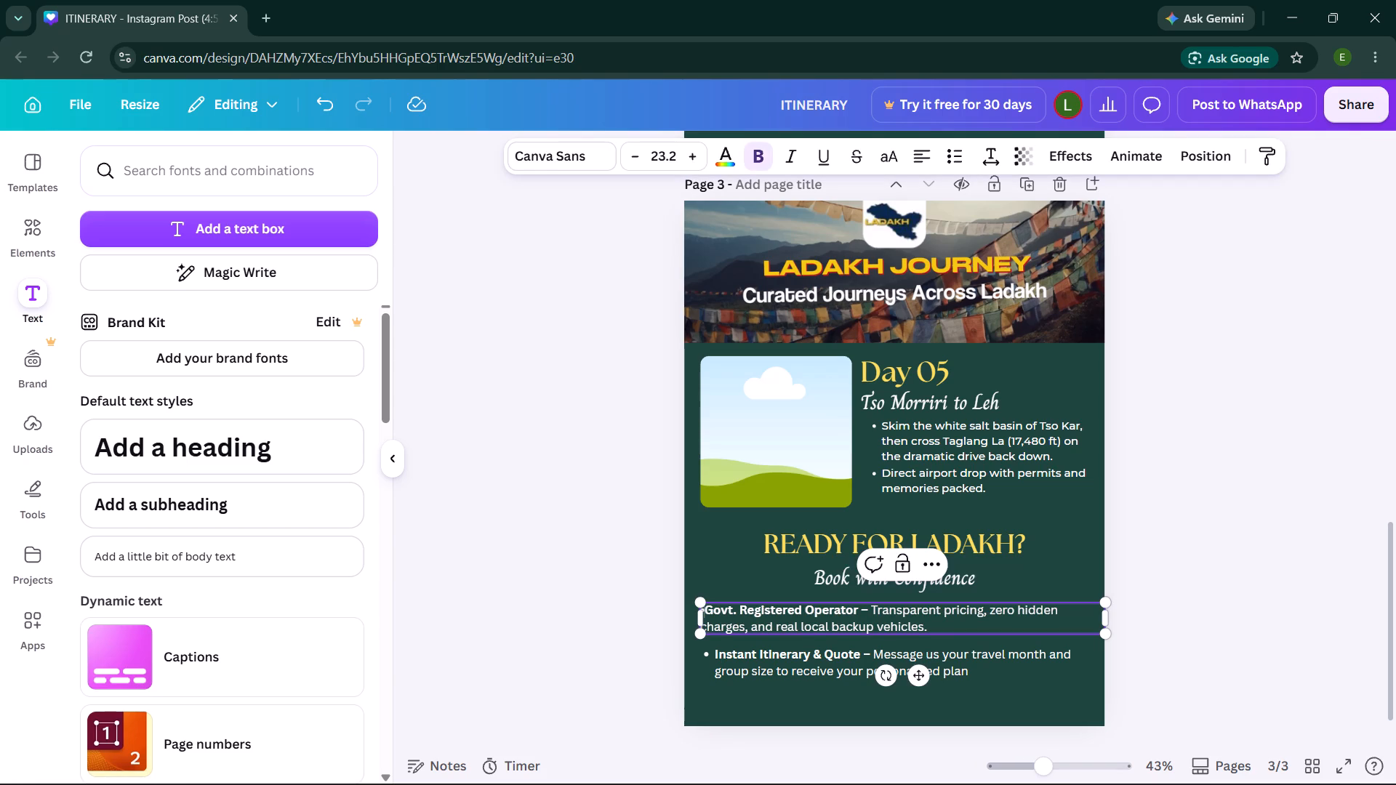
click(681, 564)
click(746, 622)
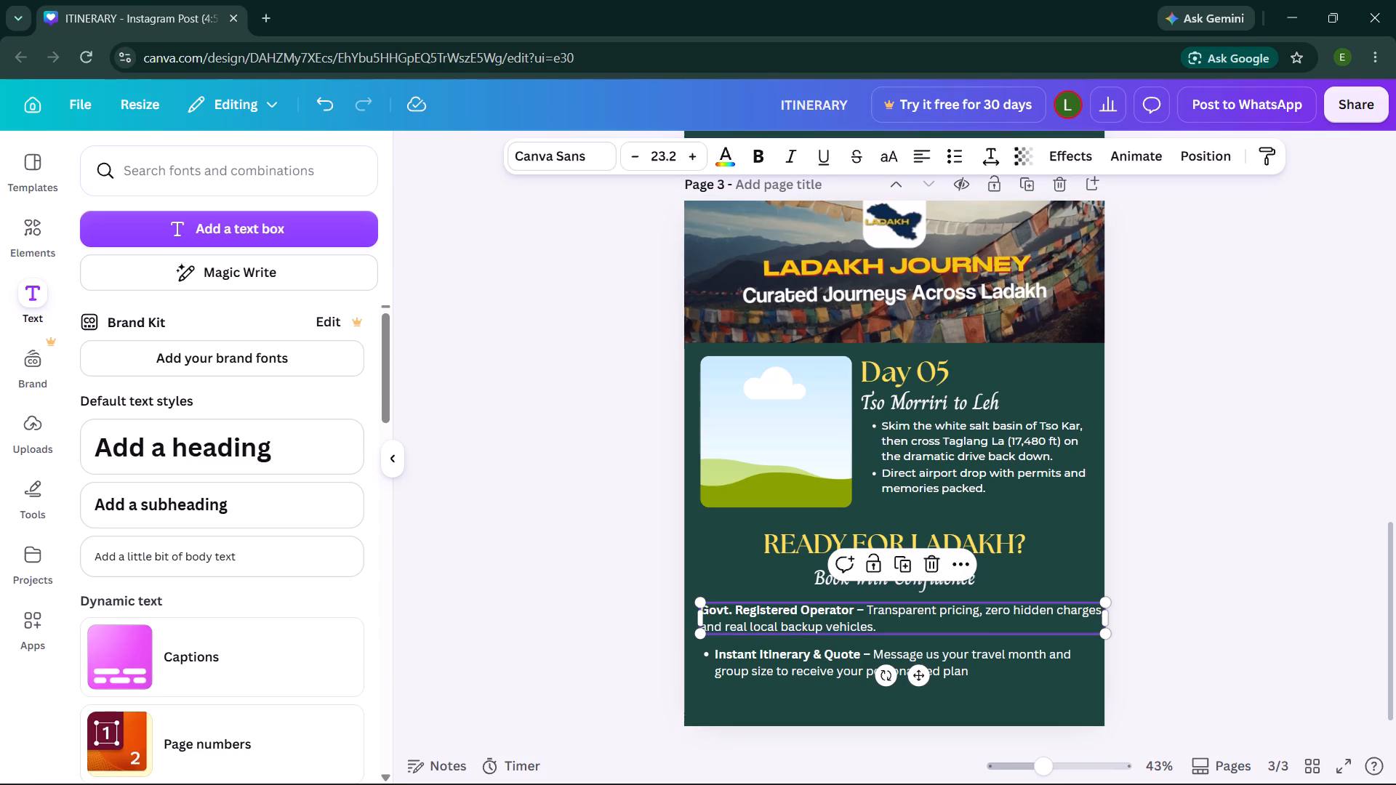
click(956, 158)
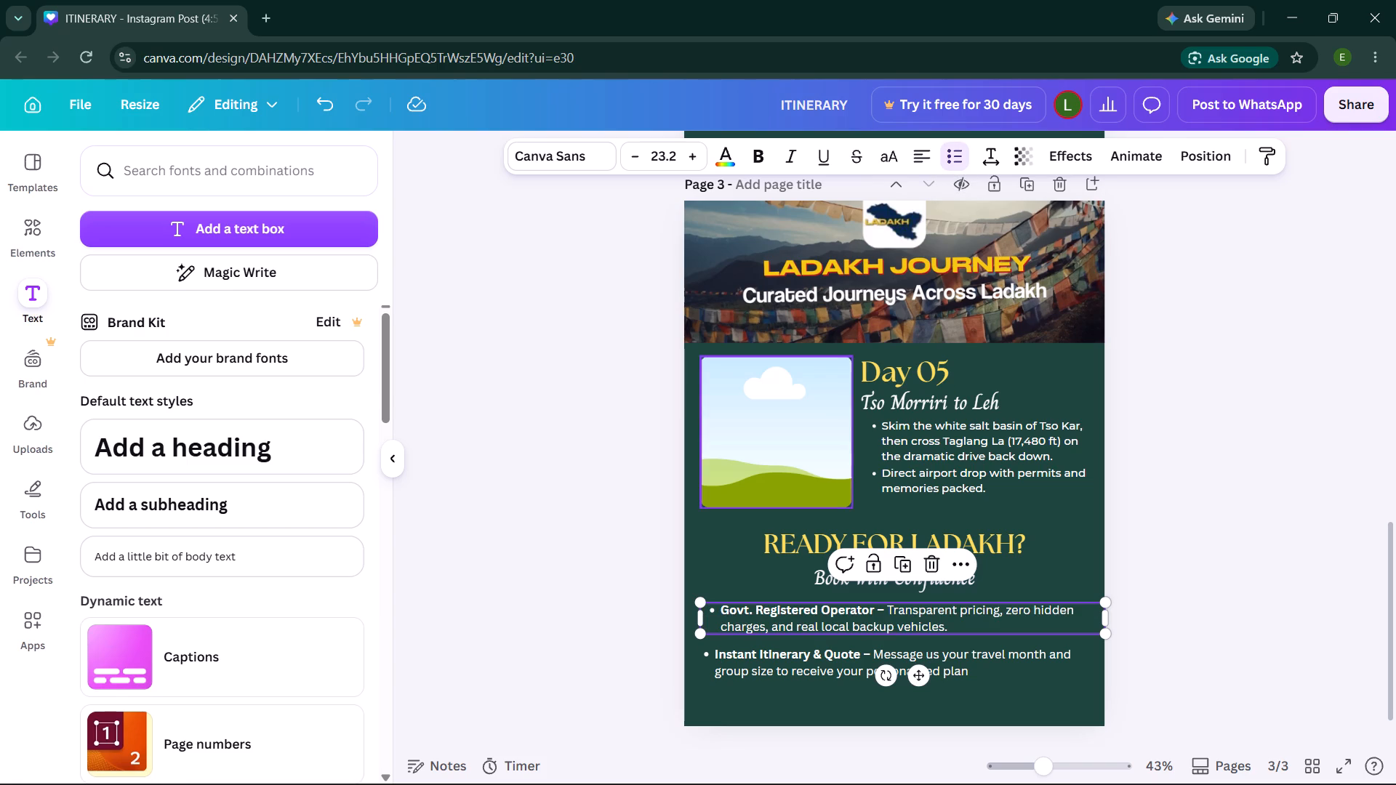
click(573, 600)
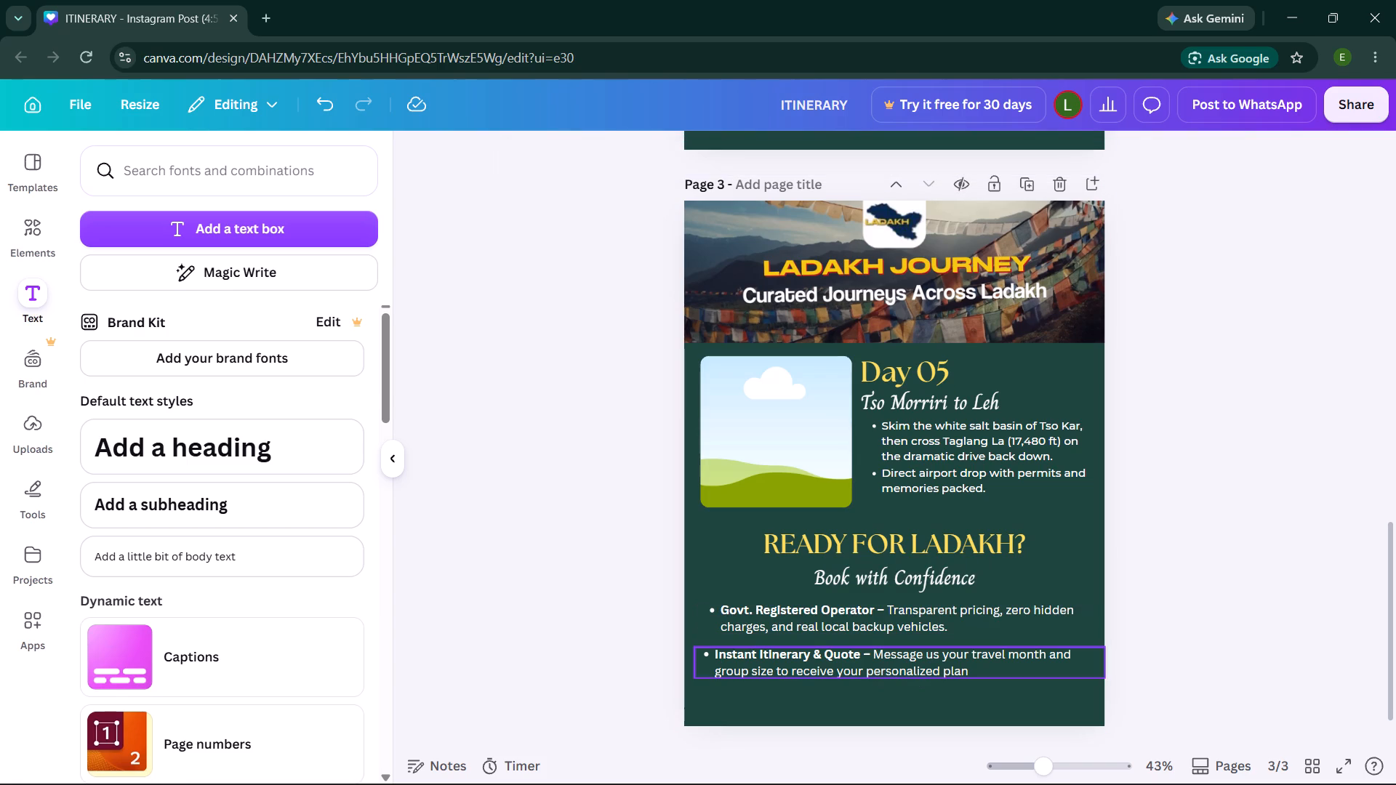
Move the two bullet texts up beneath "Book with Confidence" and line up their left edges.
drag(827, 623, 822, 609)
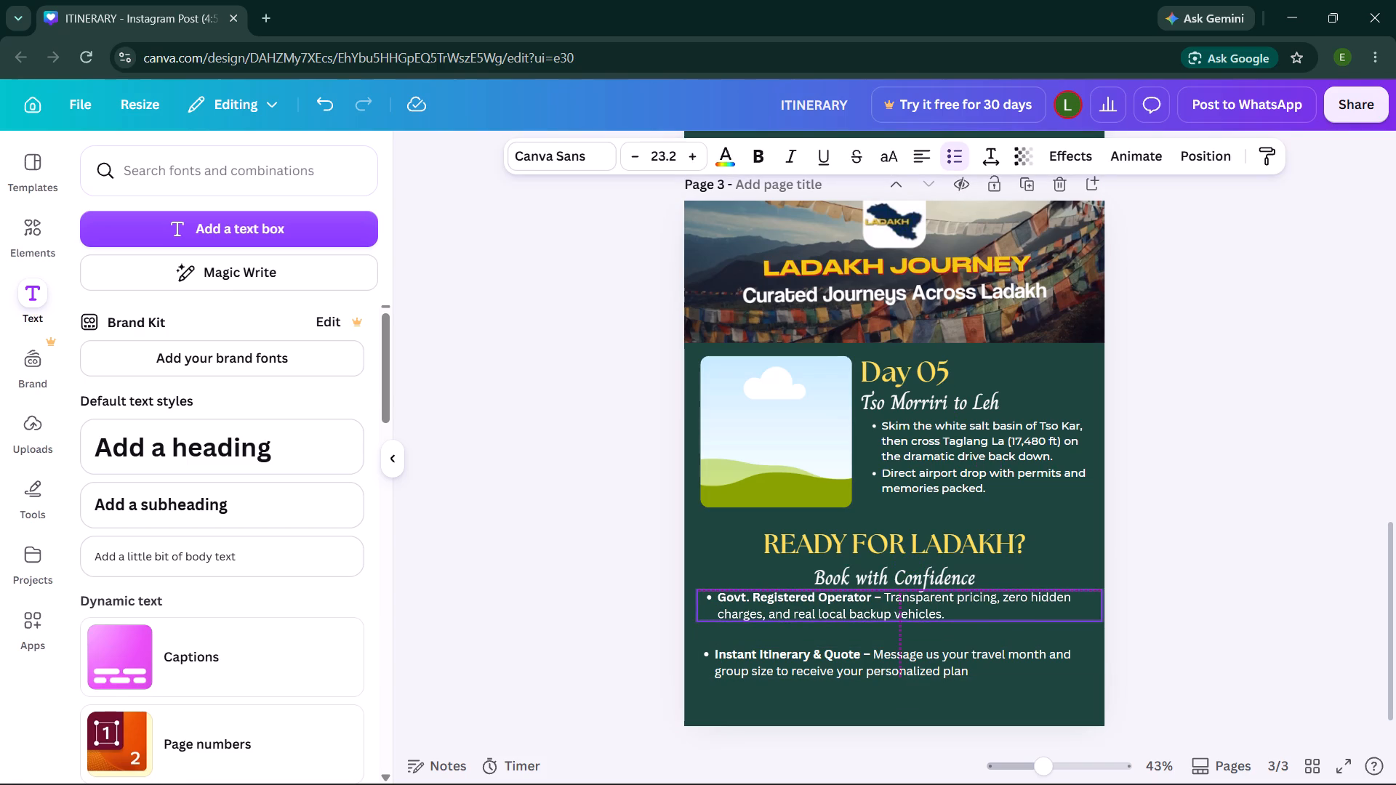
drag(822, 609, 830, 614)
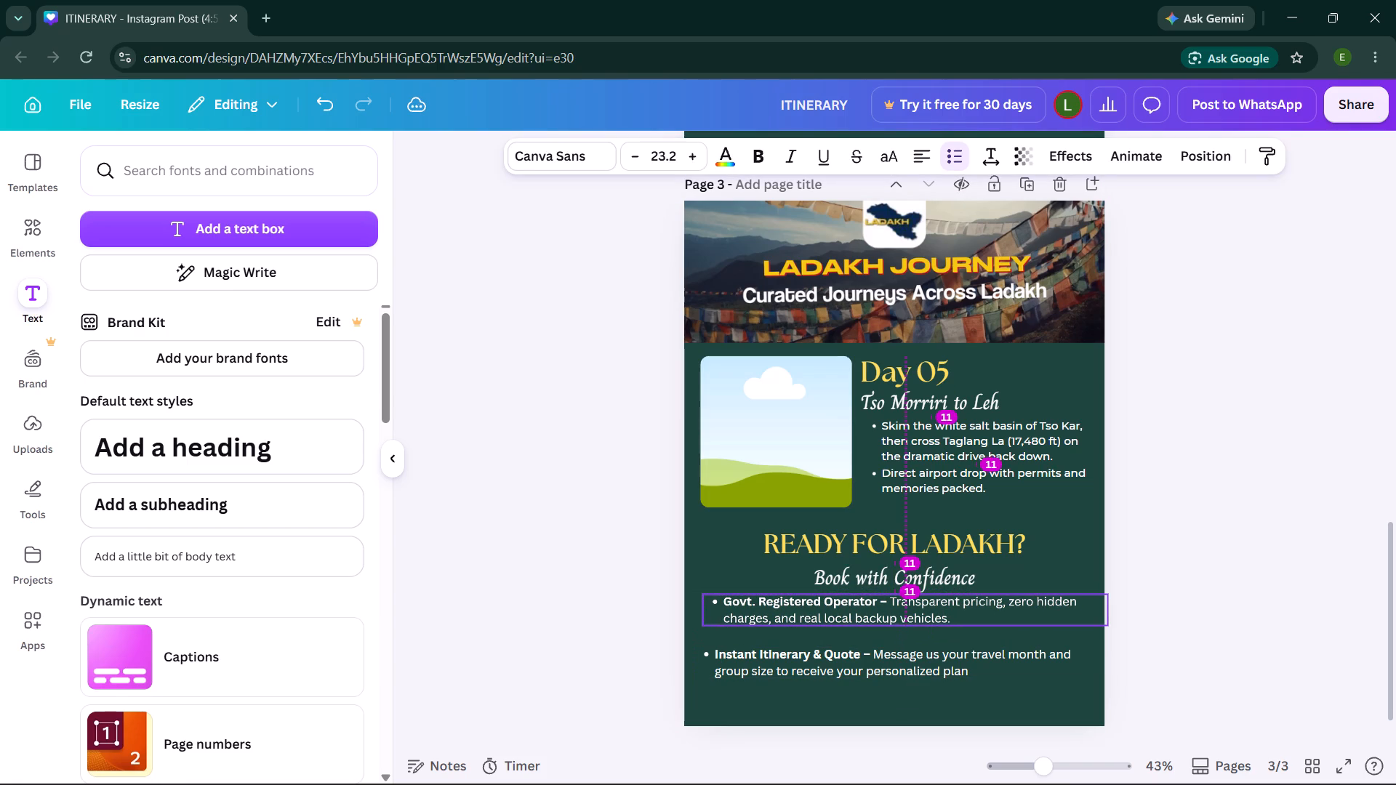
drag(830, 614, 830, 616)
drag(830, 616, 831, 615)
drag(836, 672, 850, 664)
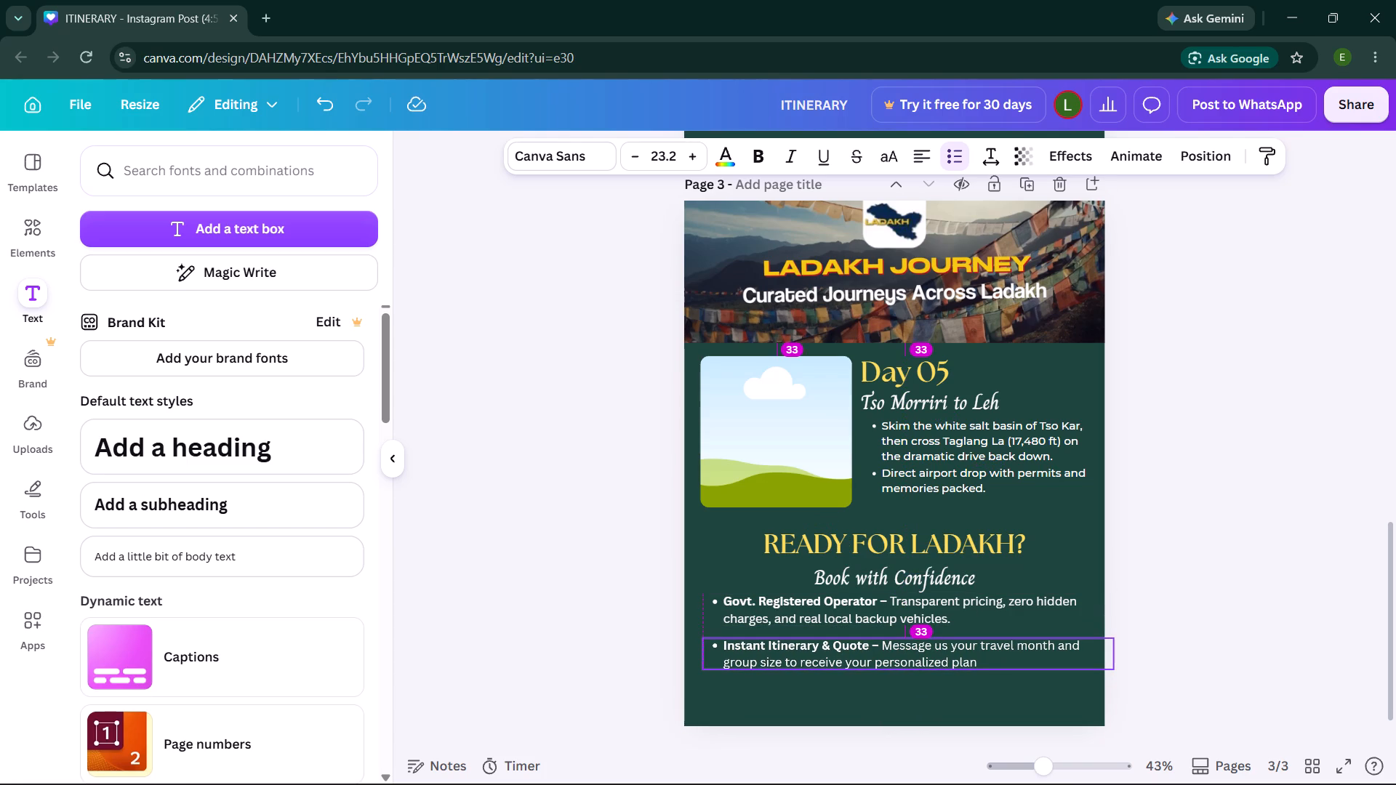
drag(850, 664, 848, 666)
drag(848, 666, 850, 667)
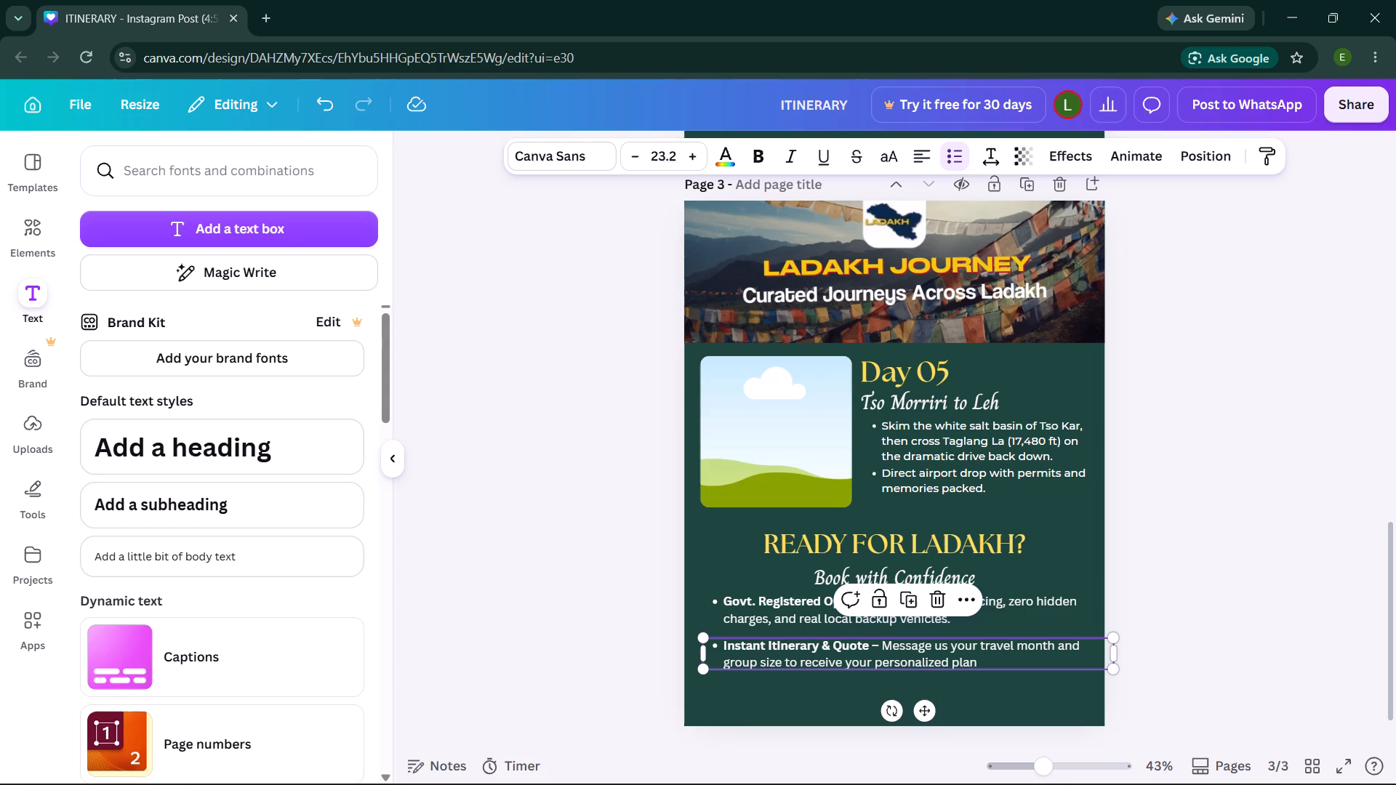
Narrow both bullet text boxes to a width of about 991 so they fit inside the page, and nudge each slightly upward.
drag(1118, 651, 1084, 649)
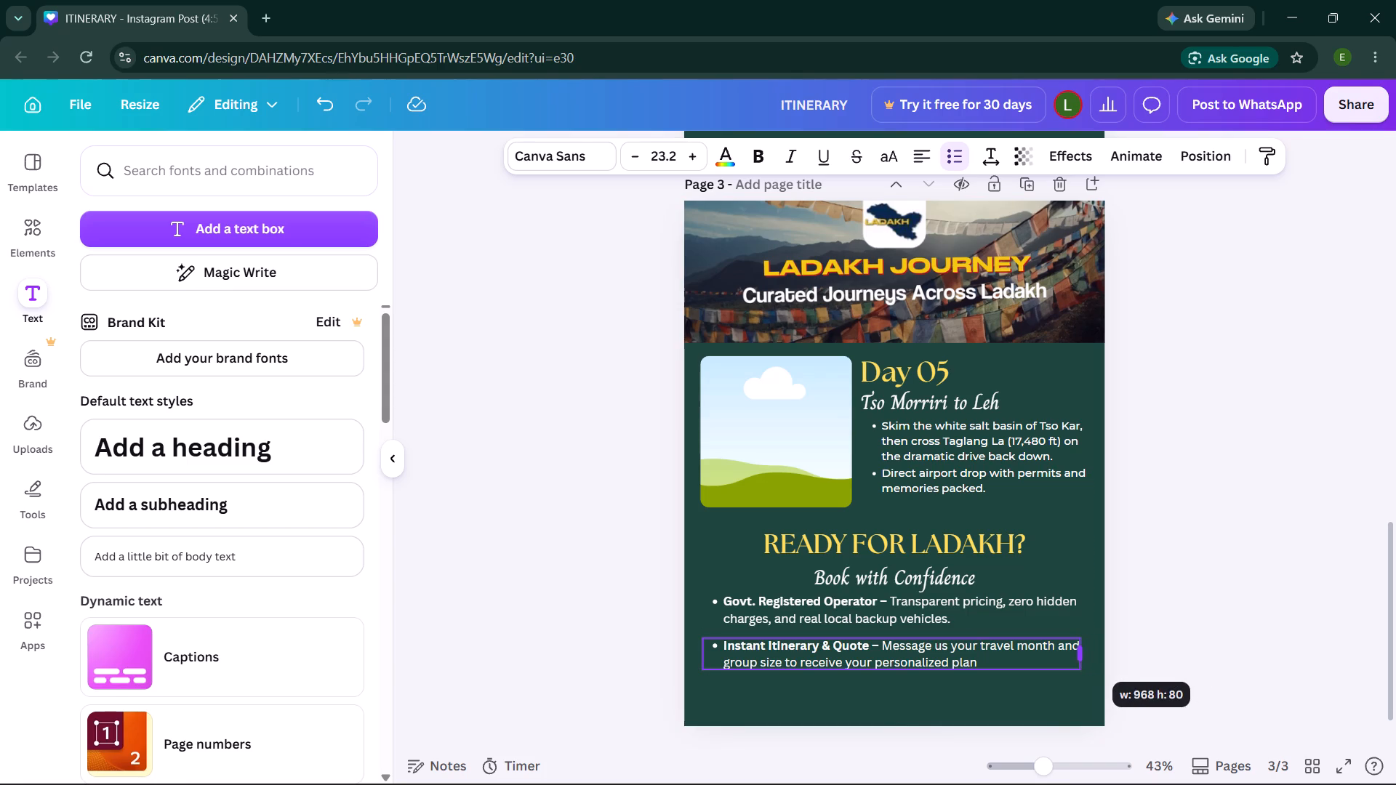
drag(1084, 649, 1090, 648)
click(1062, 596)
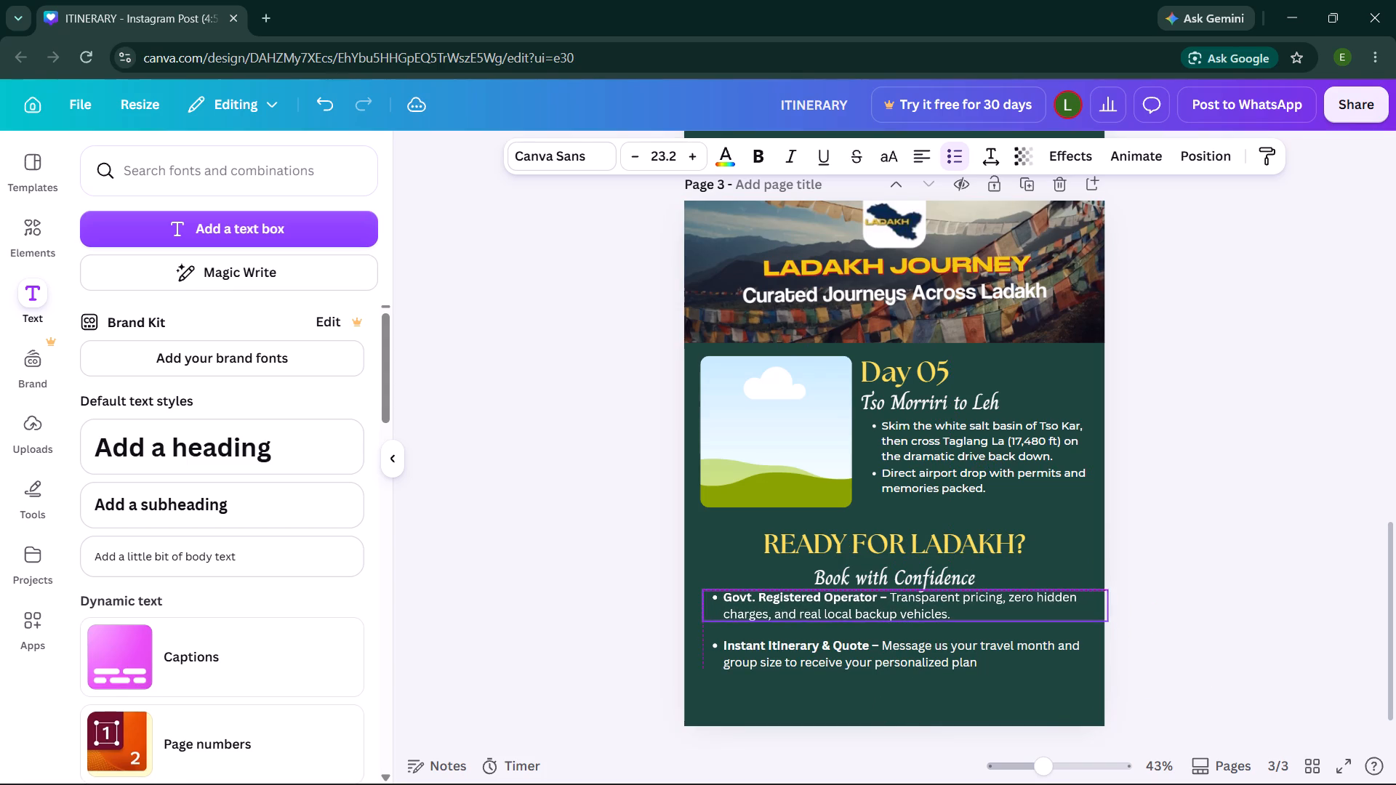
drag(1109, 605, 1094, 601)
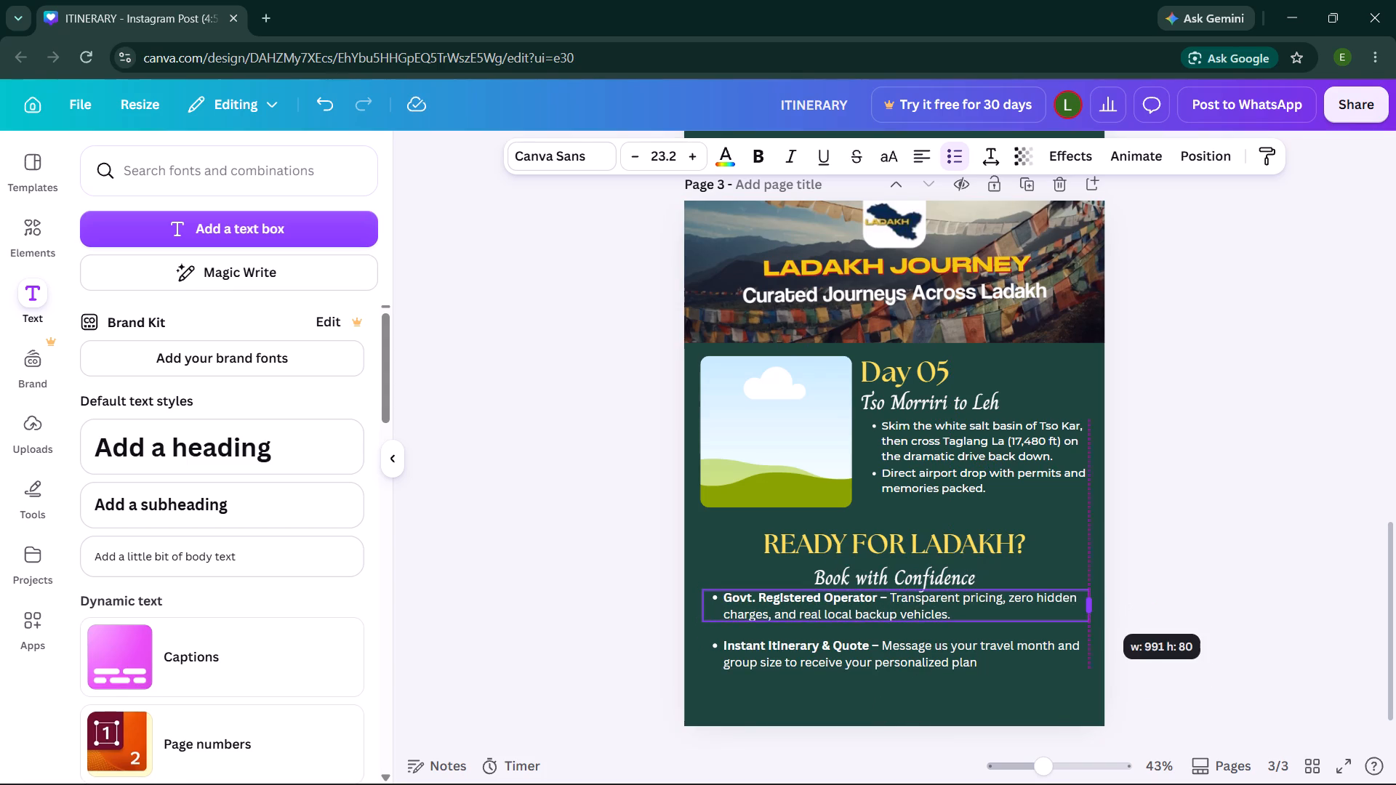
drag(1094, 601, 1092, 601)
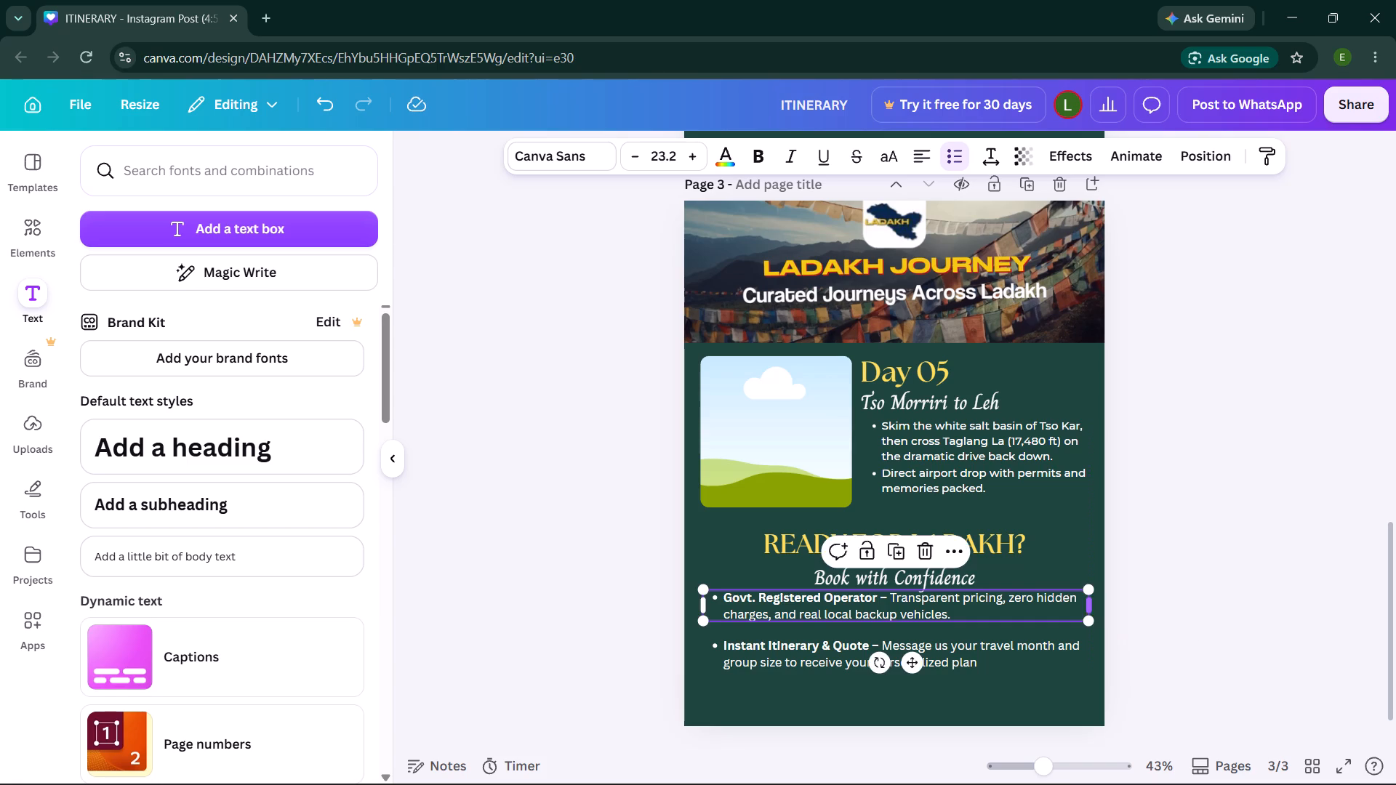
click(1165, 587)
click(998, 648)
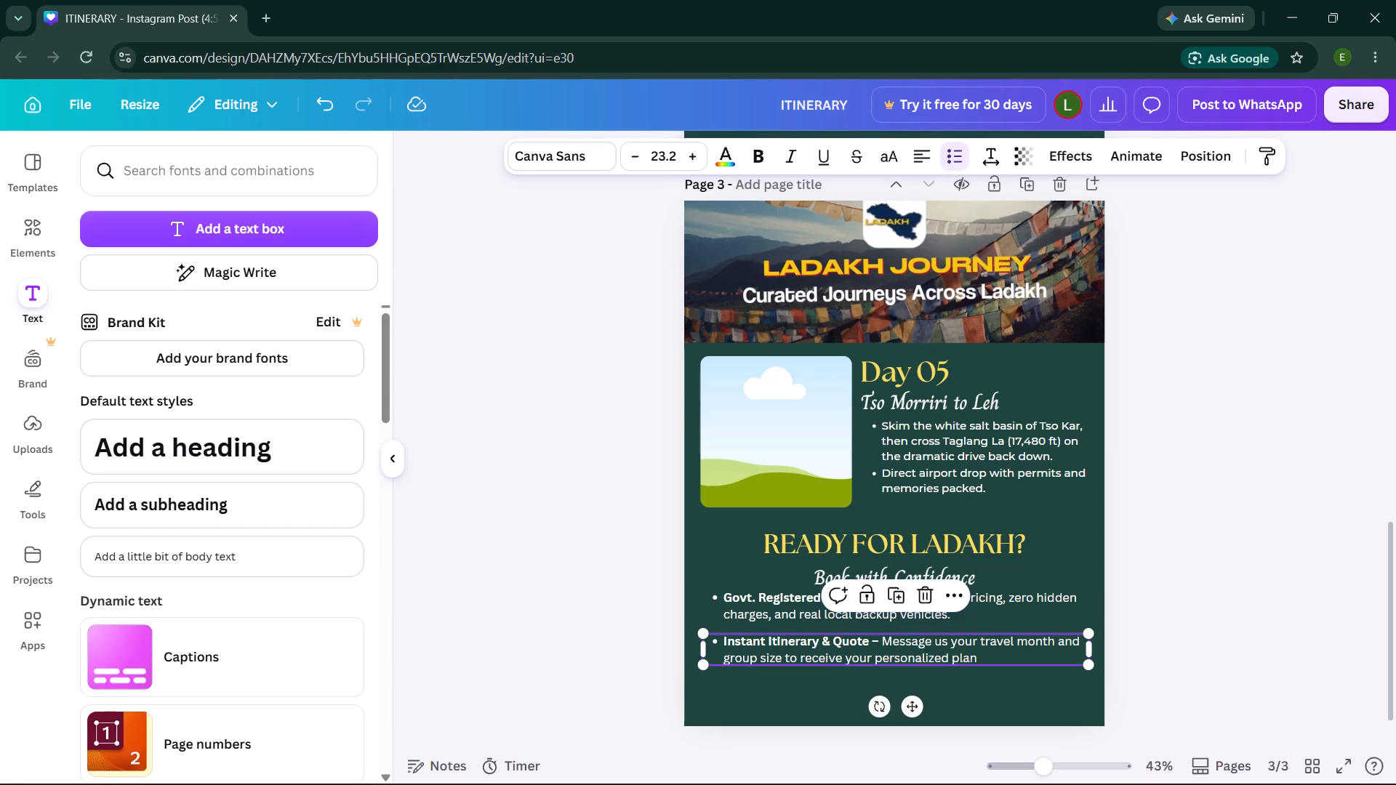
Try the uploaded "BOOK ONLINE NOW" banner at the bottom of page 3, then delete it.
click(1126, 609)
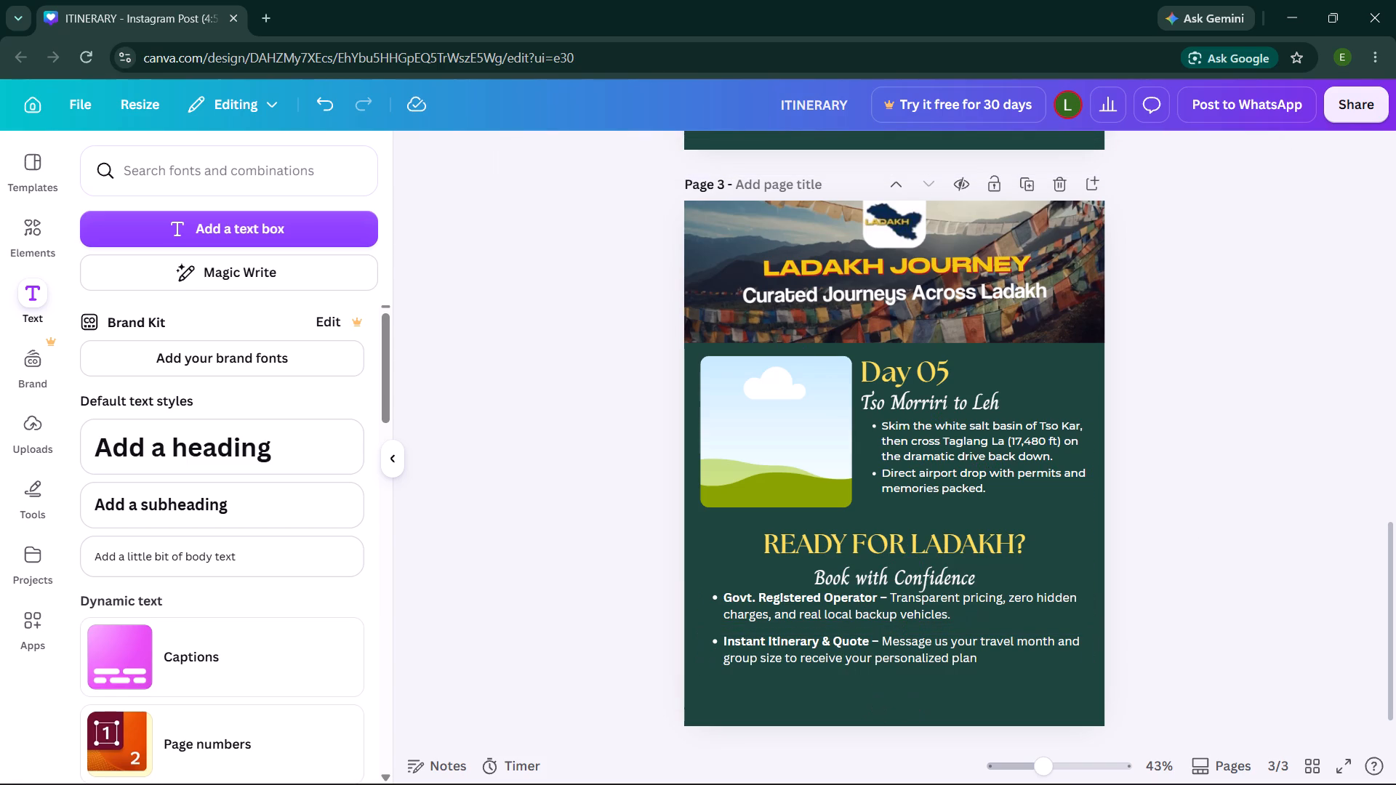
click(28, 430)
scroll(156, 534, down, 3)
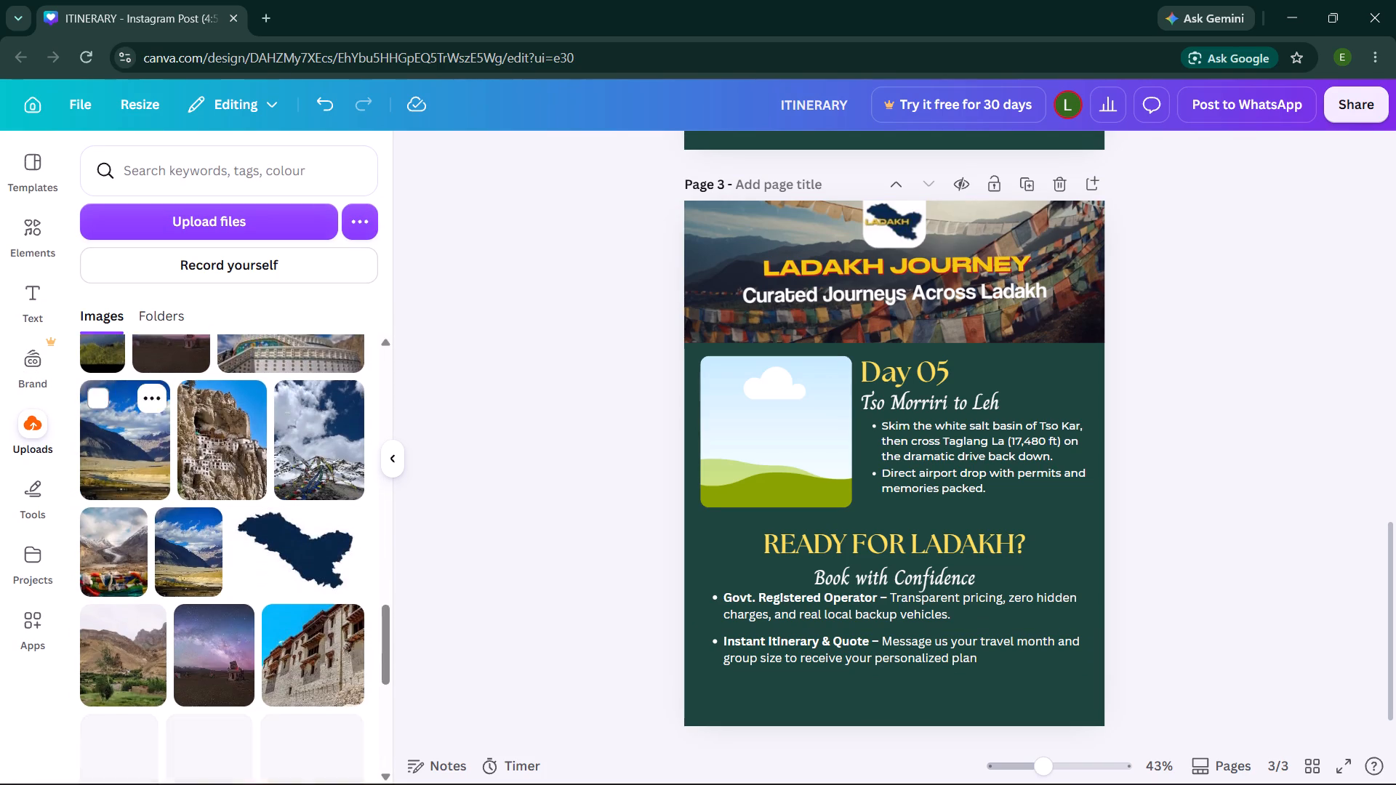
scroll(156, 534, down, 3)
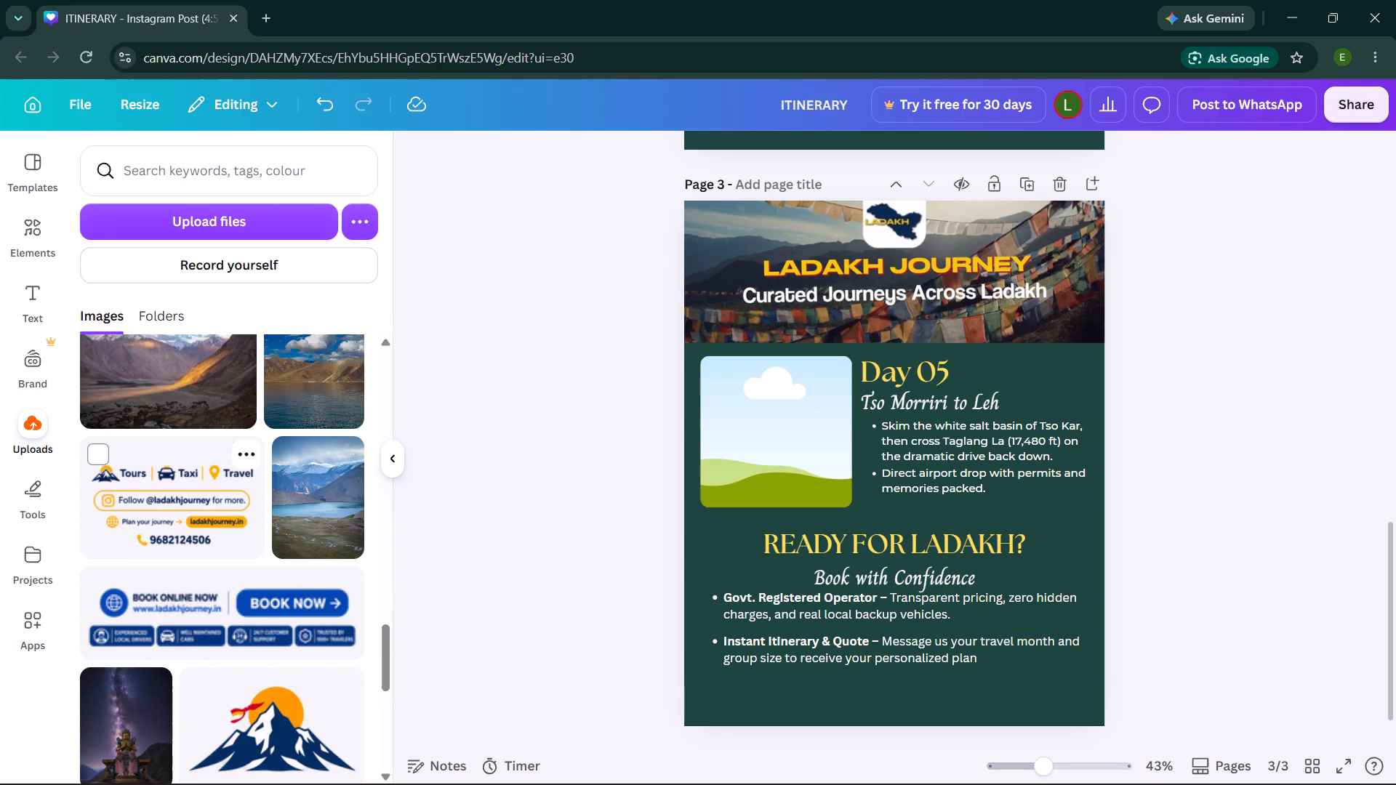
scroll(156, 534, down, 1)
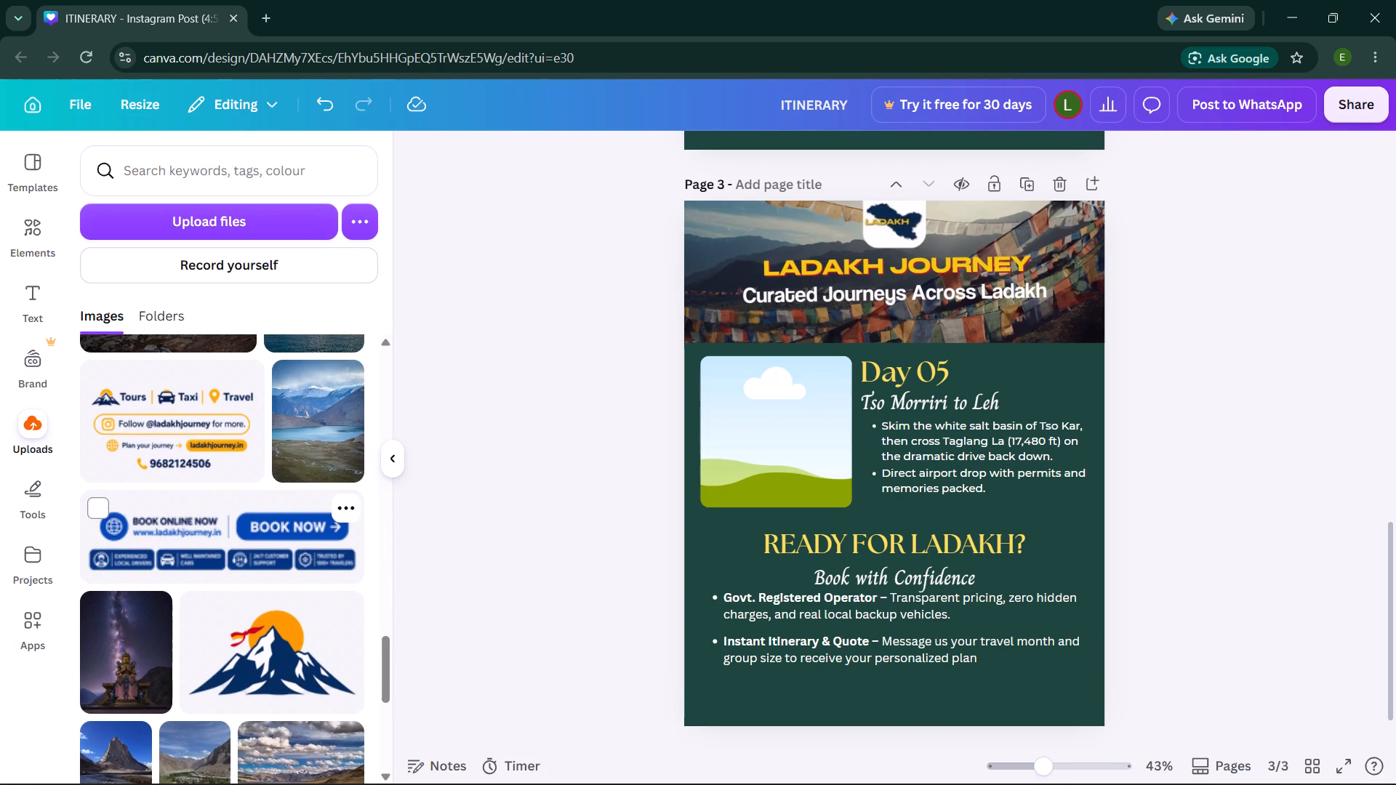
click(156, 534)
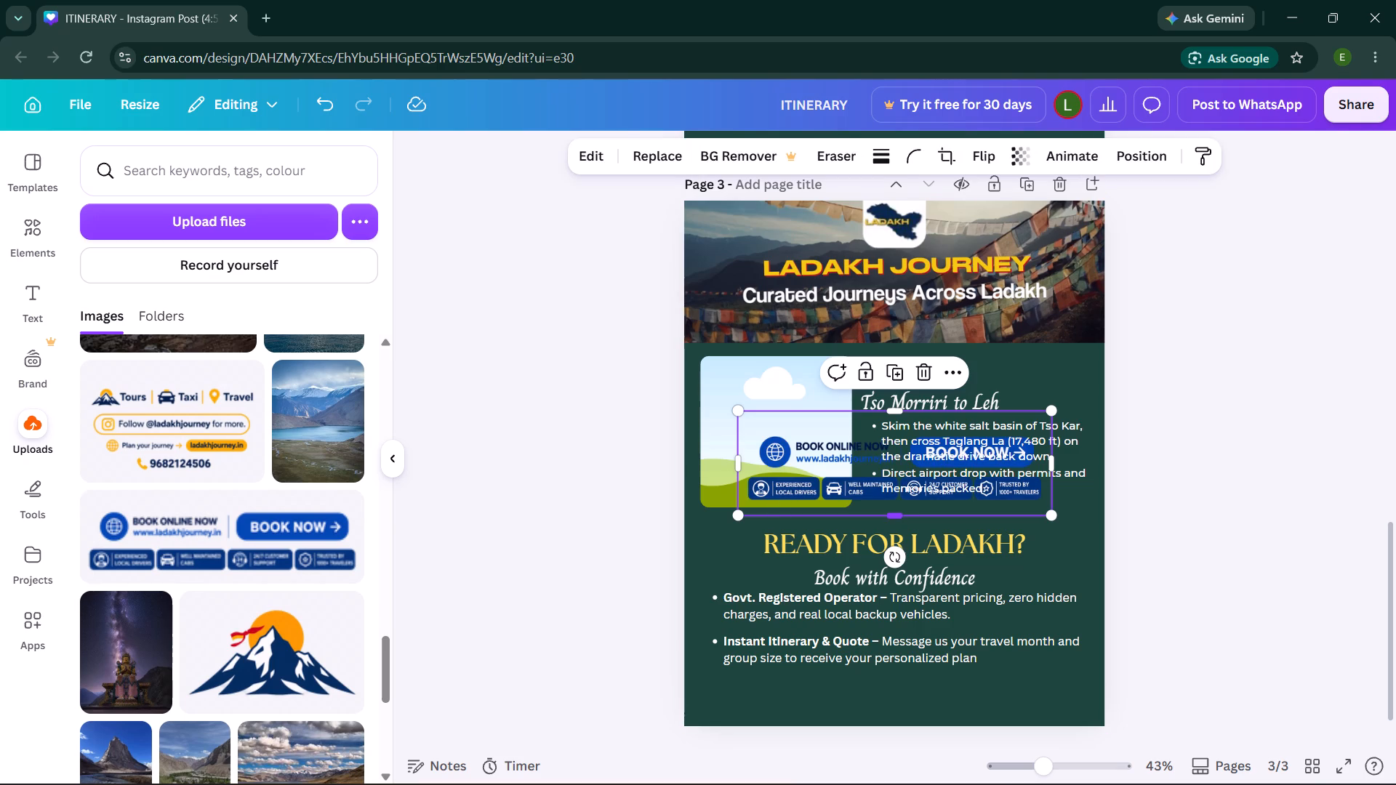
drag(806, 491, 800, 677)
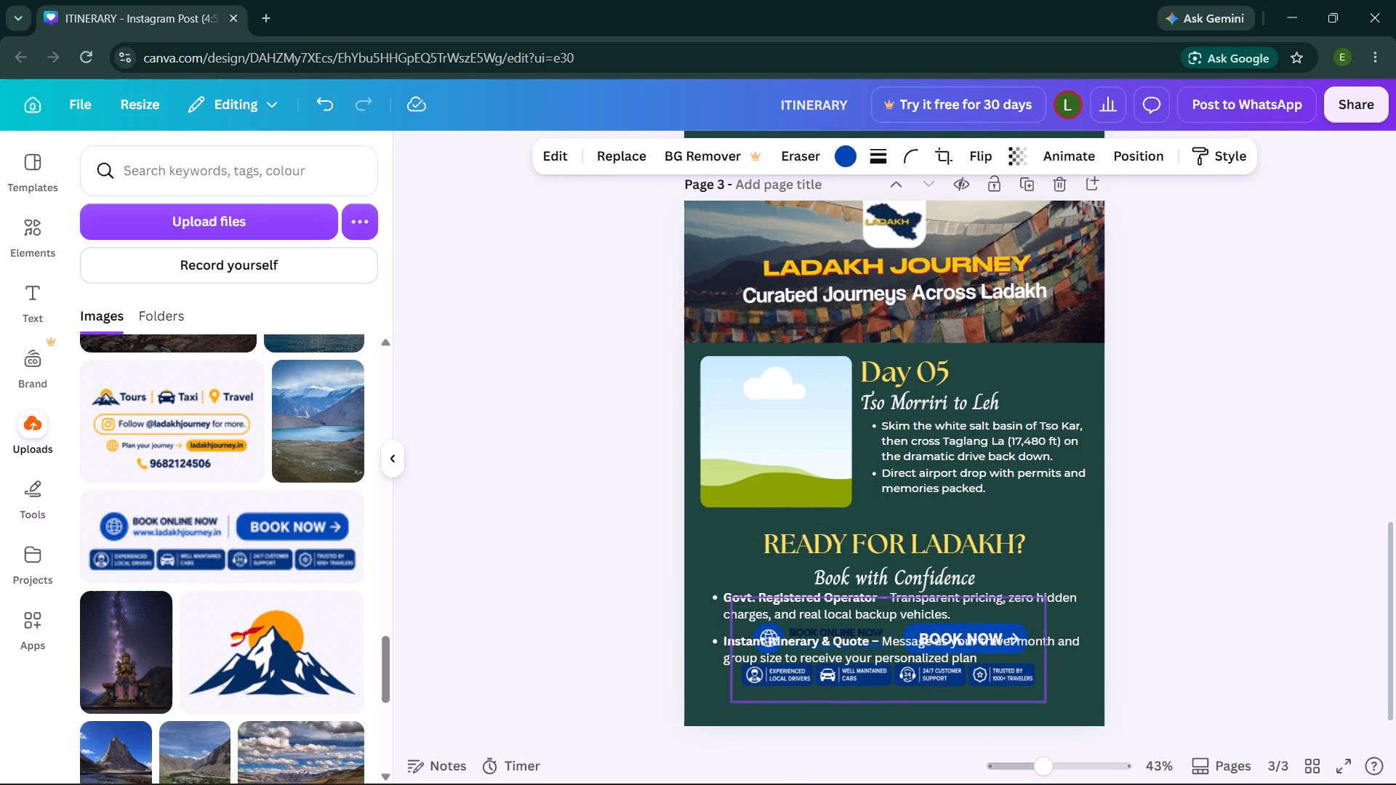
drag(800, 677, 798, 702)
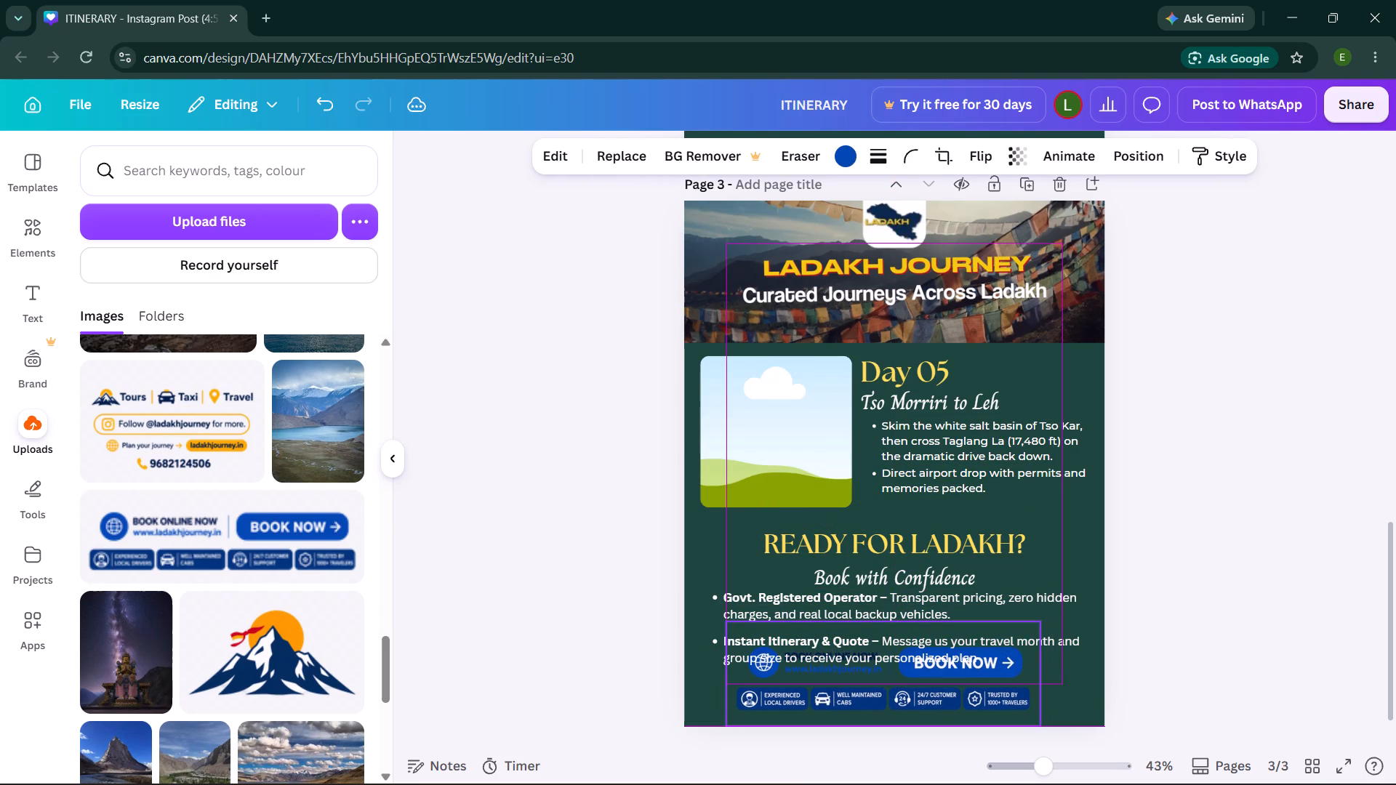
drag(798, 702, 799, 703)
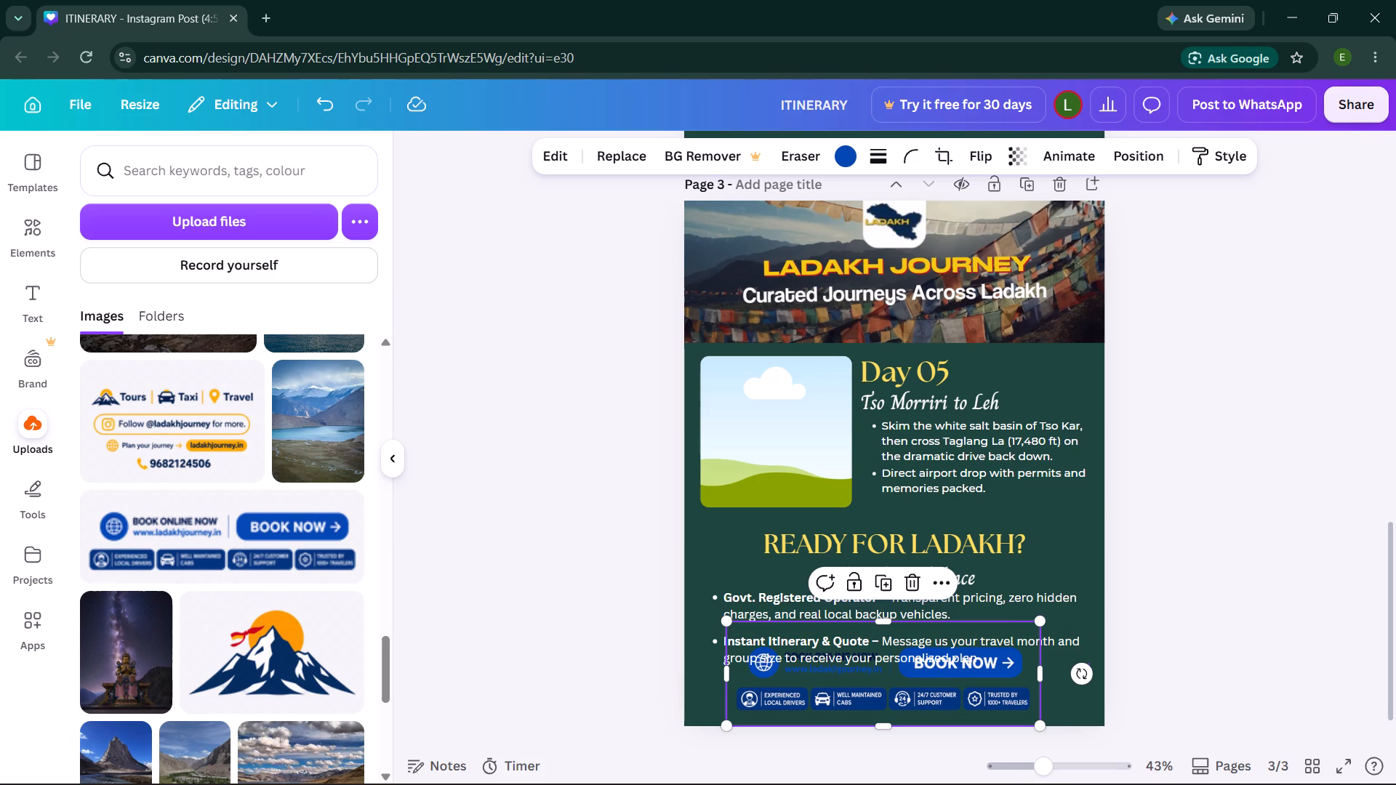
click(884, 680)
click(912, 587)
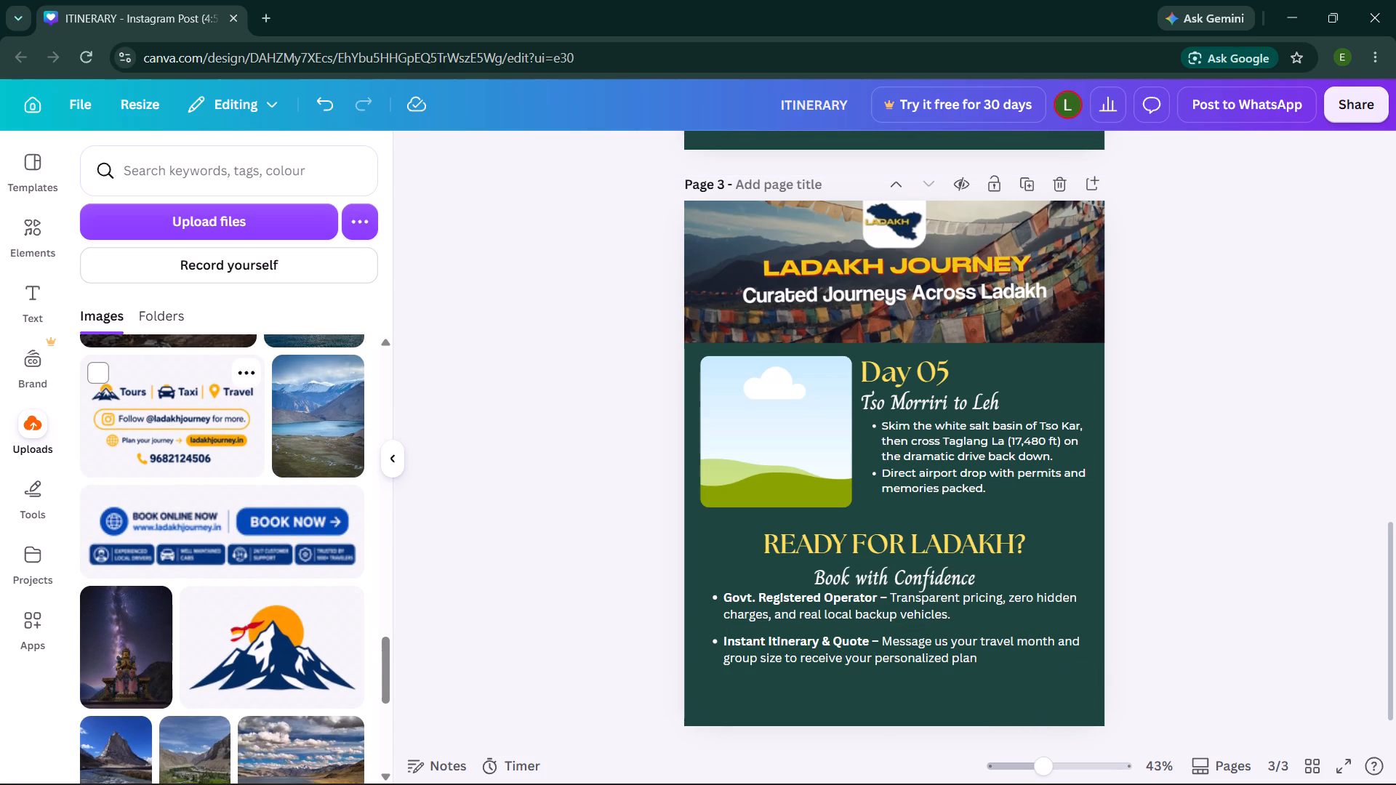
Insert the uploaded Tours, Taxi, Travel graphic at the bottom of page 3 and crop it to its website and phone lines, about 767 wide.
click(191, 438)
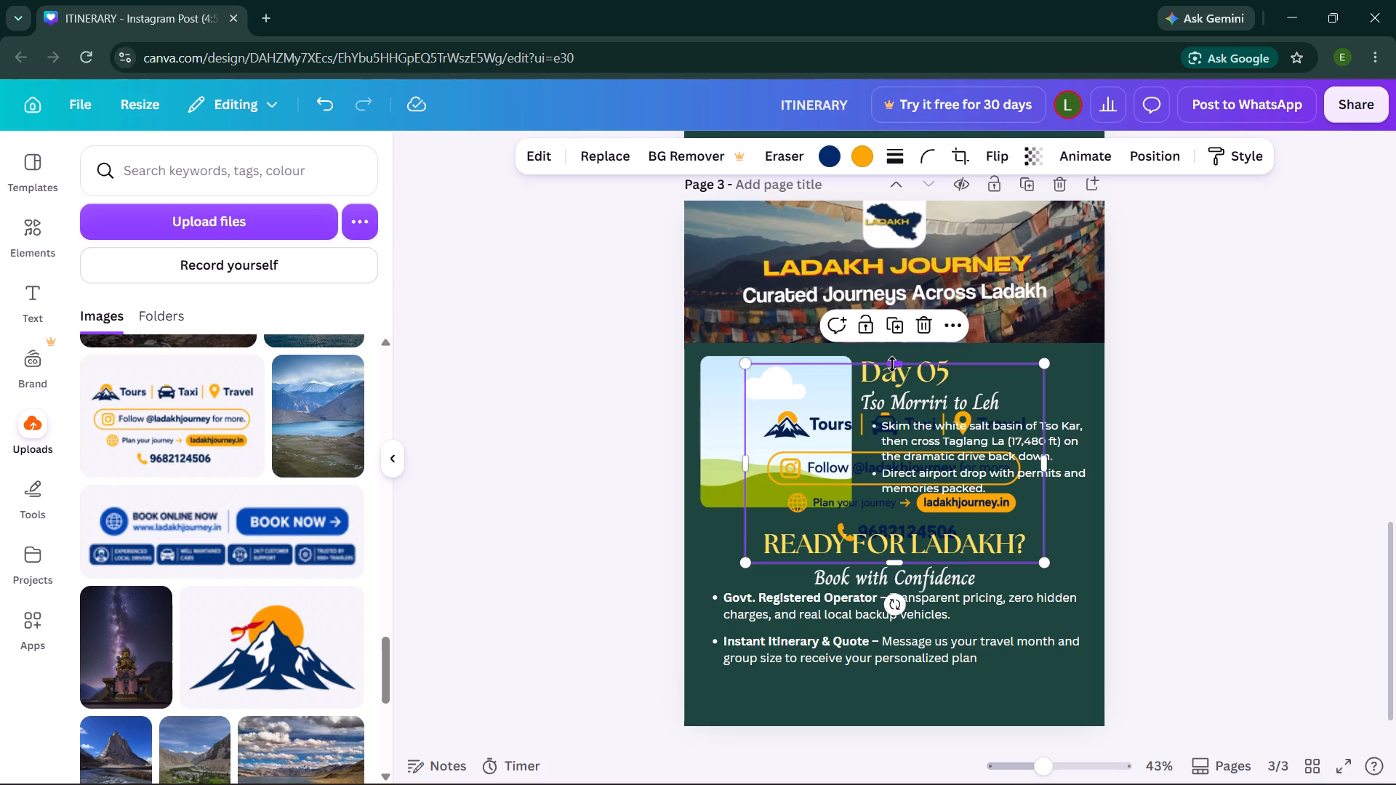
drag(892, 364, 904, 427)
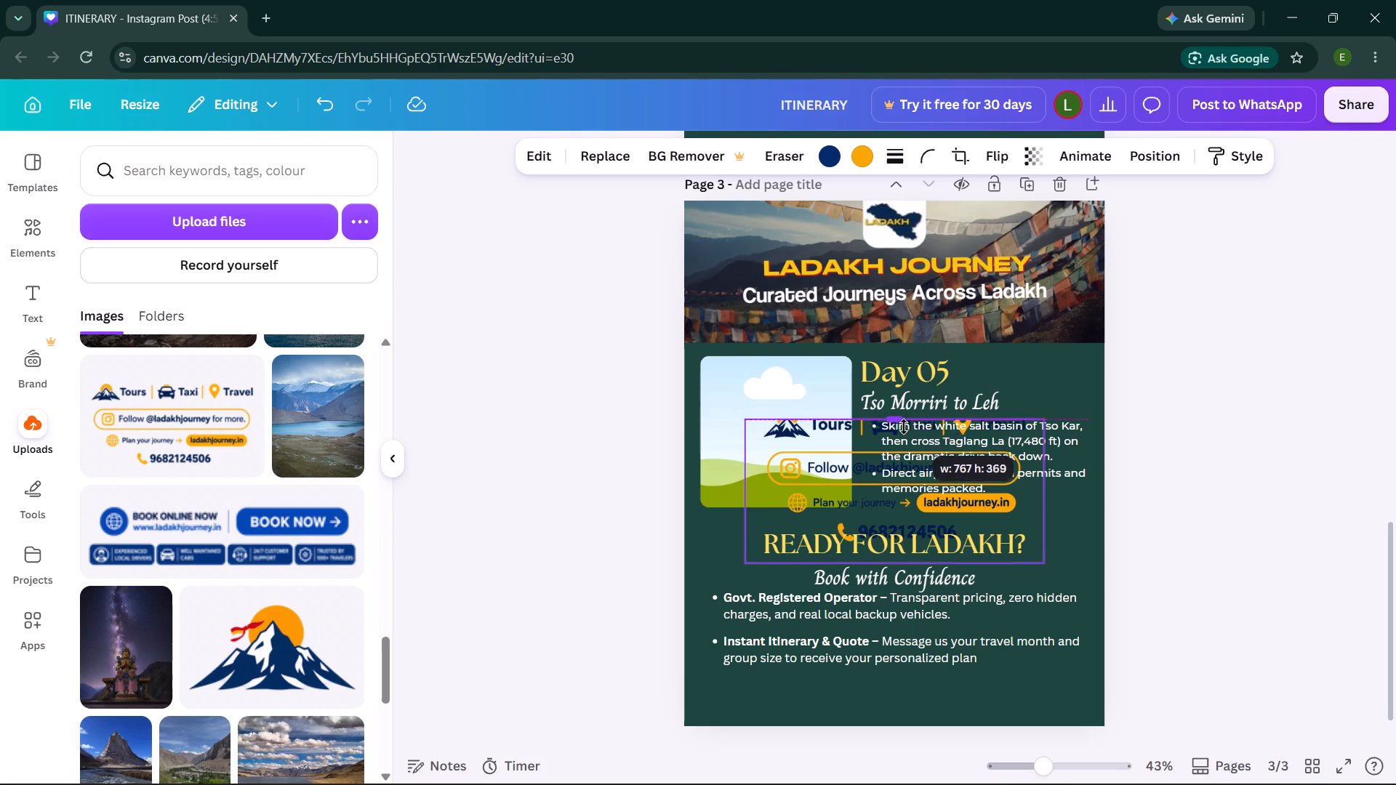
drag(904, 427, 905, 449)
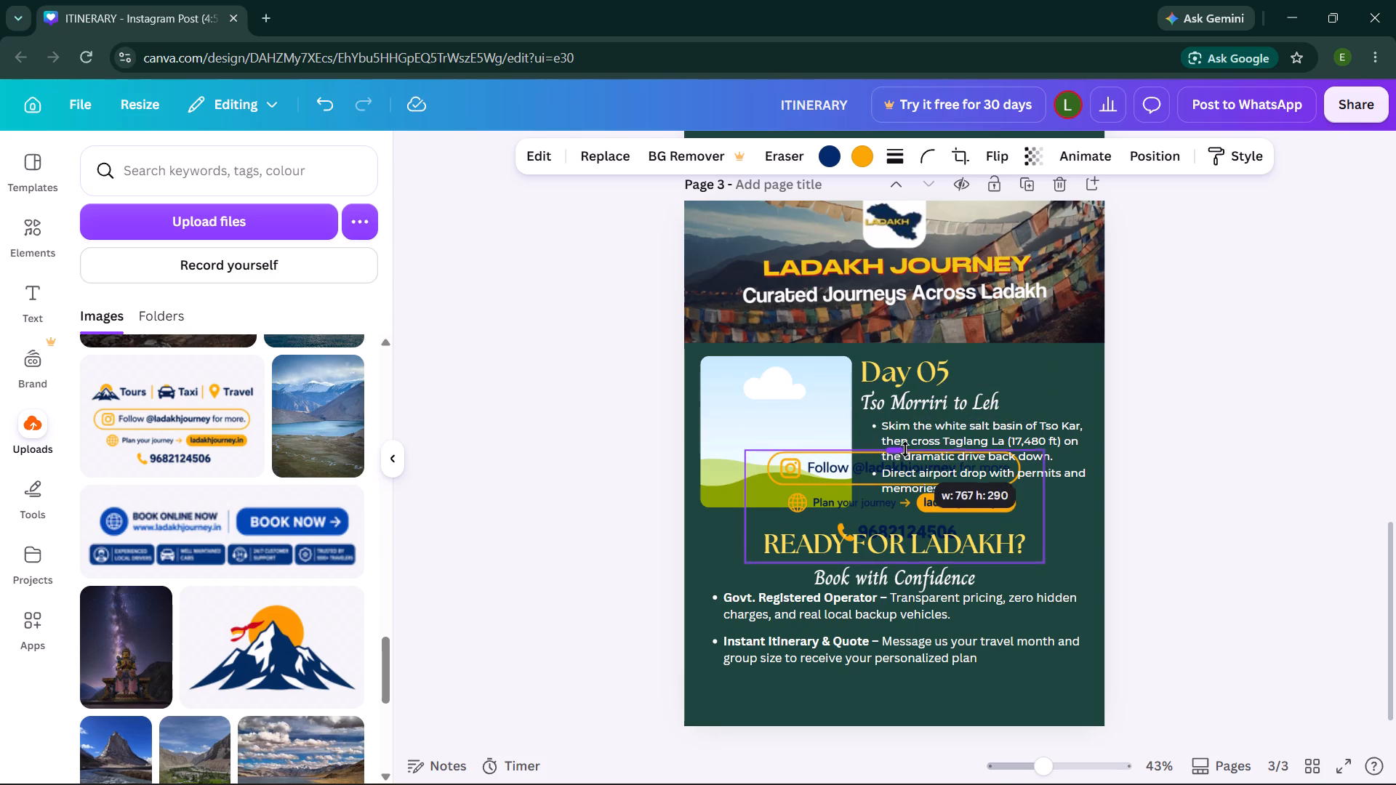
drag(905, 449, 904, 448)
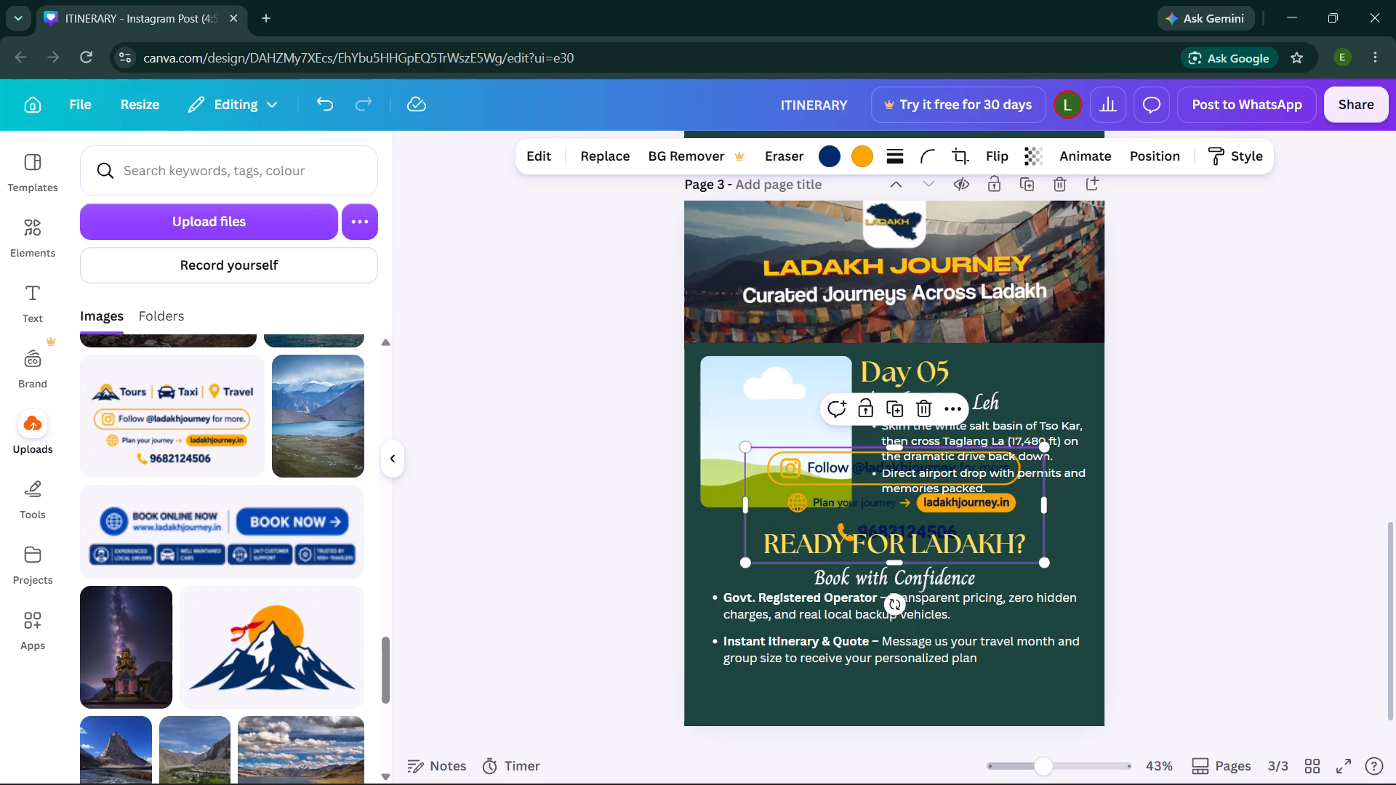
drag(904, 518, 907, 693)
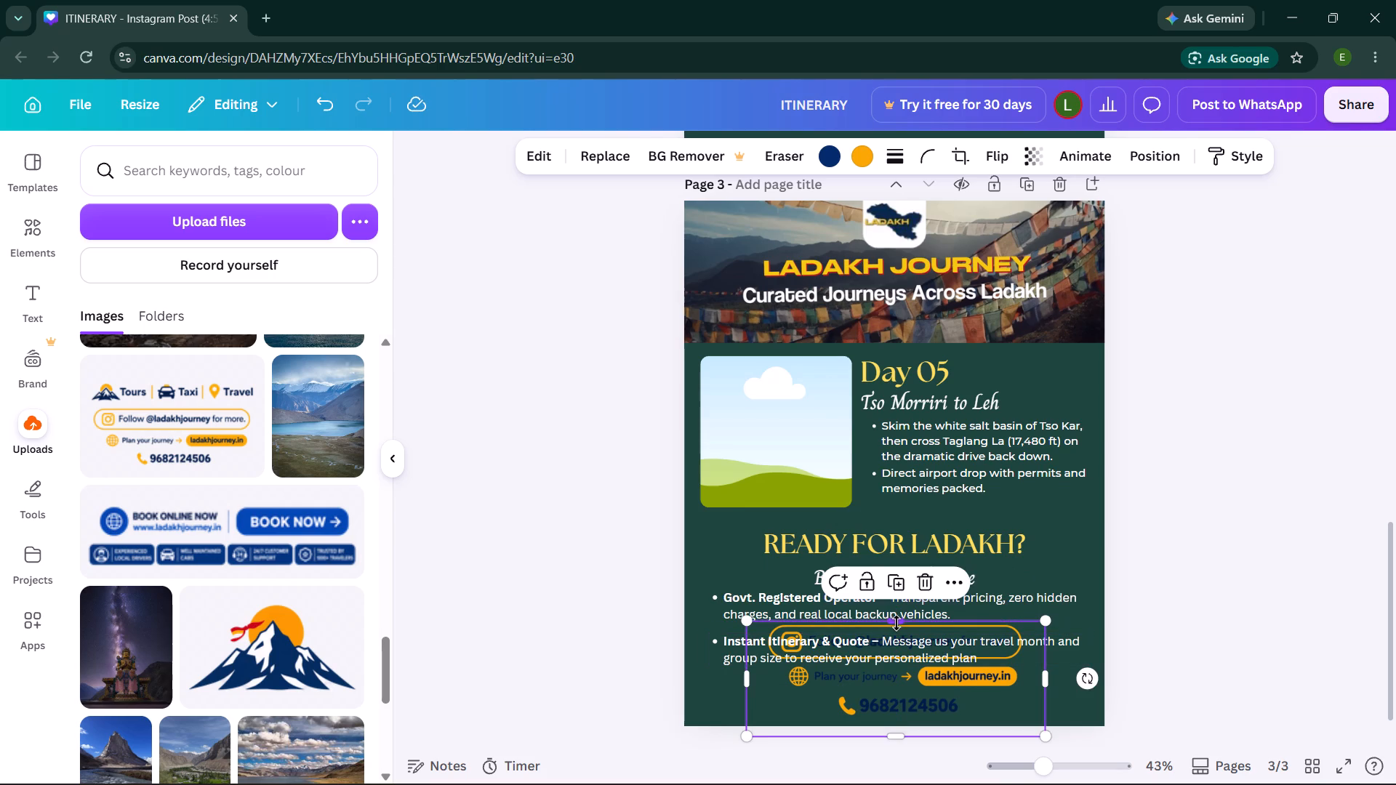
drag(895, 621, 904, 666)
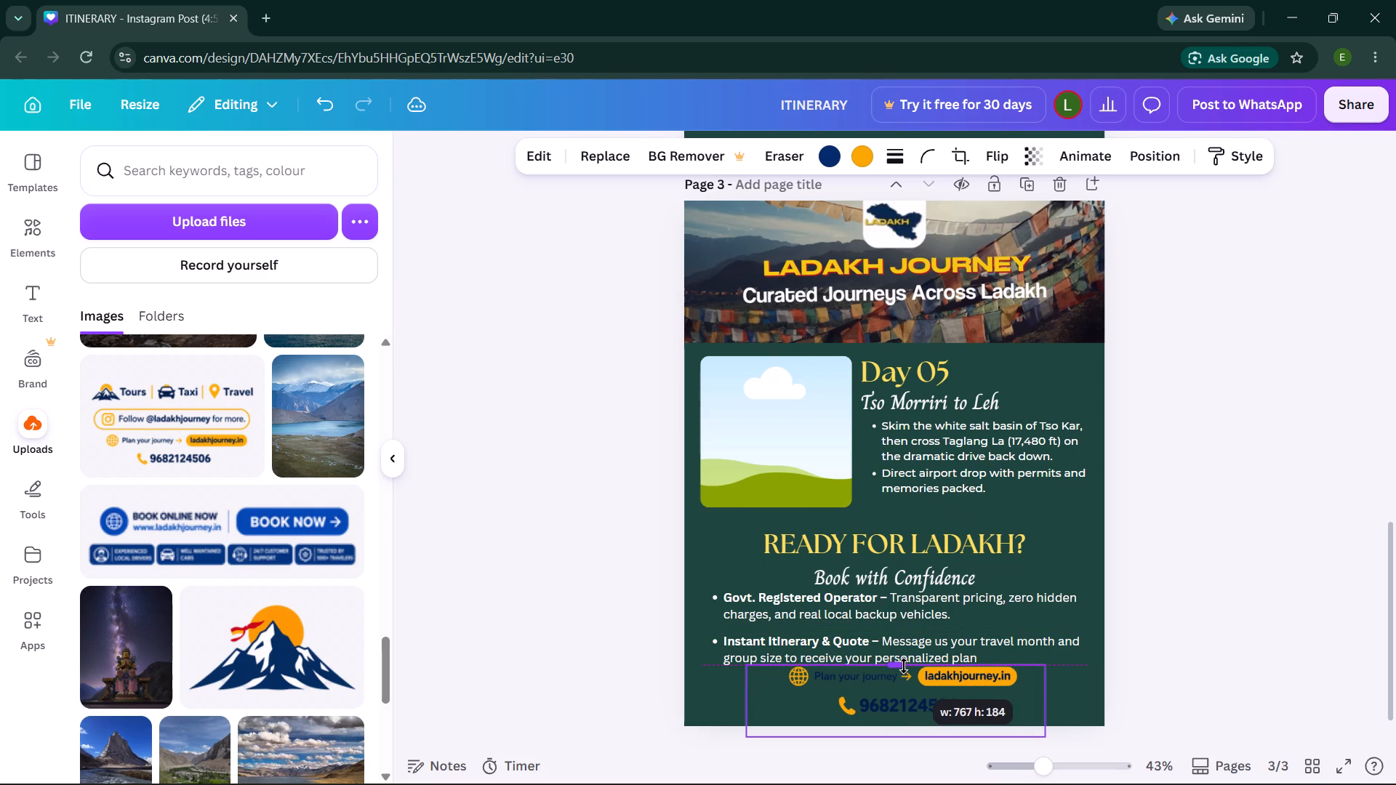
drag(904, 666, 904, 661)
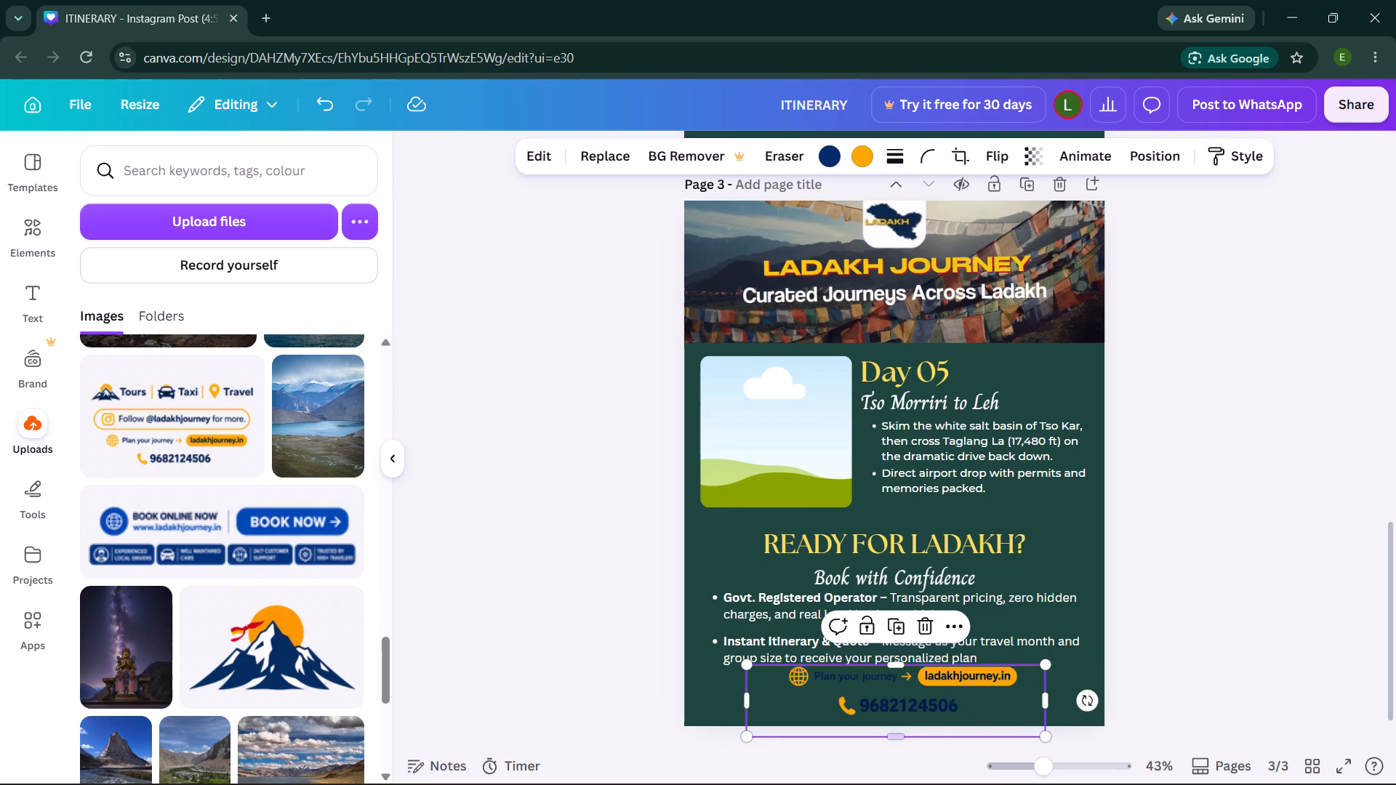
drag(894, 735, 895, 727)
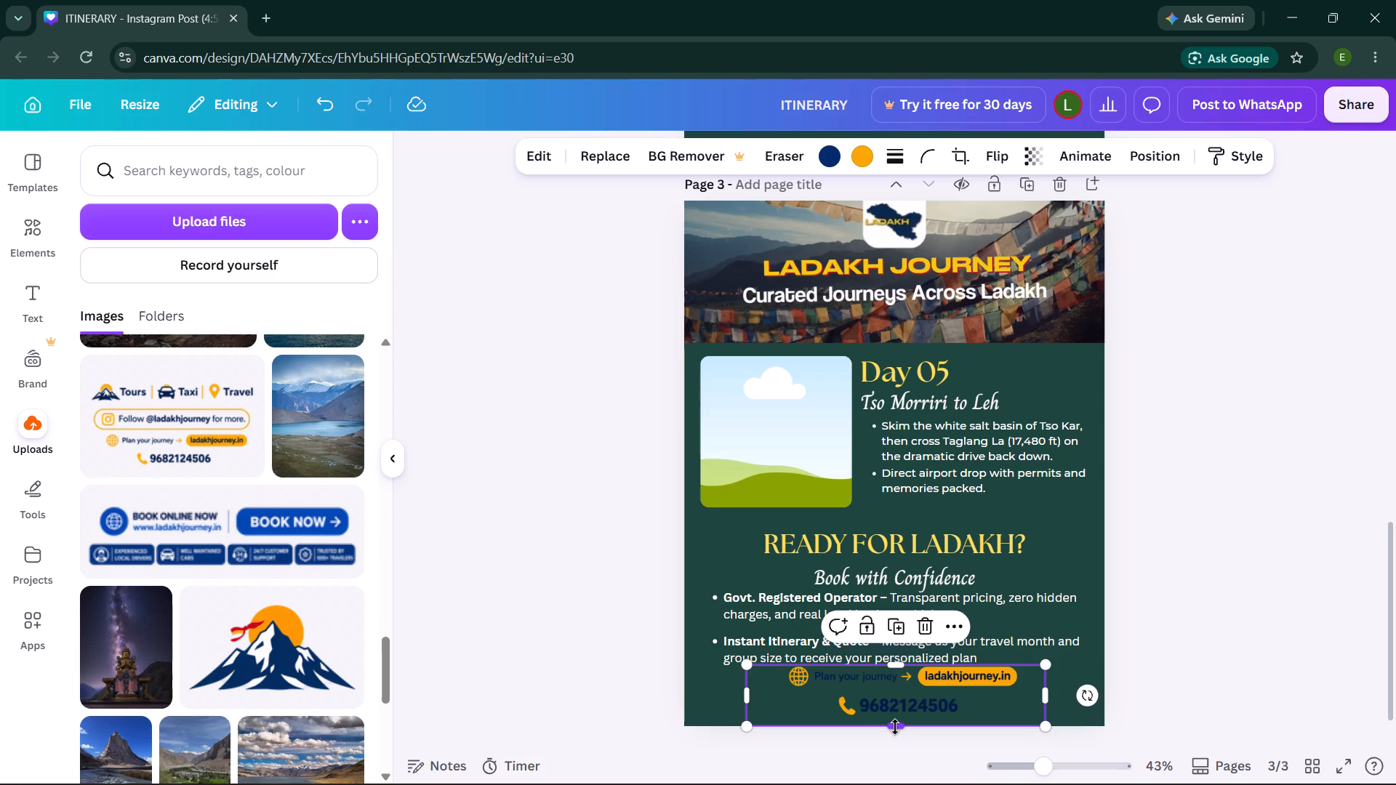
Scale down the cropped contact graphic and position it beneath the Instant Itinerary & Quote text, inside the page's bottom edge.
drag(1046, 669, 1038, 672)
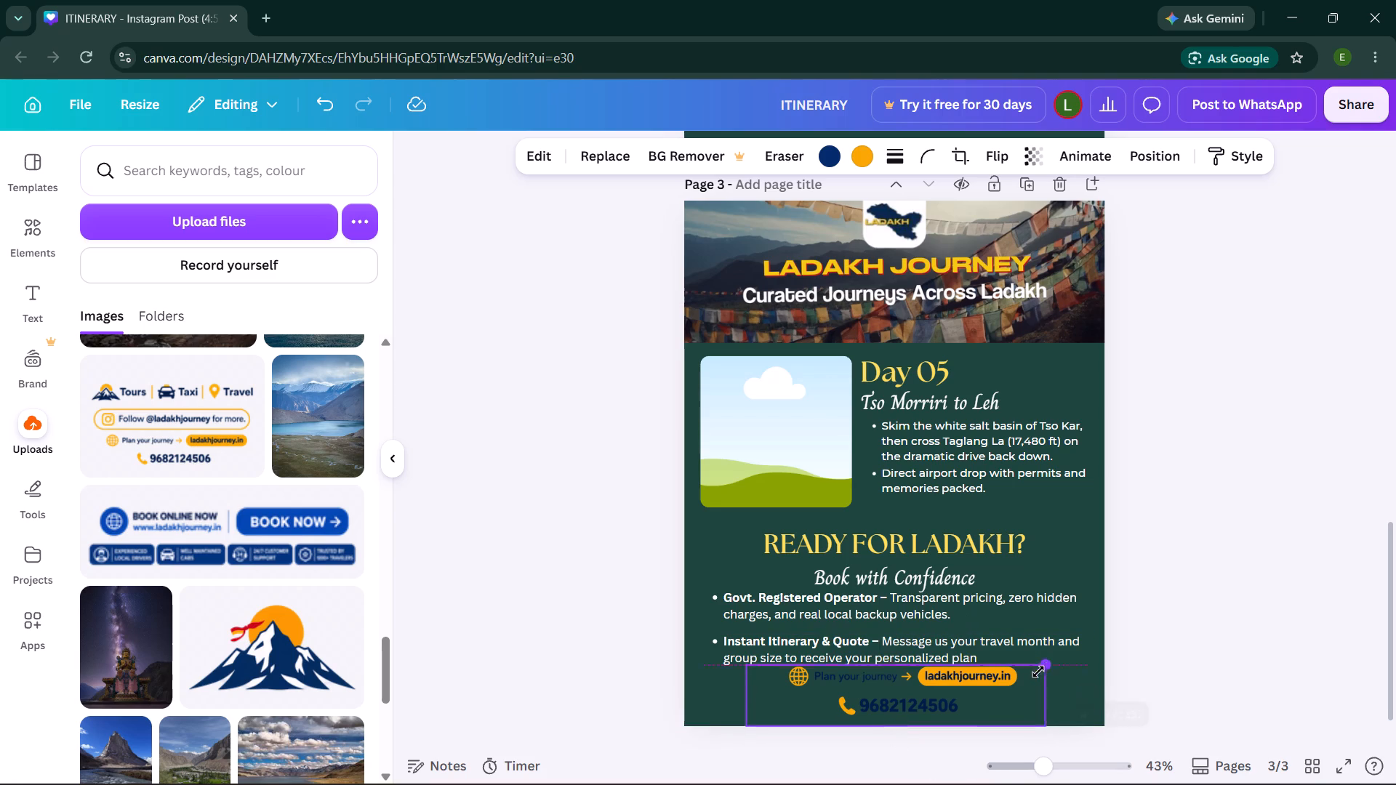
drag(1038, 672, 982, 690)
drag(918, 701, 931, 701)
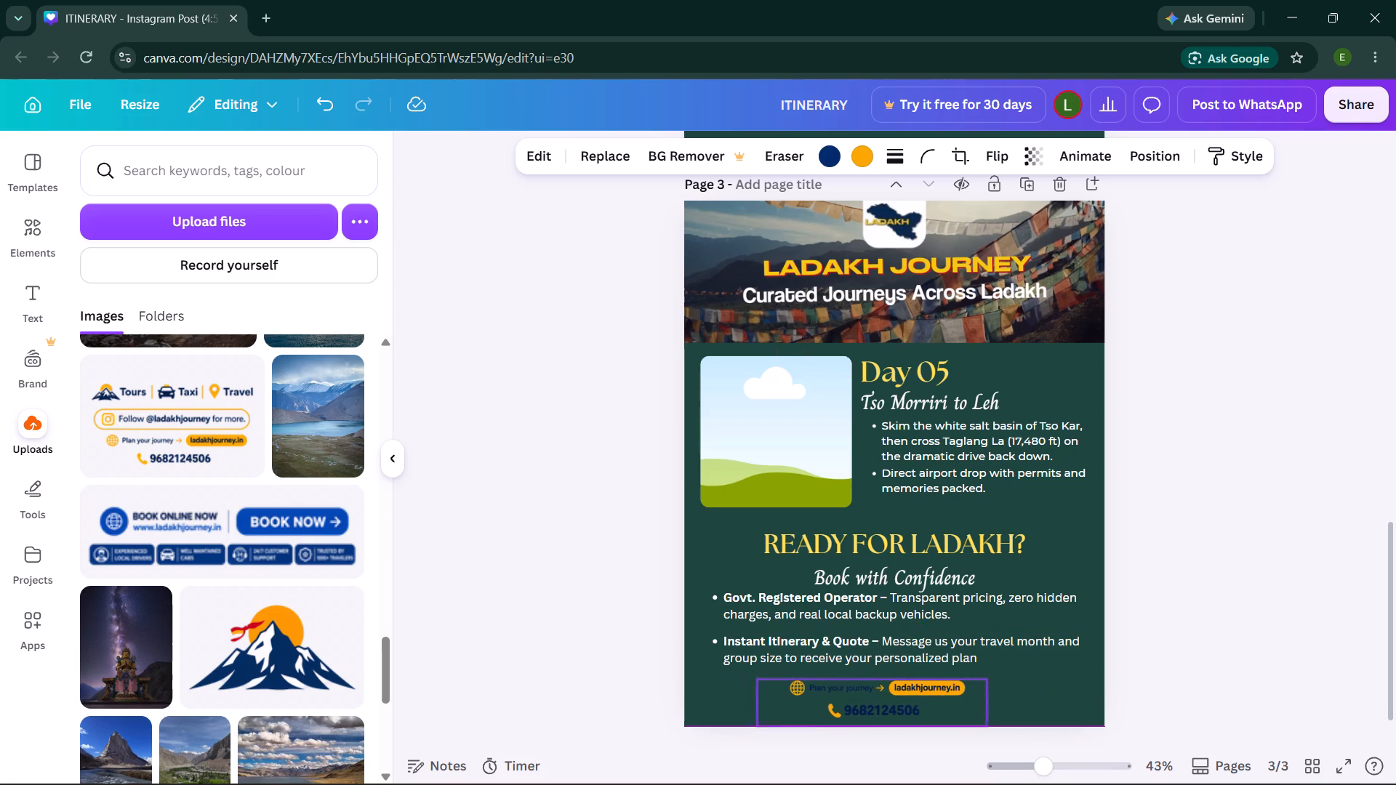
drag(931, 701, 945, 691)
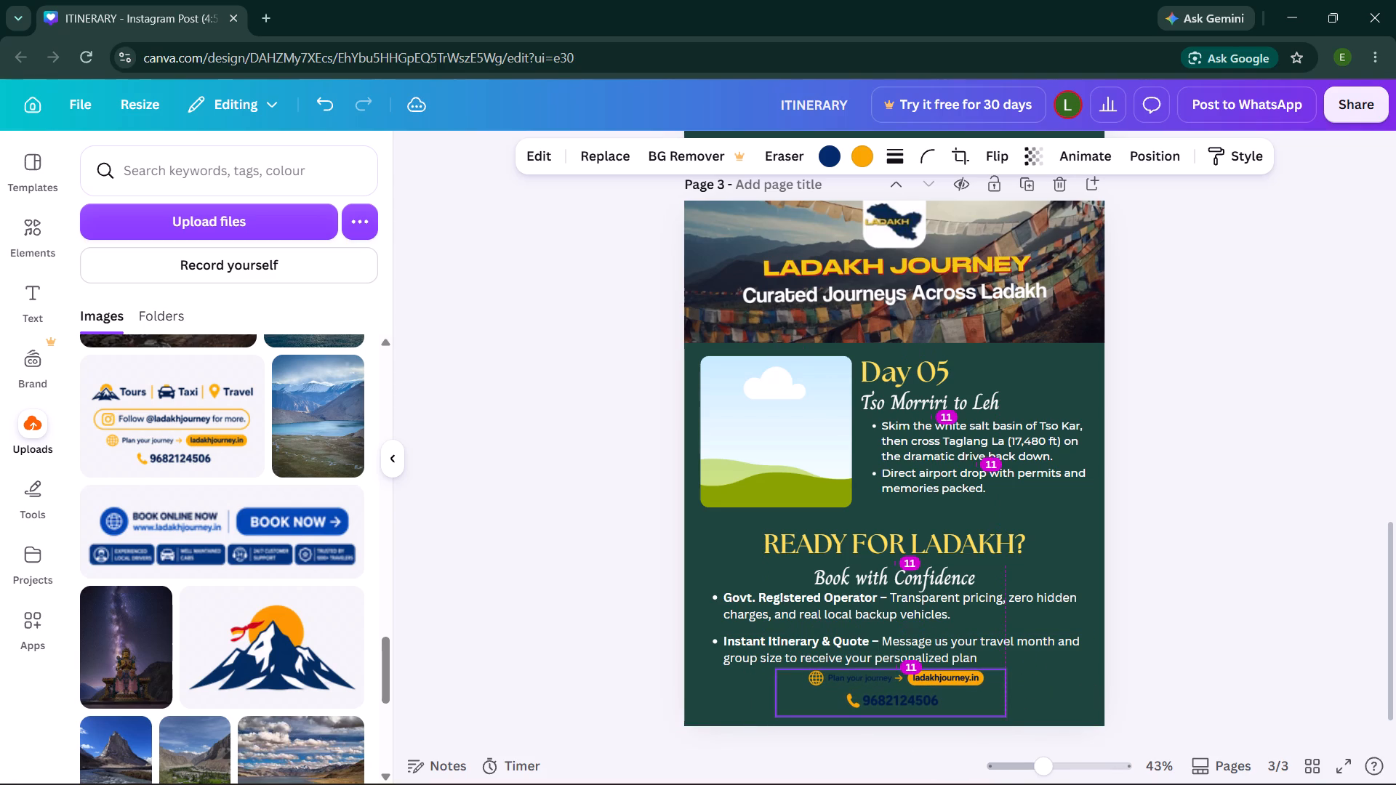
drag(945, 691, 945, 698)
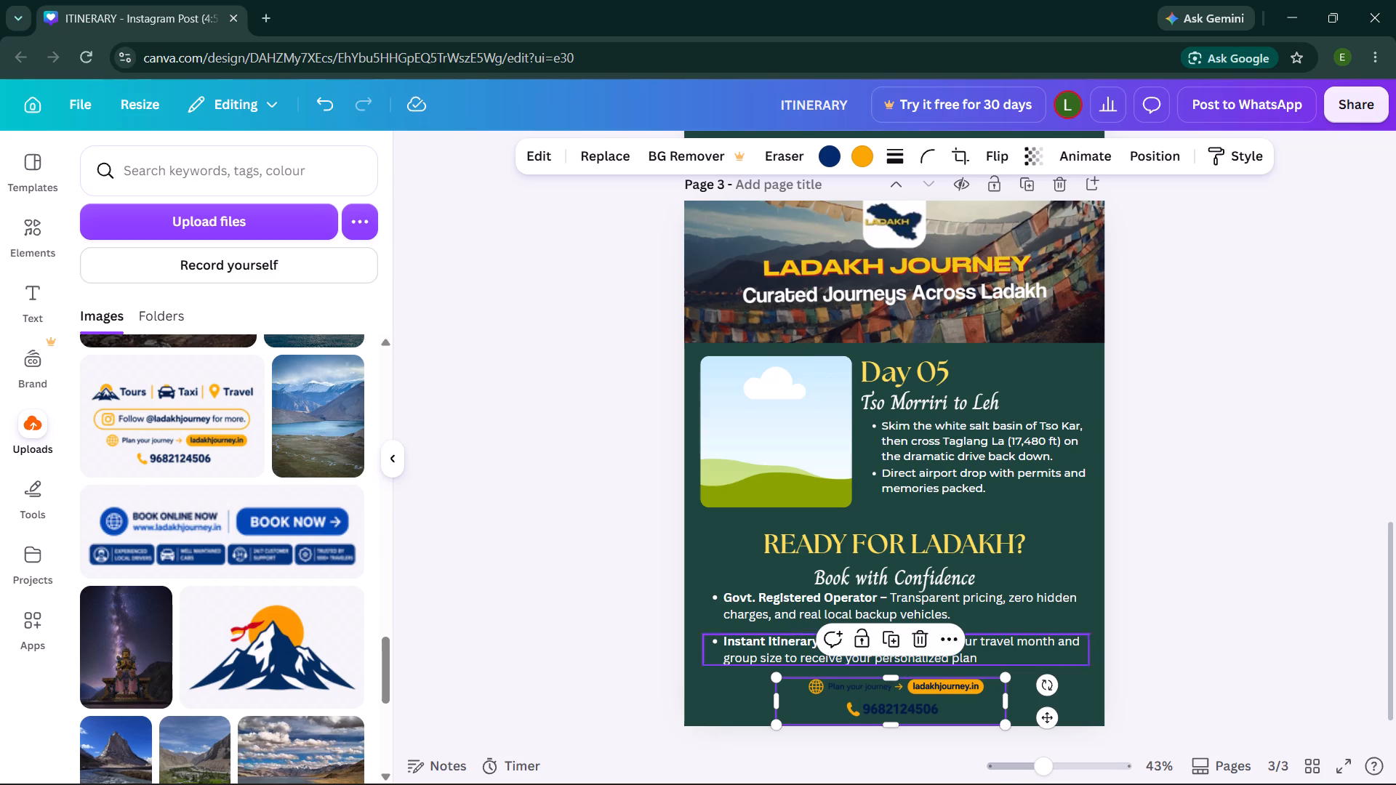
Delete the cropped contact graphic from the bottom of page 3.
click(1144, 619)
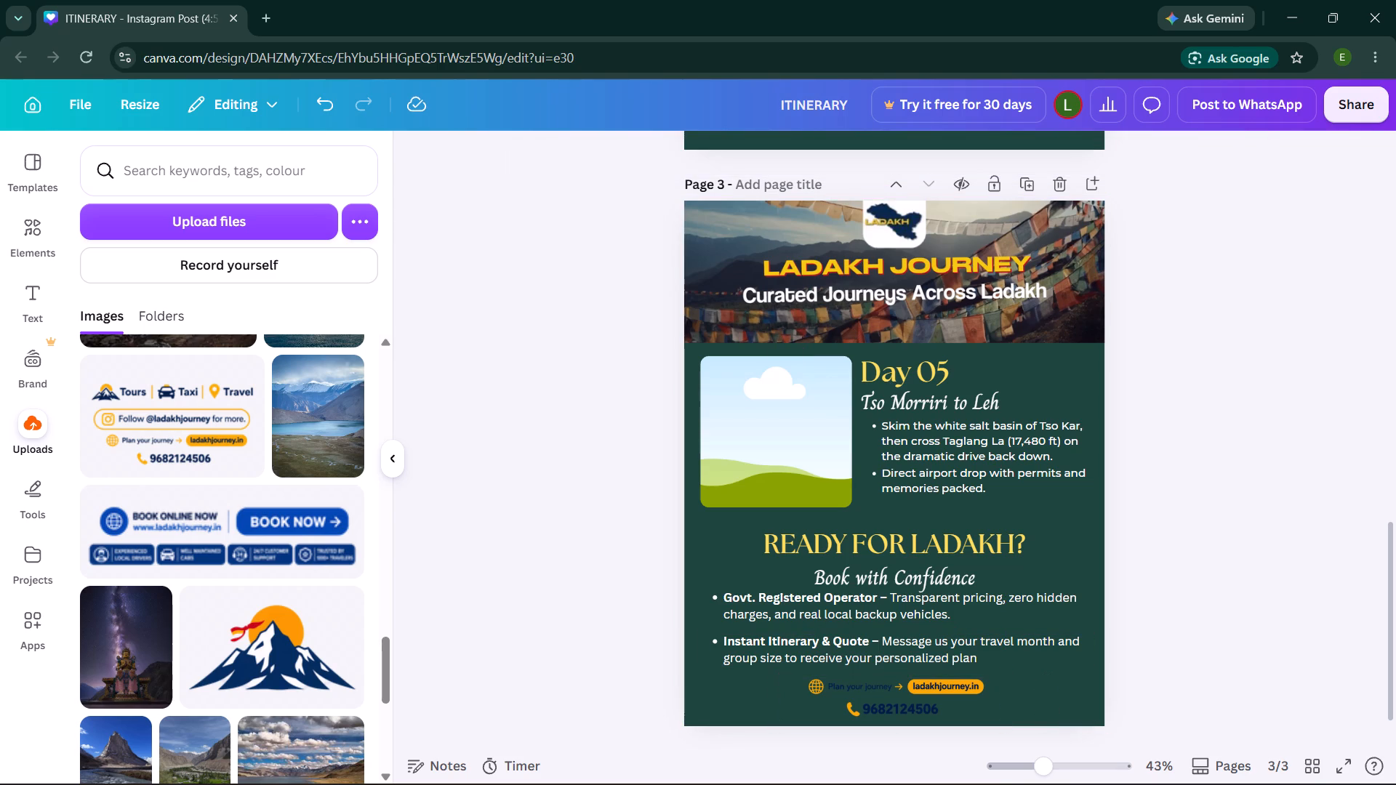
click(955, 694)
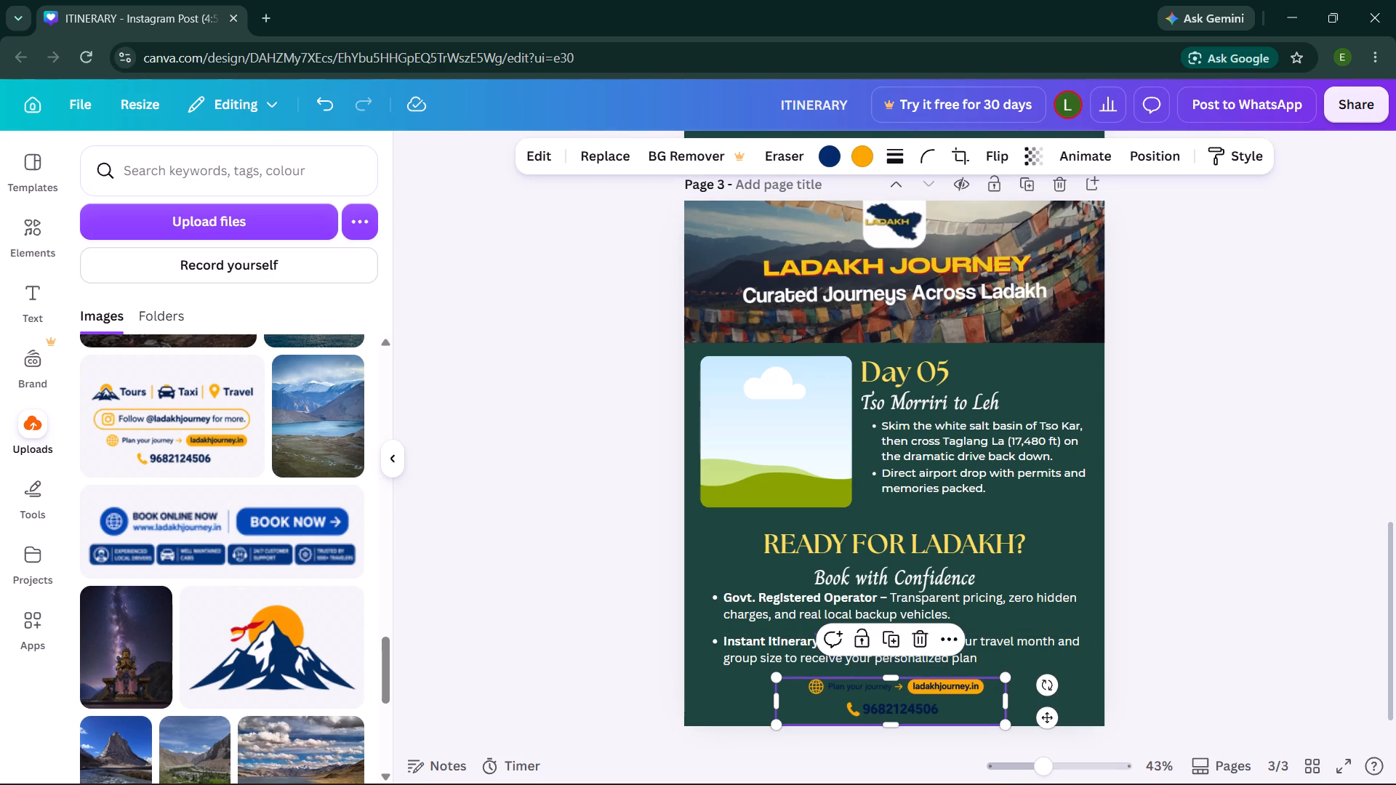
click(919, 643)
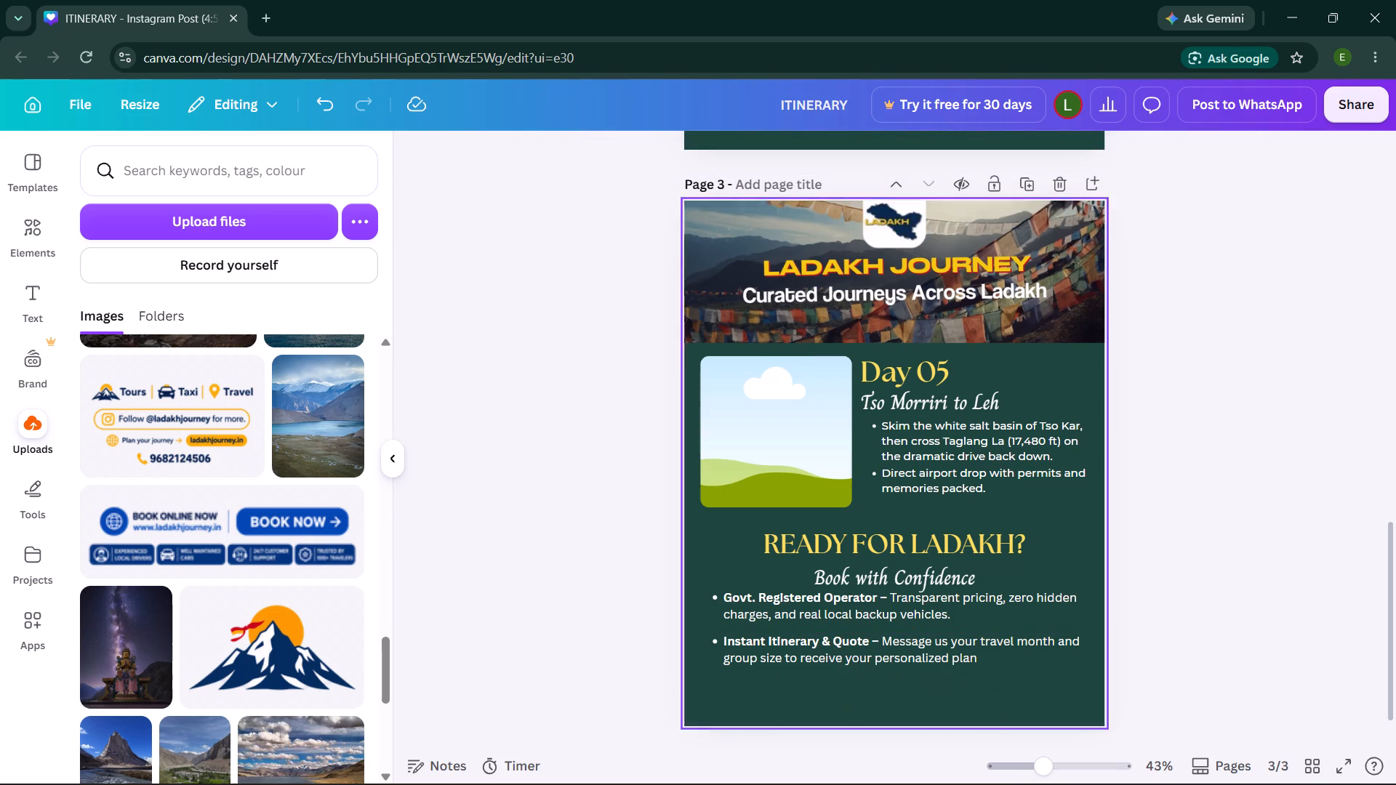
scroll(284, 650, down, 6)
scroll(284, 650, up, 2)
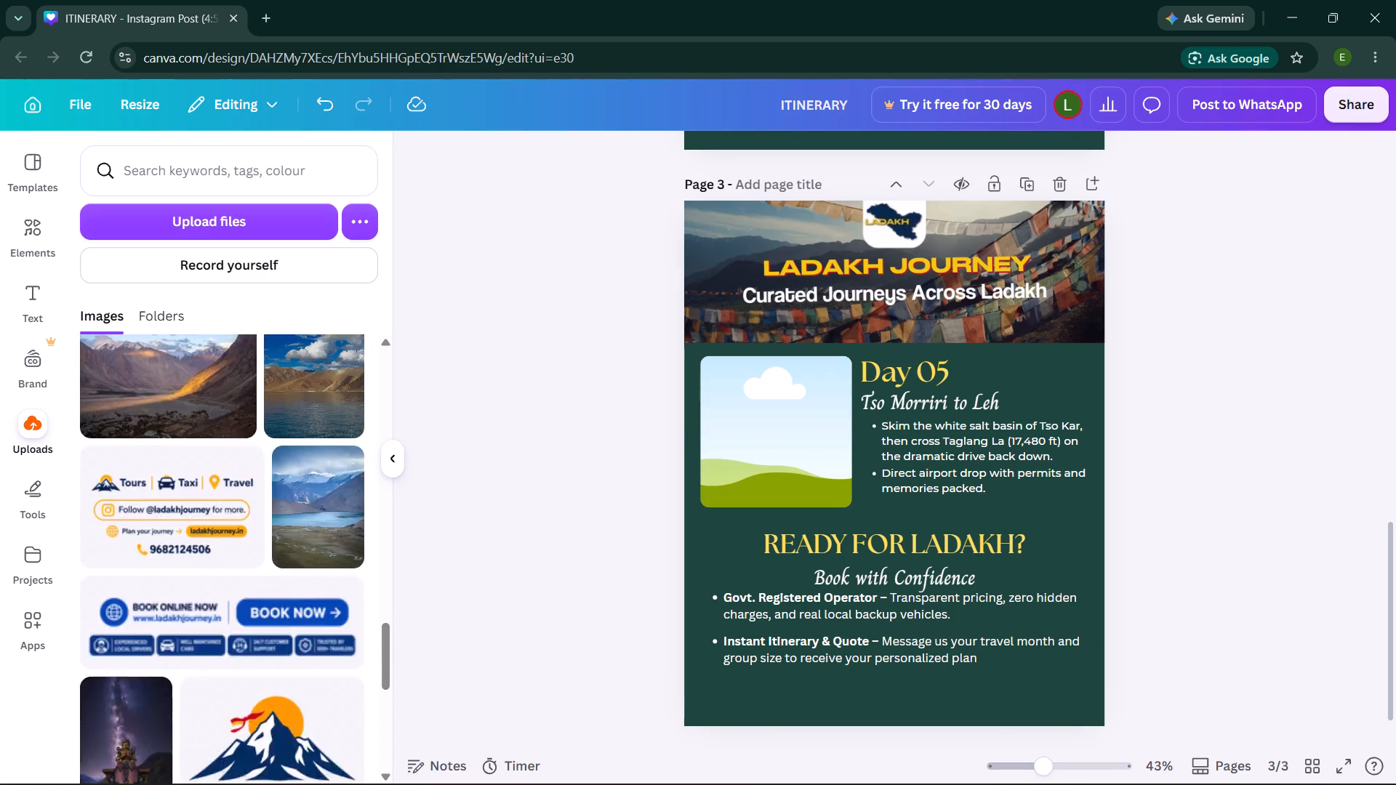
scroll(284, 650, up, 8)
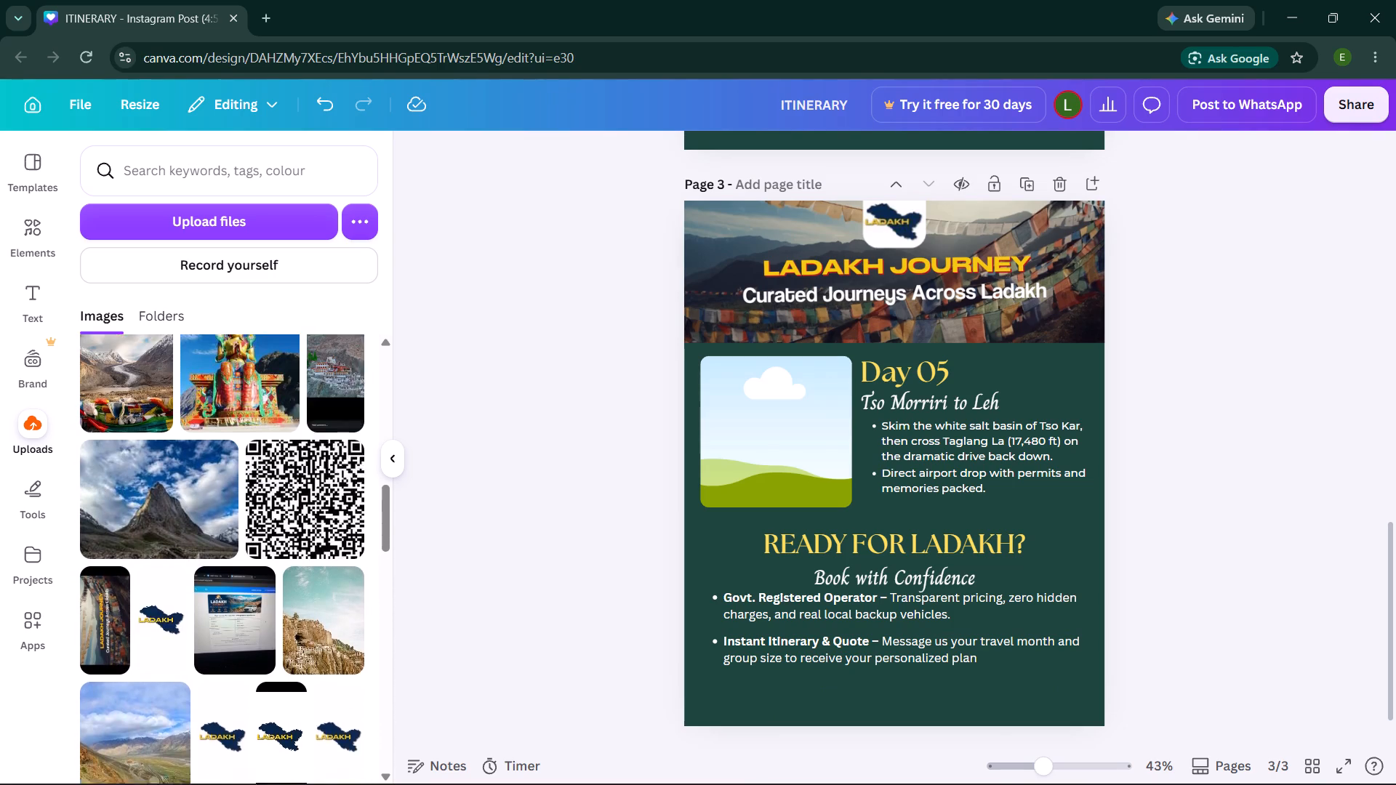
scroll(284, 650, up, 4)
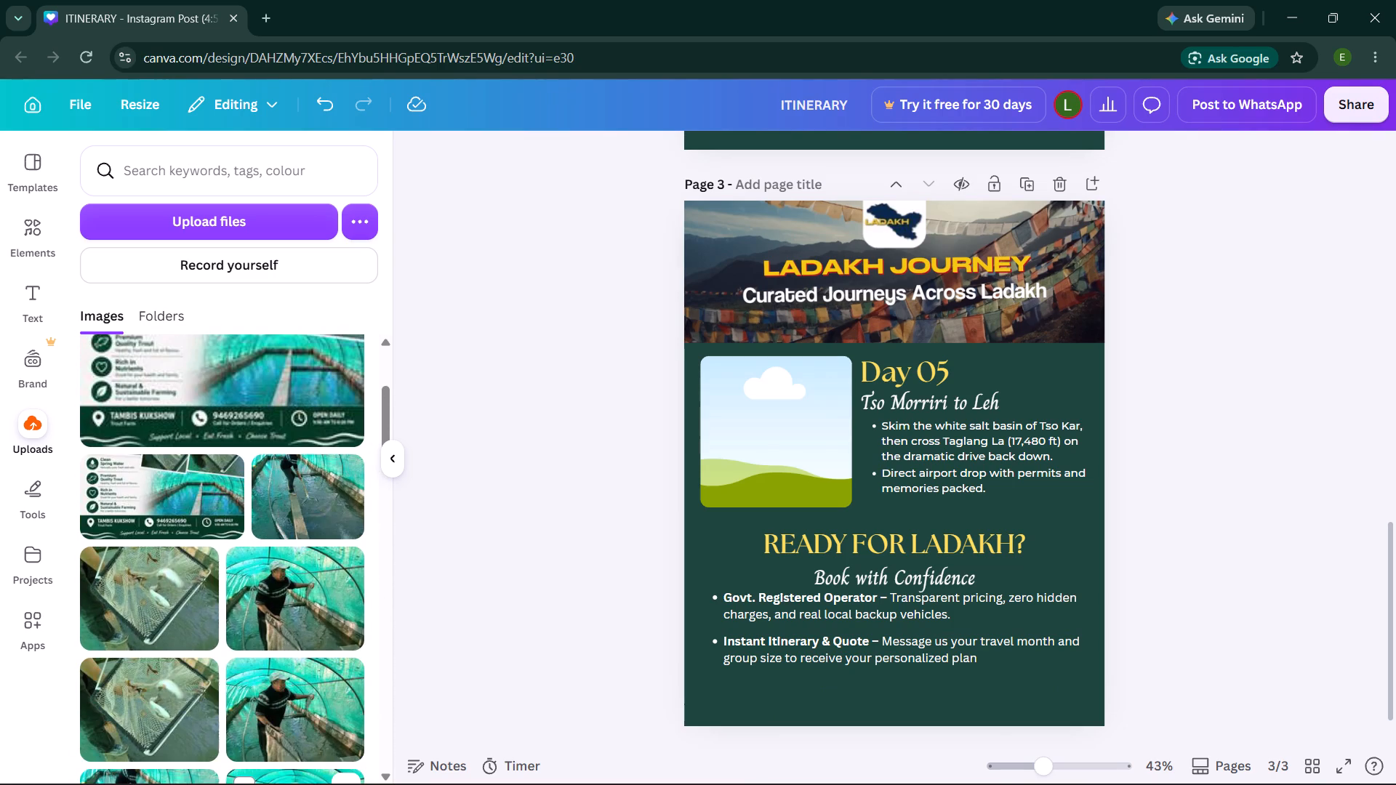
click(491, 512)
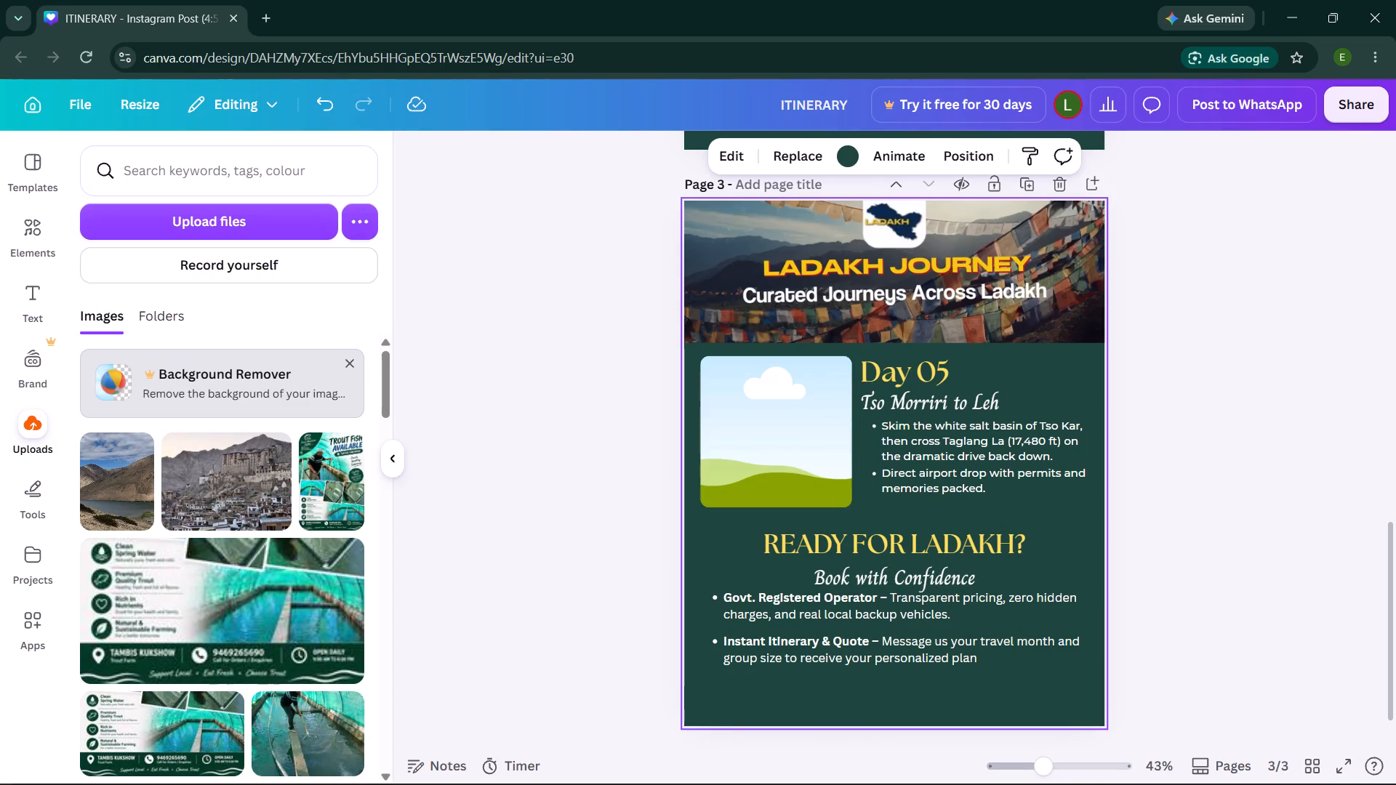
Add a subheading text with the copied WhatsApp and "Visit ladakhjourney.in" lines, shrink it to size 31 and place it near page 3's bottom edge.
click(23, 297)
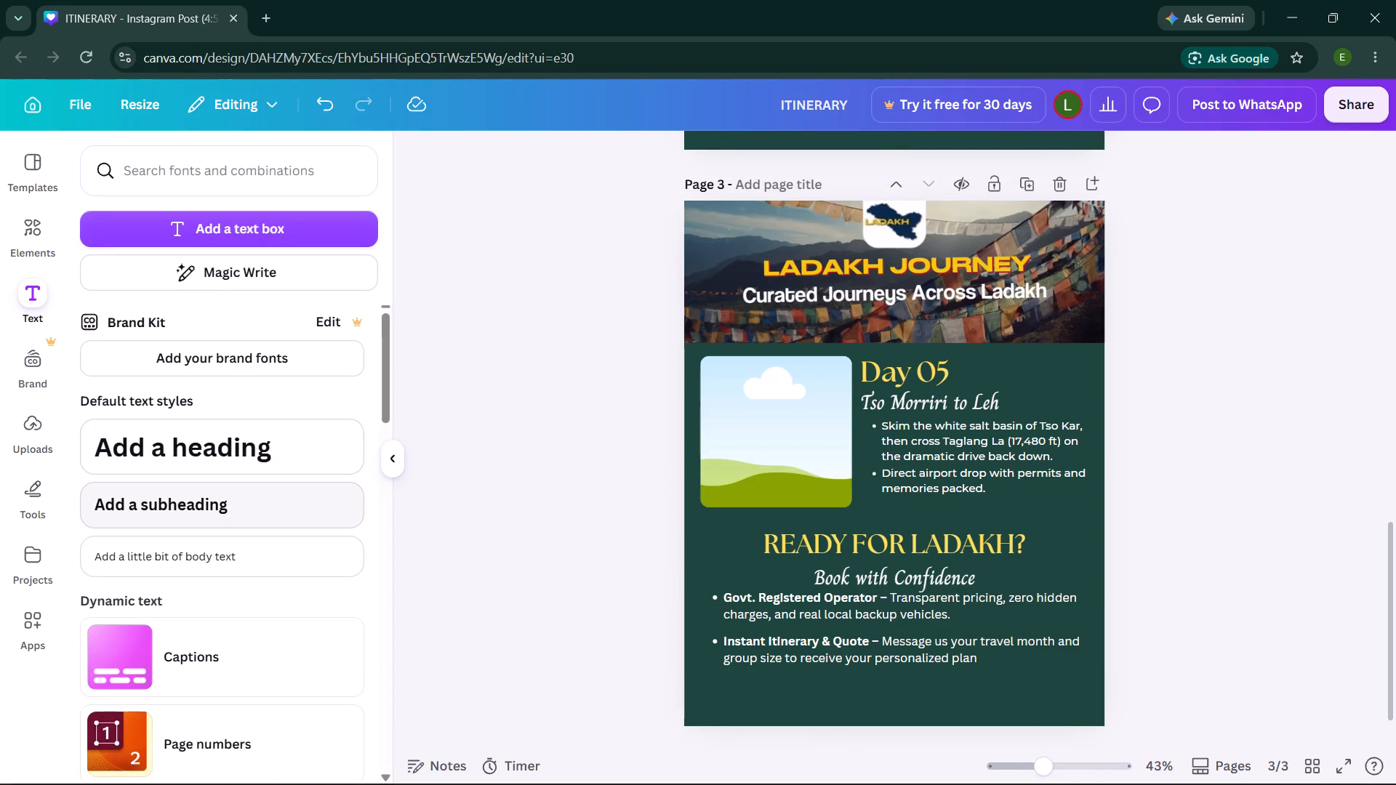
click(203, 504)
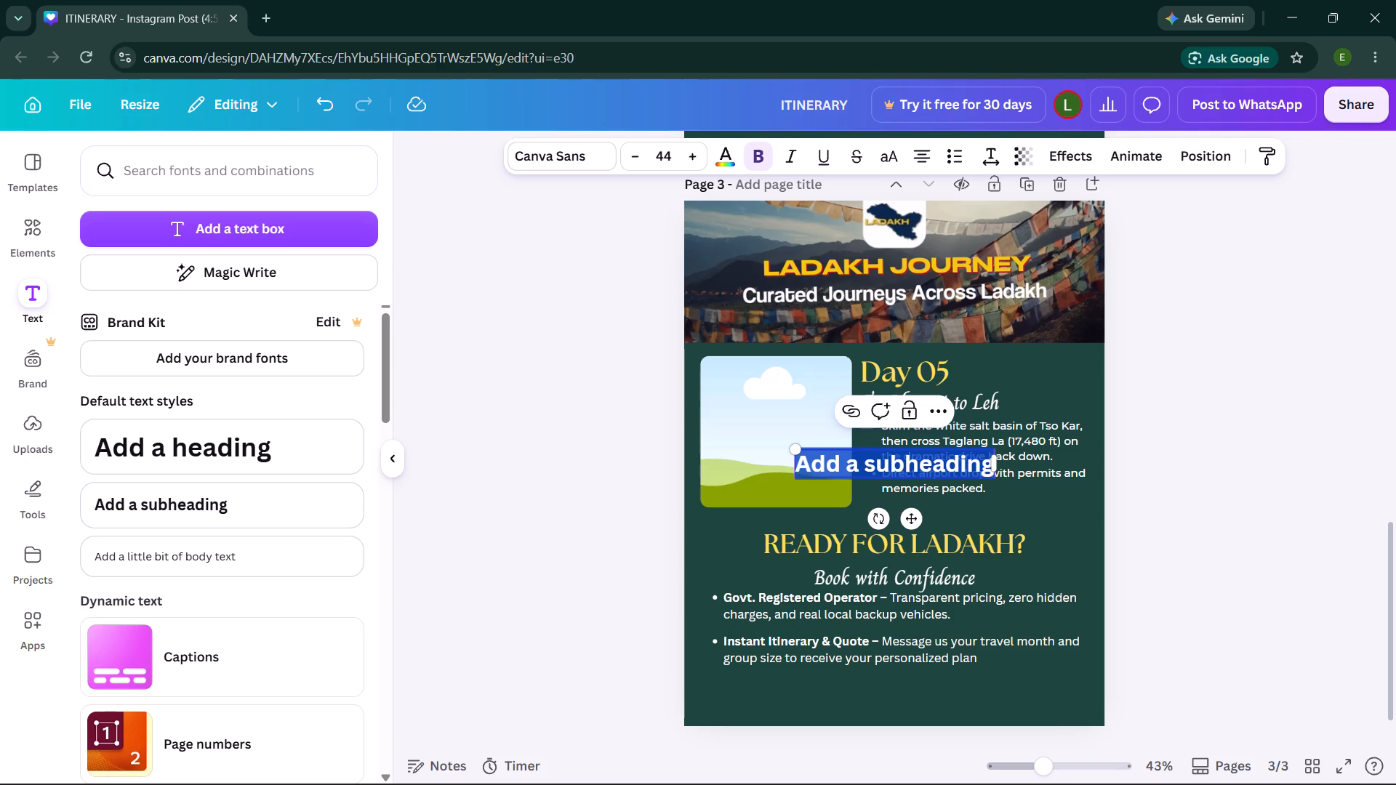
key(ctrl+v)
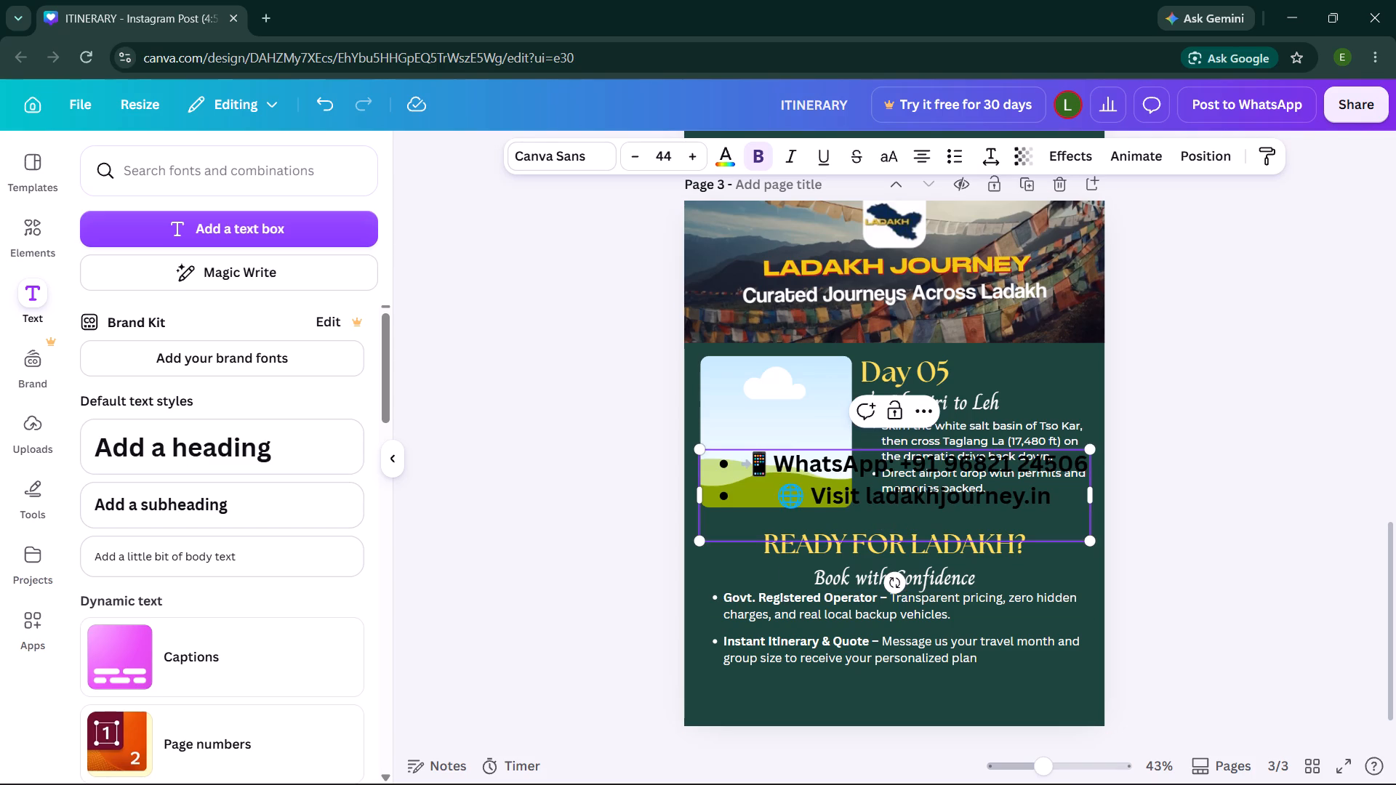
click(1173, 503)
drag(992, 486, 1008, 628)
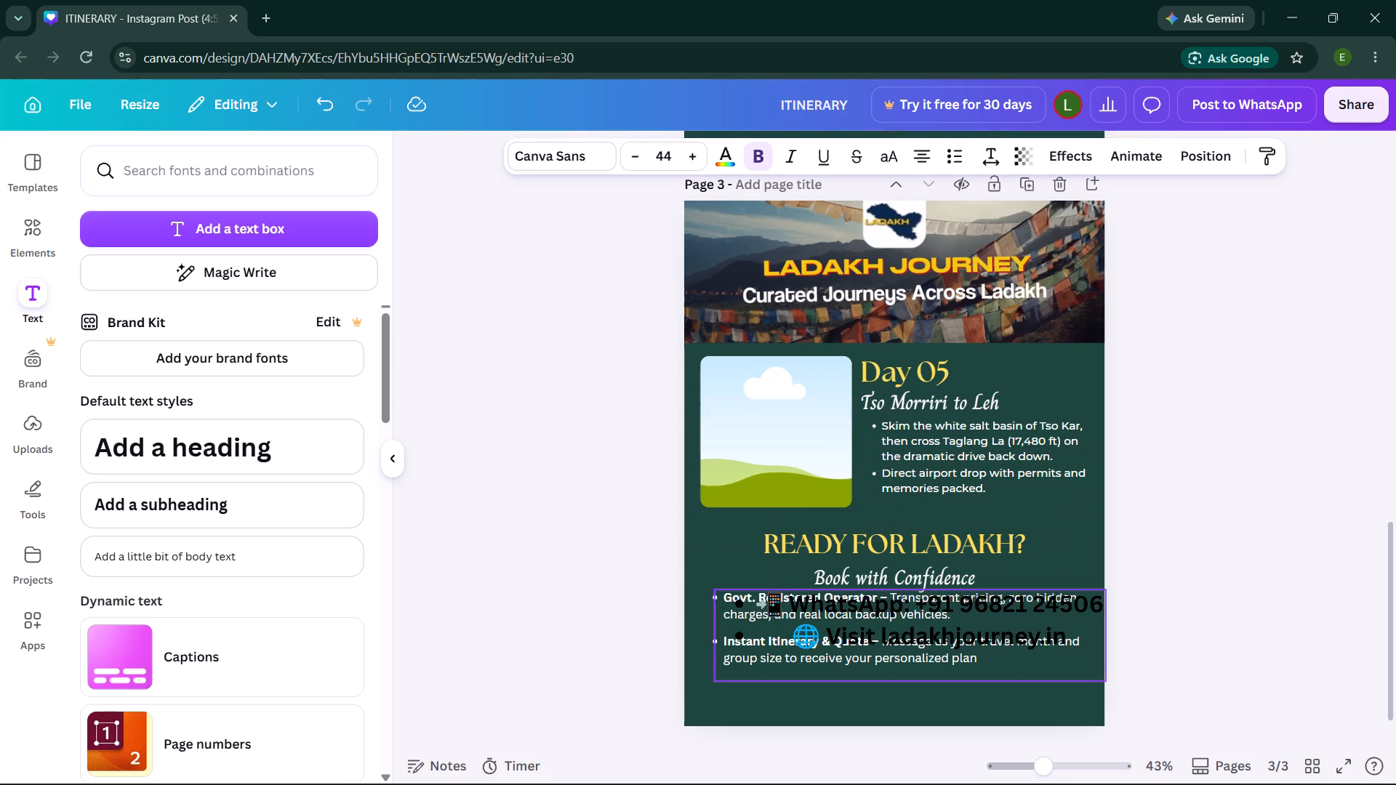
drag(1008, 628, 992, 691)
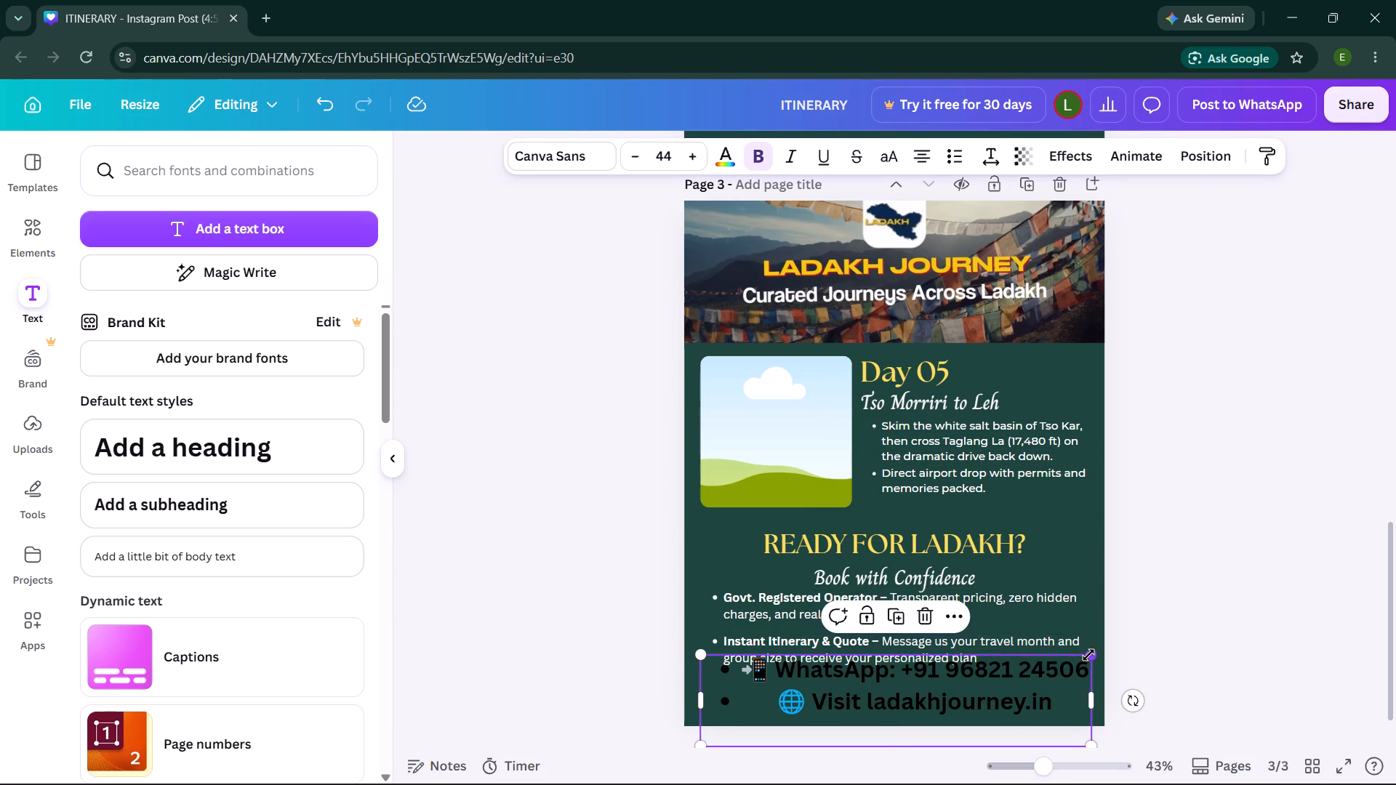
drag(1090, 653, 979, 680)
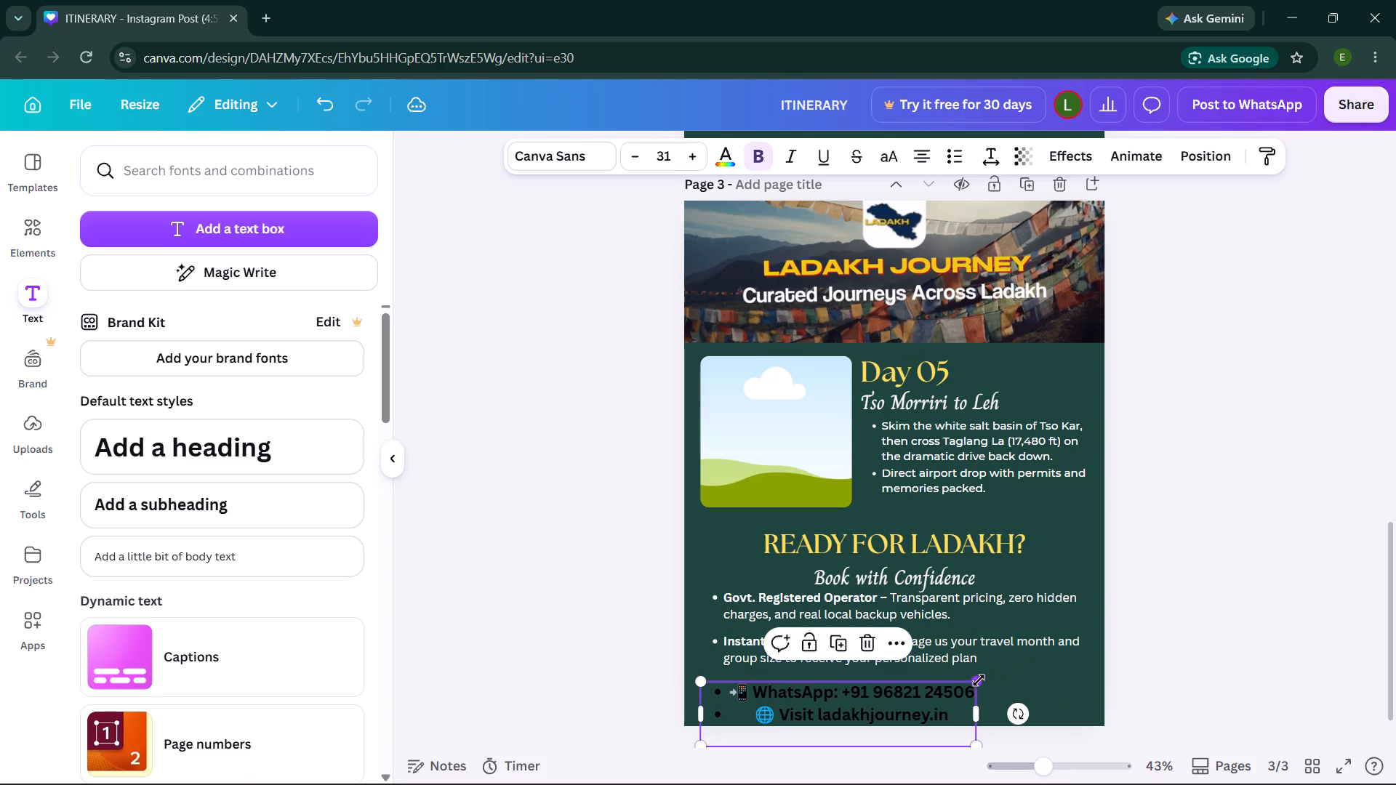
drag(885, 699, 915, 688)
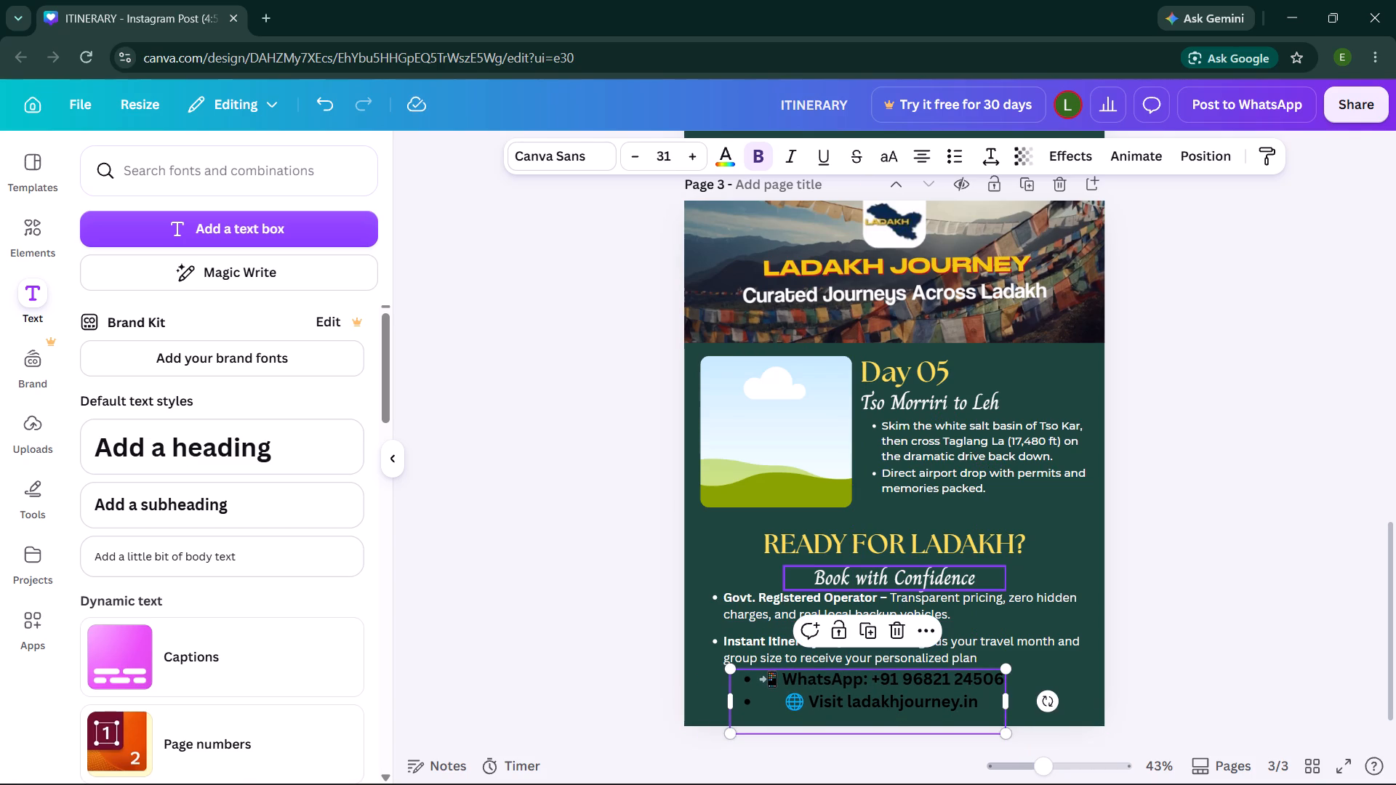
Move the "READY FOR LADAKH?" heading, "Book with Confidence" subtitle and both bullet texts slightly upward, closing the gap between the two bullets.
drag(947, 553, 947, 541)
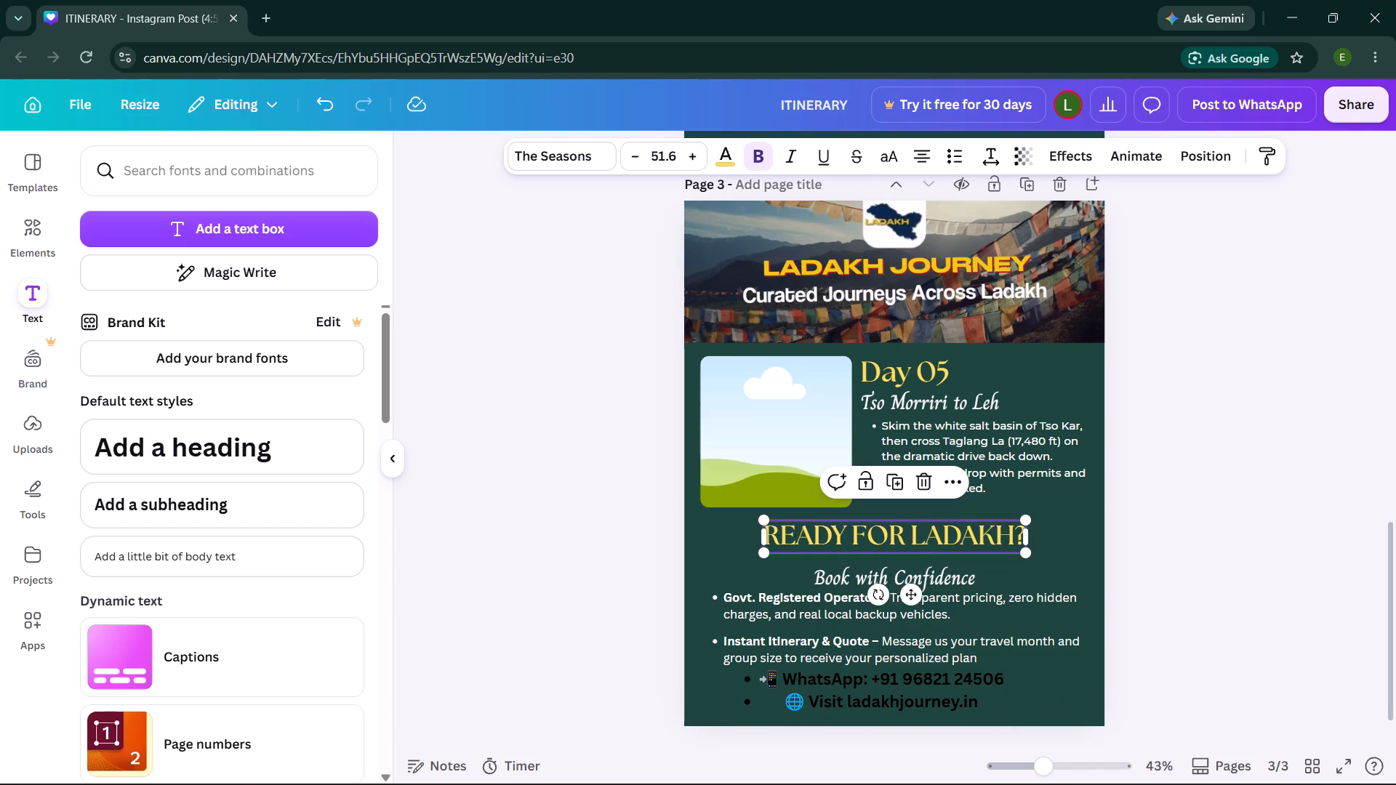
drag(947, 576, 944, 563)
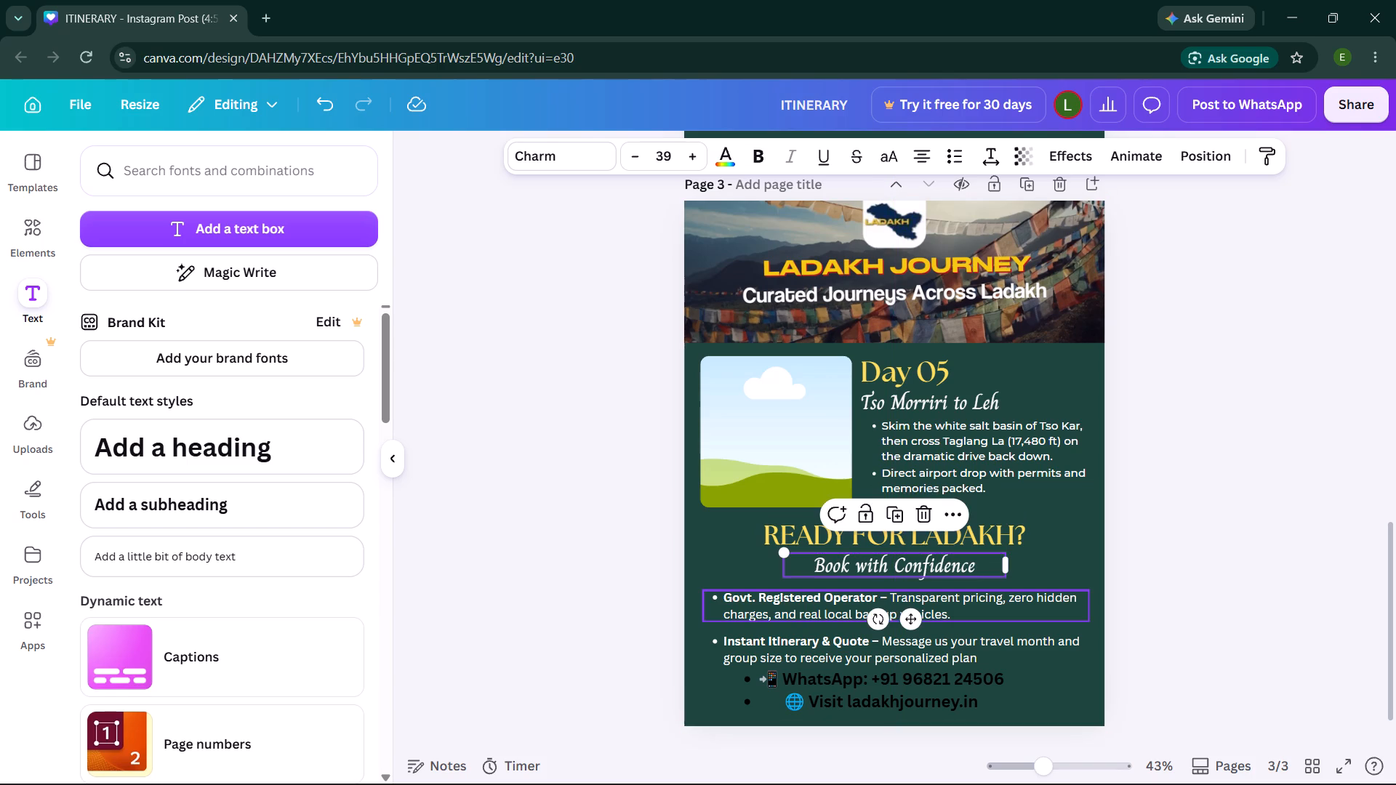
drag(953, 597, 955, 589)
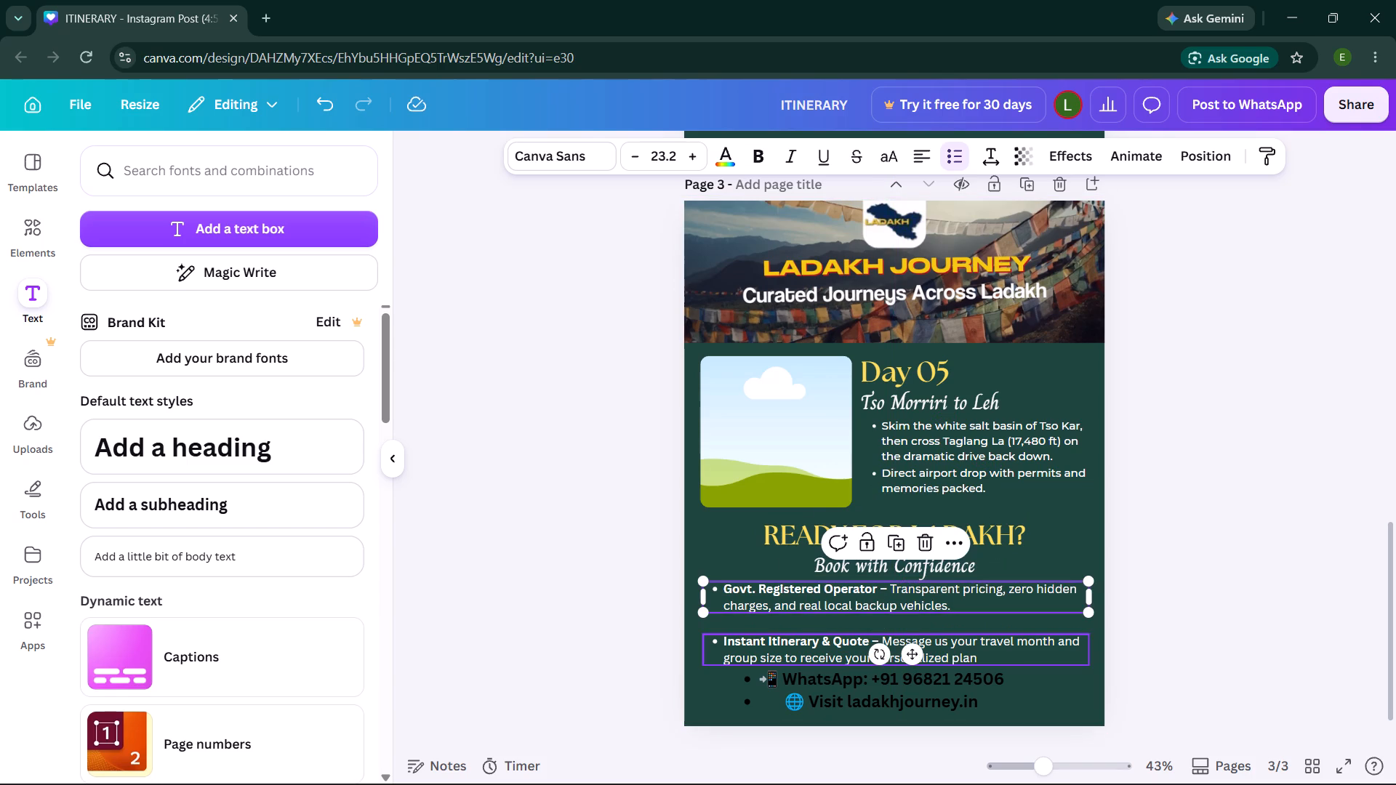
drag(957, 645, 957, 635)
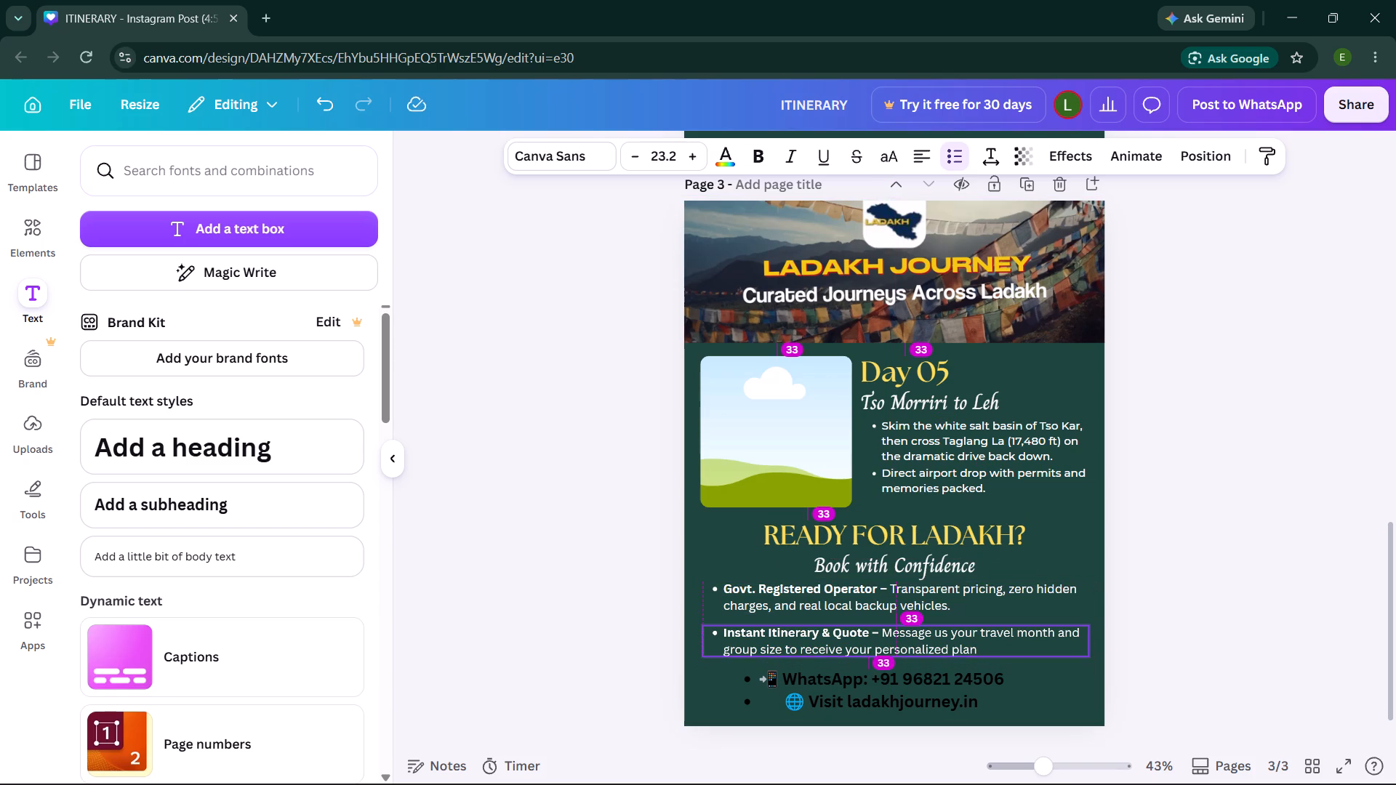
drag(957, 635, 957, 630)
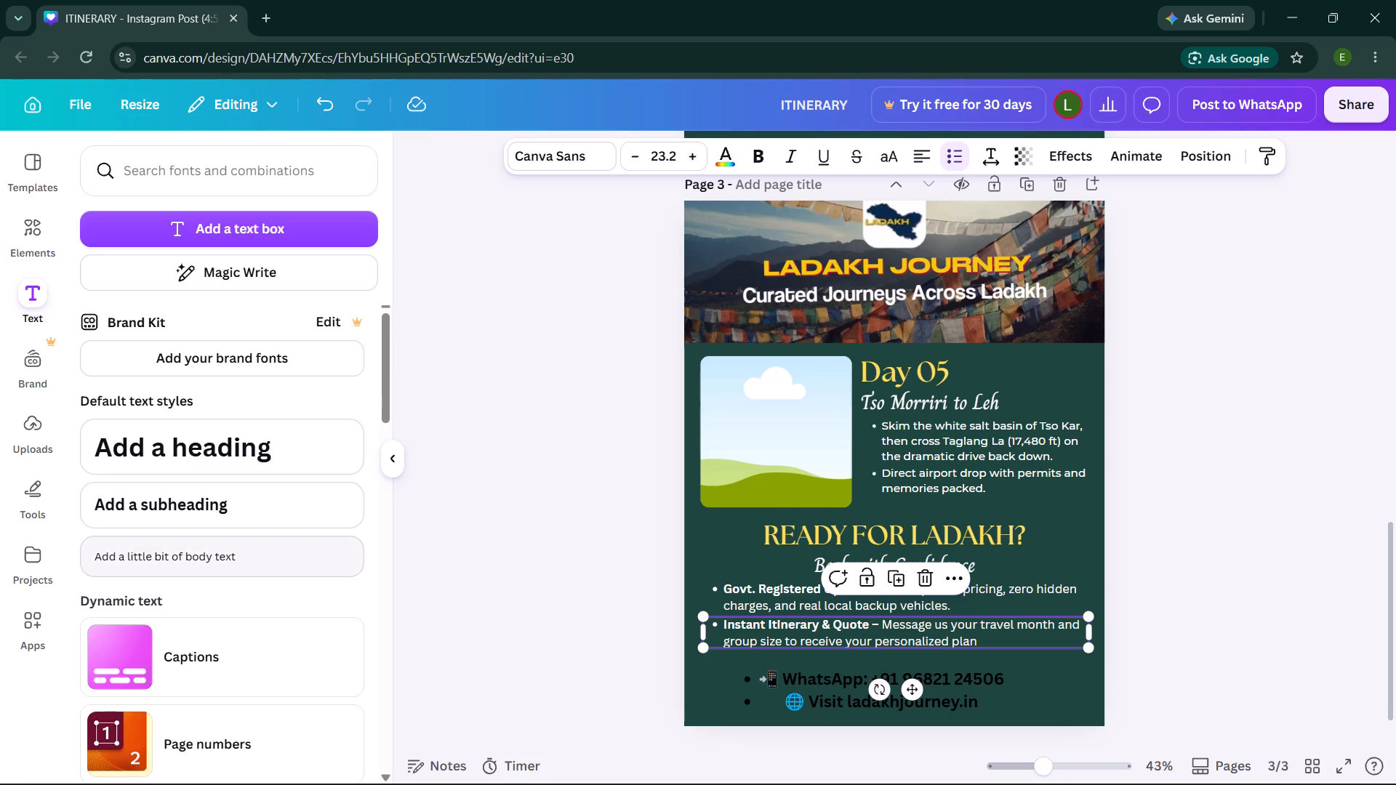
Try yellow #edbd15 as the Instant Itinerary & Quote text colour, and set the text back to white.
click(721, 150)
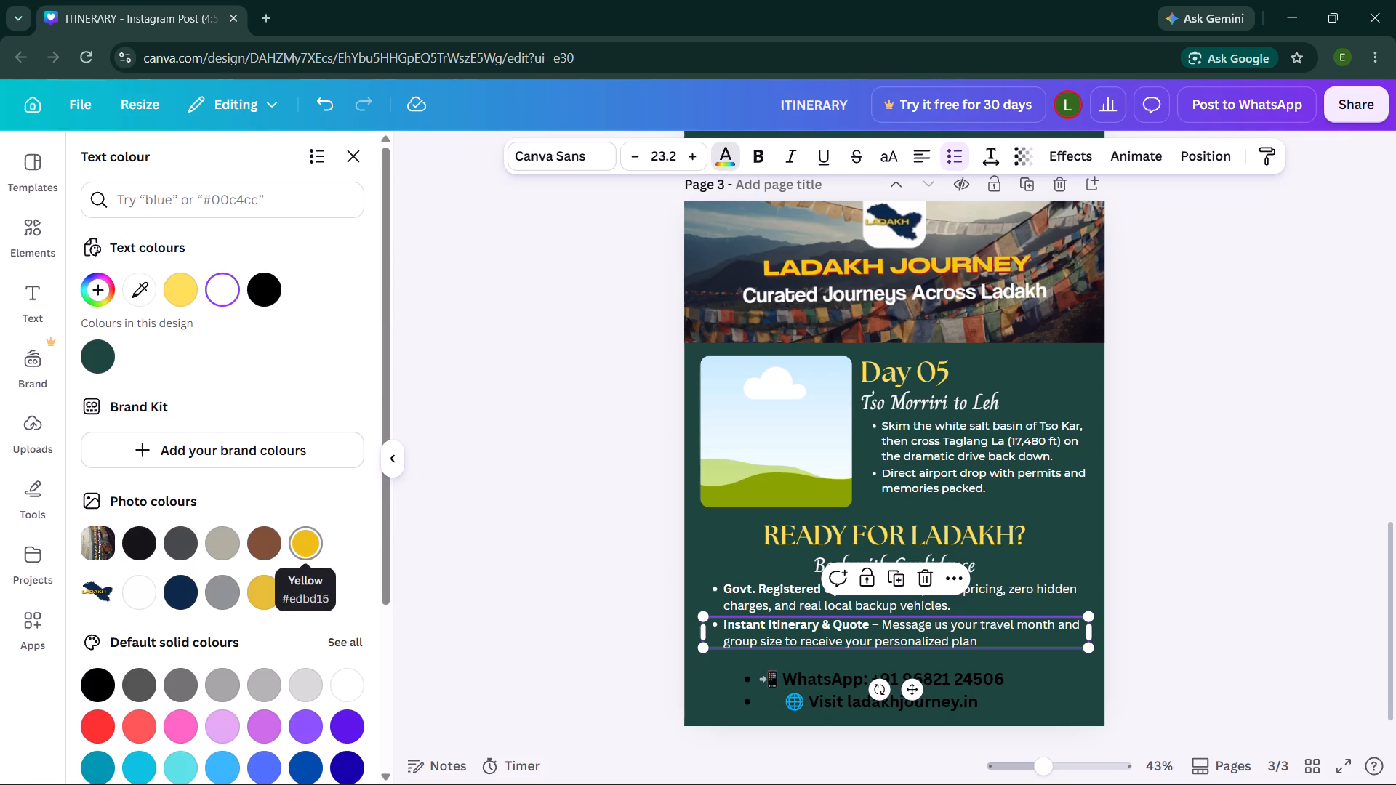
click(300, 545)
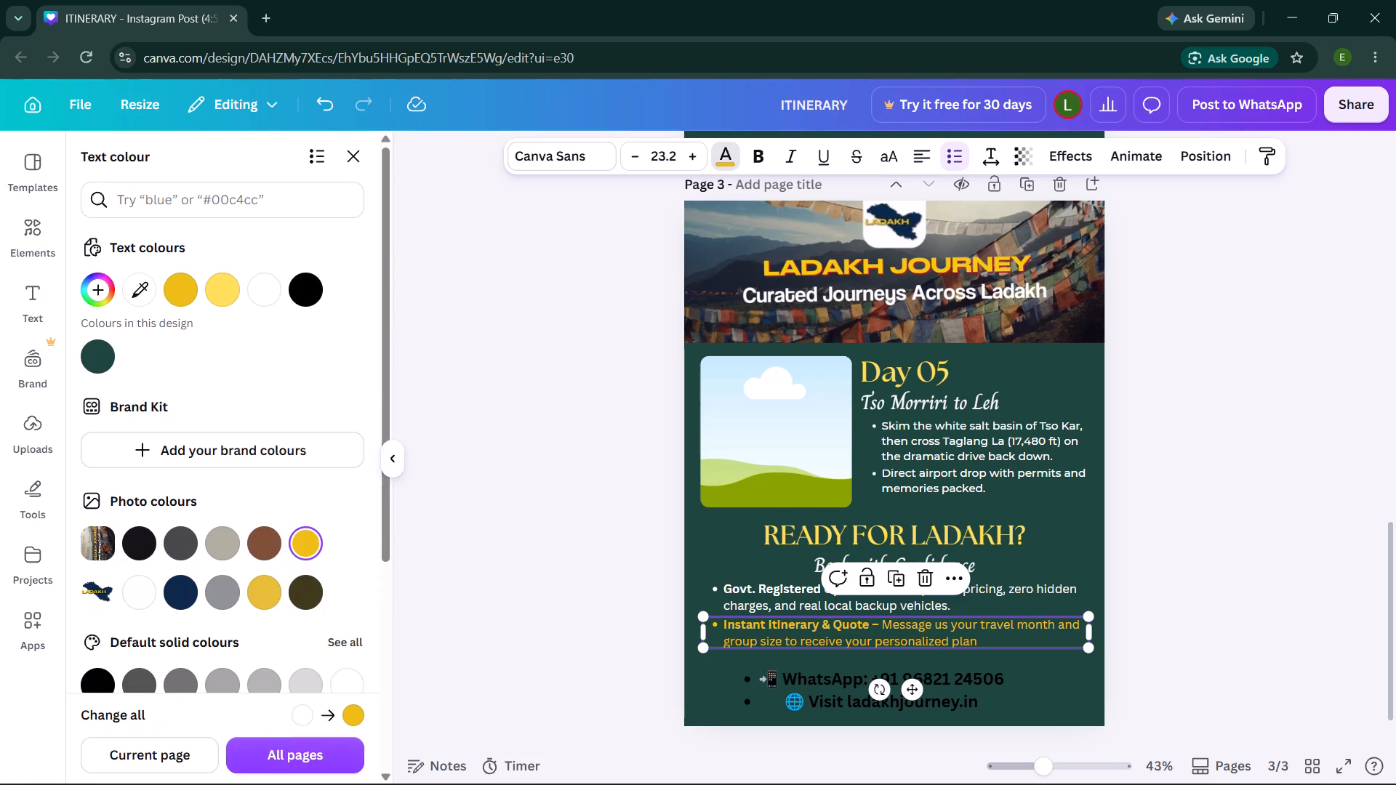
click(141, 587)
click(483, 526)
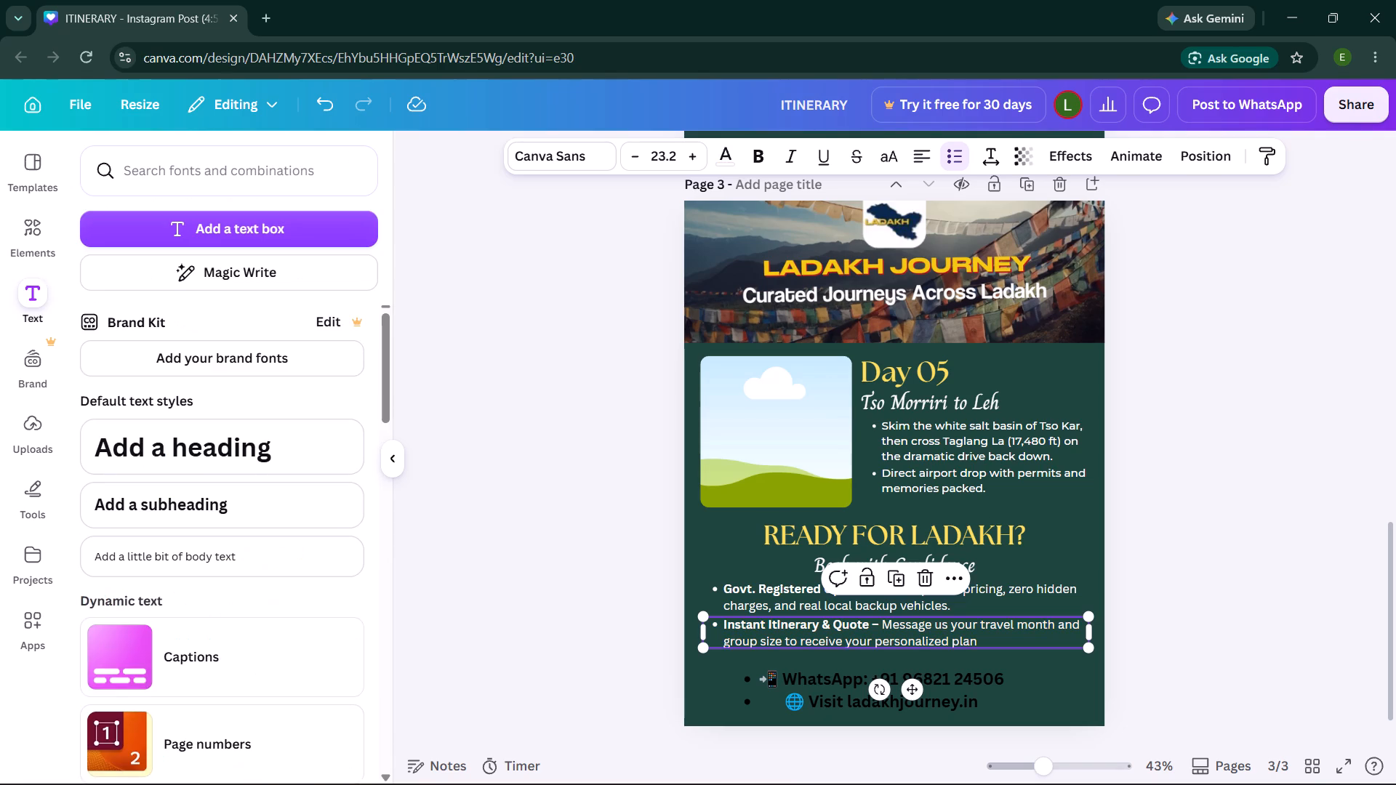
Colour the WhatsApp and website text block in the light yellow already used for the page's headings.
click(845, 698)
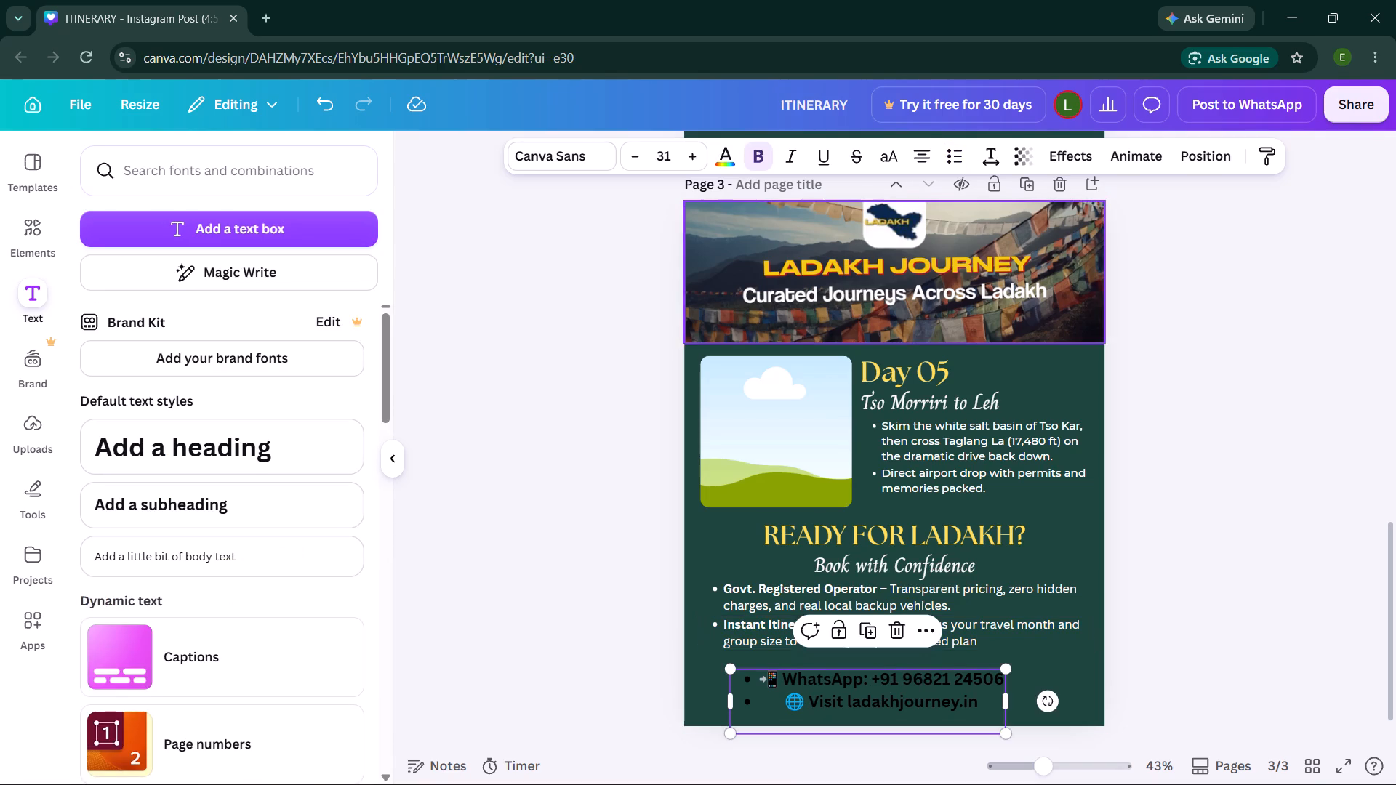
click(729, 153)
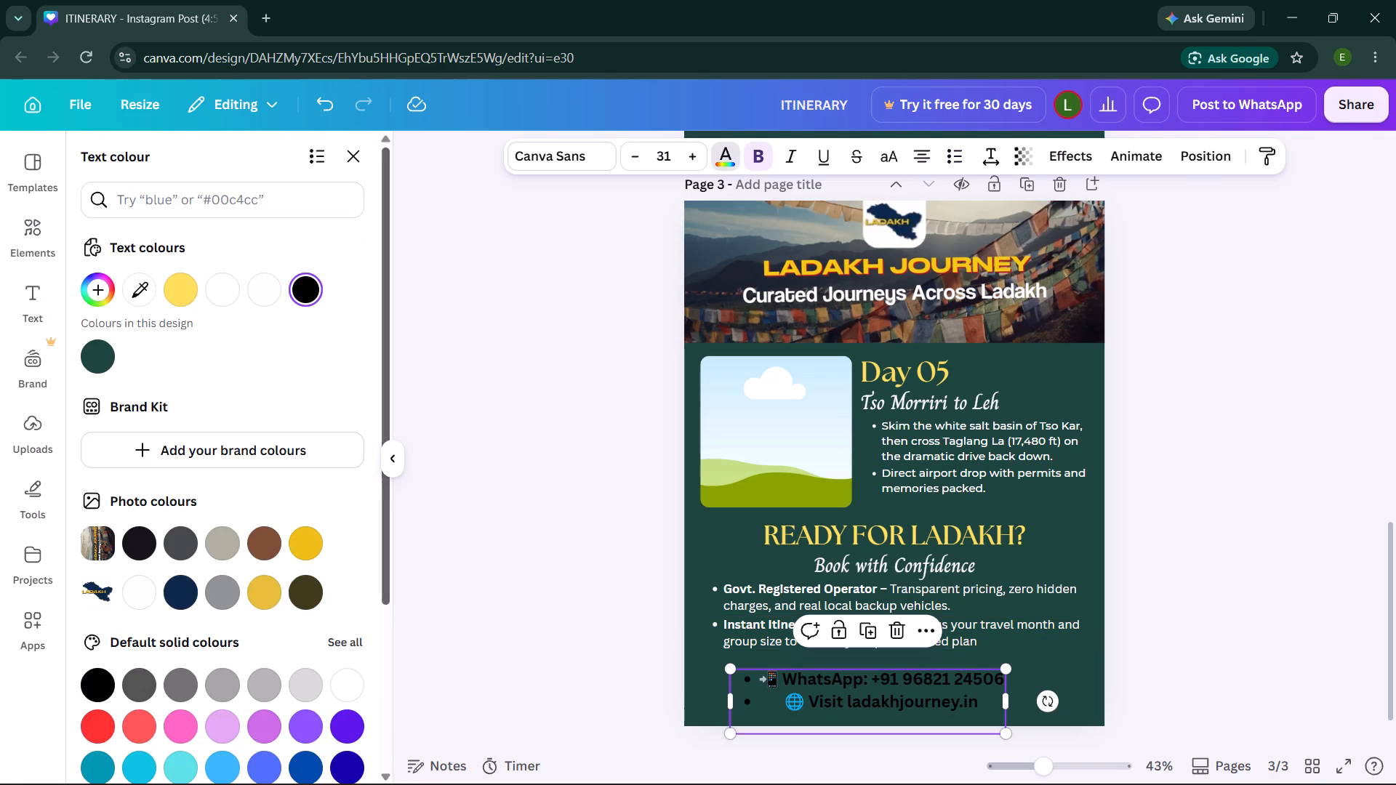
click(183, 596)
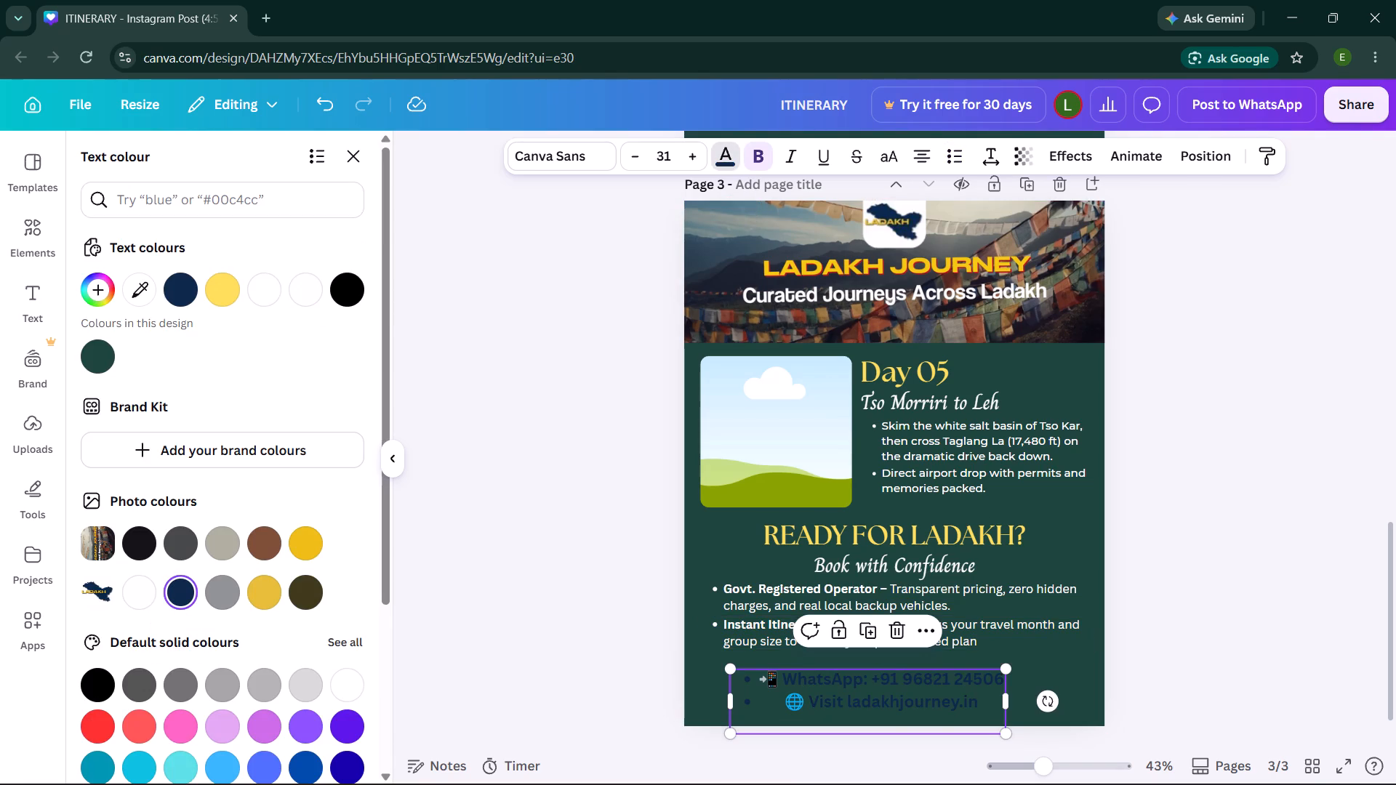
click(302, 549)
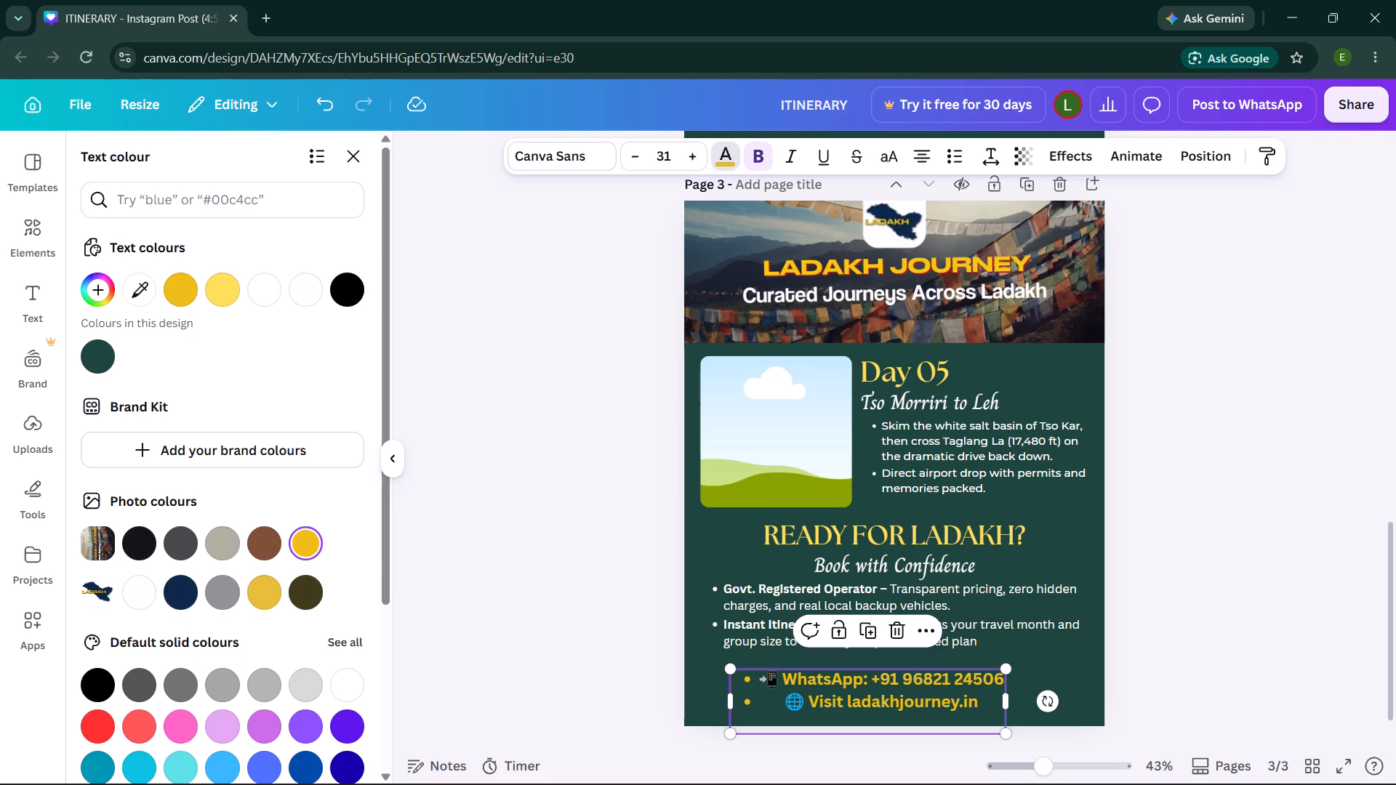
click(222, 284)
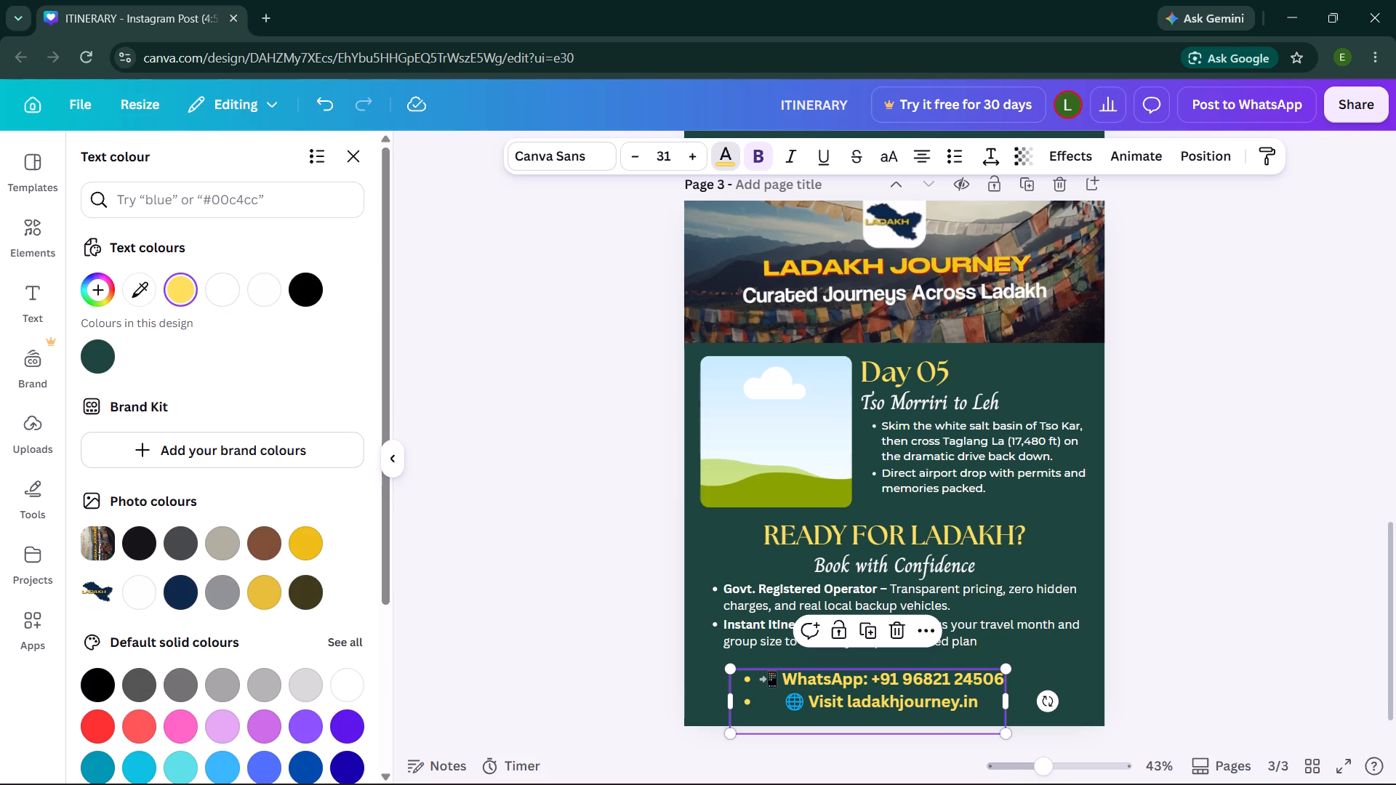
click(629, 645)
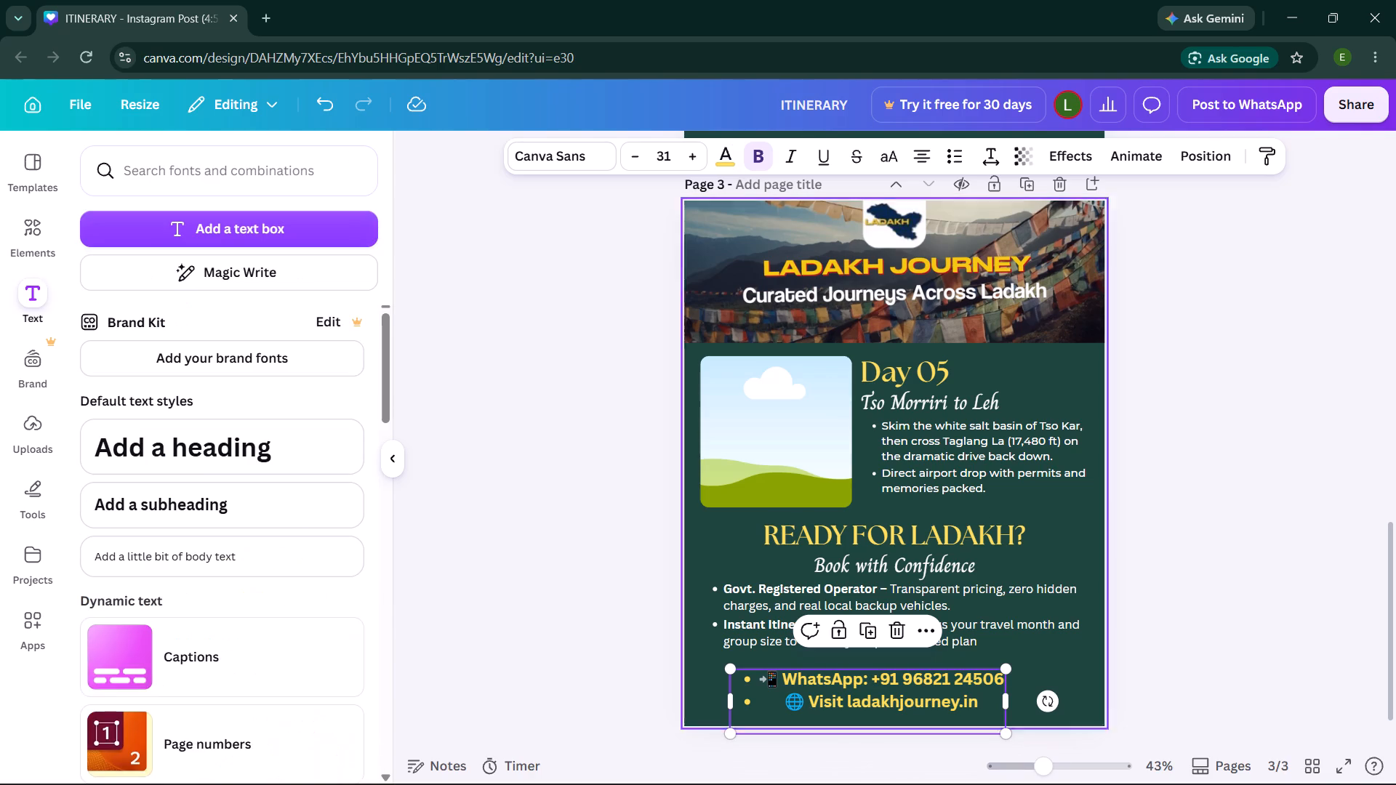
Remove the bullet points from the WhatsApp and "Visit ladakhjourney.in" lines.
click(753, 685)
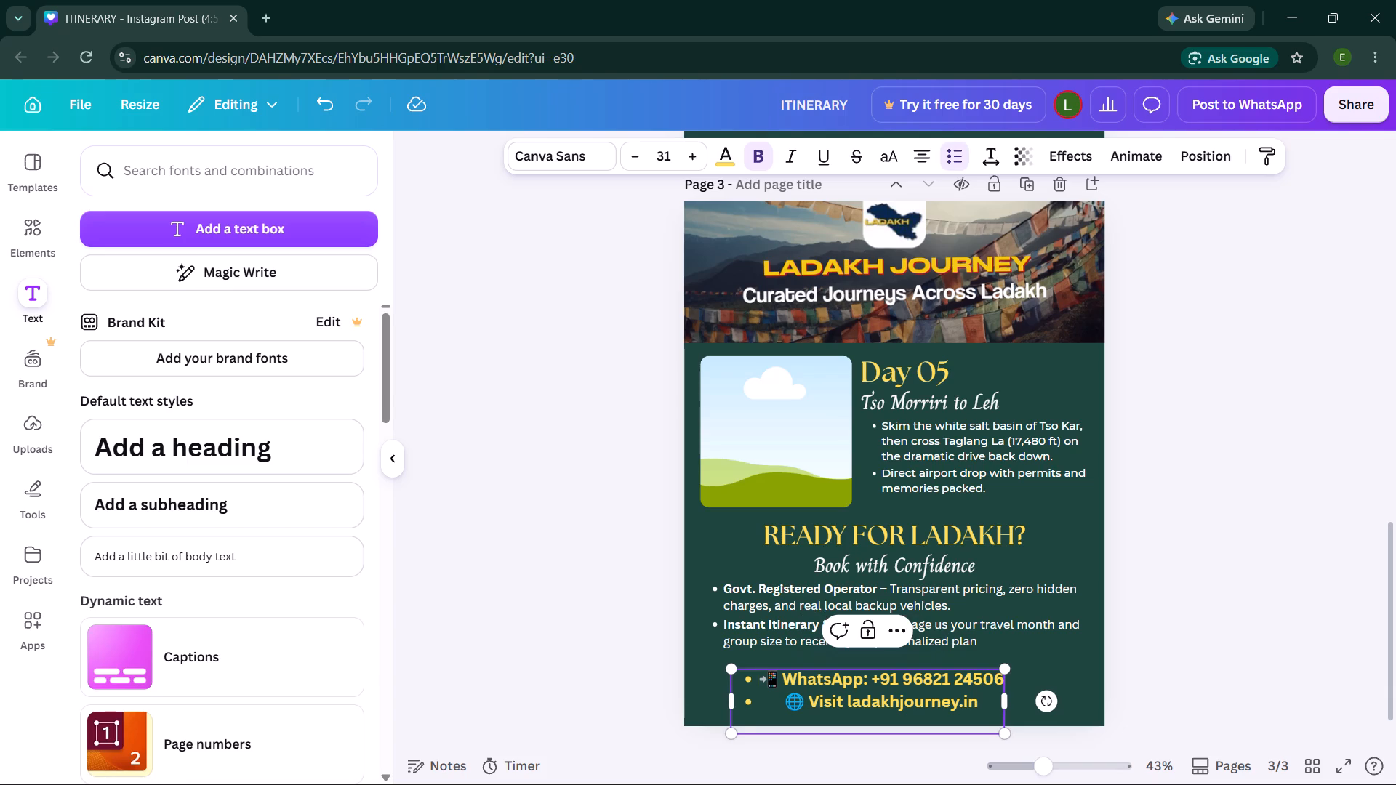
key(BackSpace)
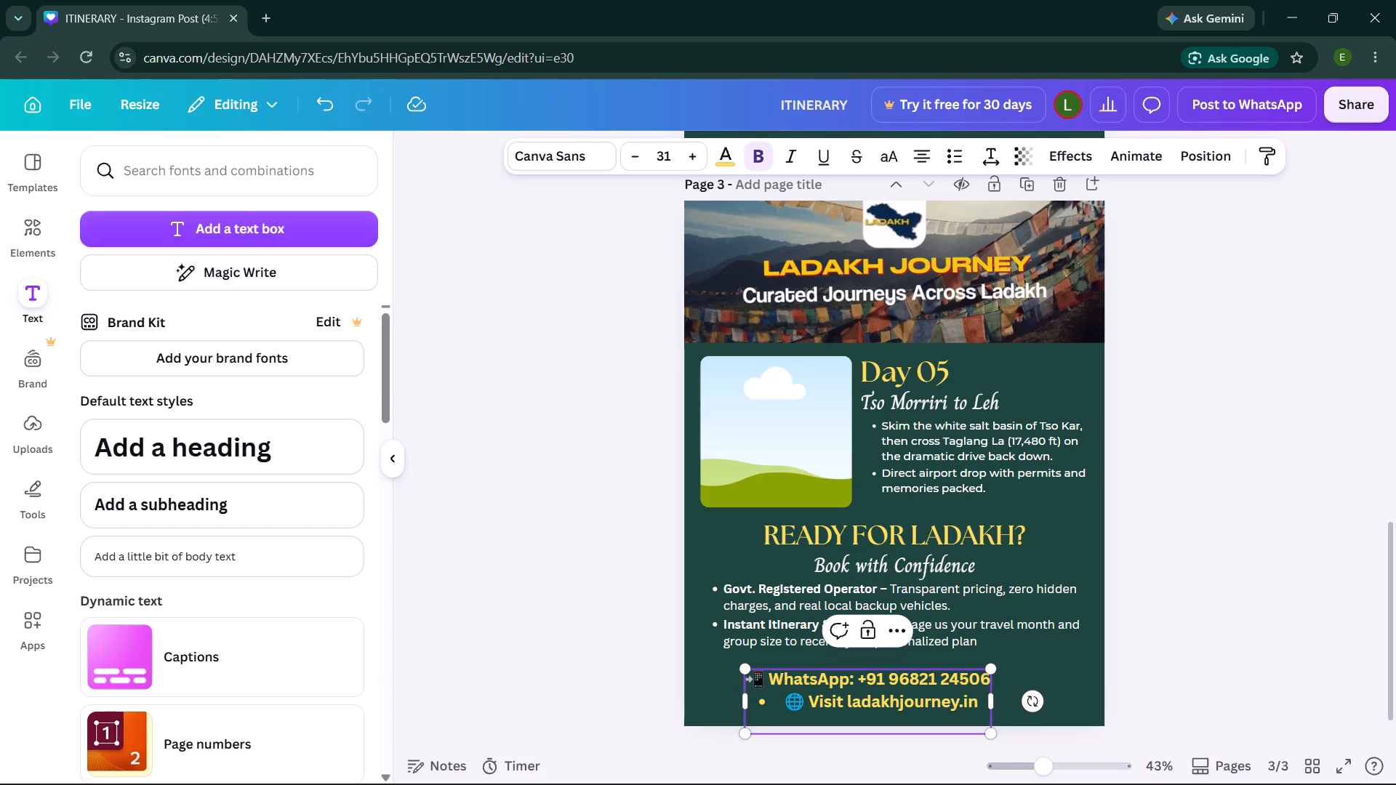
click(785, 704)
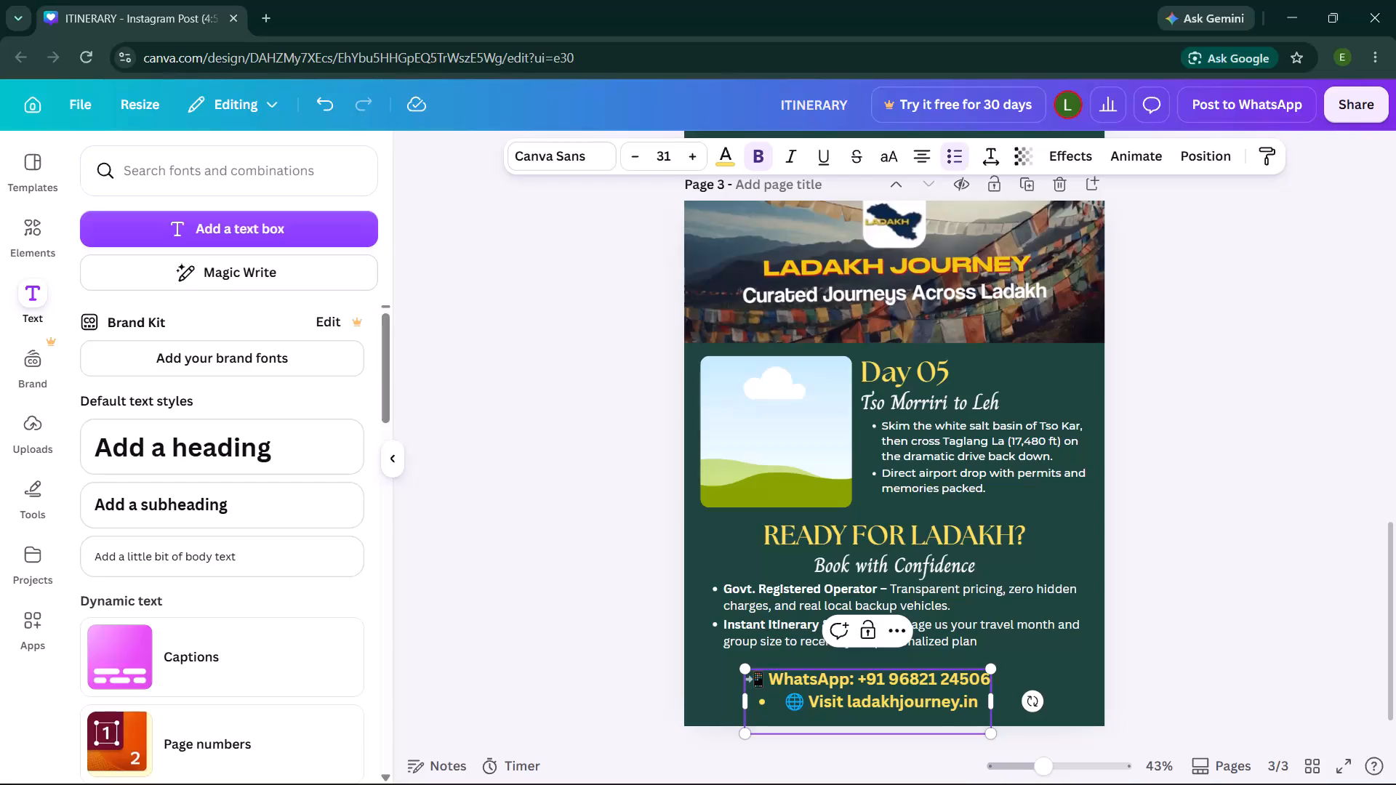
key(BackSpace)
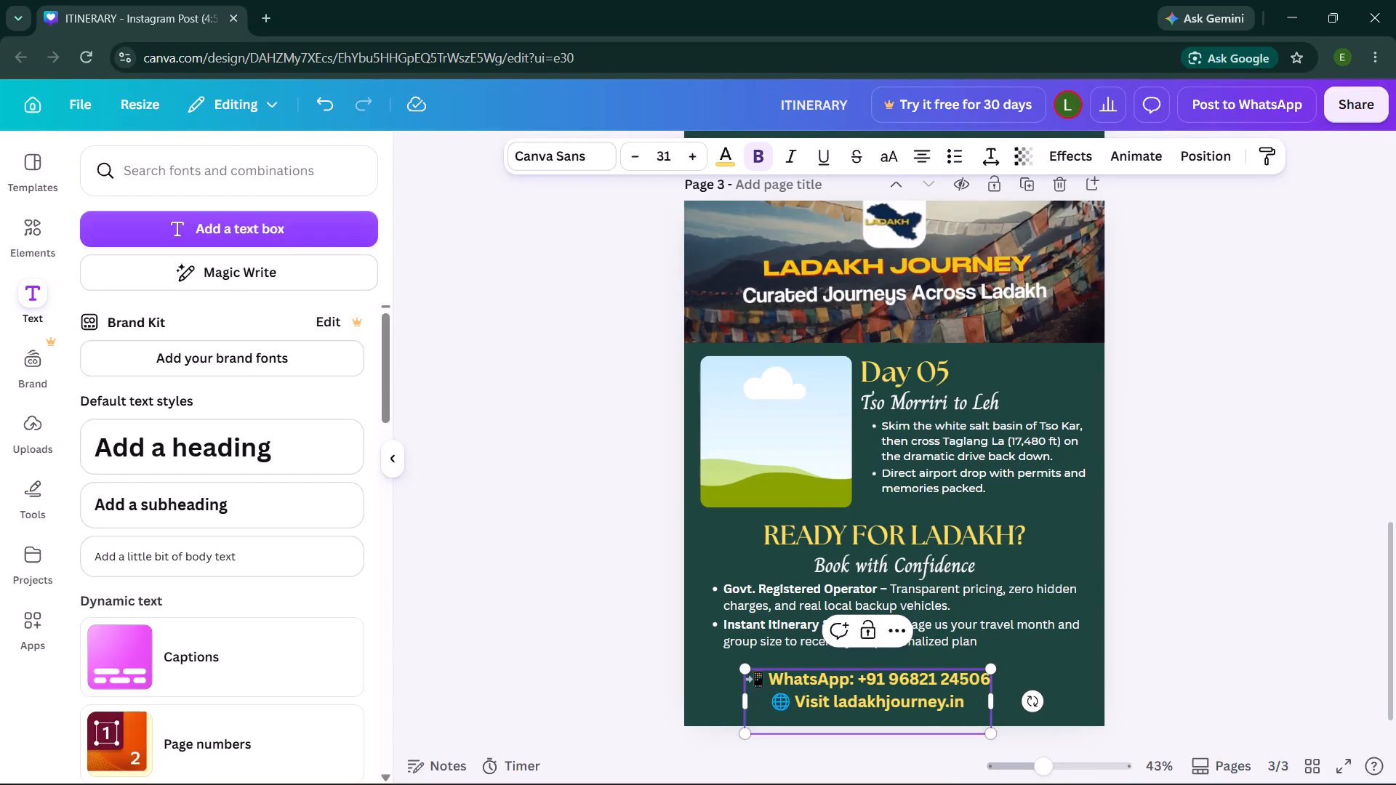
click(1187, 621)
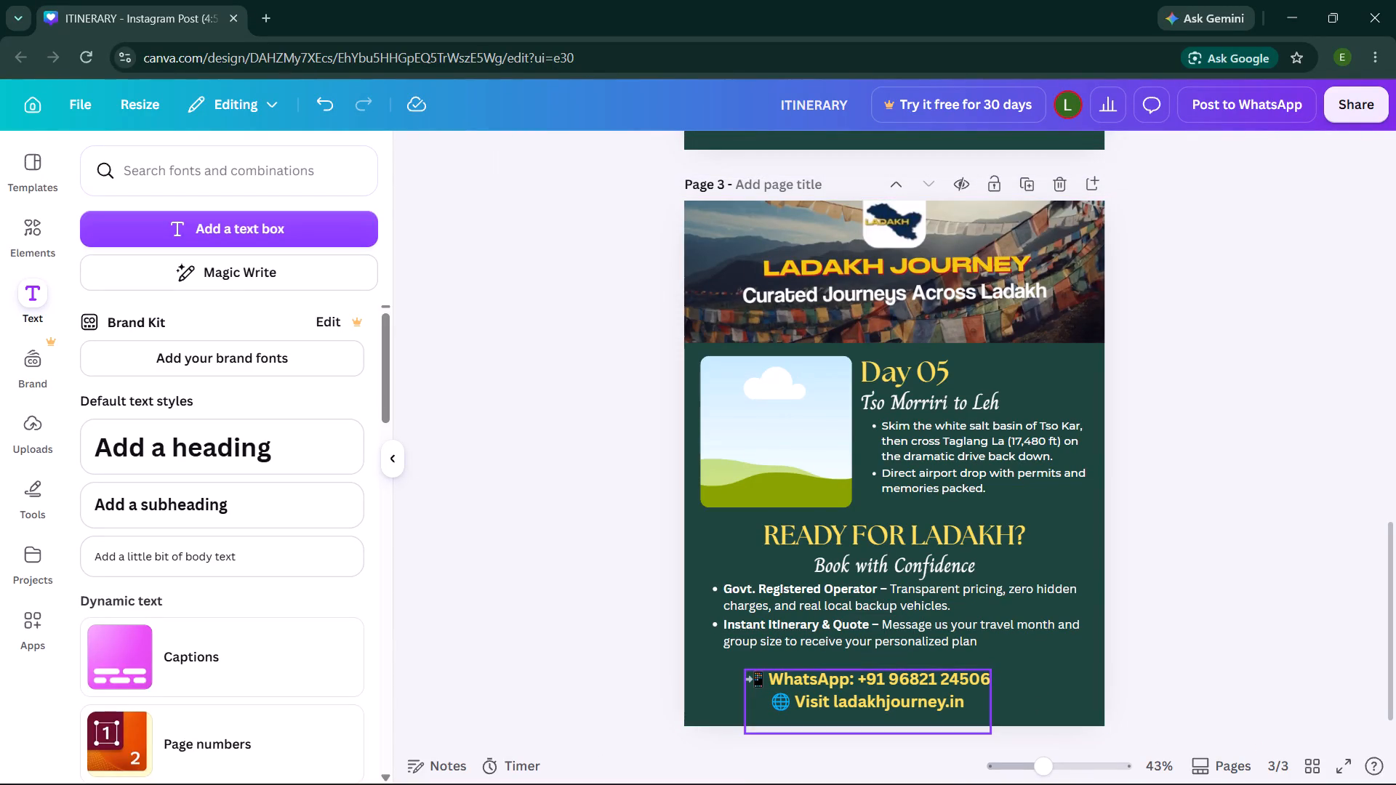
Reposition the contact text block so it sits roughly centred across the page beneath the Instant Itinerary & Quote text.
drag(918, 693, 948, 693)
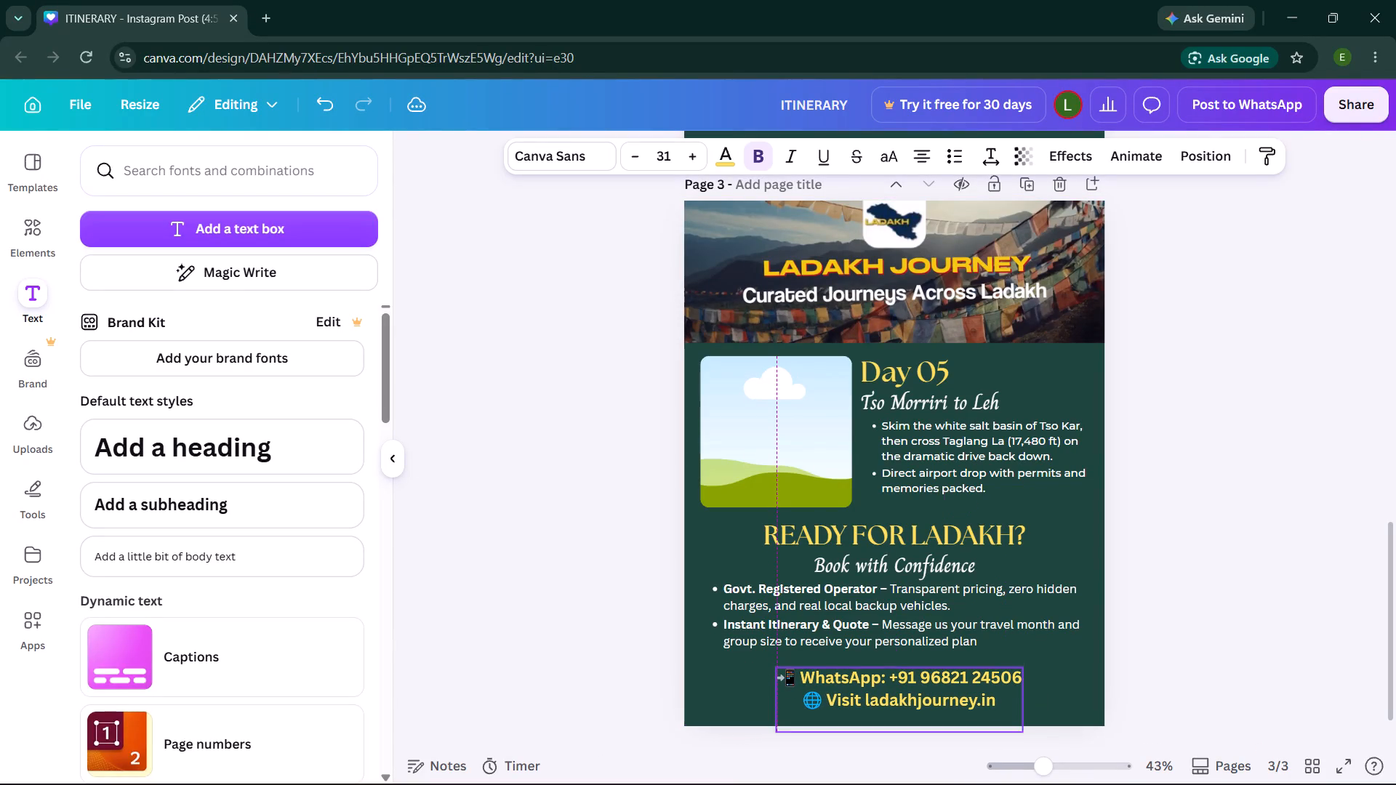
drag(948, 693, 952, 697)
click(1229, 627)
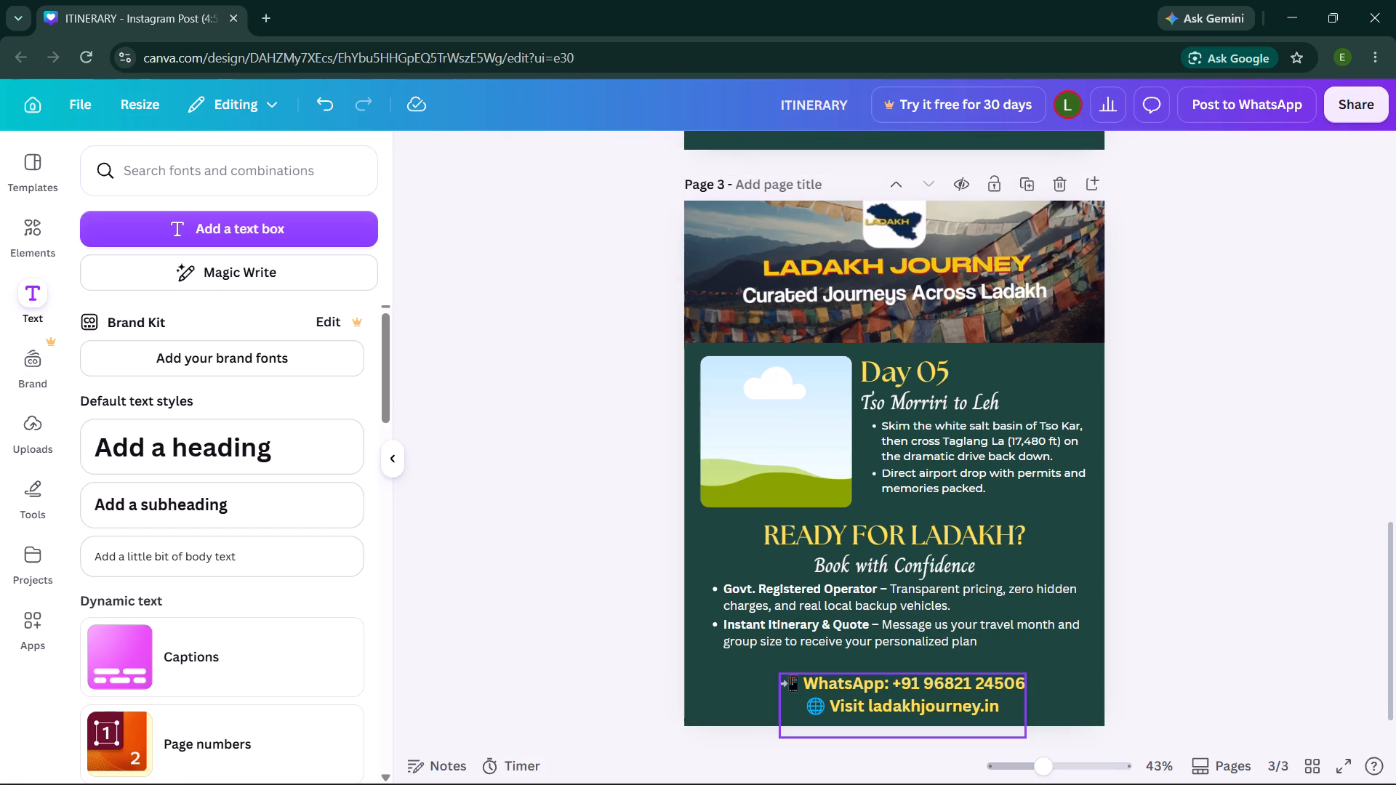
Colour only the "ladakhjourney.in" part of the website line white.
click(1005, 705)
click(1000, 704)
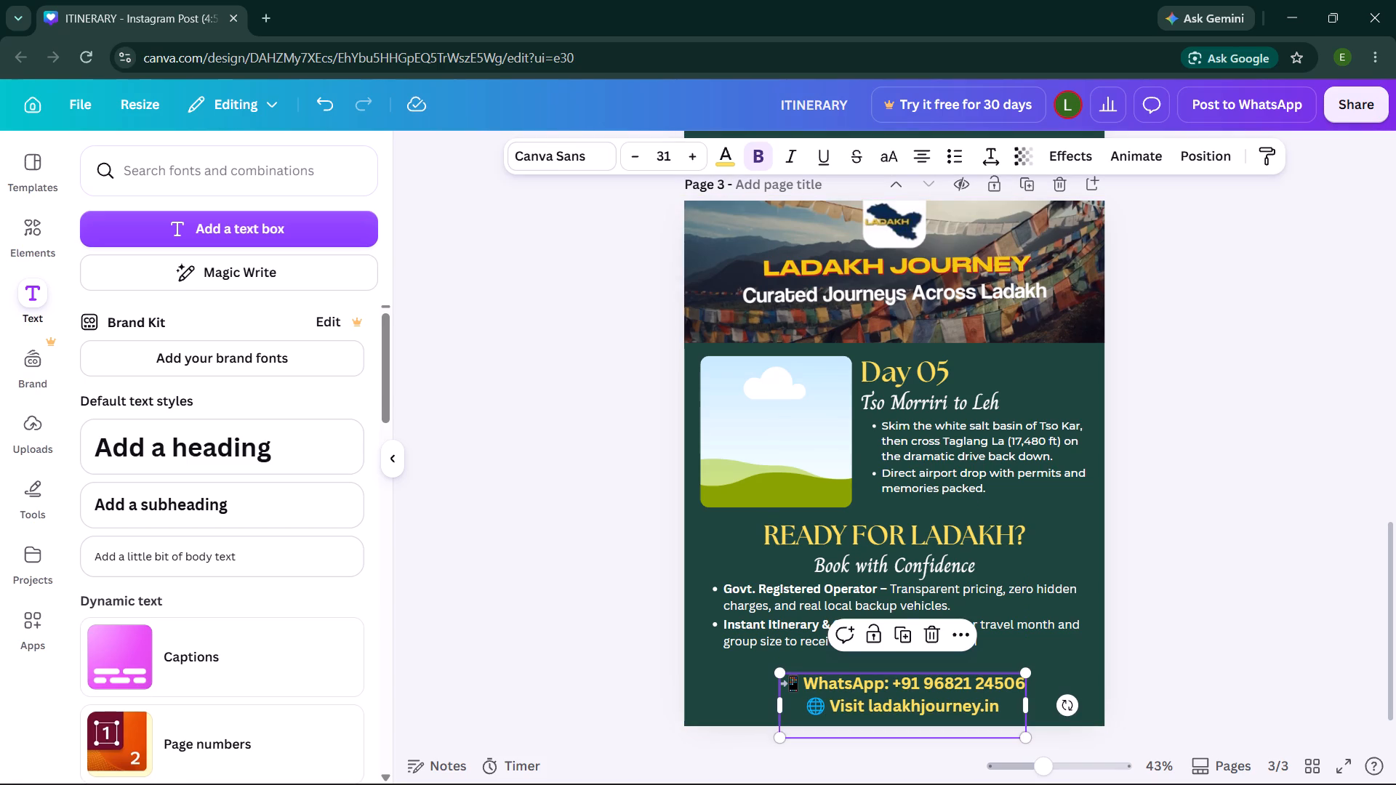
drag(1000, 704, 866, 696)
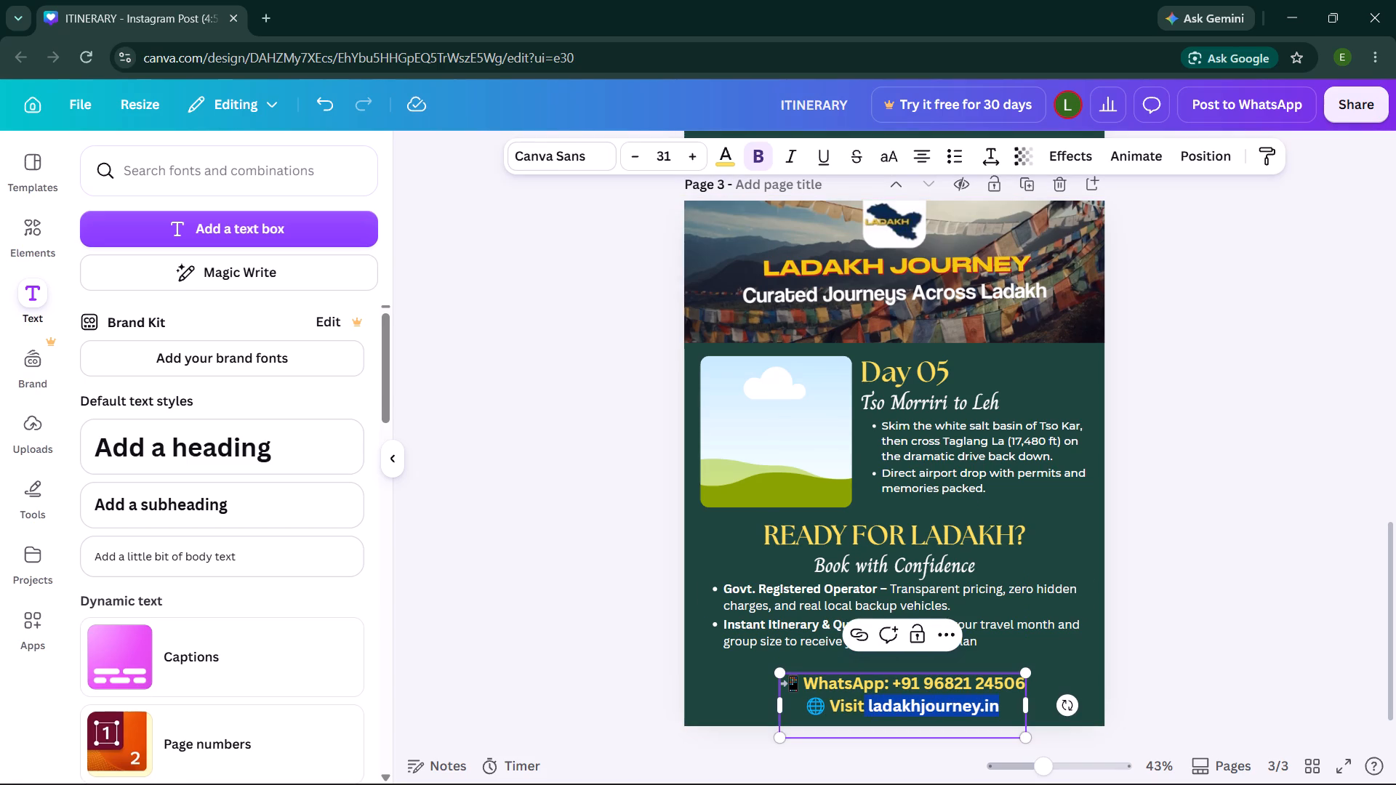
click(723, 159)
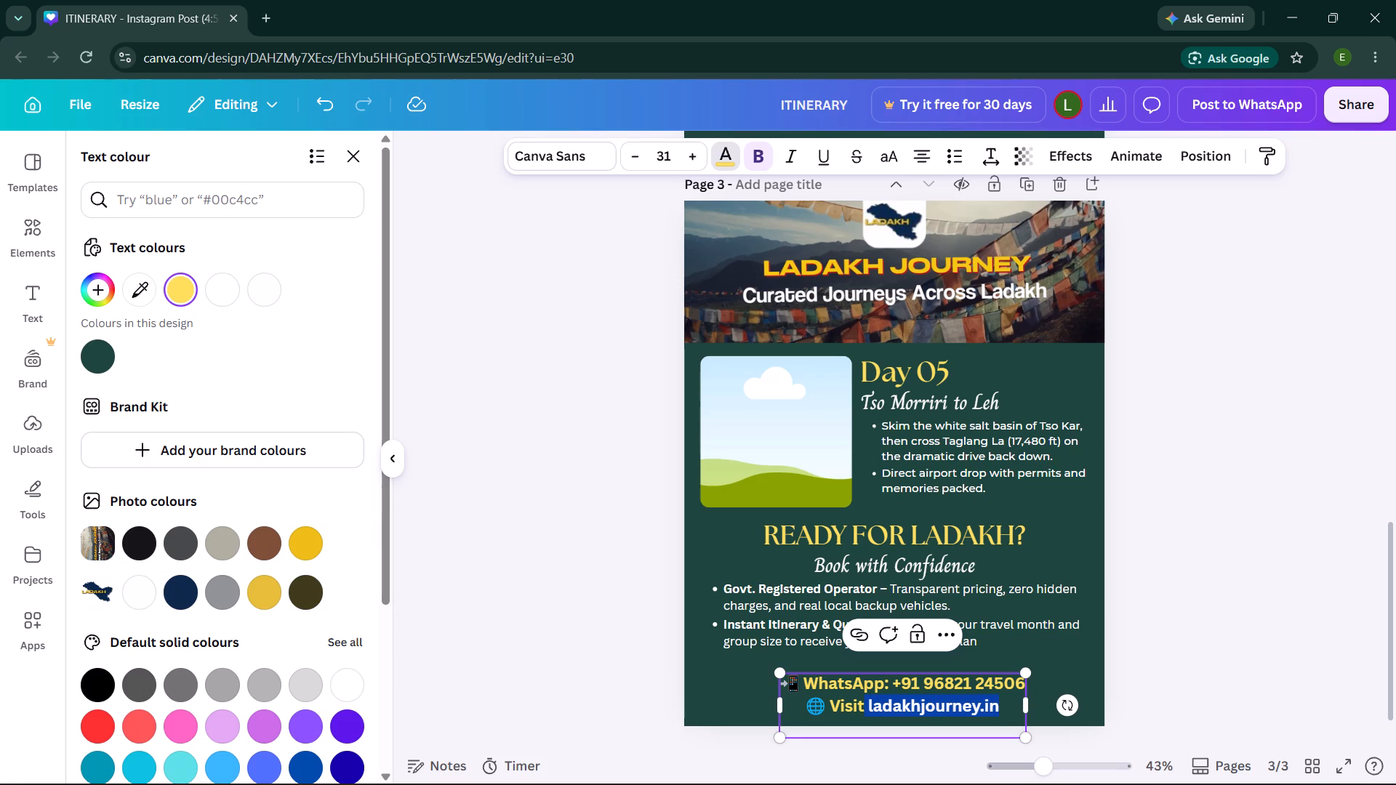
click(226, 282)
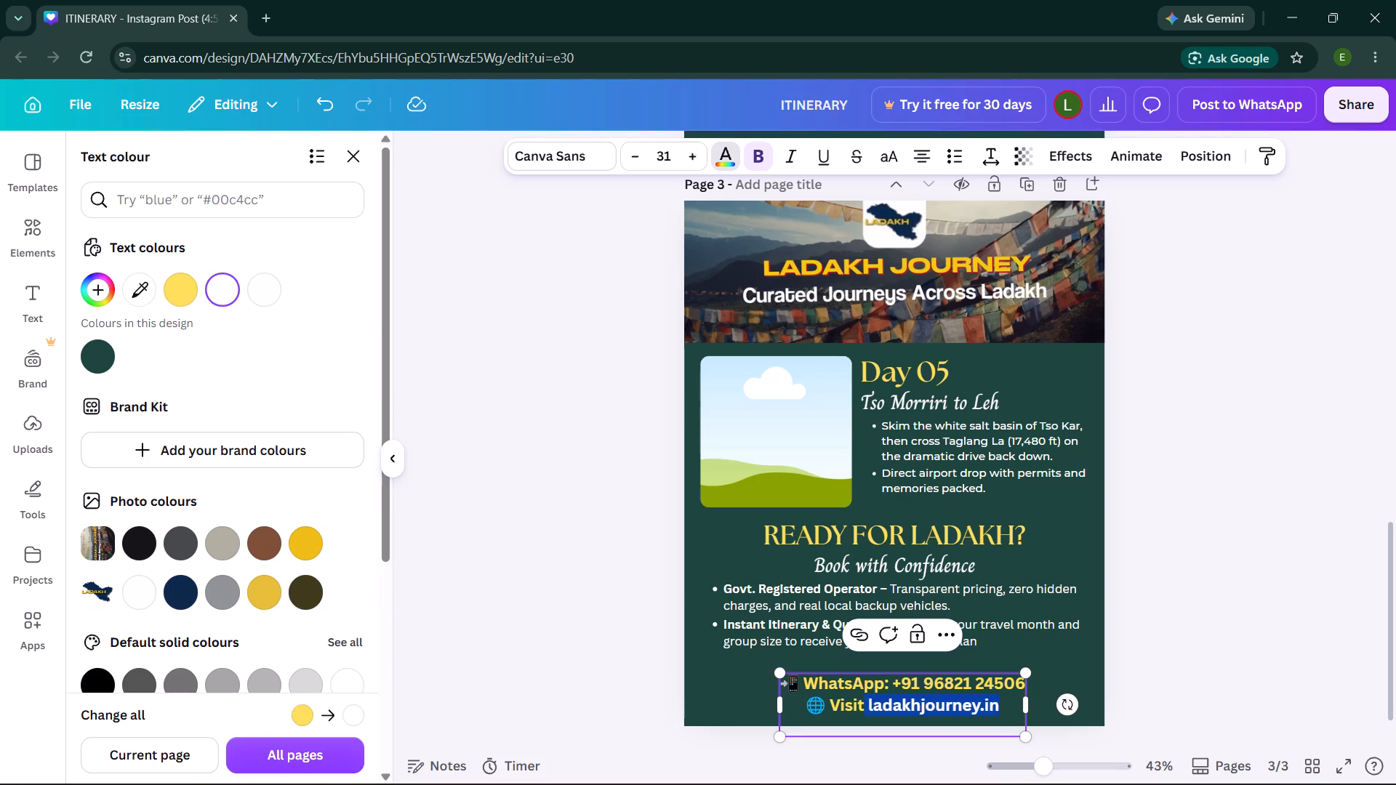
click(513, 377)
click(623, 523)
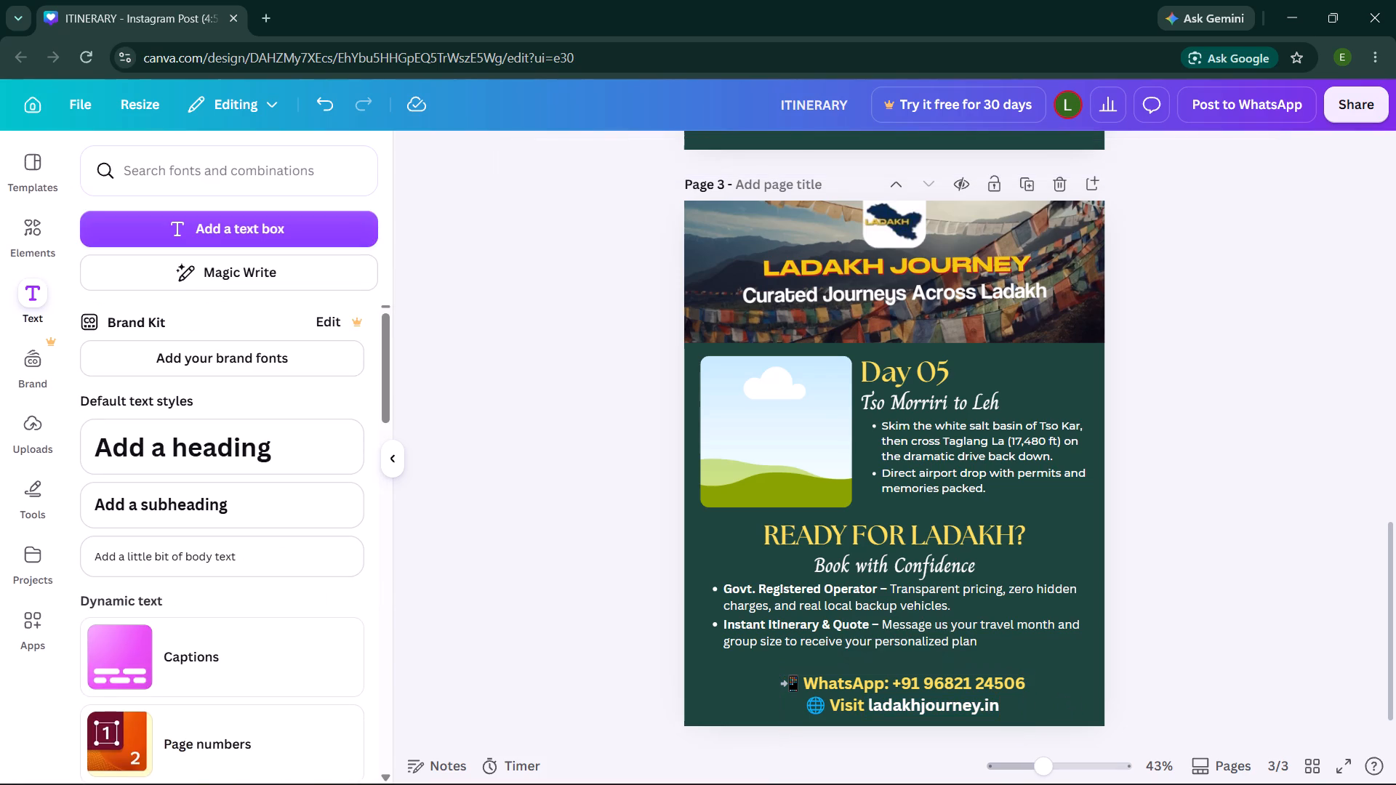
Colour only the phone number in the WhatsApp line white, leaving the "WhatsApp:" label yellow.
click(955, 679)
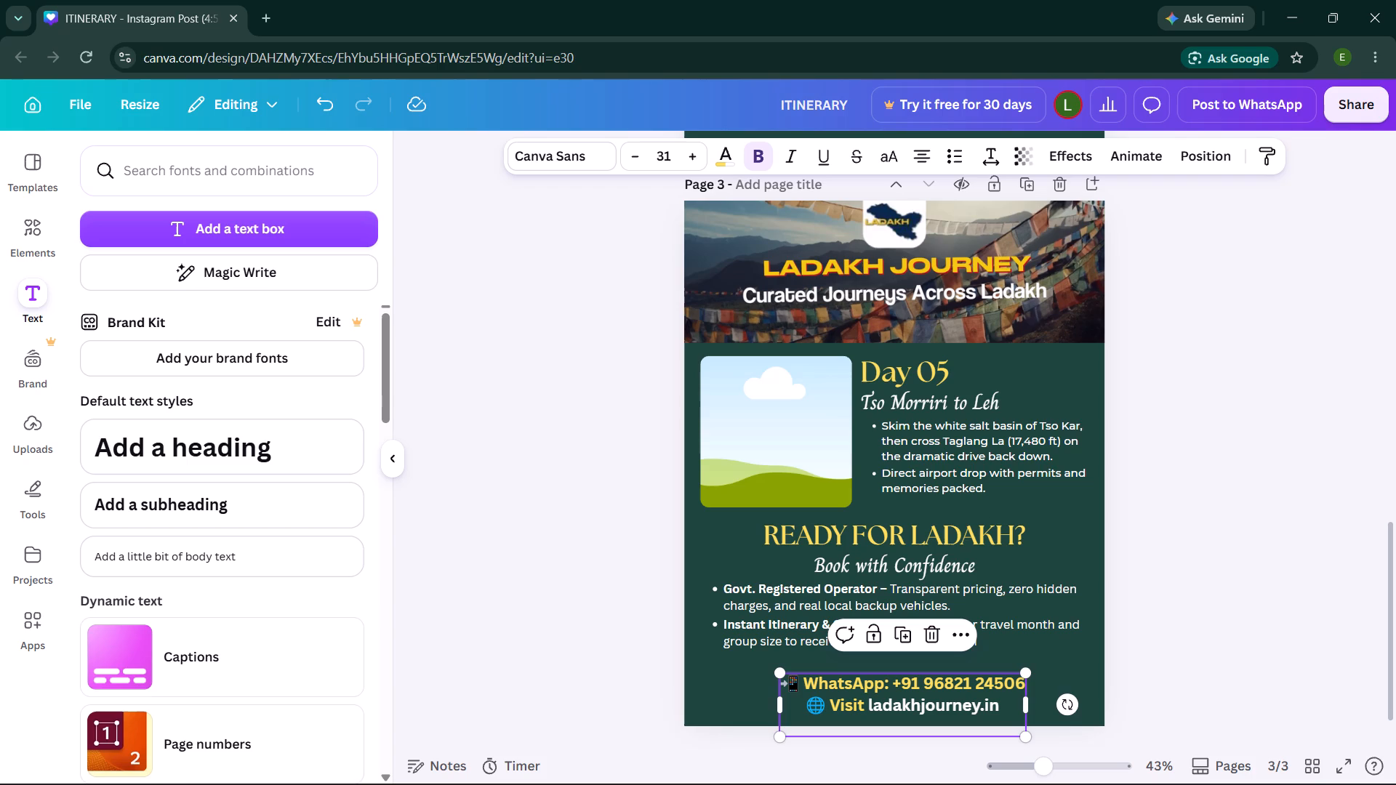
click(1006, 676)
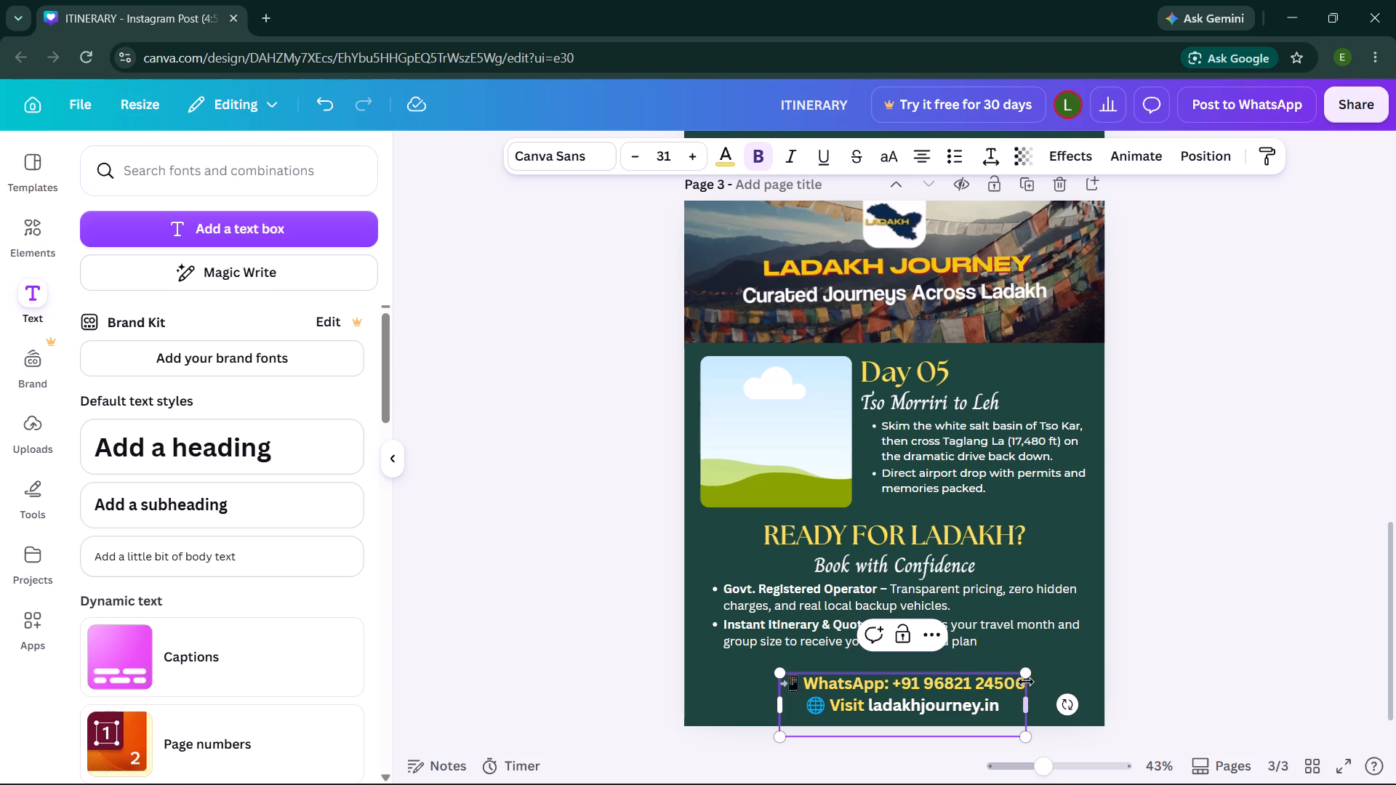
click(1022, 685)
drag(1022, 685, 905, 677)
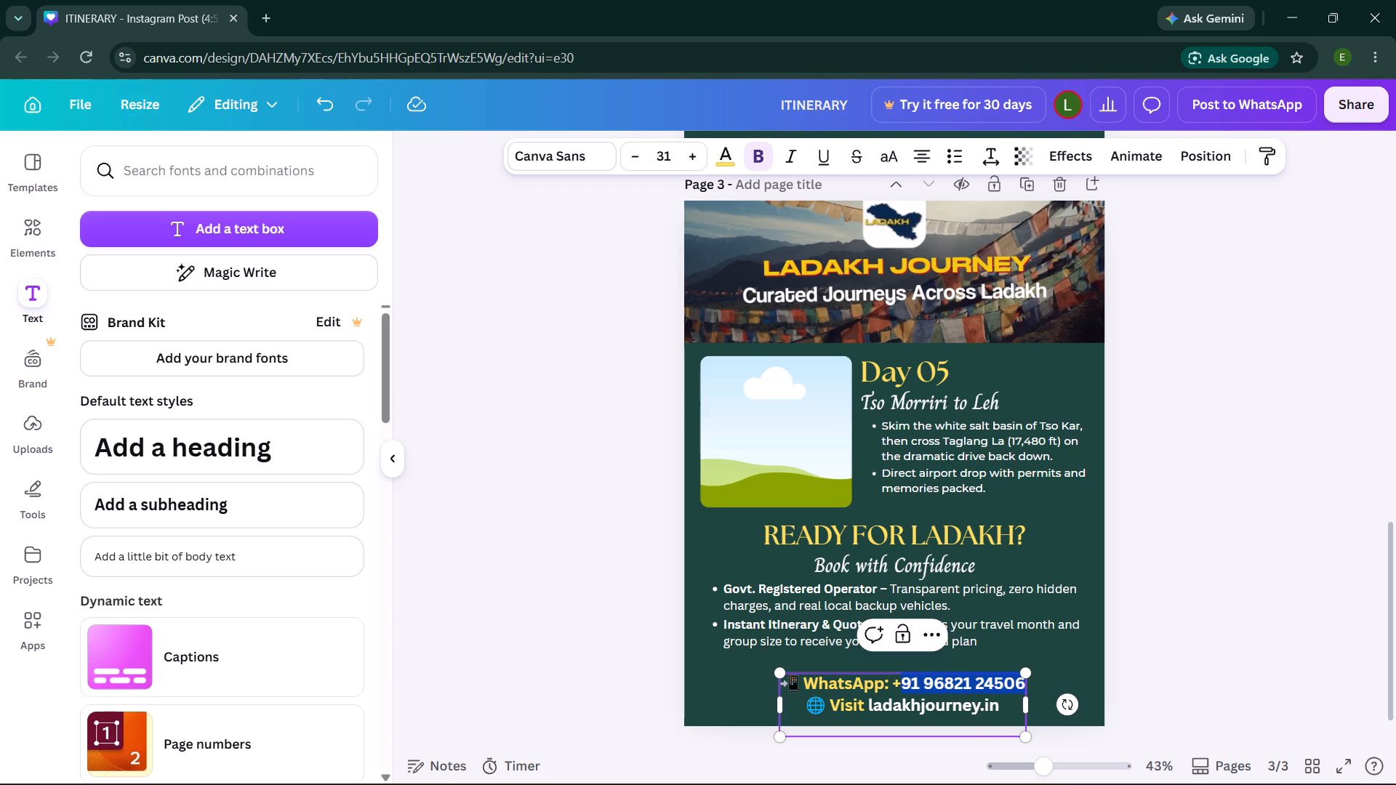
drag(905, 677, 893, 677)
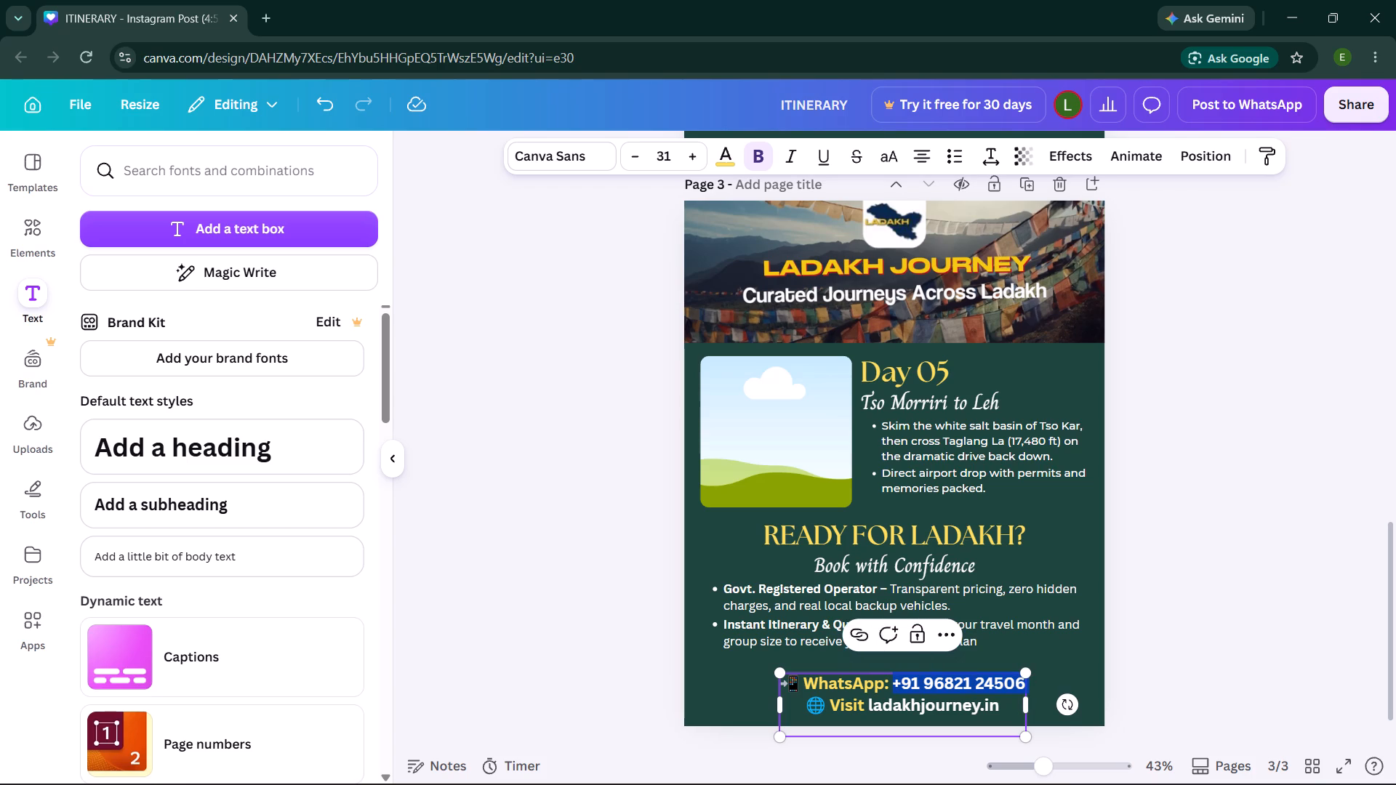
click(721, 156)
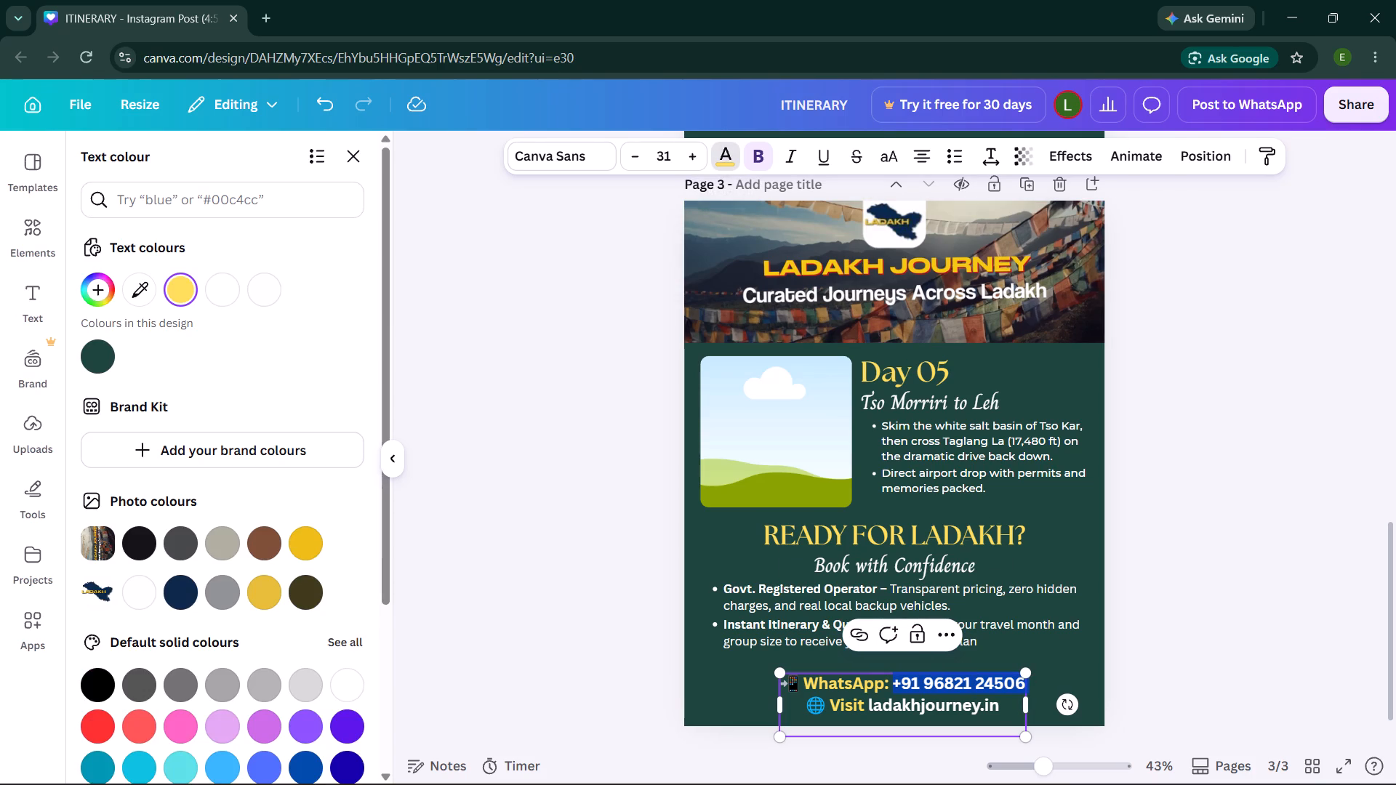
click(219, 293)
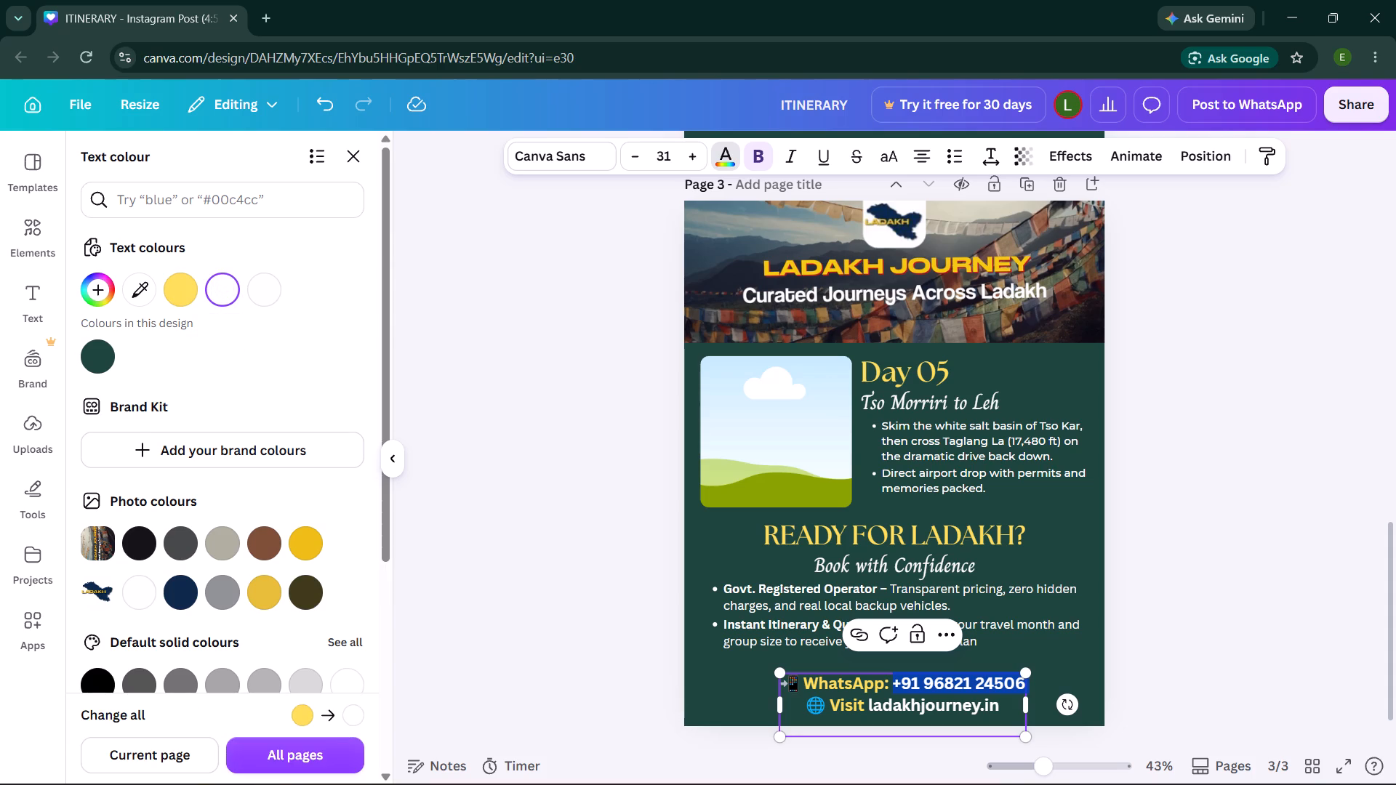
click(522, 408)
click(522, 408)
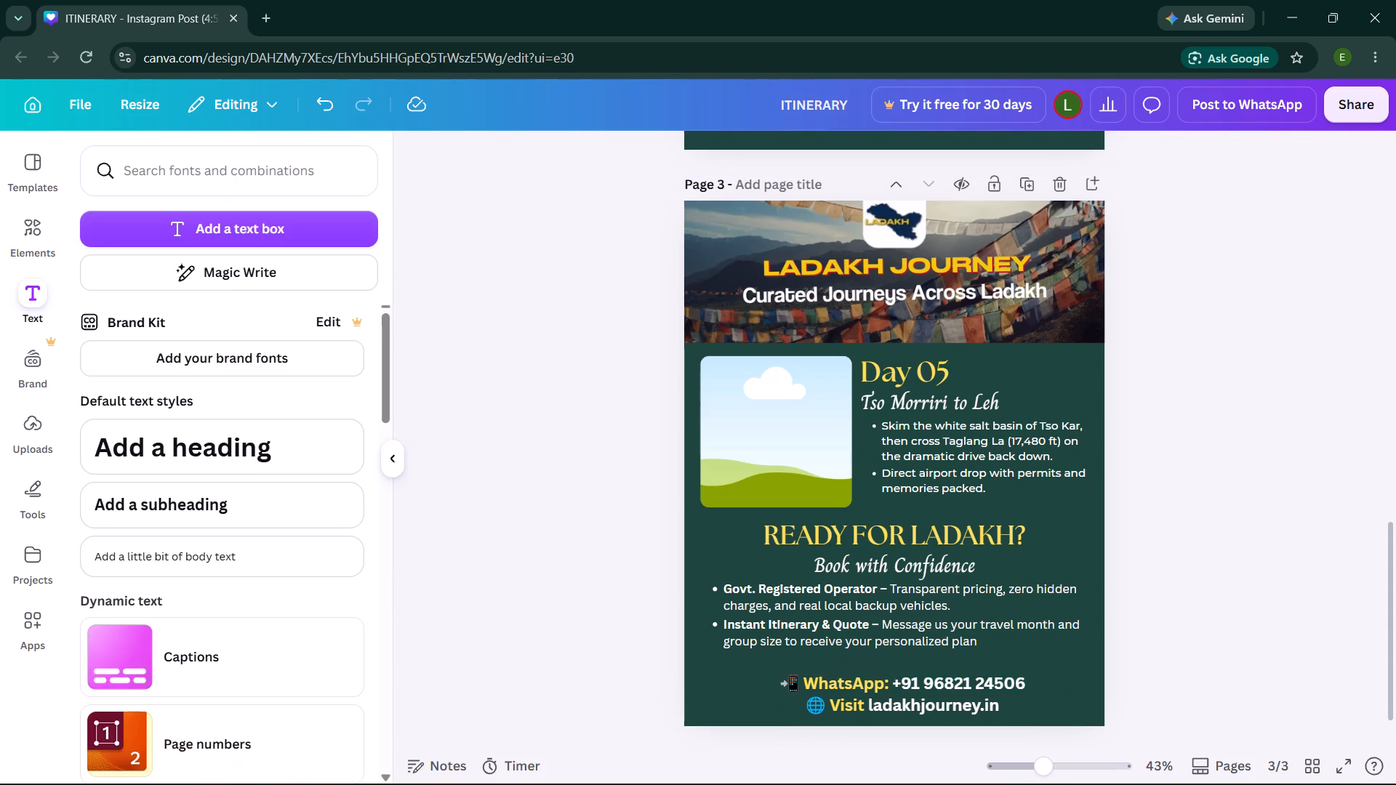
Set the font of both the WhatsApp and website lines to The Seasons Bold, trying Charm and Sego along the way.
click(869, 686)
click(869, 686)
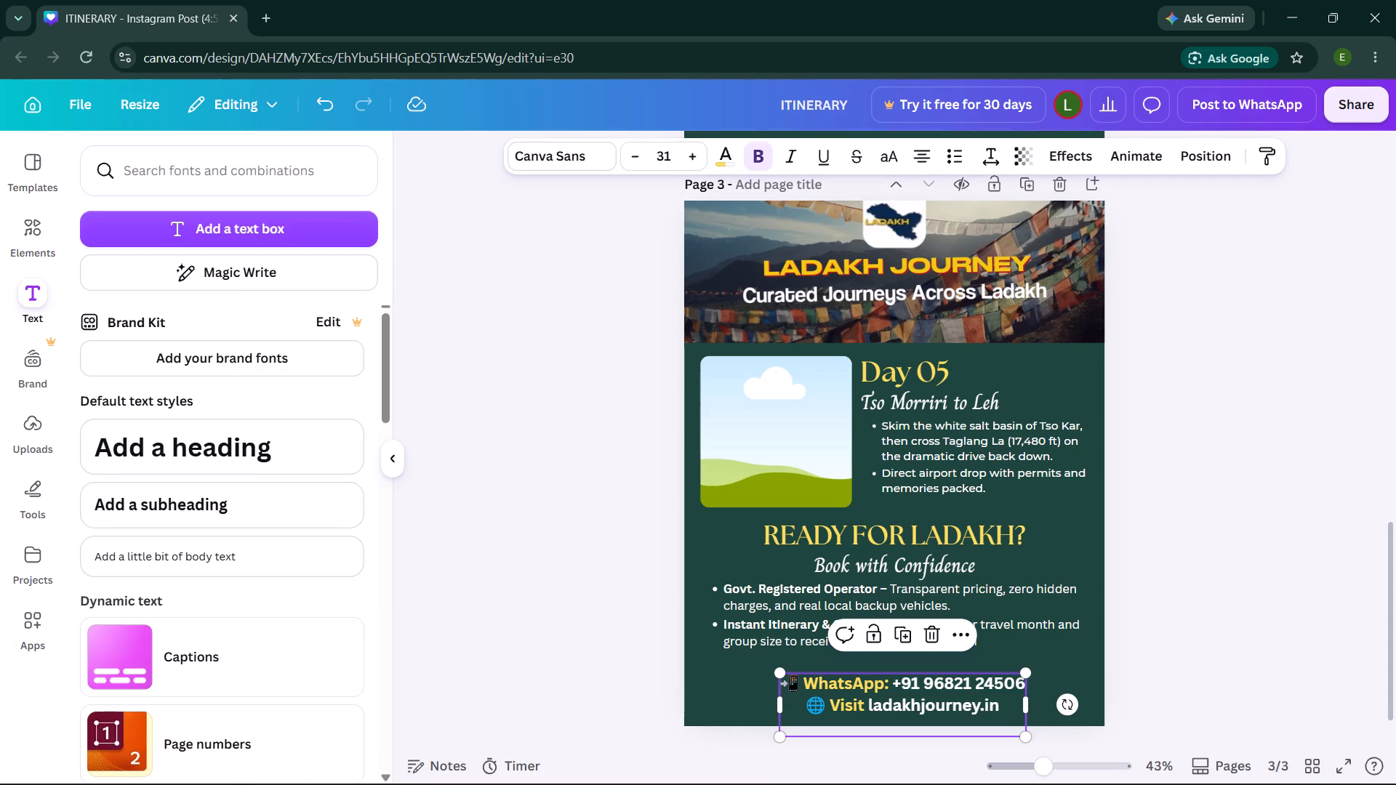
drag(1004, 709, 802, 676)
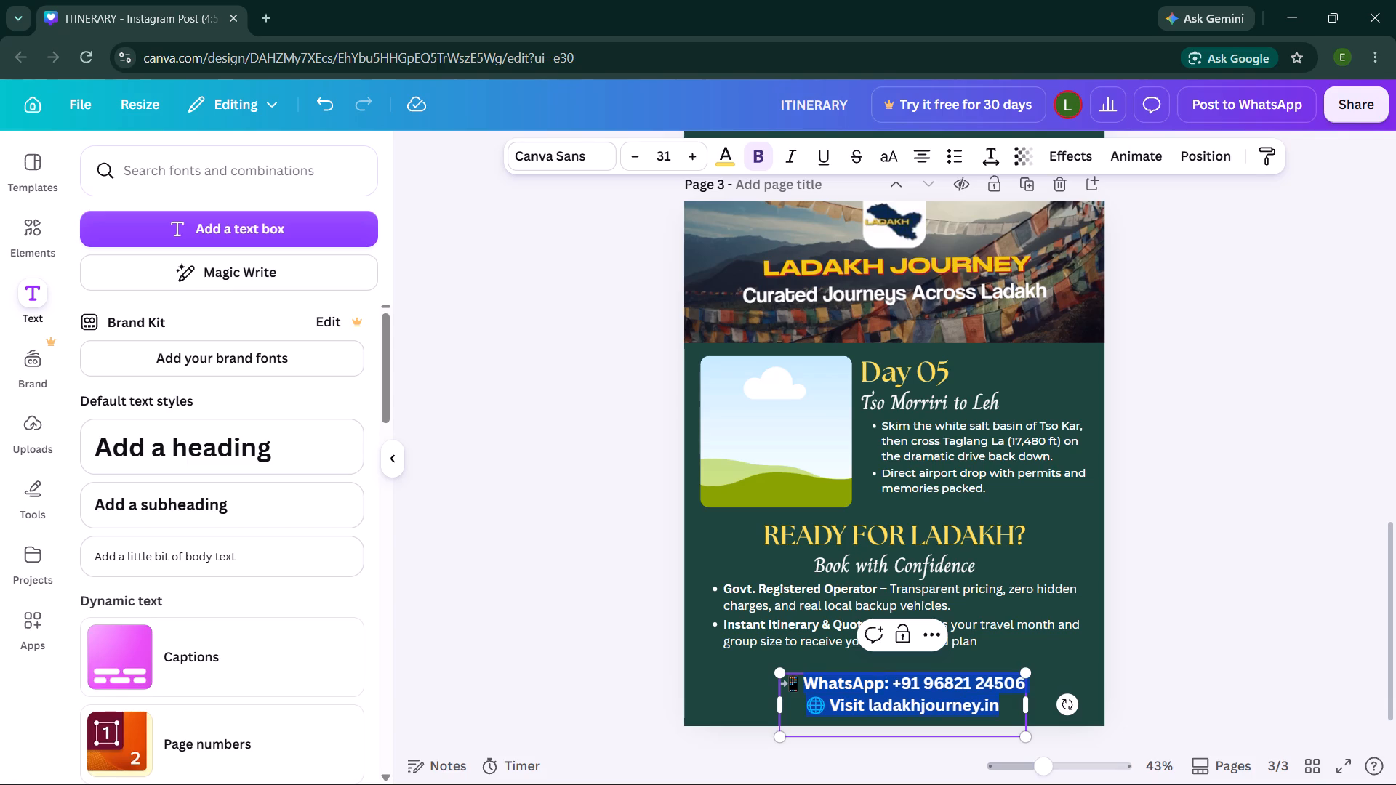
drag(802, 676, 799, 677)
drag(799, 677, 800, 678)
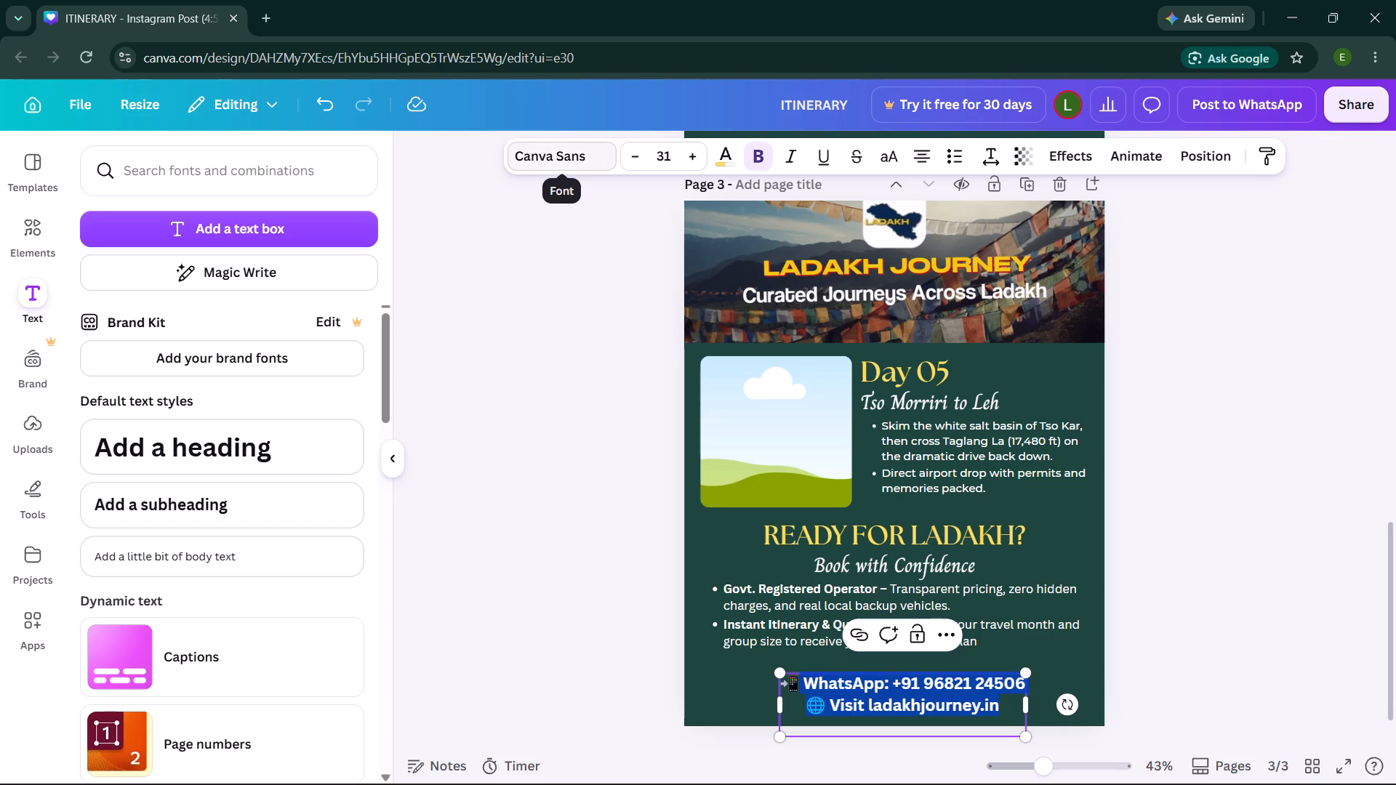
click(582, 154)
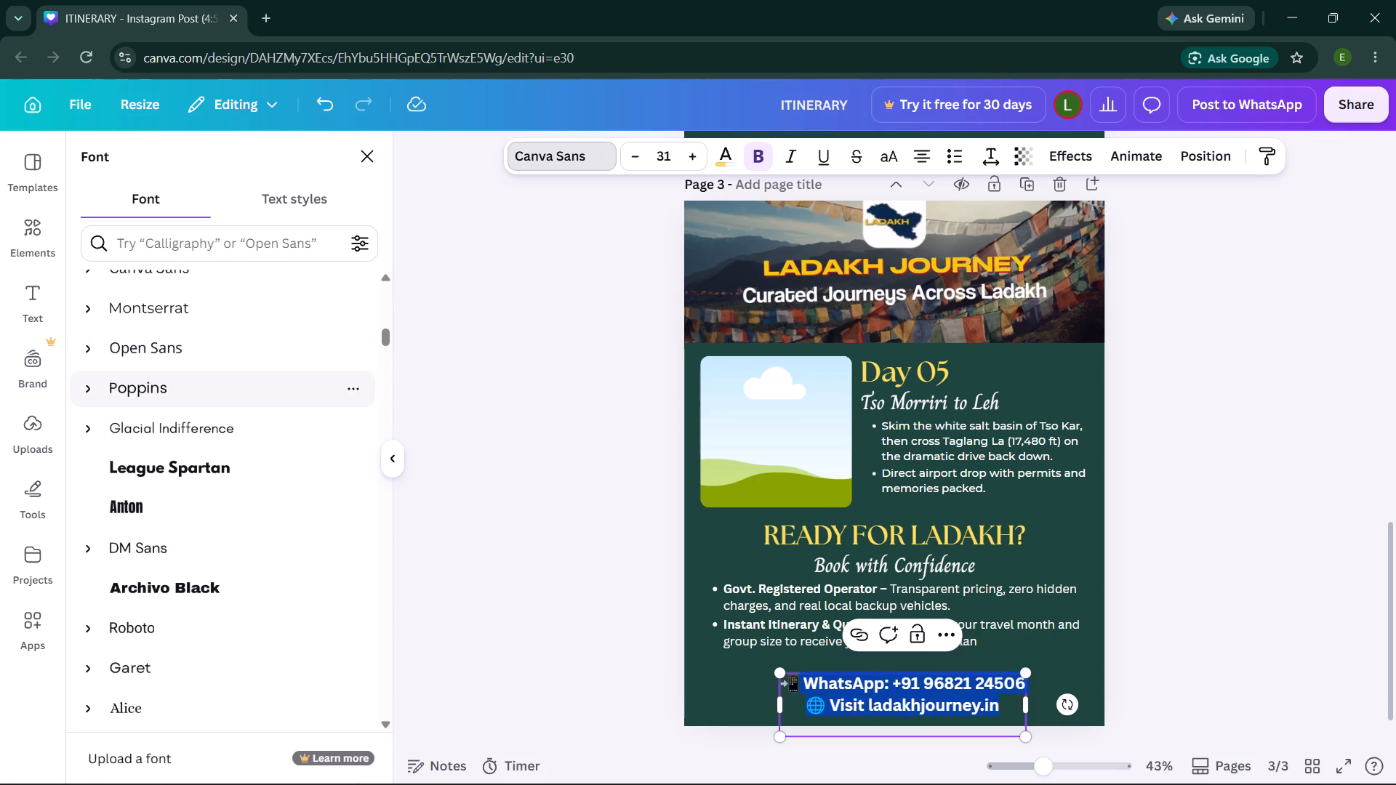
scroll(250, 435, up, 3)
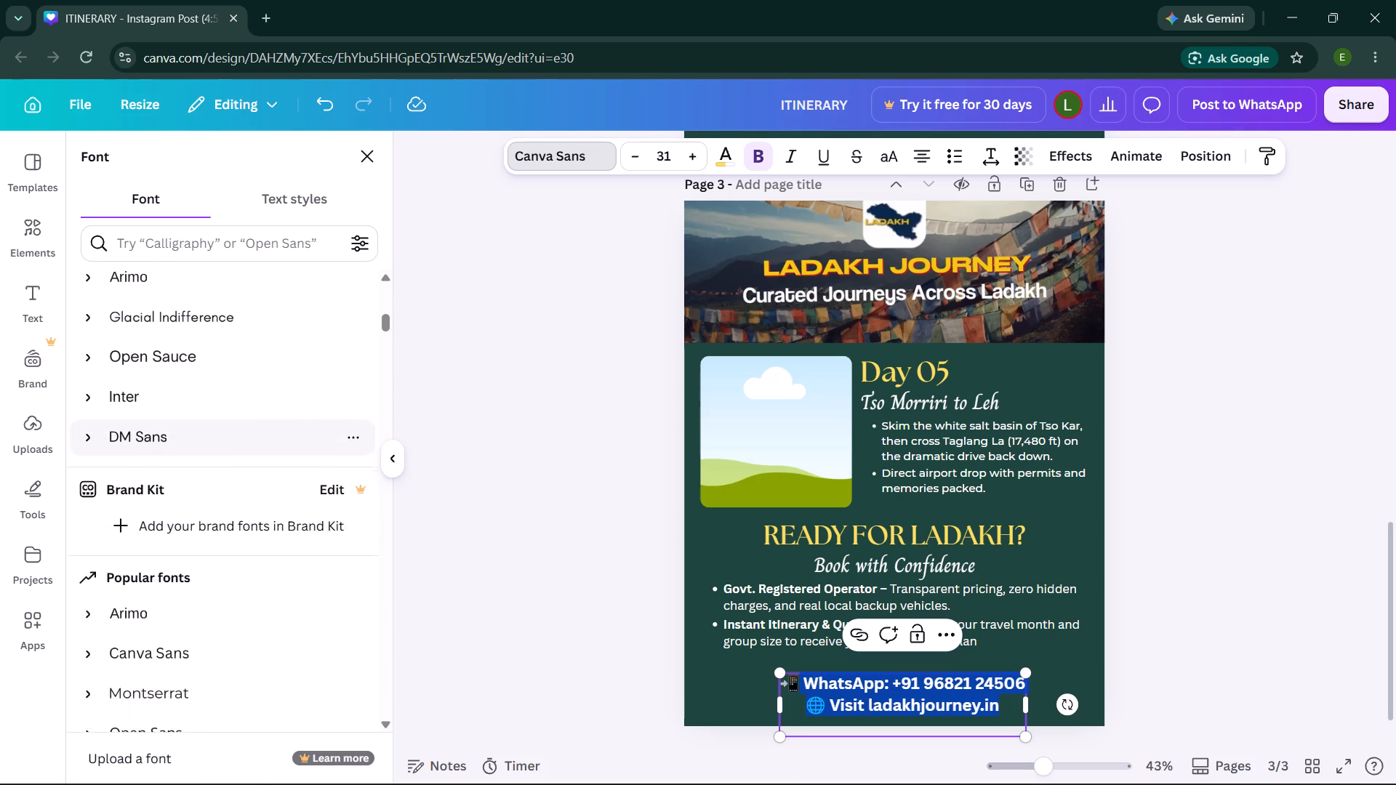
scroll(250, 435, up, 8)
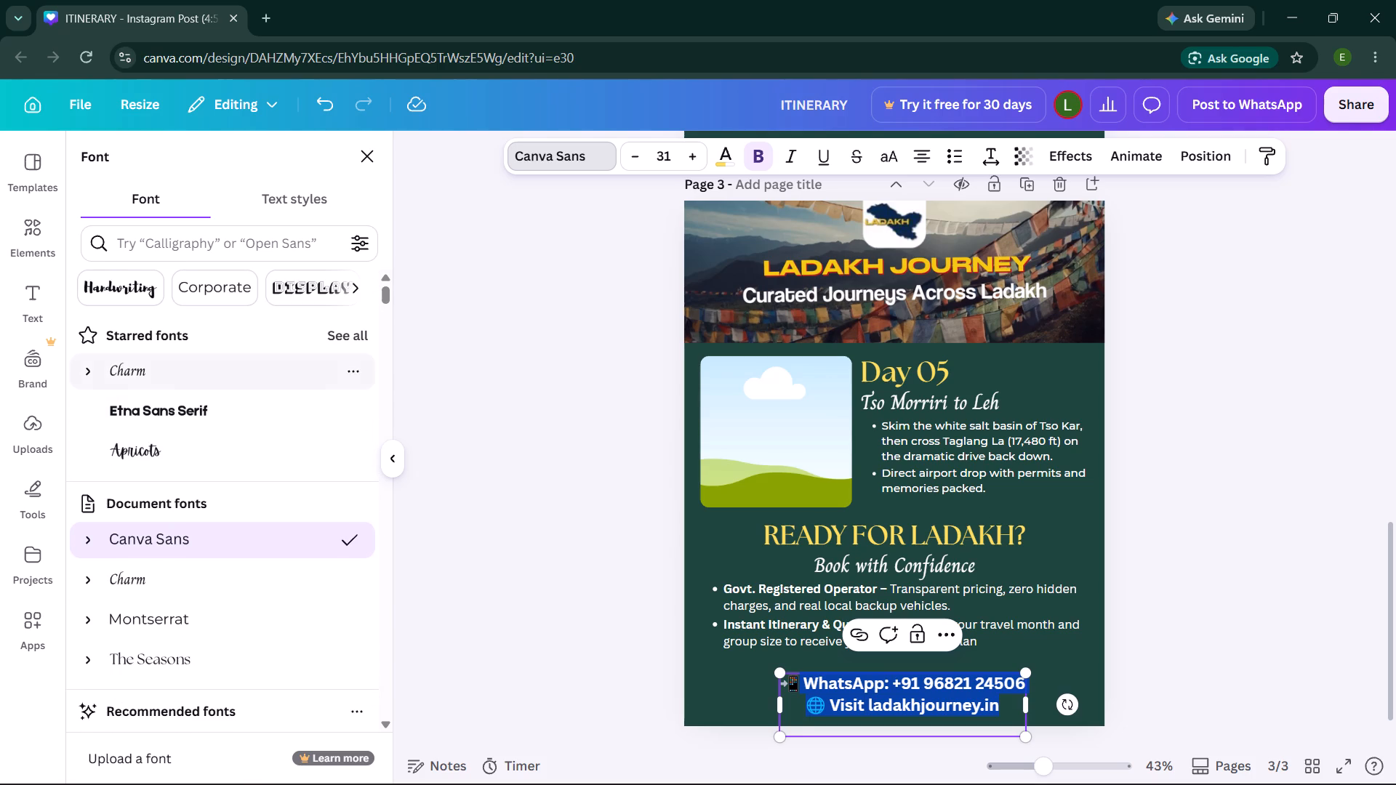
click(197, 374)
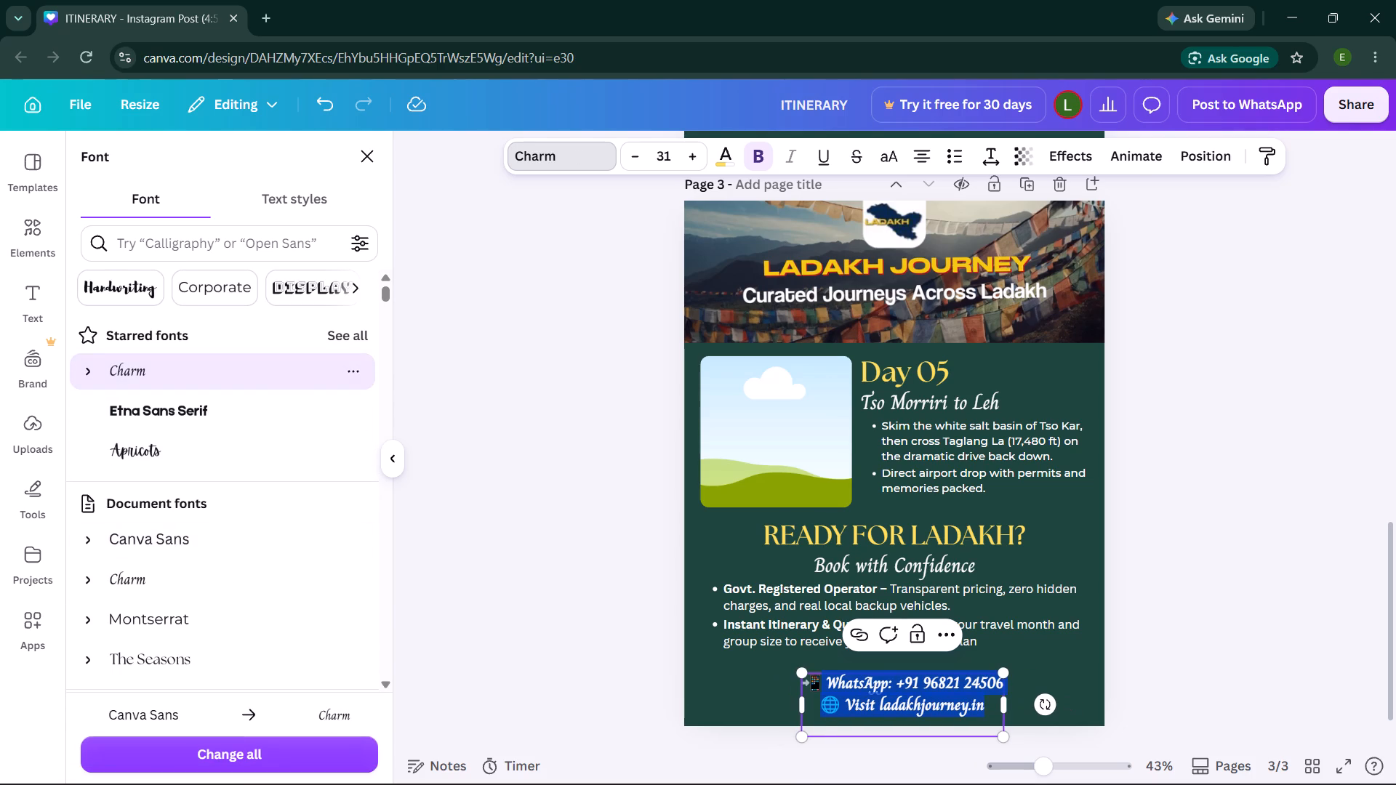
click(343, 337)
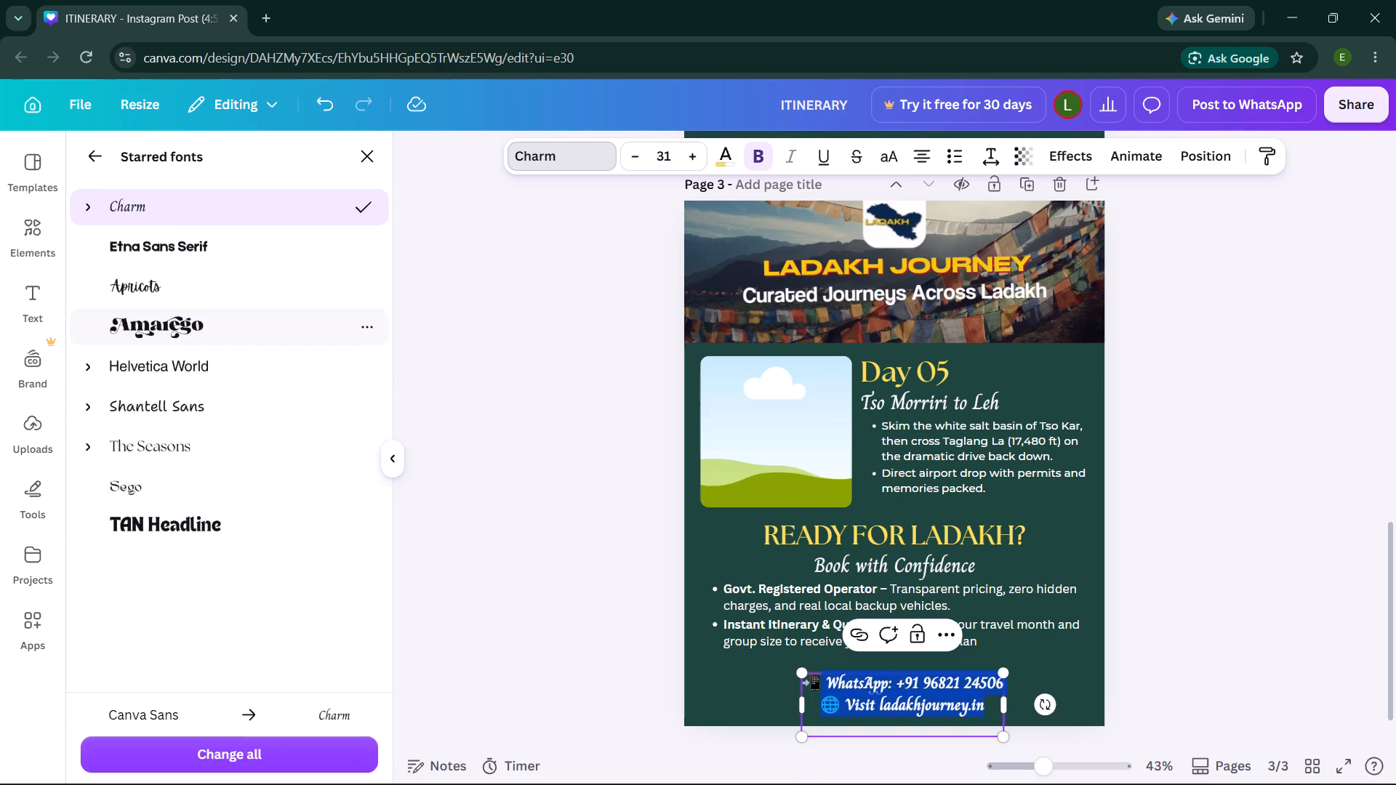
click(185, 446)
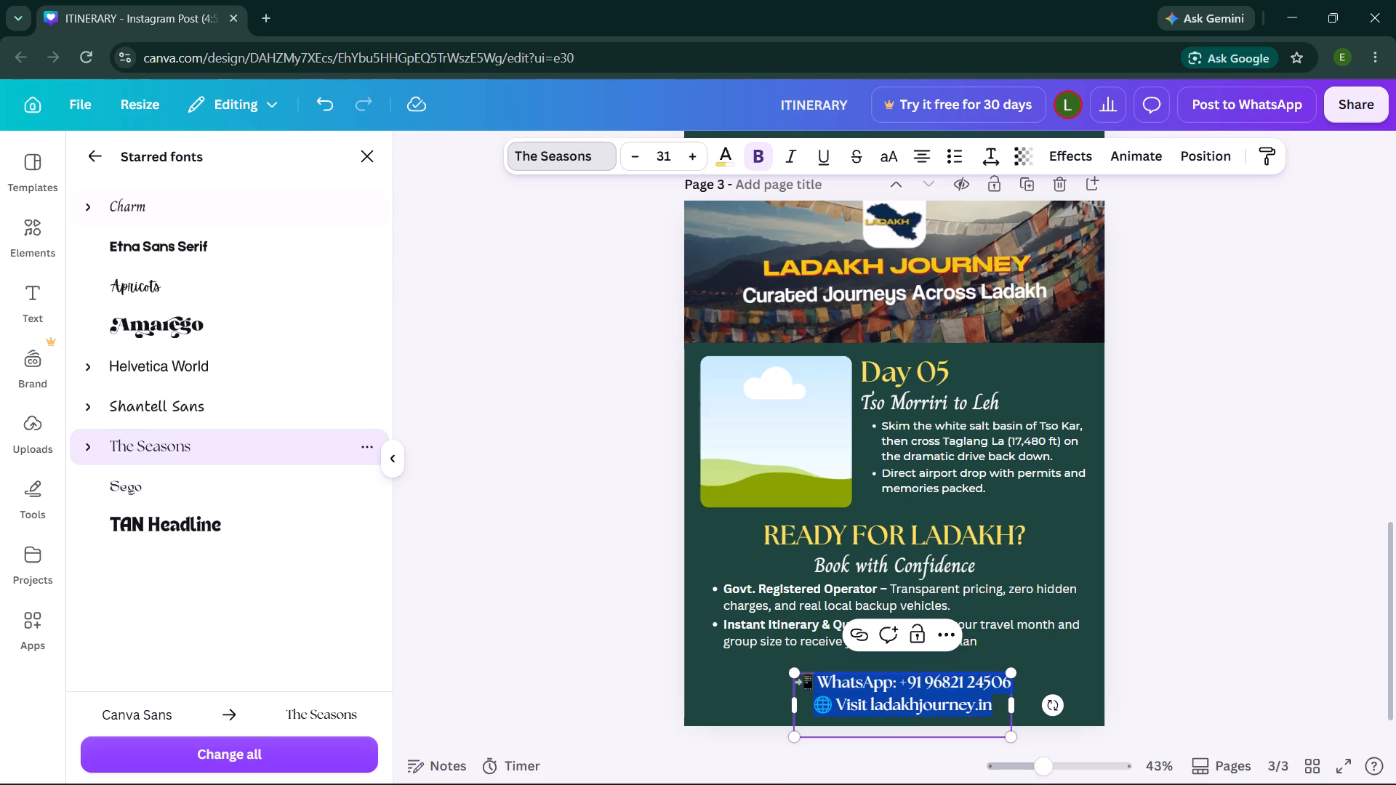
click(89, 449)
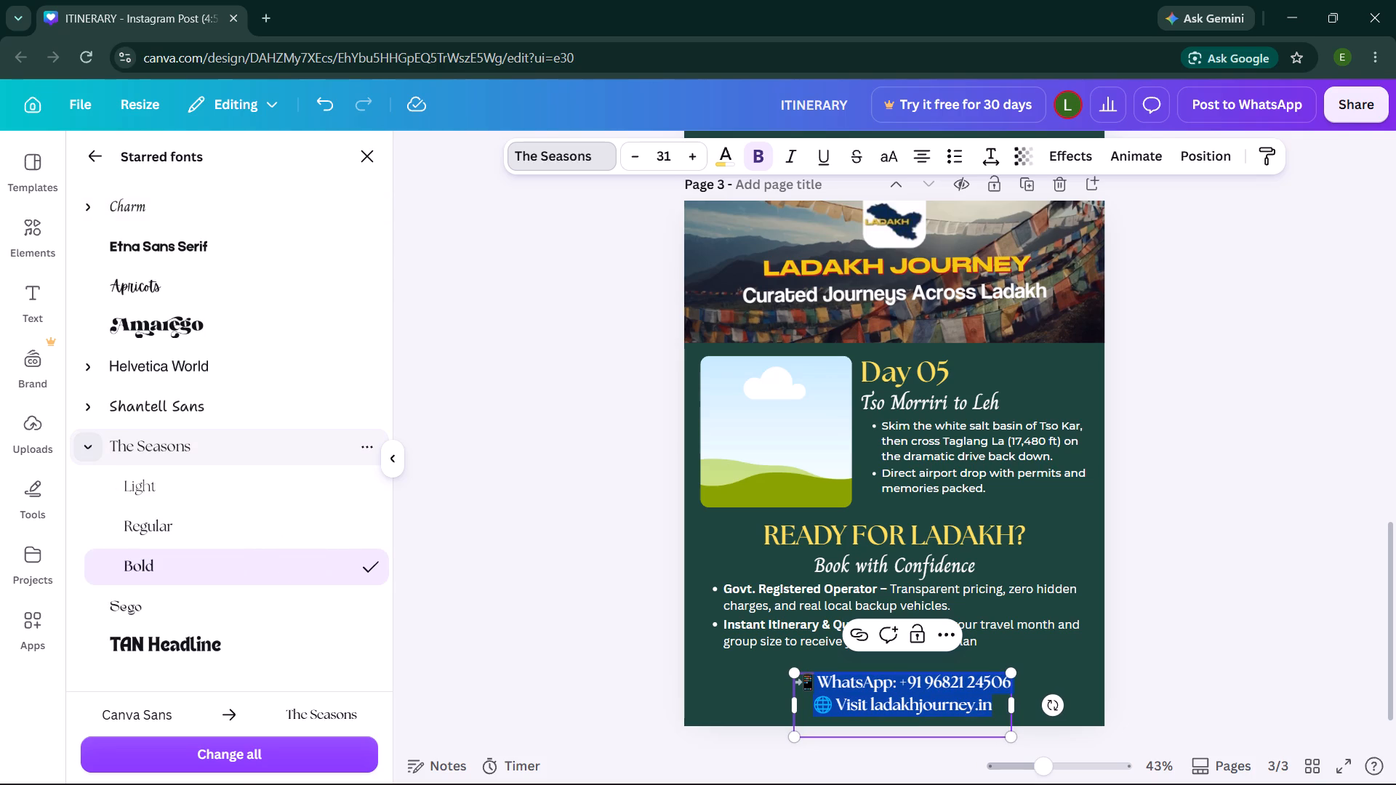
click(134, 608)
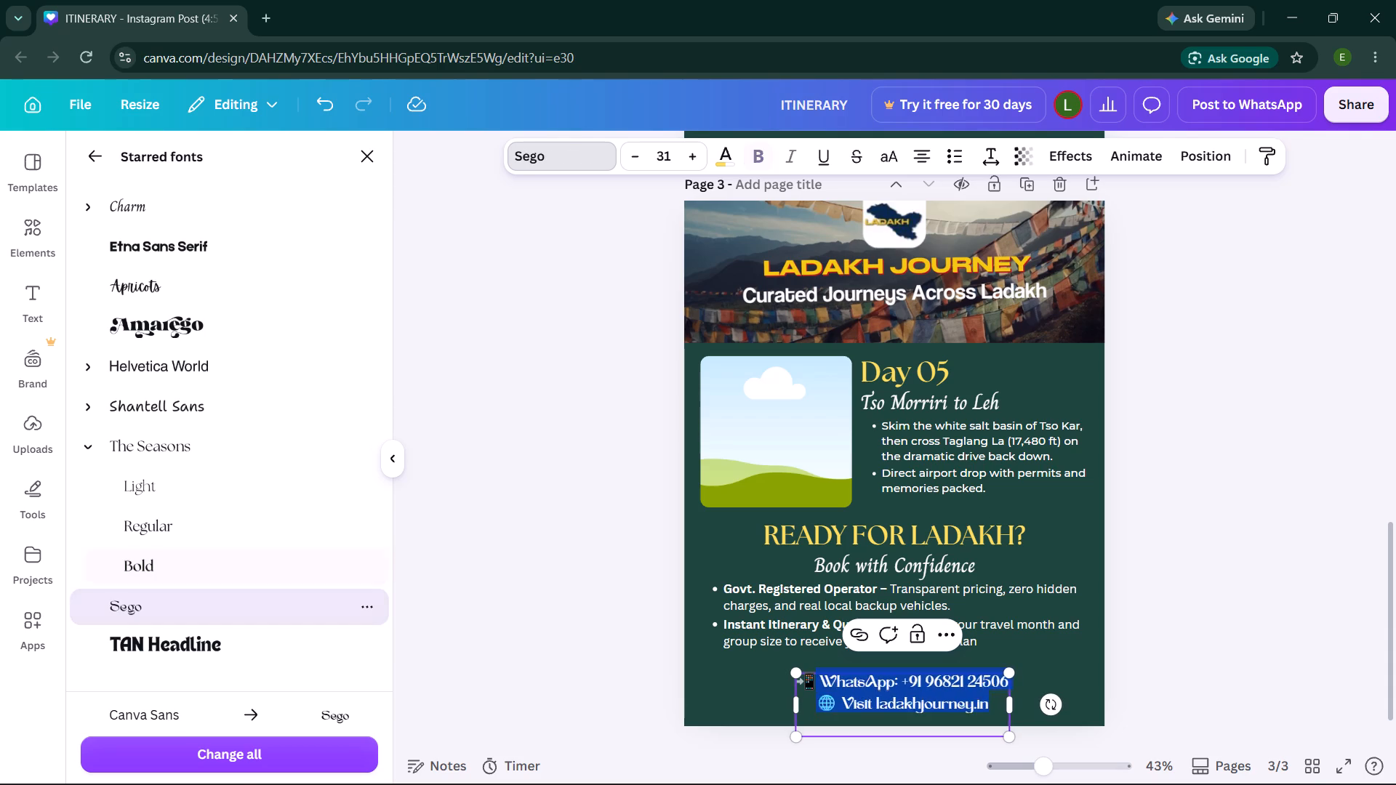
click(154, 527)
click(141, 555)
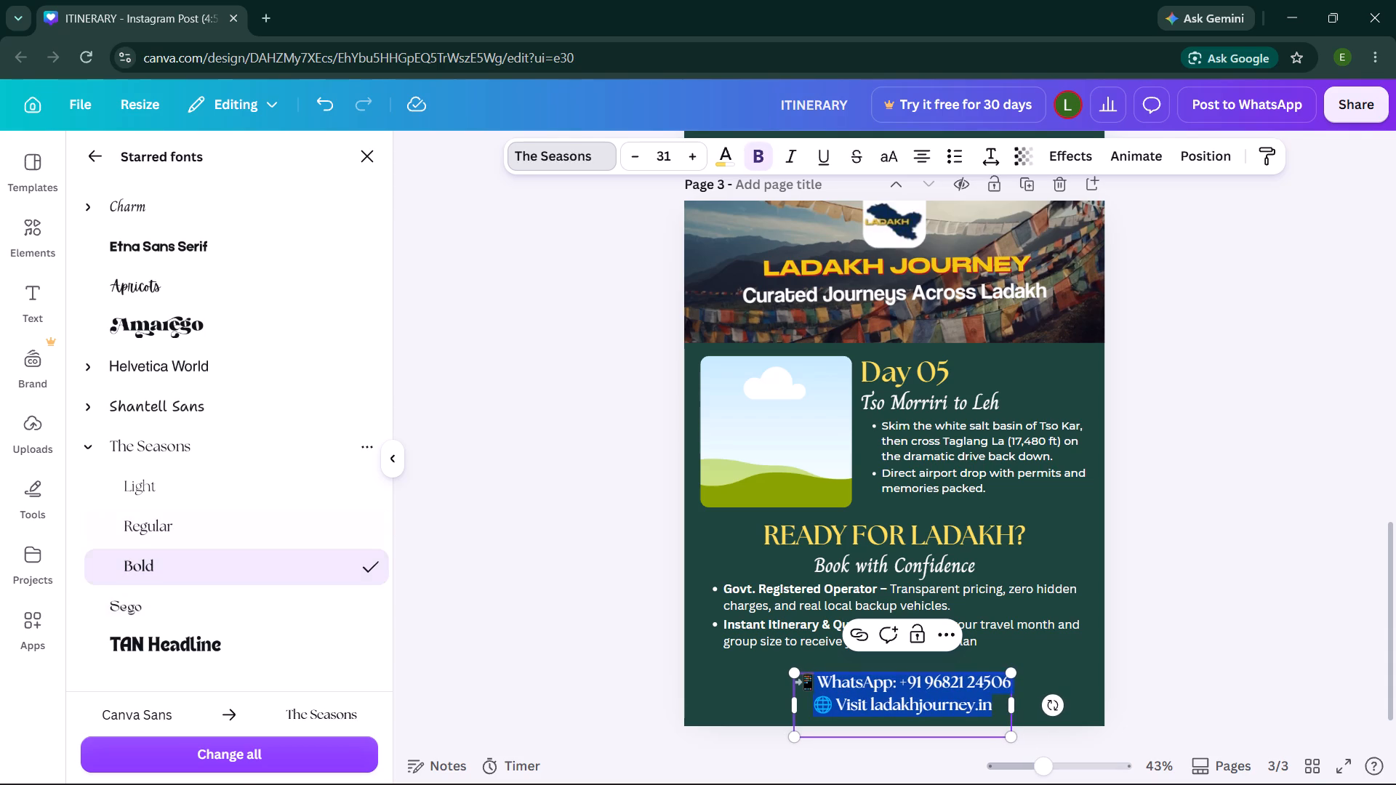
click(494, 483)
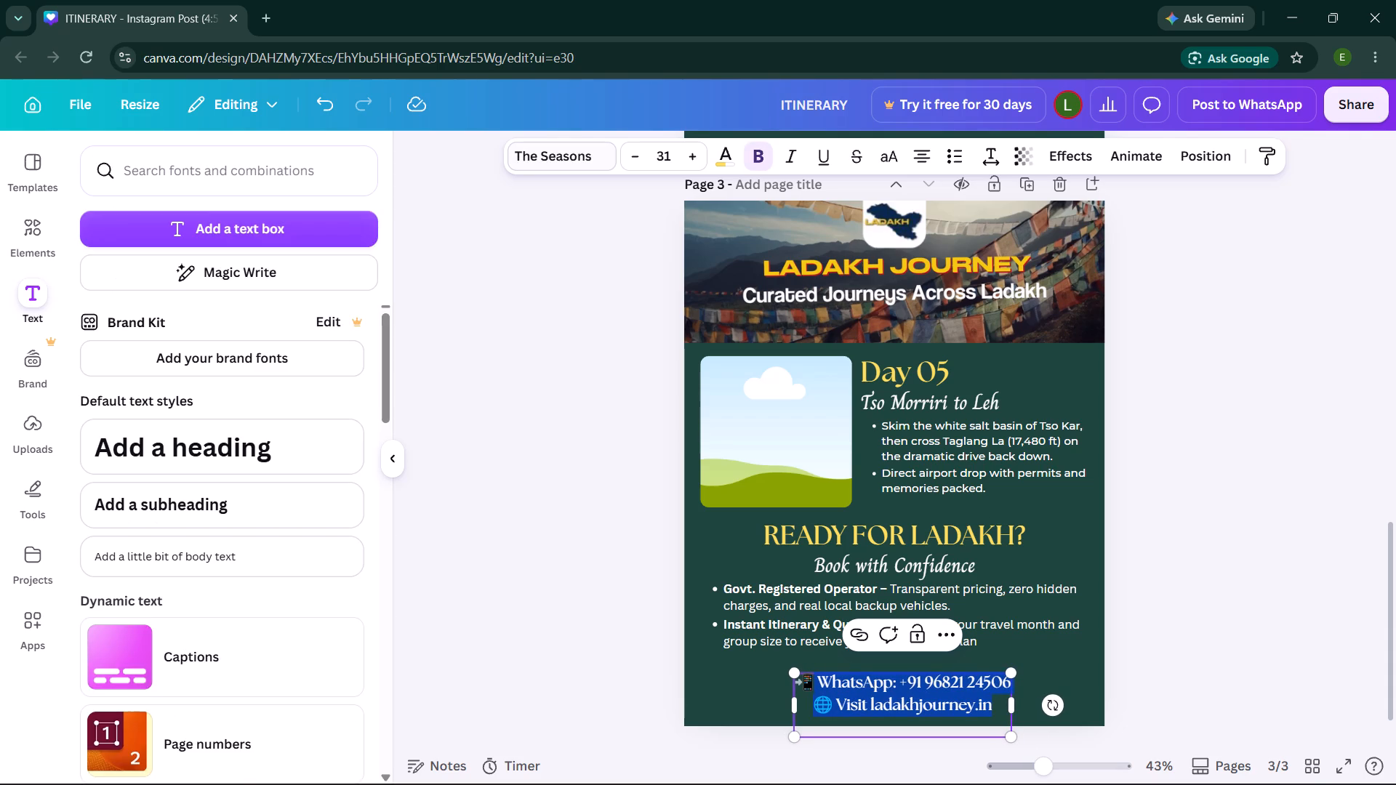
click(494, 483)
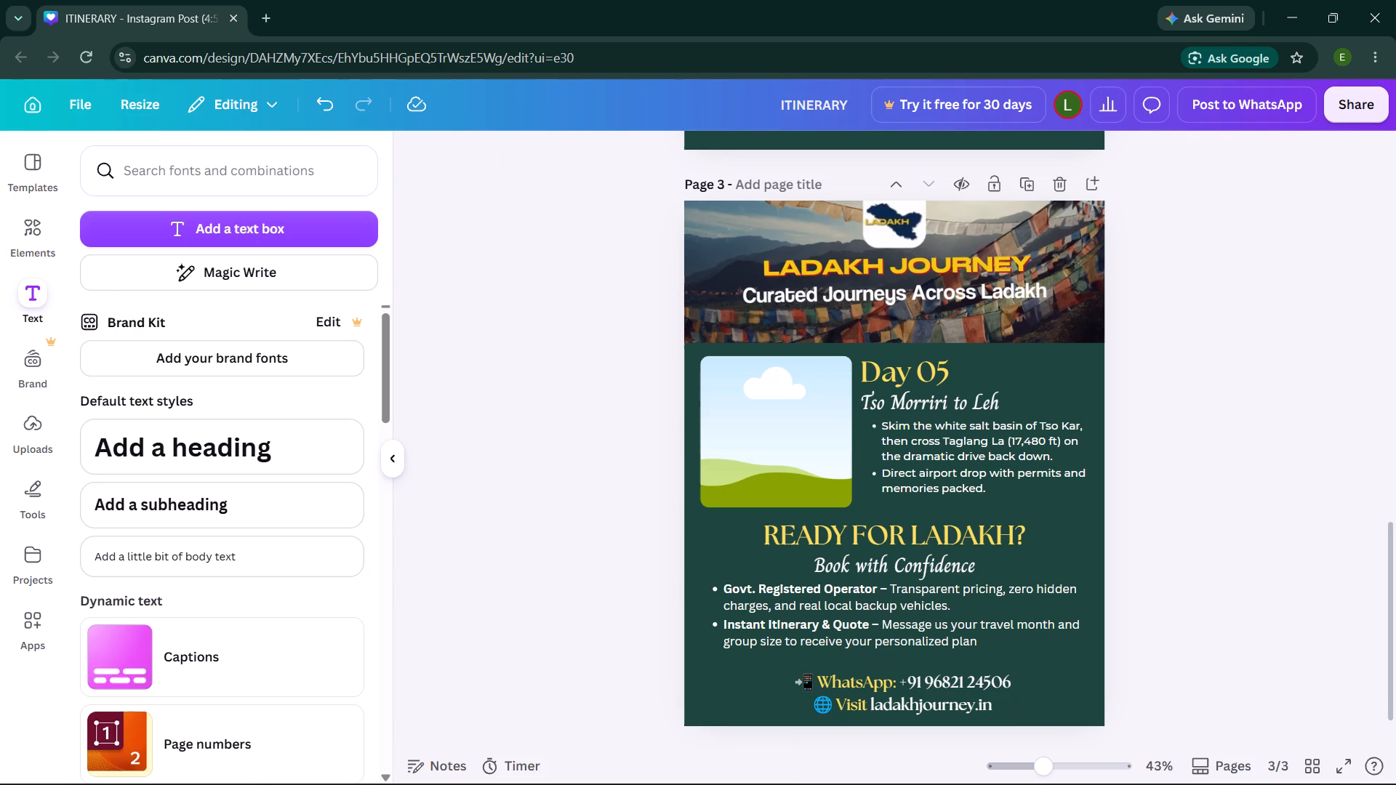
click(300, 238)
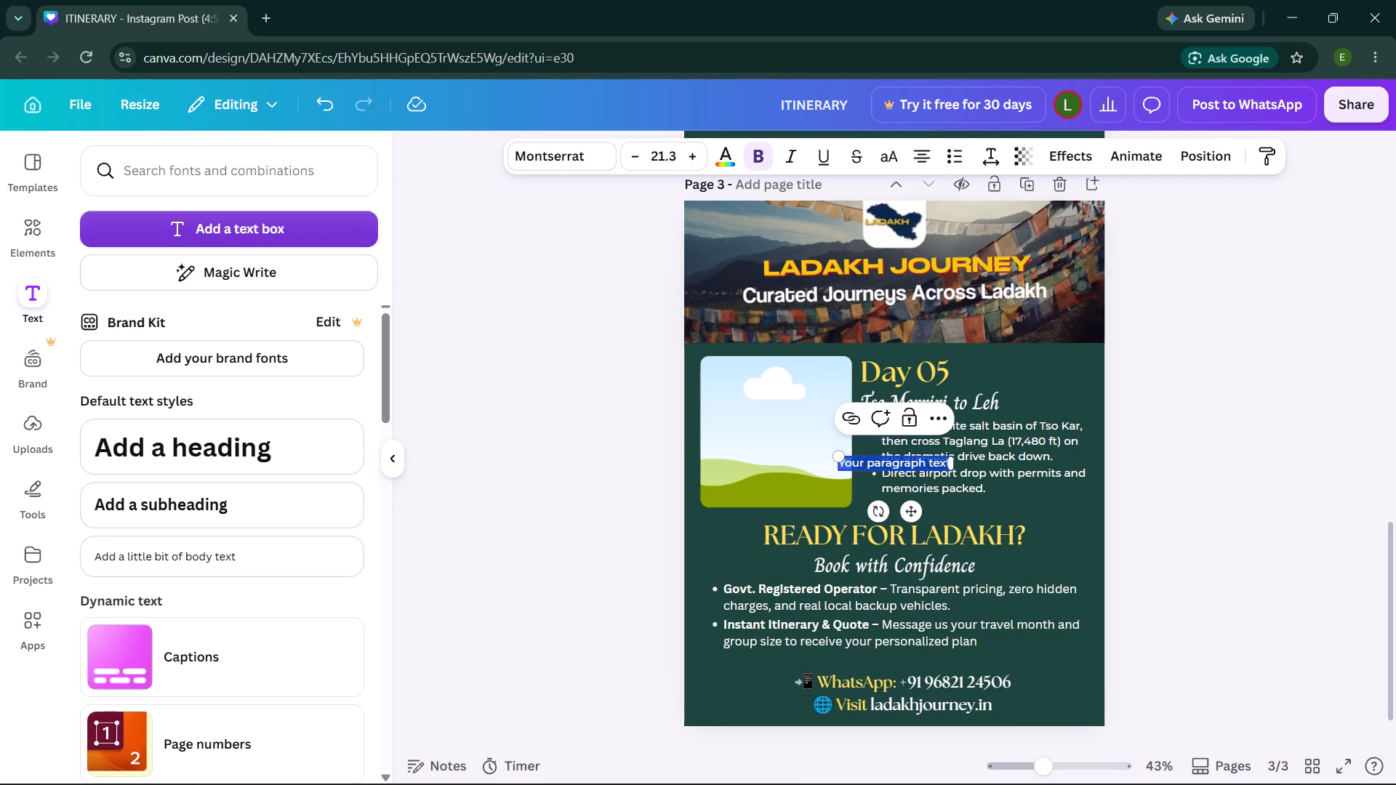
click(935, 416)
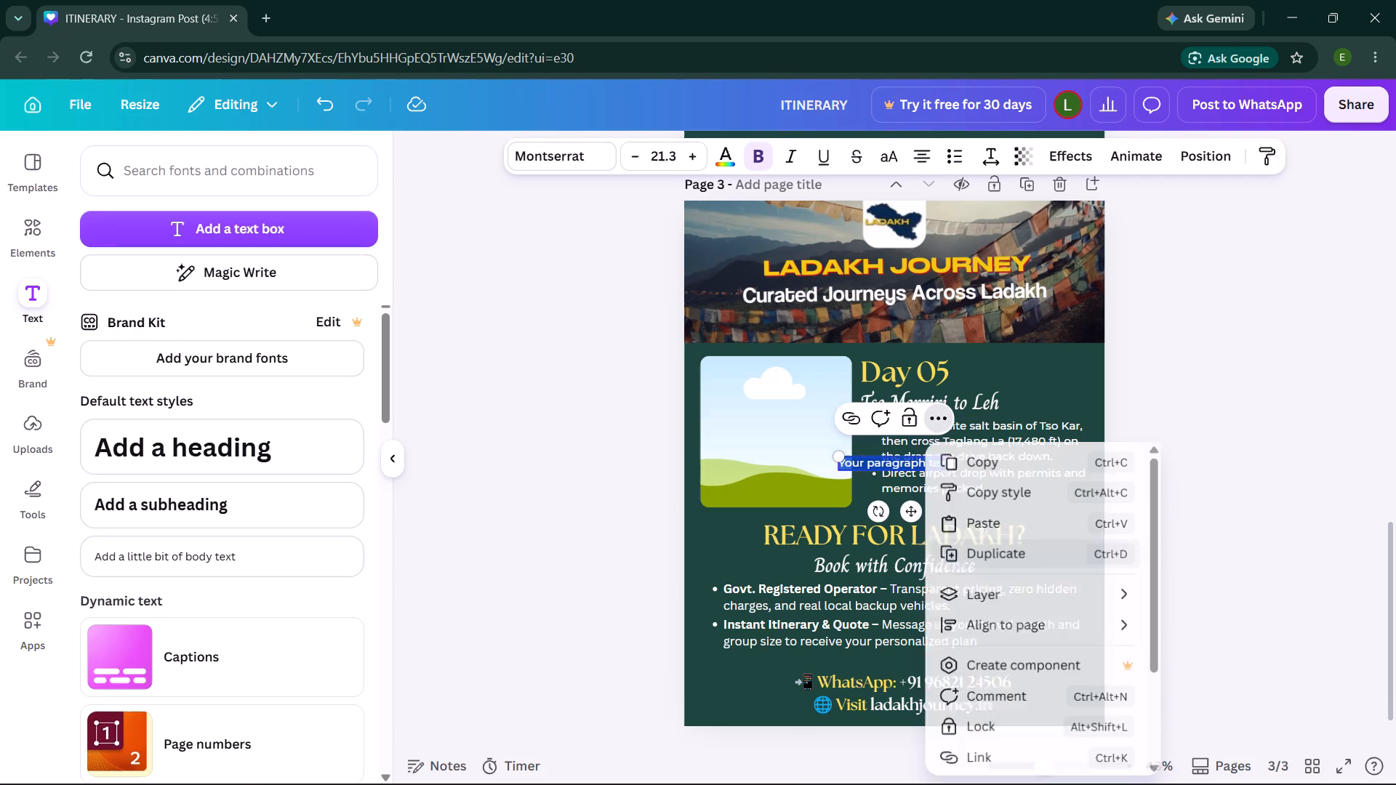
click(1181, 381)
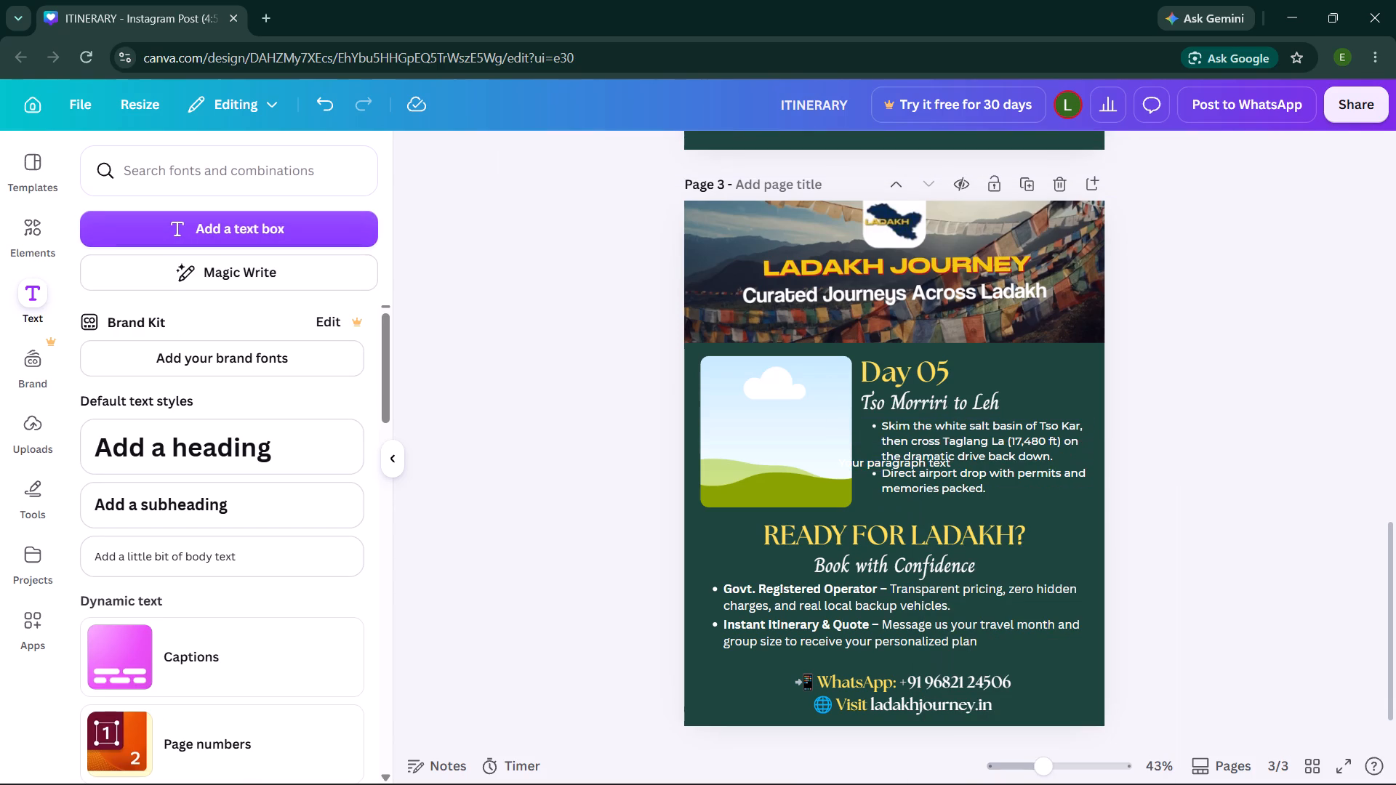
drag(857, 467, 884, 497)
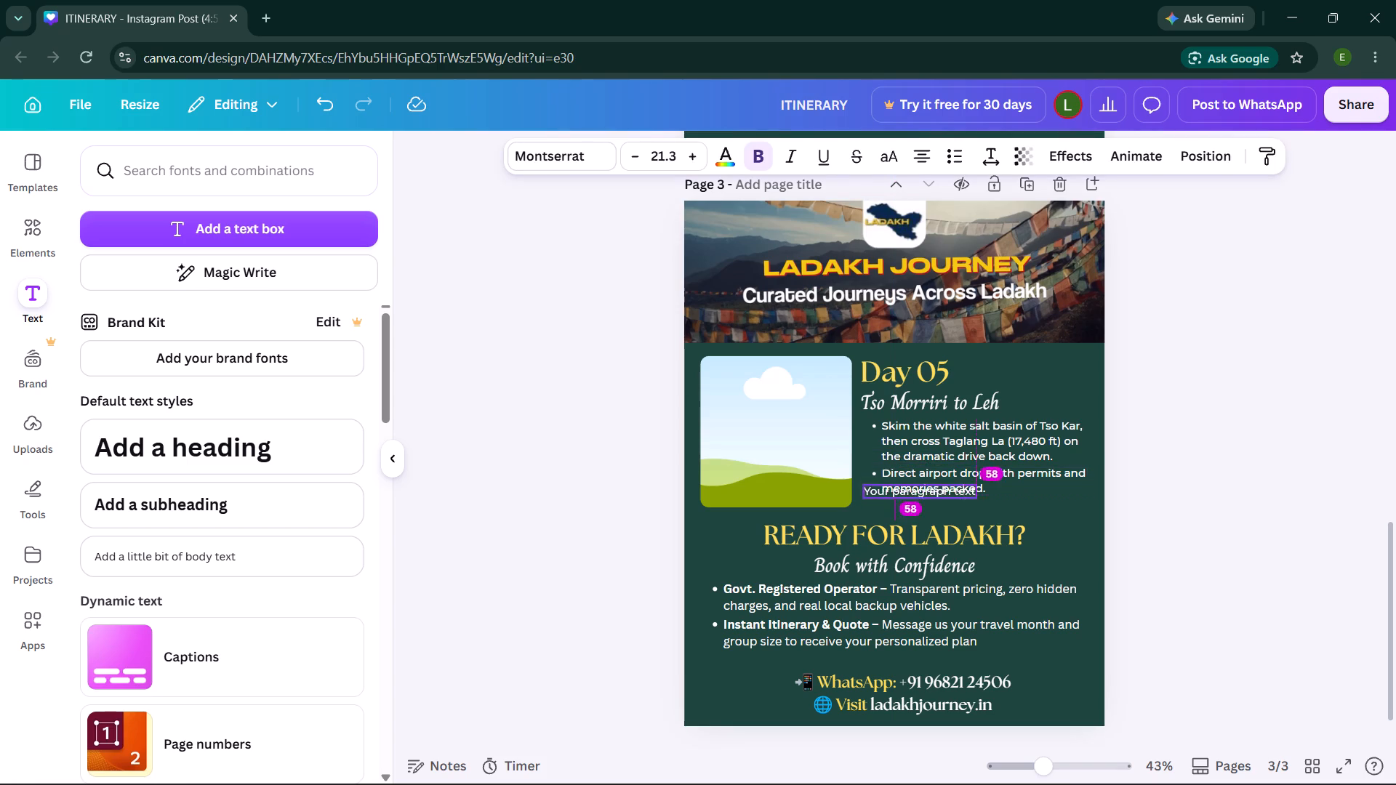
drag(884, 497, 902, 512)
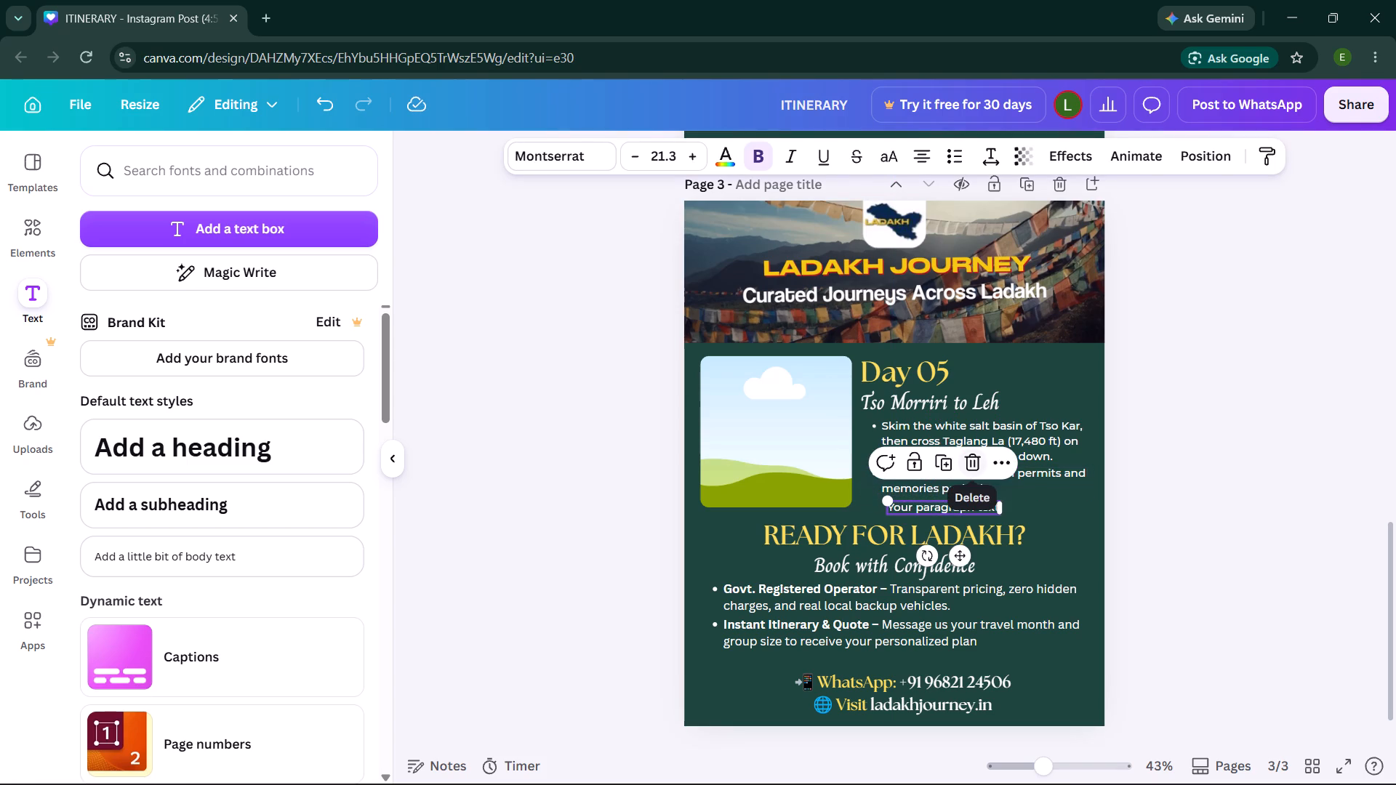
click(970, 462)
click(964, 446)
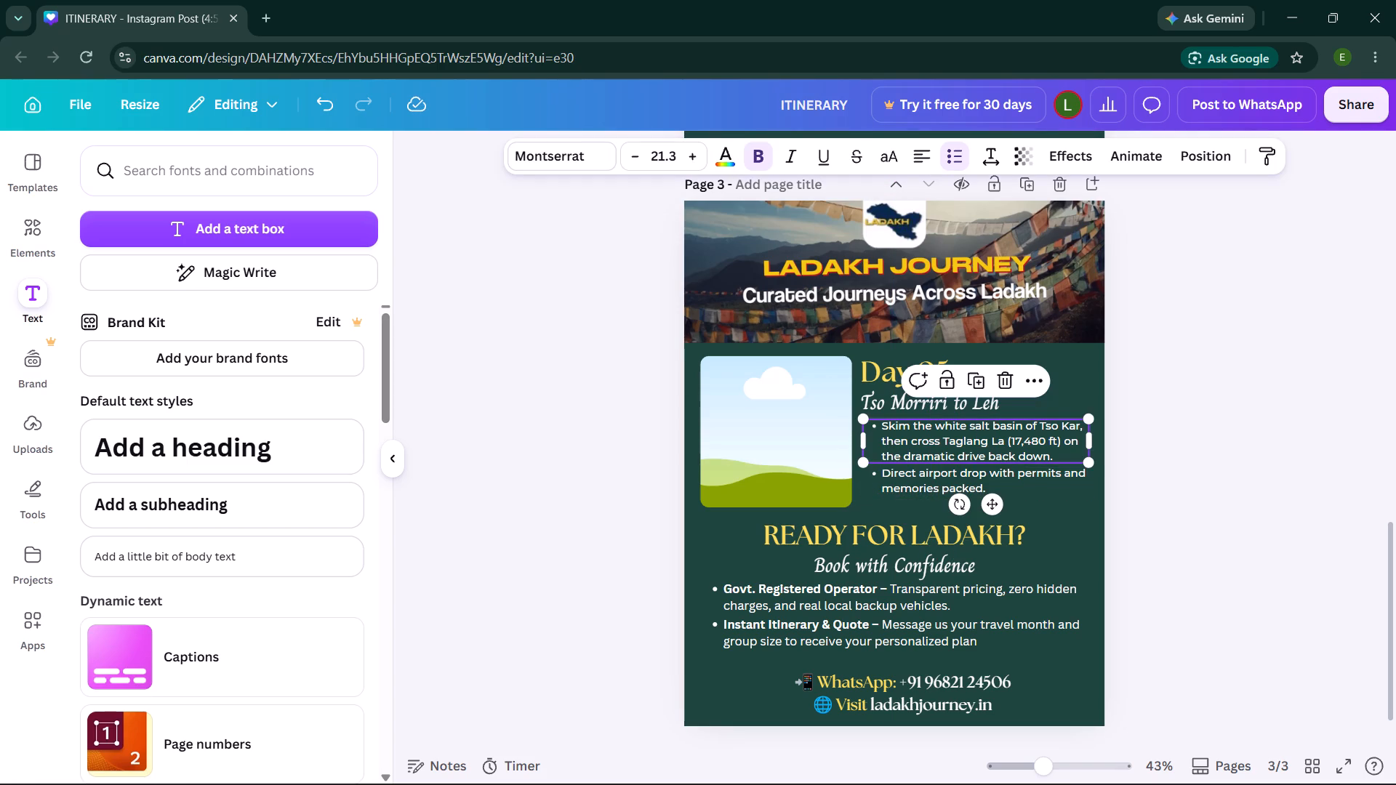
Browse the dynamic text Captions styles for a look that could suit the page's text.
scroll(229, 653, down, 2)
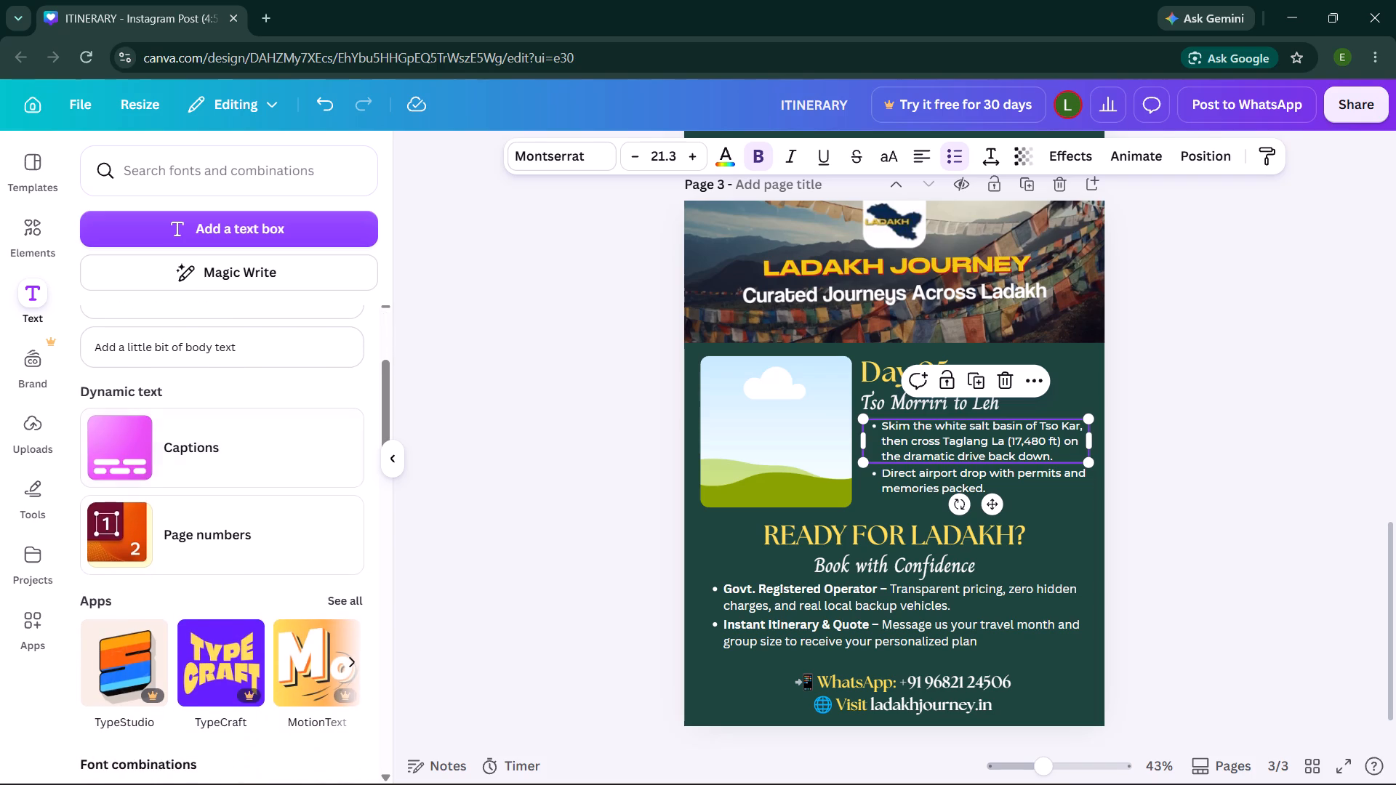
click(260, 463)
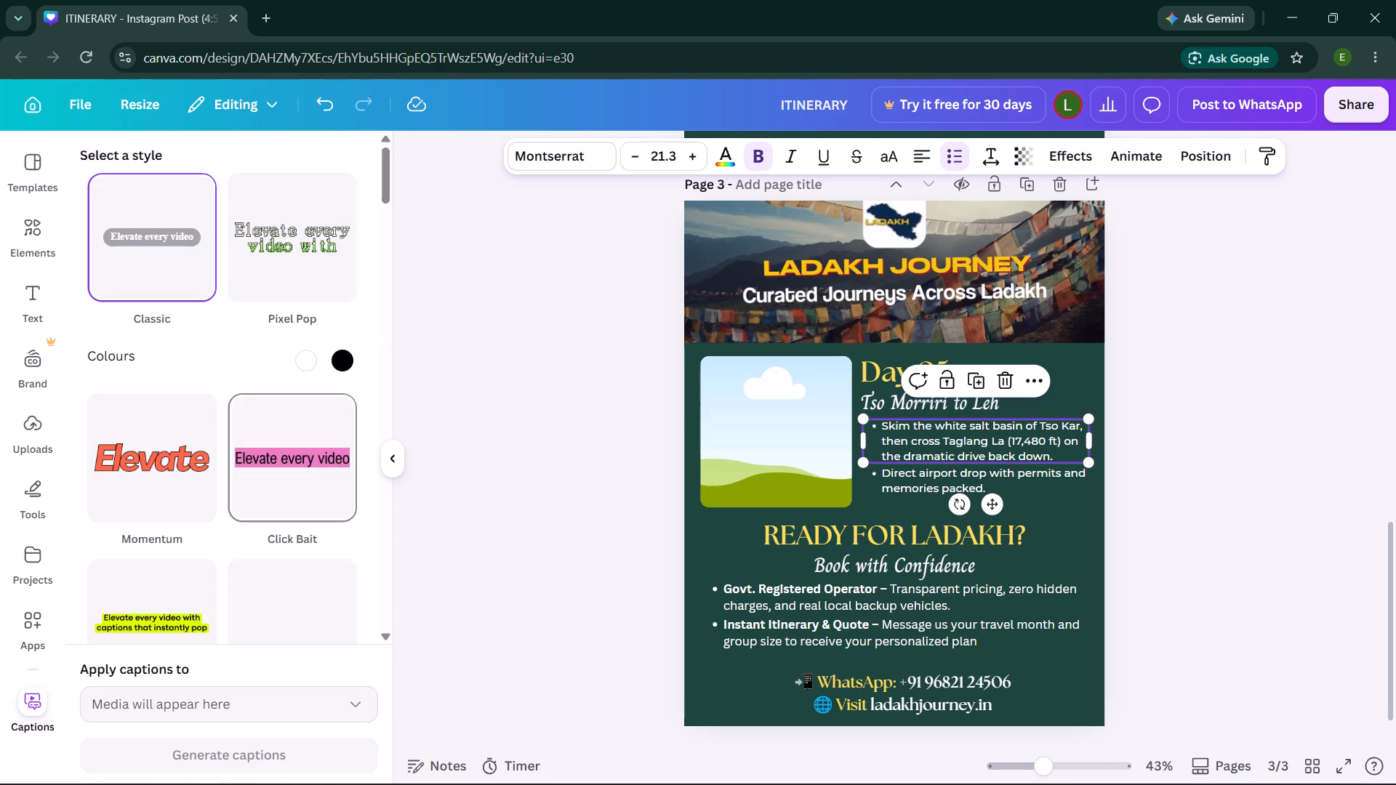
scroll(260, 463, down, 3)
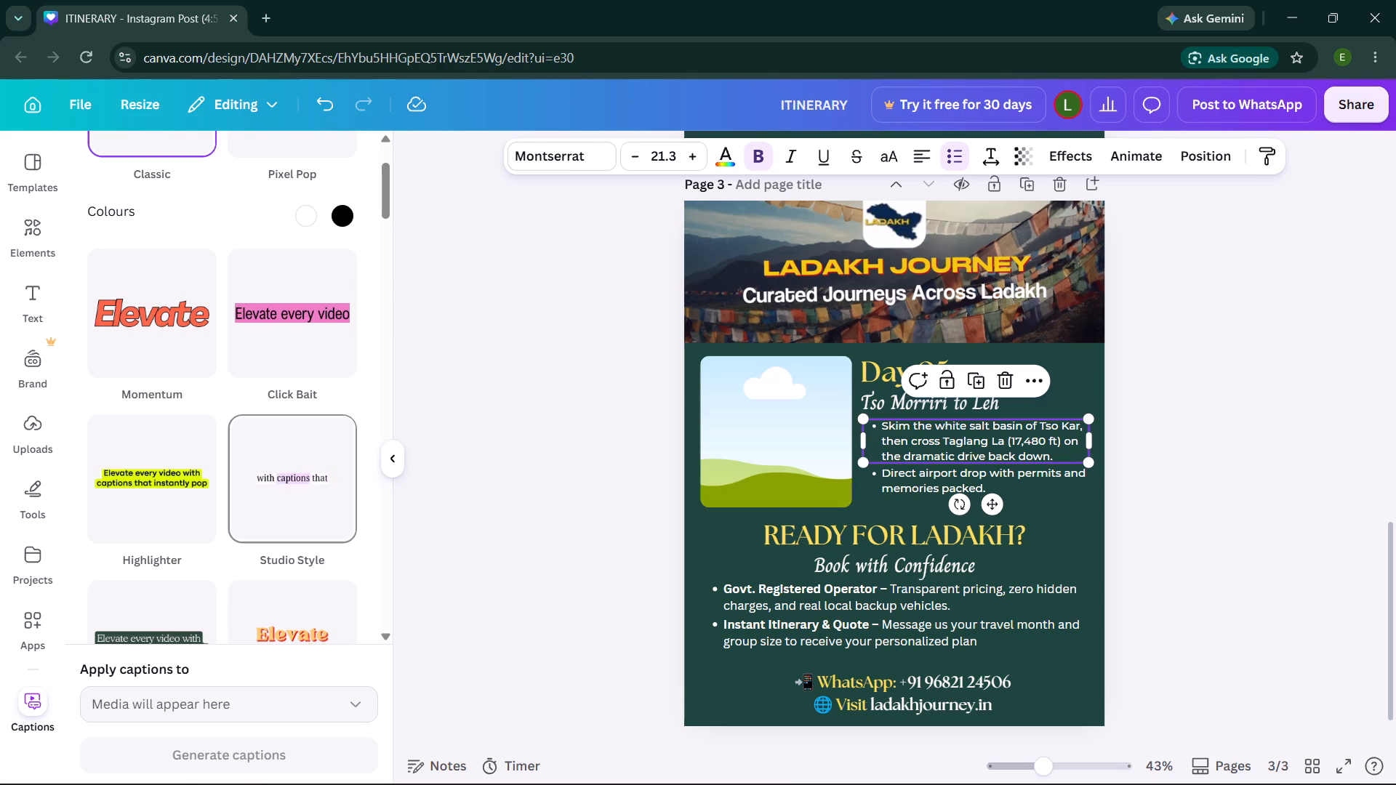
scroll(260, 463, up, 2)
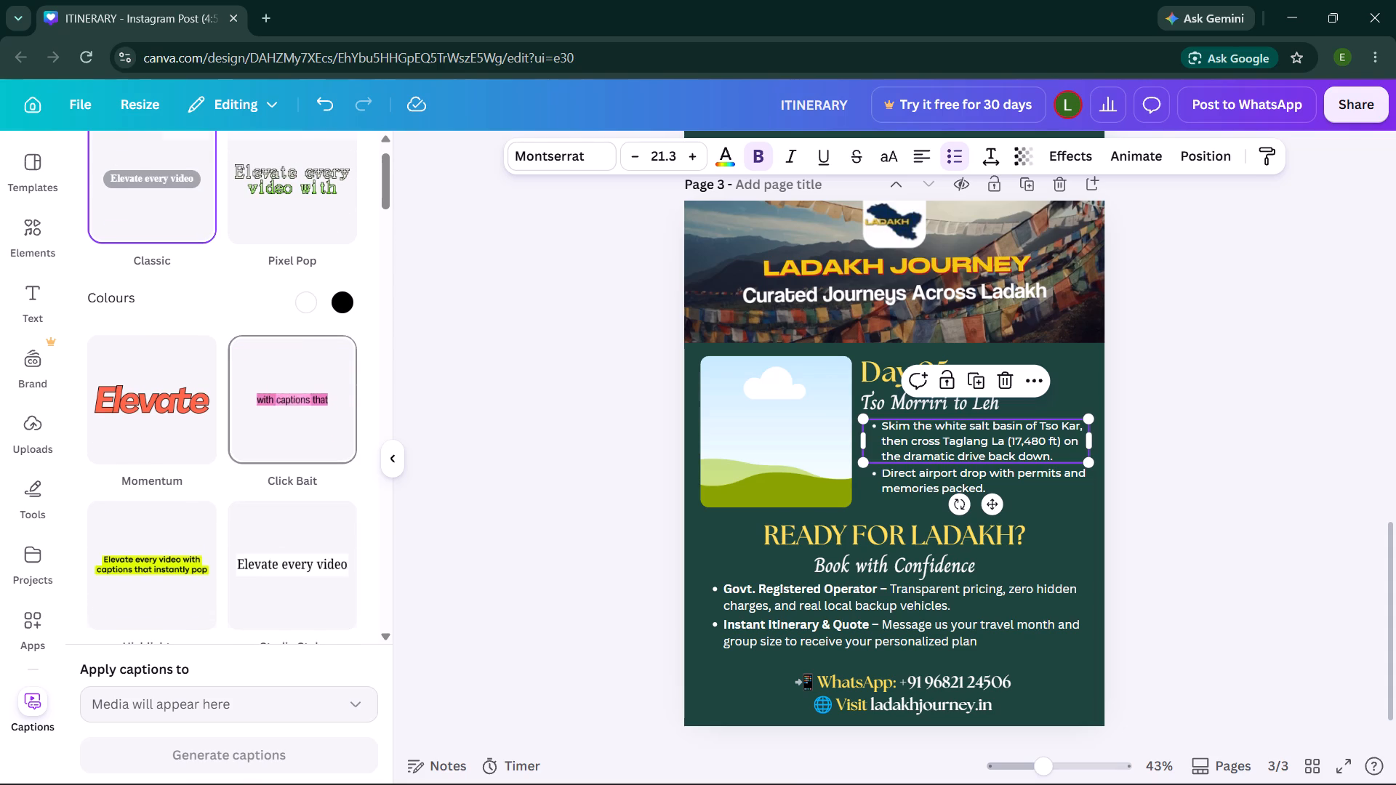
scroll(287, 461, up, 1)
scroll(287, 461, down, 5)
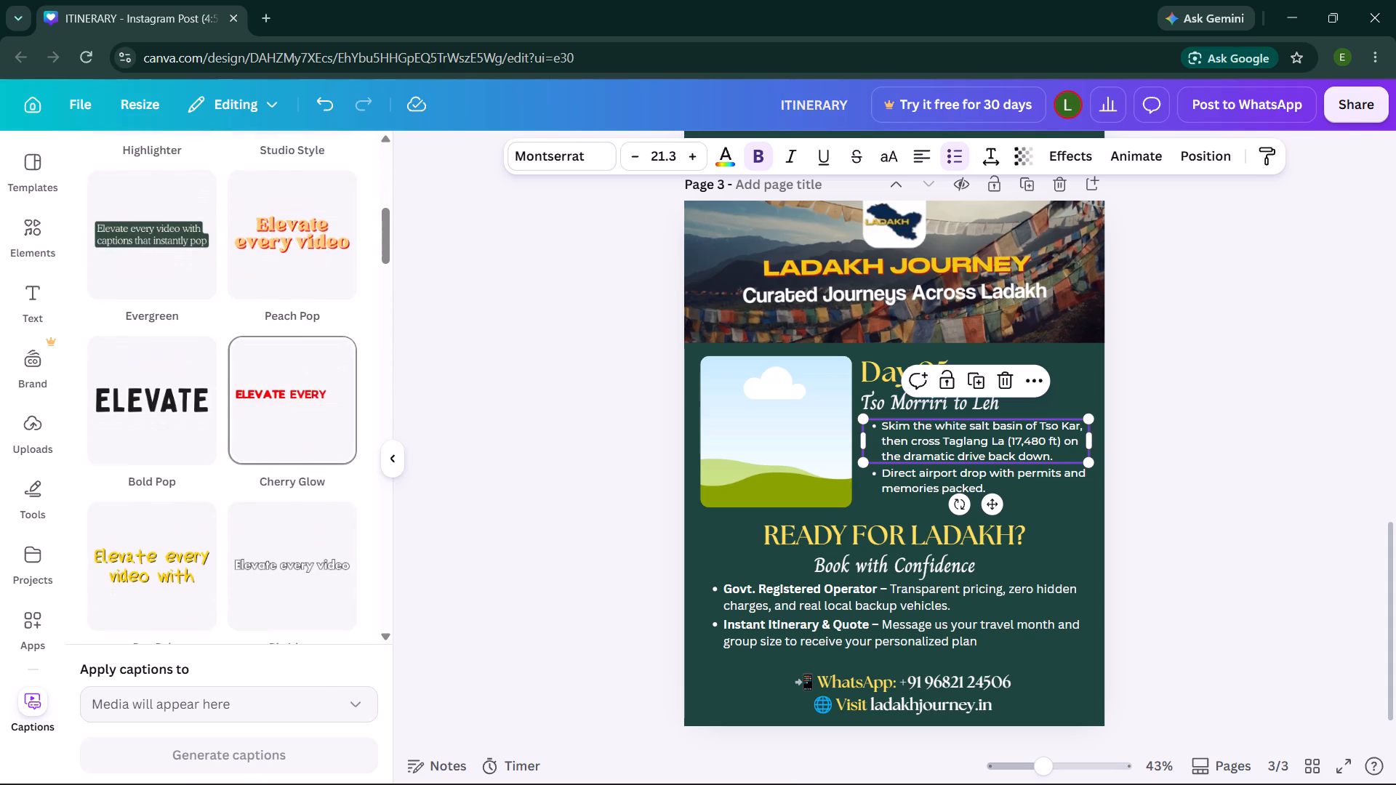
scroll(287, 461, down, 1)
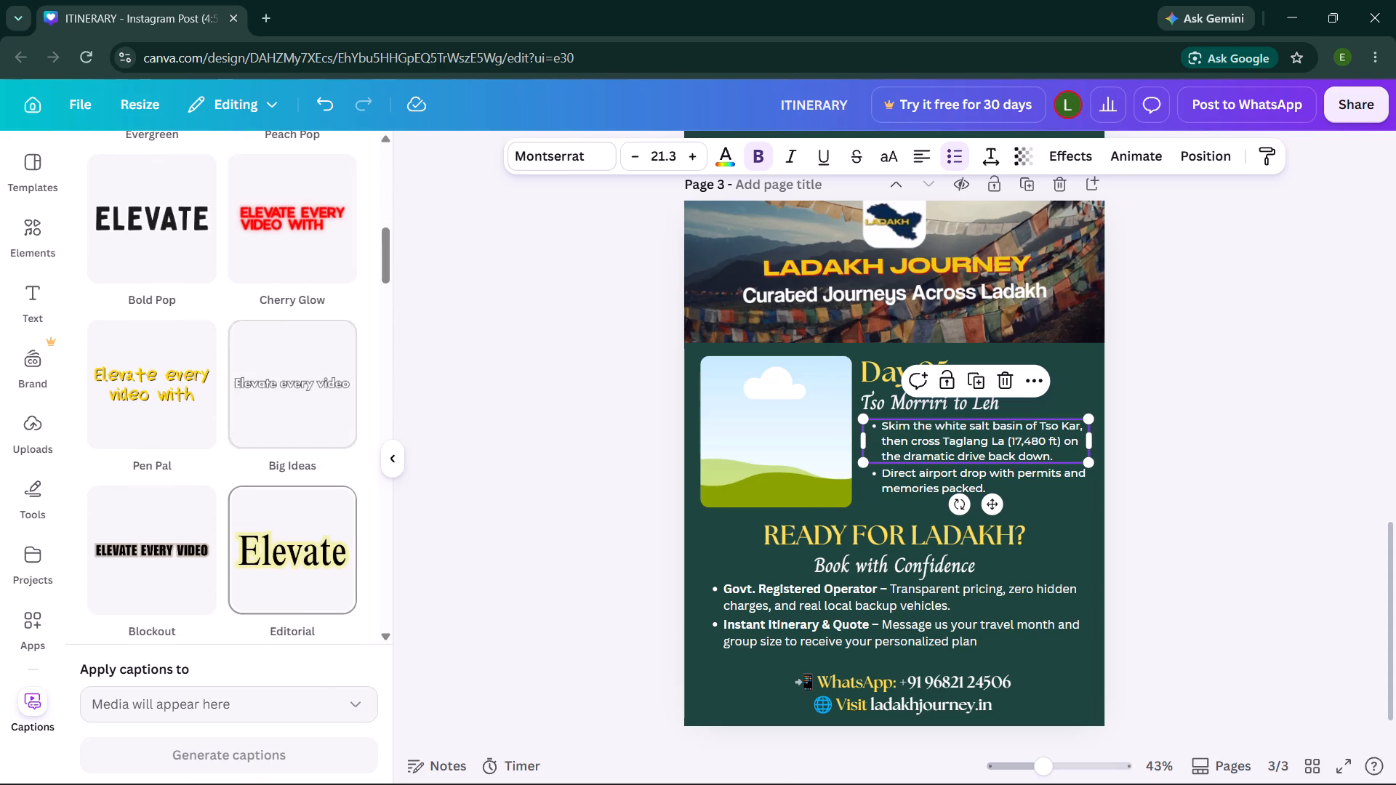
scroll(265, 542, down, 4)
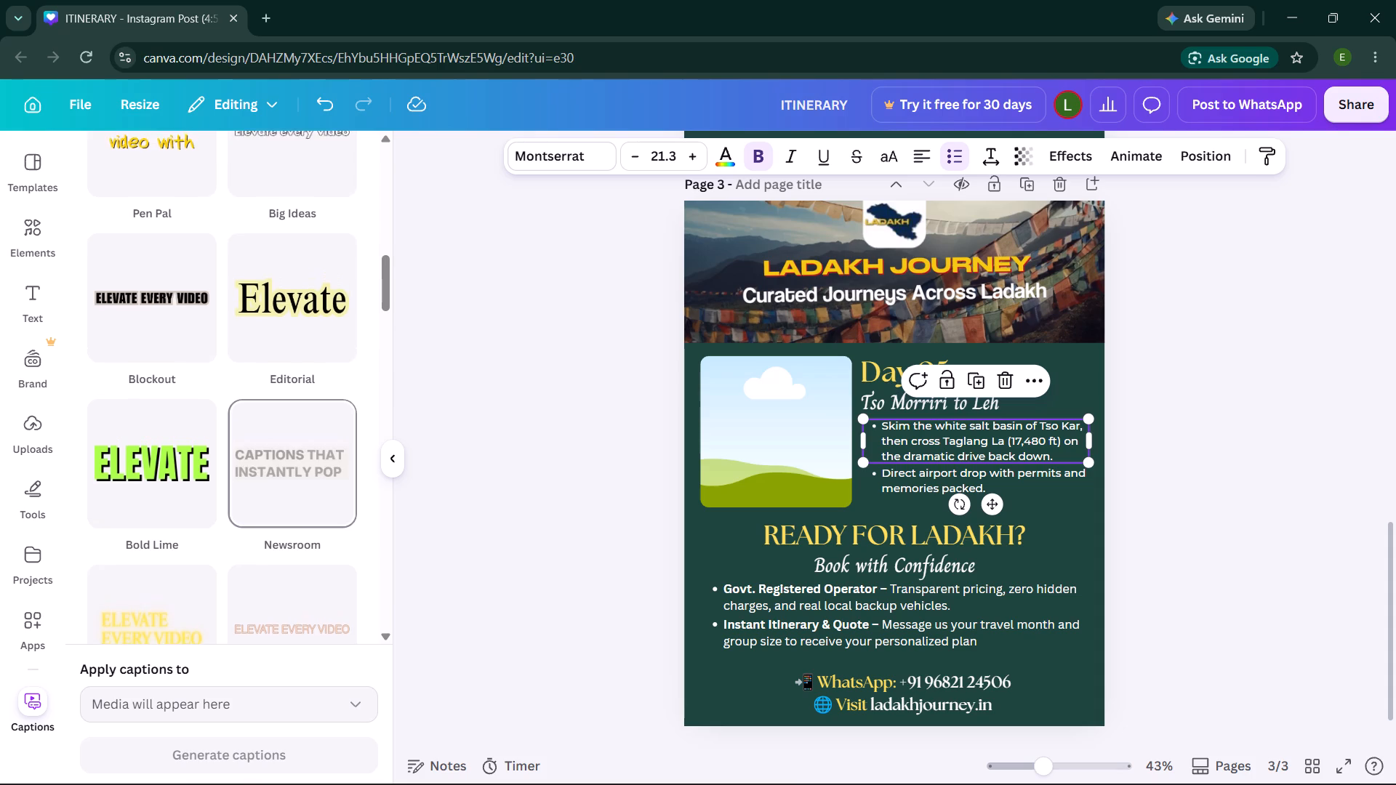
scroll(265, 542, down, 1)
scroll(265, 542, up, 4)
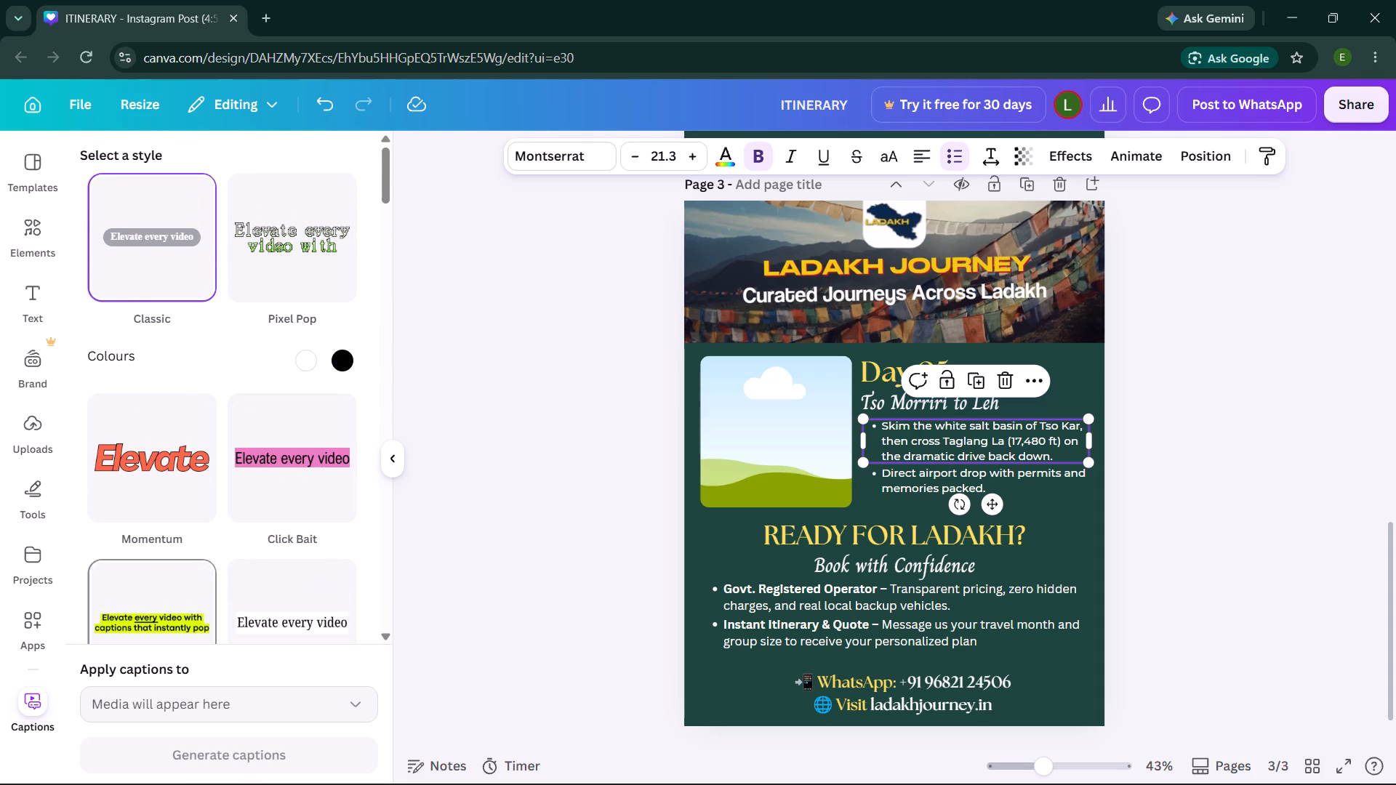
scroll(163, 604, up, 4)
click(510, 446)
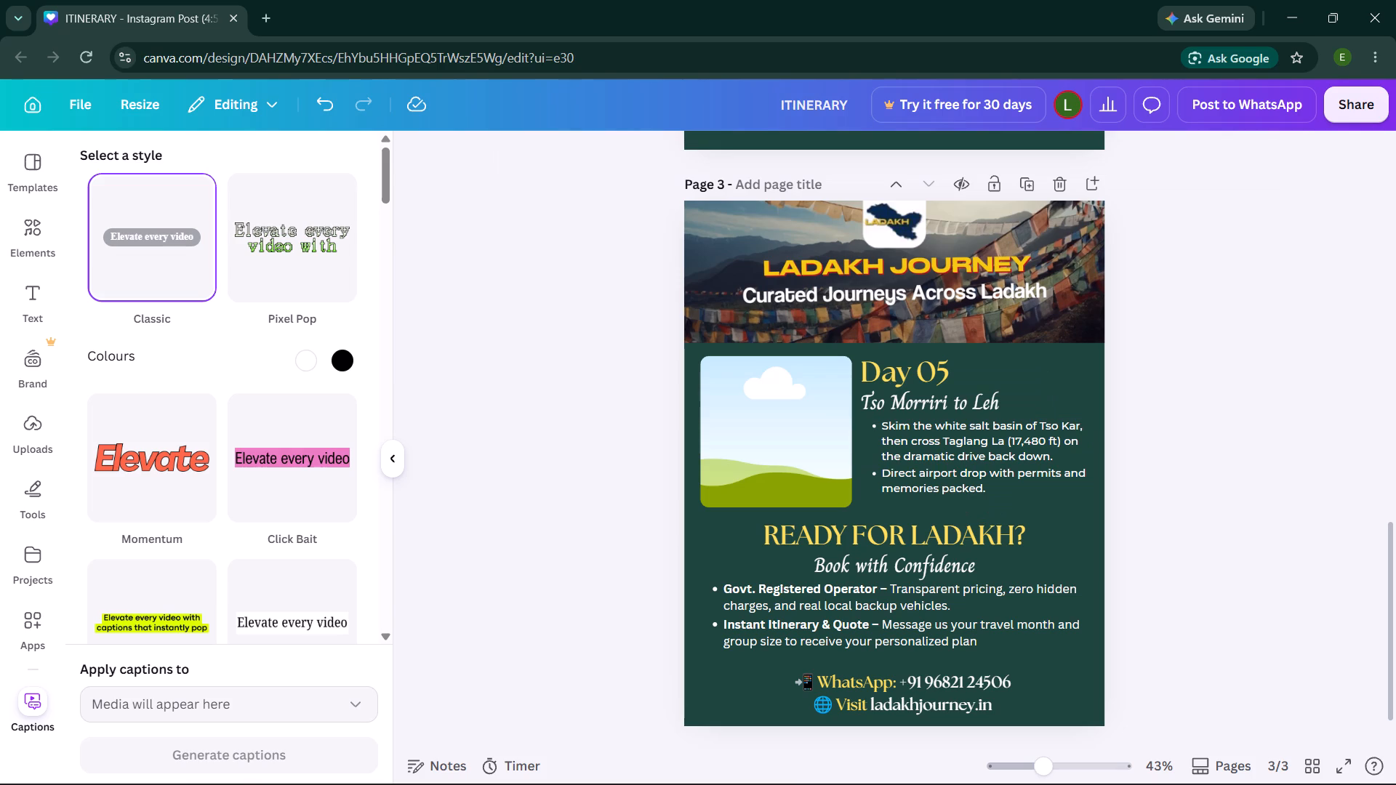
click(454, 314)
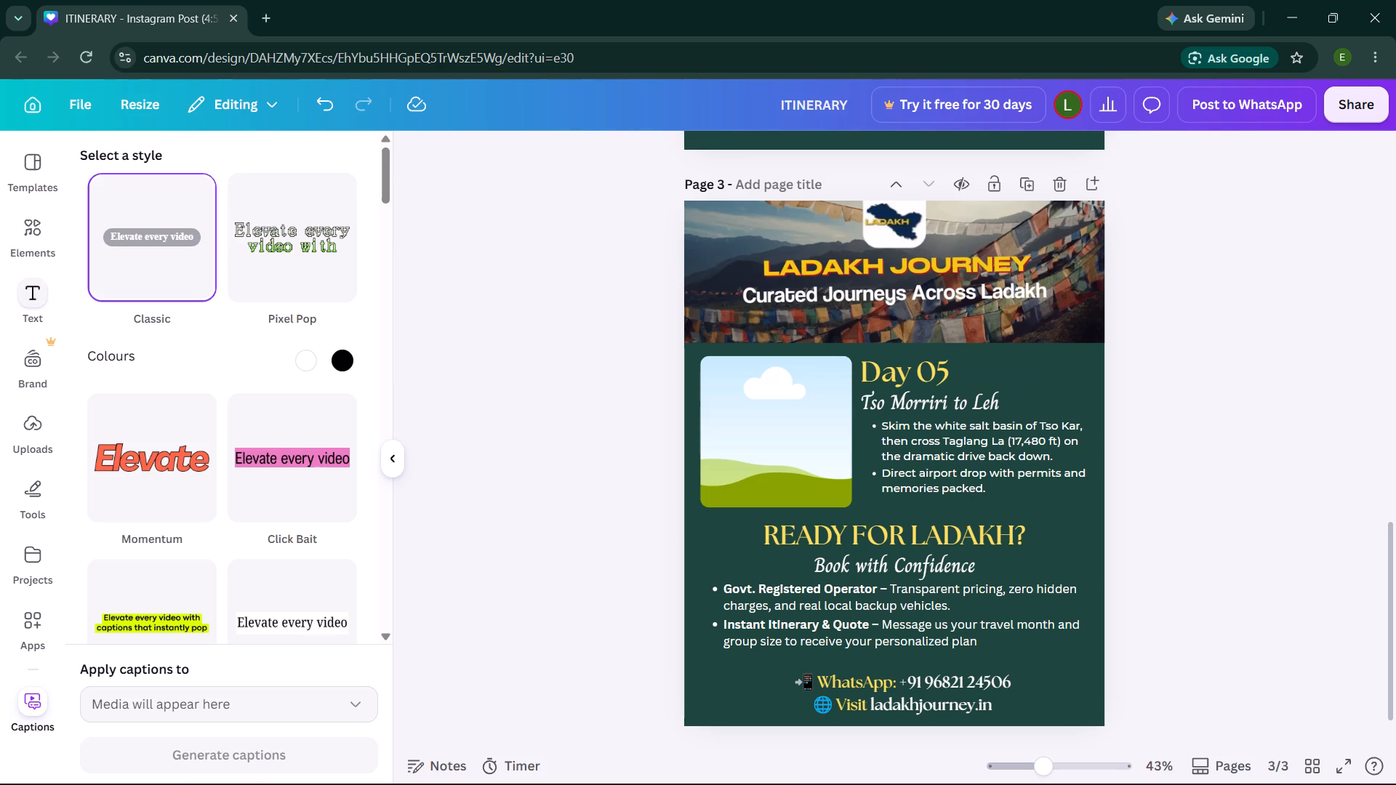
Browse the ready-made font combinations in the text library for styling ideas for page 3.
click(23, 303)
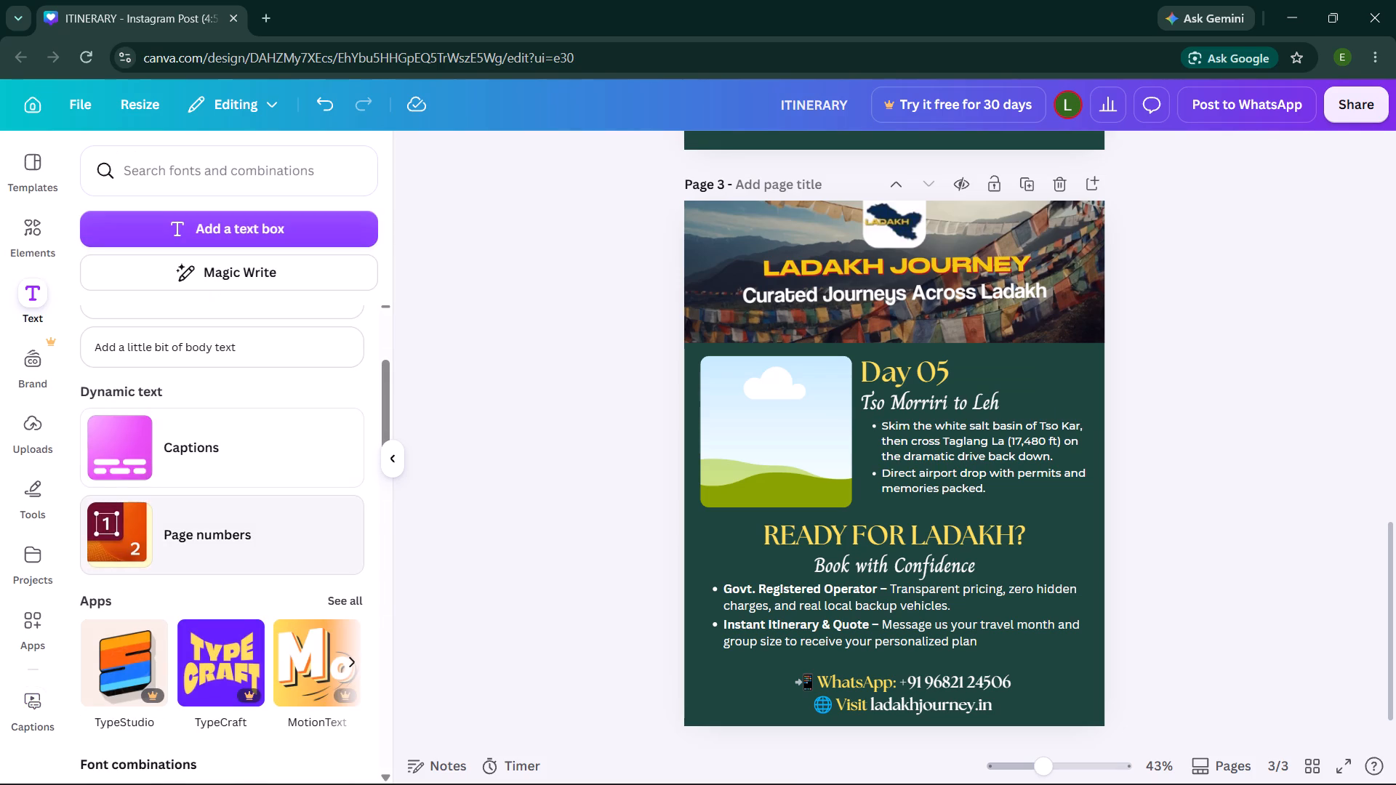
scroll(180, 520, down, 5)
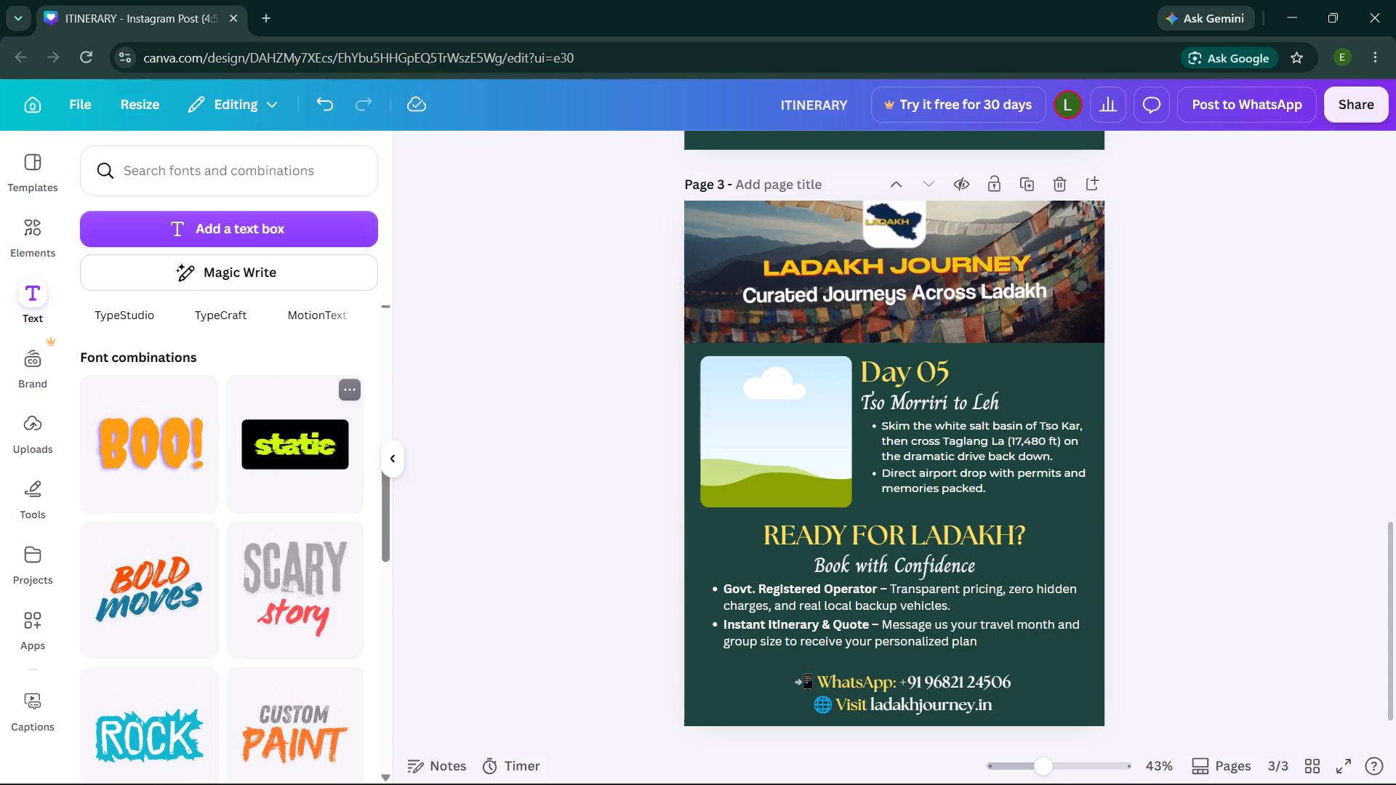
scroll(281, 407, down, 2)
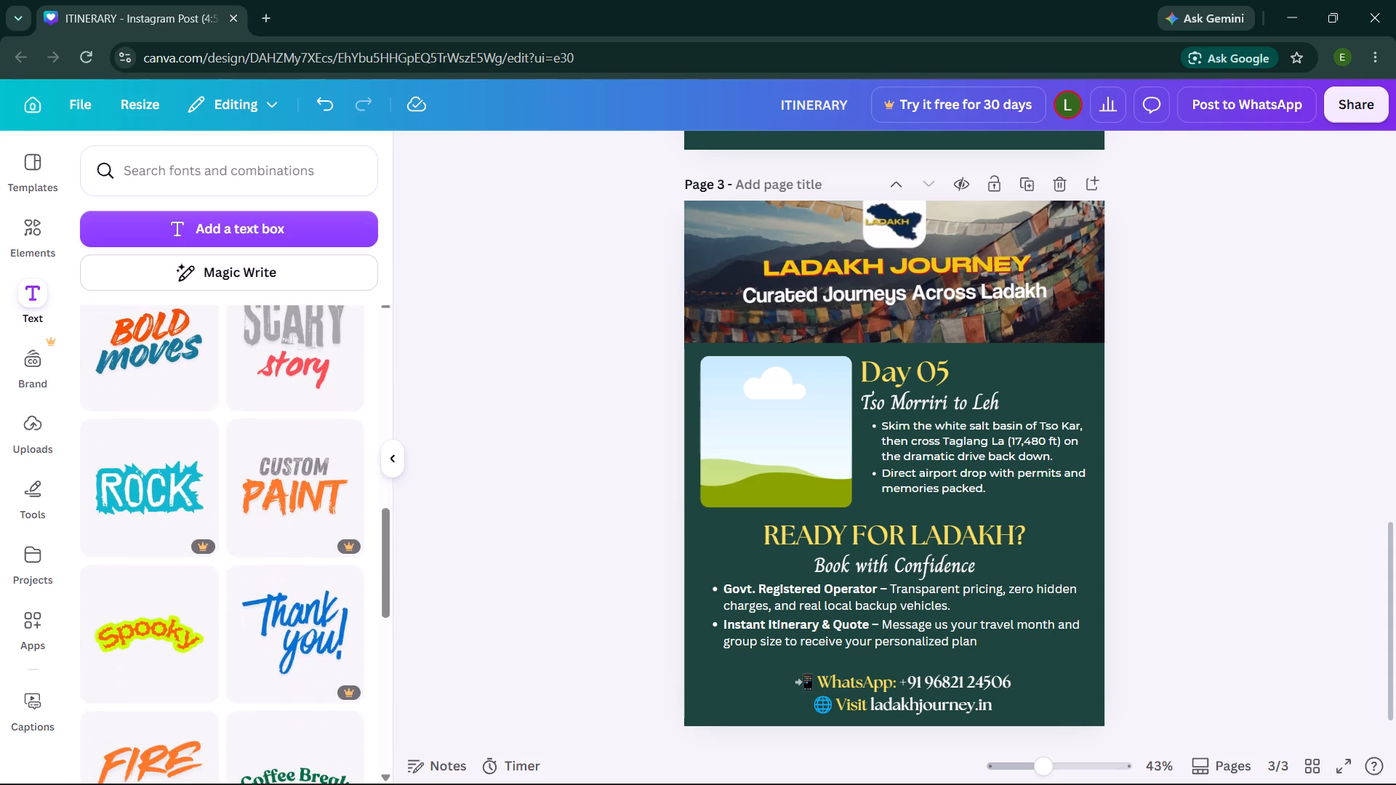
scroll(281, 407, down, 2)
scroll(281, 407, up, 4)
scroll(281, 407, down, 2)
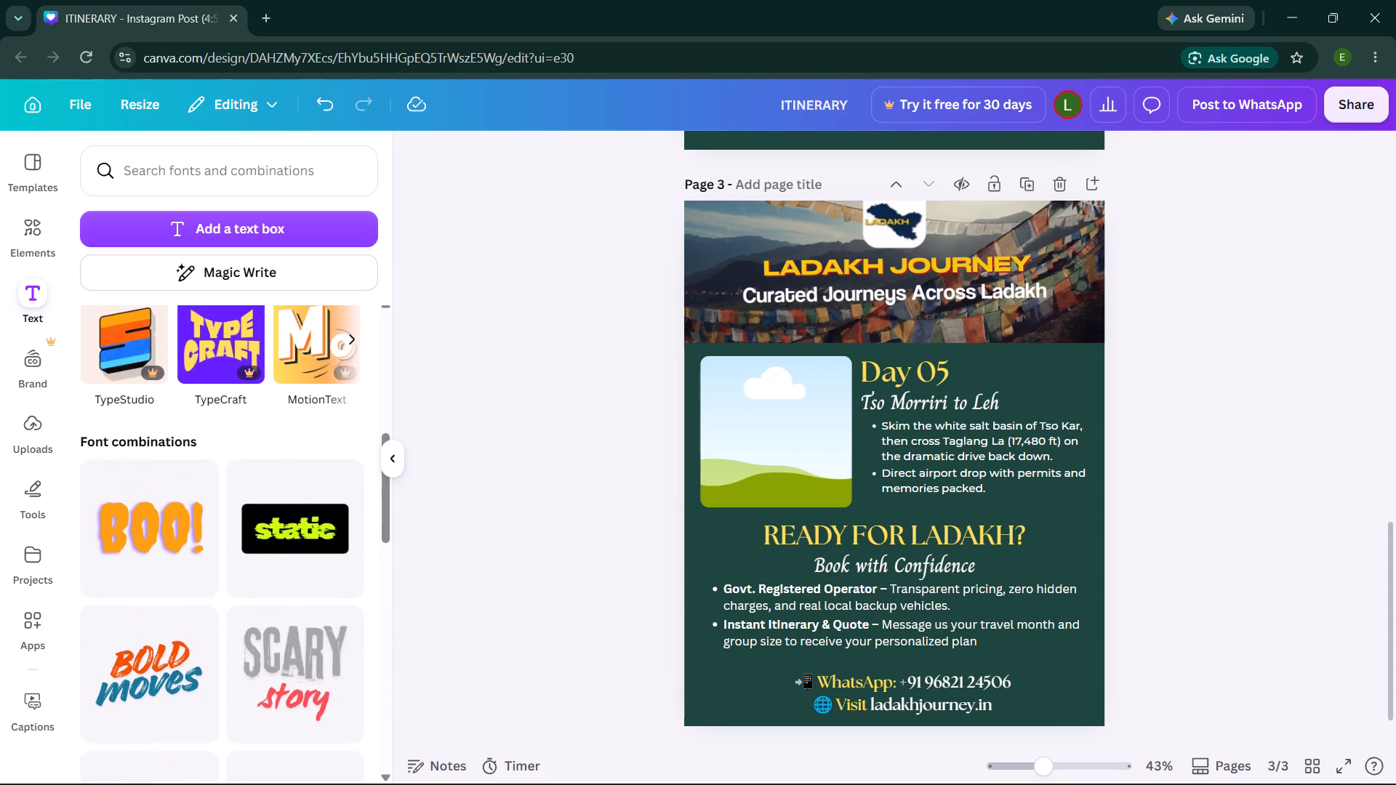
scroll(281, 407, down, 3)
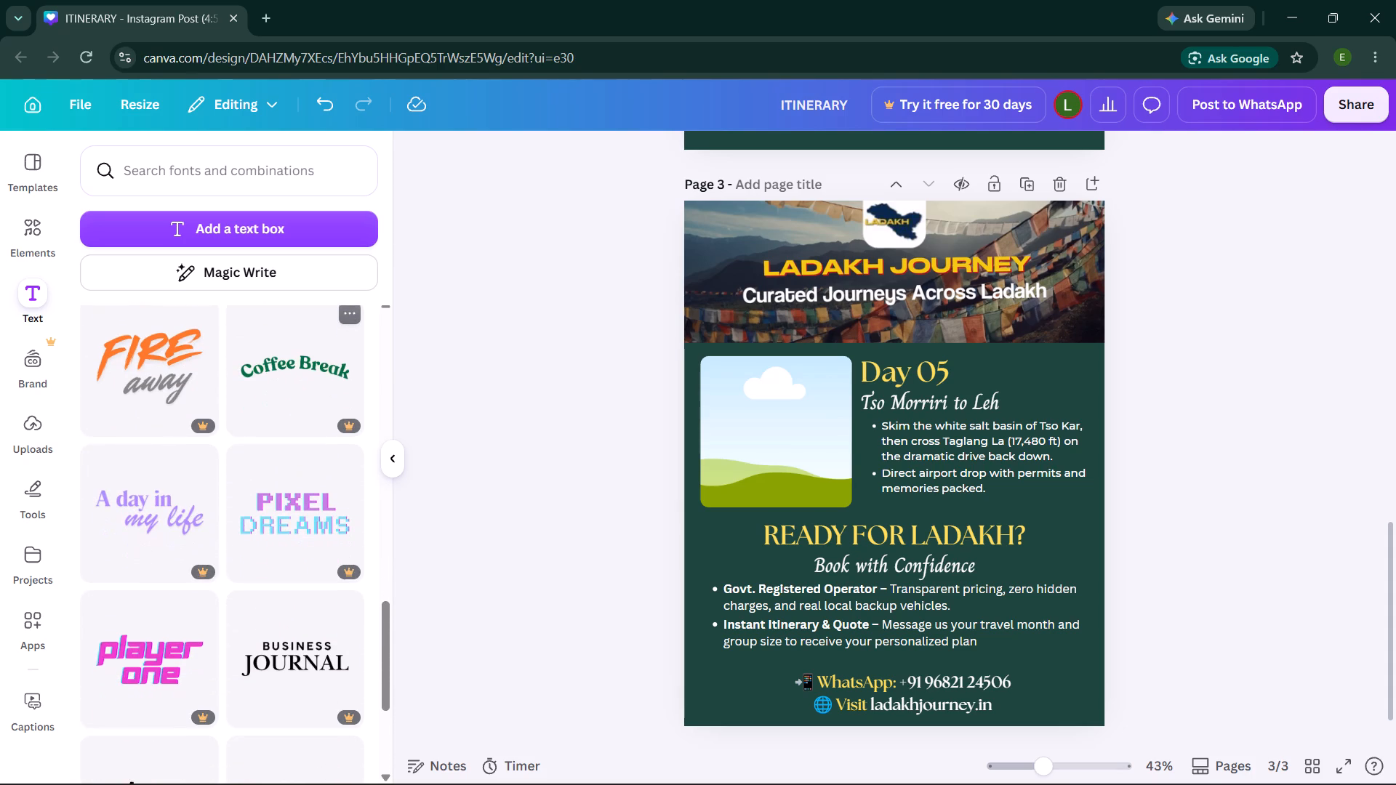
scroll(281, 407, down, 4)
scroll(281, 407, up, 2)
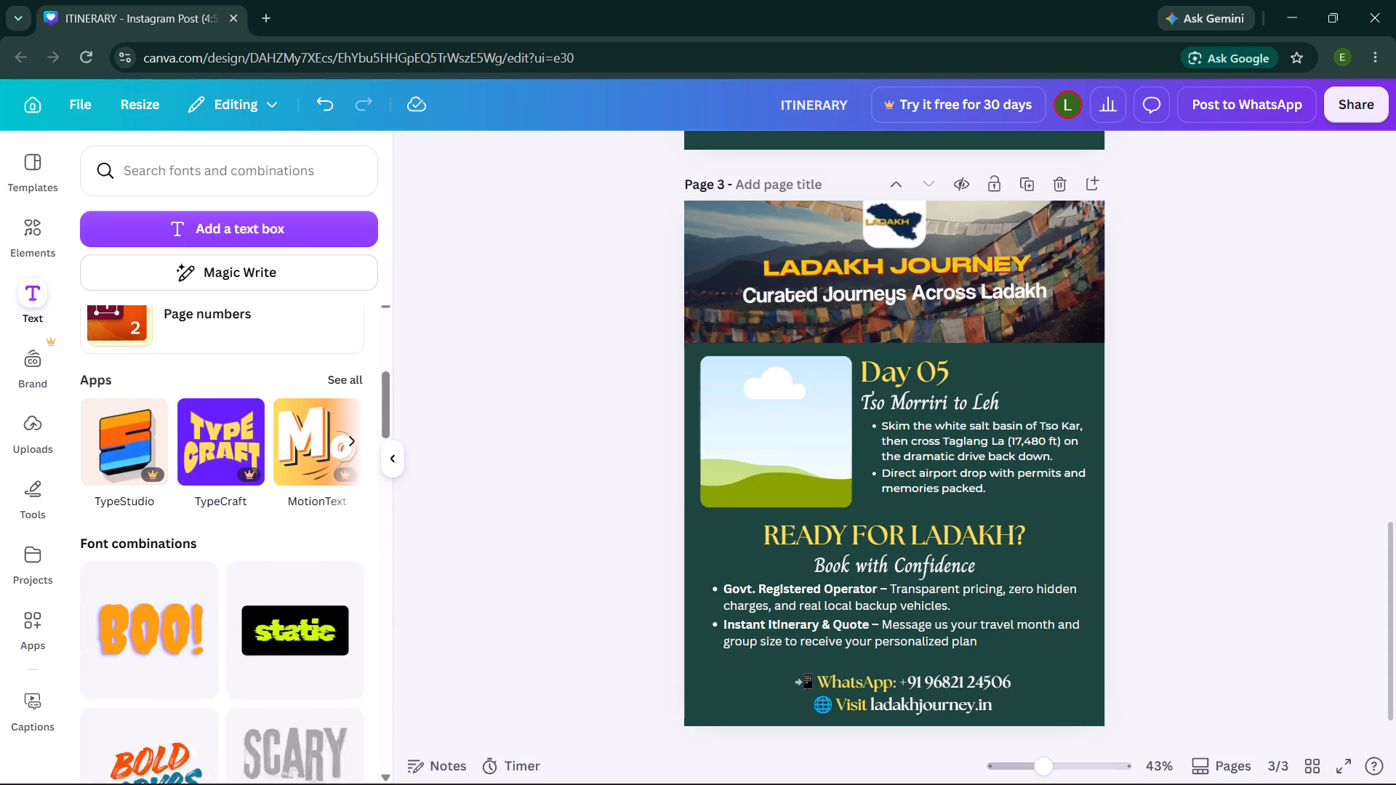
scroll(281, 407, up, 4)
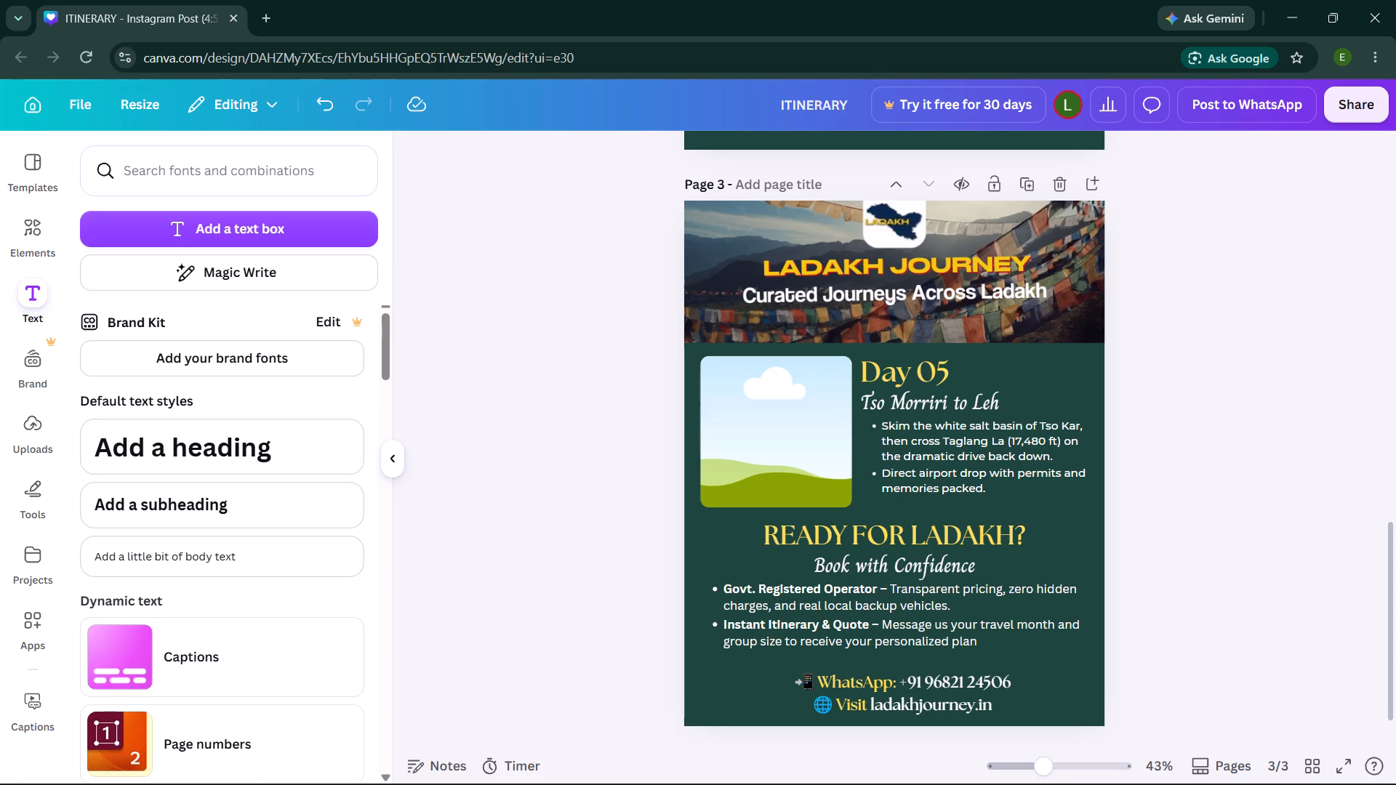
click(537, 539)
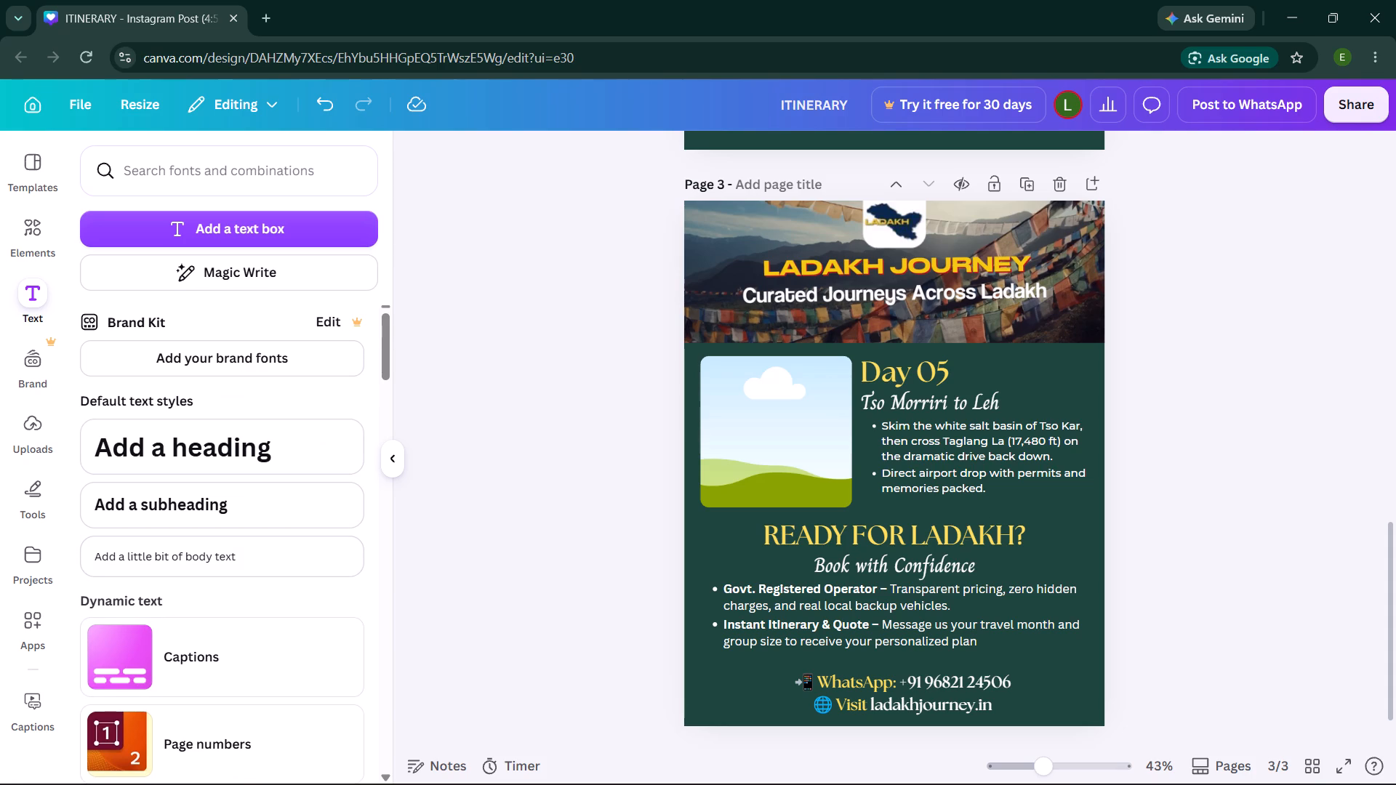
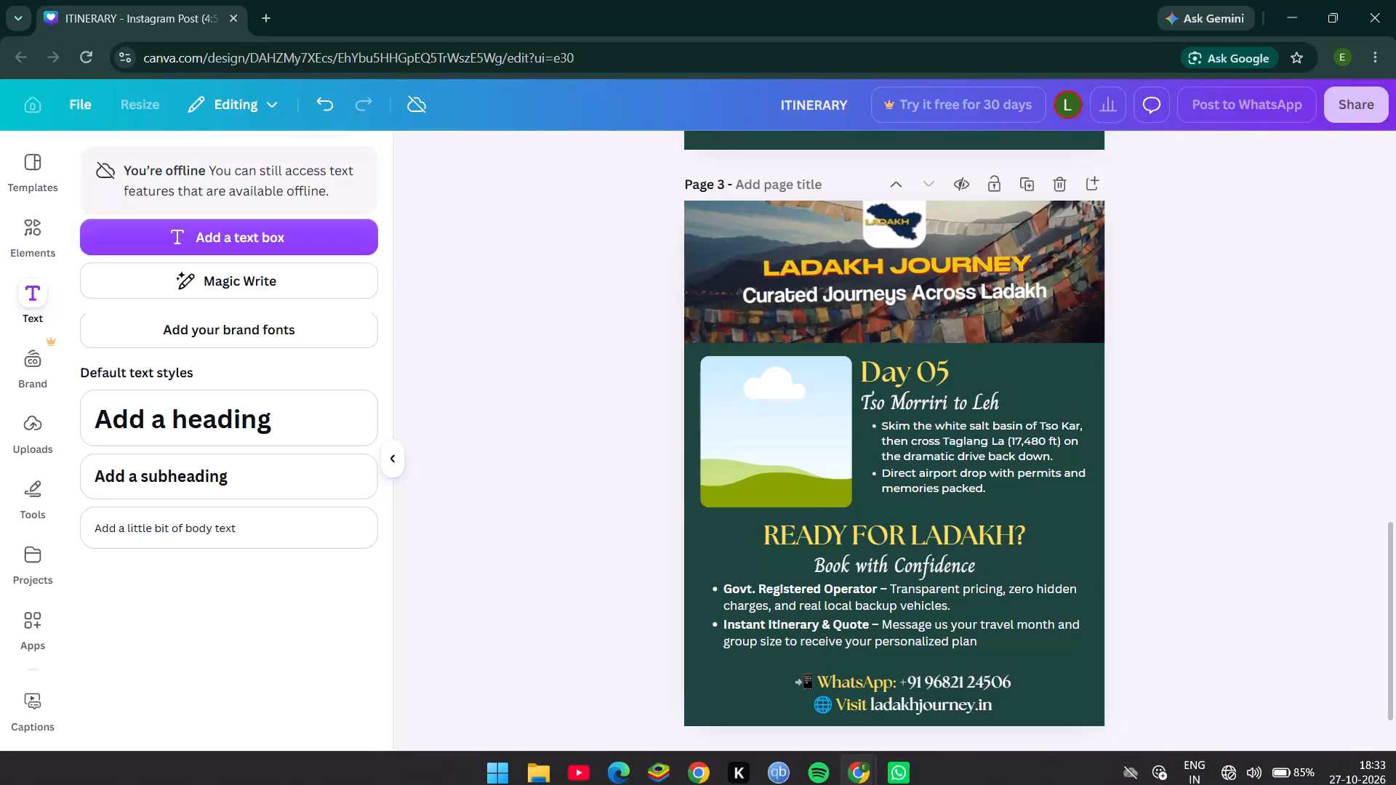
Leave the itinerary design and shut down the computer.
click(500, 764)
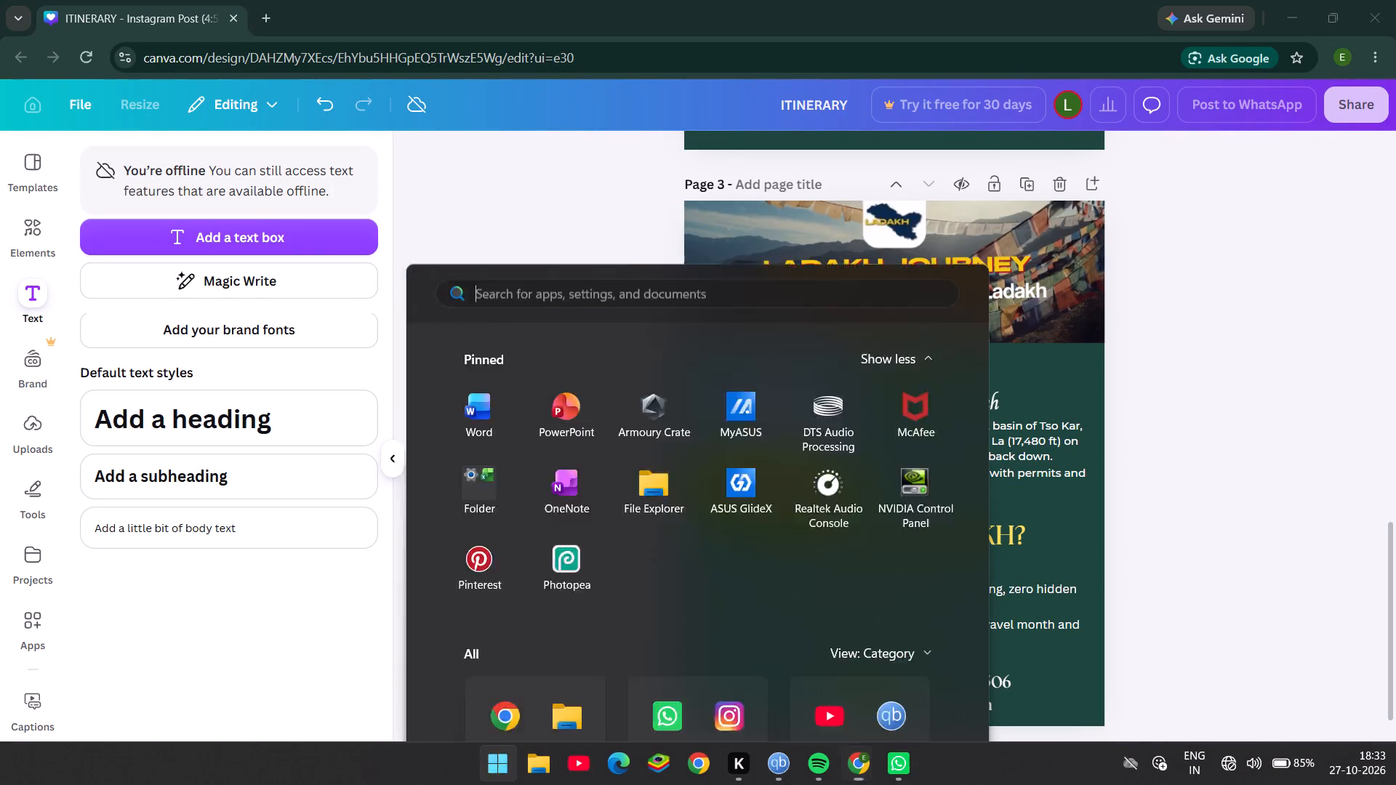
click(922, 707)
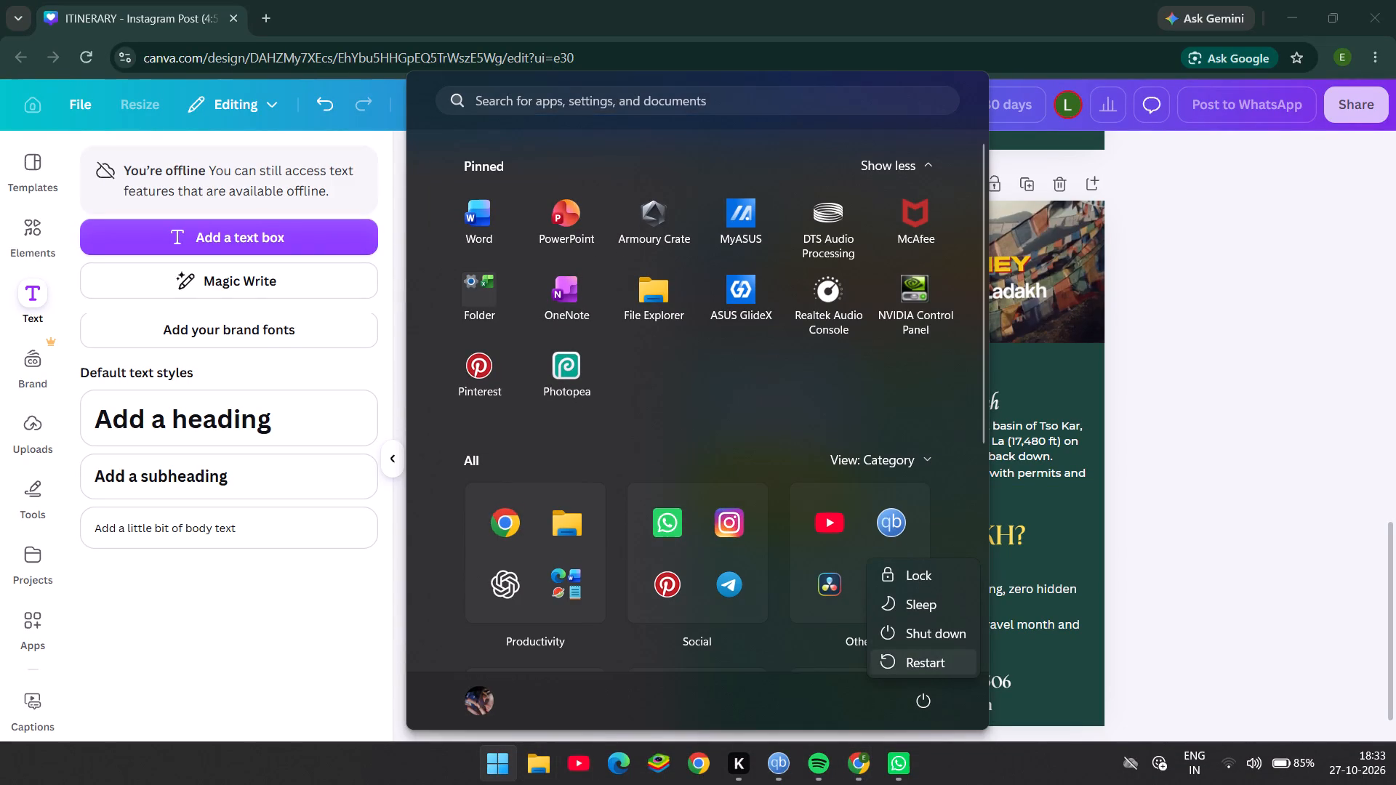
click(940, 629)
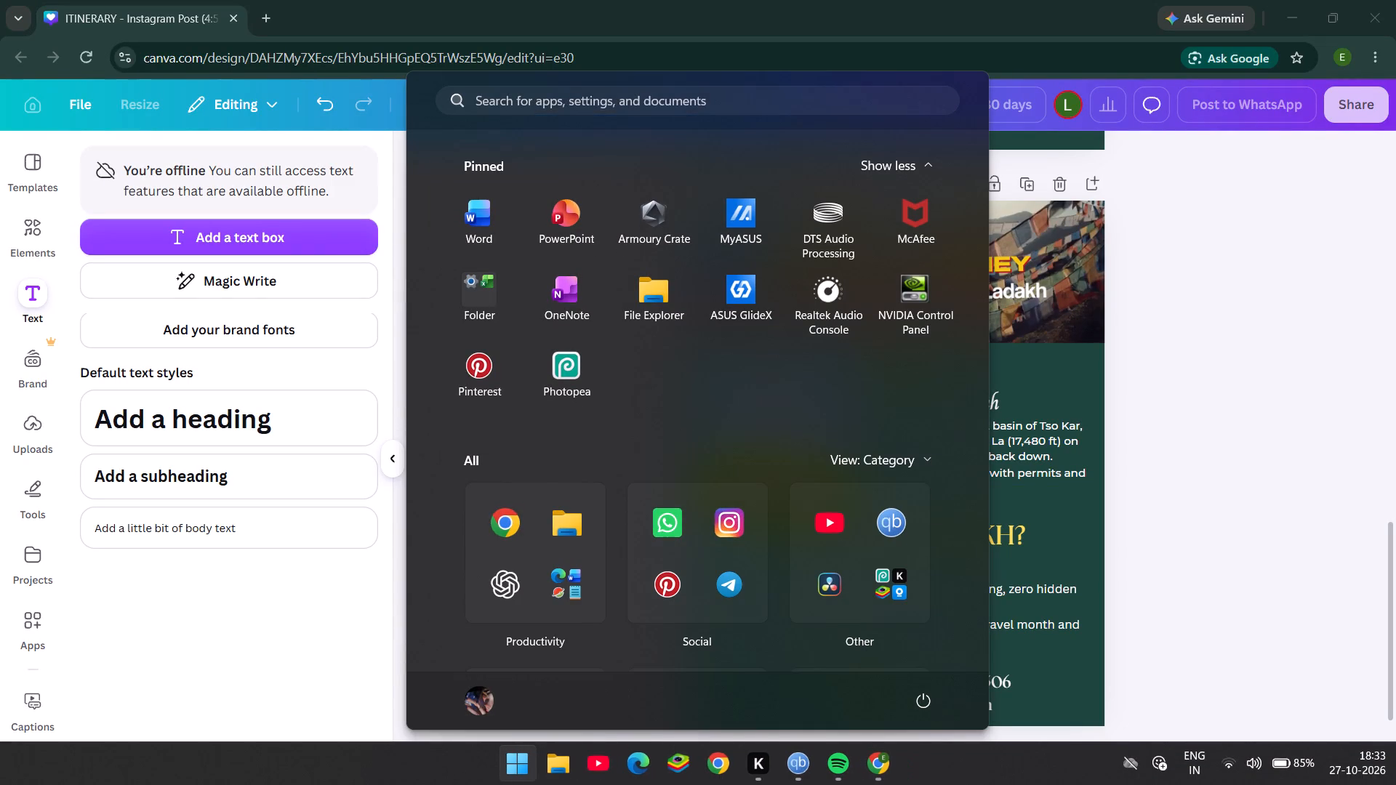